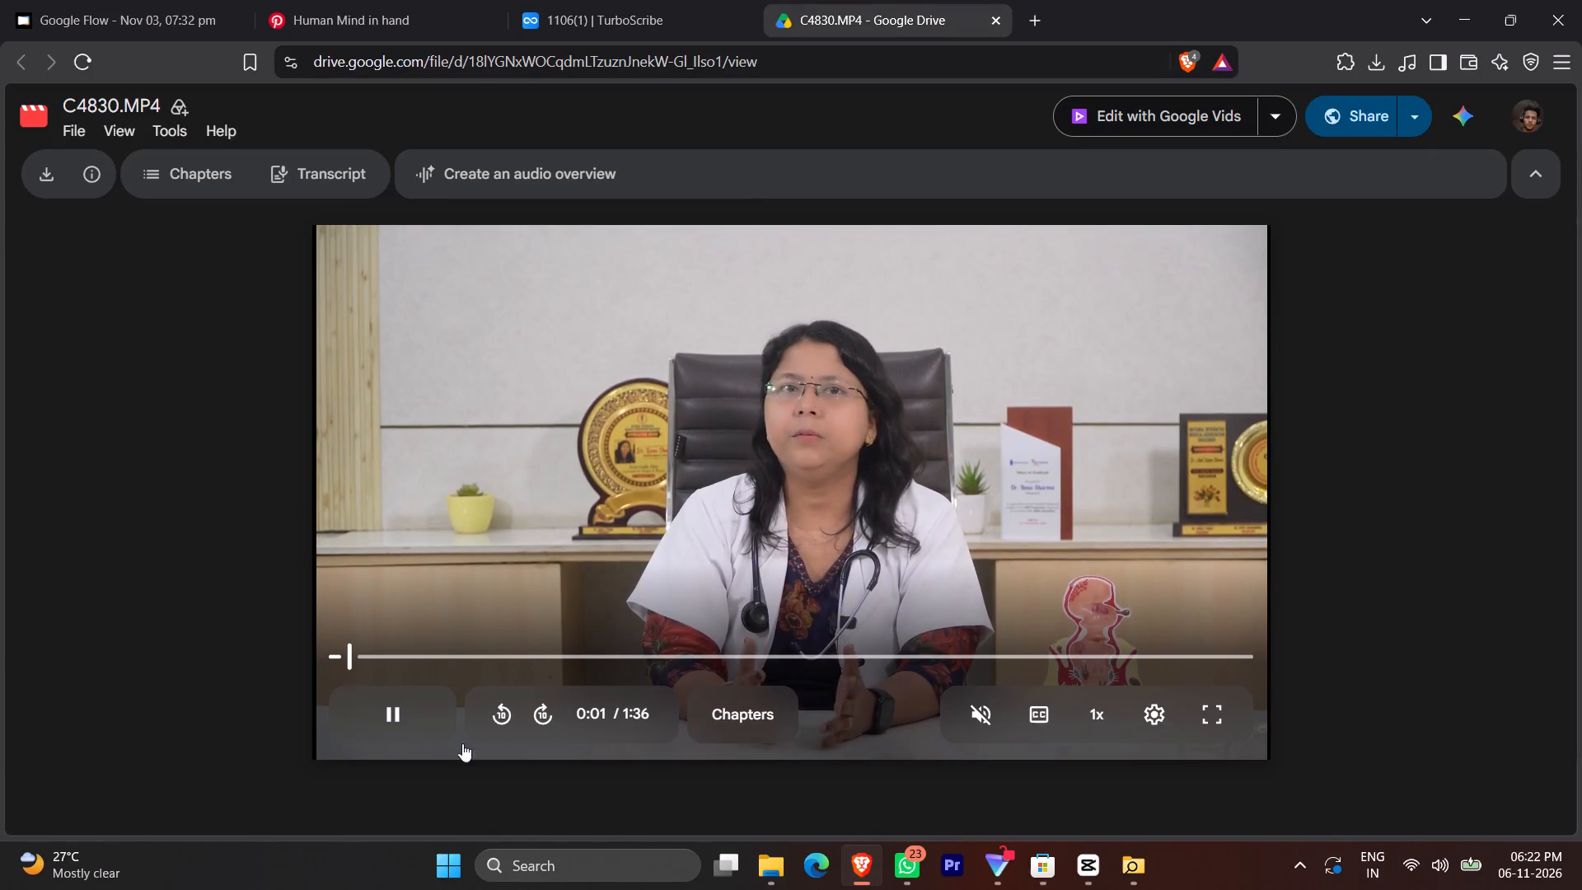
Unmute the C4830.MP4 video preview.
left_click(973, 719)
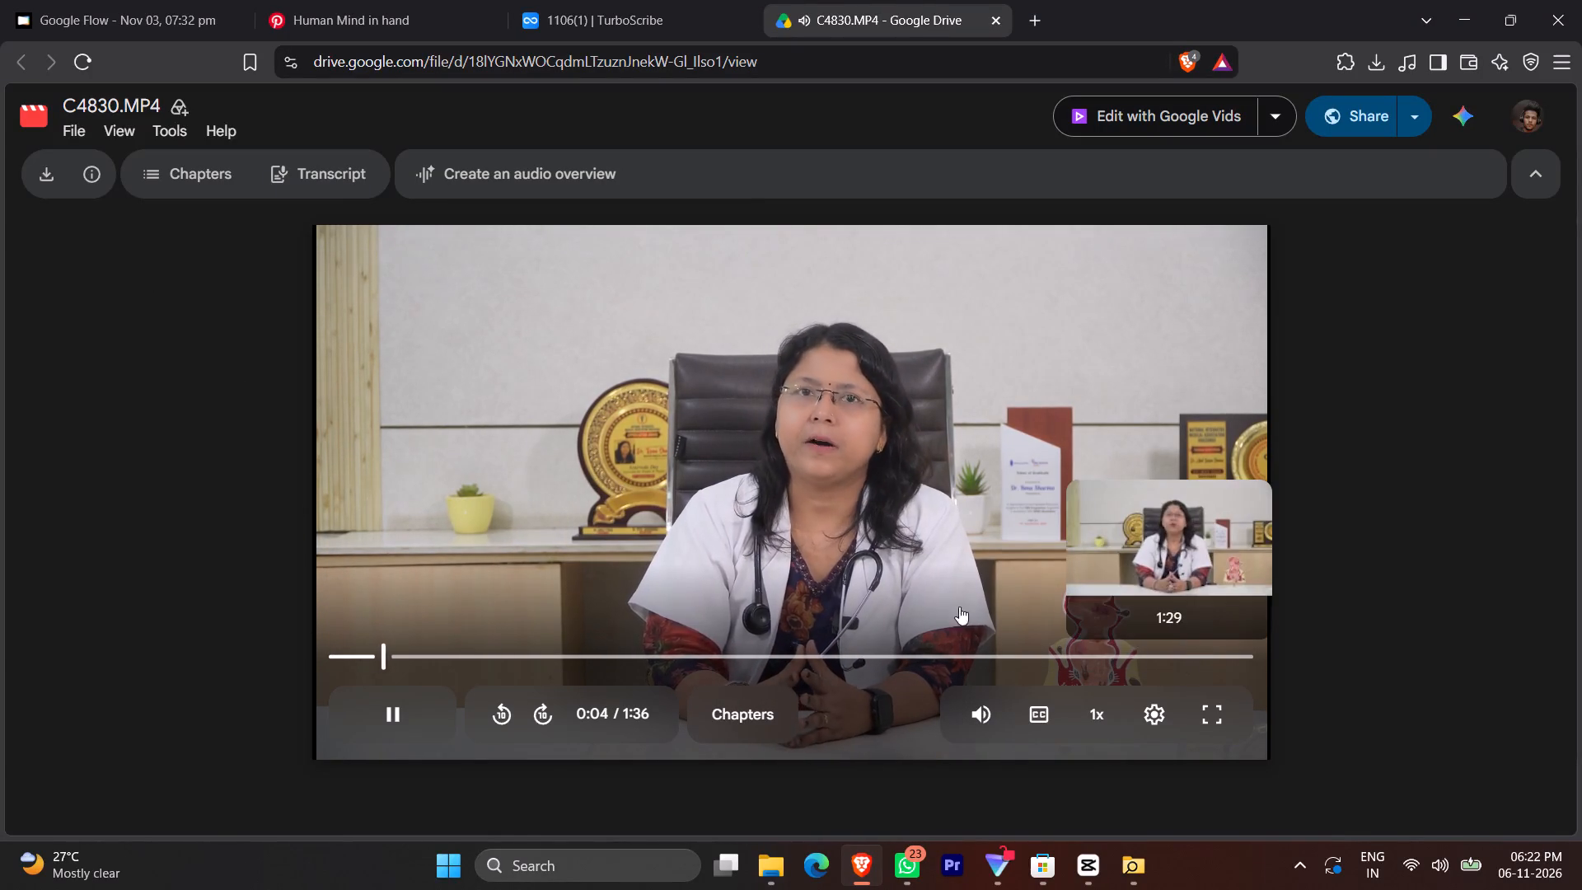
Download C4830.MP4 from Google Drive and save it in the Downloads folder as an MP4 video.
left_click(49, 169)
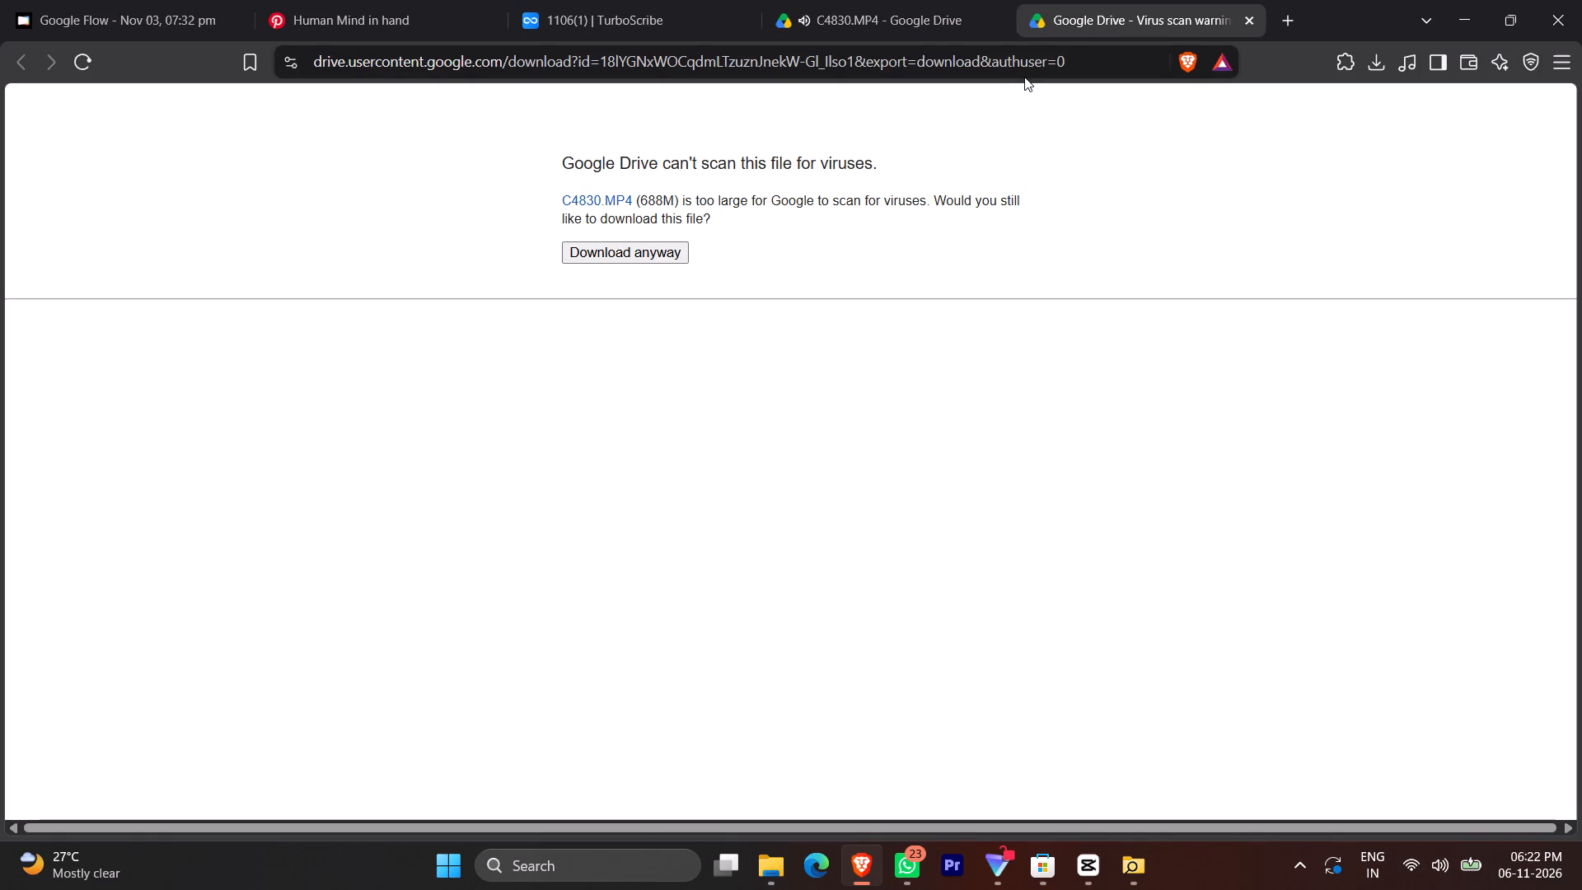
left_click(680, 258)
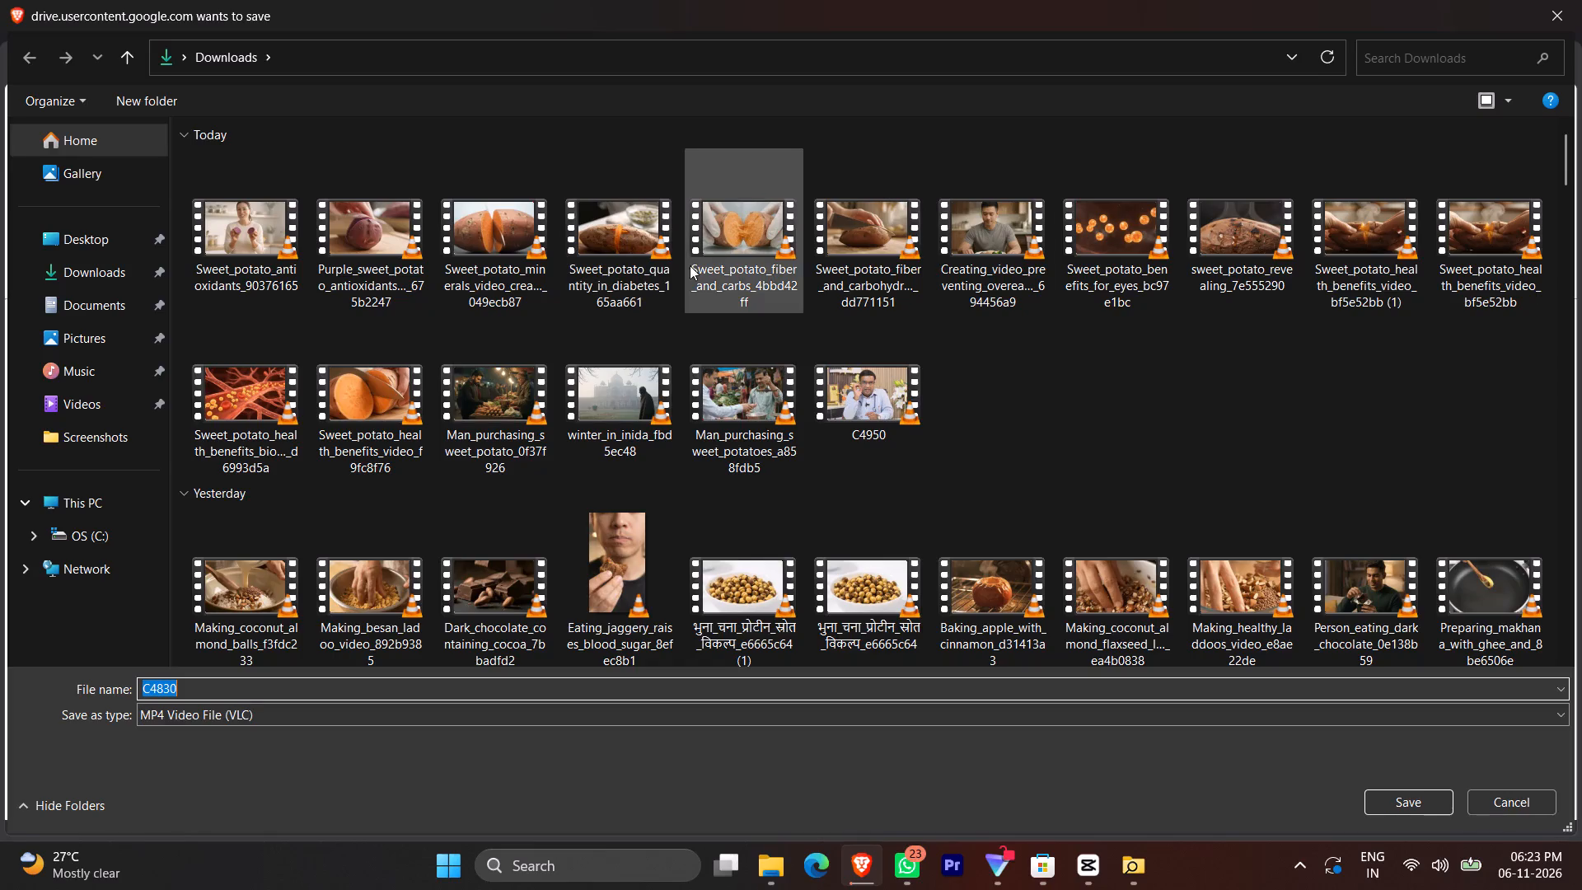
left_click(1385, 808)
Switch to CapCut, return to its home screen, maximize the window and create a new project.
left_click(1086, 870)
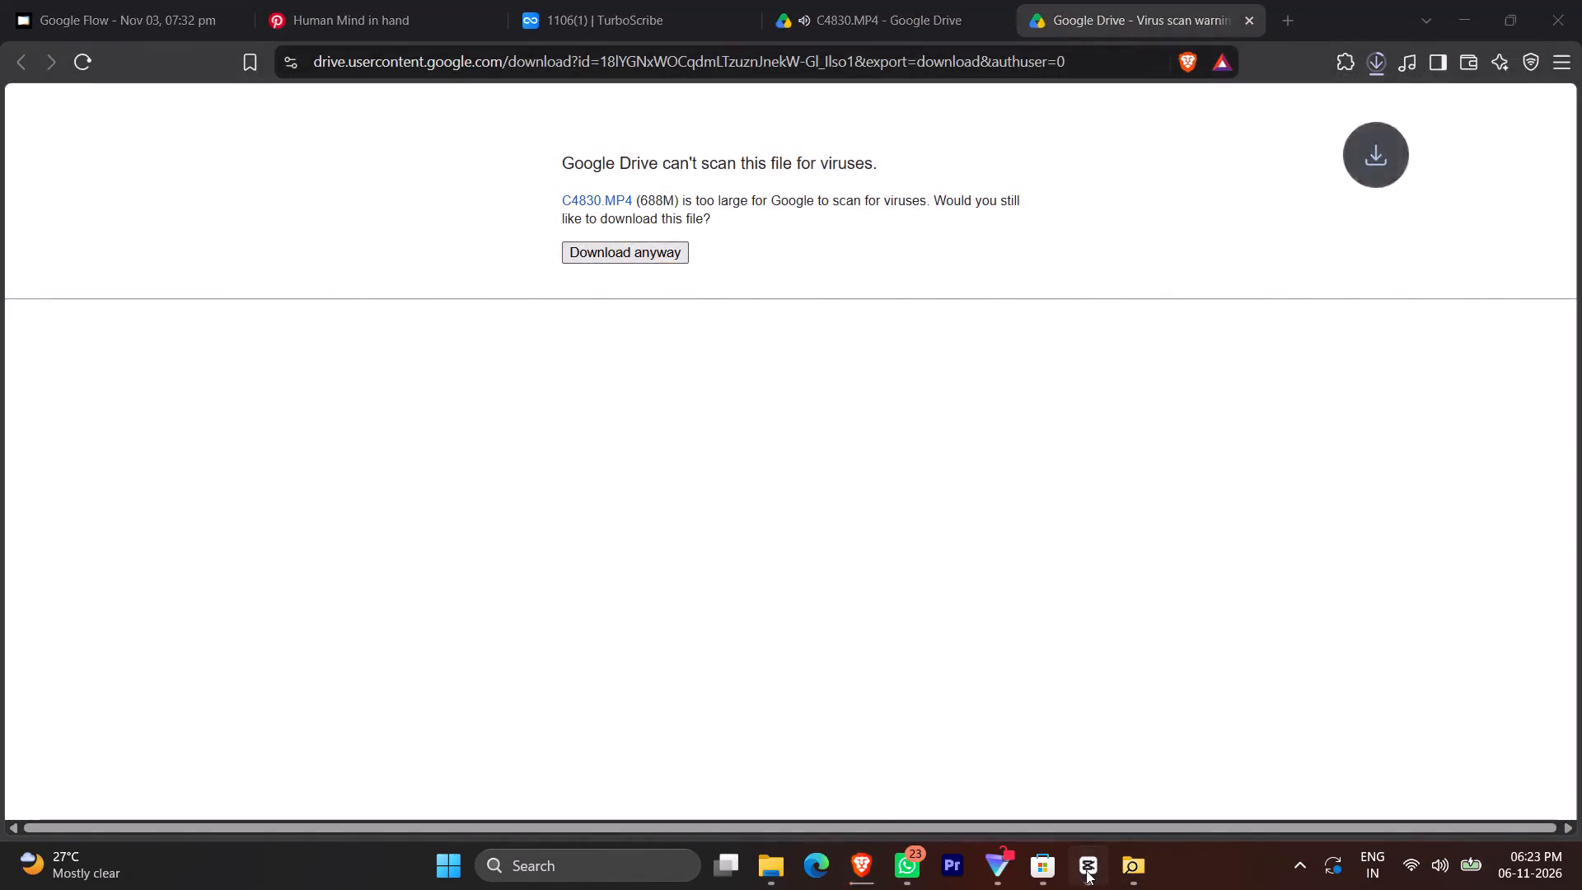
left_click(1560, 14)
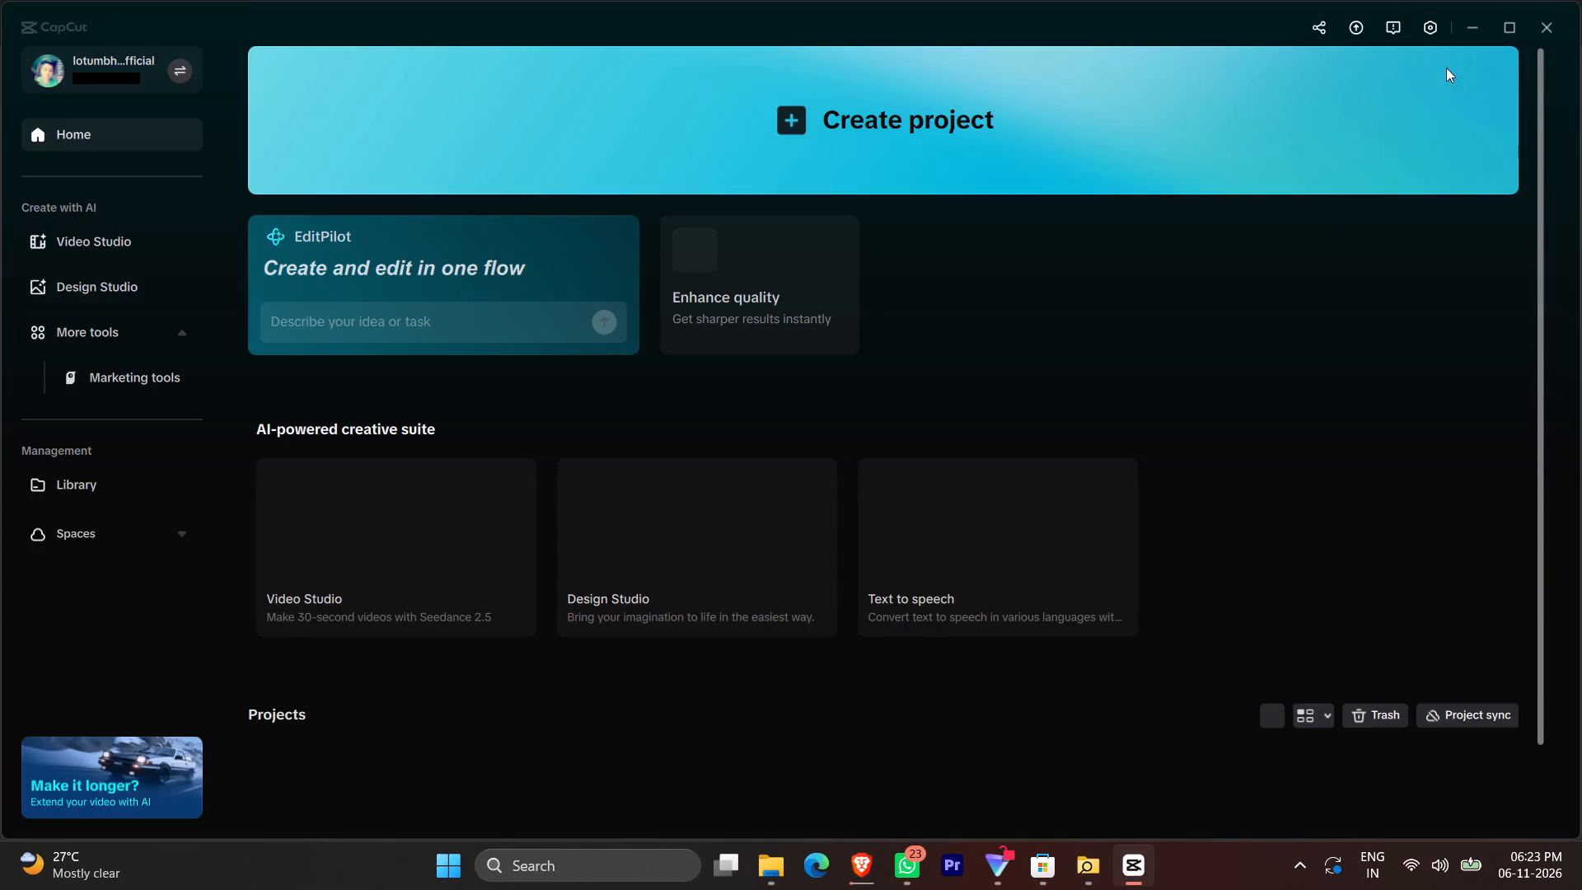
left_click_drag(1196, 25, 1156, 0)
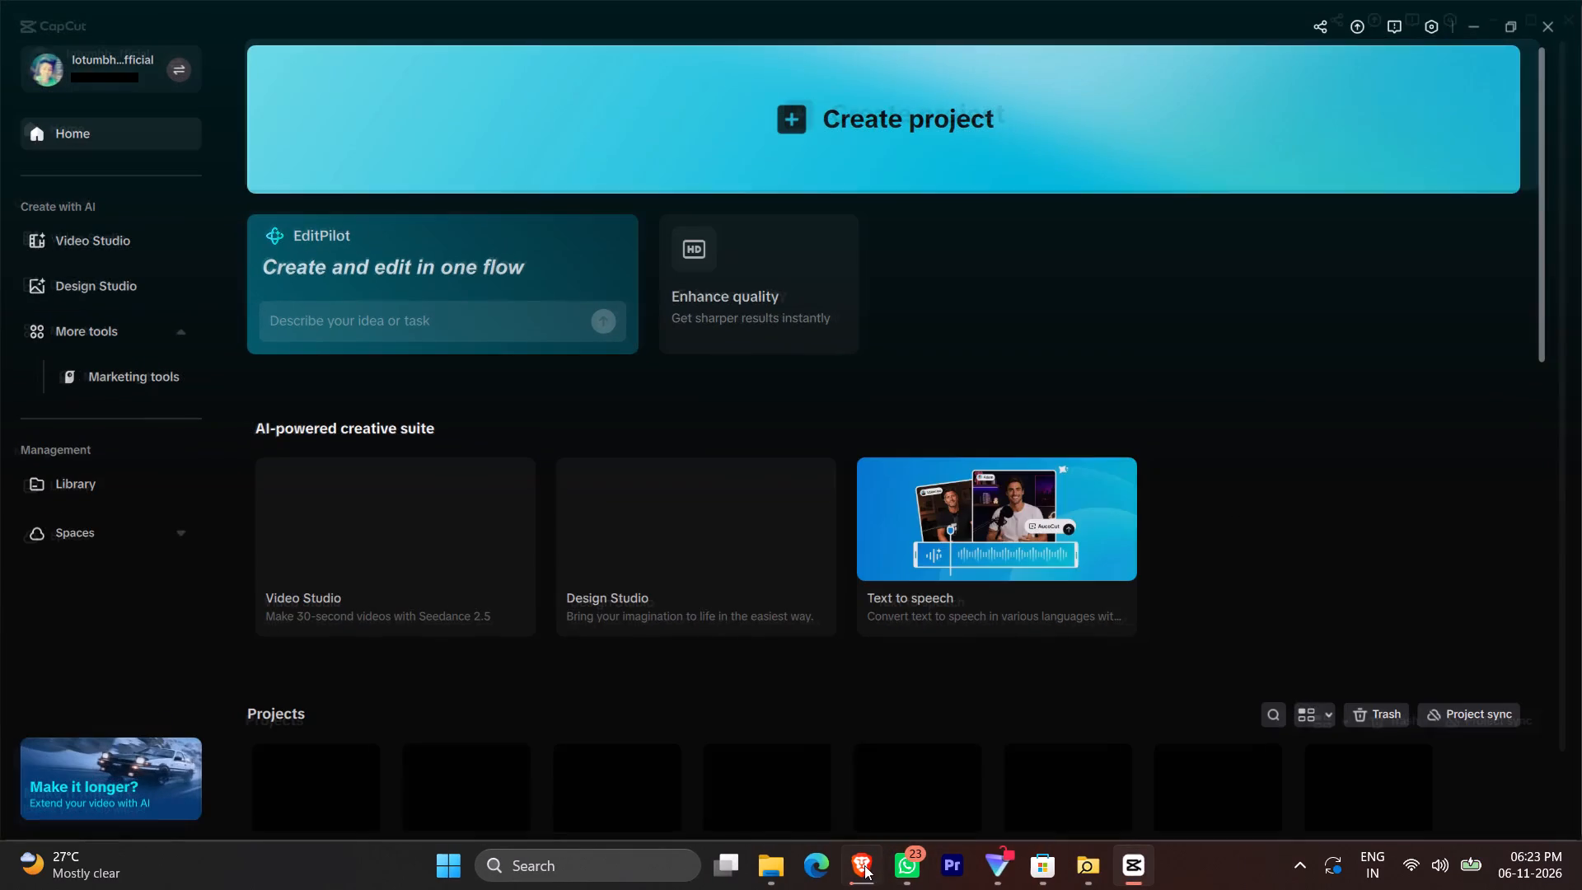
left_click(783, 133)
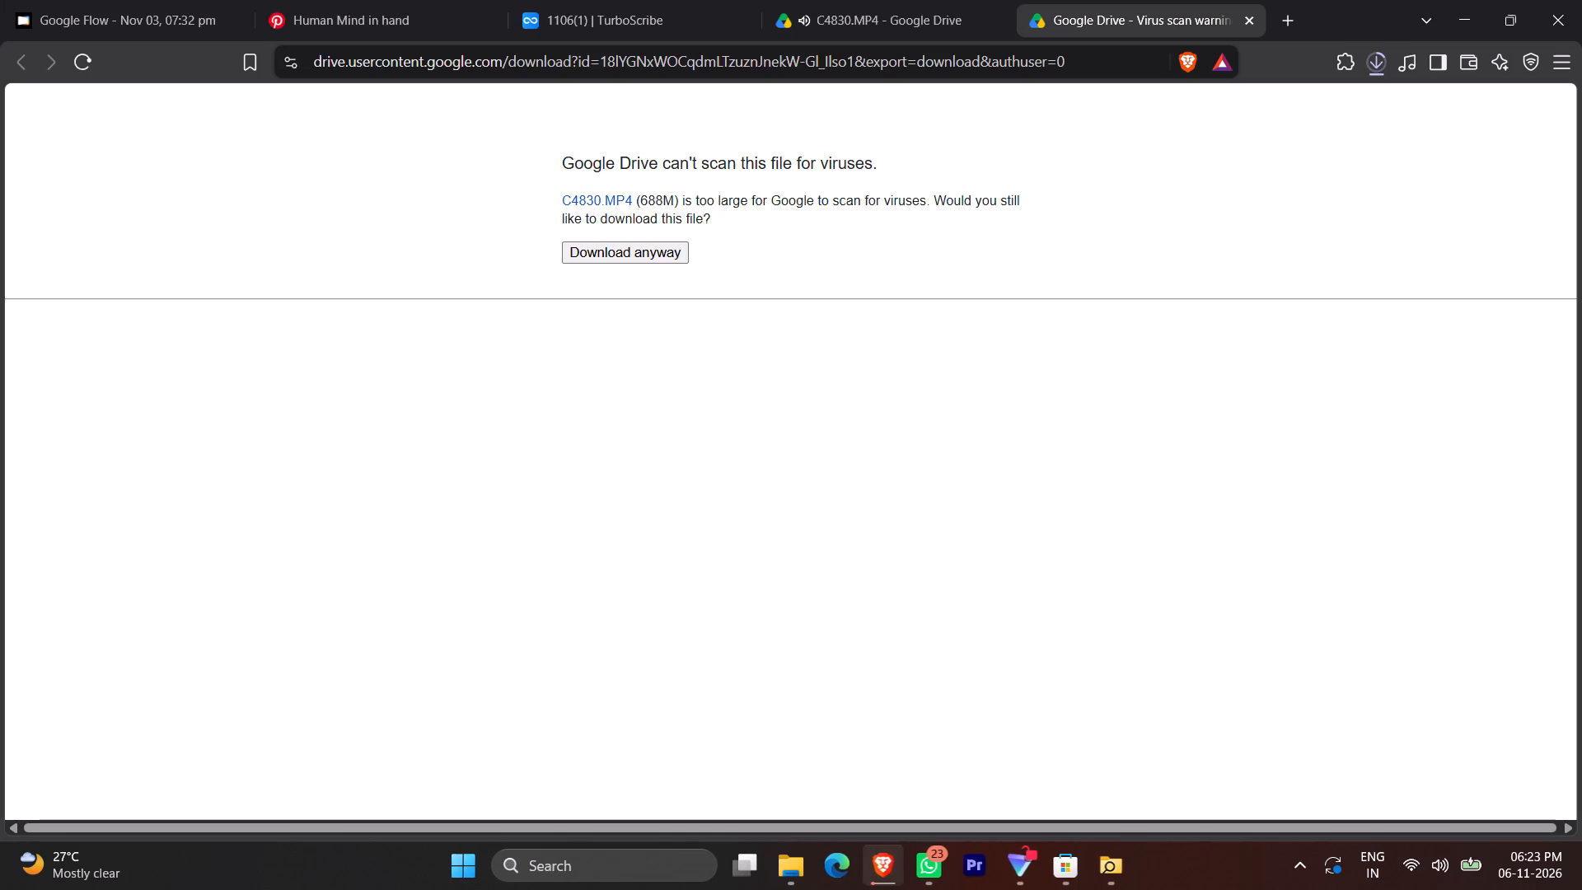
Switch to the Brave browser, go back to the C4830.MP4 preview and pause the video.
left_click(881, 869)
left_click(864, 766)
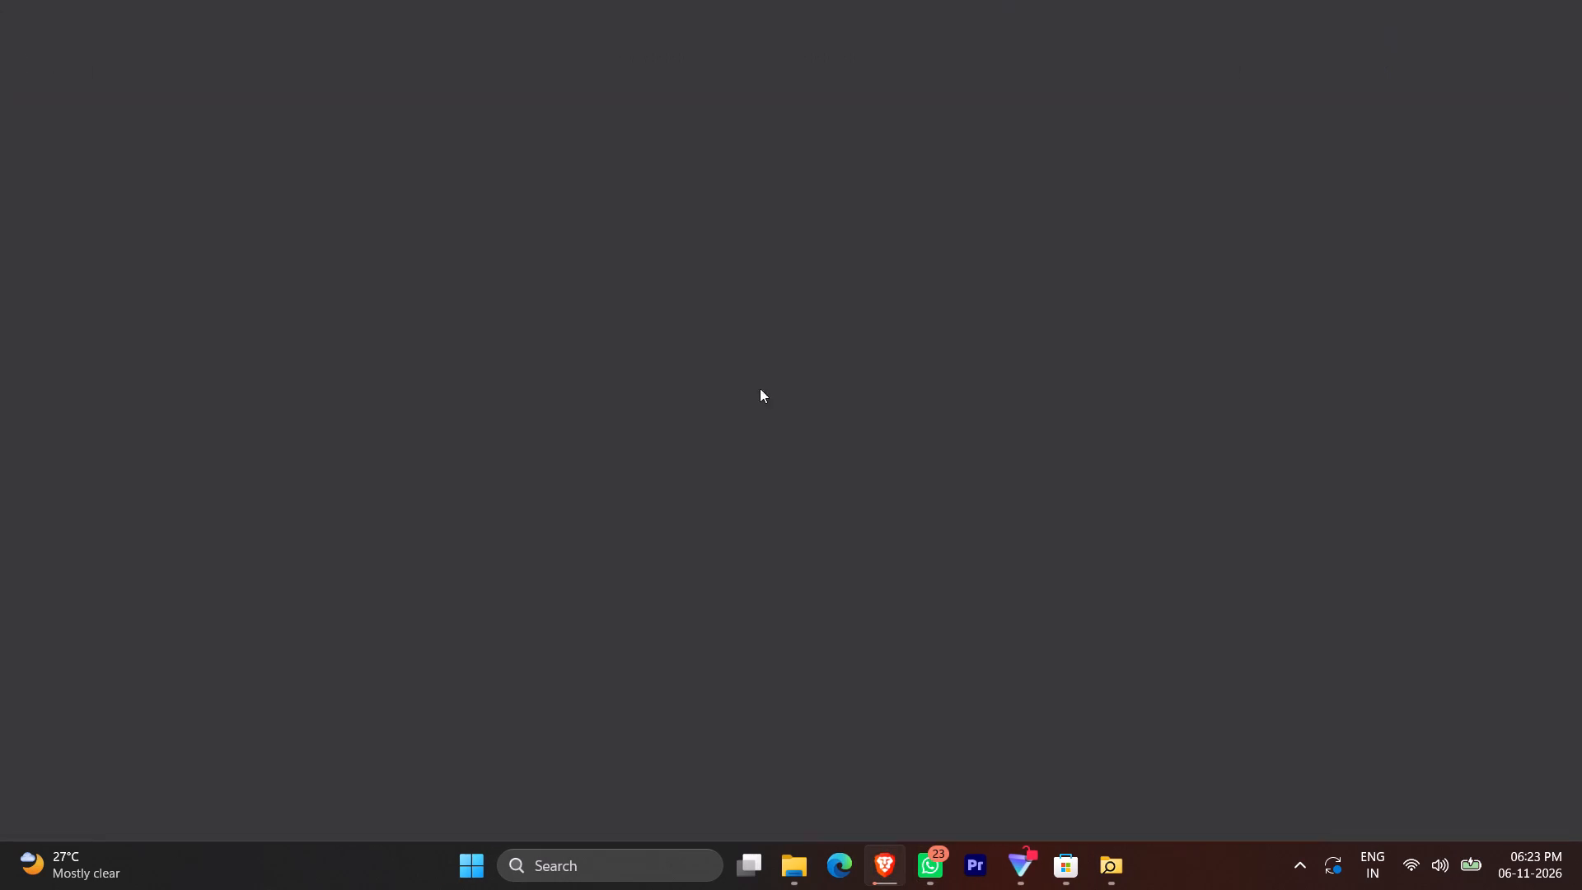
left_click(366, 0)
left_click(737, 0)
left_click(850, 0)
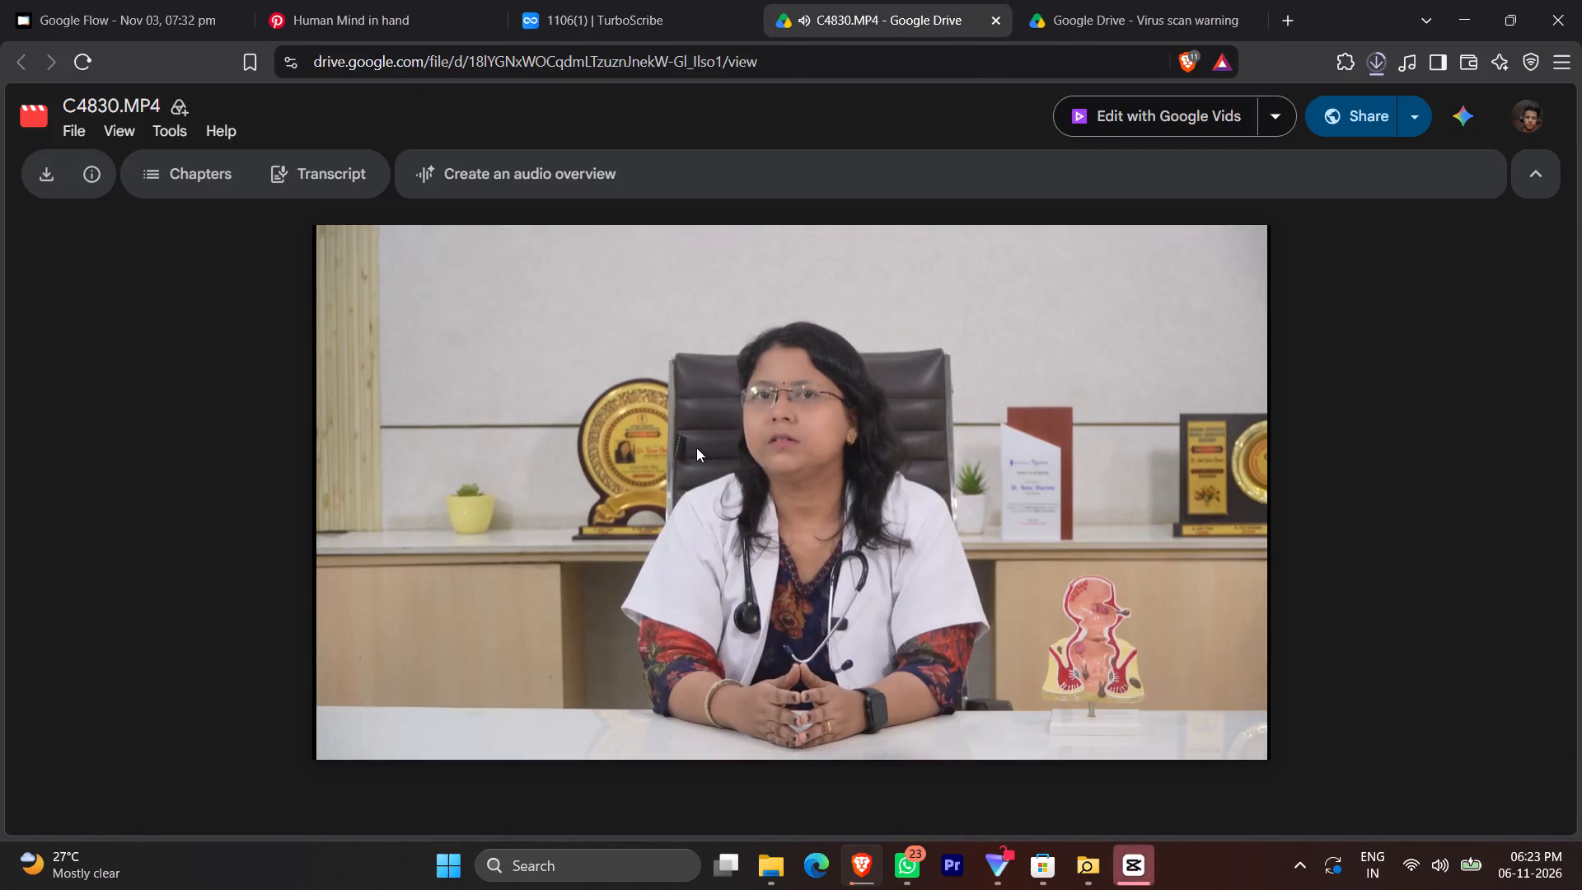
left_click(714, 499)
Check the new project in CapCut, then return to Brave and resume playing the C4830.MP4 preview.
left_click(1128, 861)
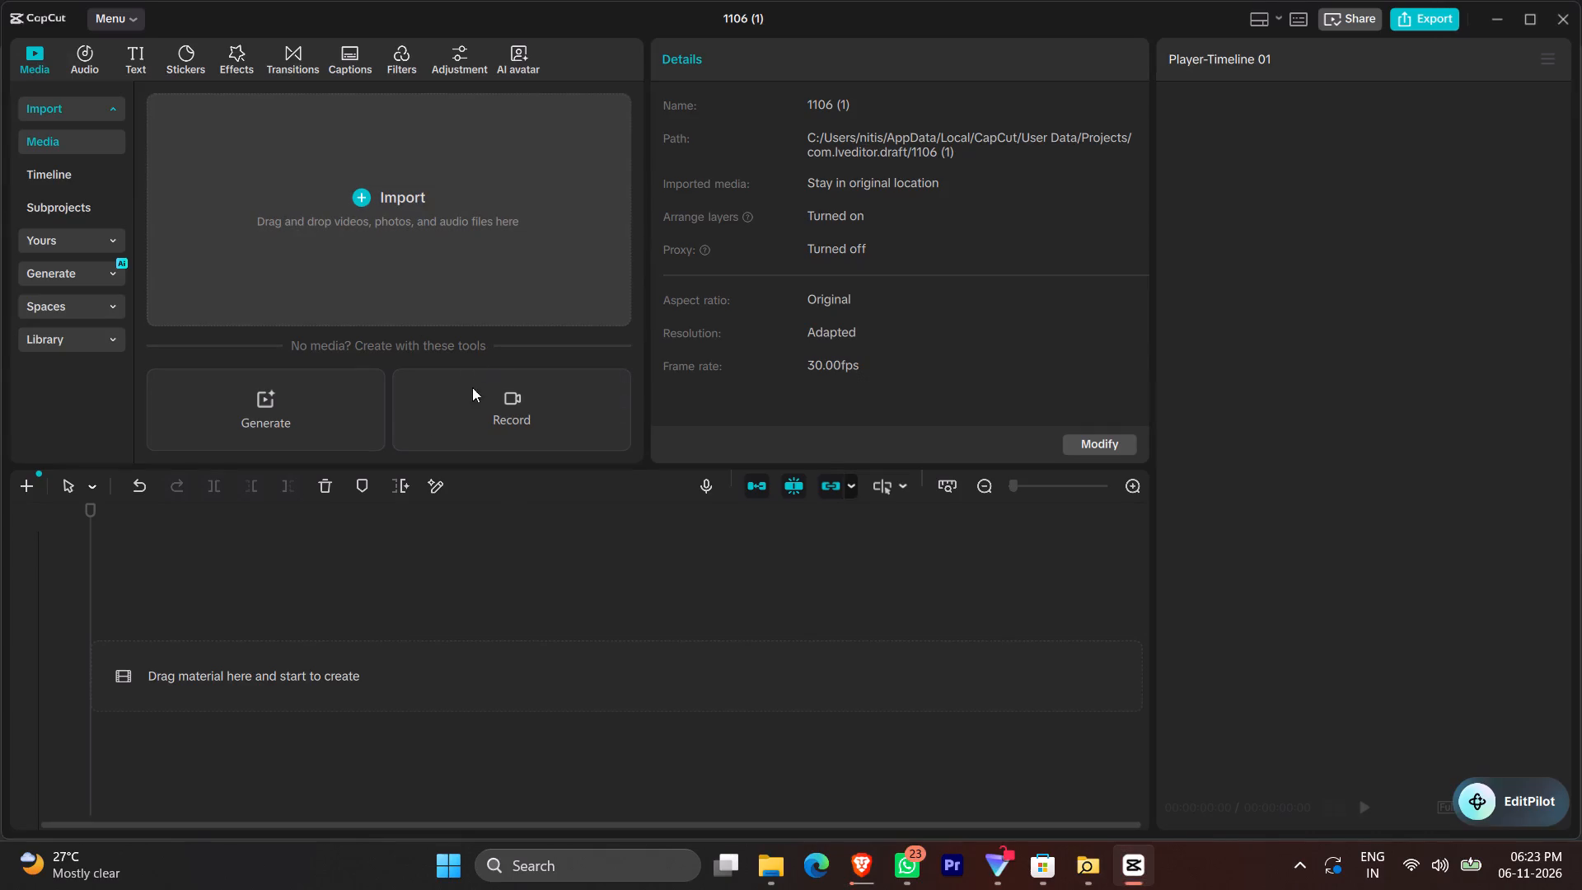
left_click(874, 883)
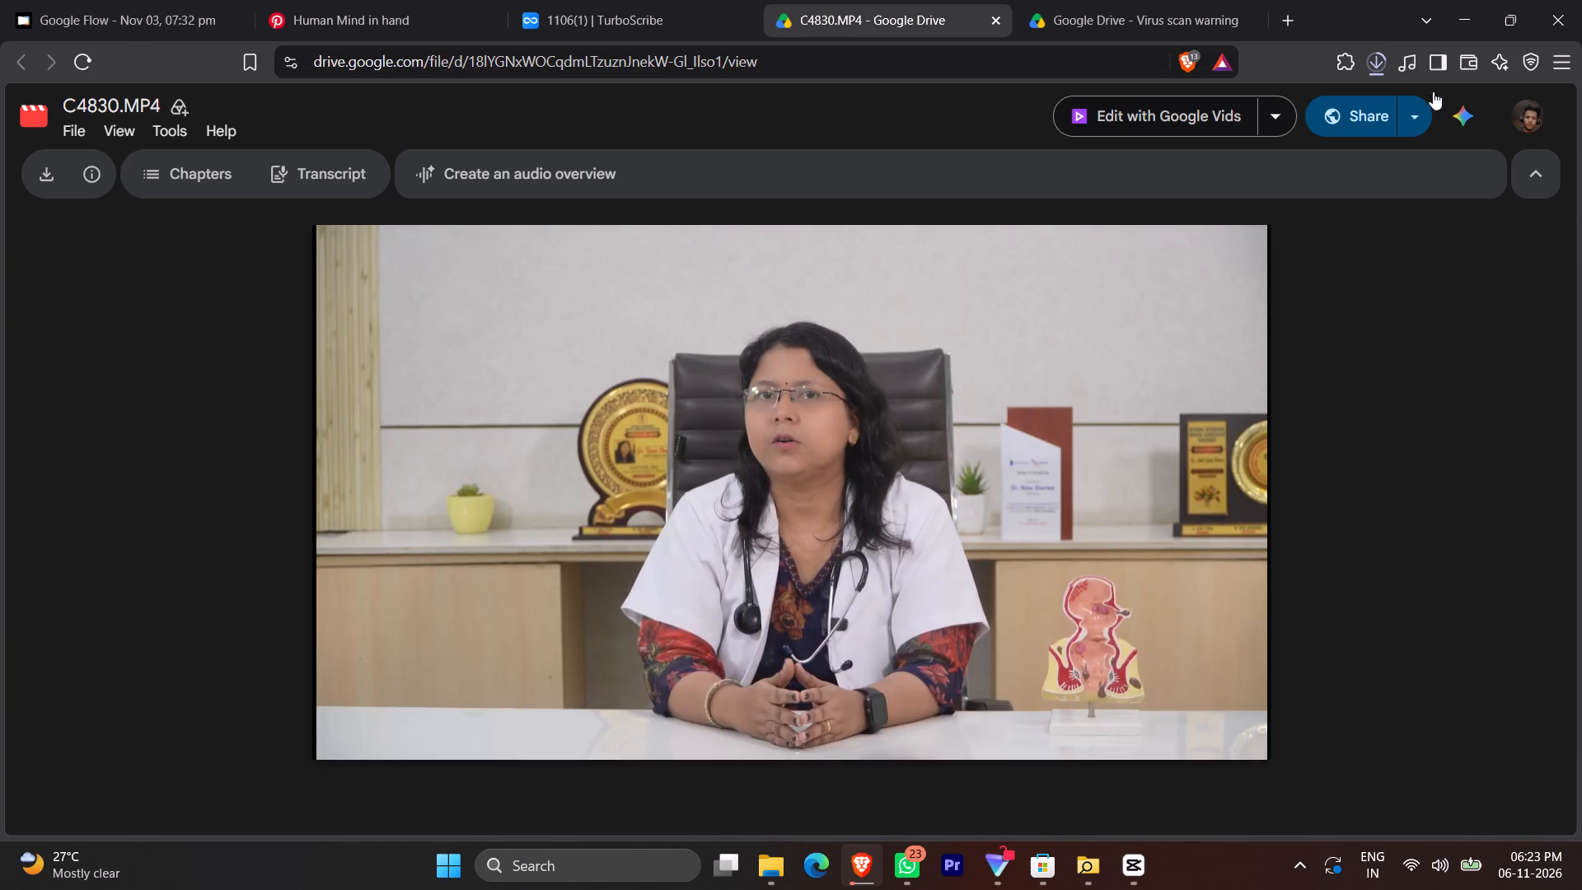
left_click(579, 609)
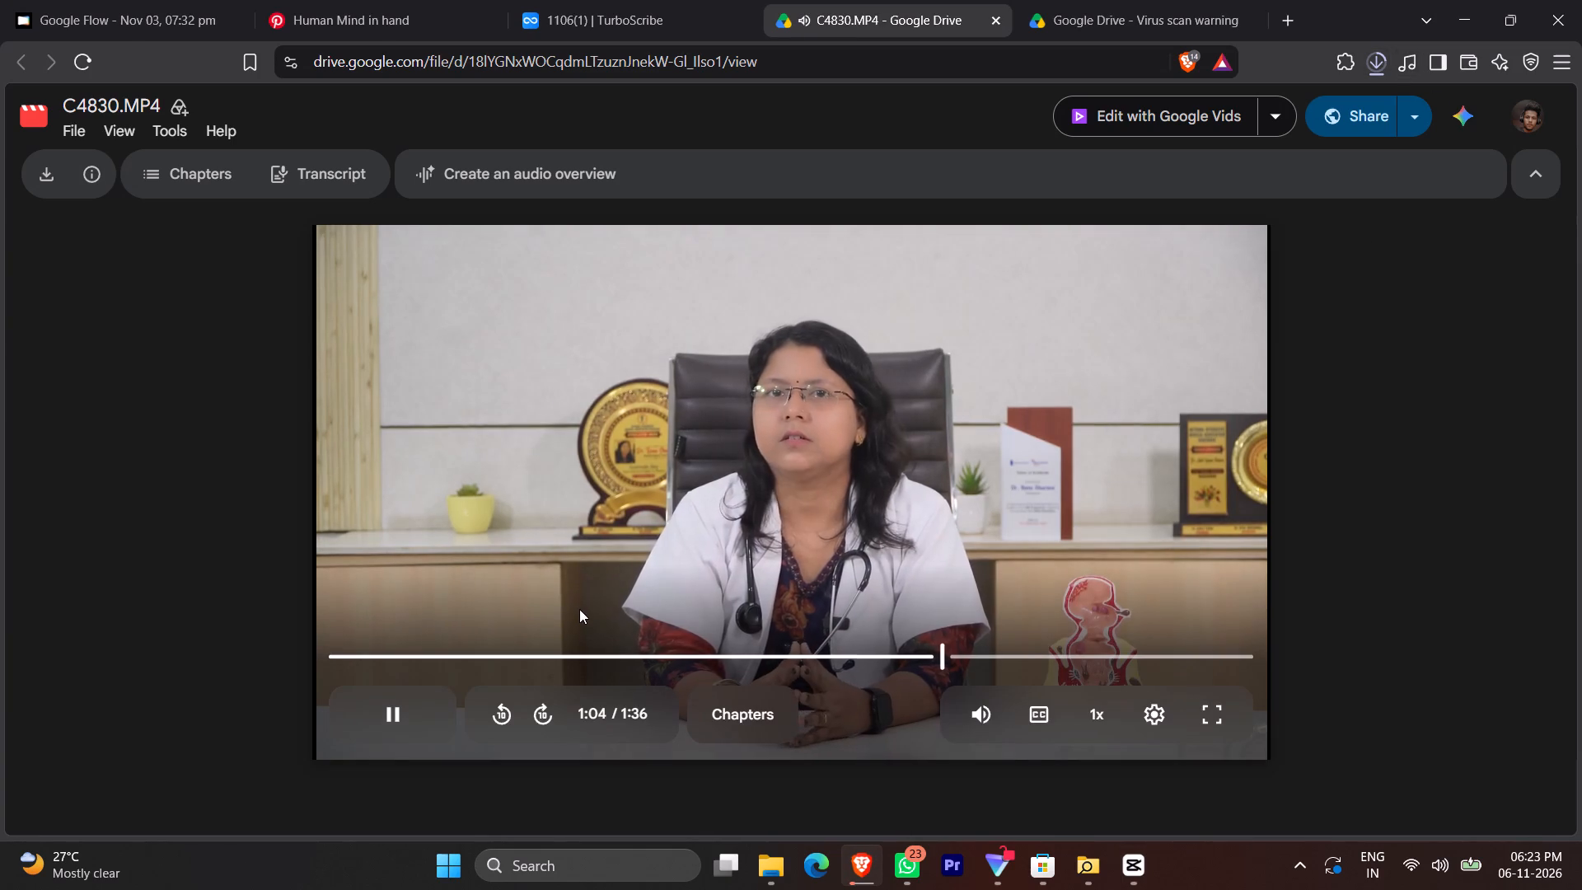
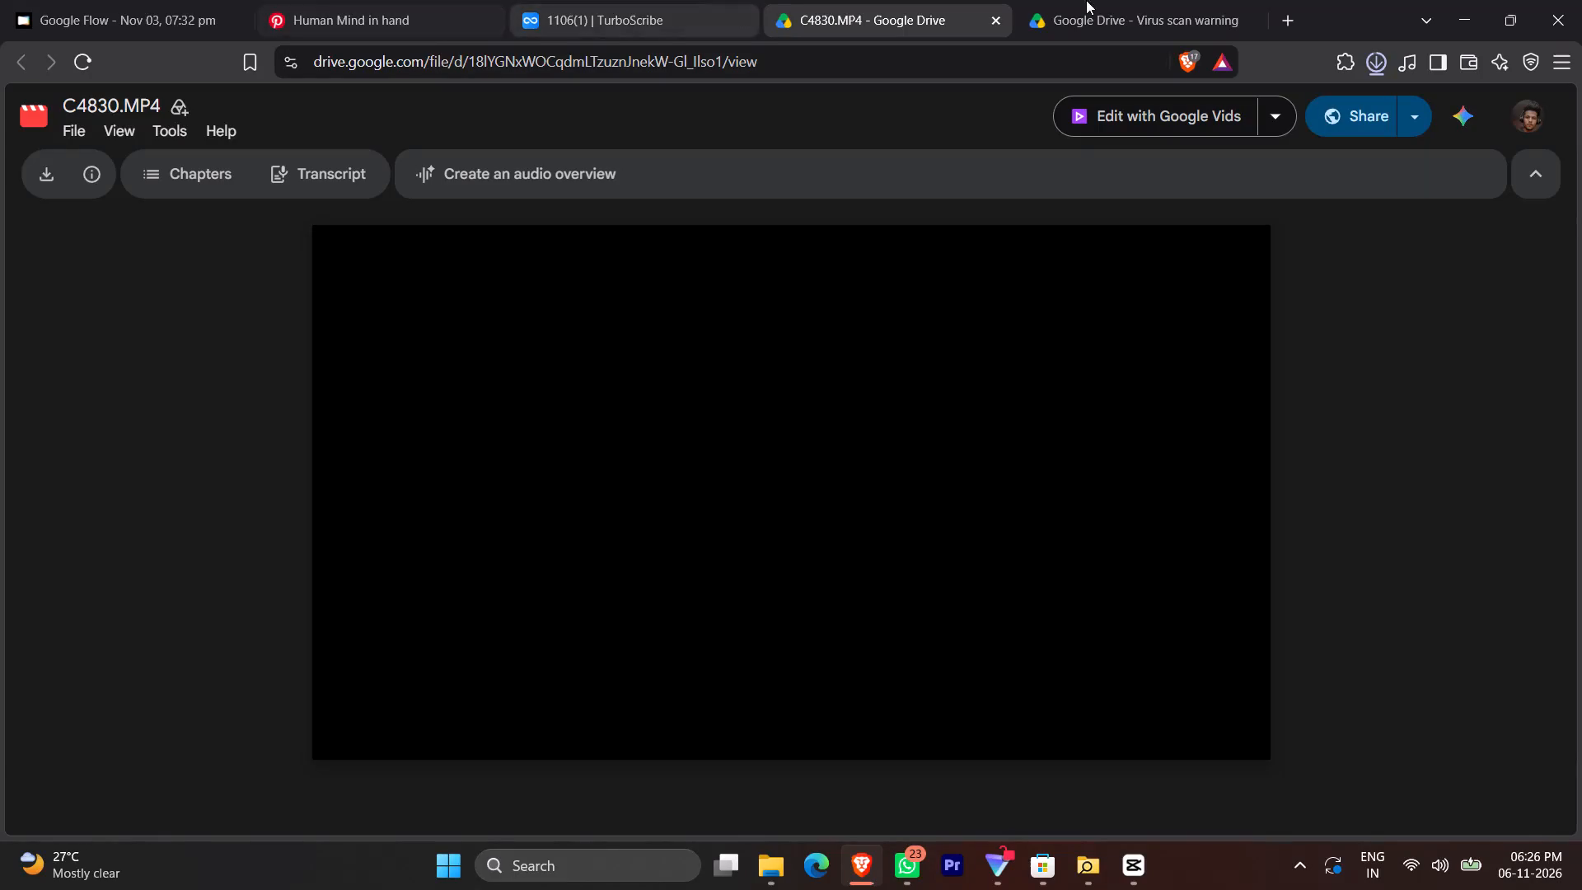
Open YouTube in a new tab, search for the piles doctor and open the Piles Fistula Fissure Treatment Solution channel's videos.
left_click(1280, 17)
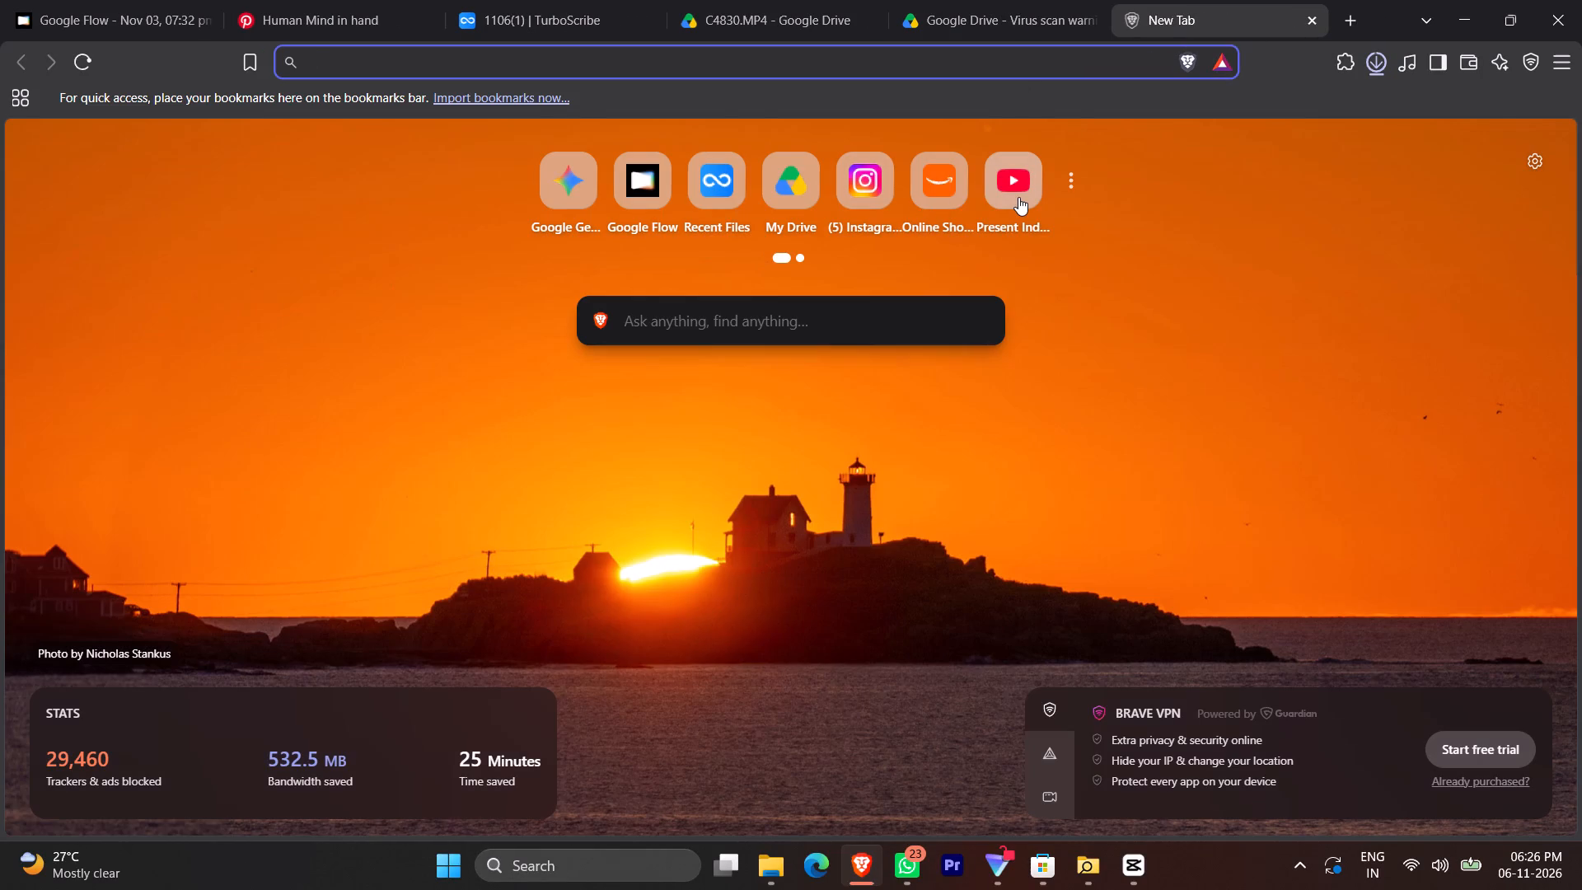
left_click(1018, 197)
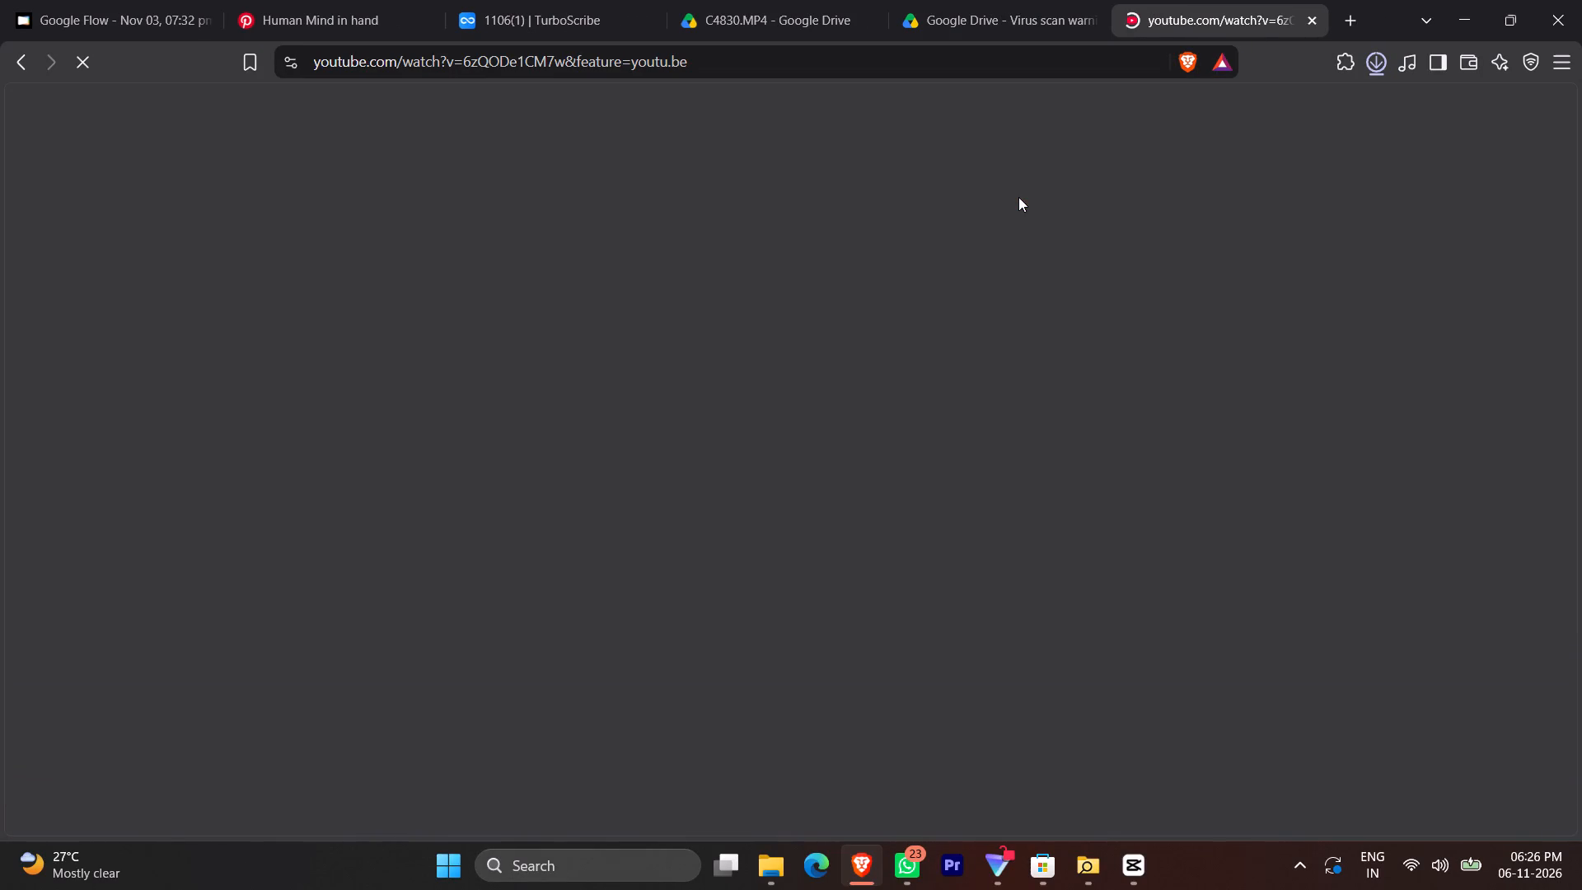
left_click(799, 114)
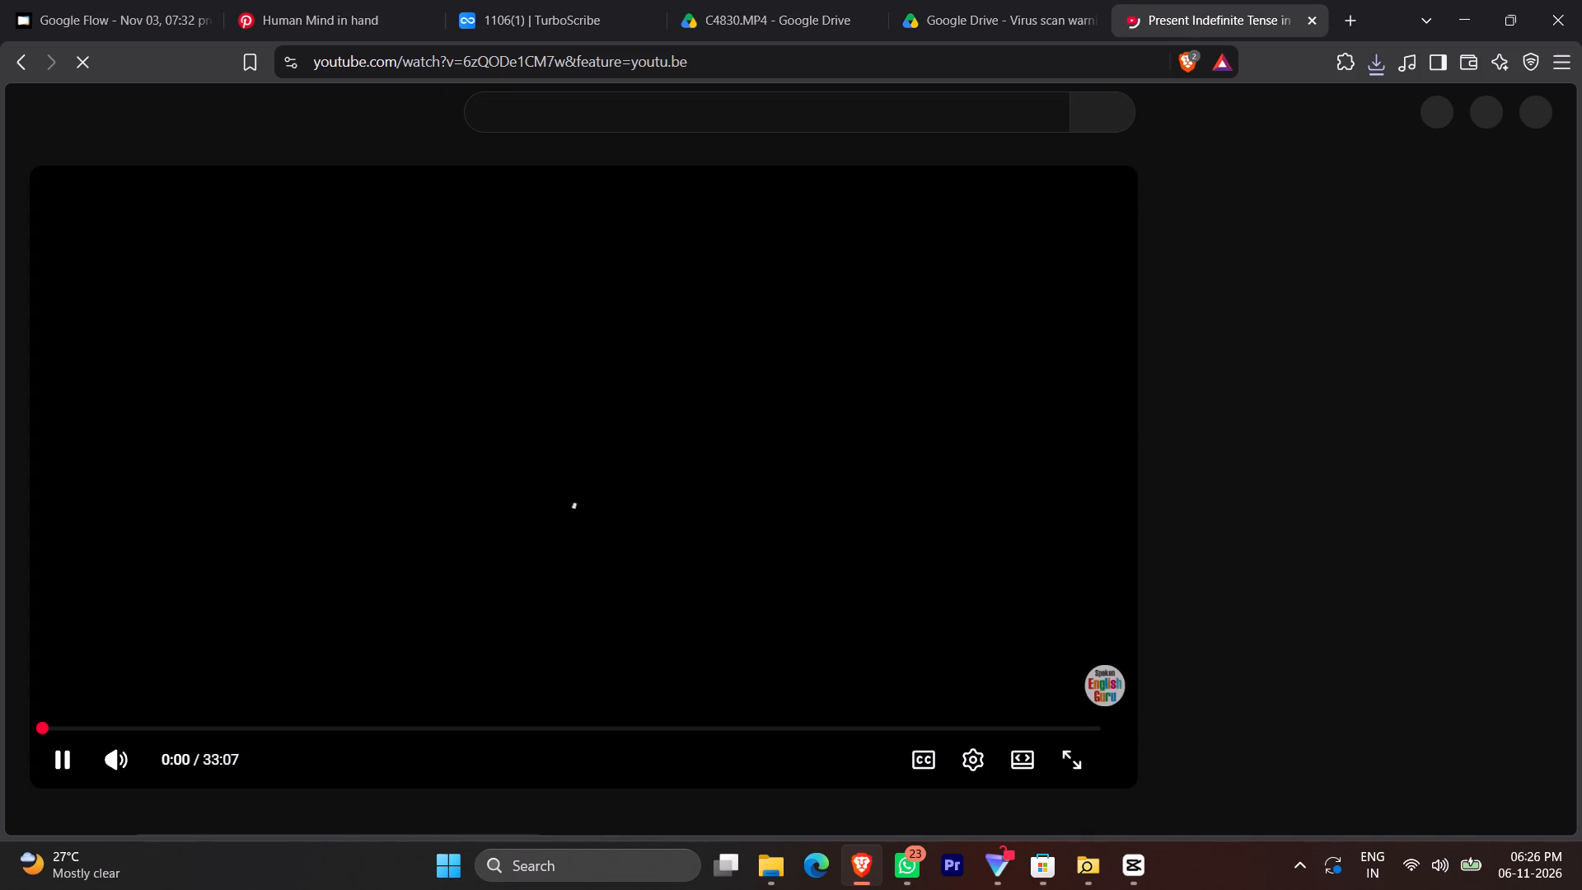
type("dr")
key("space")
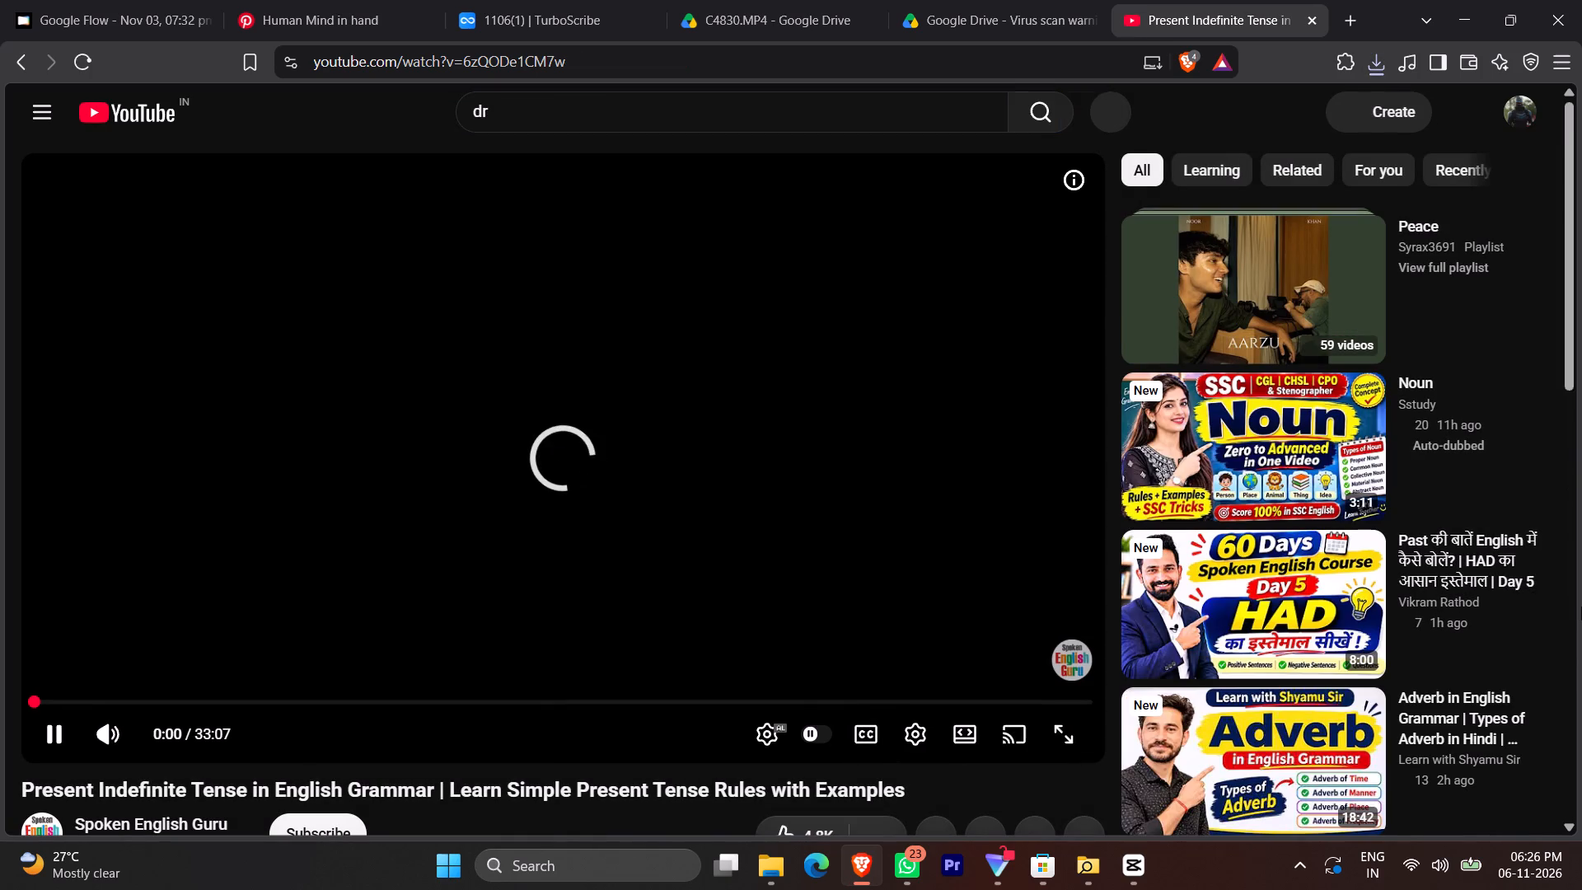
Dismiss the mini-player video and search YouTube for the doctor's name, refining the query with "piles".
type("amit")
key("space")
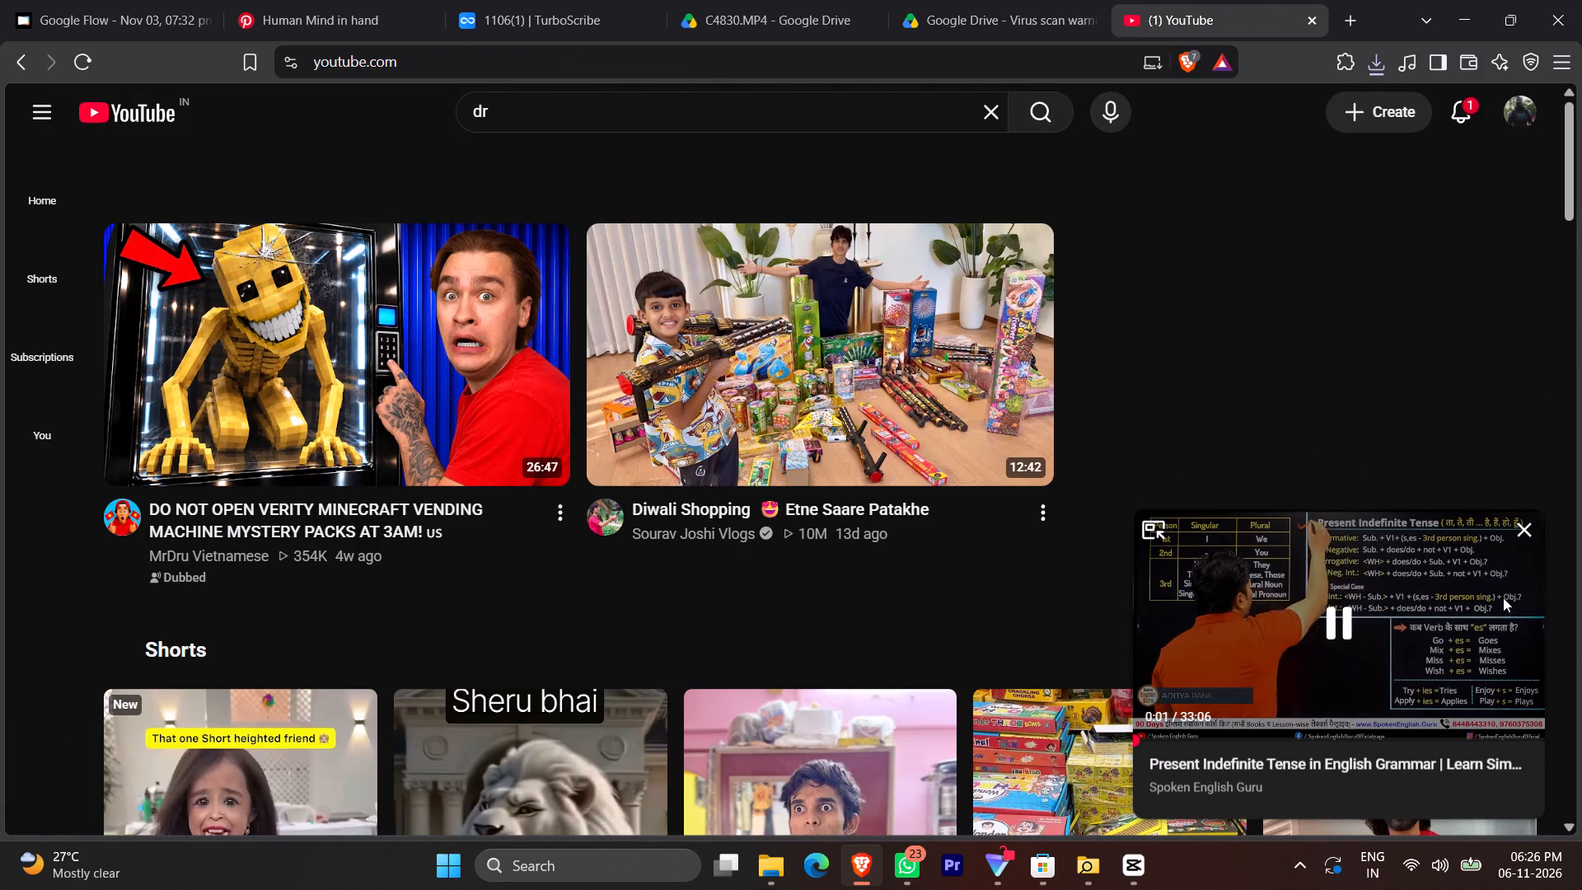
left_click(1516, 532)
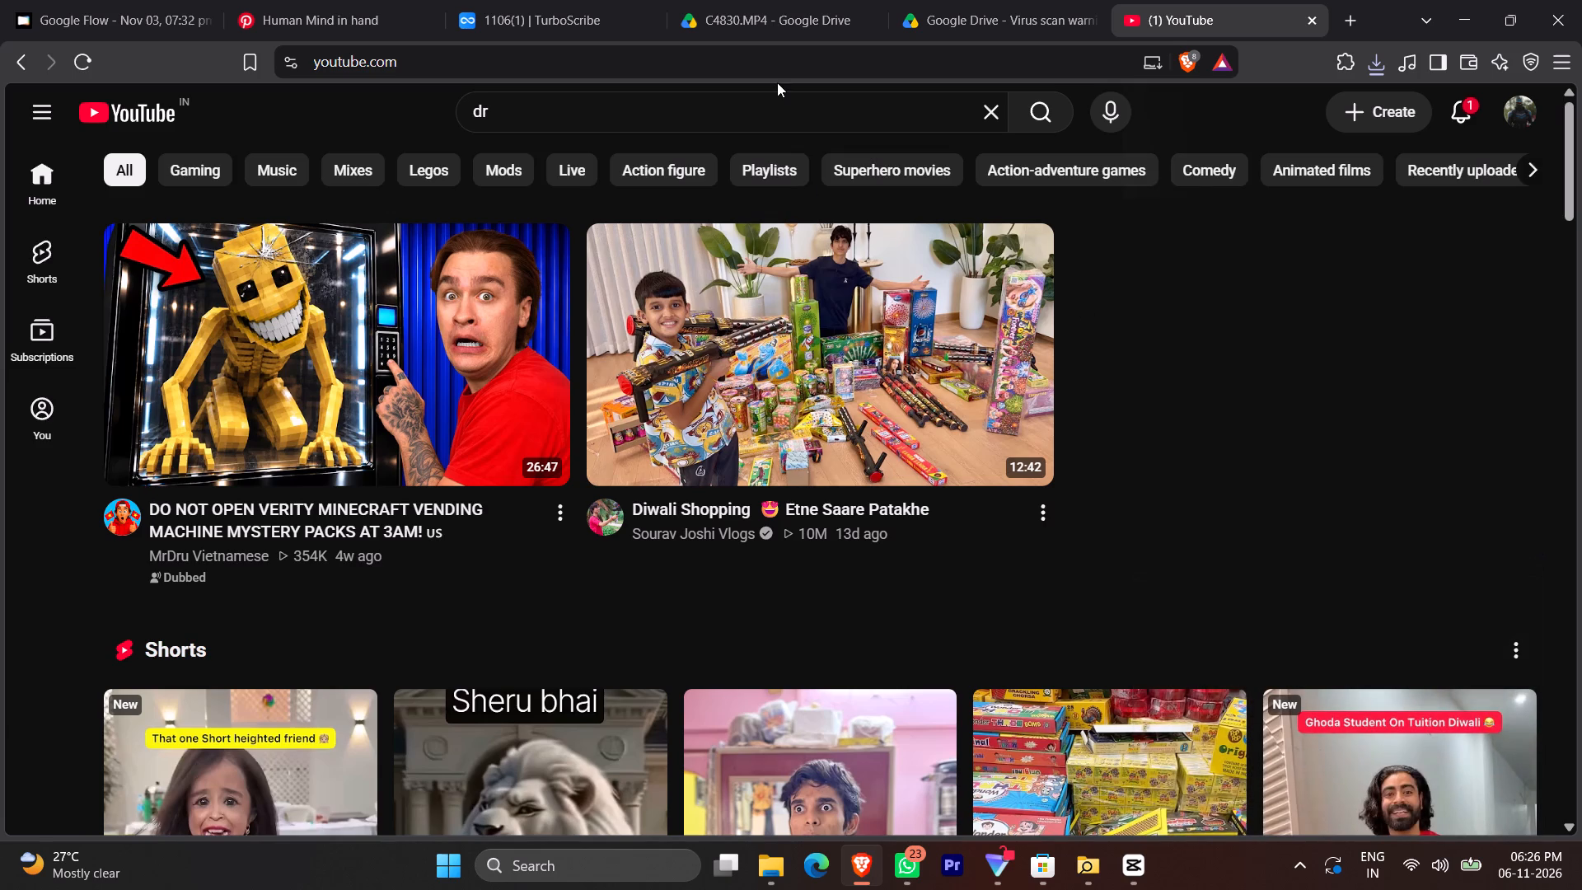
left_click(791, 107)
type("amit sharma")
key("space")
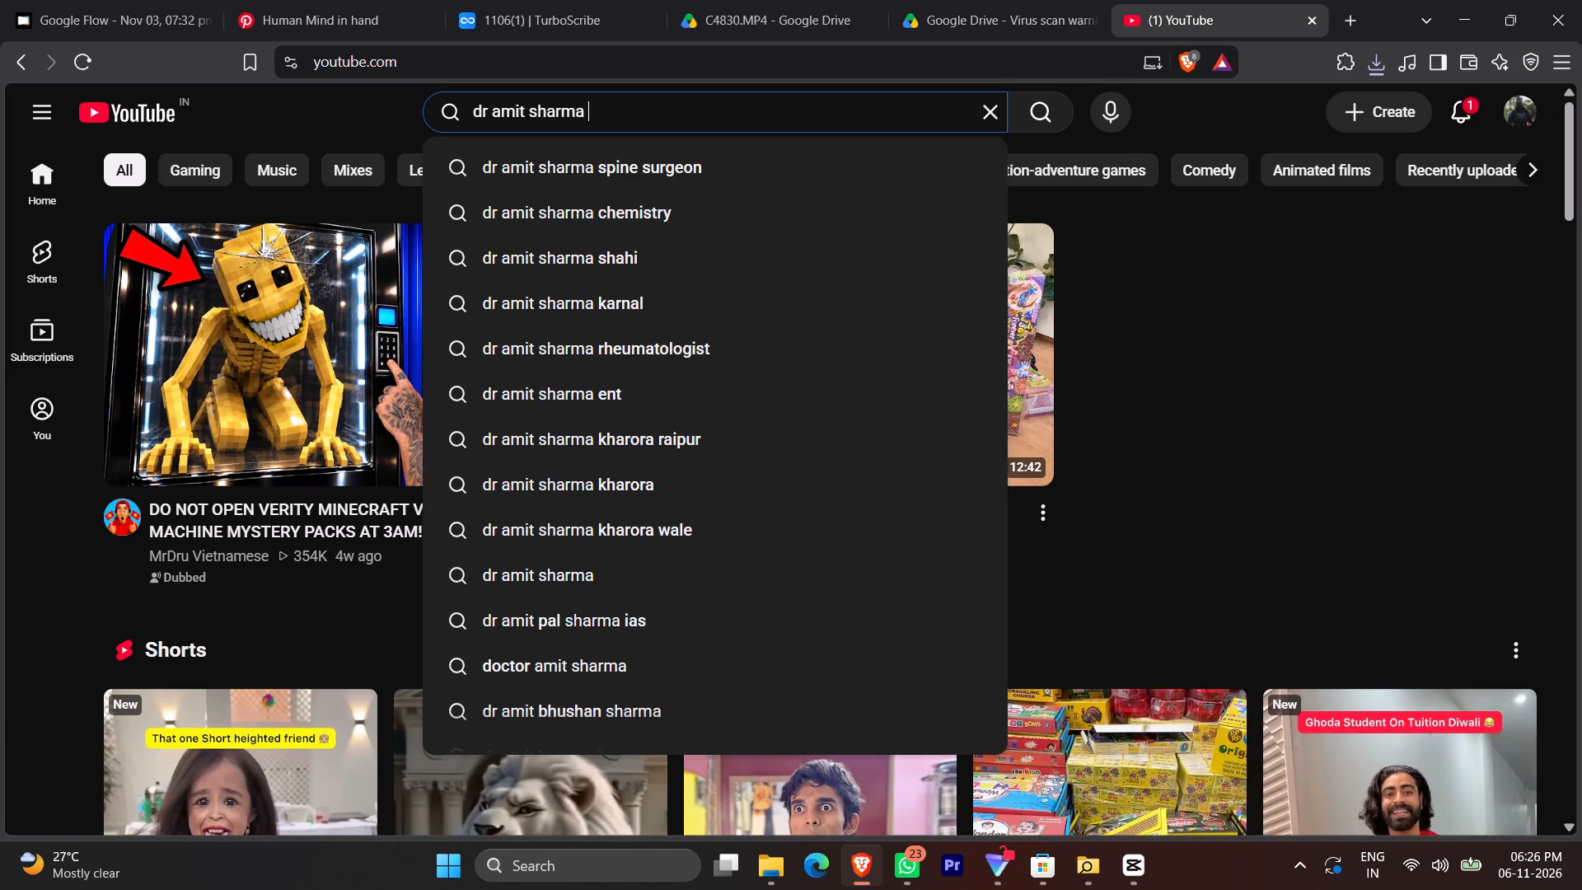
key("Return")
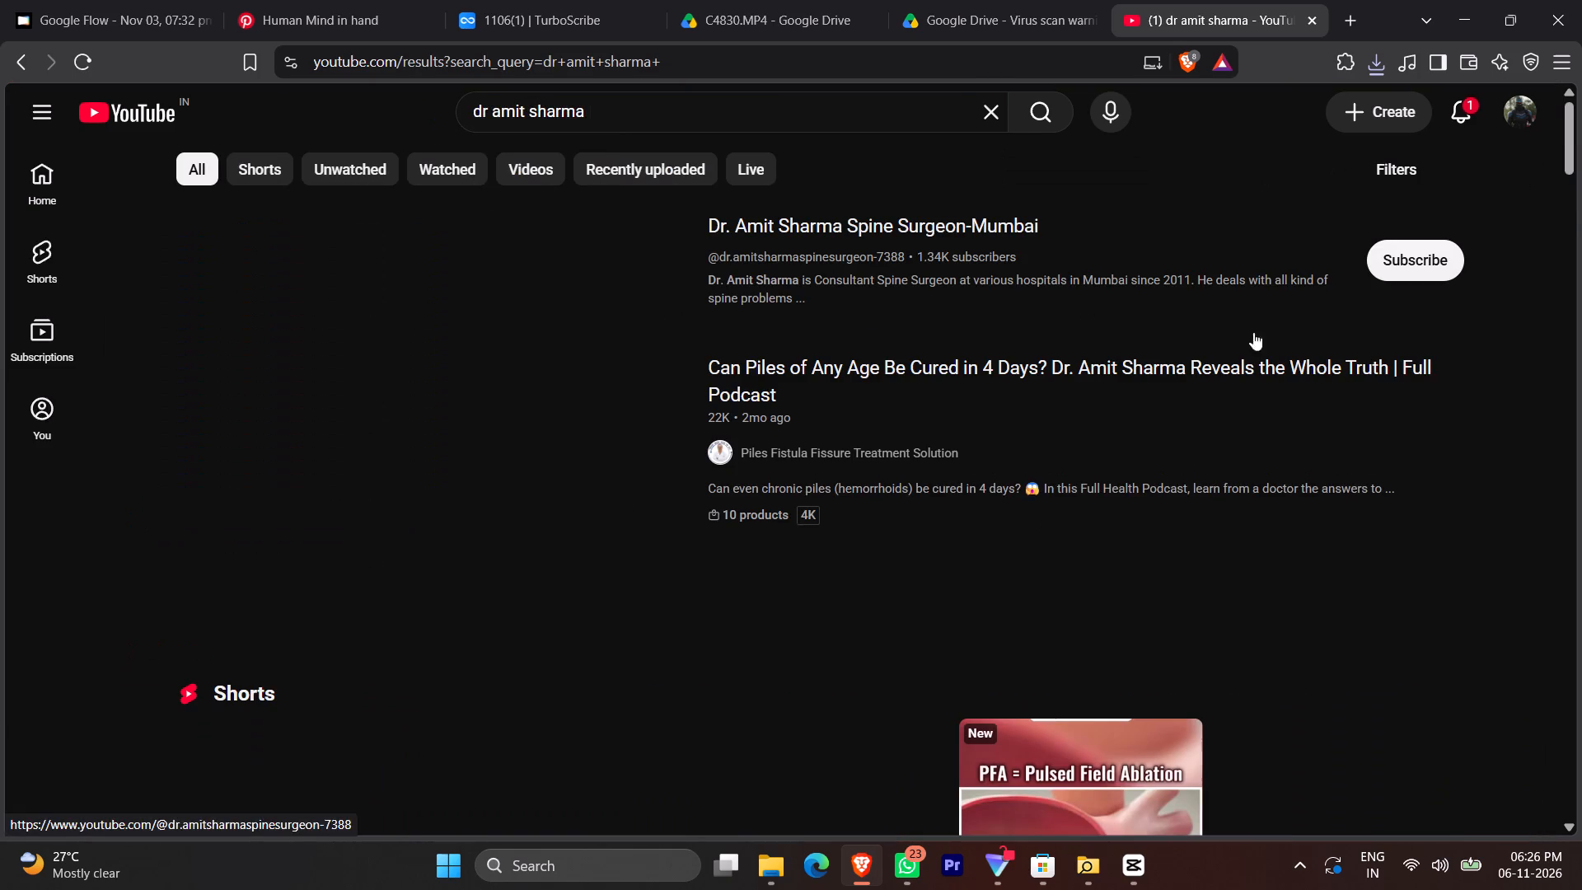
left_click(634, 133)
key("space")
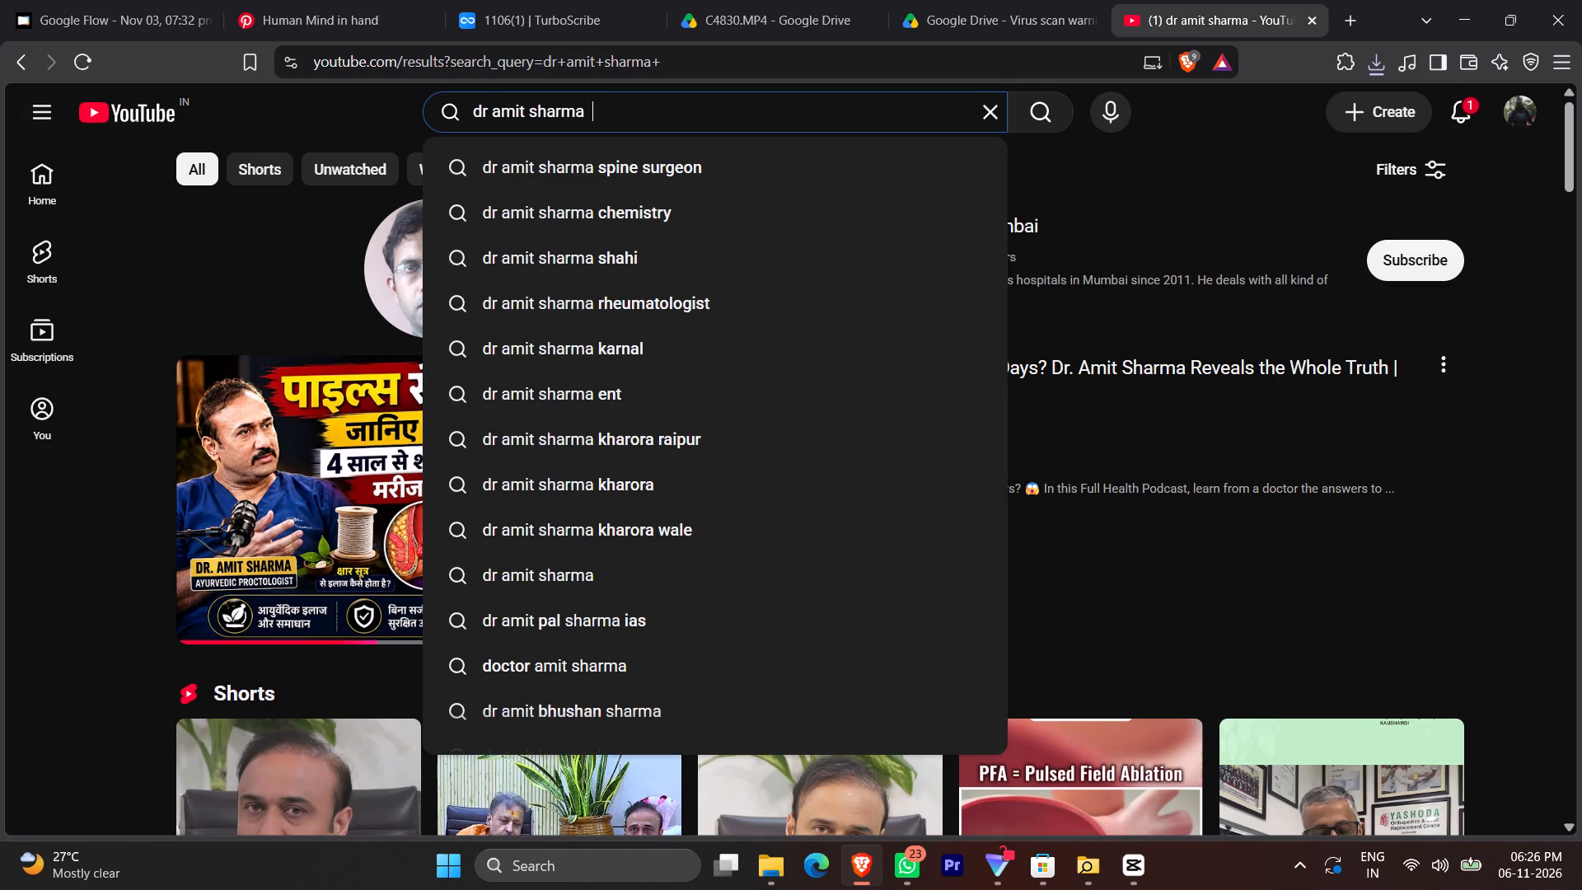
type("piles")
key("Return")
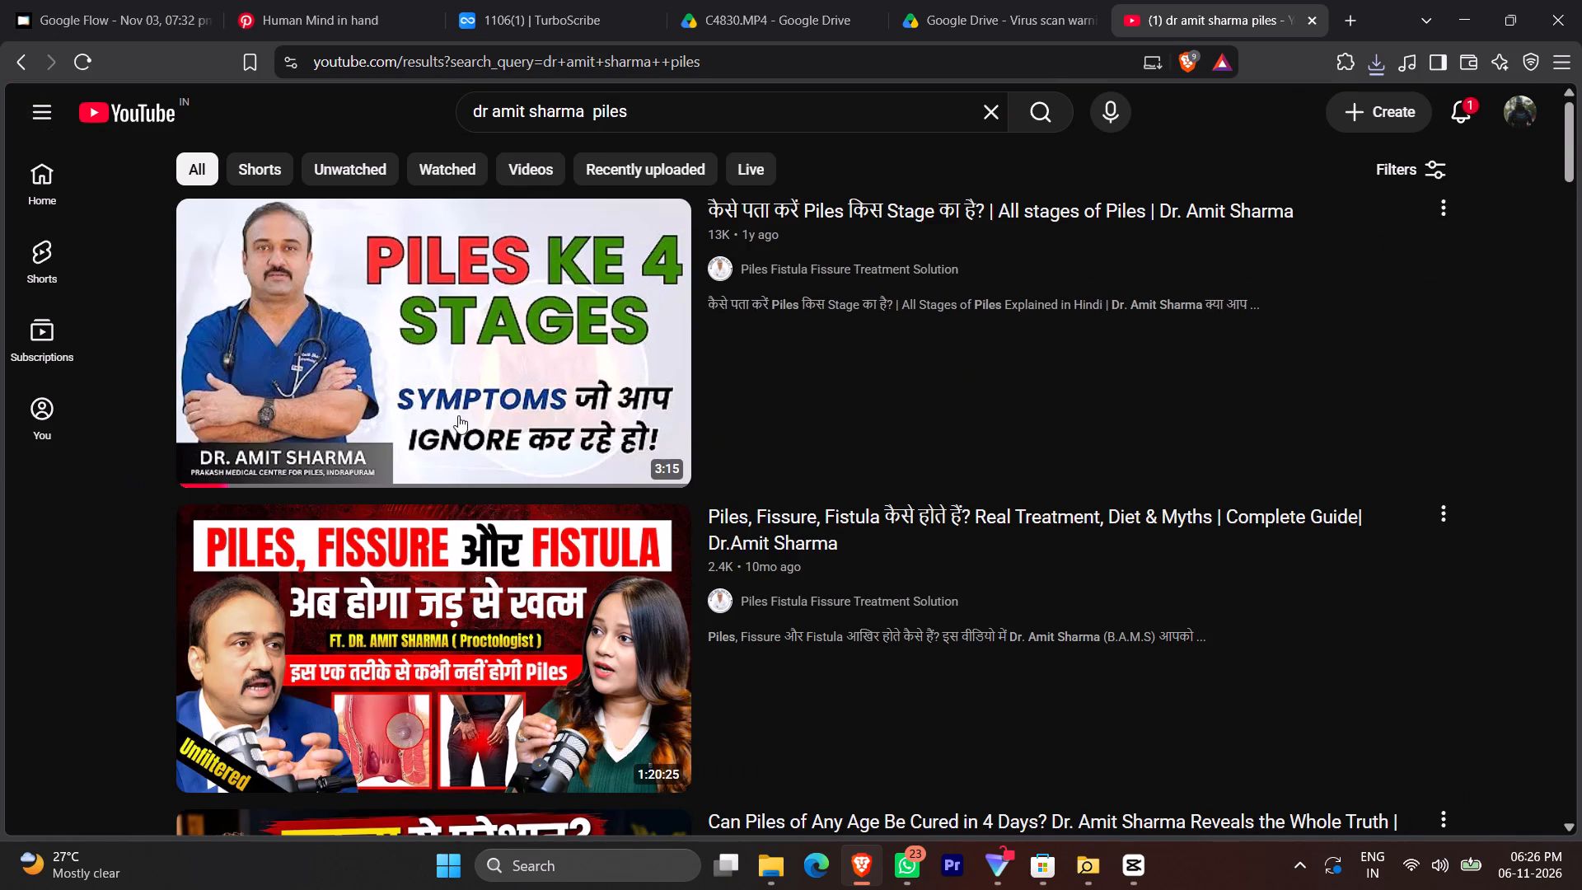
Open the Piles Fistula Fissure Treatment Solution channel through its Complete Guide video and browse the channel's latest videos.
left_click(463, 611)
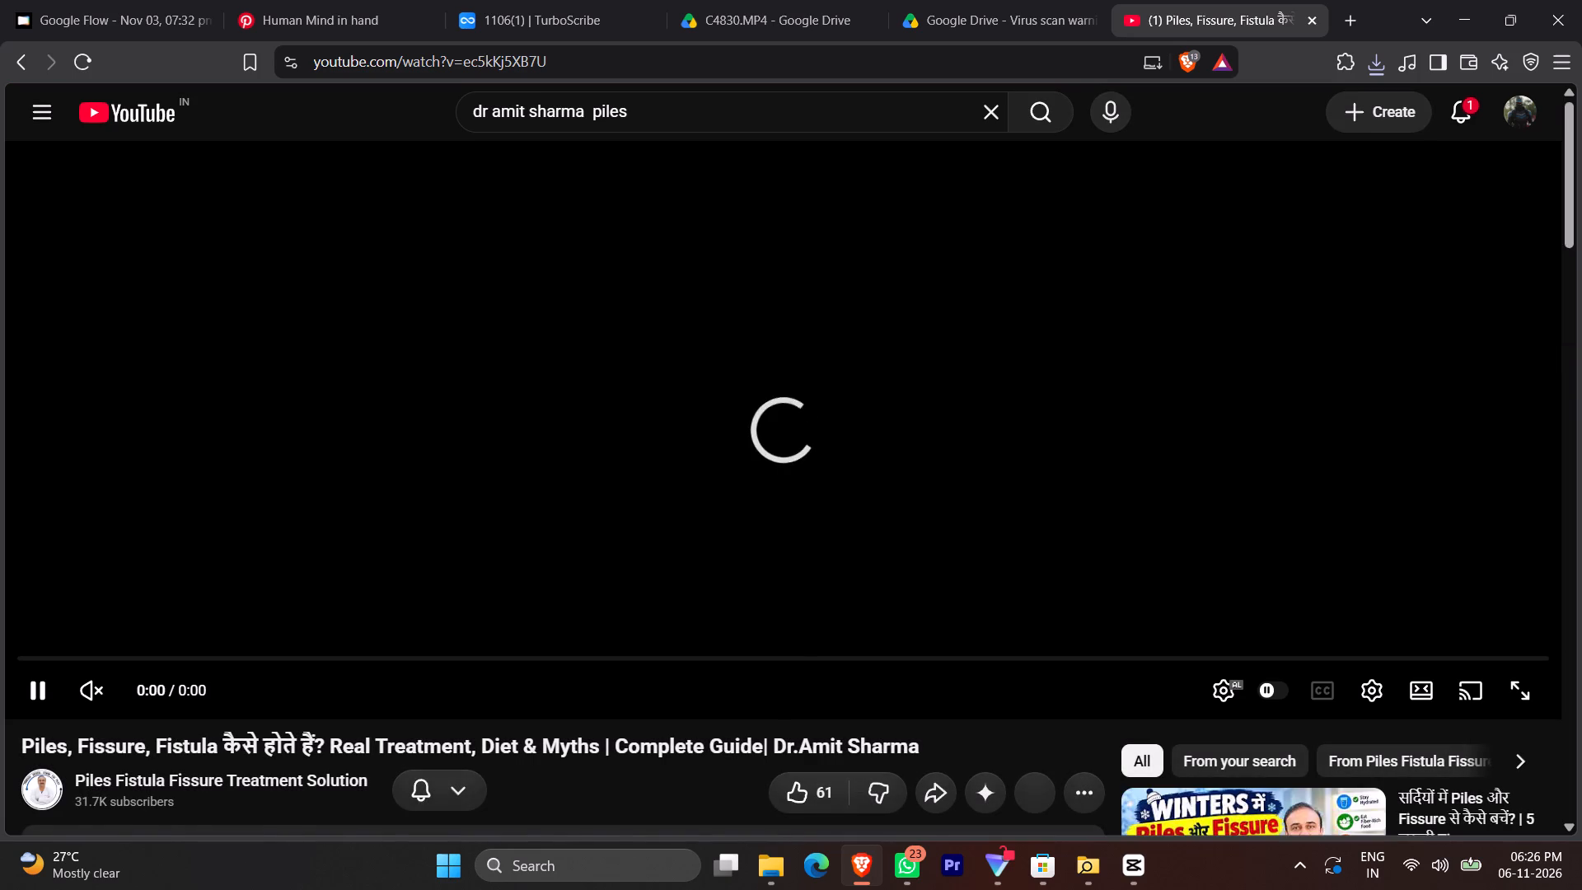
left_click(59, 791)
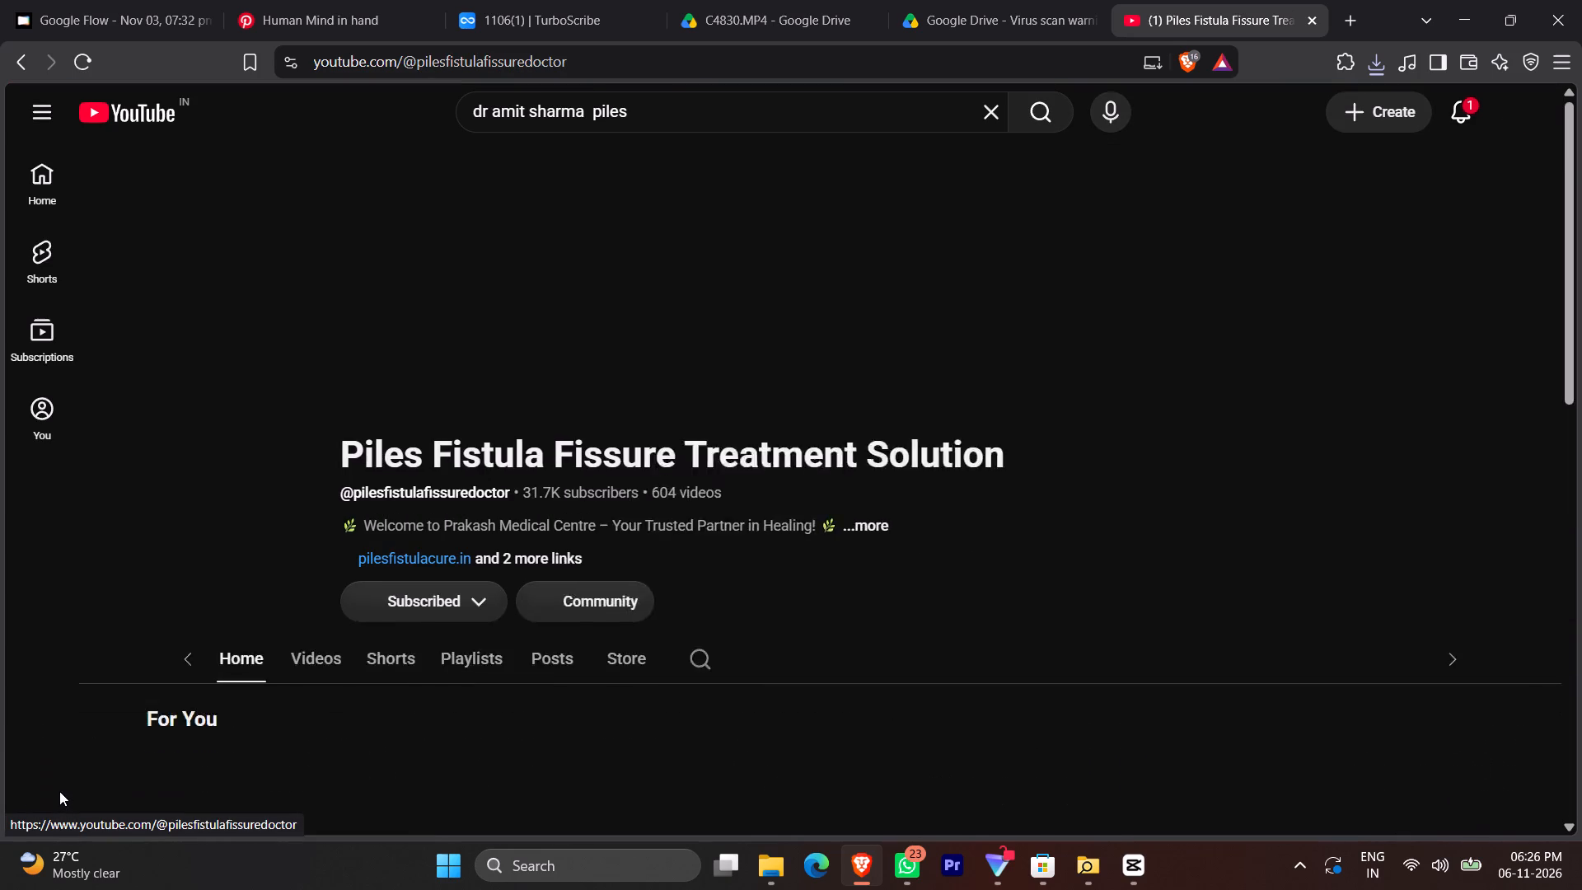
left_click(267, 600)
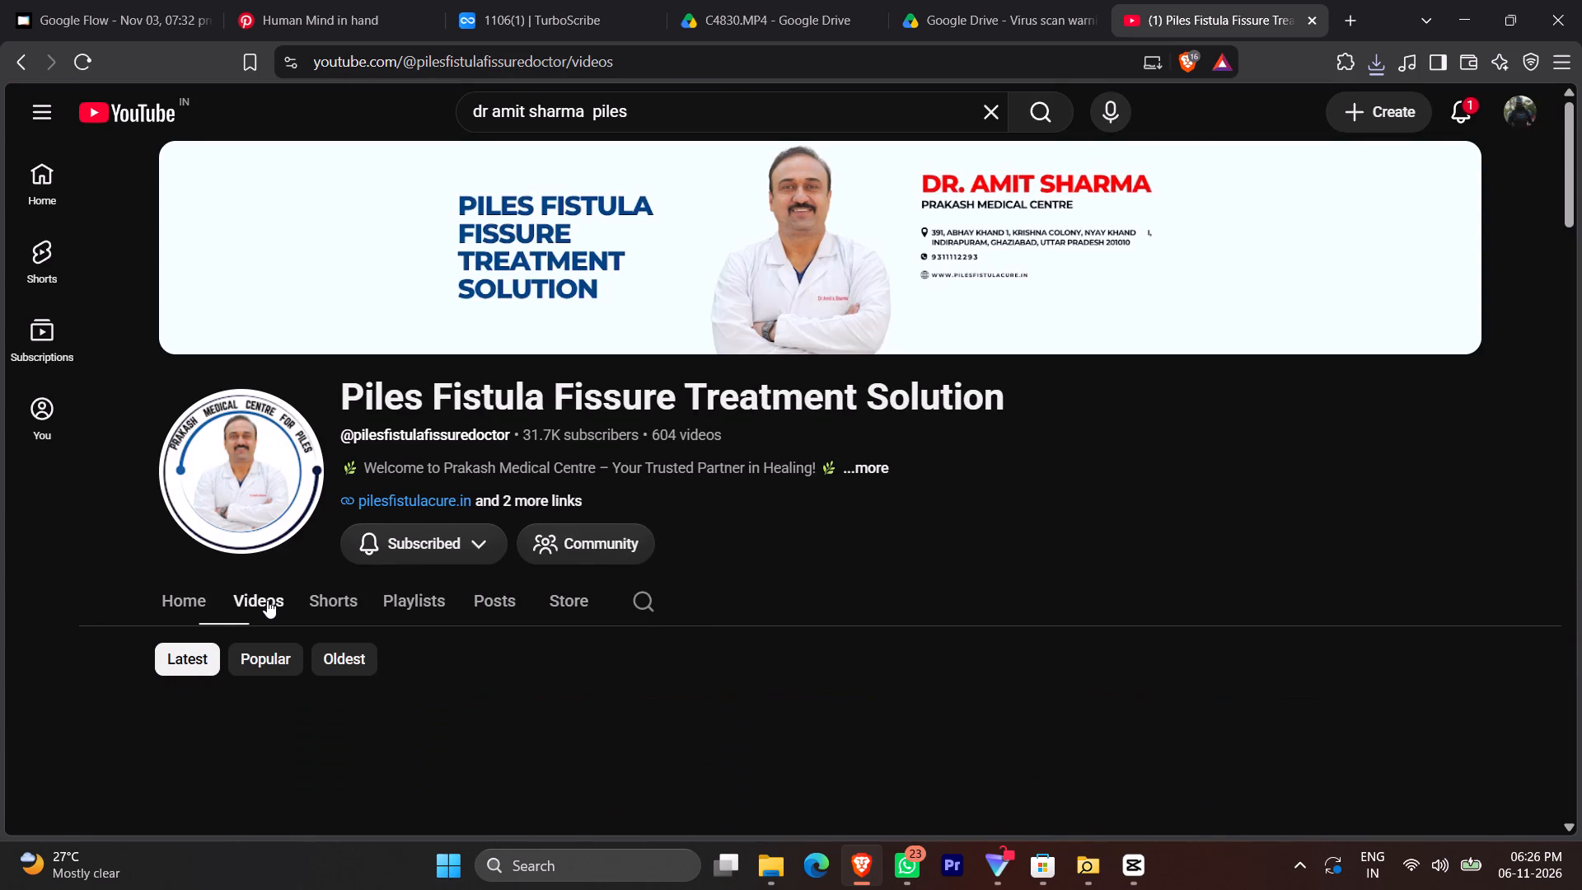
scroll(344, 618, "down", 3)
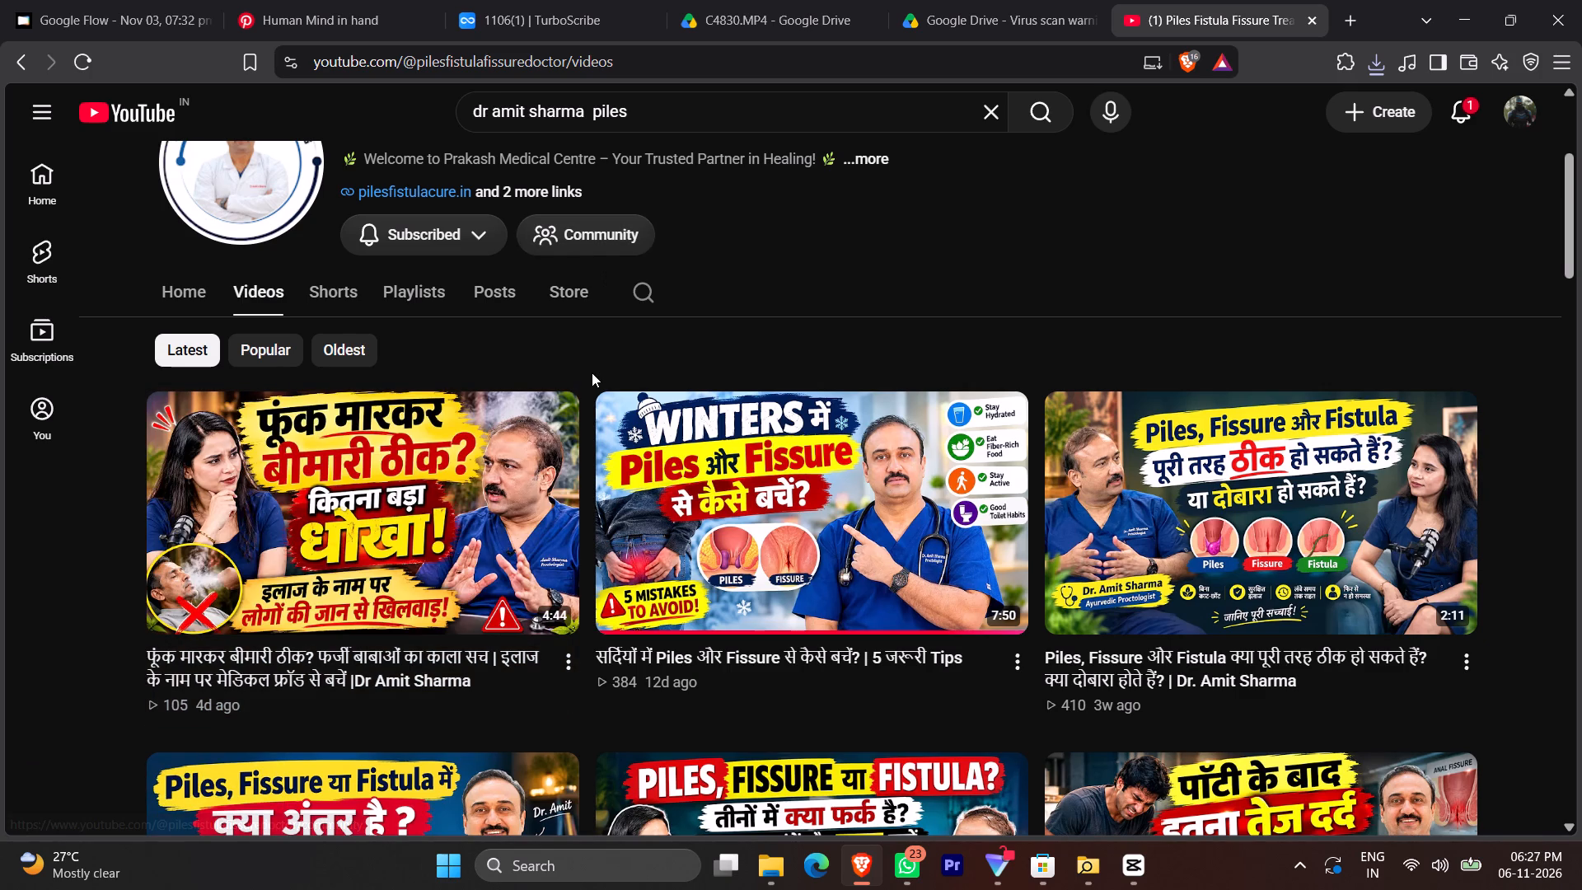
Browse the channel's videos and Shorts, then open the Anal Fissure Short, play it with sound and pause it to examine its layout.
scroll(592, 372, "down", 4)
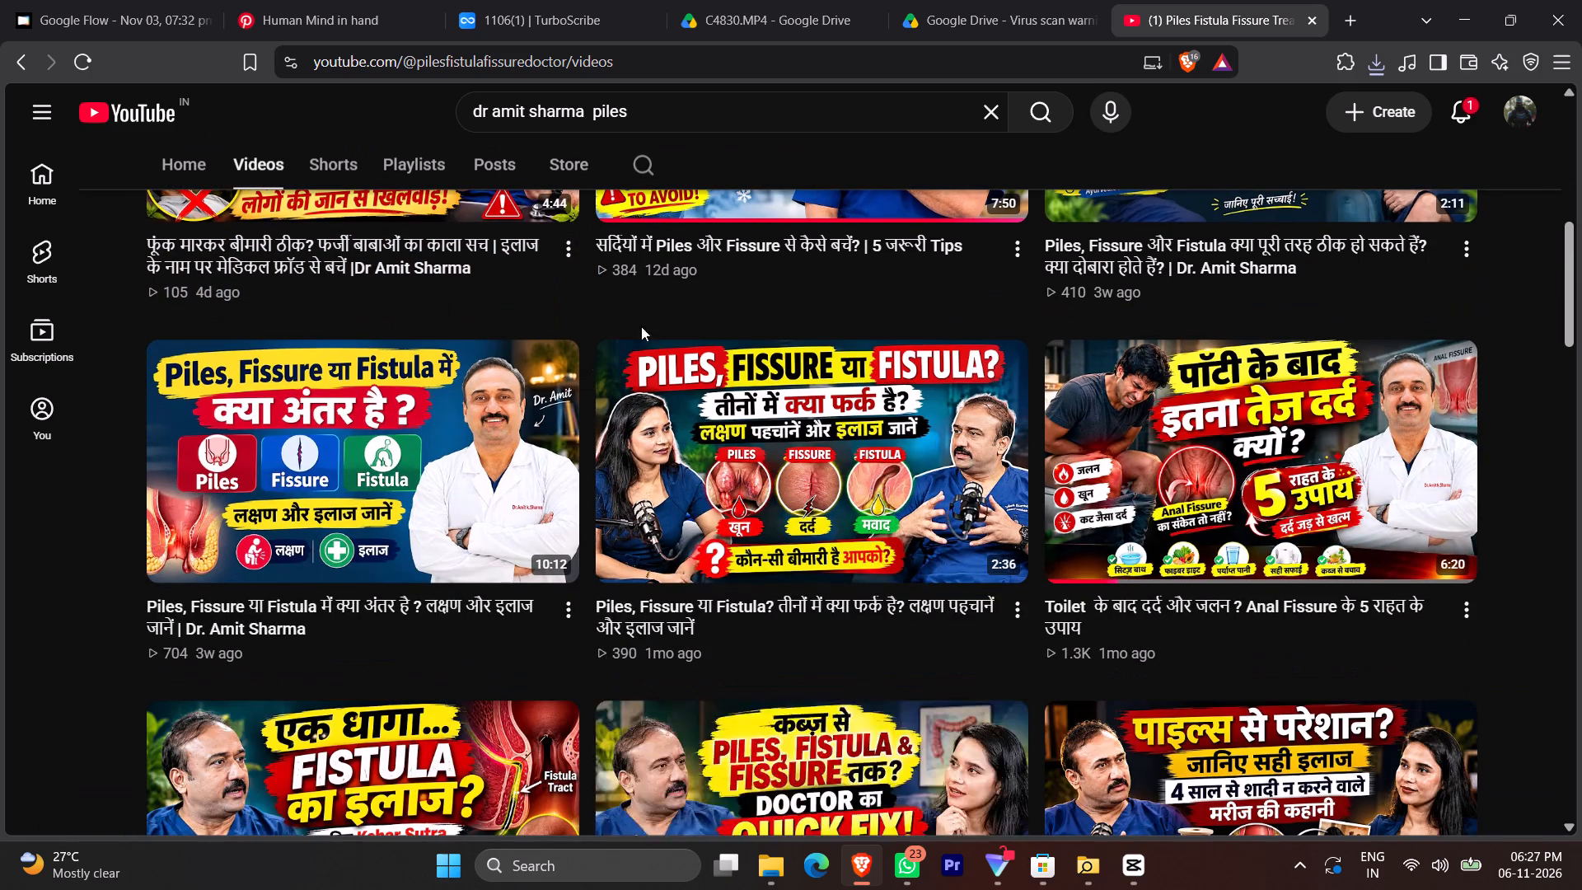
scroll(684, 302, "up", 4)
left_click(336, 297)
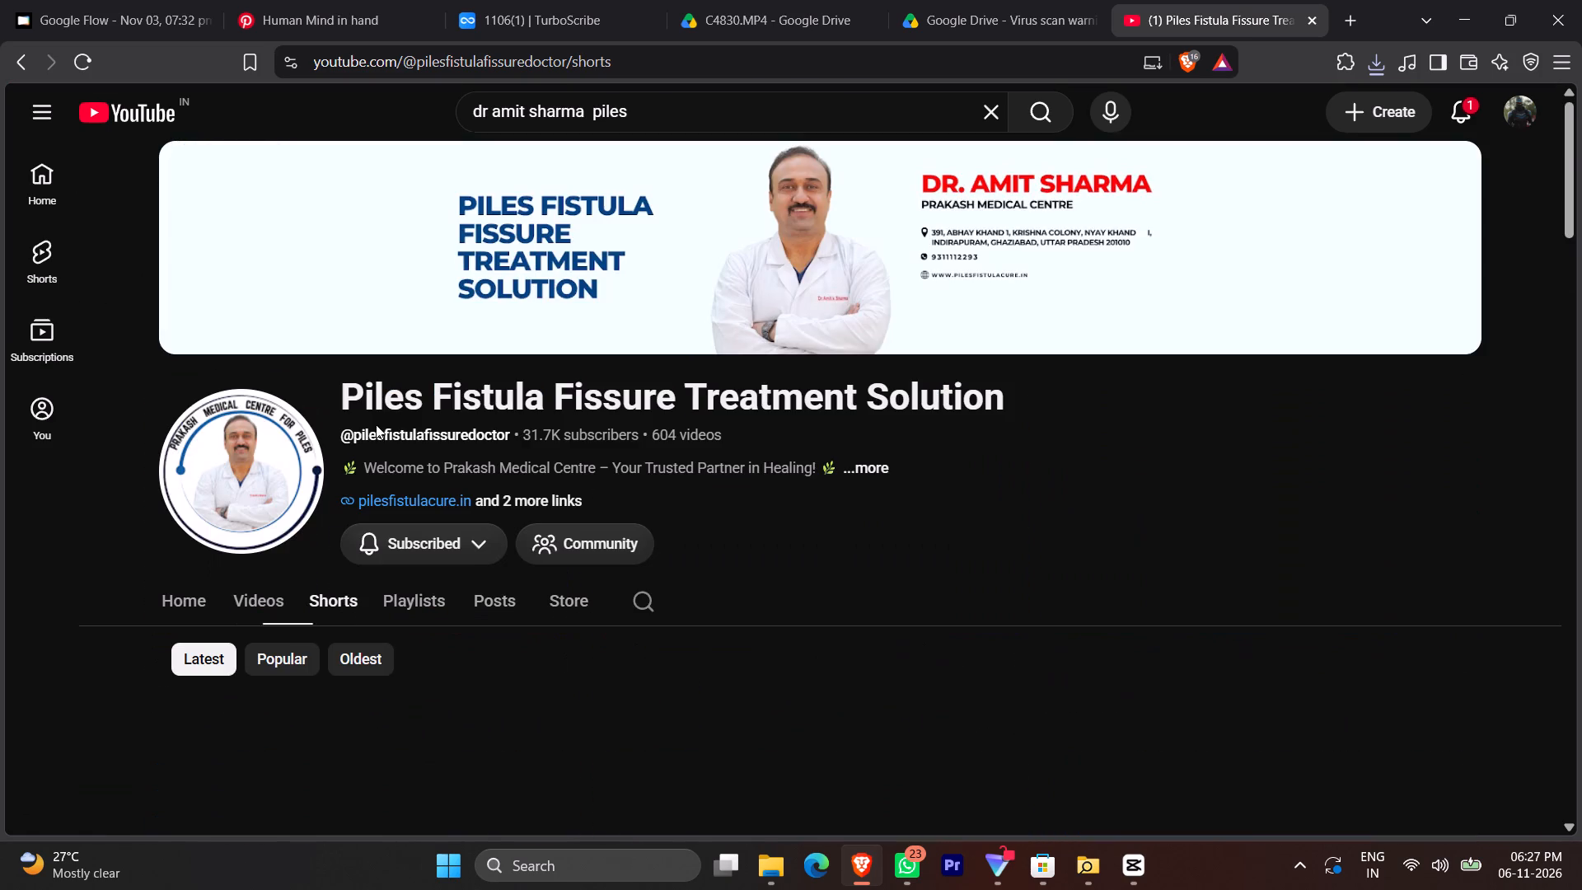
scroll(431, 625, "down", 4)
left_click(314, 465)
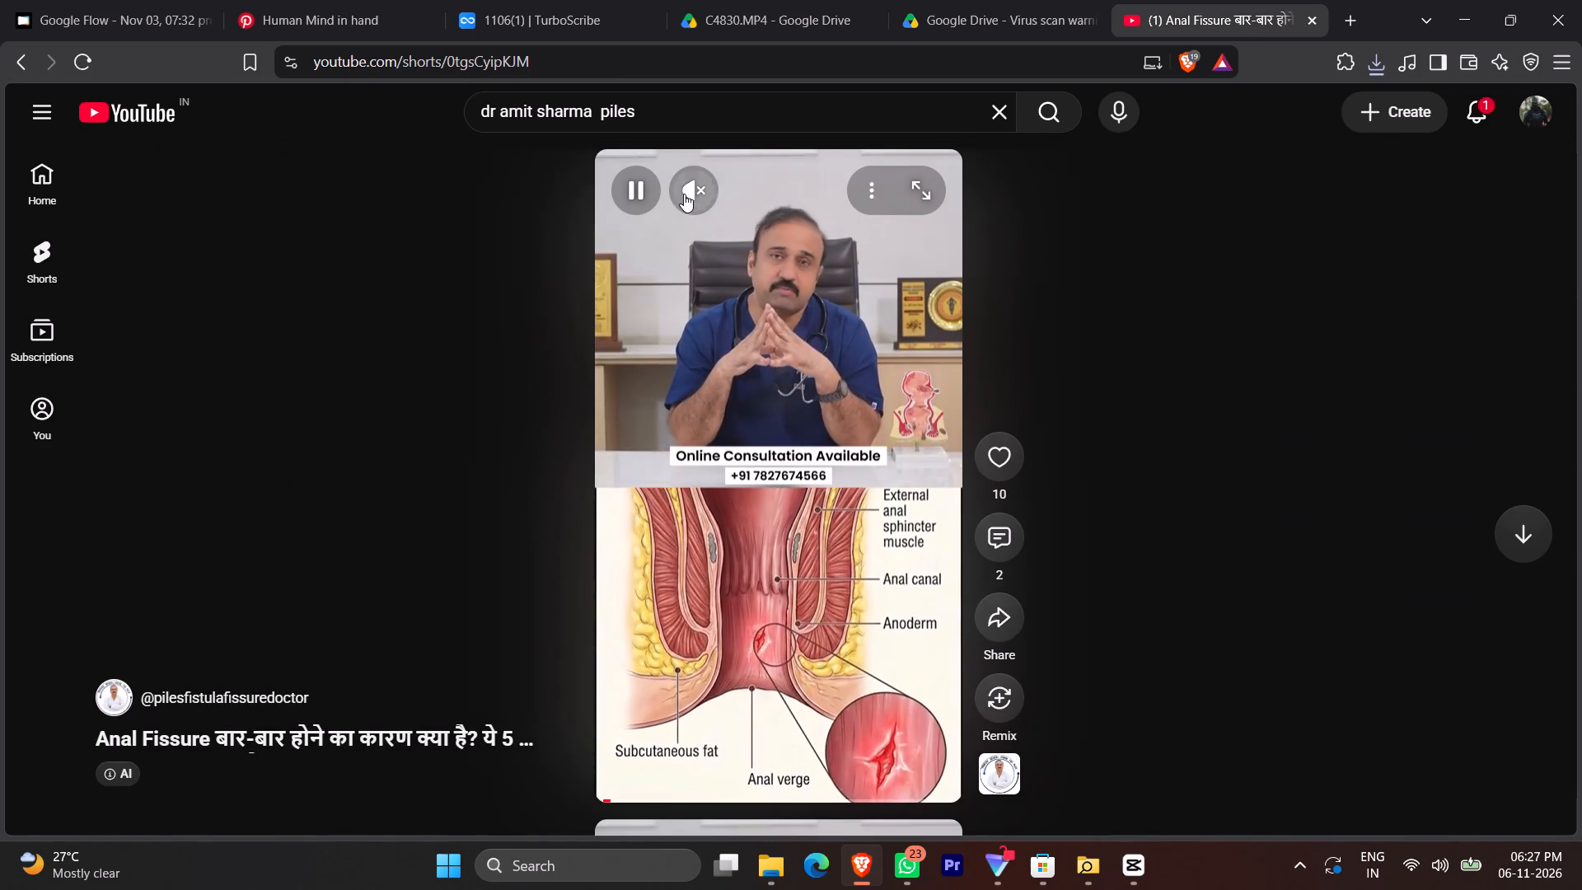
left_click(684, 186)
left_click_drag(810, 181, 846, 184)
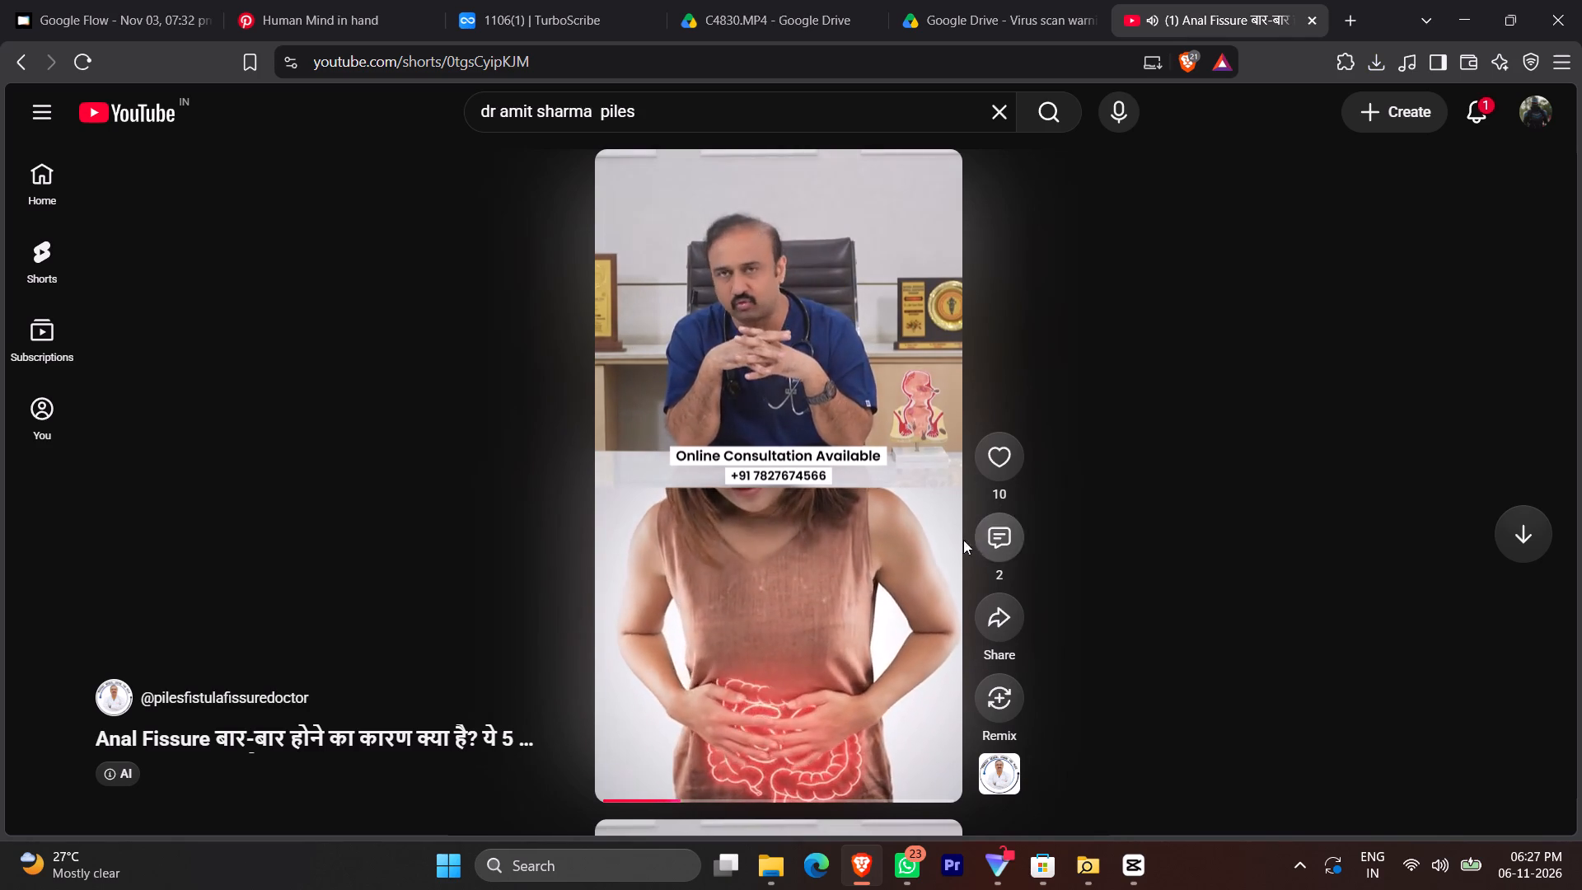
left_click(866, 537)
Switch to CapCut and import C4830 from the Downloads folder into the project's media.
left_click(1119, 889)
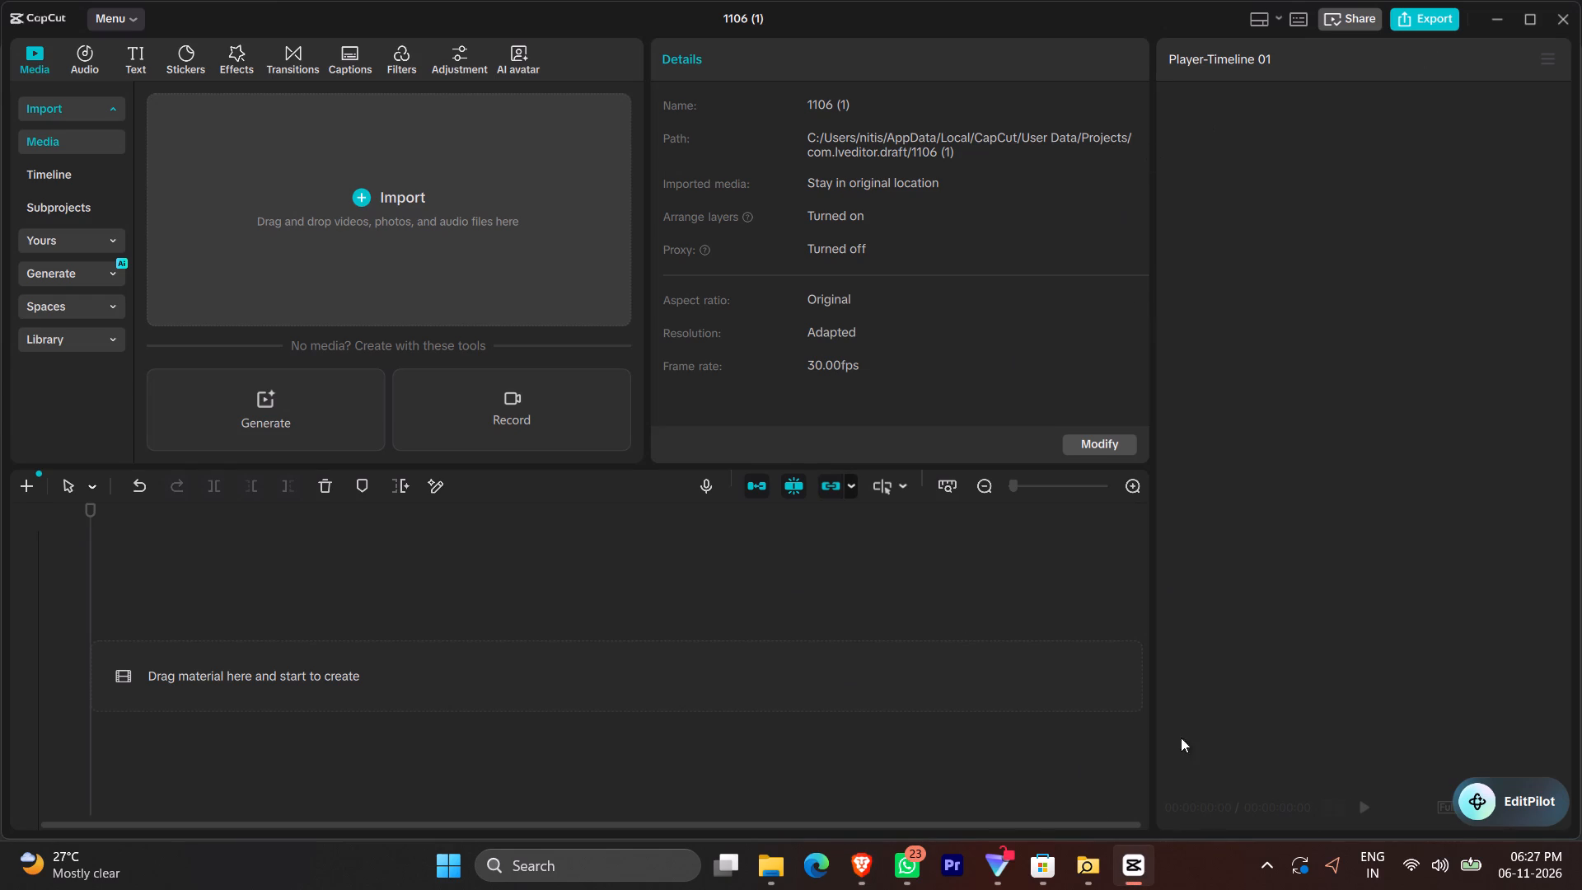
left_click(1144, 884)
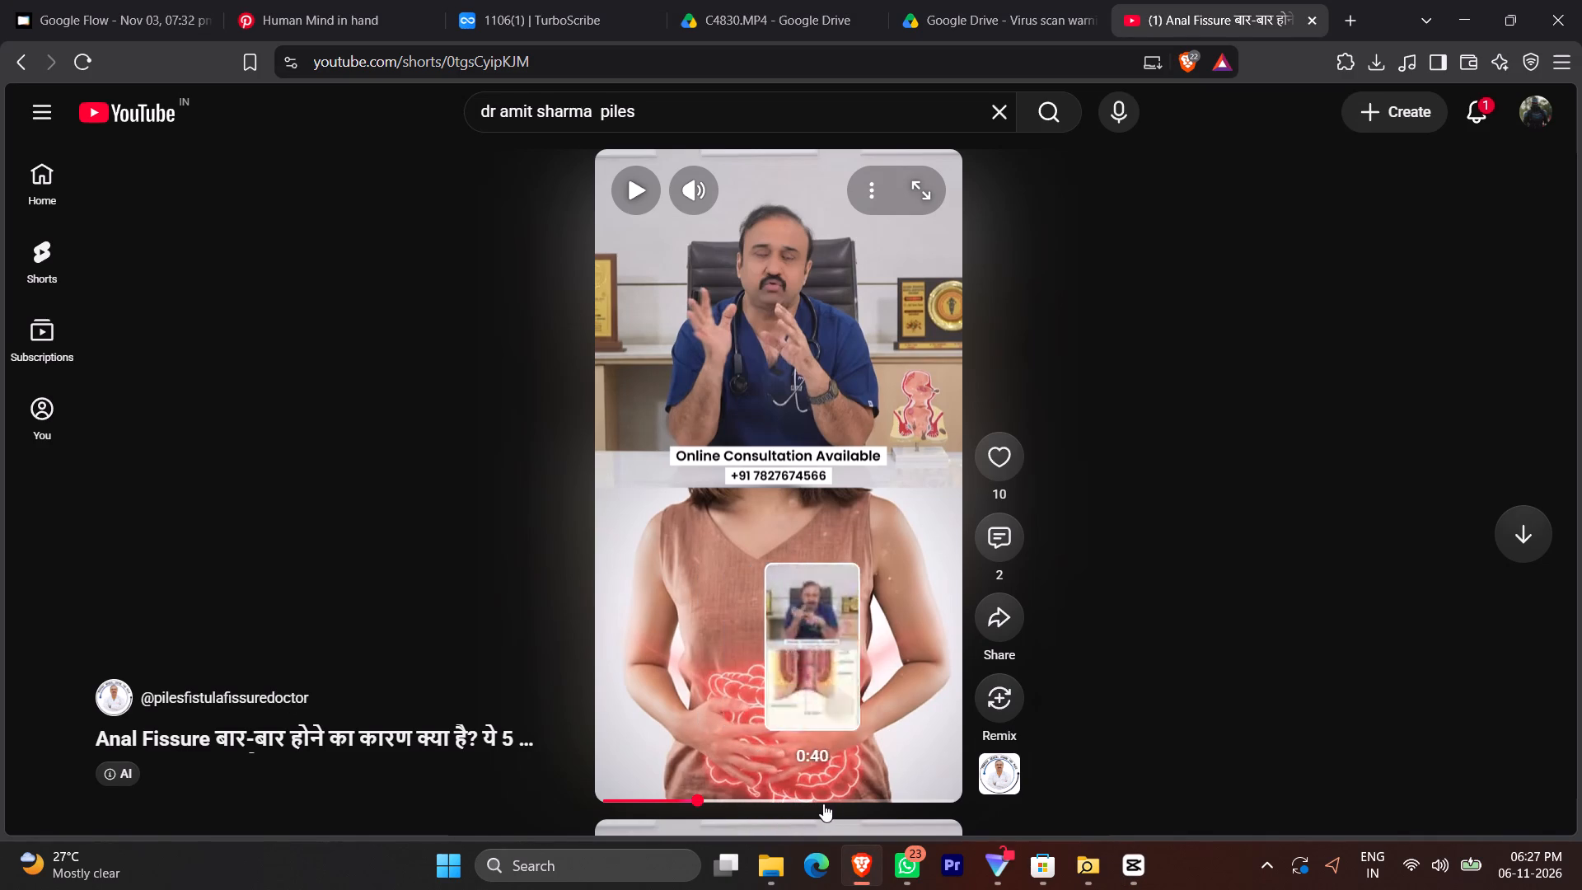
left_click(1138, 869)
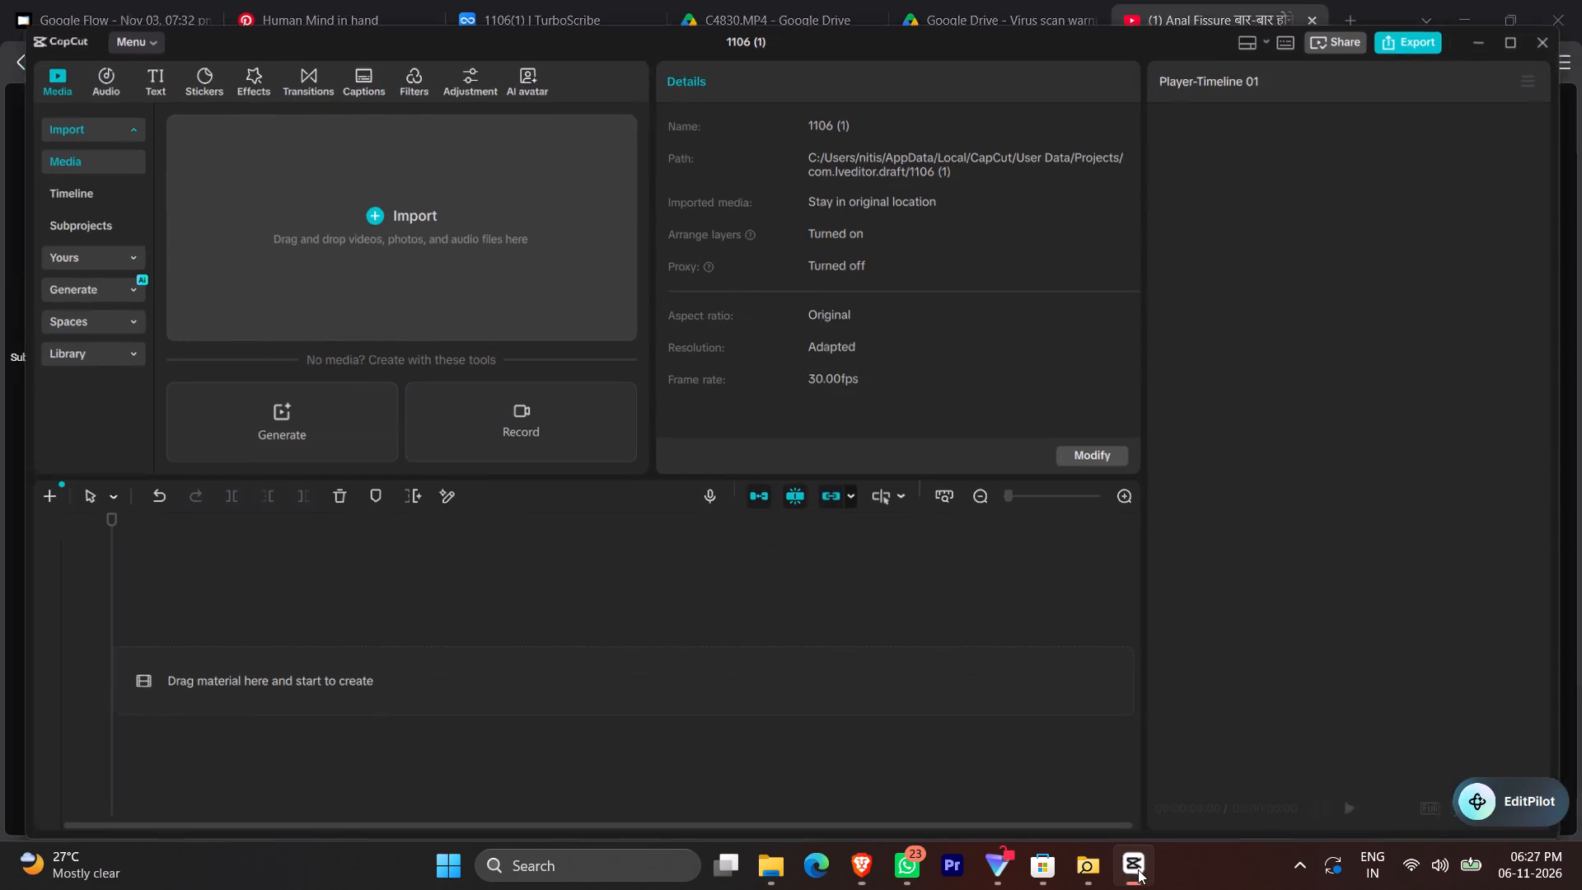
left_click(363, 263)
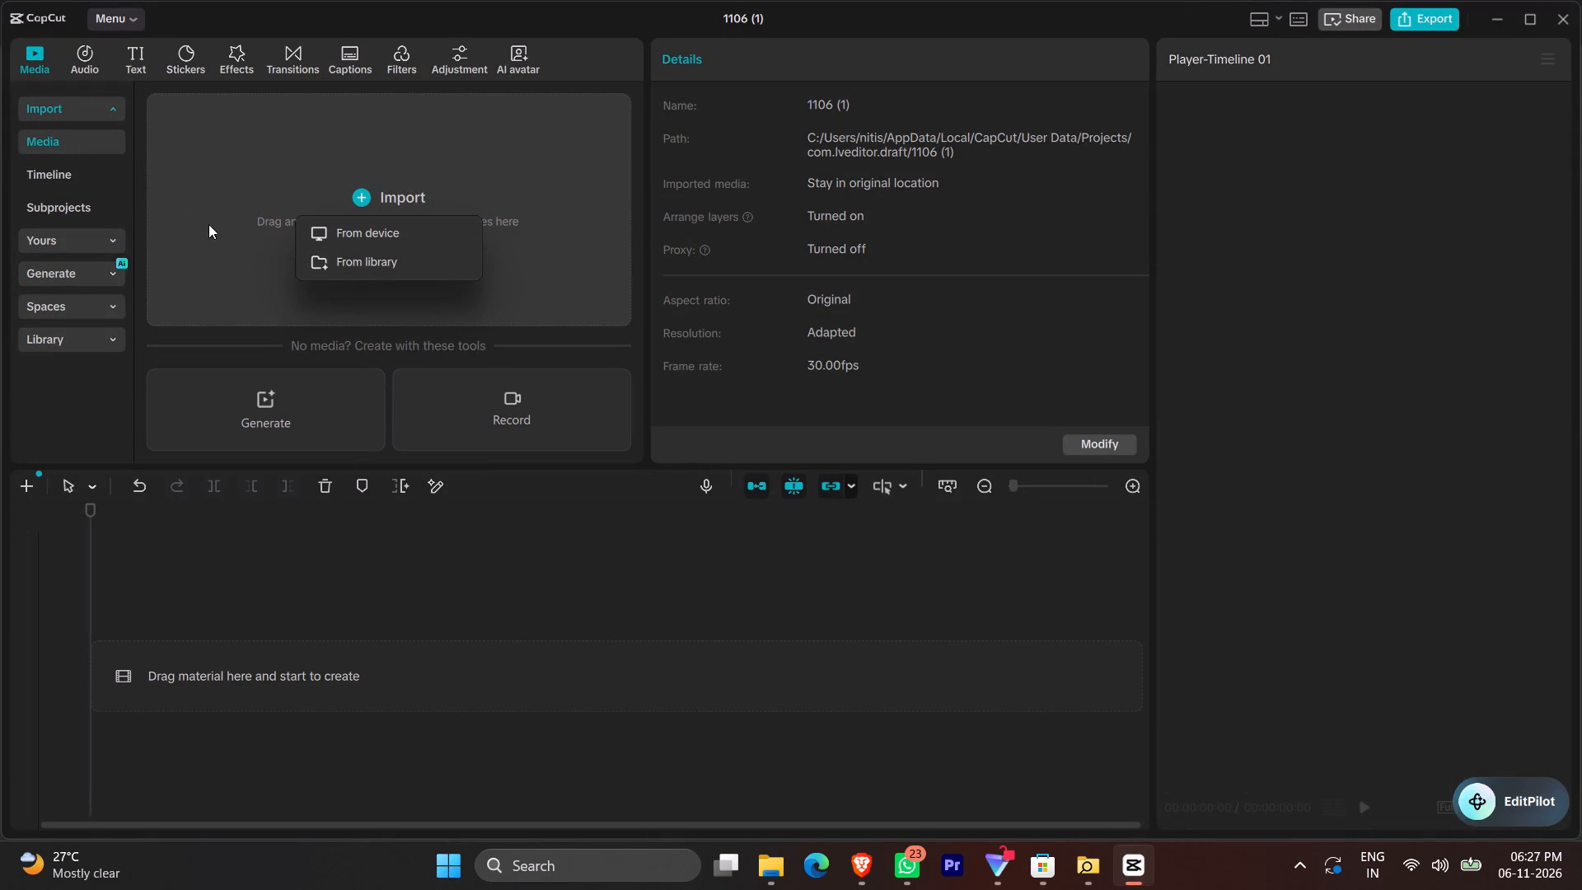
left_click(357, 224)
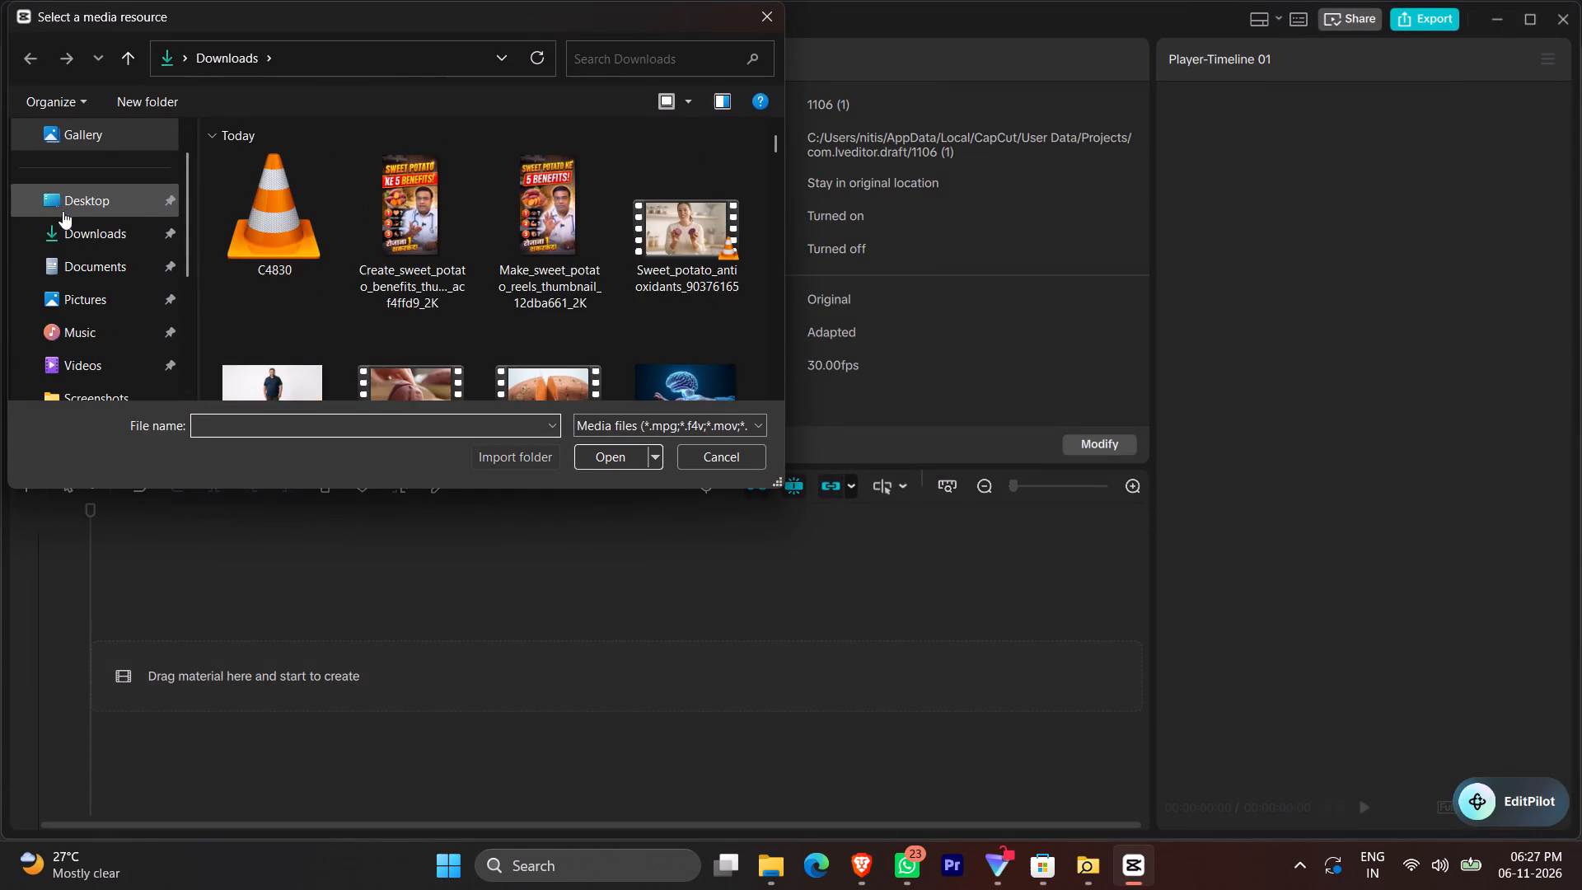
left_click(63, 201)
left_click(129, 246)
double_click(260, 236)
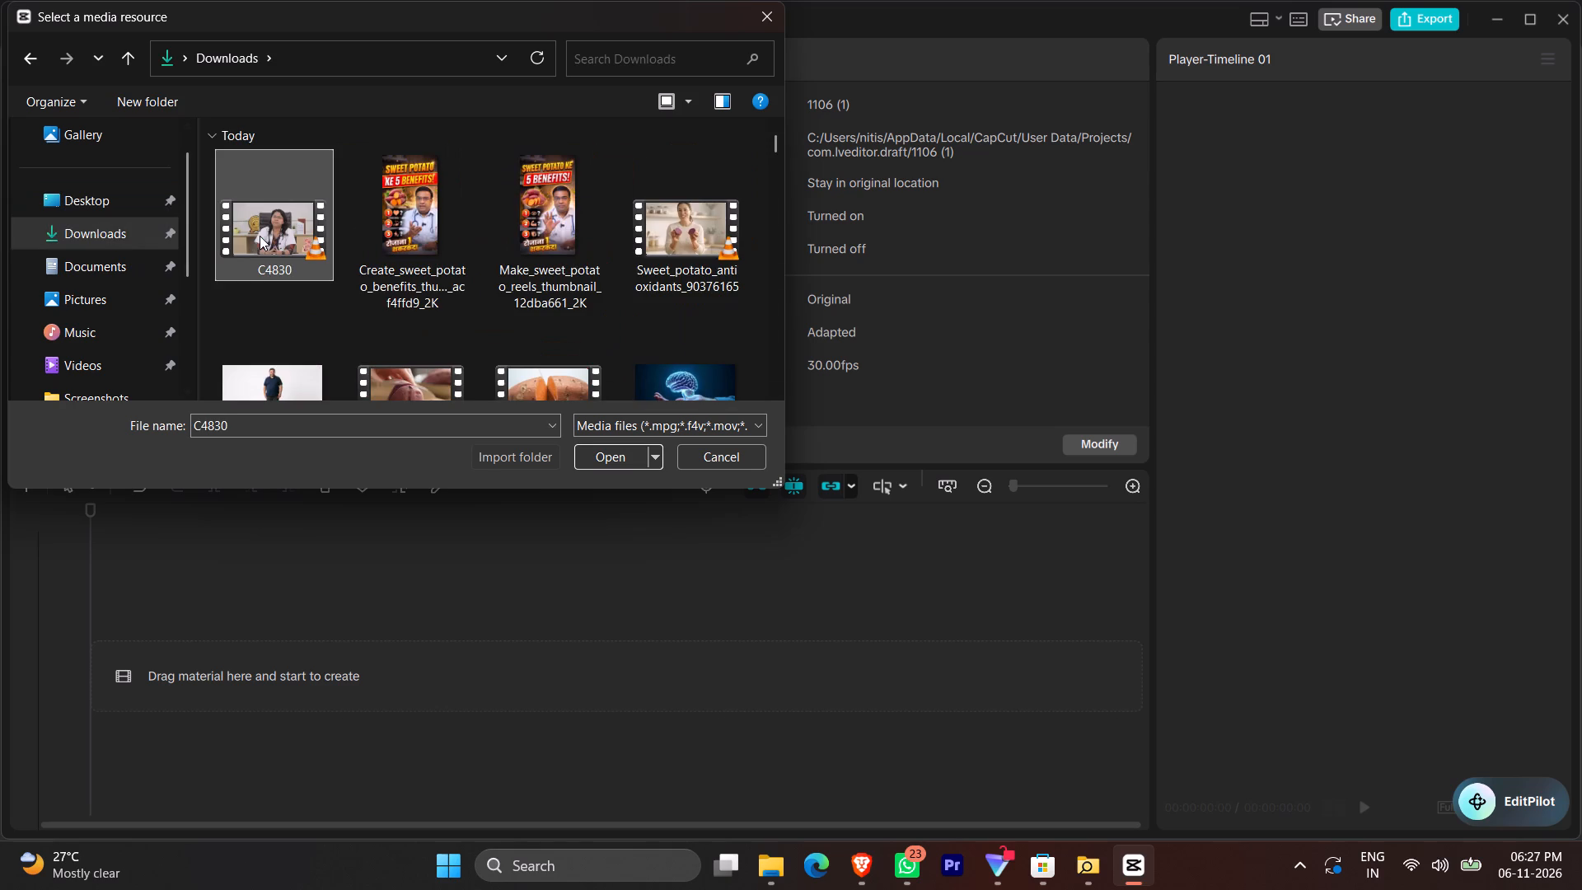
double_click(278, 215)
Place C4830.MP4 on the main track at the start of the empty timeline.
left_click_drag(202, 212, 223, 628)
scroll(479, 714, "up", 3, "ctrl")
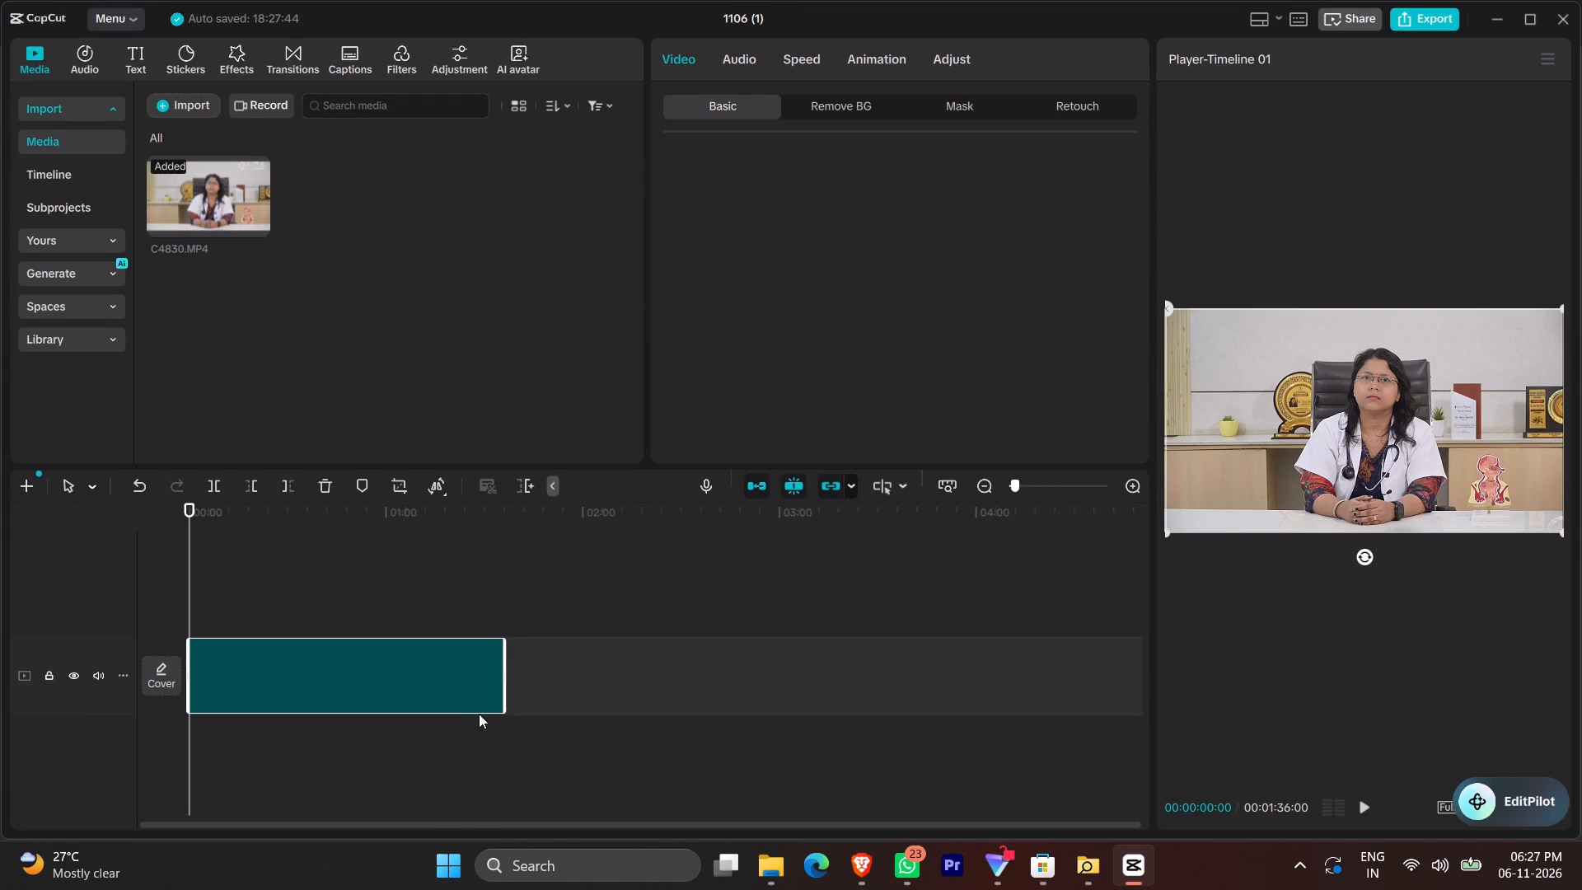
scroll(479, 714, "up", 15, "ctrl")
Move the floating EditPilot button clear of the player controls and set the canvas ratio to 9:16.
left_click_drag(1518, 792, 1091, 558)
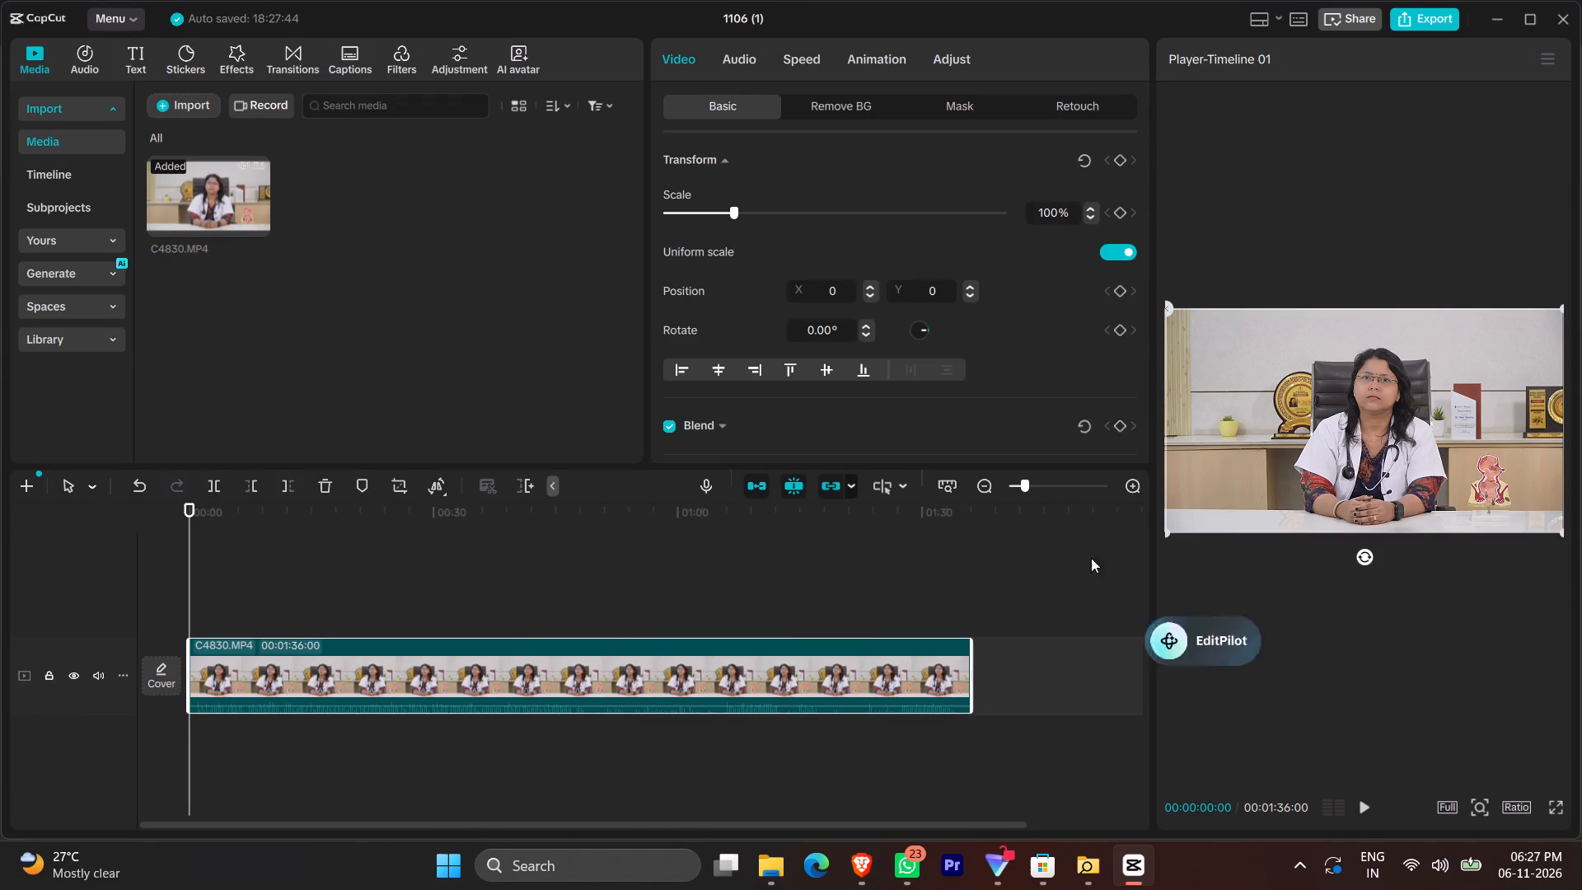
left_click_drag(1091, 558, 562, 0)
left_click(1116, 876)
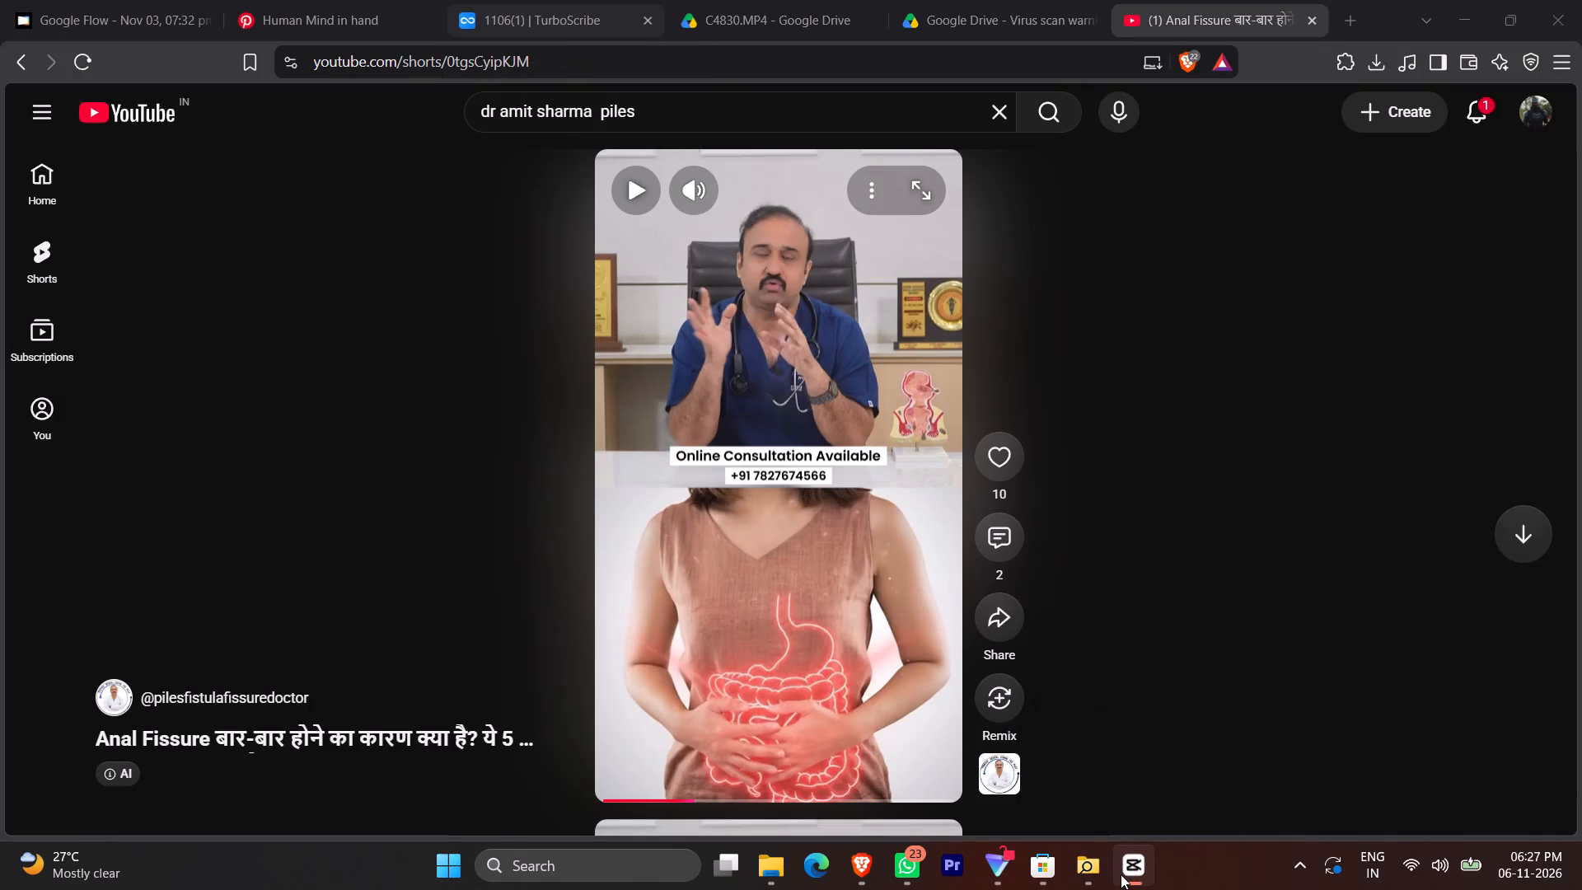
left_click(1121, 874)
left_click(1518, 810)
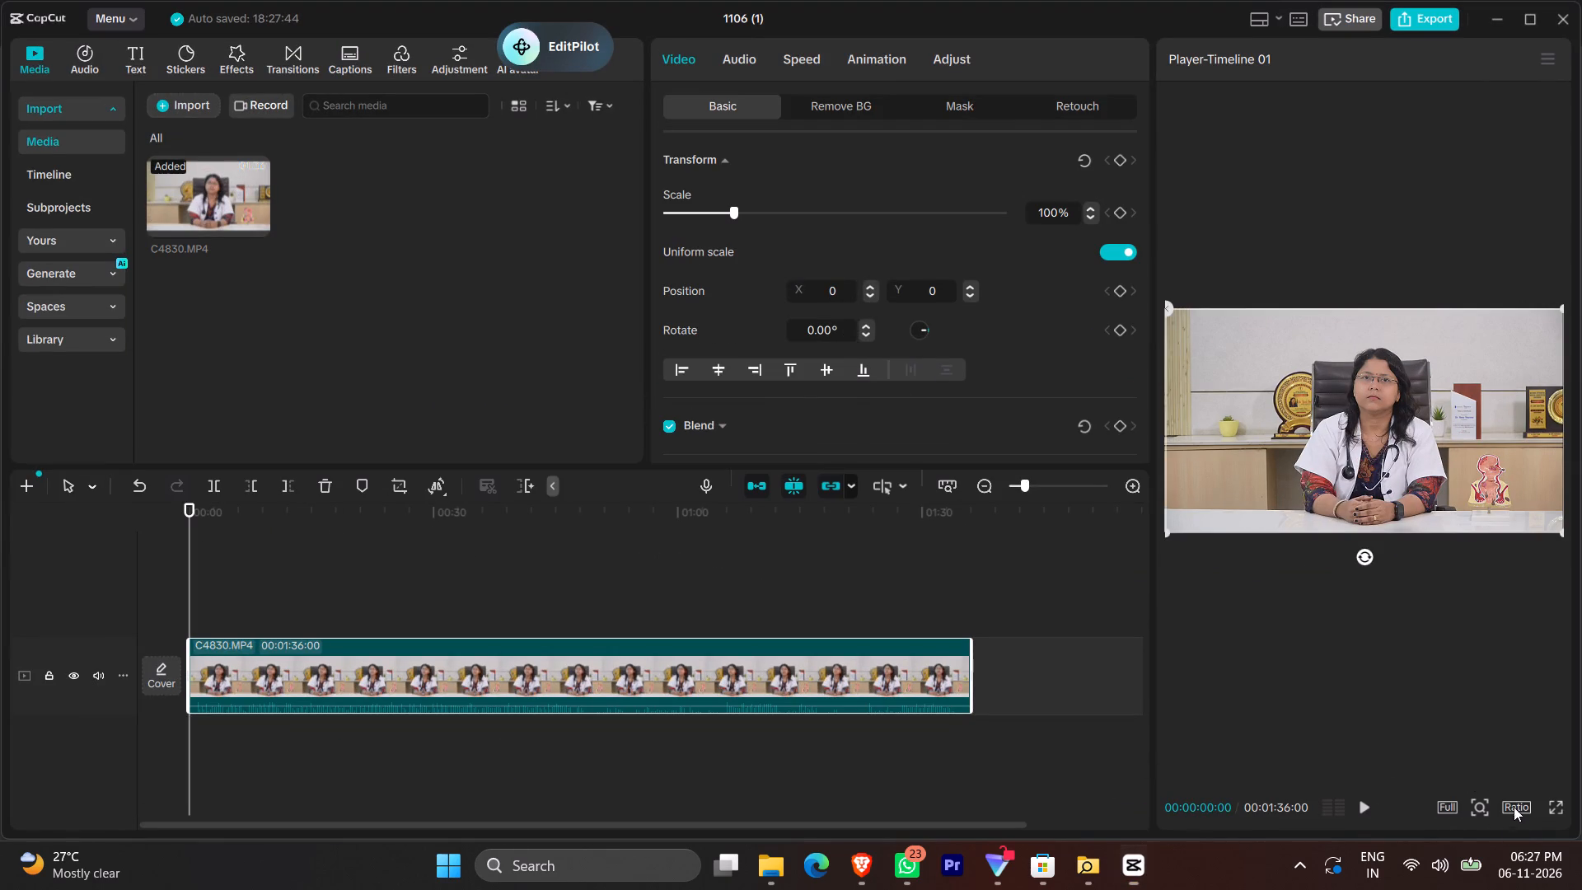
left_click(1478, 747)
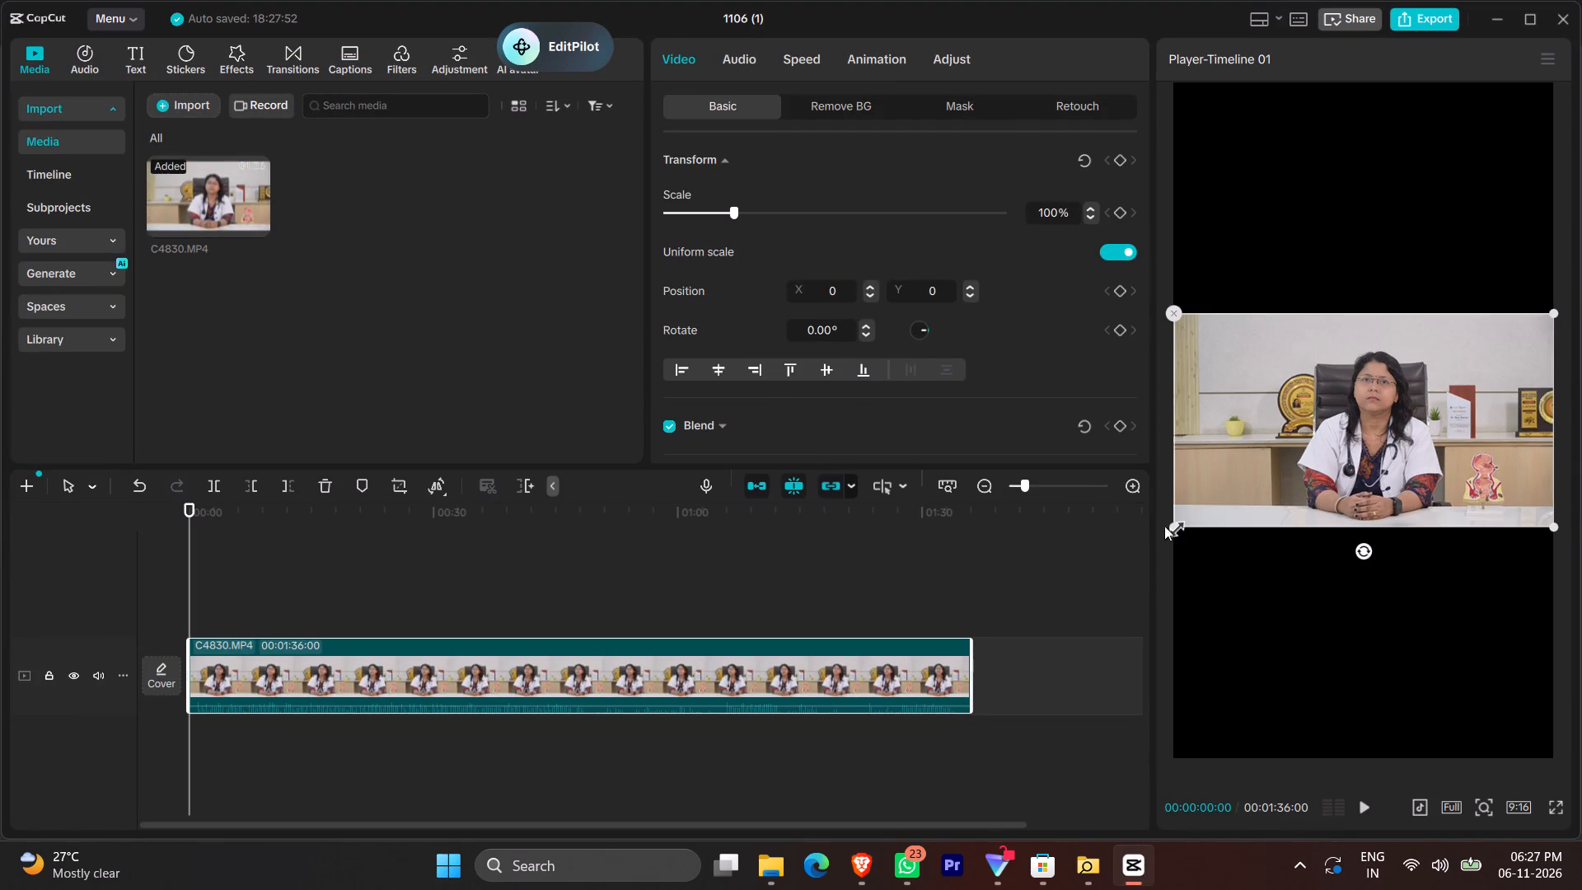
Show a horizontal guide line across the middle of the preview canvas.
left_click(1547, 63)
left_click(1246, 103)
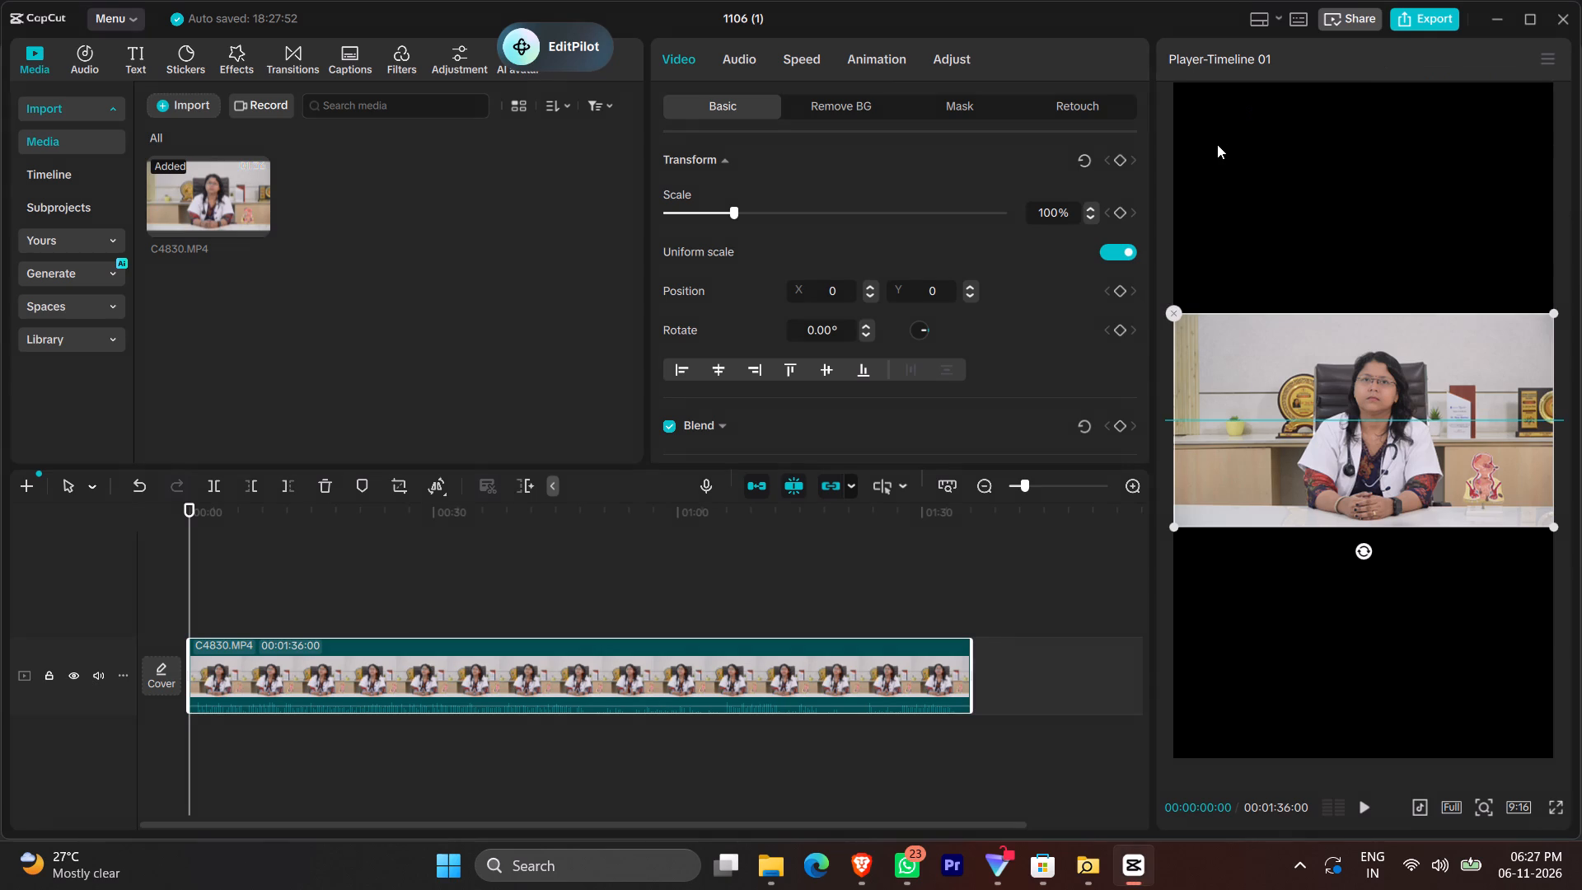
Move the C4830.MP4 clip into the canvas's upper half, enlarge it to about 152% and align it with the middle guide line.
left_click_drag(1303, 404, 1306, 216)
left_click_drag(1305, 227, 1311, 241)
left_click_drag(1172, 355, 1053, 466)
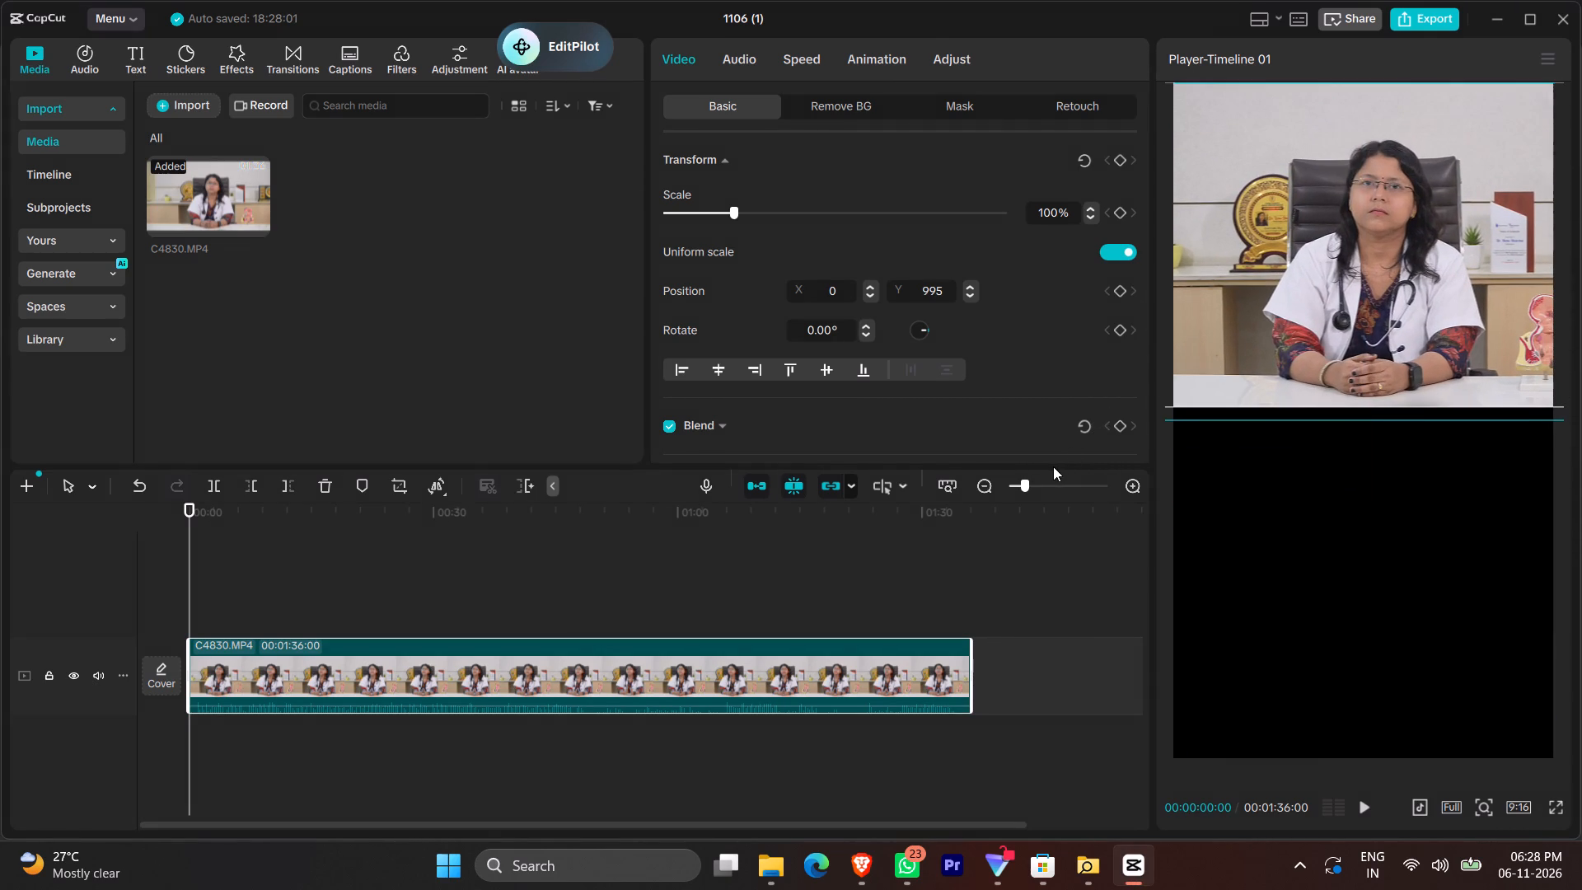
left_click_drag(1053, 466, 1041, 471)
left_click_drag(1296, 271, 1304, 282)
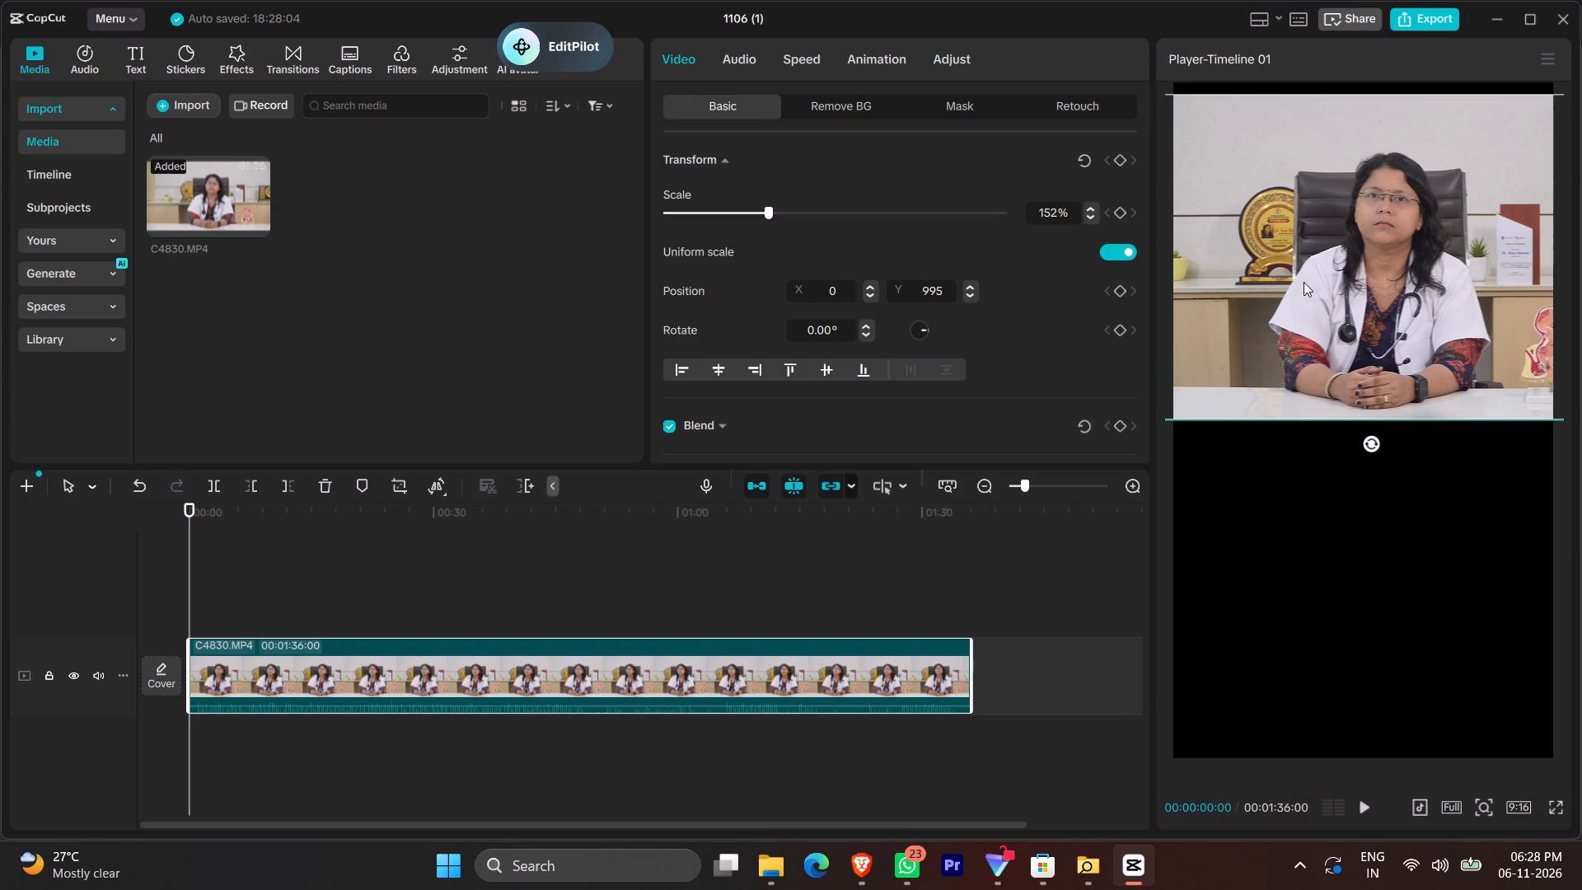
left_click_drag(1304, 282, 1290, 281)
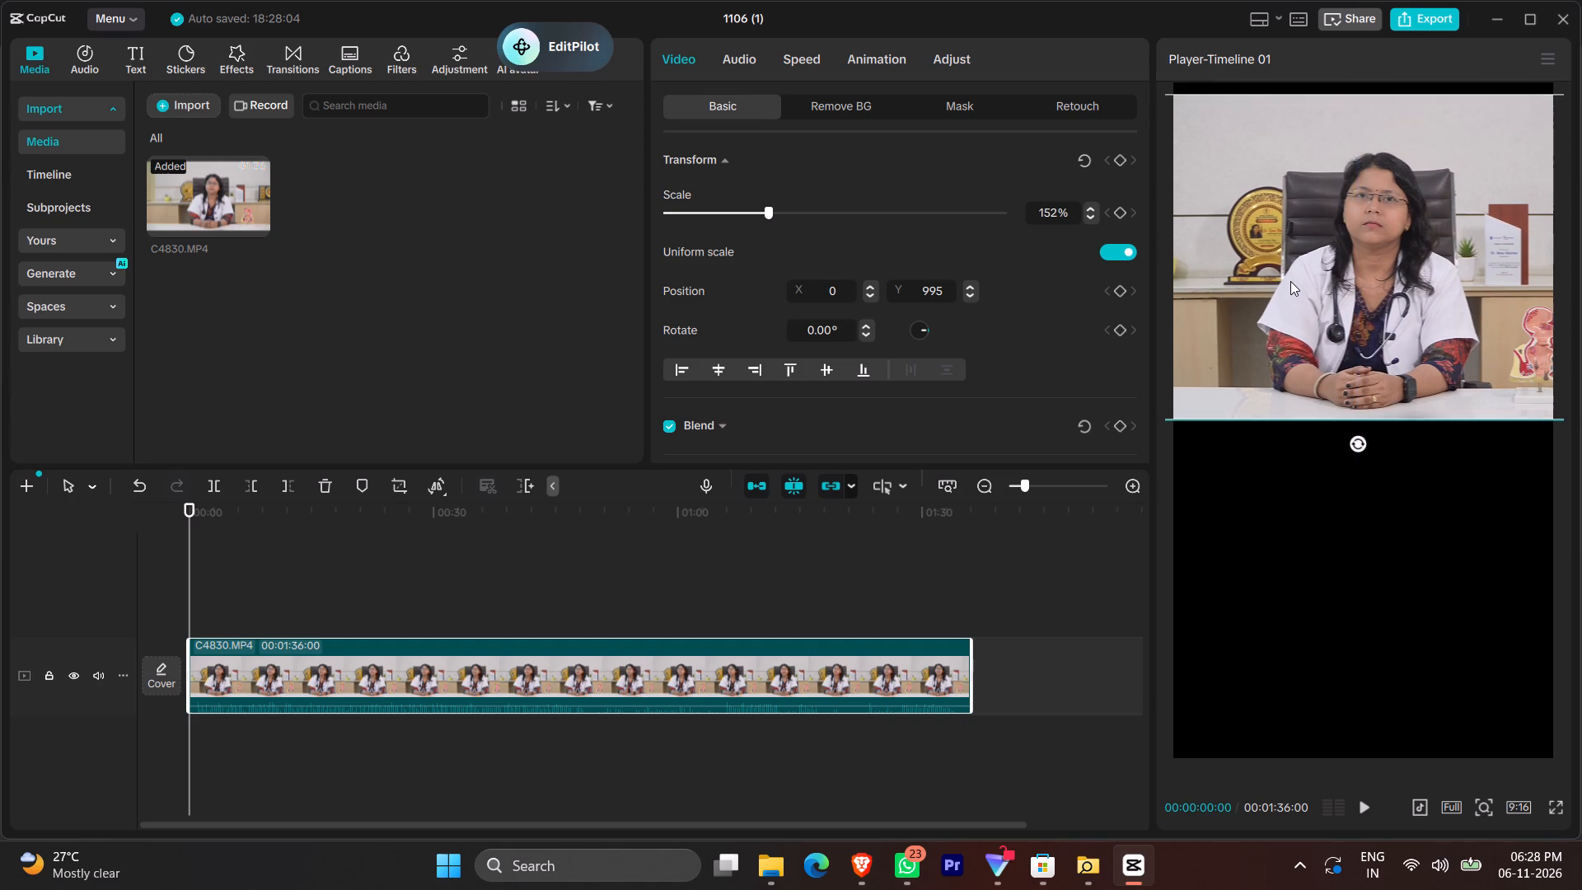
left_click_drag(1290, 281, 1306, 282)
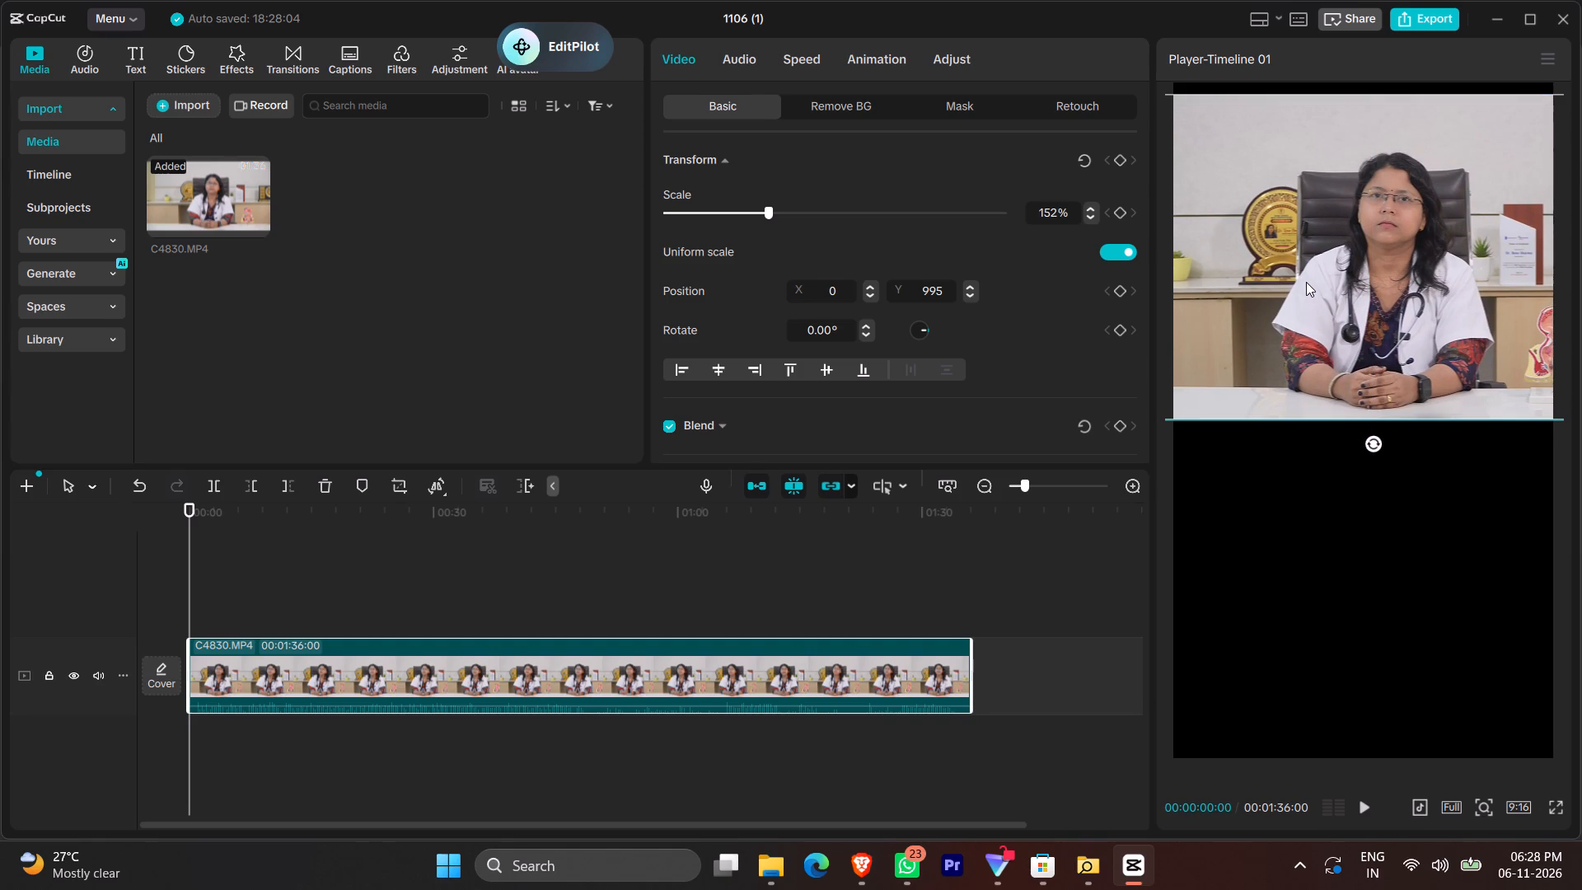
left_click_drag(1306, 282, 1302, 280)
Adjust the clip's vertical position to Y 964.
left_click(928, 293)
scroll(923, 293, "down", 3)
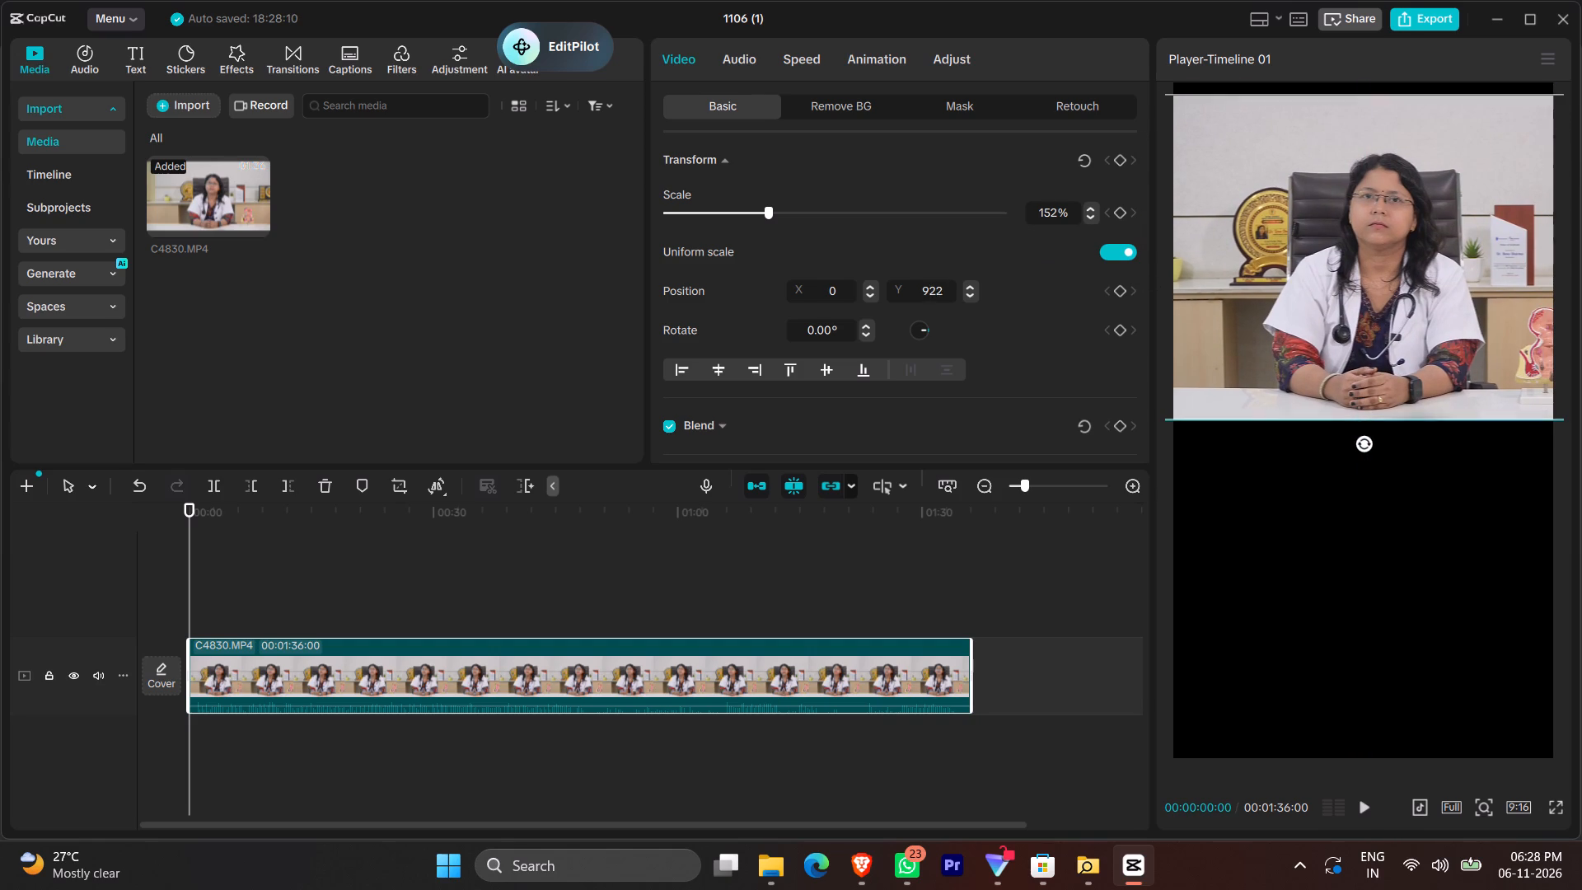
scroll(923, 293, "down", 3)
scroll(923, 293, "up", 7)
scroll(923, 293, "down", 8)
scroll(934, 282, "up", 16)
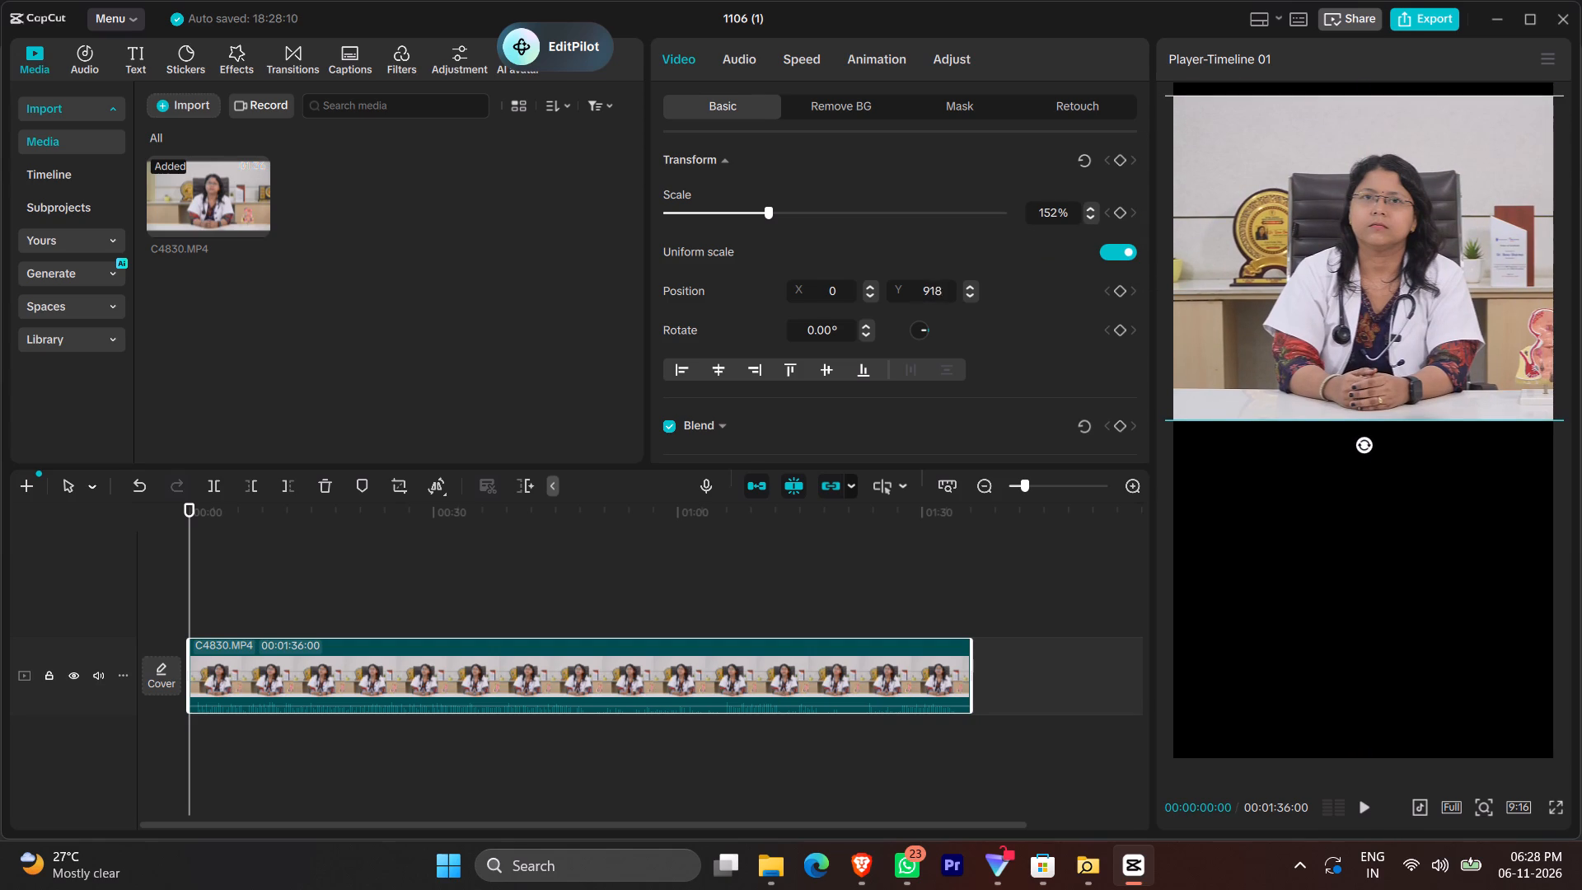
scroll(937, 283, "up", 20)
scroll(937, 283, "up", 20)
scroll(937, 283, "up", 3)
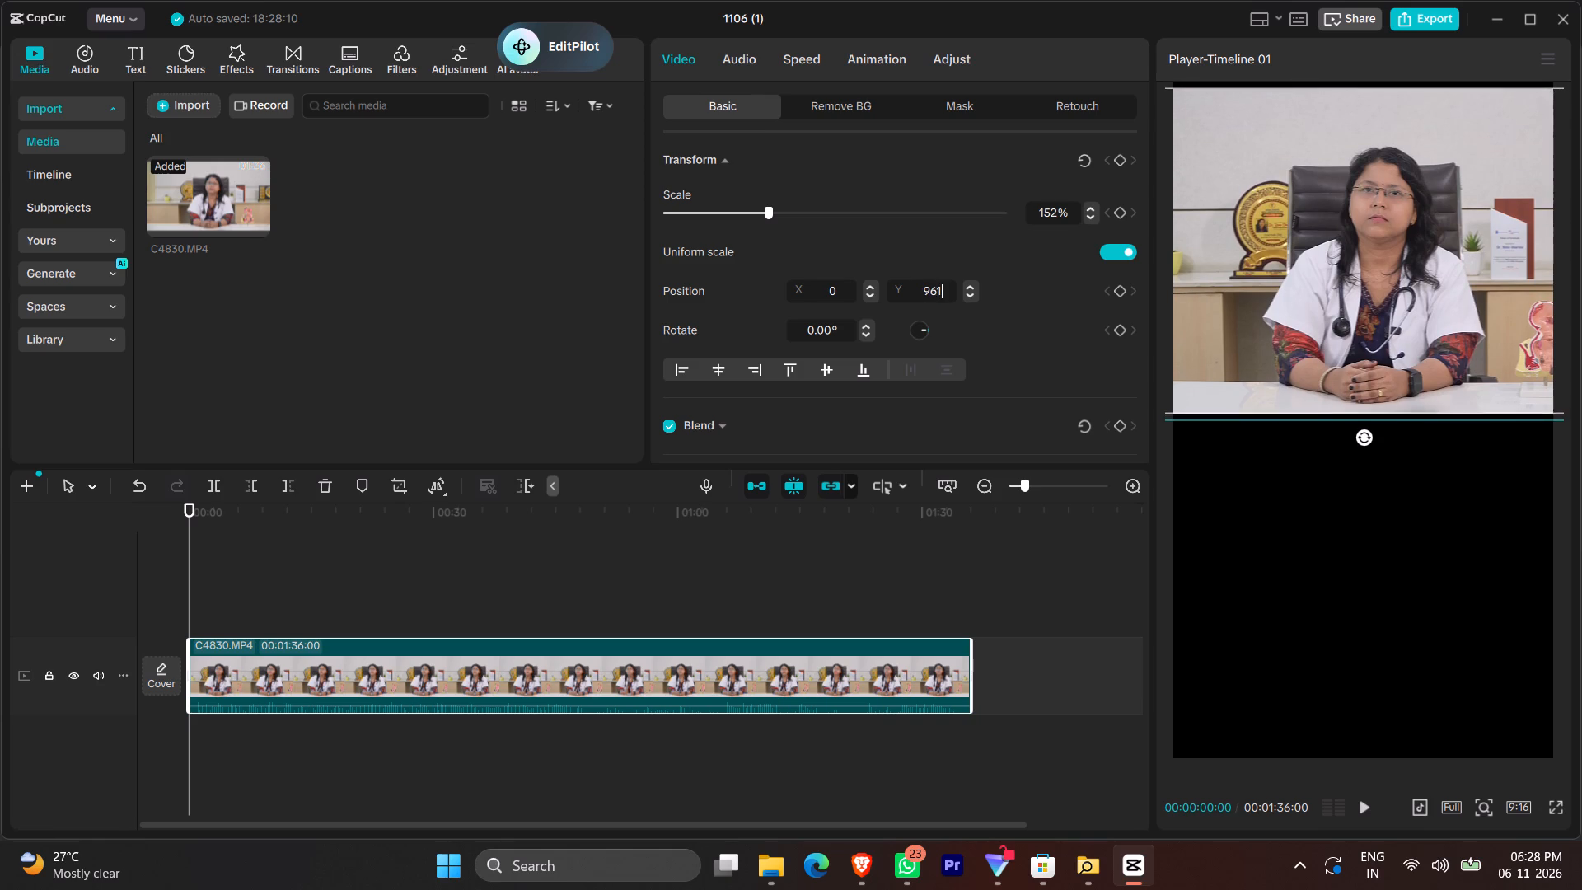
scroll(938, 283, "up", 10)
scroll(938, 283, "down", 7)
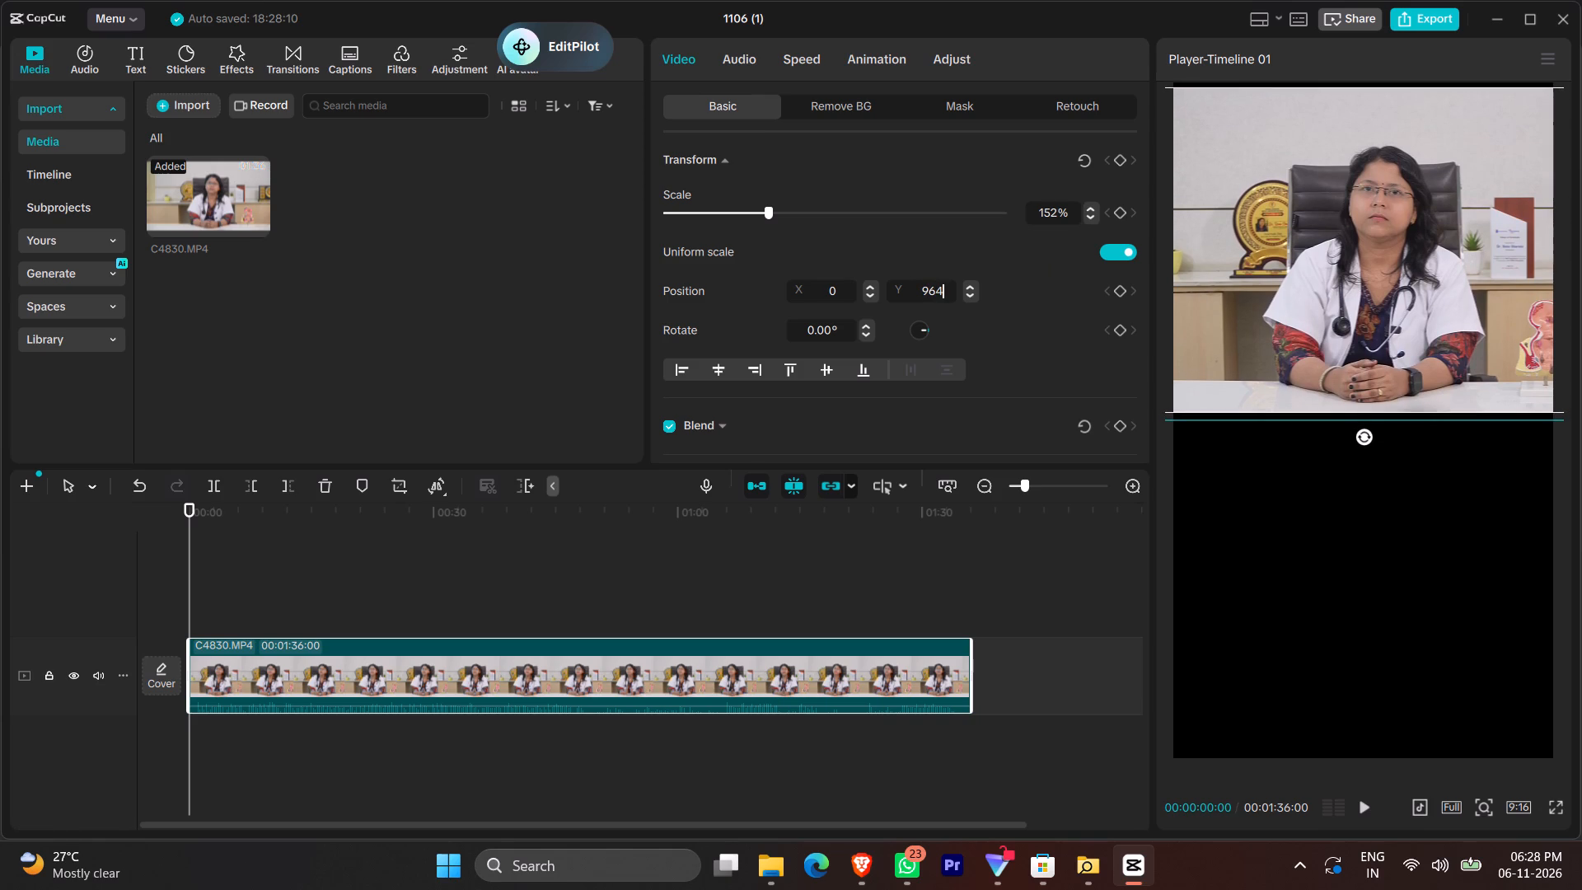
Increase the clip's scale to 159% so it fills the upper half down to the guide line.
left_click(1053, 206)
scroll(1053, 206, "up", 6)
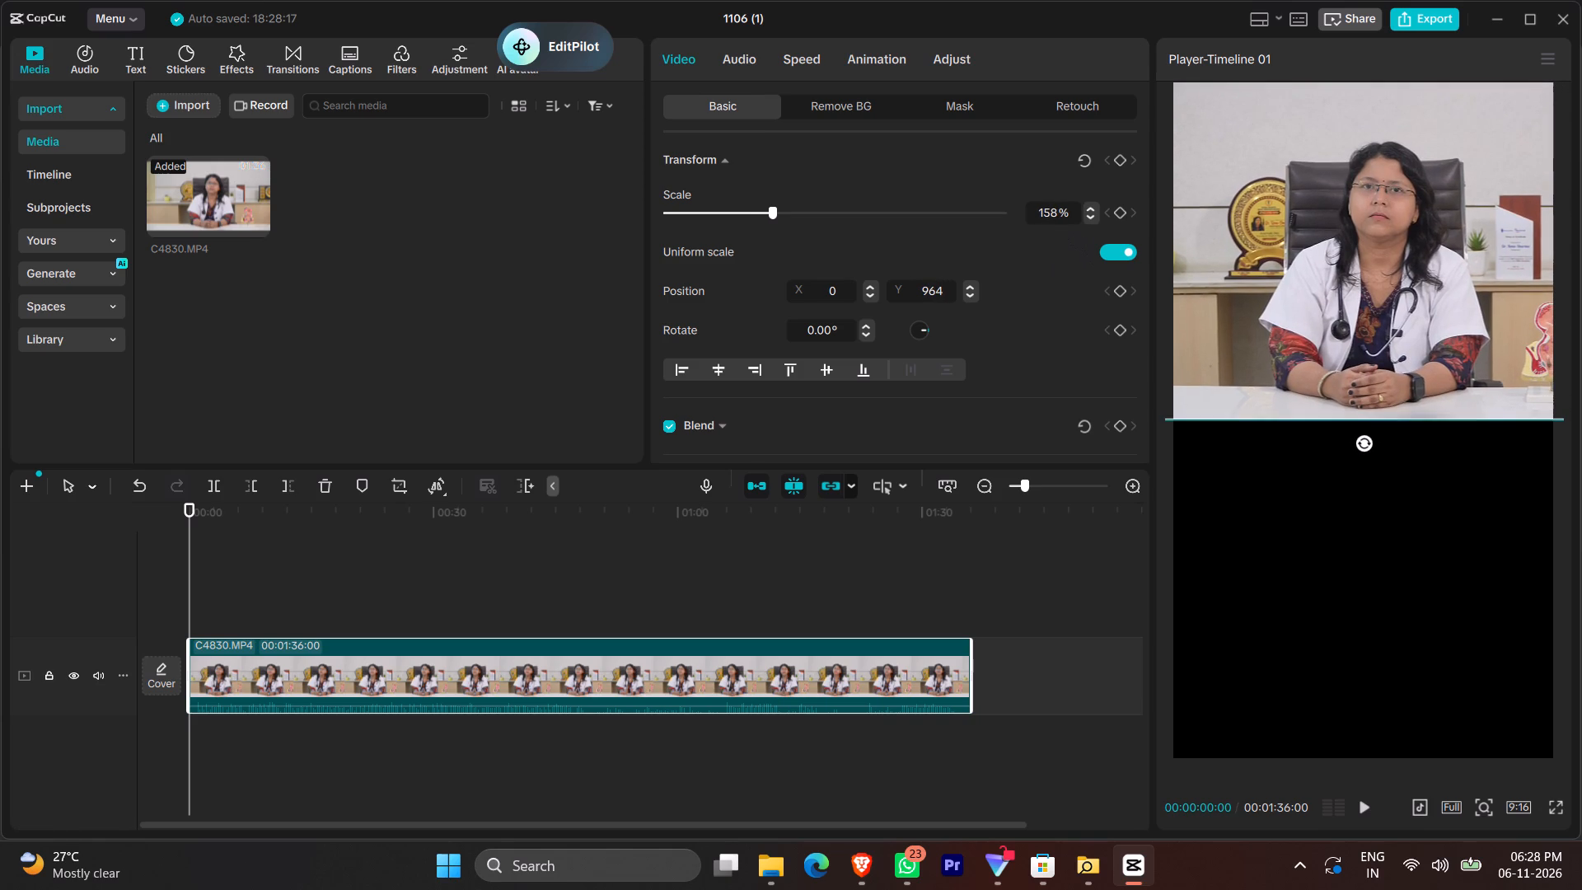
scroll(1066, 218, "up", 1)
Reposition the clip in the preview to about X -94, Y 965, keeping its lower edge on the guide line.
left_click_drag(1310, 288, 1301, 287)
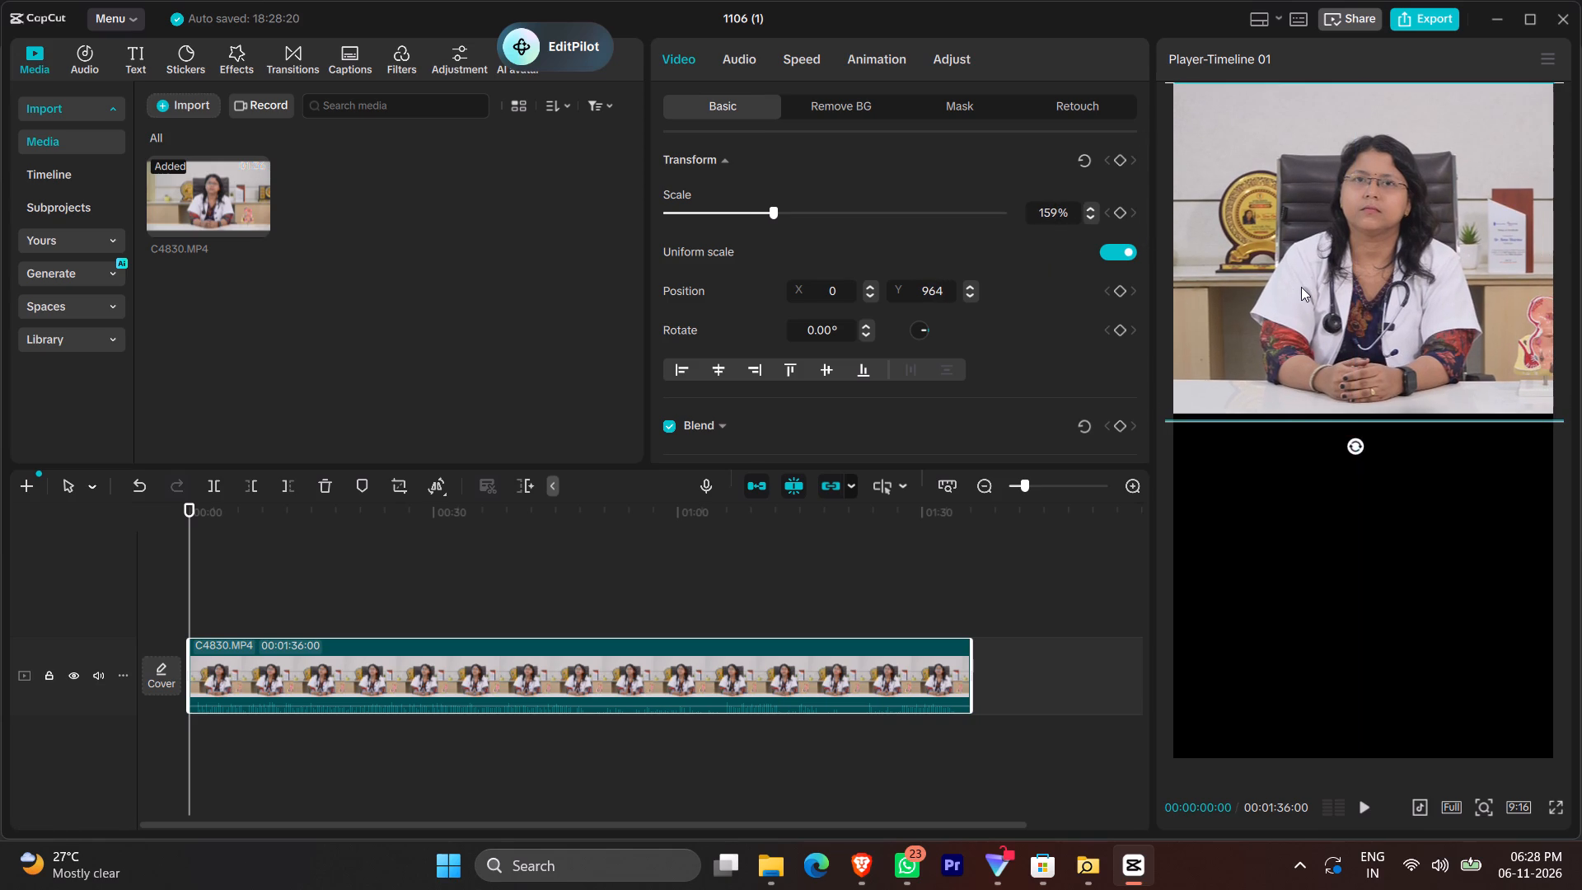
left_click_drag(1301, 287, 1294, 287)
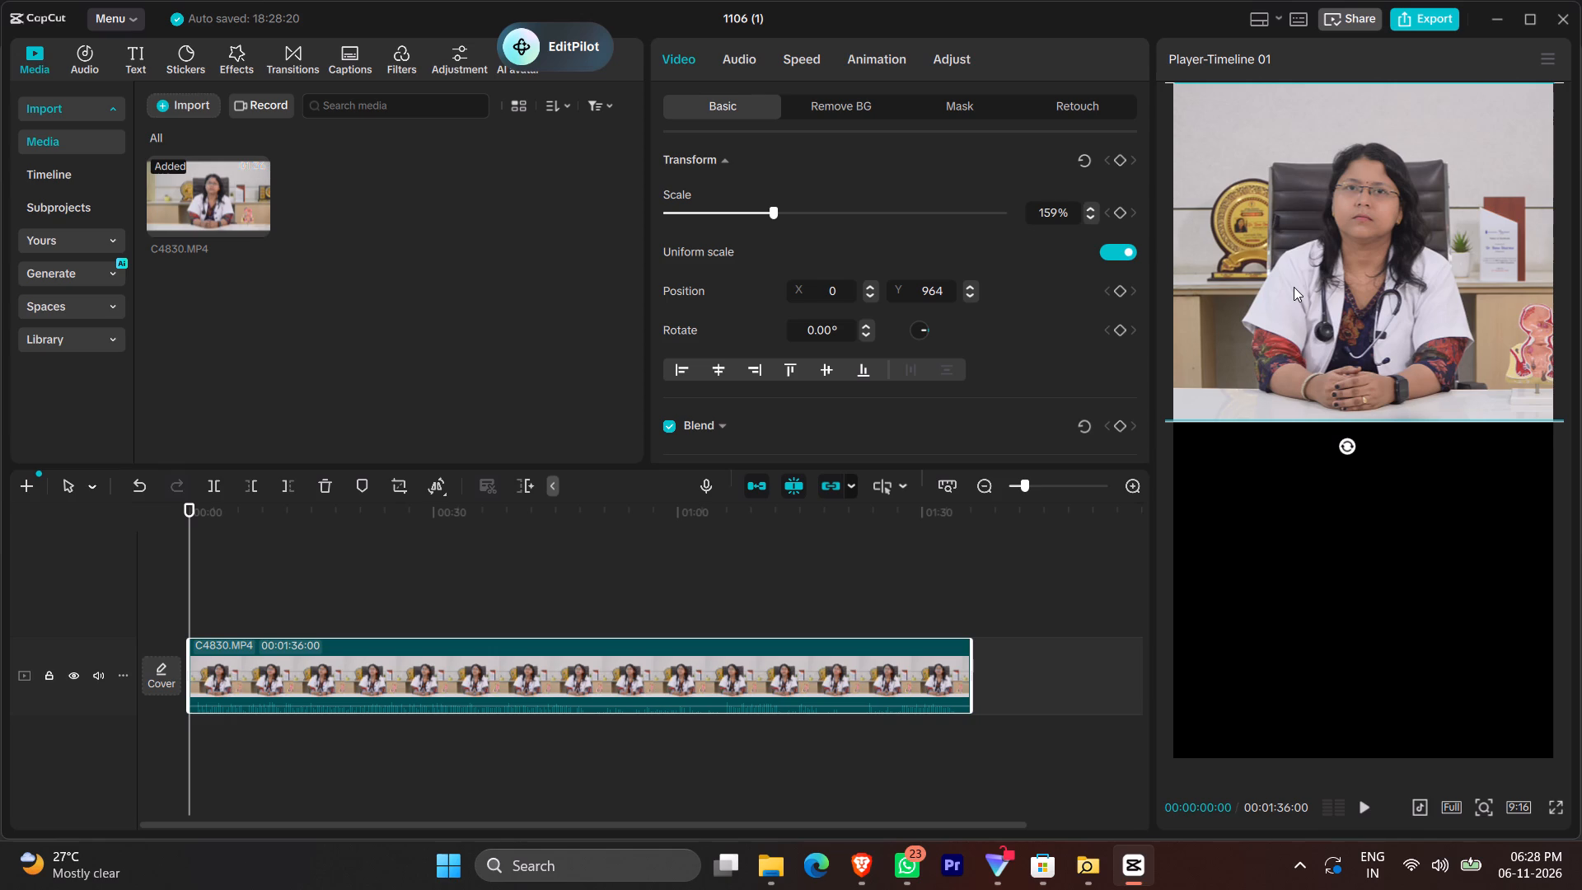
left_click_drag(1294, 287, 1294, 283)
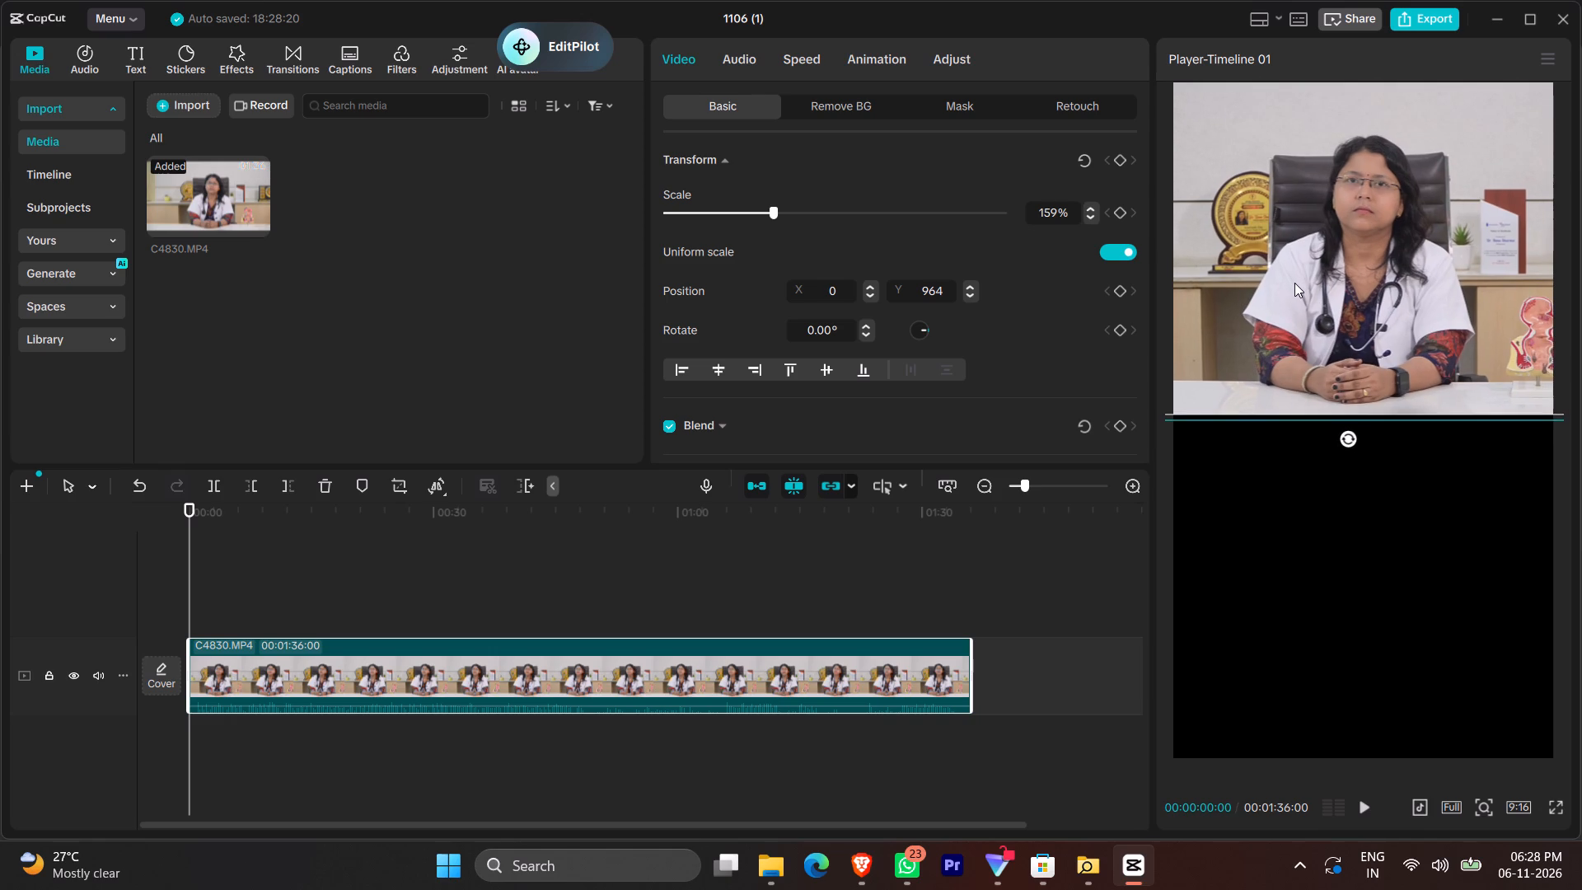
left_click_drag(1294, 283, 1294, 284)
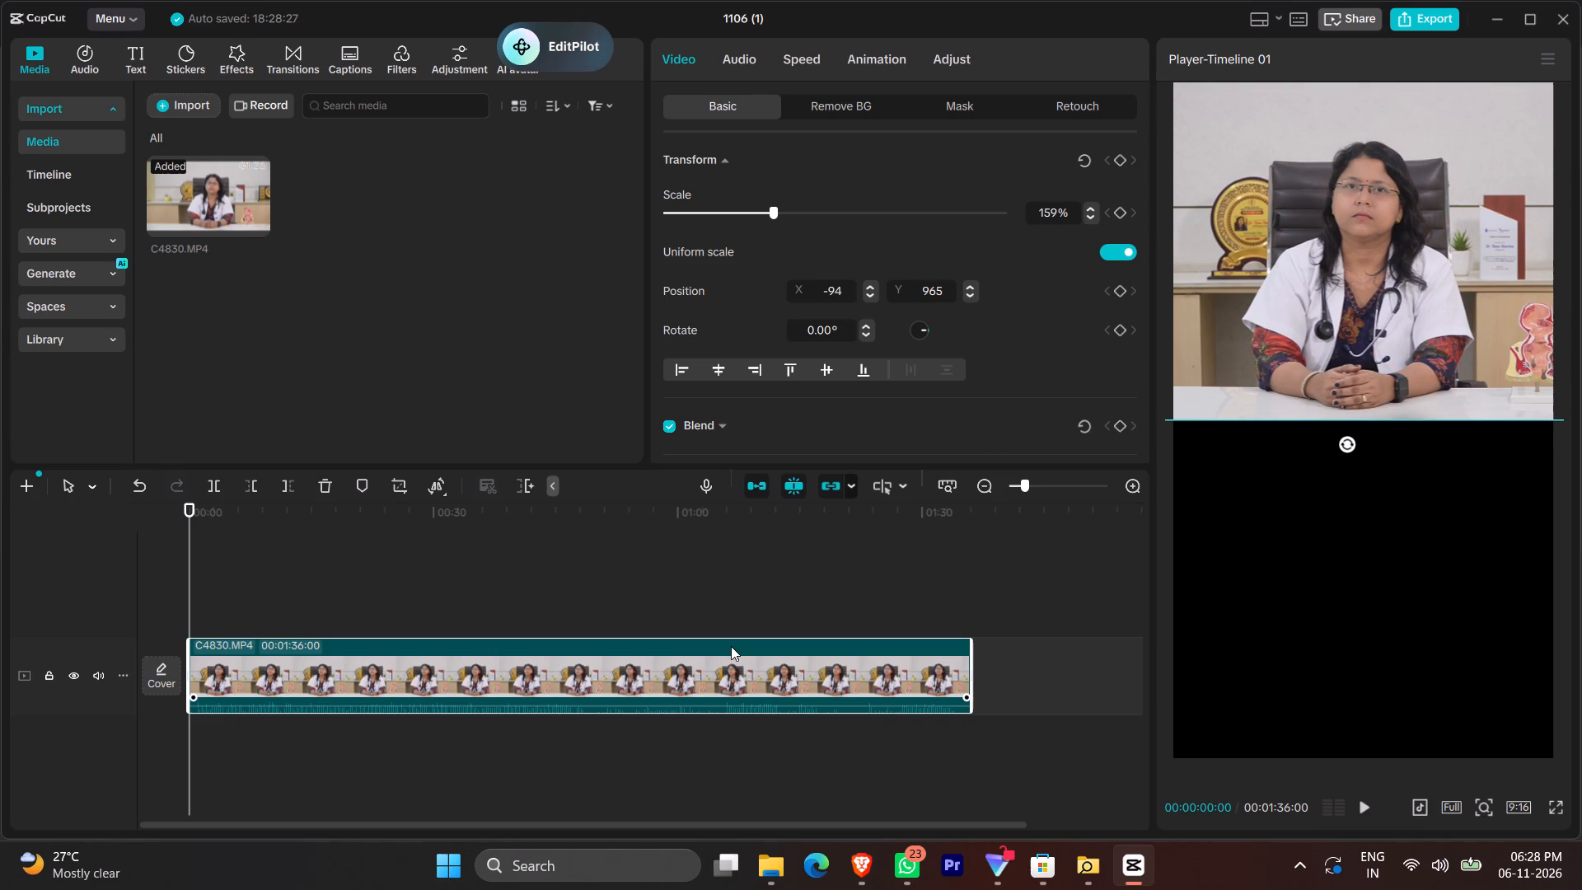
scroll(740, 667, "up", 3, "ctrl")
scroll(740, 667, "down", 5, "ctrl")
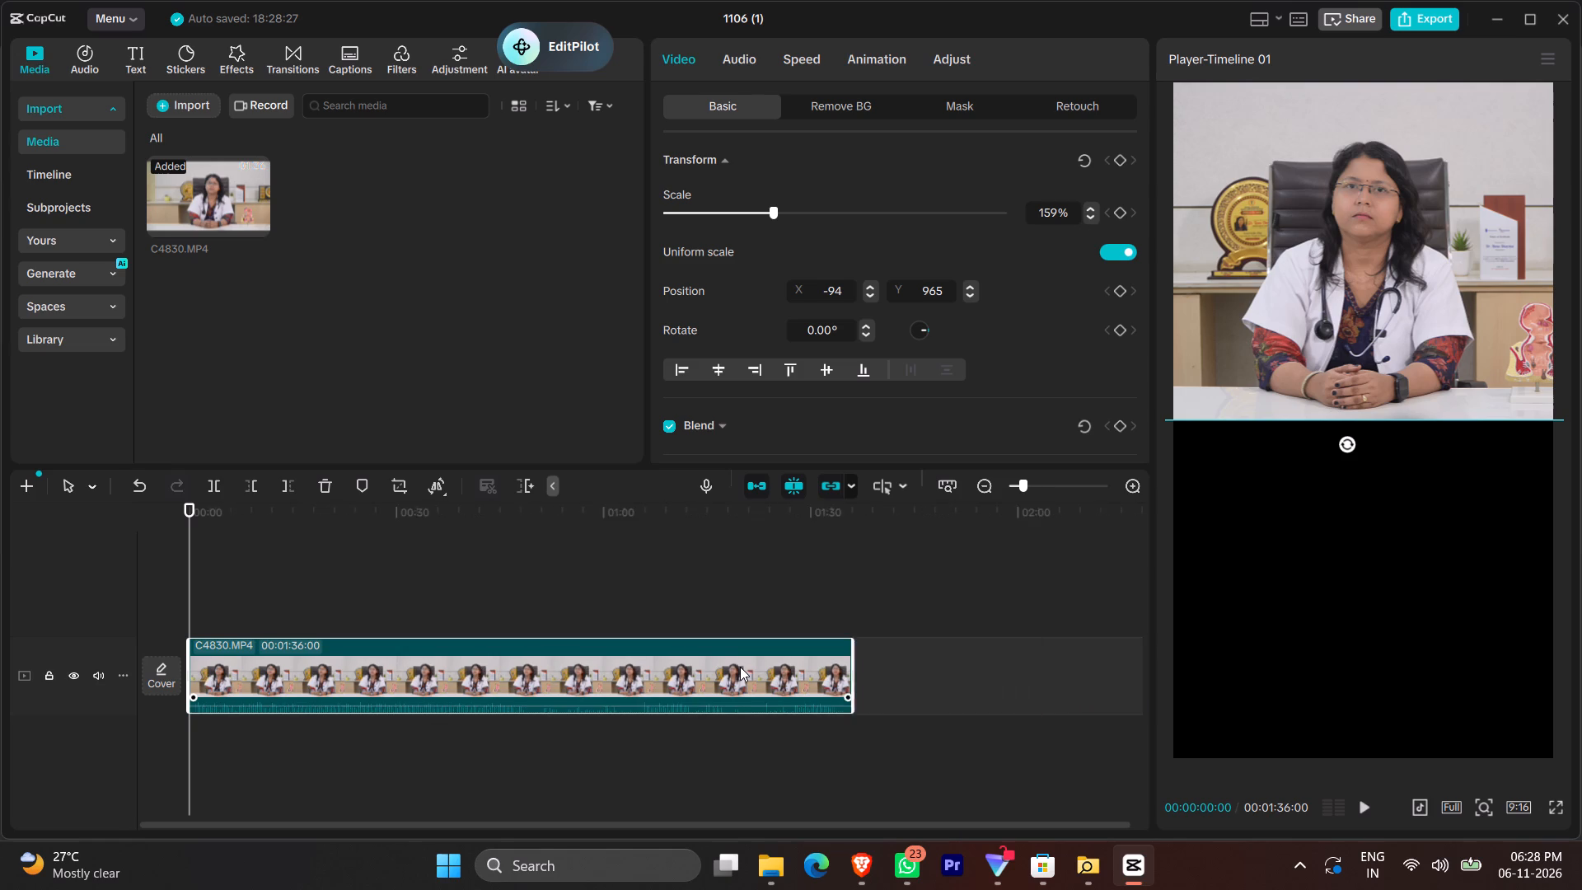
Trim the start of the C4830.MP4 clip to 00:00:00:27, removing the footage before the doctor starts speaking.
scroll(740, 667, "up", 10, "ctrl")
key("space")
key("space")
scroll(384, 667, "up", 6, "ctrl")
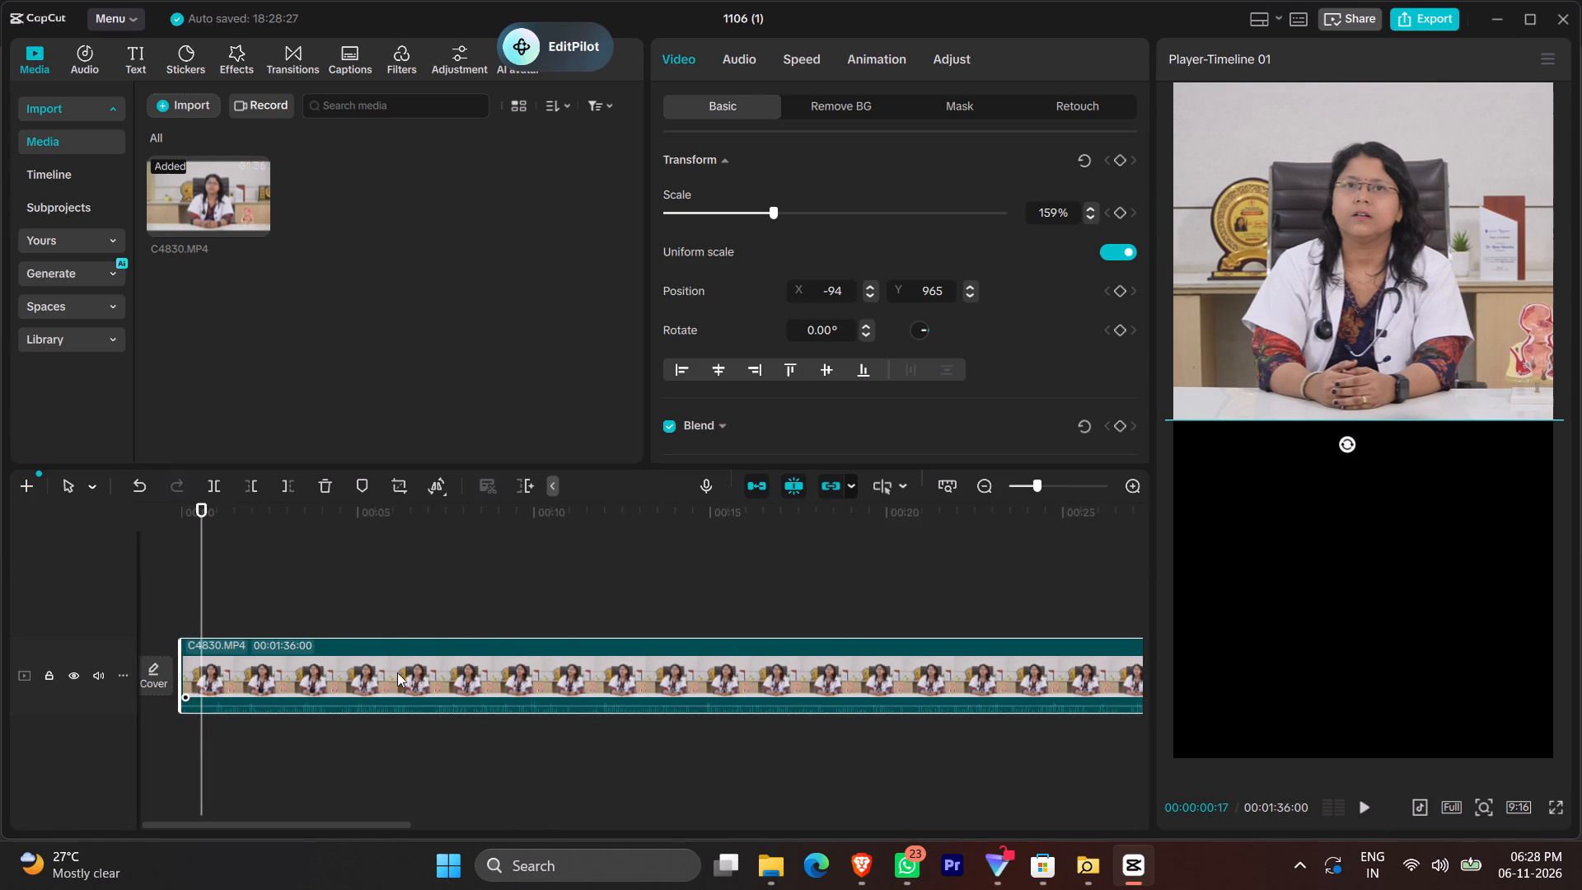
scroll(397, 672, "up", 17, "ctrl")
scroll(329, 643, "right", 1)
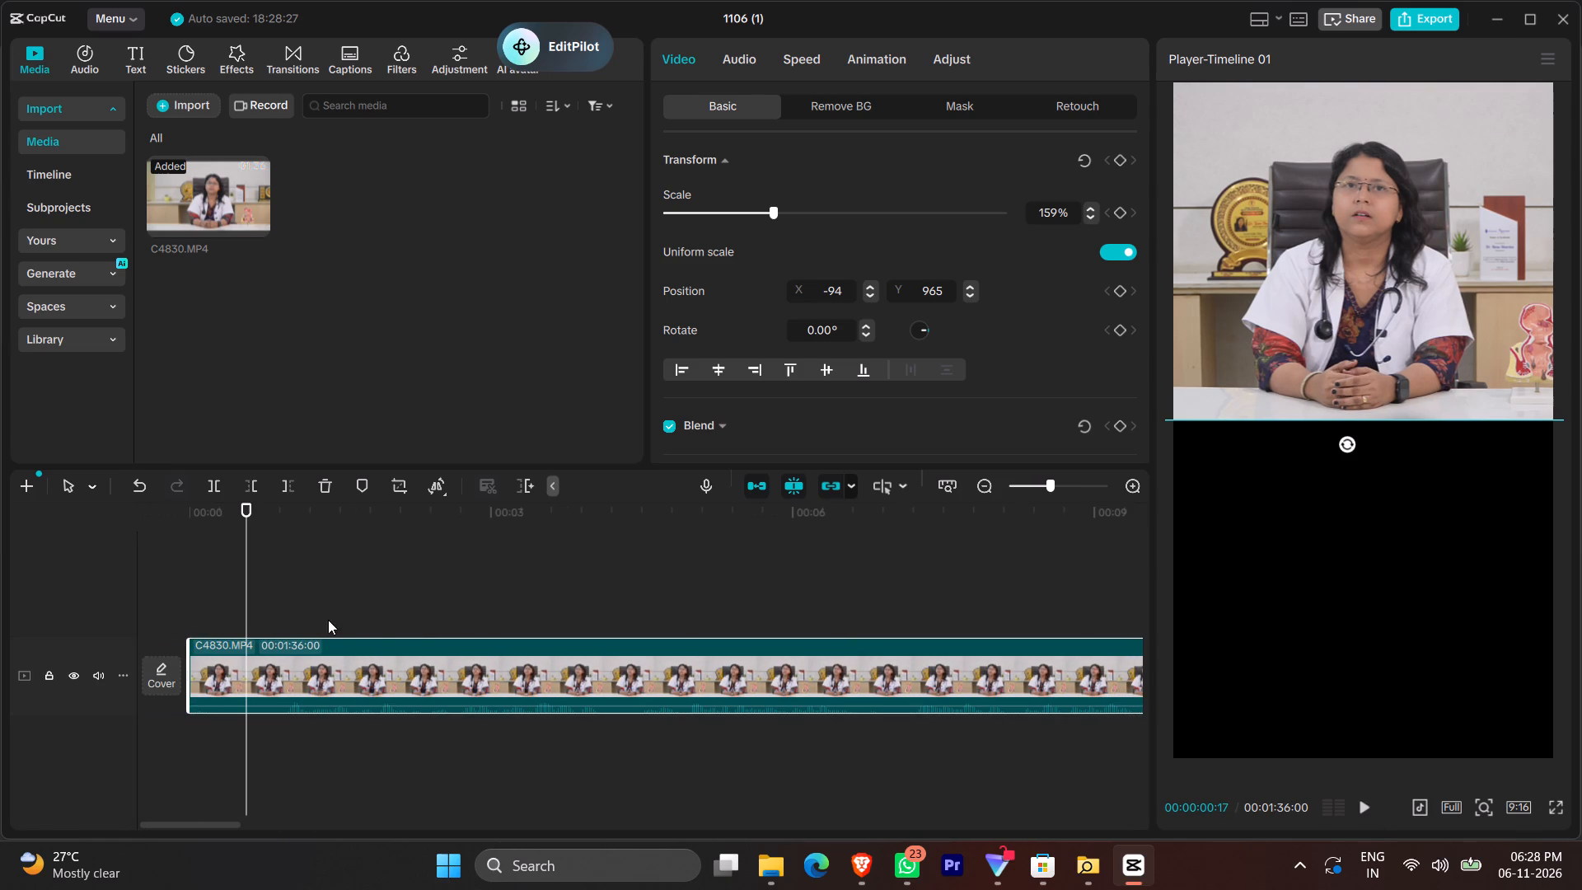
left_click(278, 606)
left_click(271, 608)
left_click(279, 616)
left_click(277, 683)
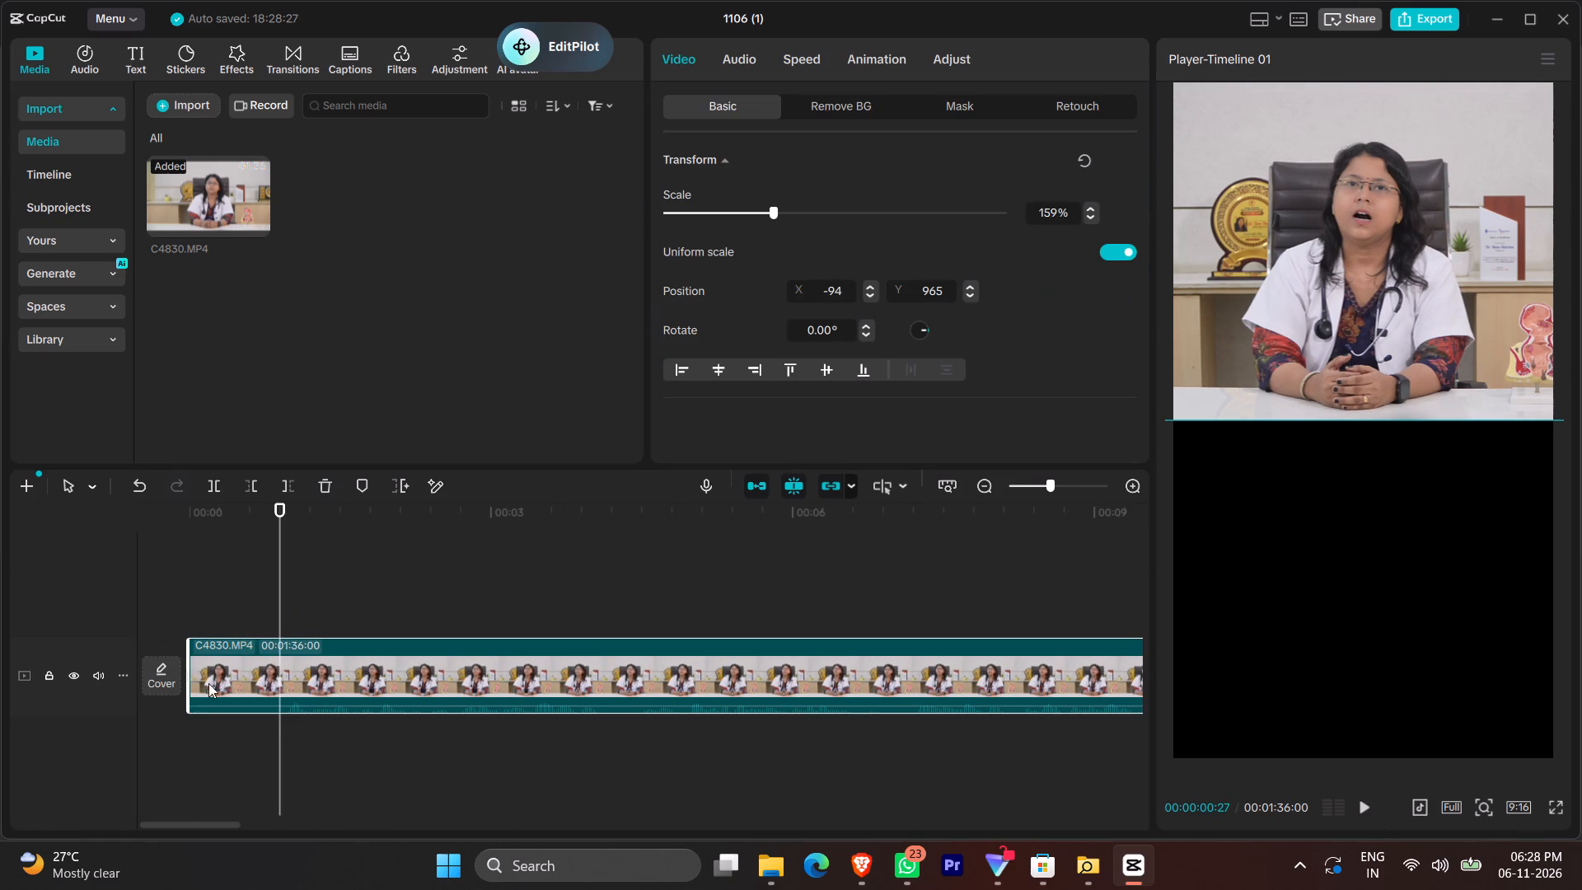
left_click_drag(189, 660, 278, 649)
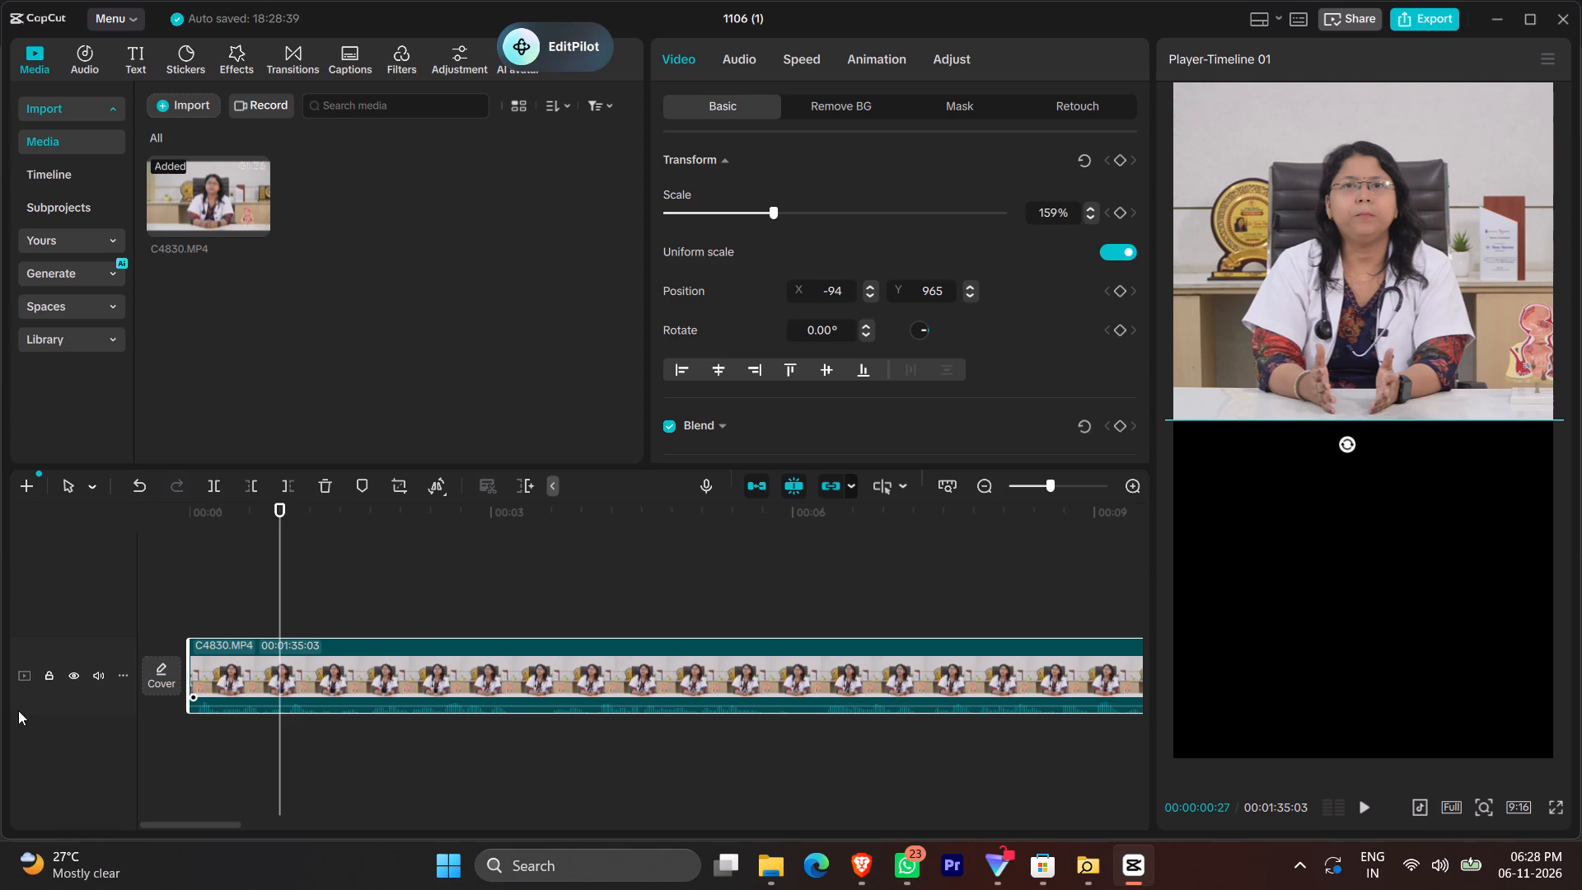
Raise the audio volume of the C4830.MP4 clip.
left_click(754, 60)
left_click(934, 212)
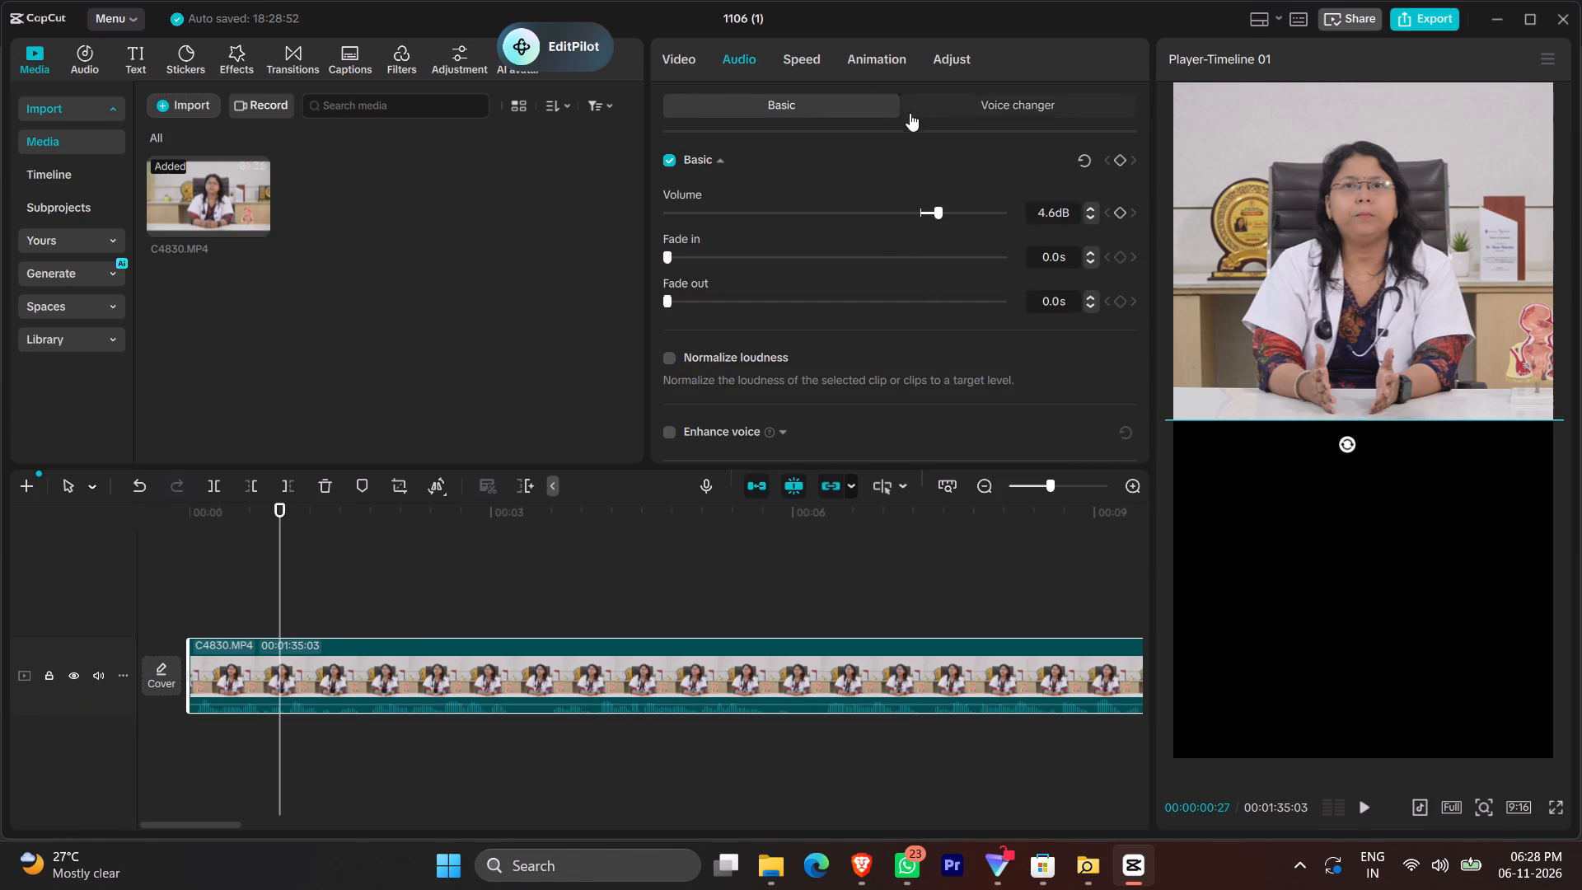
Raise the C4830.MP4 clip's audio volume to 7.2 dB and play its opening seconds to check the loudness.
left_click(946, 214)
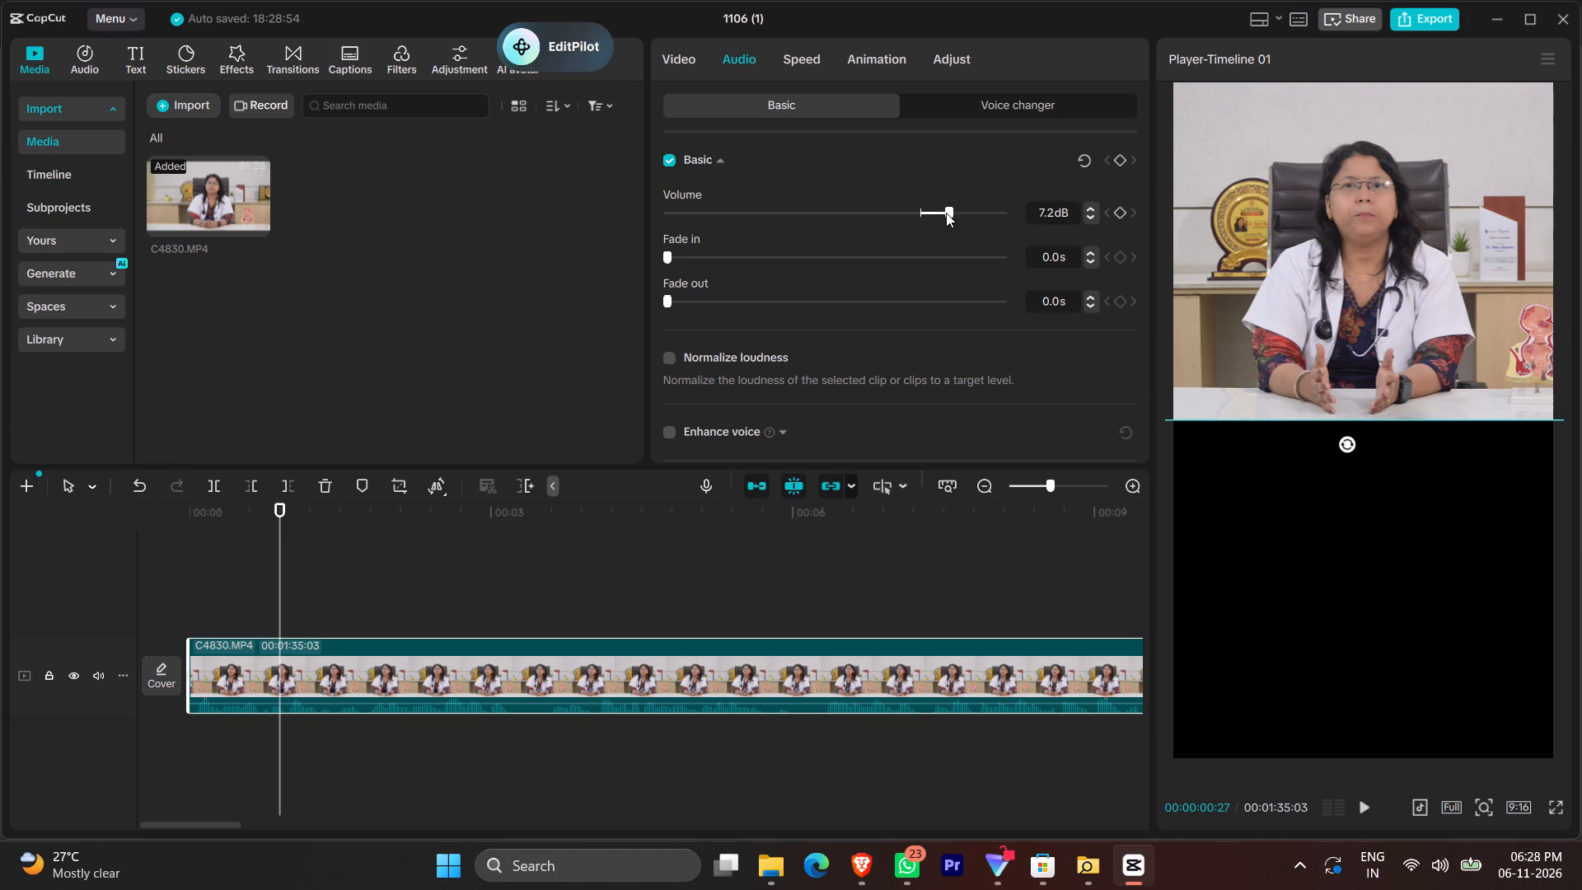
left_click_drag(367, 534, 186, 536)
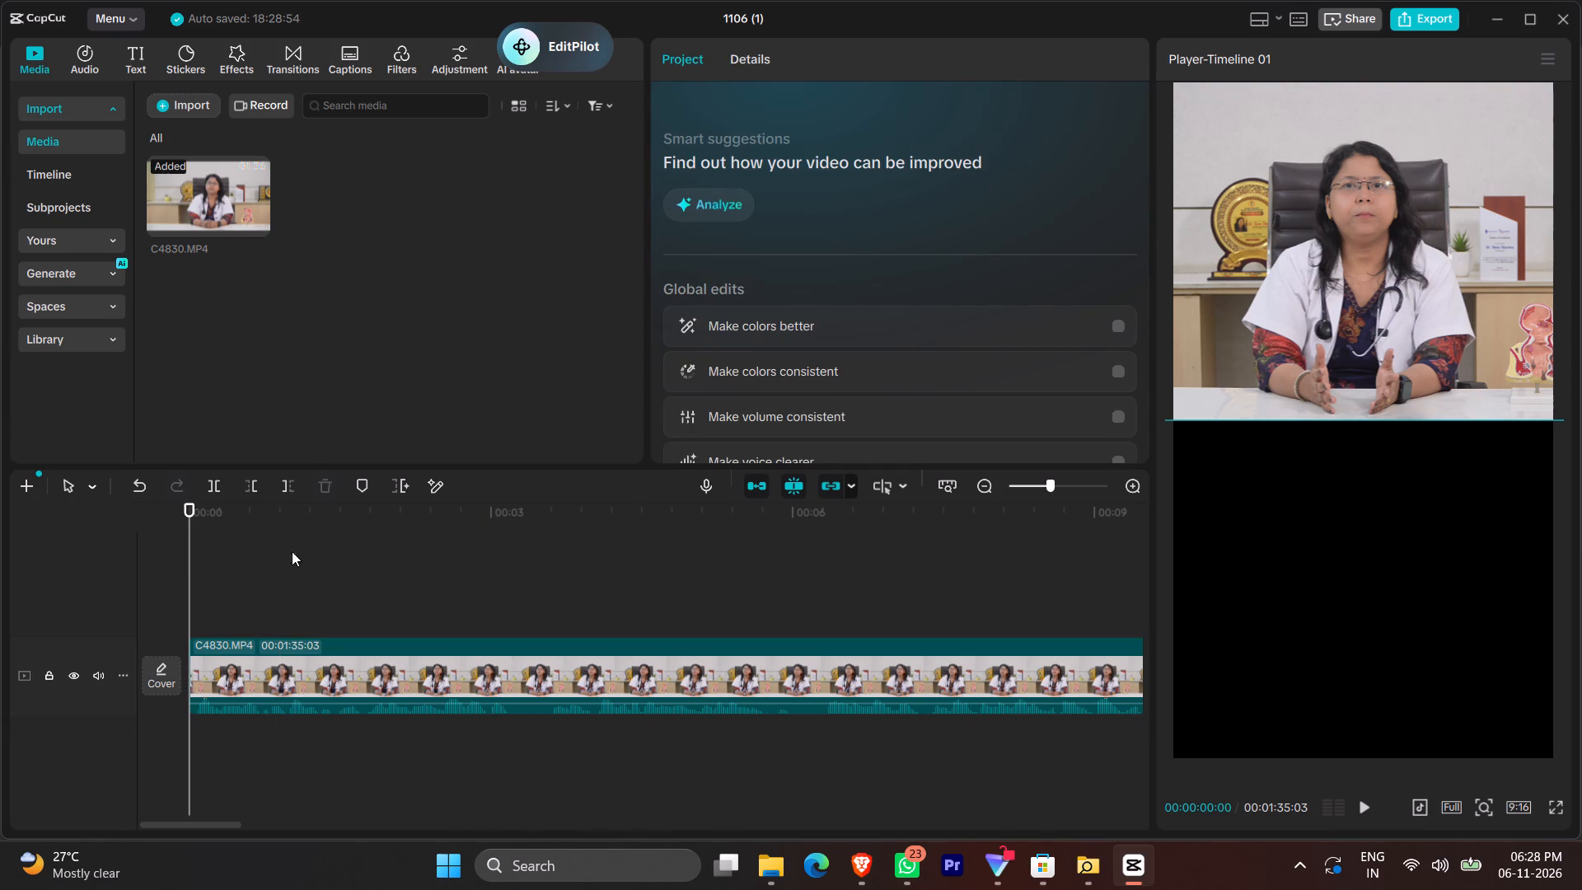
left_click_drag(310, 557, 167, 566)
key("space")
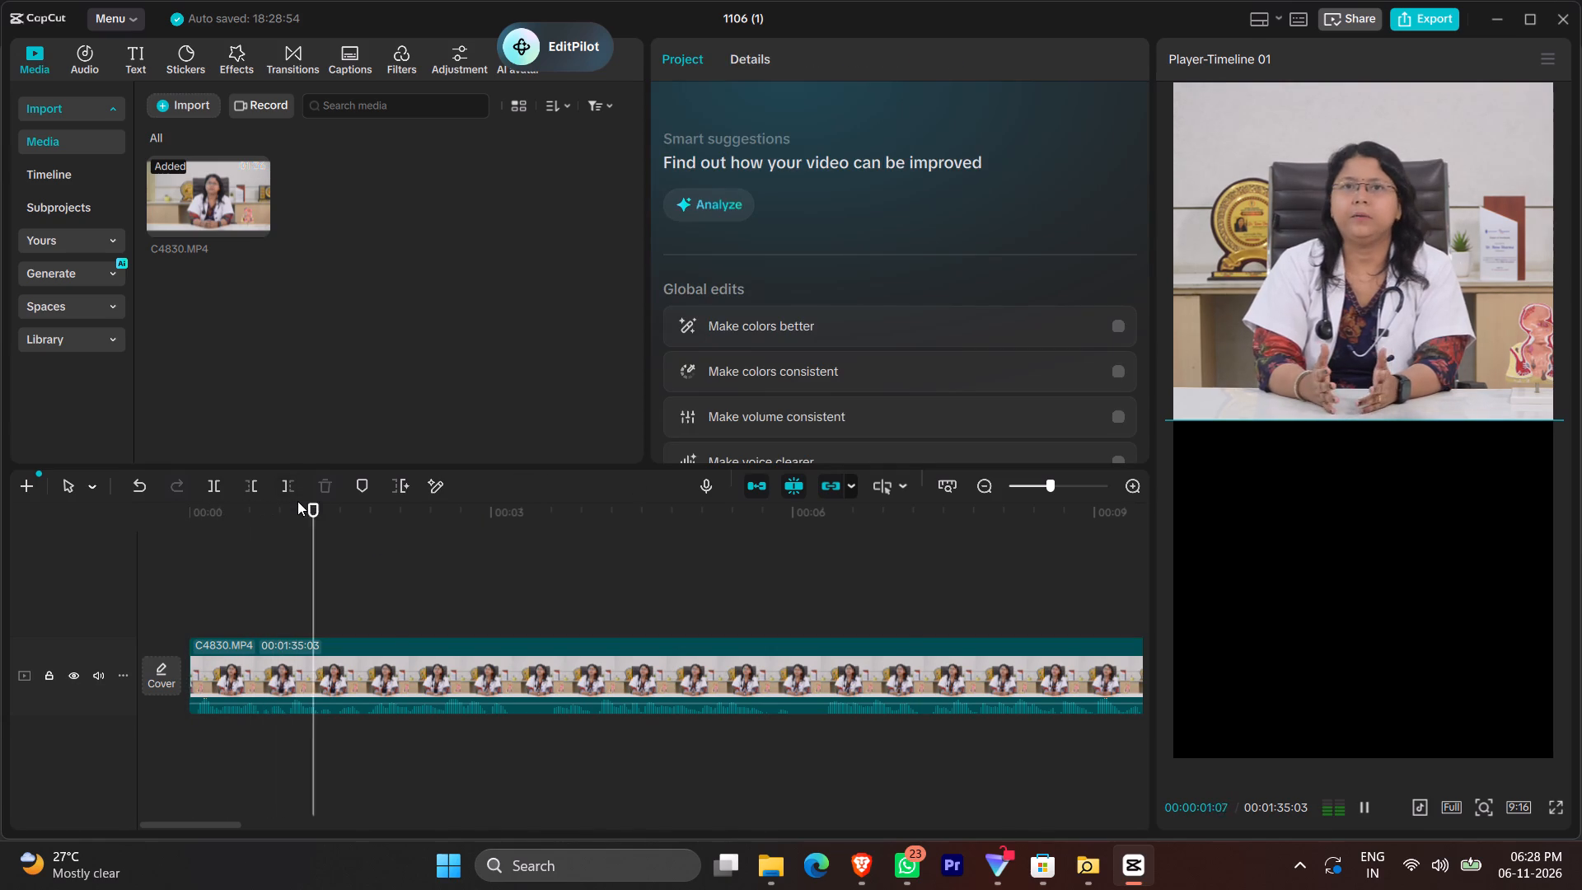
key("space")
Raise the C4830.MP4 clip's audio volume to 12.7 dB and replay its opening seconds to check the loudness.
left_click(515, 672)
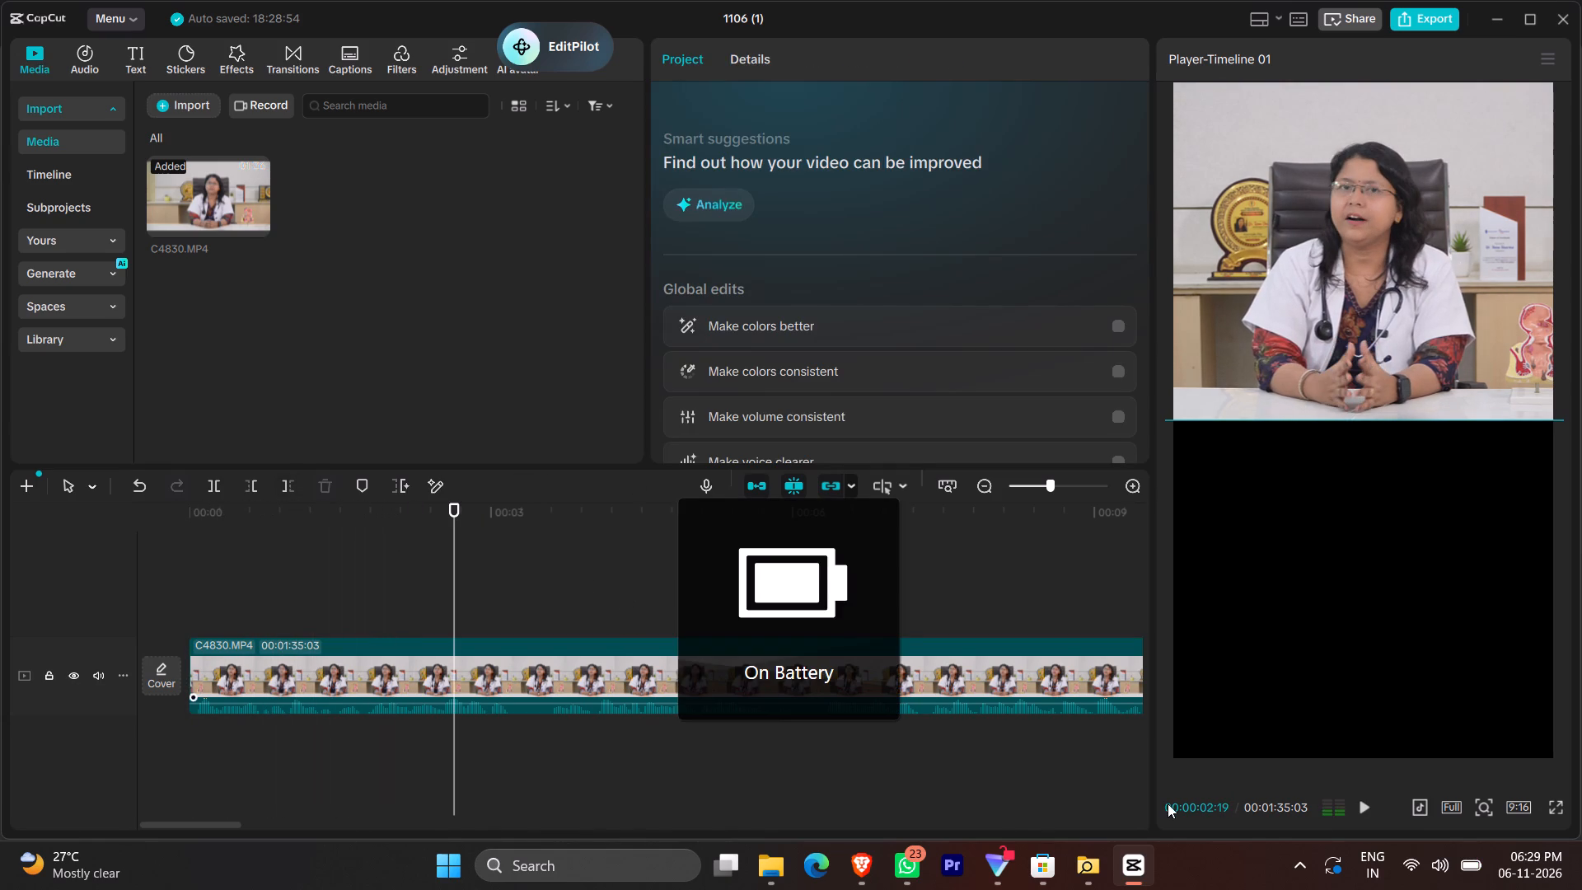
left_click(1446, 887)
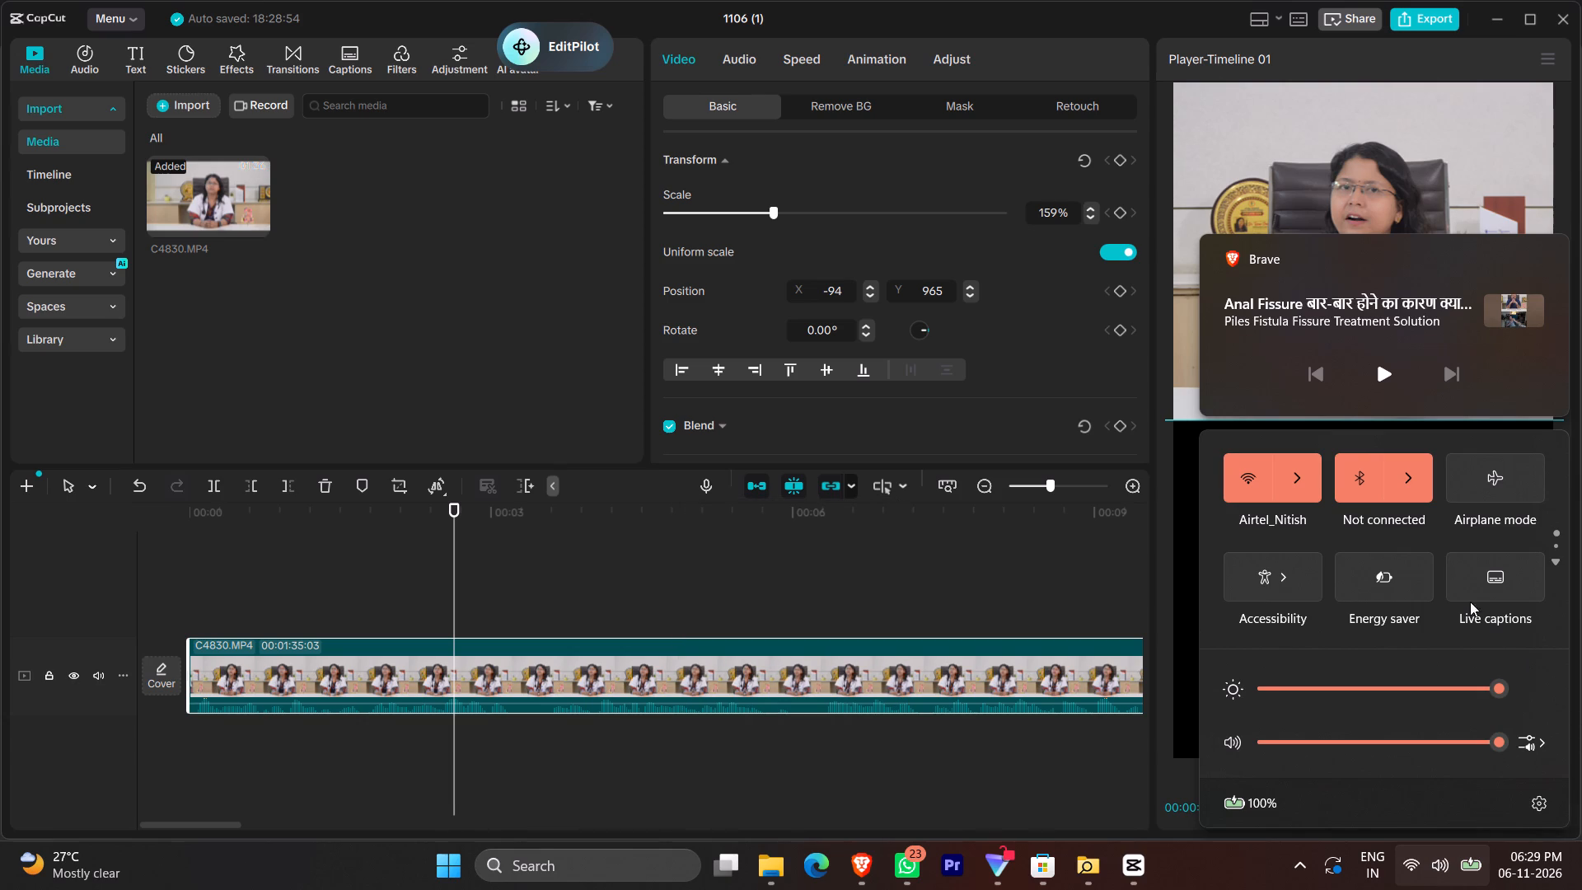
left_click(700, 661)
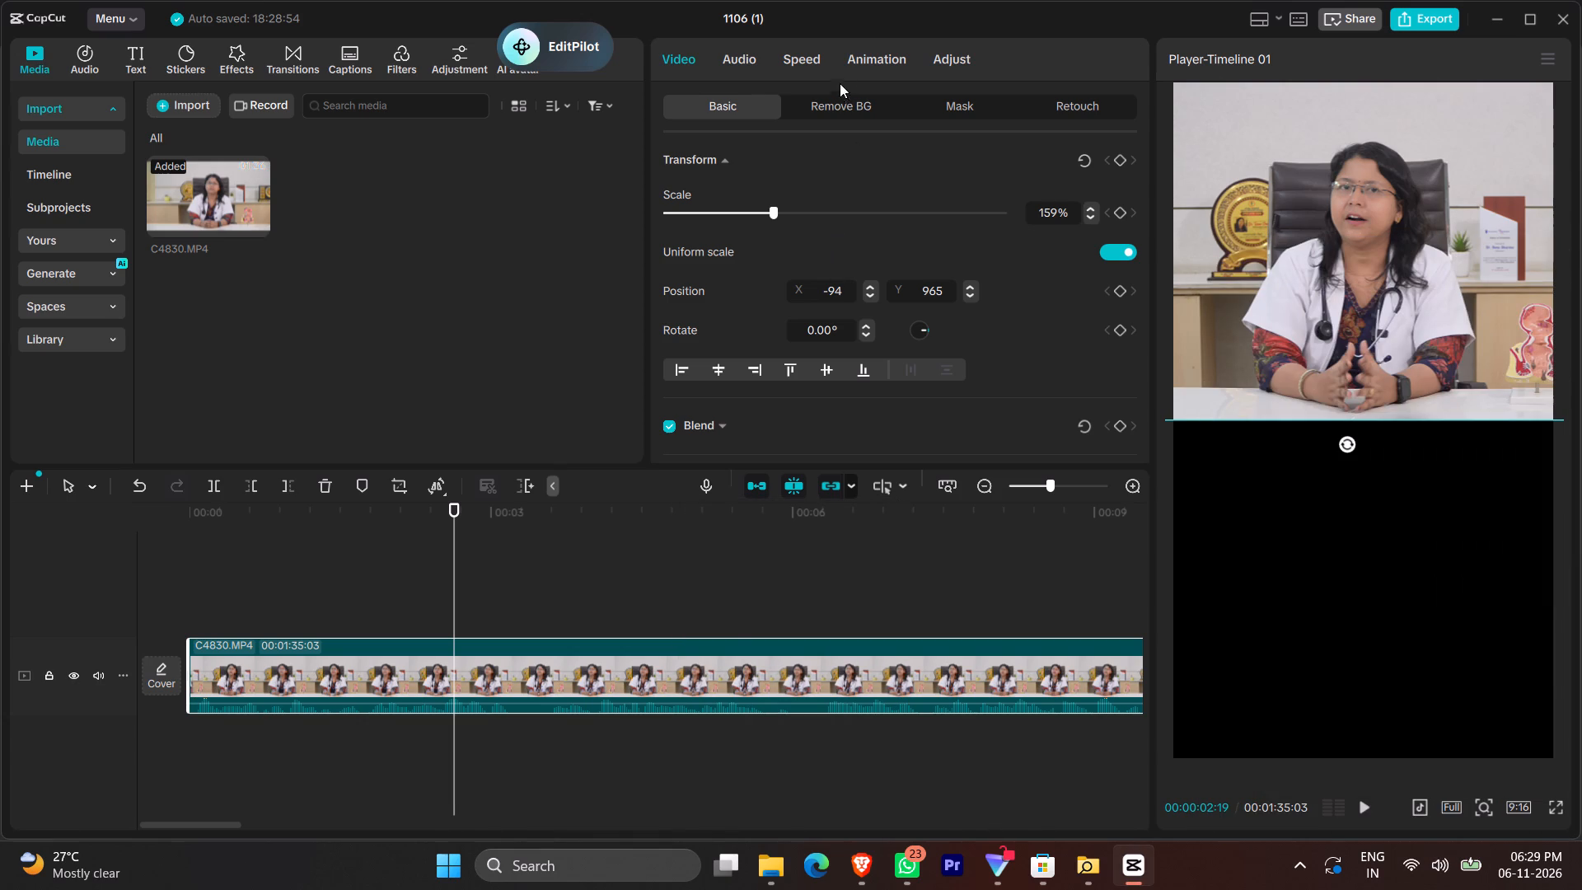
left_click(817, 55)
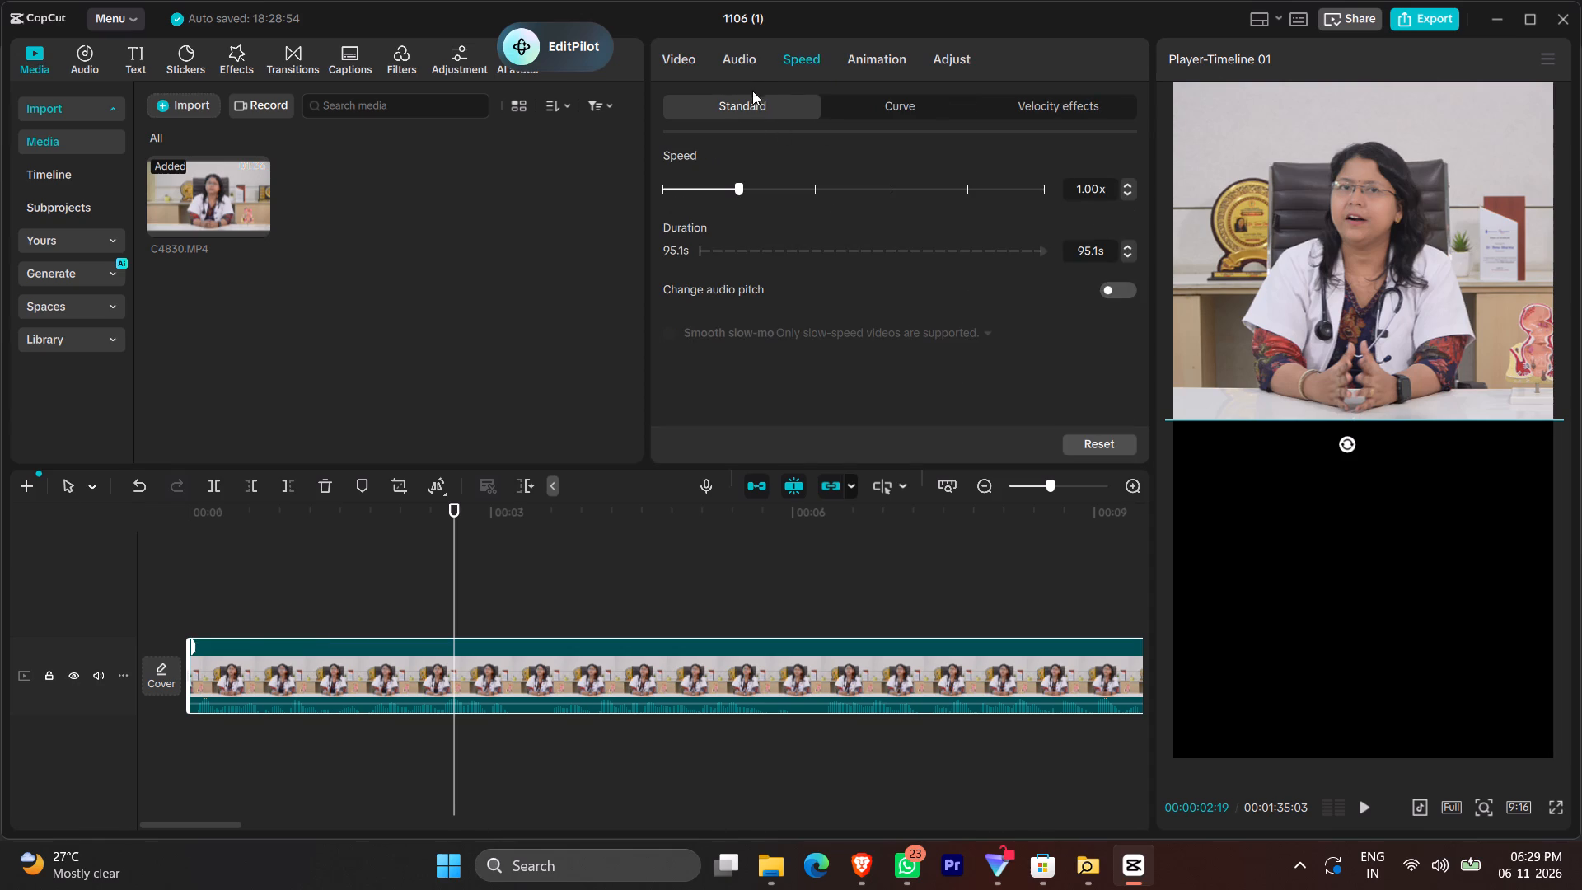
left_click(745, 72)
left_click(957, 210)
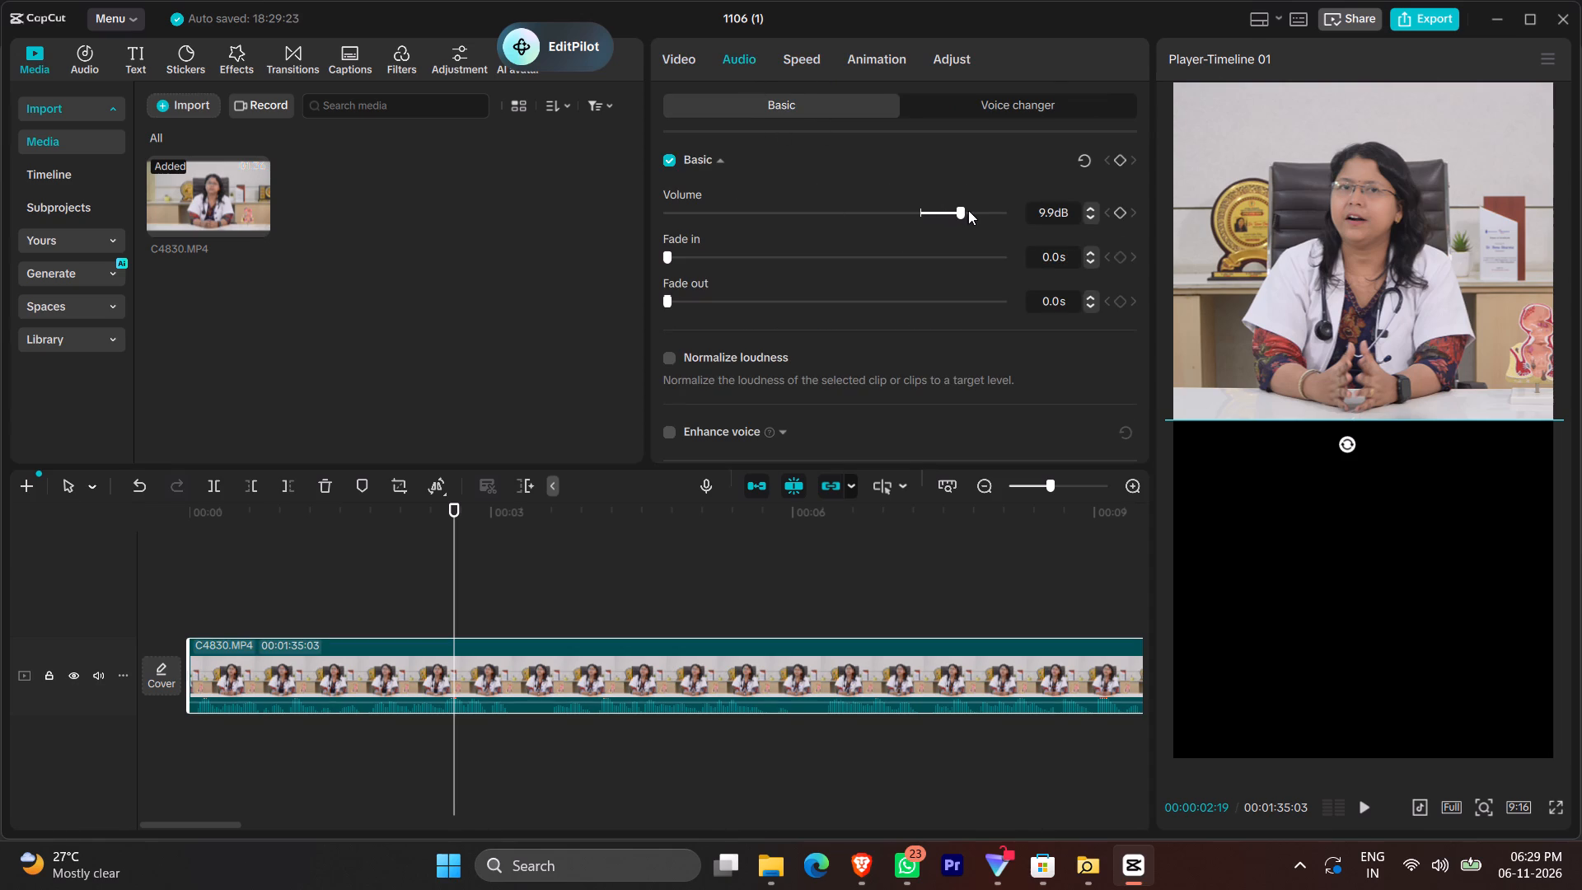
left_click(968, 212)
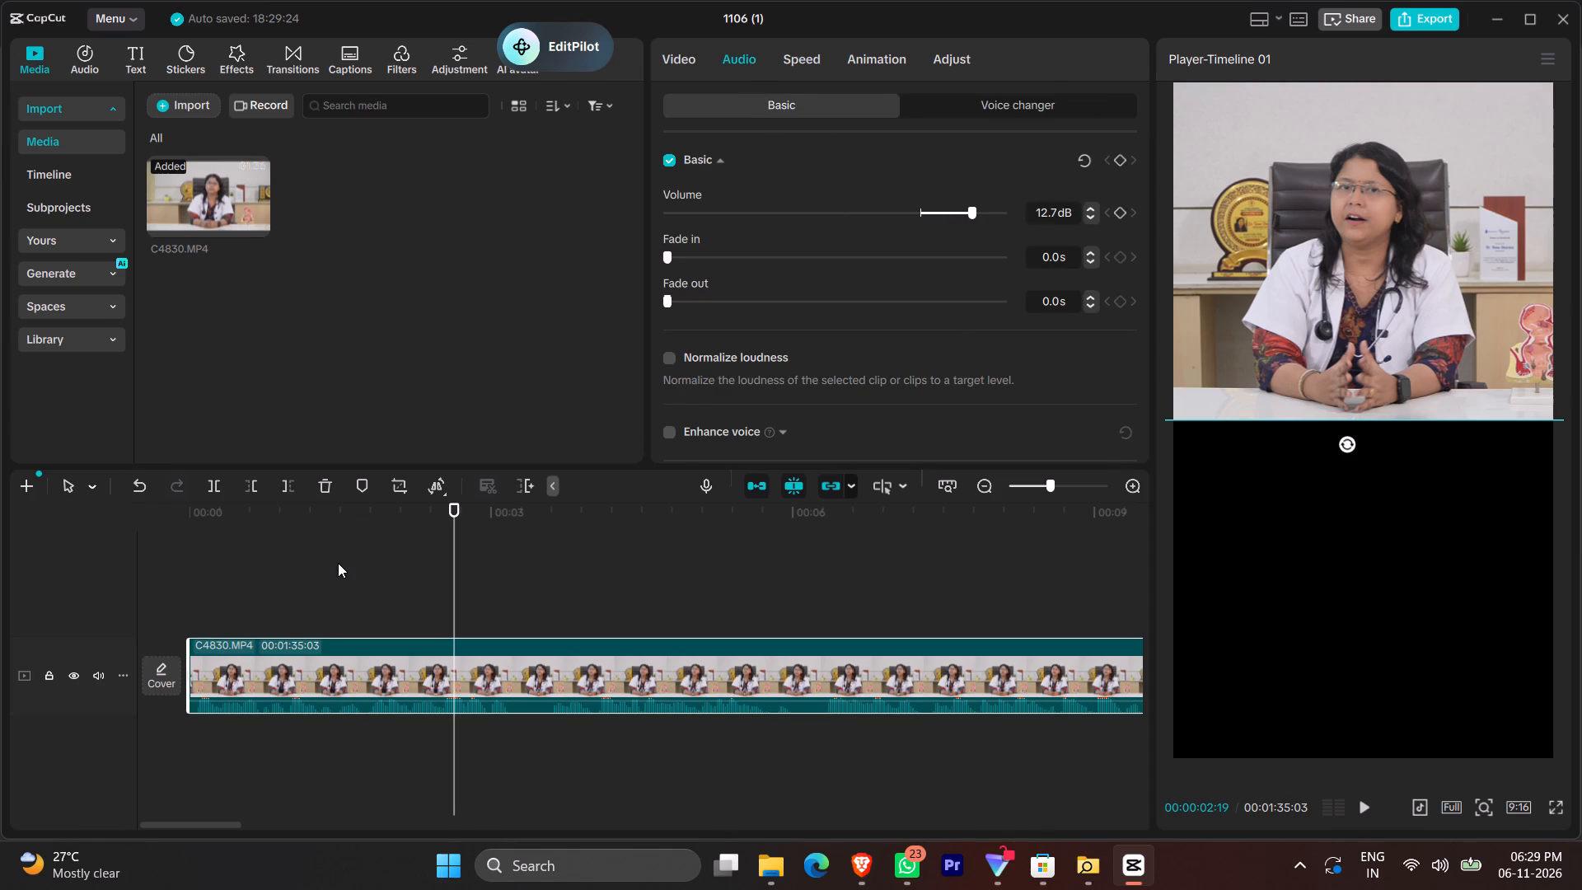
left_click(338, 563)
left_click_drag(338, 563, 47, 595)
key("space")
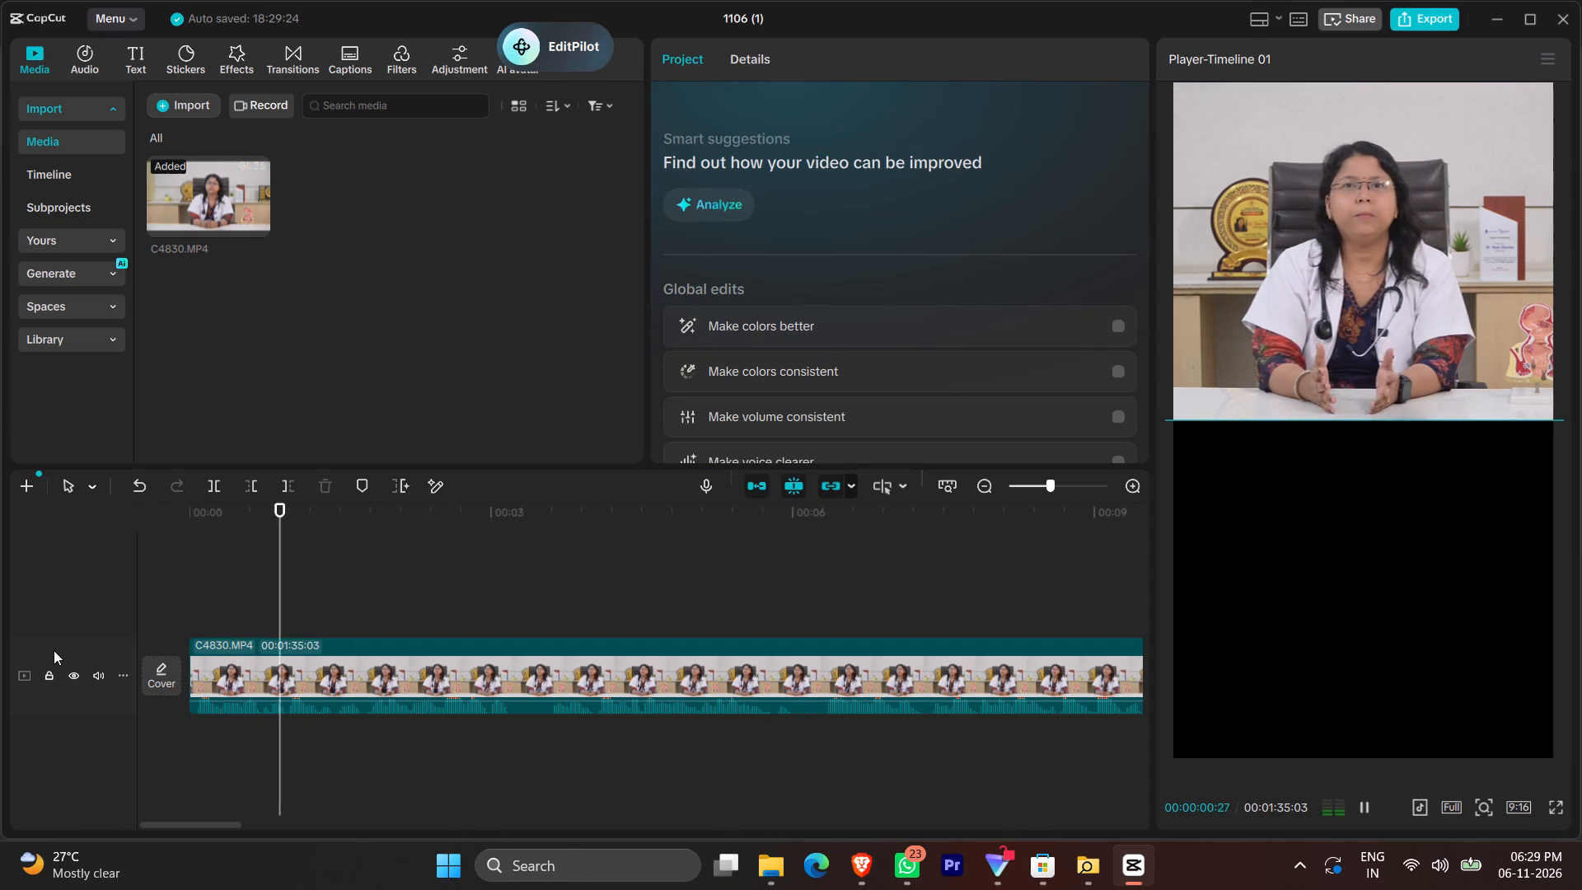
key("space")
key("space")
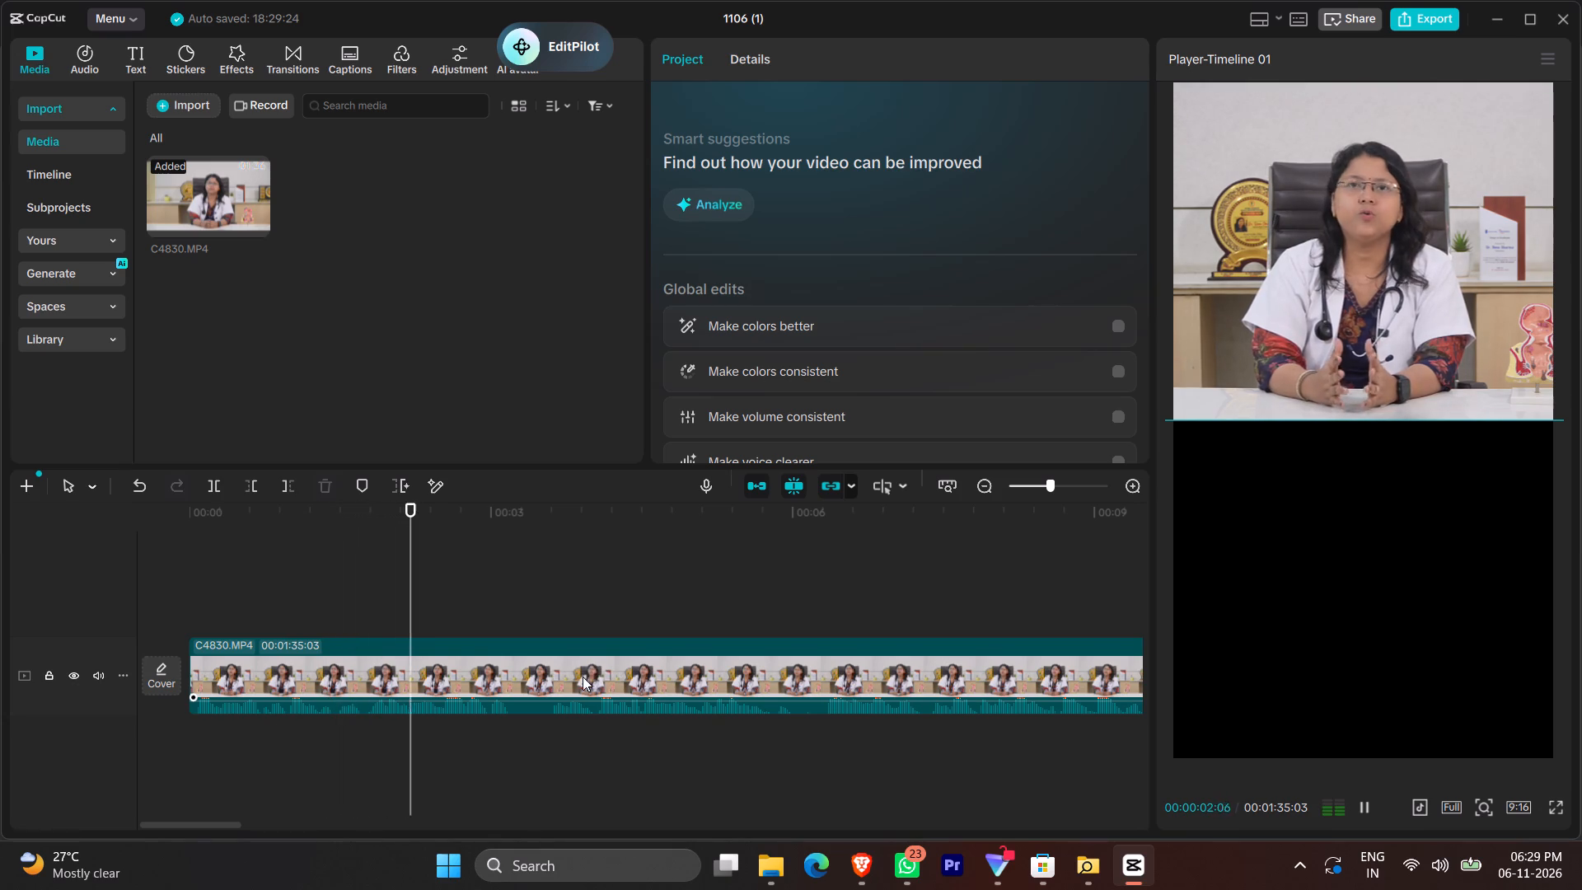
Play the opening and split the clip at about 00:00:03:07 and 00:00:03:17 to isolate the short segment between.
left_click(260, 589)
key("space")
key("space")
key("space")
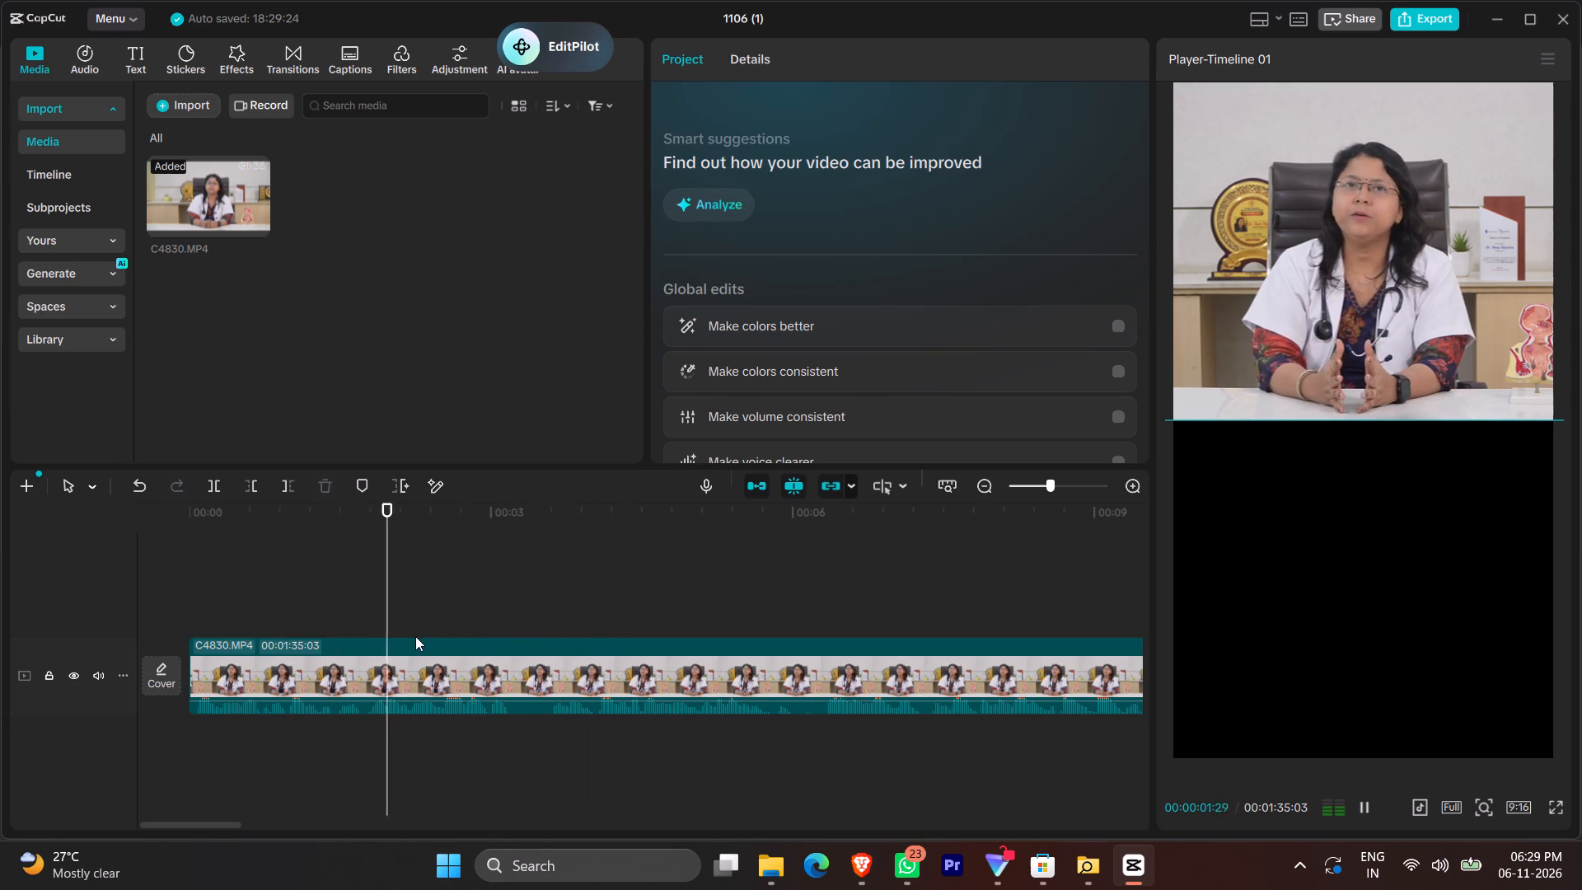
key("space")
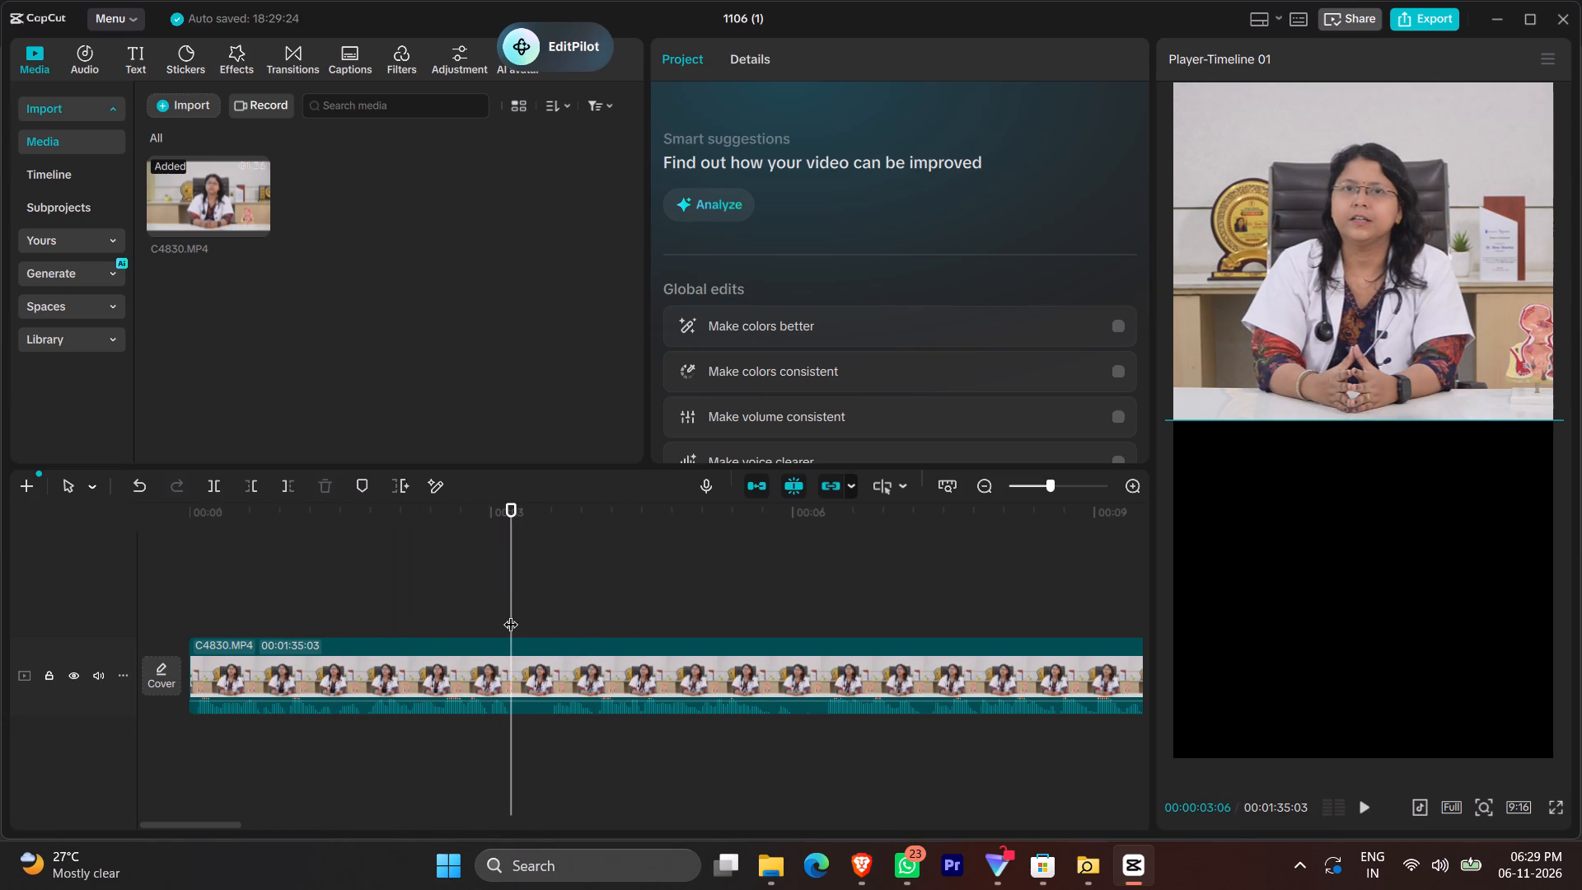
left_click(511, 614)
key("q")
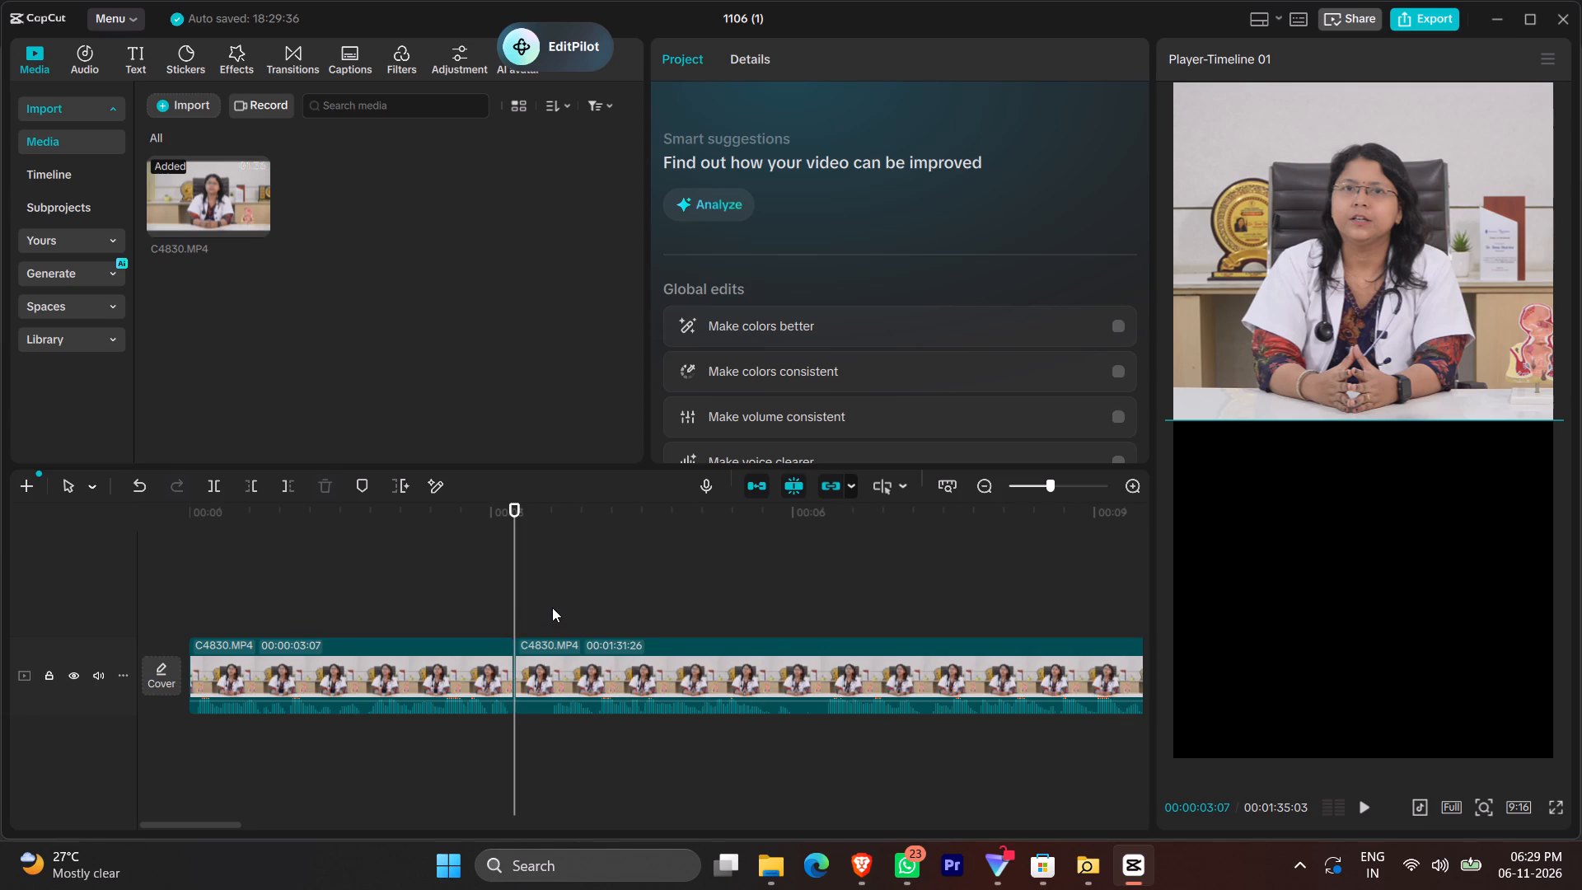
left_click(550, 603)
left_click(550, 603)
left_click(547, 604)
key("q")
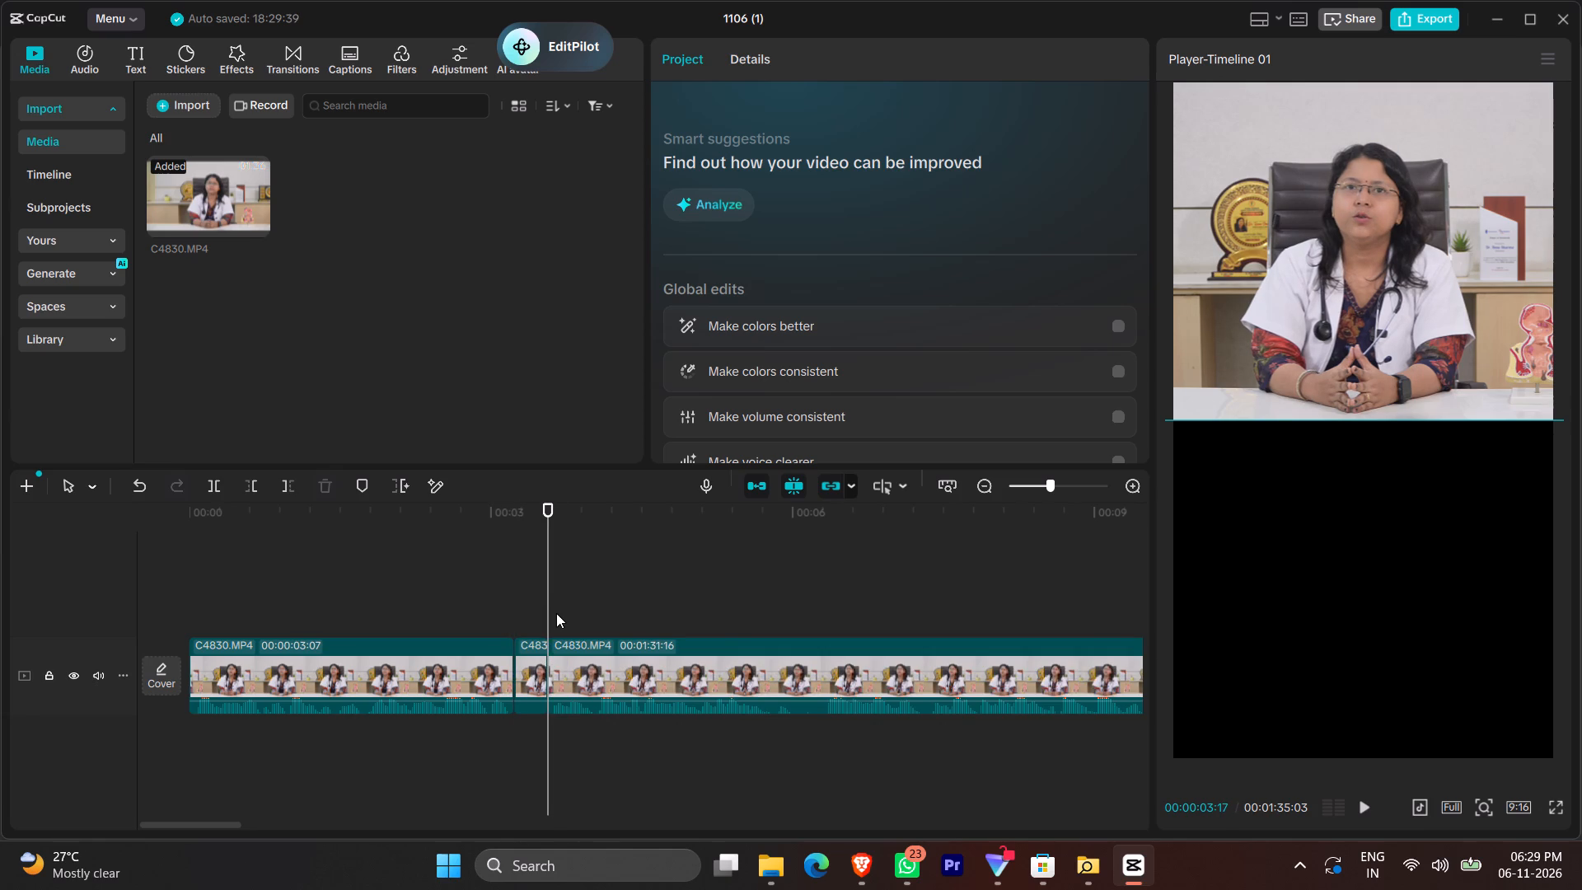
key("q")
Split the remaining clip at about 00:00:06:01 and 00:00:06:09 to isolate the short segment between.
left_click(734, 614)
left_click_drag(739, 614, 798, 624)
left_click(759, 614)
key("space")
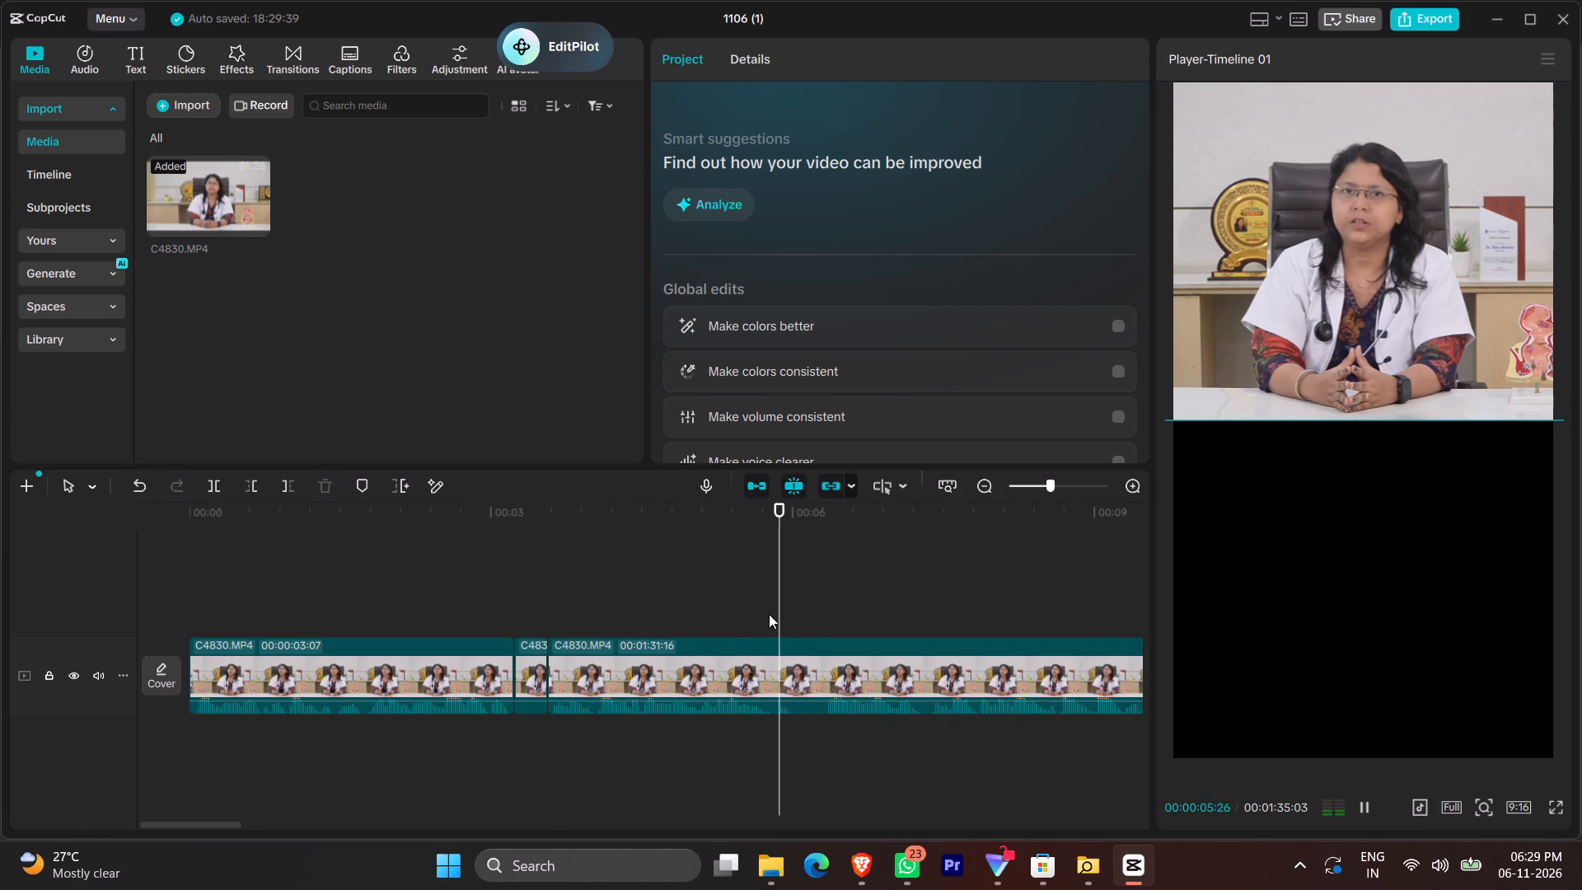
left_click(798, 614)
key("space")
left_click_drag(797, 612, 807, 616)
key("q")
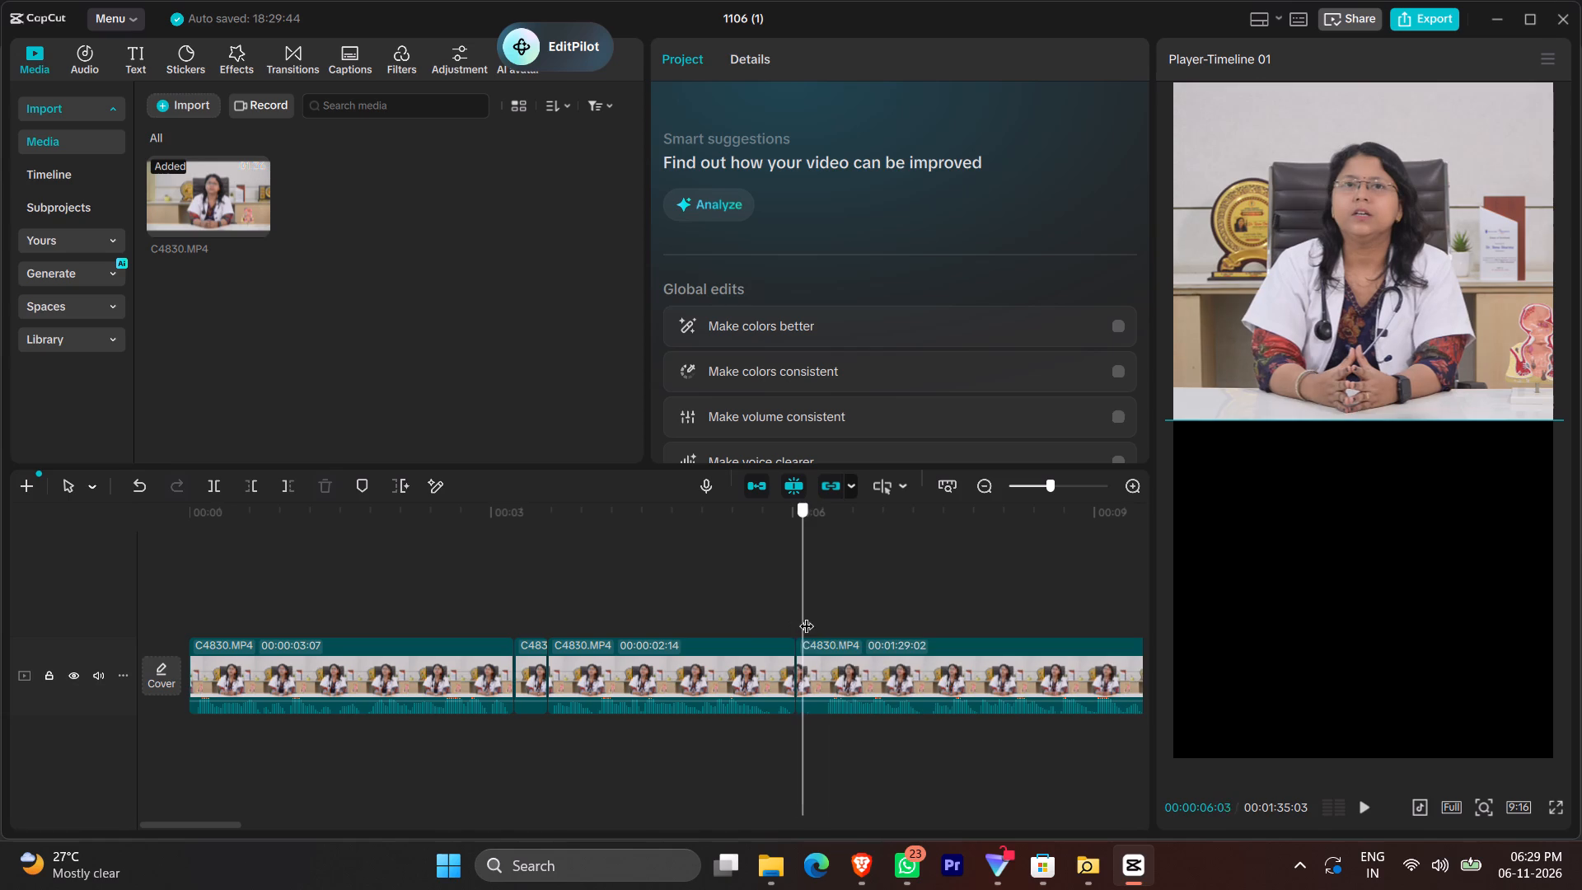
left_click_drag(807, 616, 823, 624)
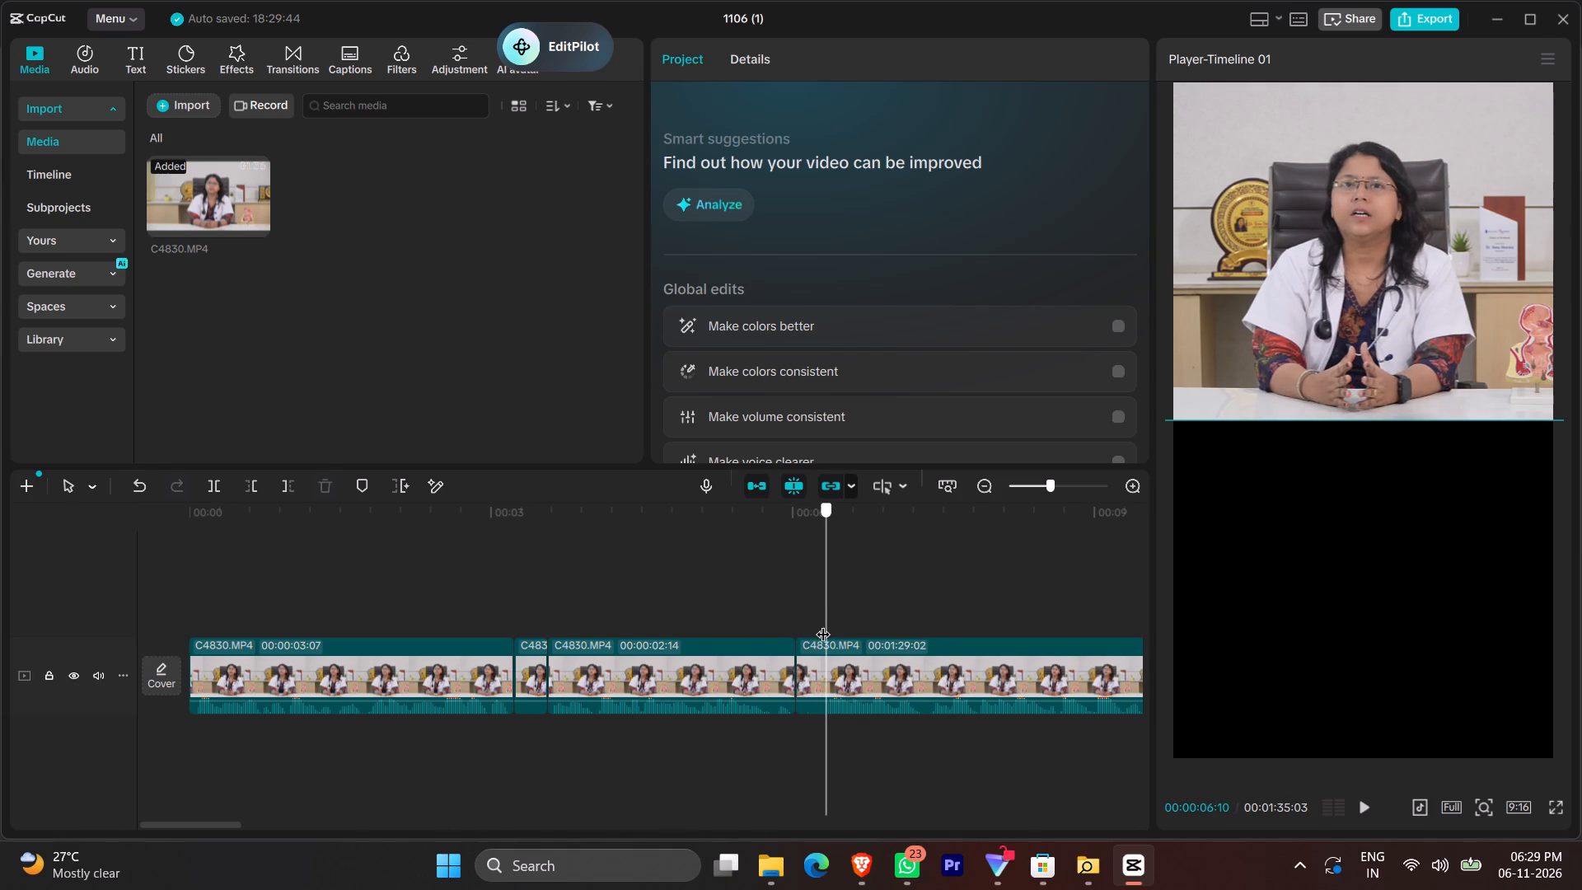
left_click_drag(823, 624, 822, 624)
key("q")
Split the remaining clip at about 00:00:10:10 and 00:00:10:19 to isolate the short segment between.
scroll(891, 704, "down", 7, "ctrl")
scroll(872, 690, "left", 1)
left_click(797, 601)
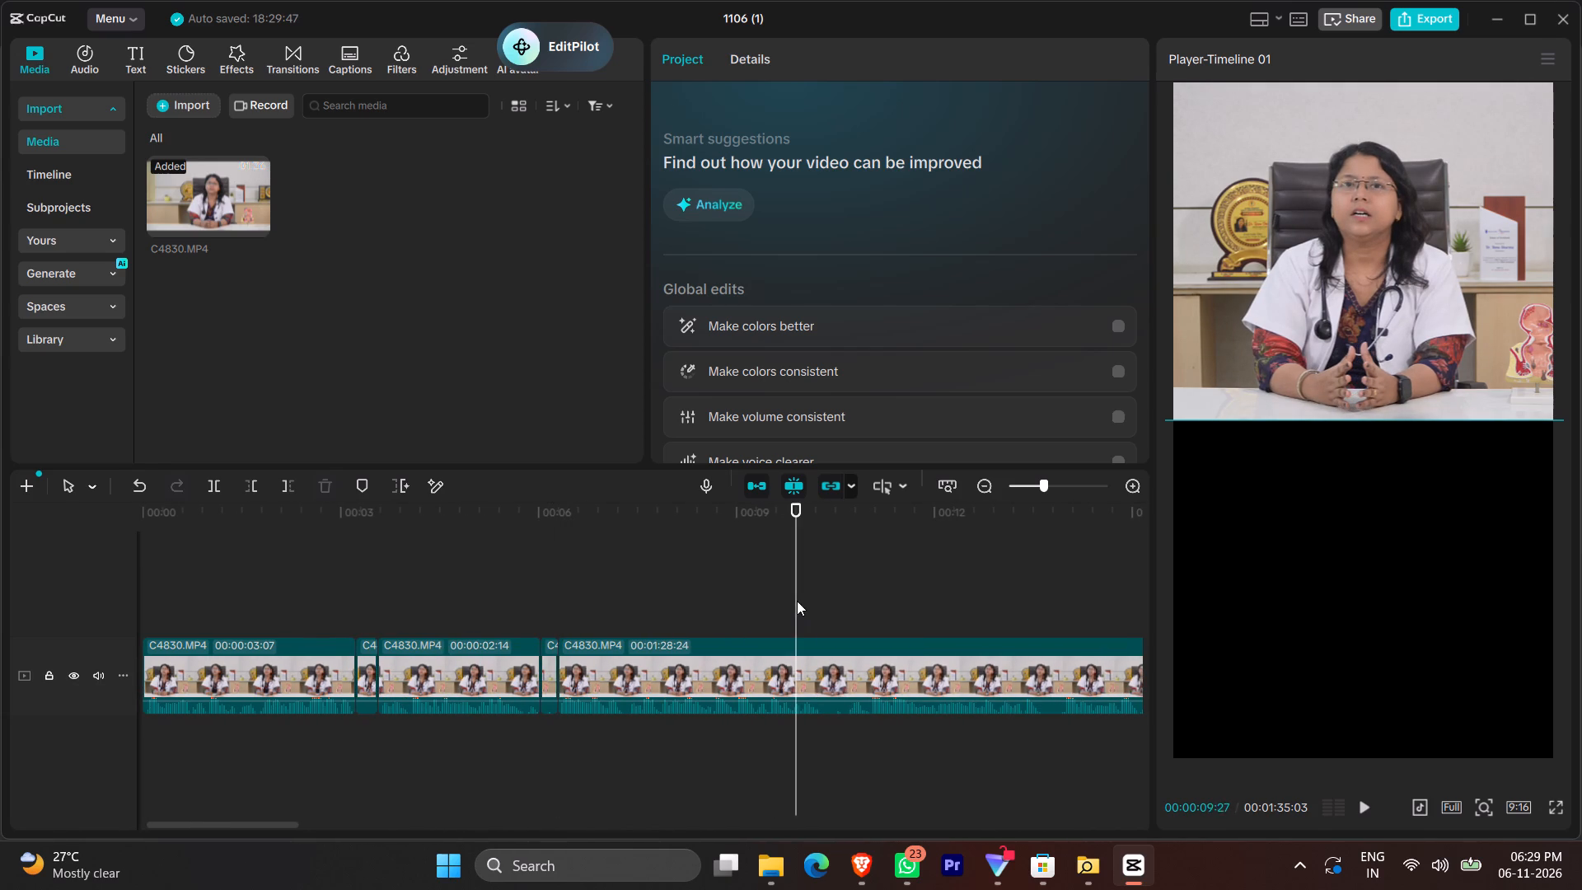
left_click_drag(797, 601, 824, 607)
key("q")
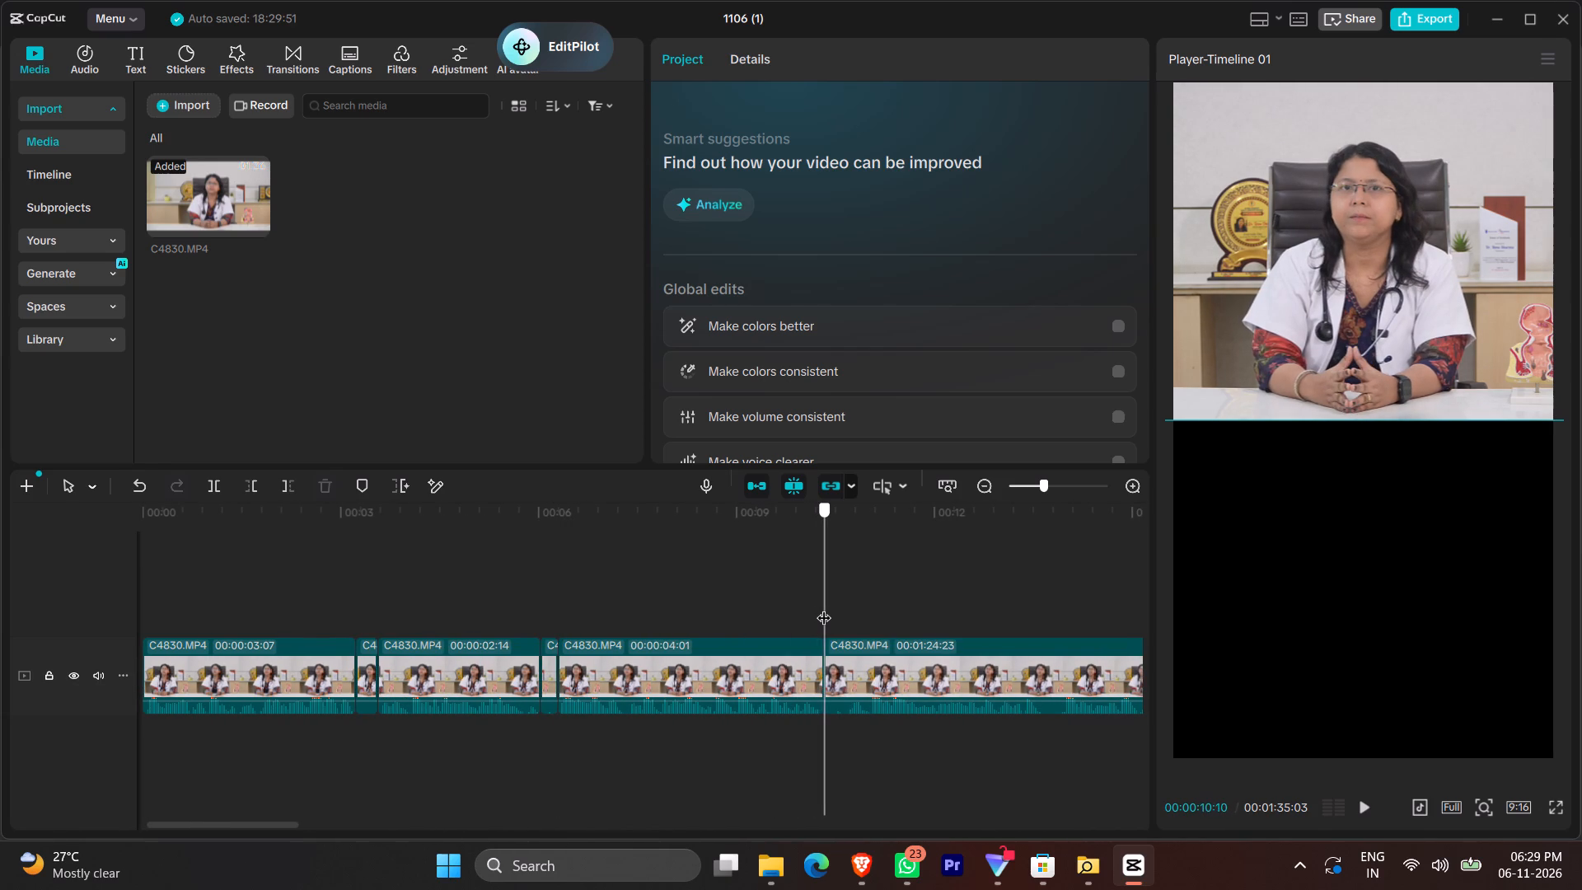
left_click_drag(824, 607, 845, 612)
key("q")
Split the remaining clip at about 00:00:13:22 and 00:00:13:27 to isolate the short segment between.
left_click_drag(885, 635, 902, 635)
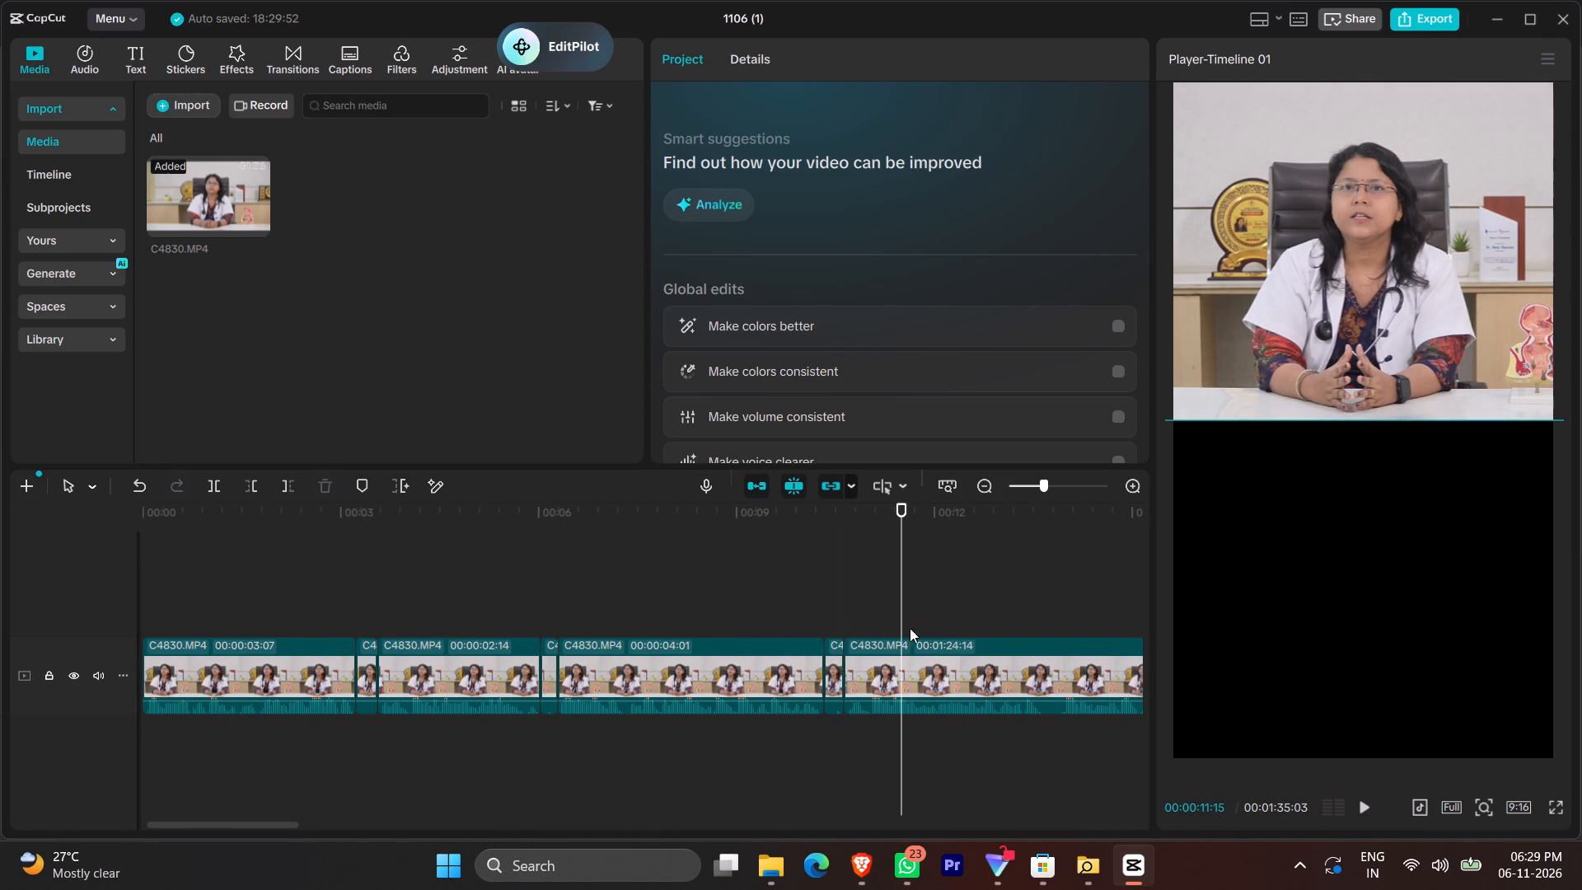
left_click(933, 610)
left_click_drag(933, 610, 1046, 631)
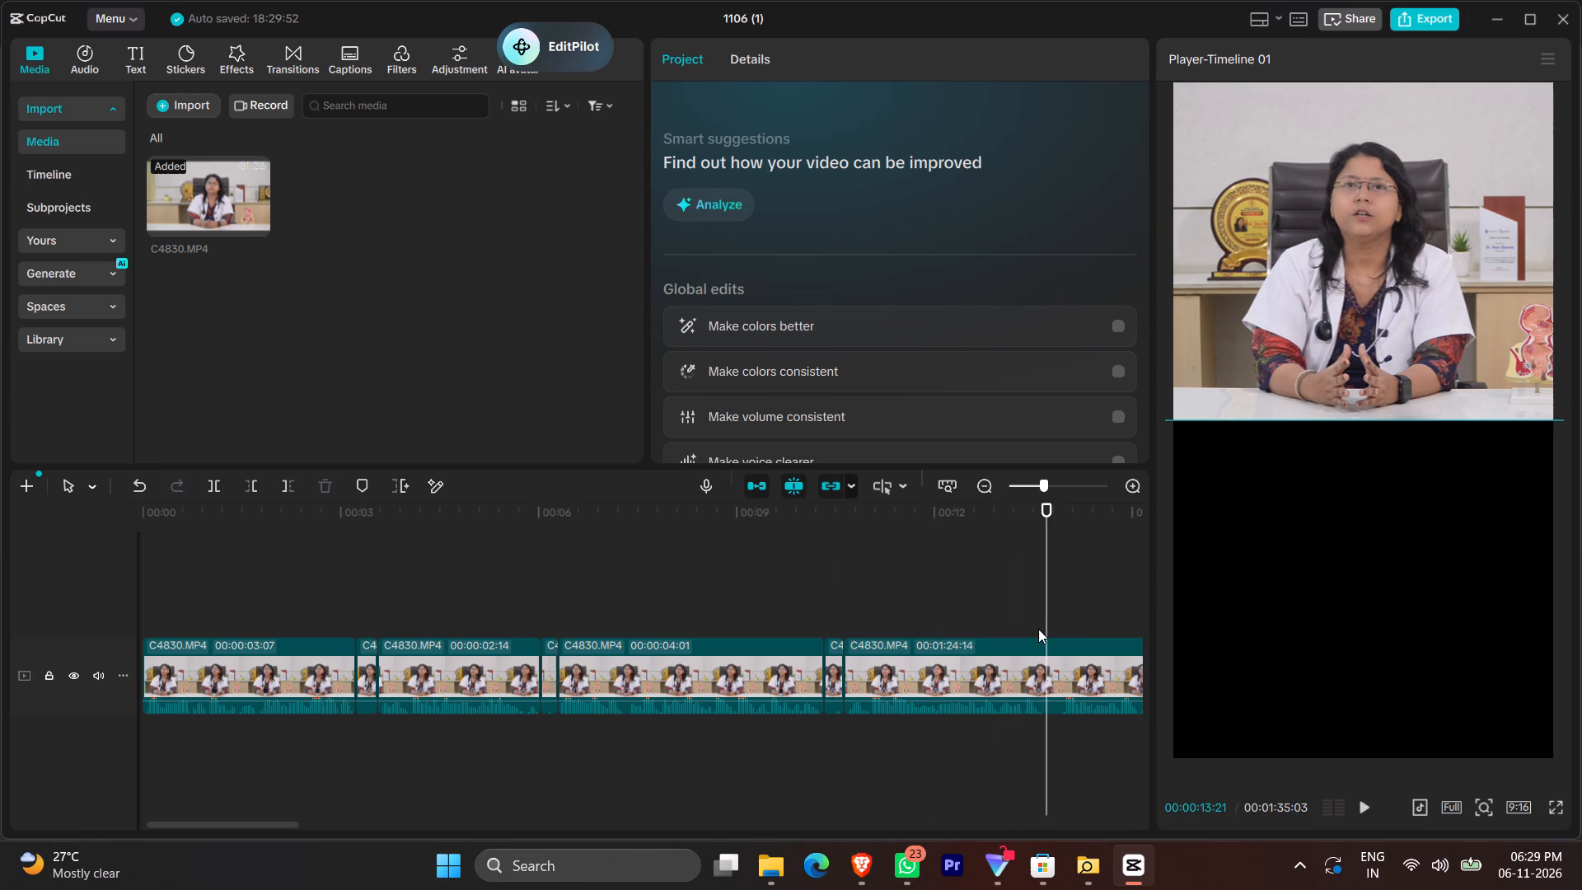
left_click_drag(1048, 616, 1050, 616)
left_click_drag(1050, 616, 1060, 621)
key("q")
key("q")
Move the playhead to about 00:00:24:26 in the remaining long clip for the next cut.
scroll(1039, 645, "left", 1)
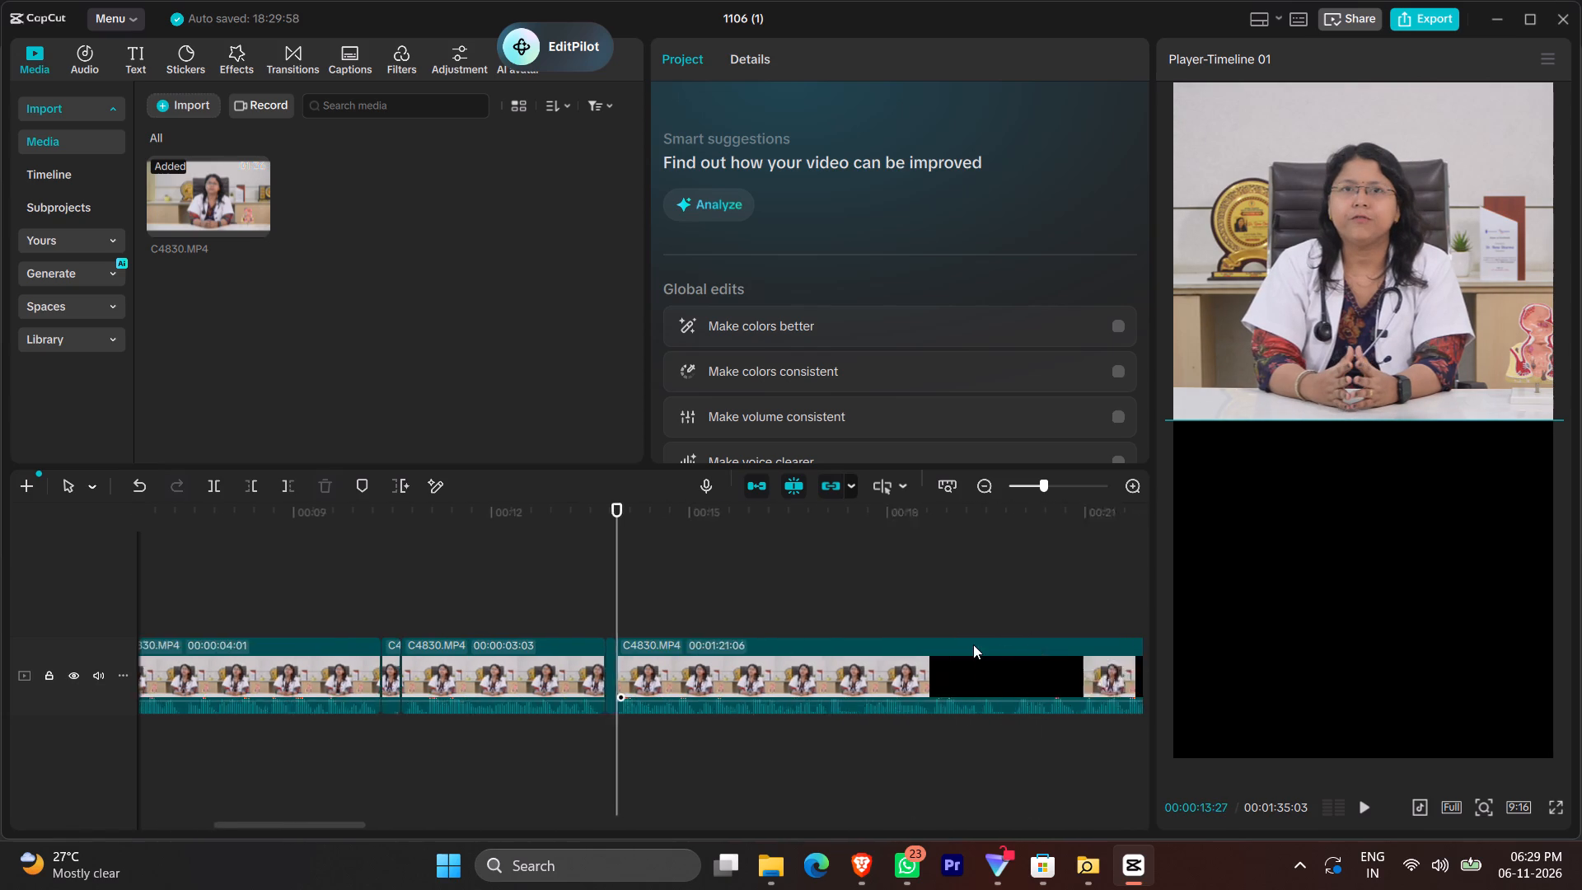
scroll(973, 644, "left", 1)
scroll(731, 619, "left", 1)
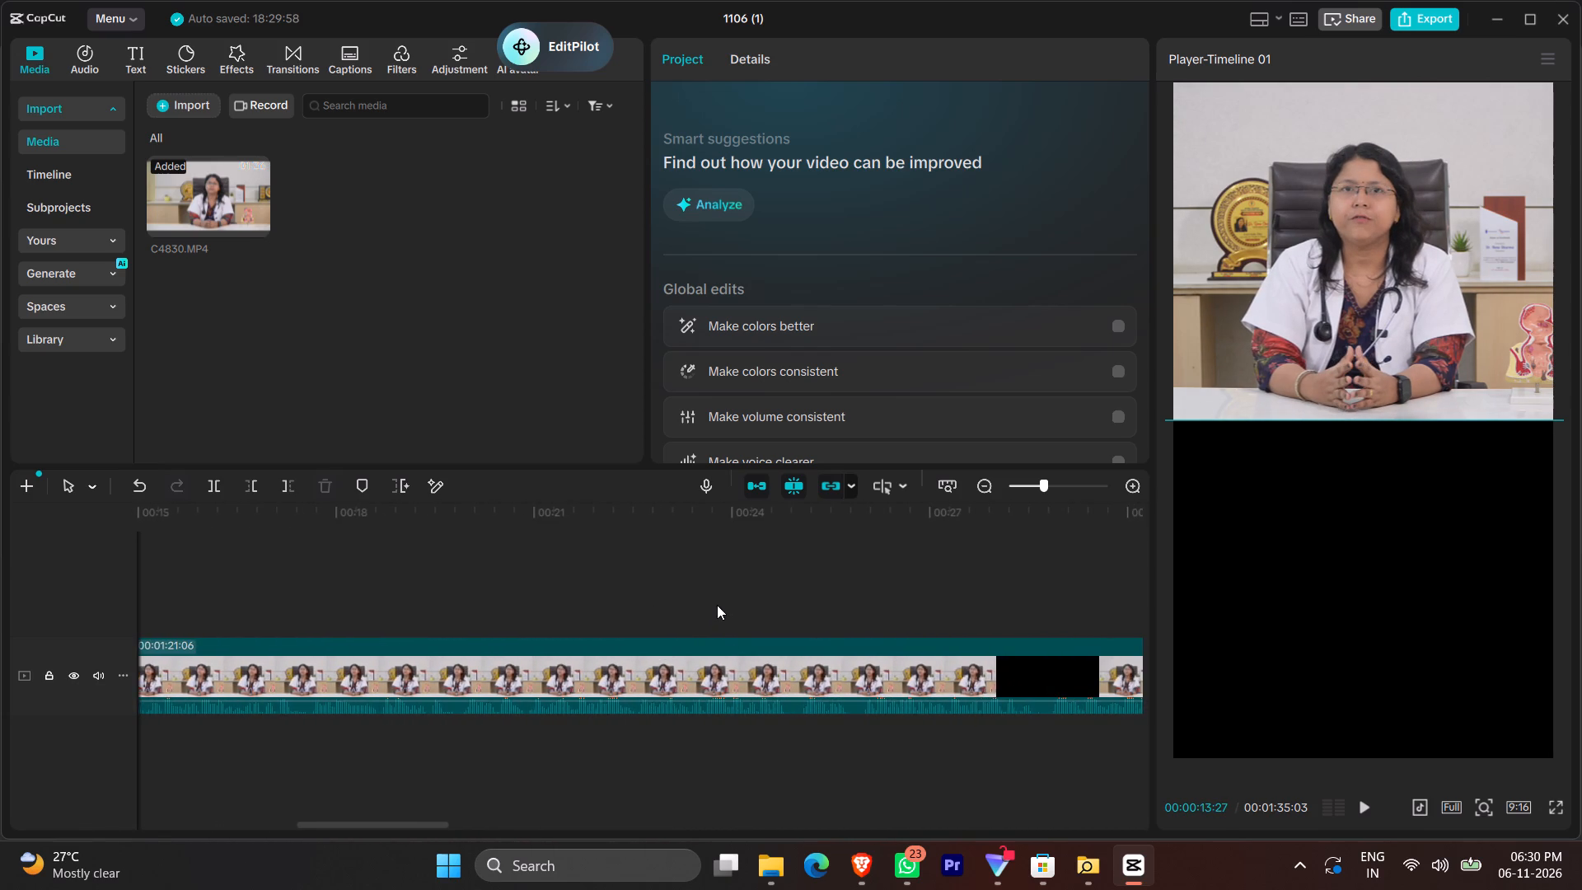
left_click(737, 590)
left_click_drag(739, 590, 753, 597)
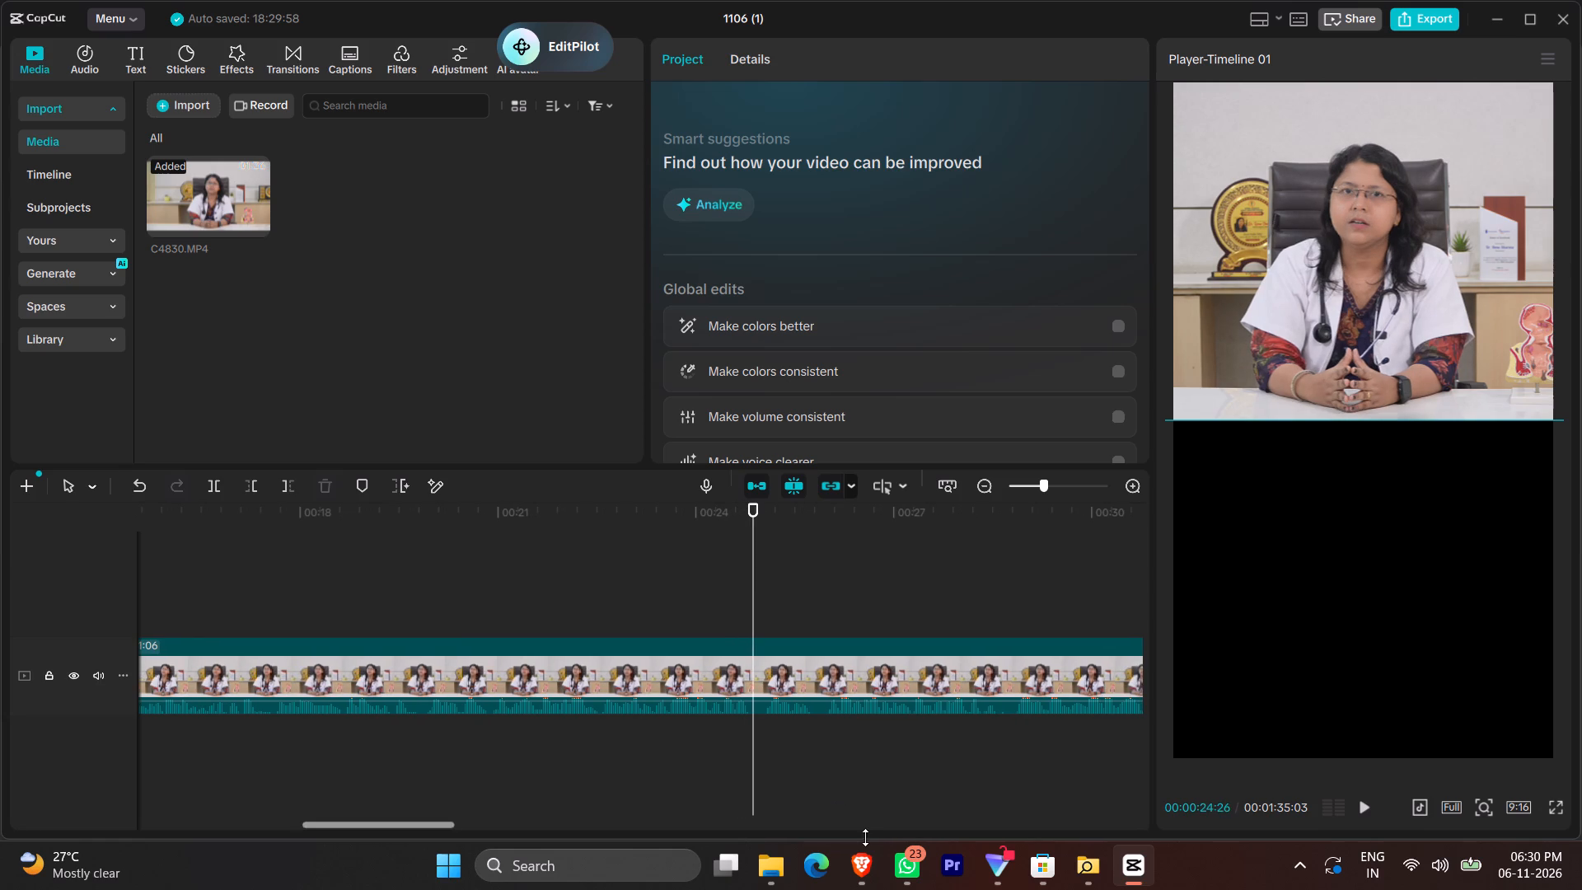
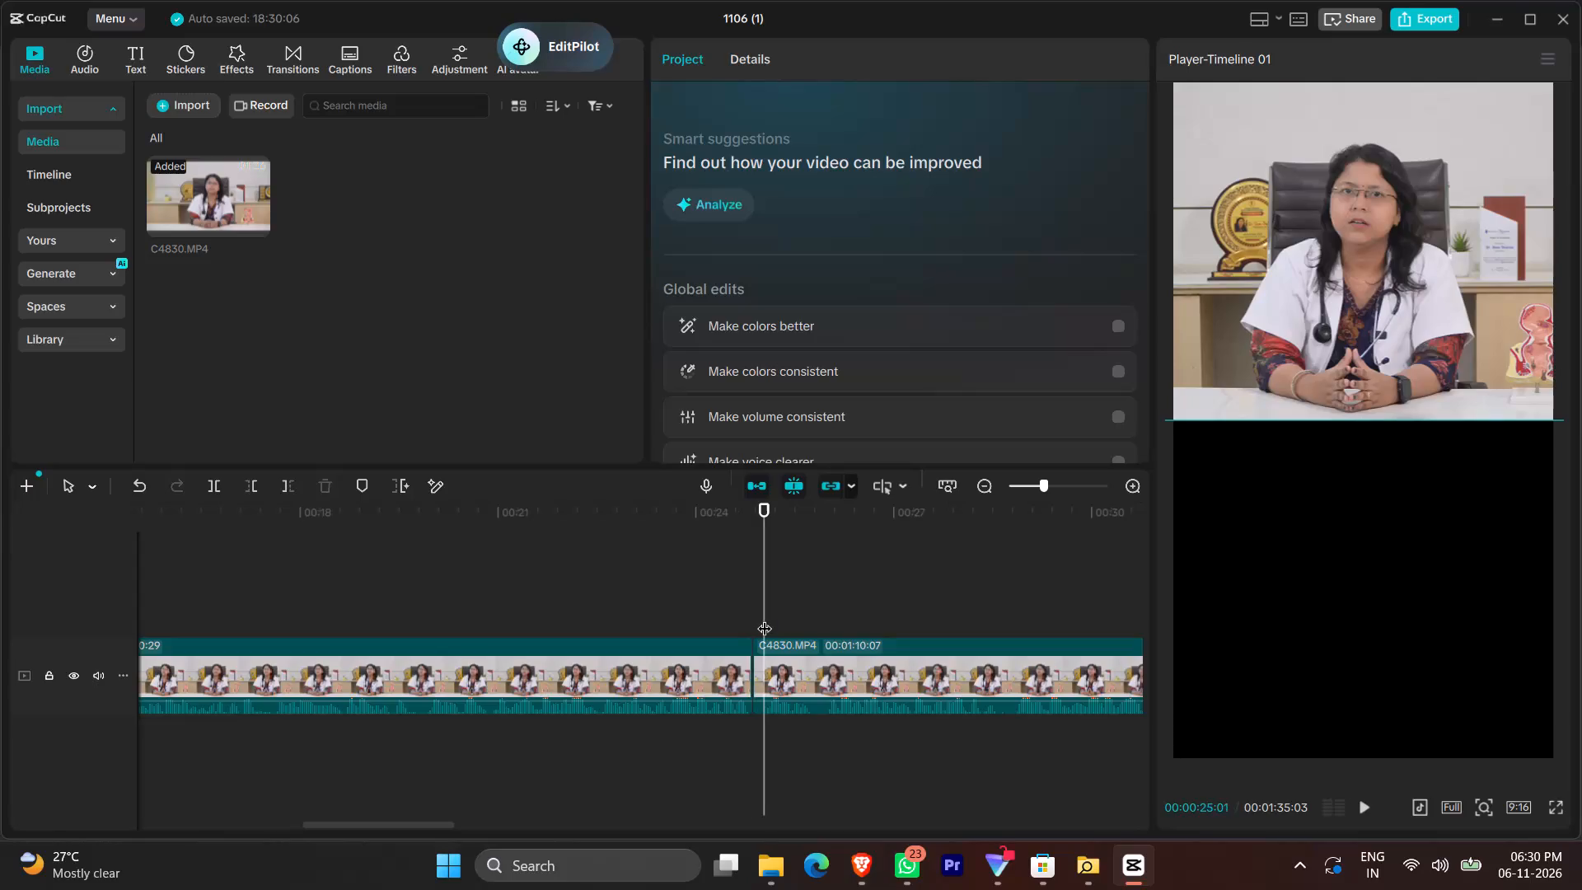
Split the remaining long clip at about 00:00:25:01 to isolate the short segment after the 00:00:24:26 cut.
key("q")
Split the remaining clip at about 00:00:25:24 and 00:00:25:29 to isolate the short segment between.
left_click(831, 602)
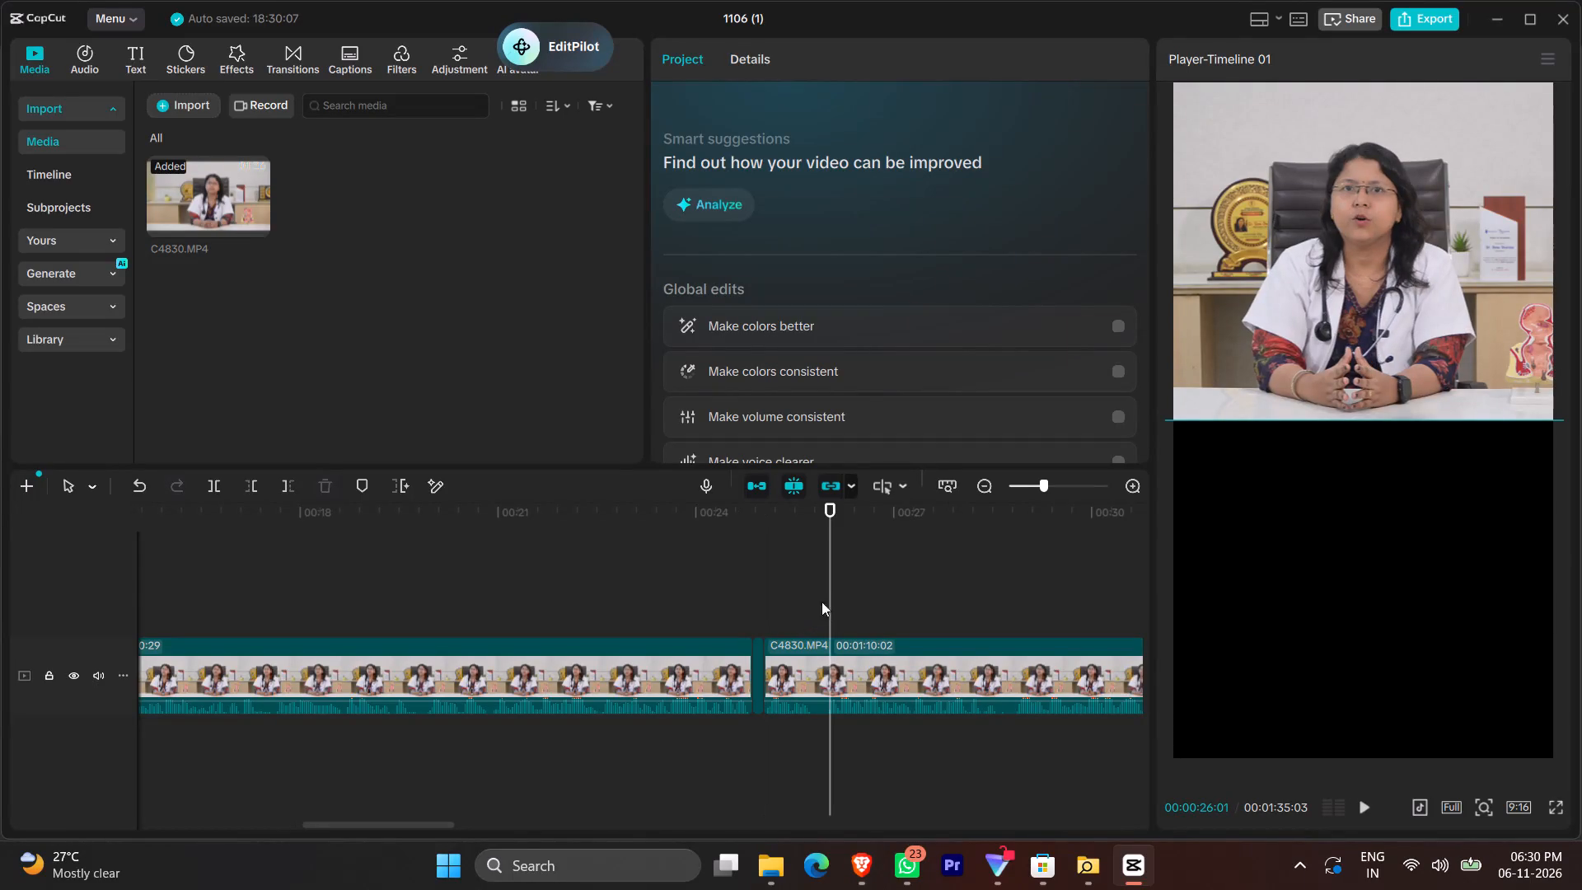
left_click(809, 608)
left_click(809, 611)
left_click(815, 612)
key("q")
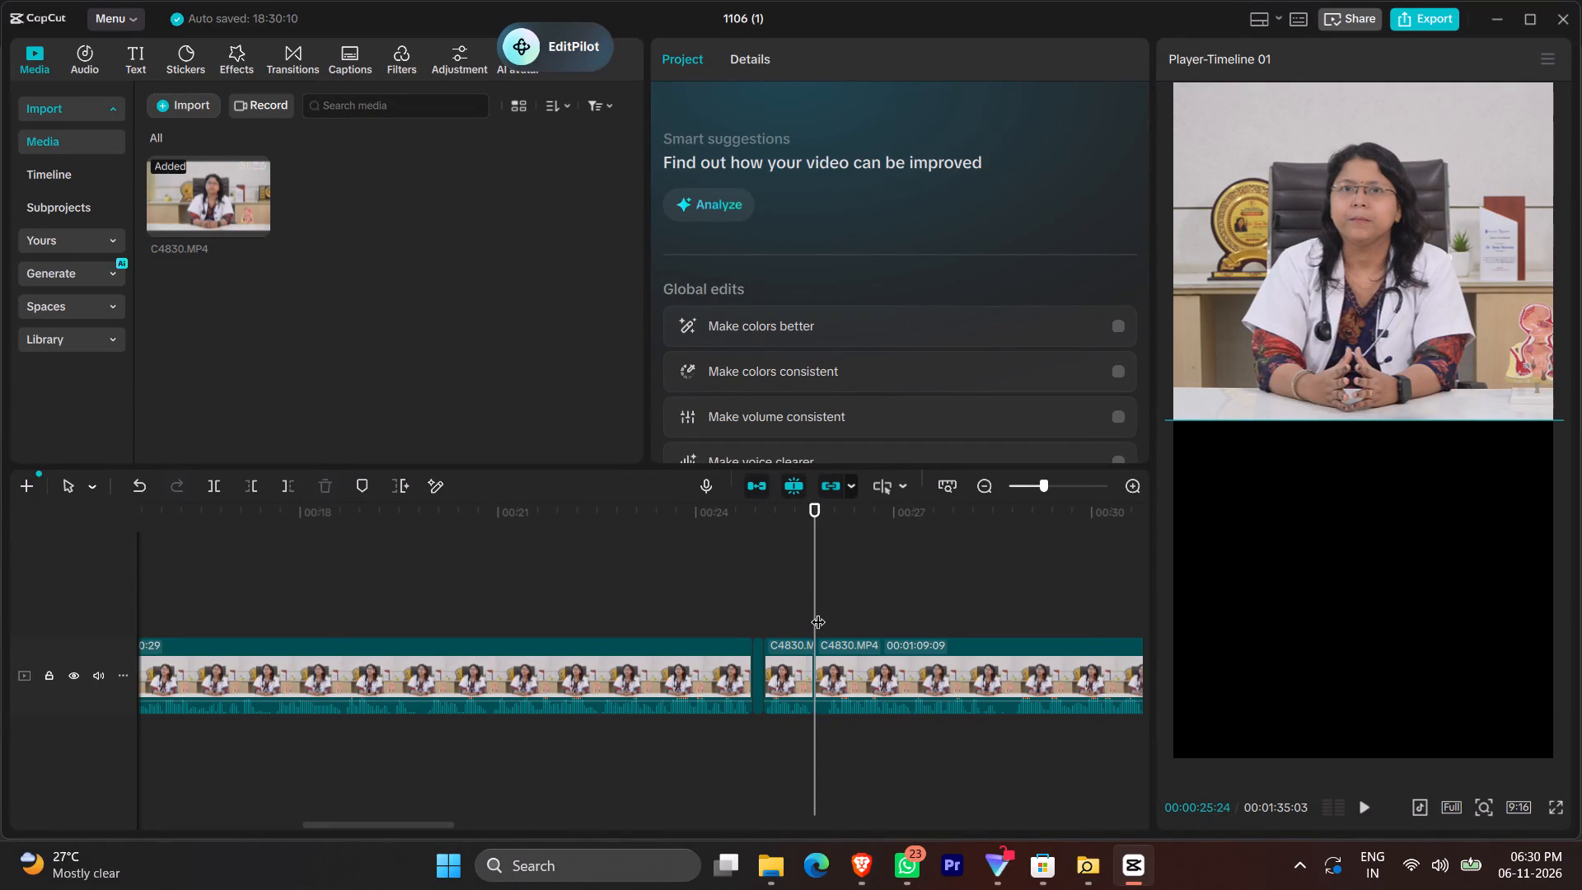
left_click(821, 610)
left_click(826, 611)
key("q")
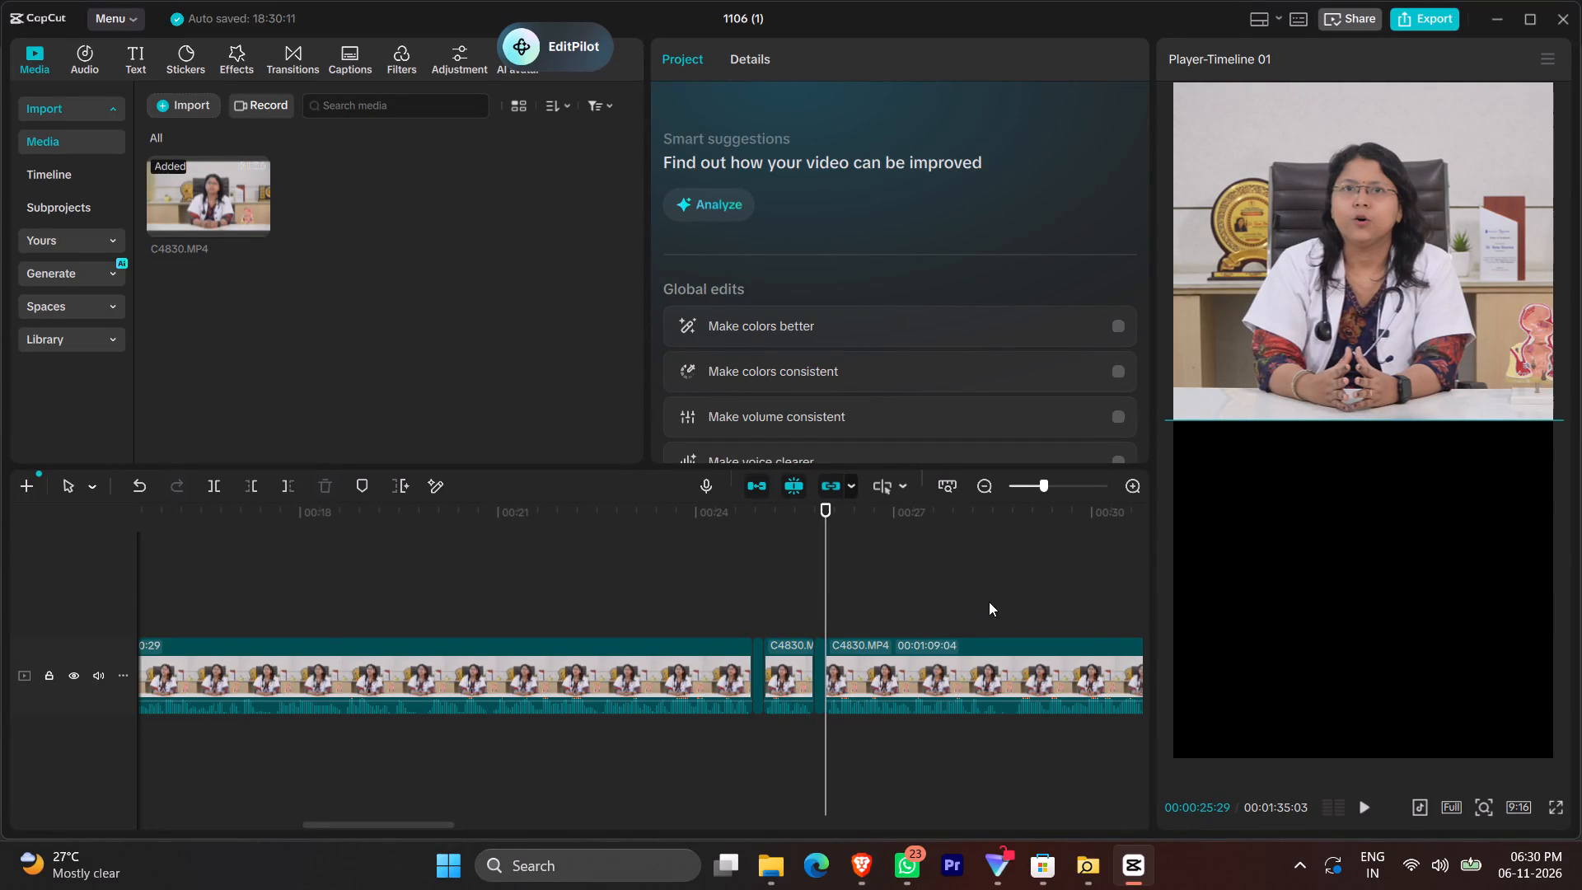
Split the remaining clip at about 00:00:28:18 and 00:00:28:23 to isolate the short segment between.
left_click(989, 602)
left_click(999, 603)
key("q")
left_click(1010, 607)
left_click(1014, 608)
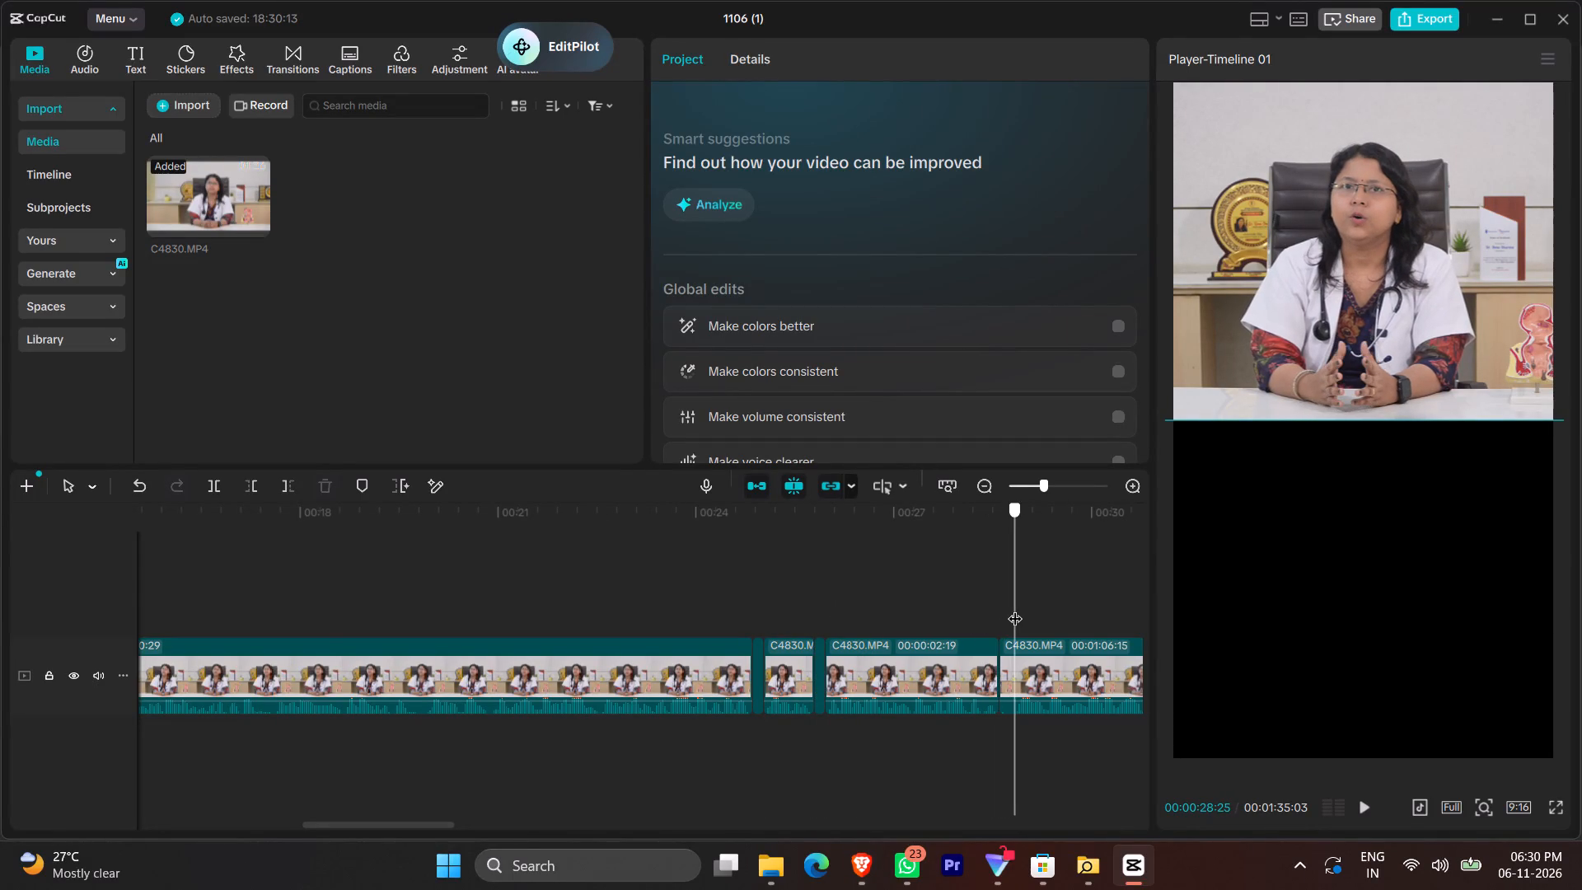
left_click(1013, 608)
key("q")
Play back the remaining long clip from about 00:00:30 to 00:01:04, looking for the next cut point and checking its audio settings.
scroll(1011, 642, "left", 1)
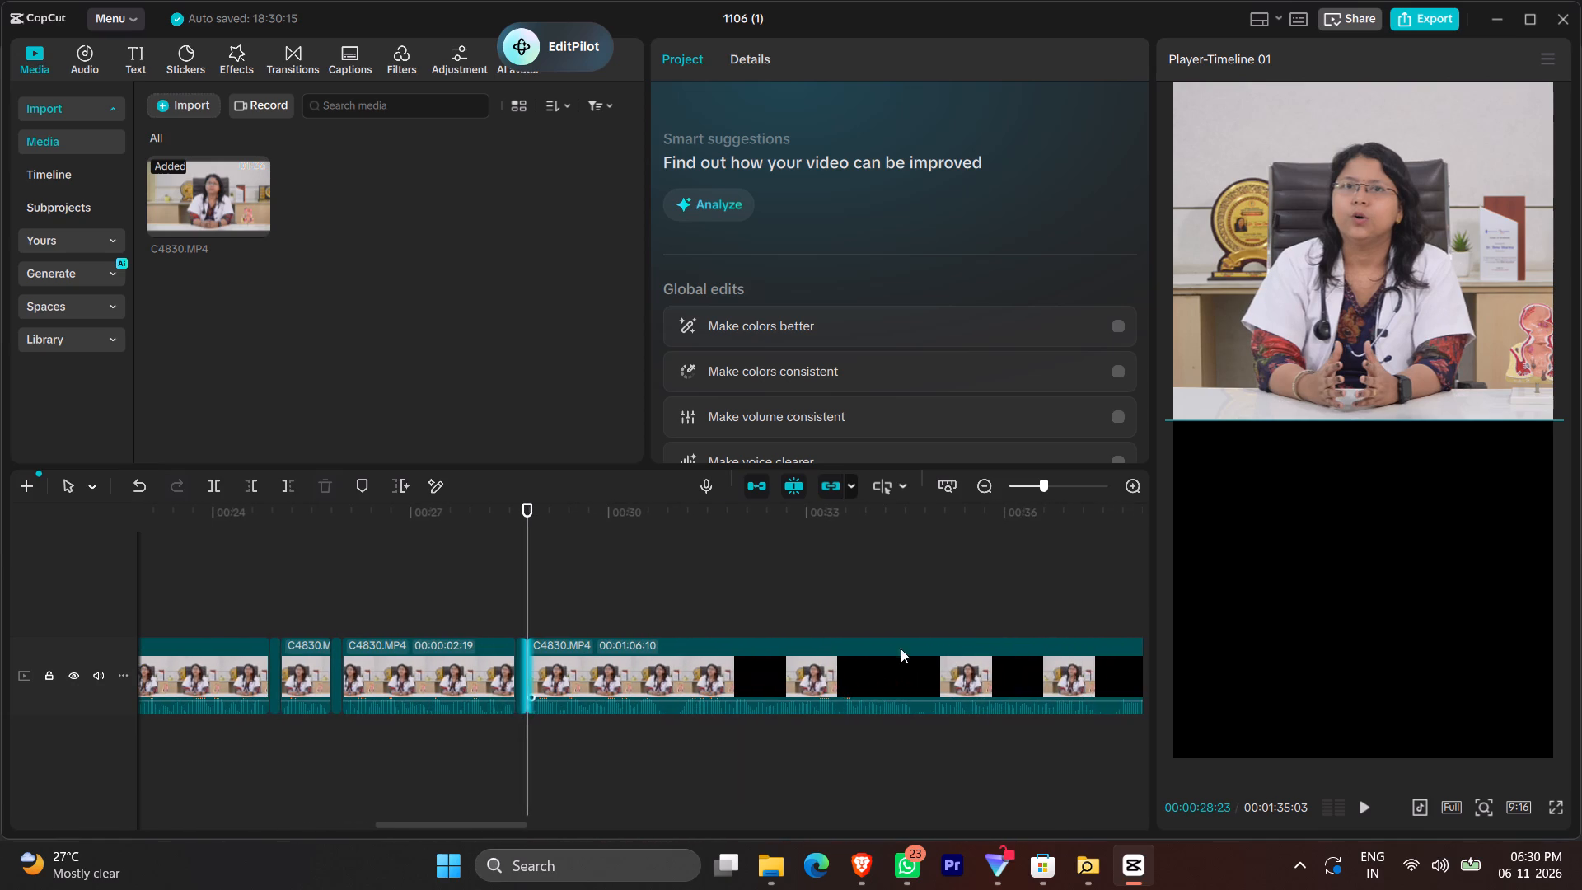
right_click_drag(701, 624, 658, 607)
left_click(669, 590)
left_click(640, 585)
key("space")
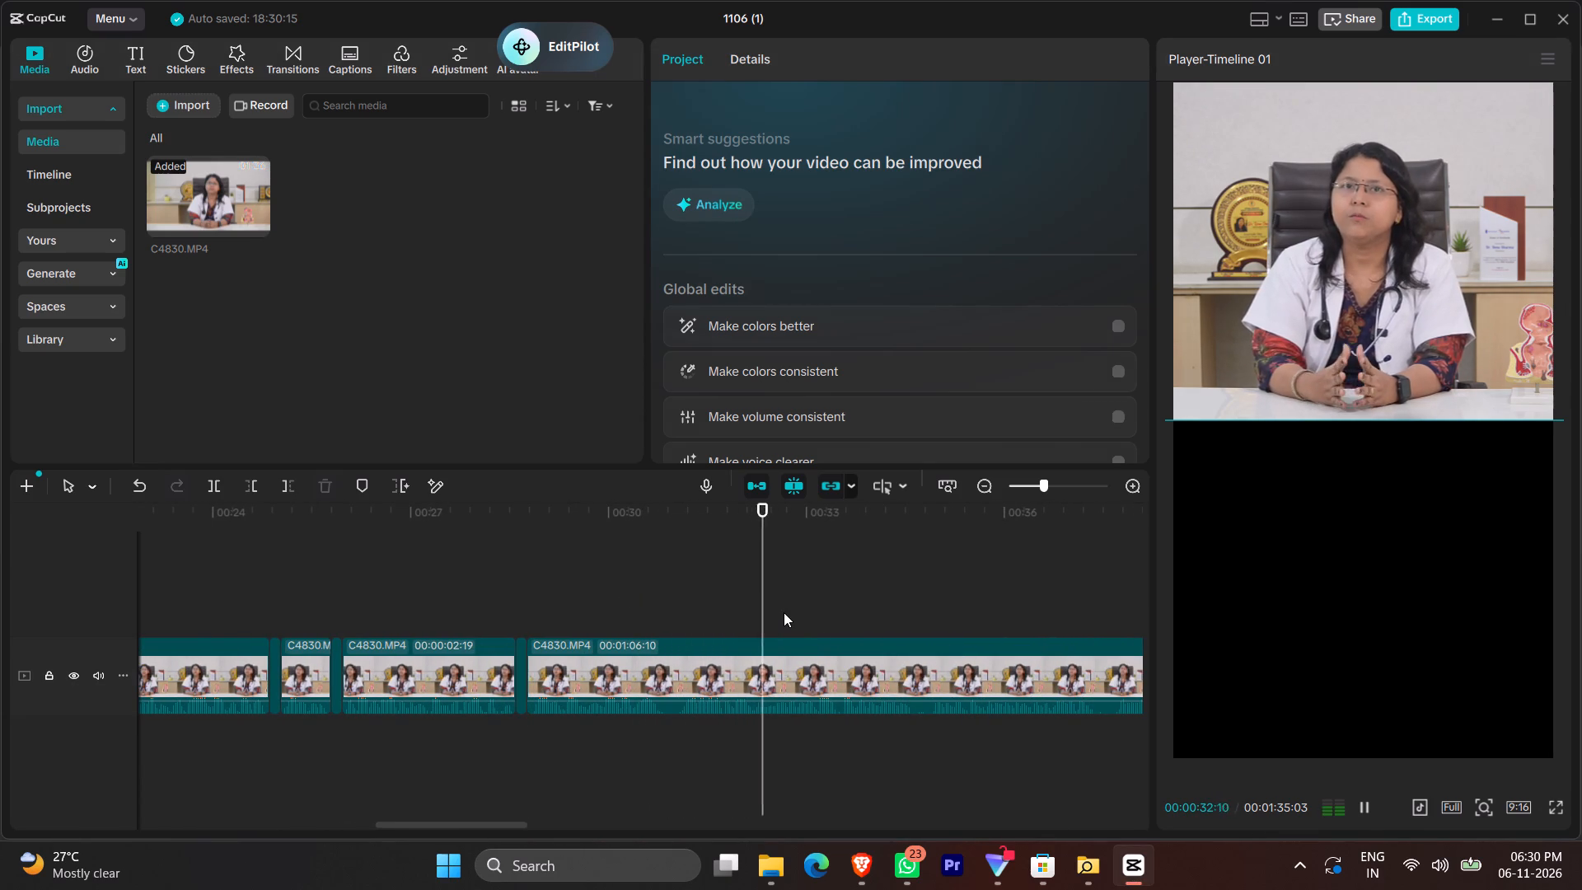
scroll(784, 612, "left", 1)
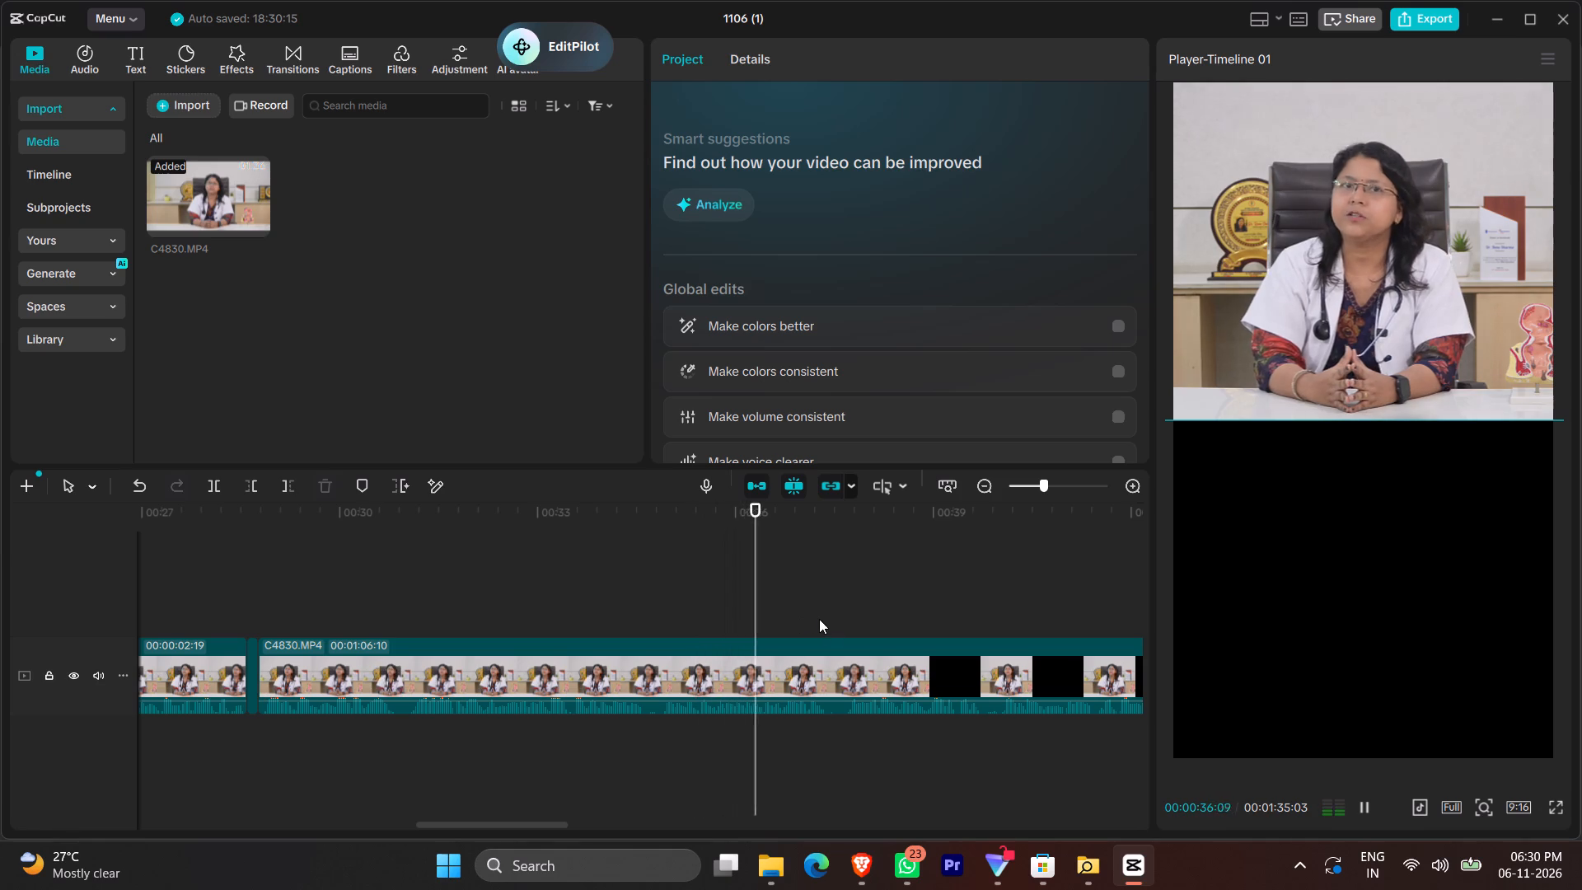
scroll(920, 664, "down", 7, "ctrl")
scroll(920, 667, "left", 1)
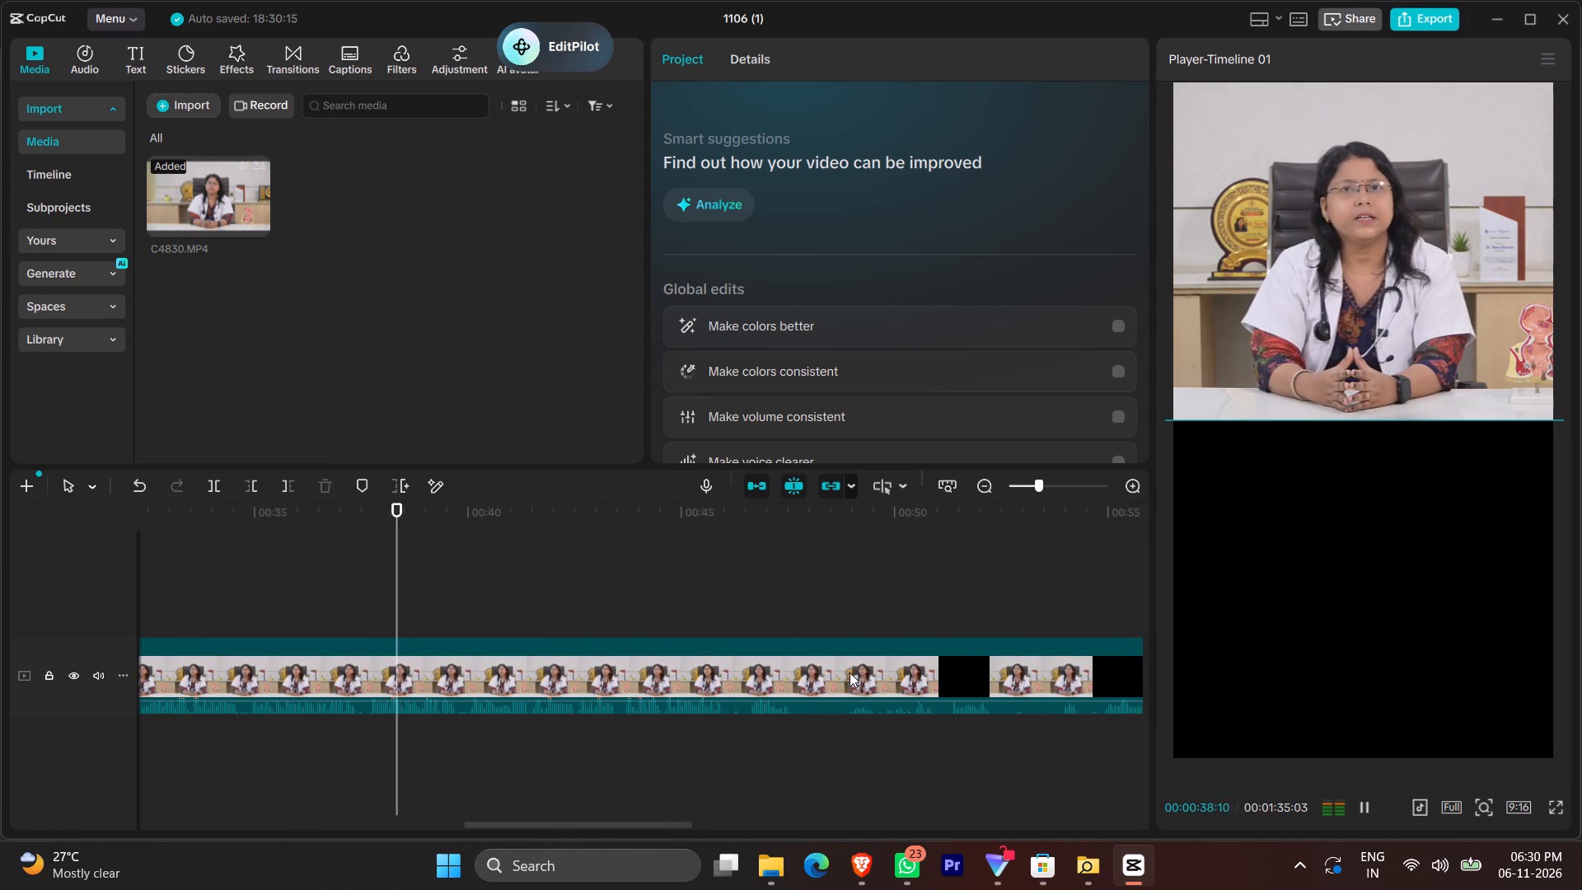
scroll(850, 672, "down", 17, "ctrl")
scroll(850, 672, "up", 4, "ctrl")
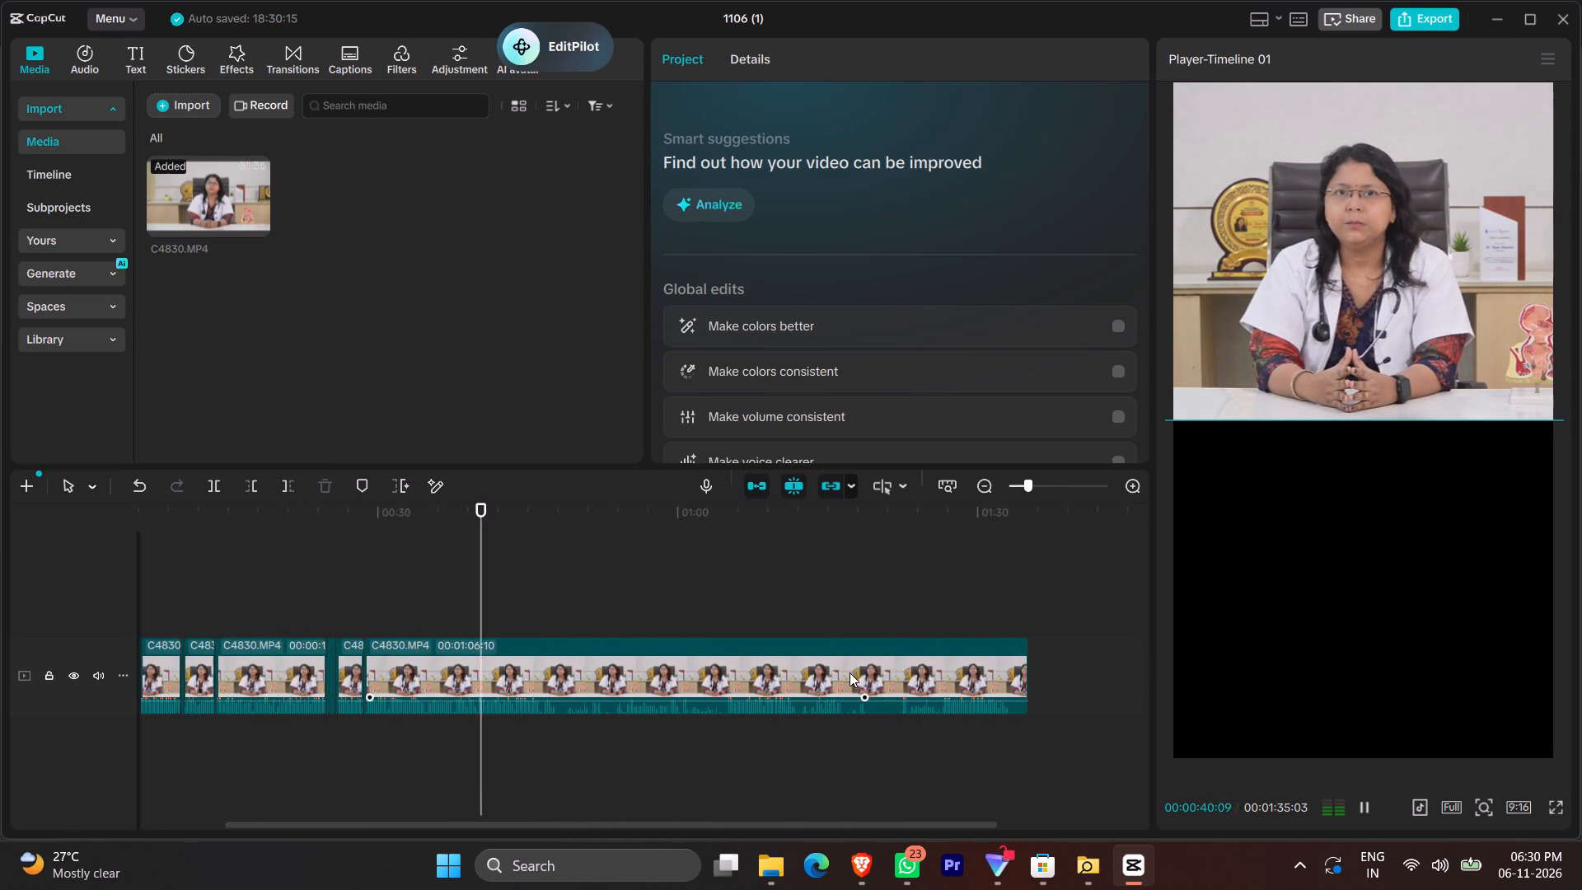
scroll(850, 672, "up", 4, "ctrl")
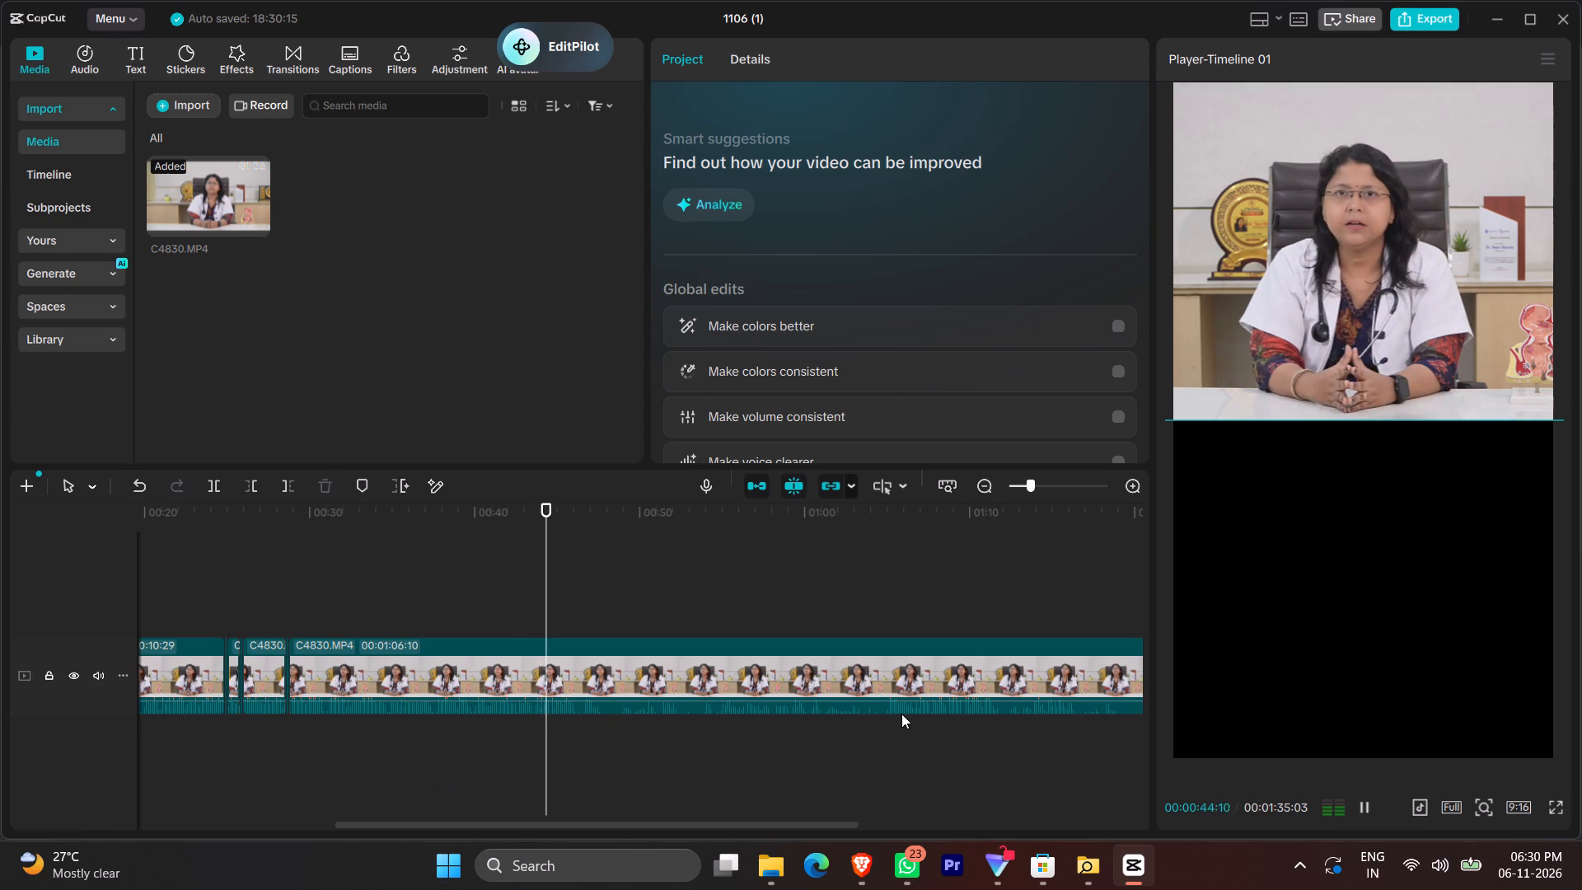
scroll(902, 709, "down", 4, "ctrl")
scroll(901, 708, "down", 9)
scroll(881, 705, "up", 5, "ctrl")
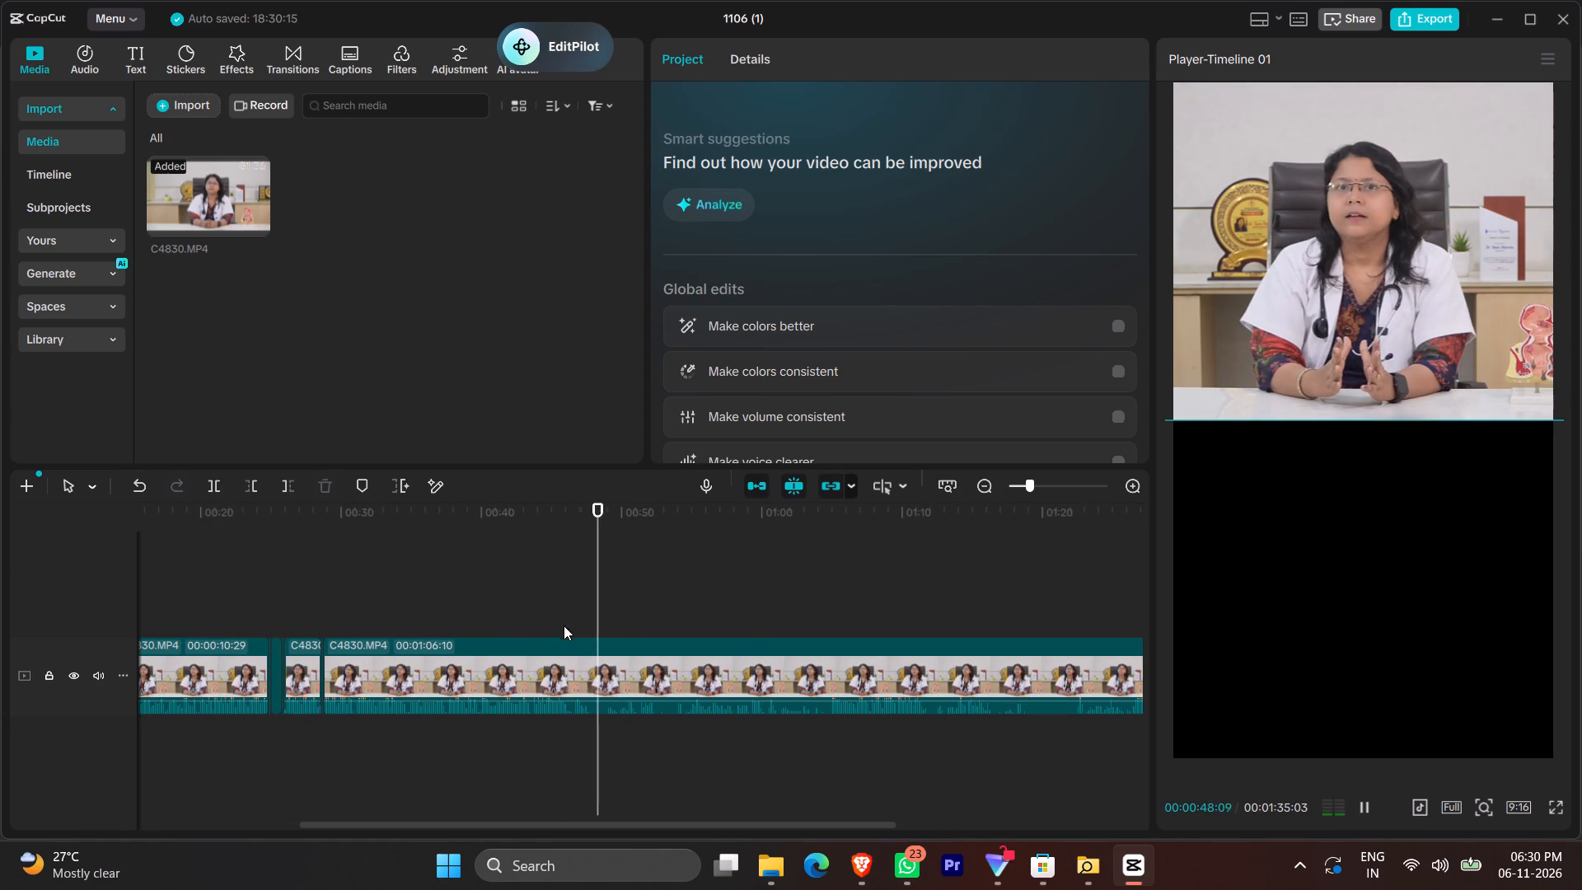
scroll(726, 656, "up", 2, "ctrl")
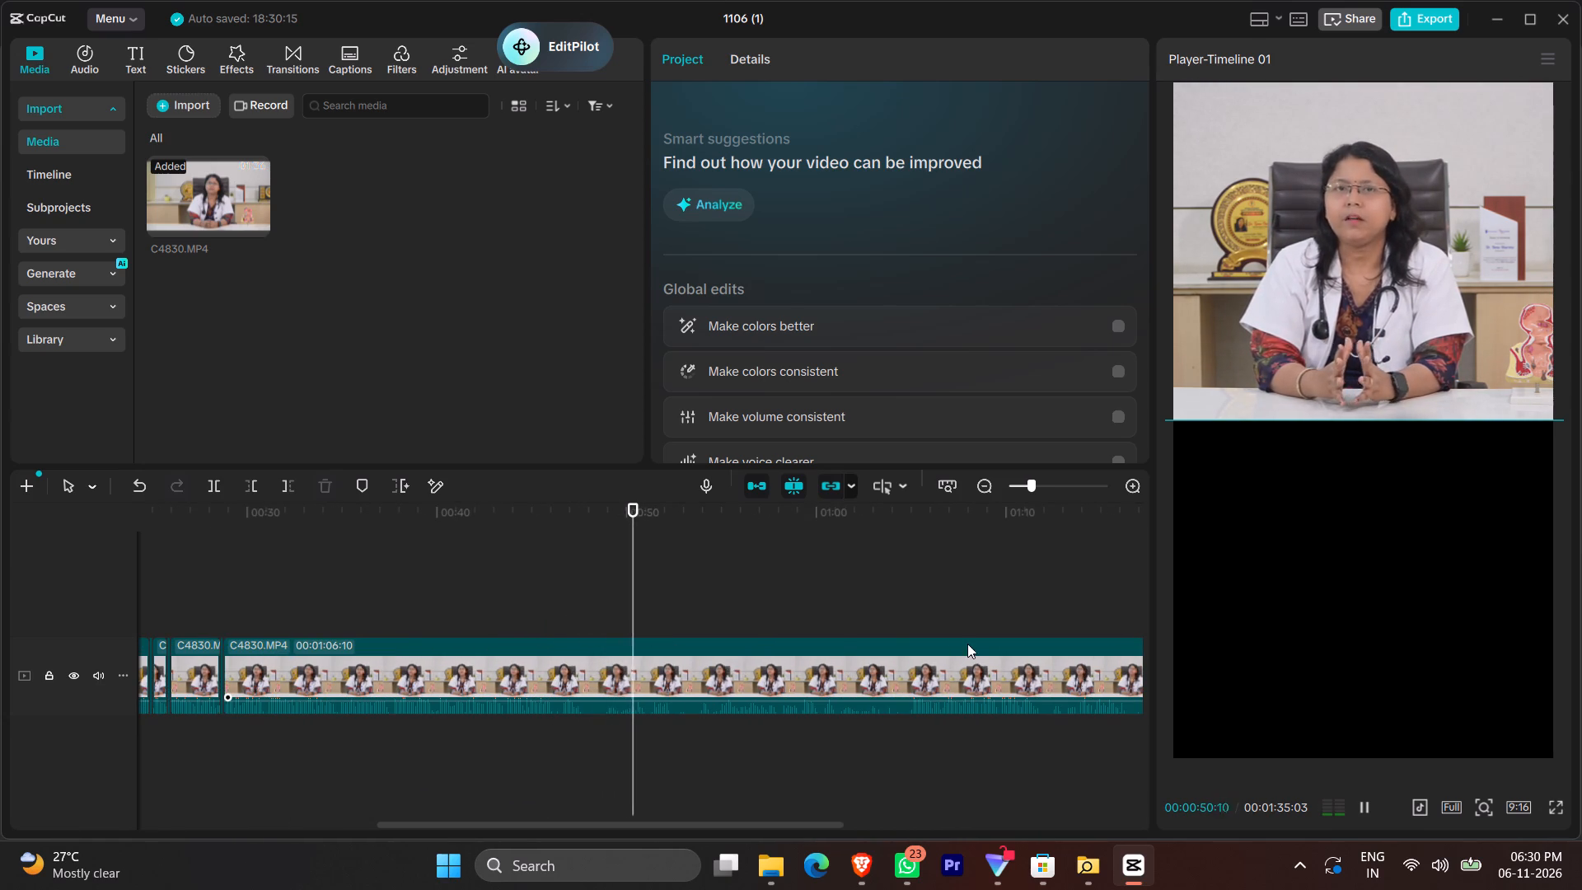
left_click(831, 669)
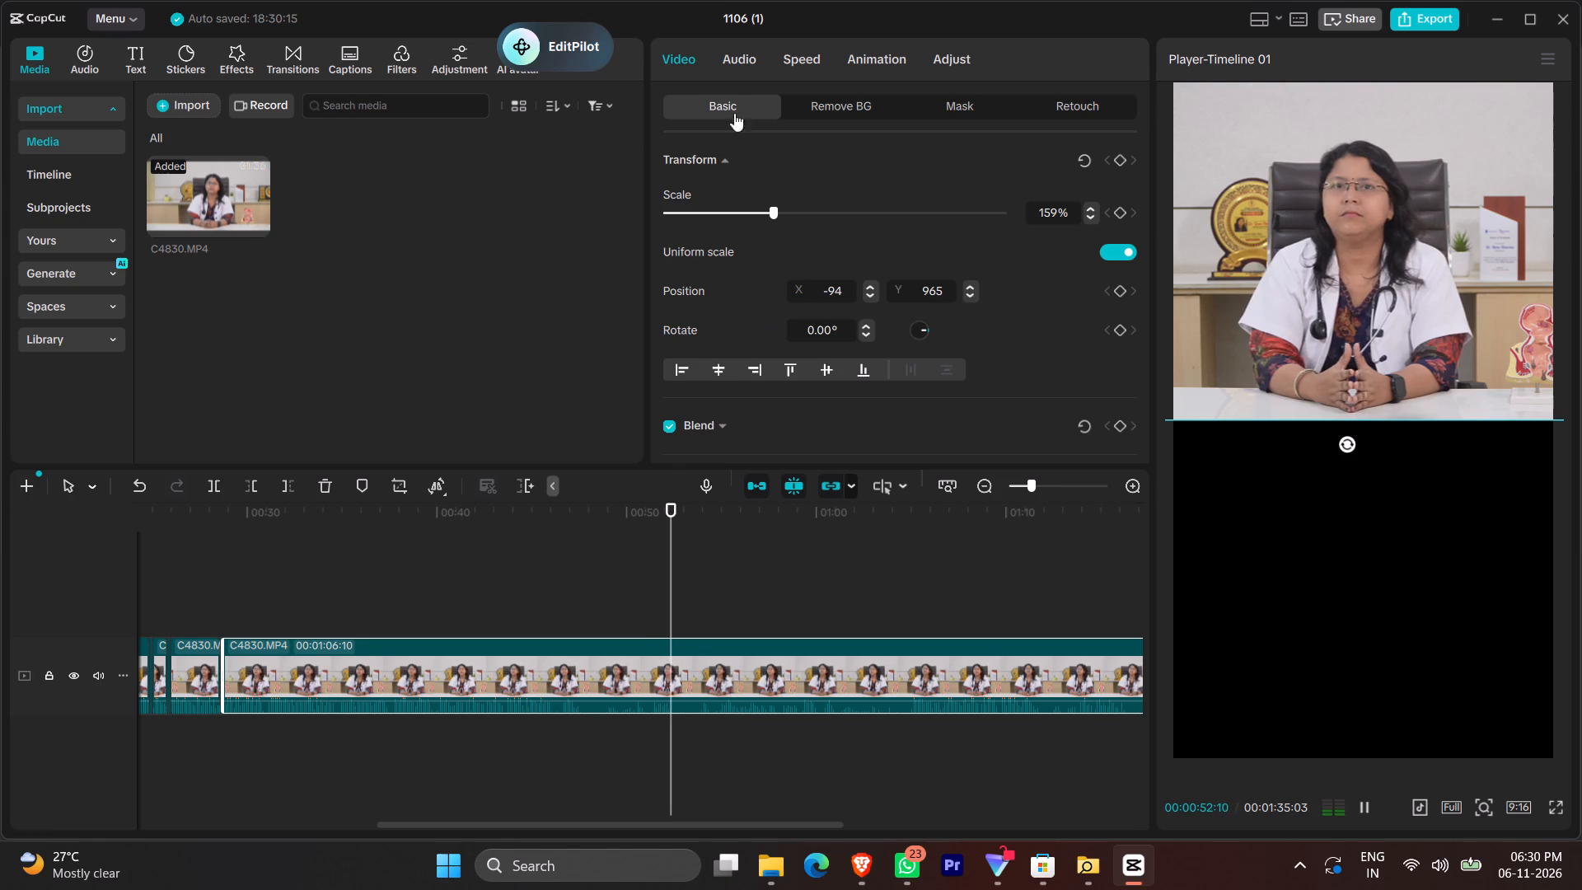
left_click(740, 54)
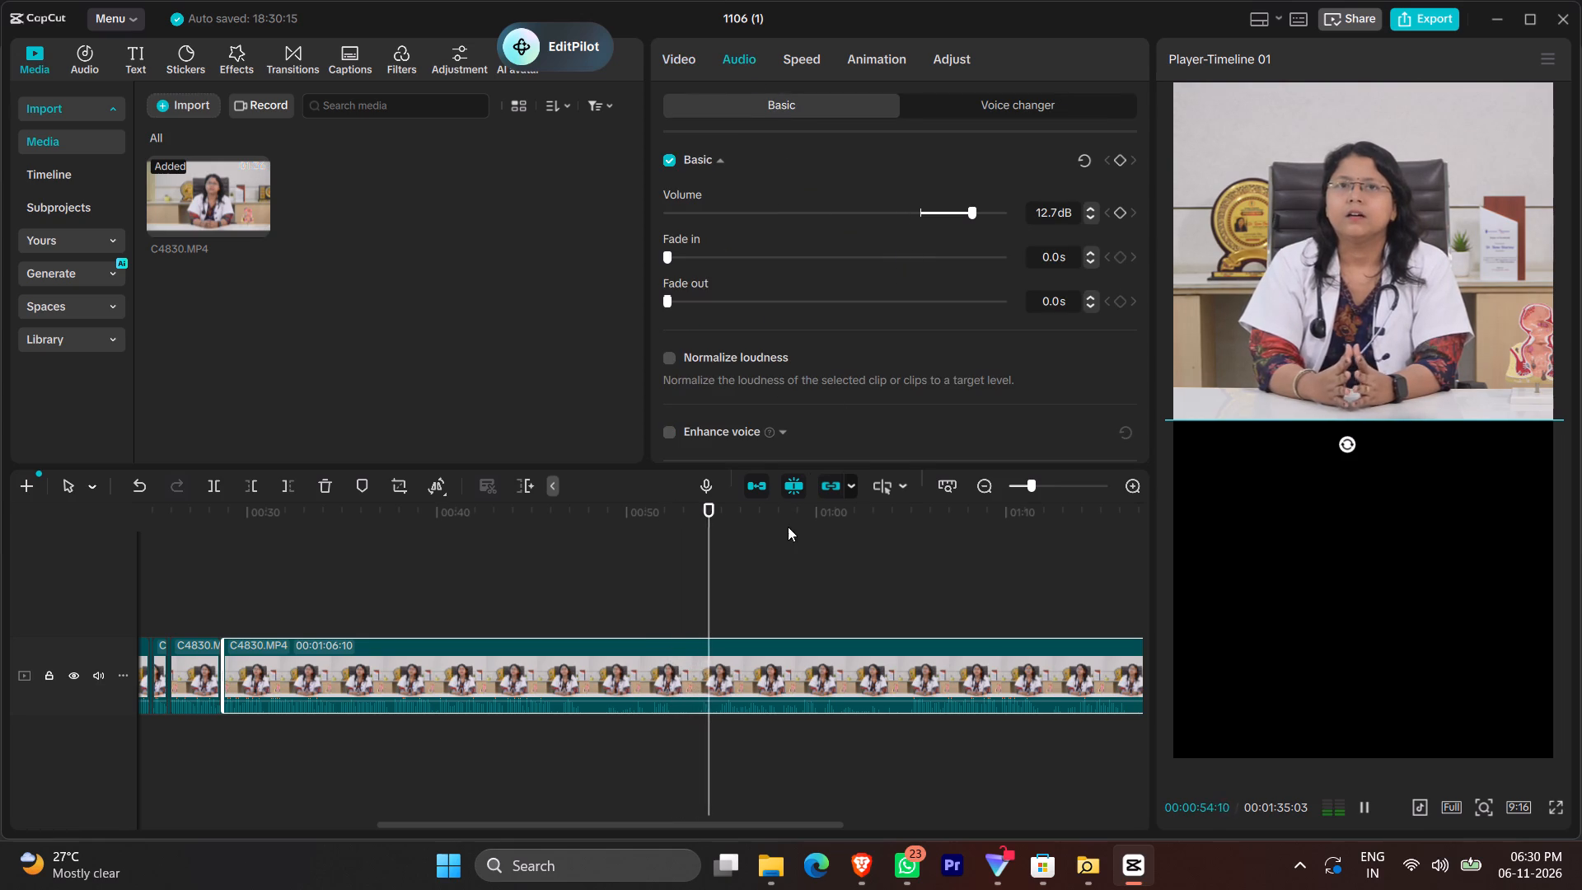
left_click(690, 68)
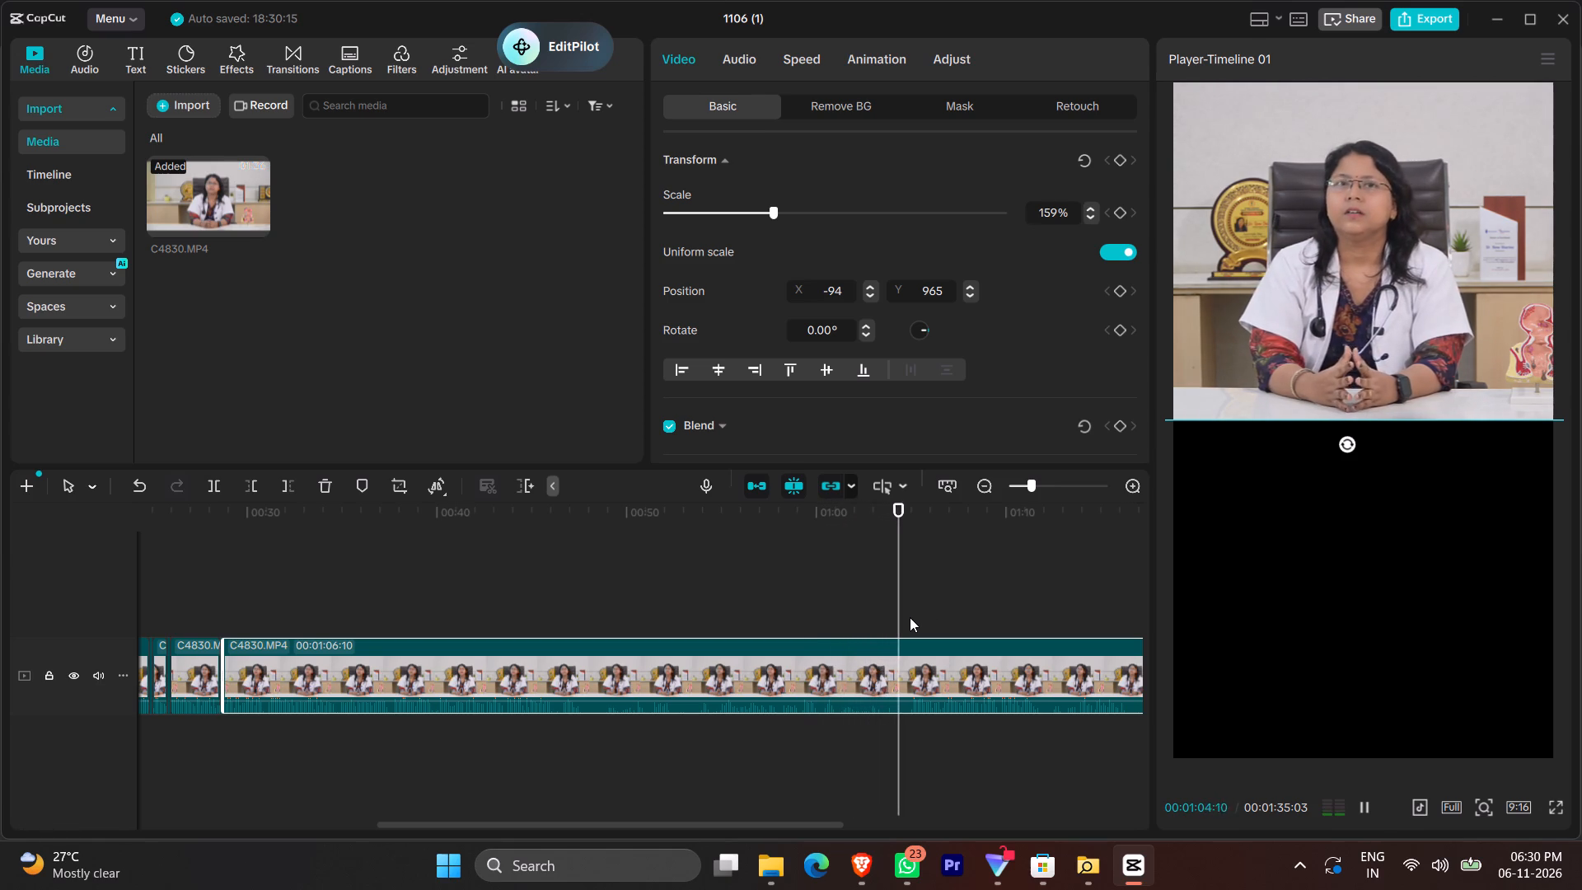
Pause playback and split the long clip at about 00:01:04:23.
key("space")
key("q")
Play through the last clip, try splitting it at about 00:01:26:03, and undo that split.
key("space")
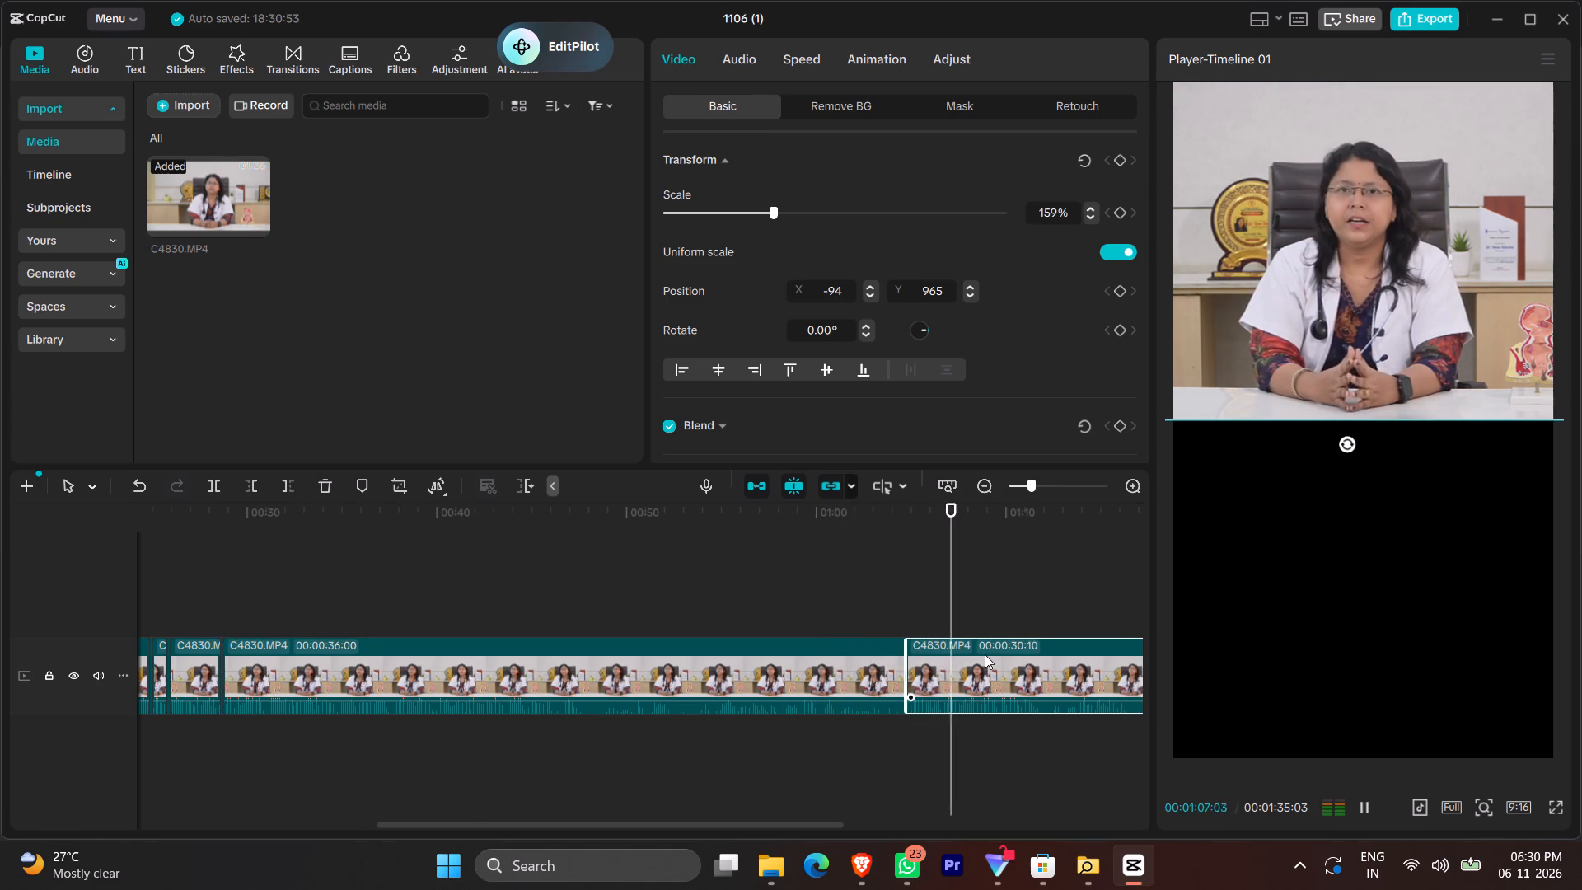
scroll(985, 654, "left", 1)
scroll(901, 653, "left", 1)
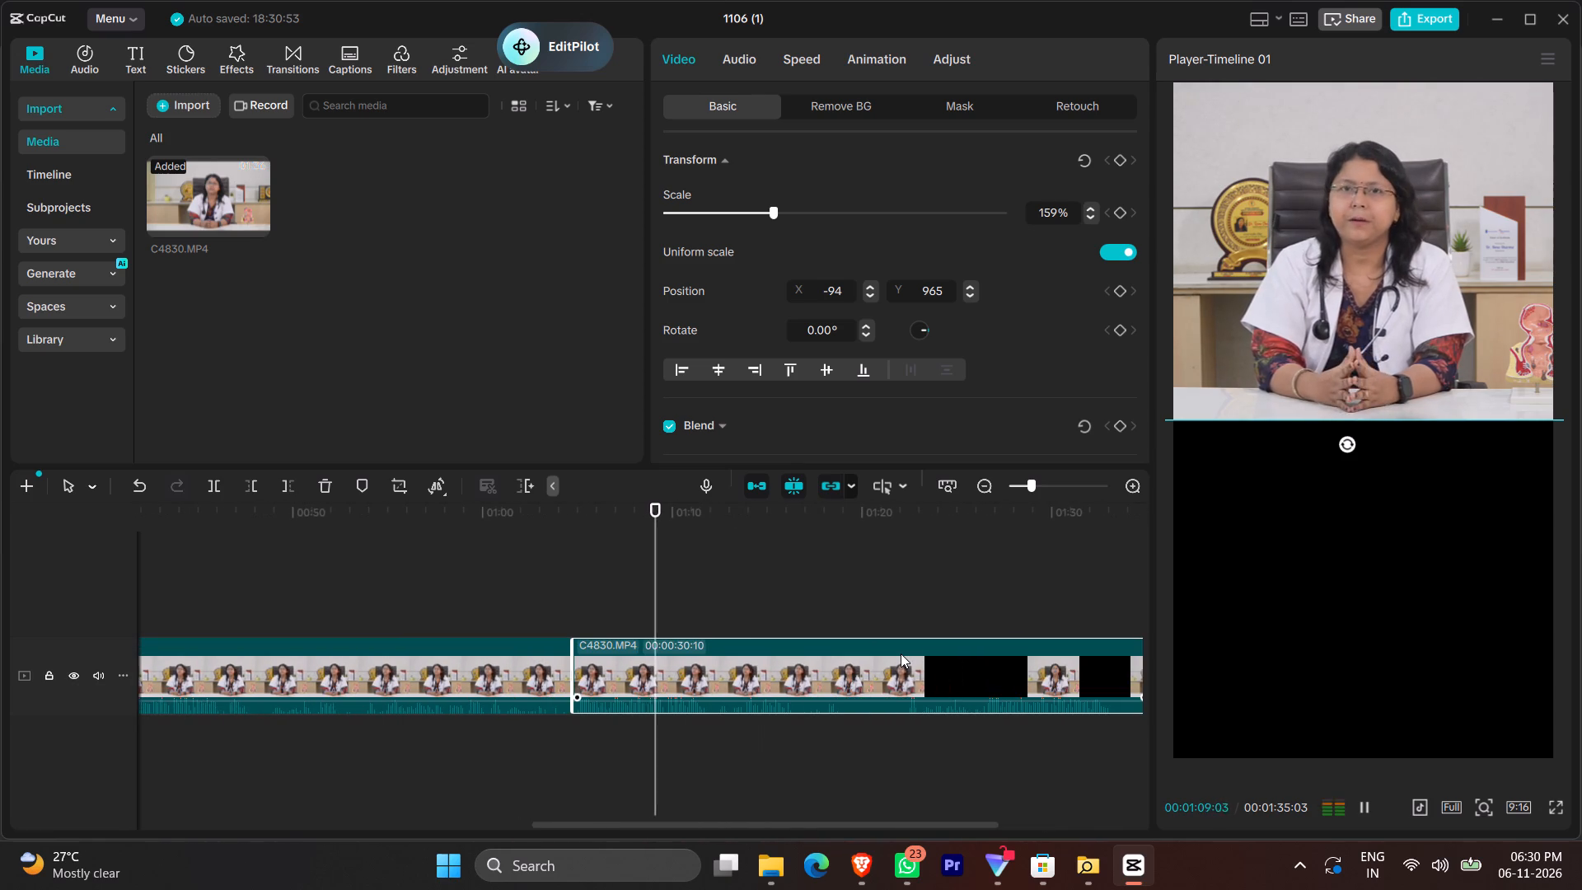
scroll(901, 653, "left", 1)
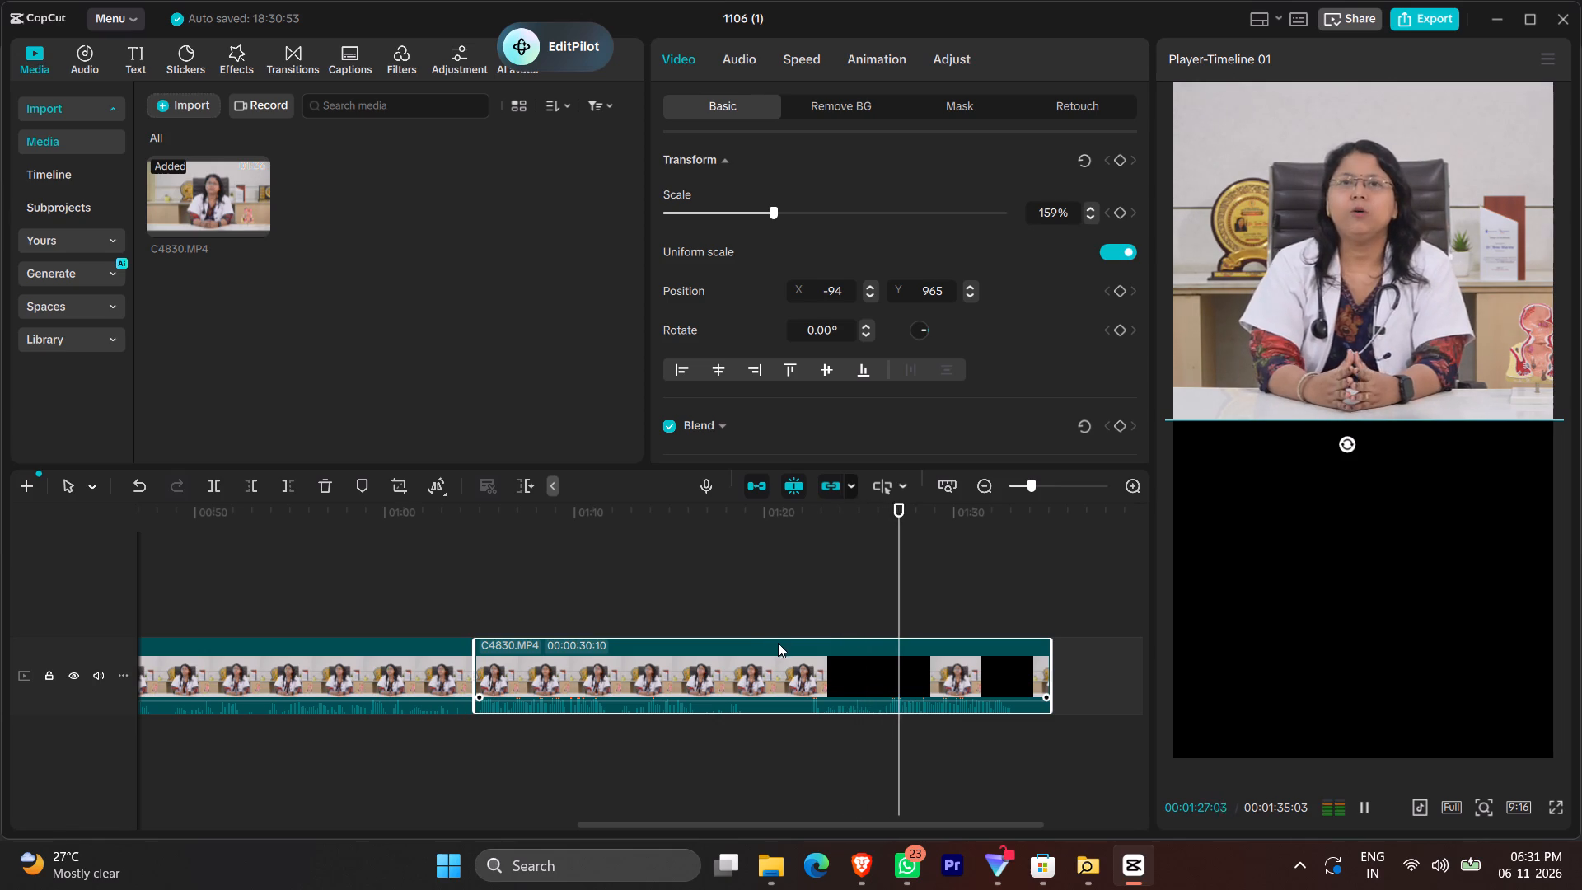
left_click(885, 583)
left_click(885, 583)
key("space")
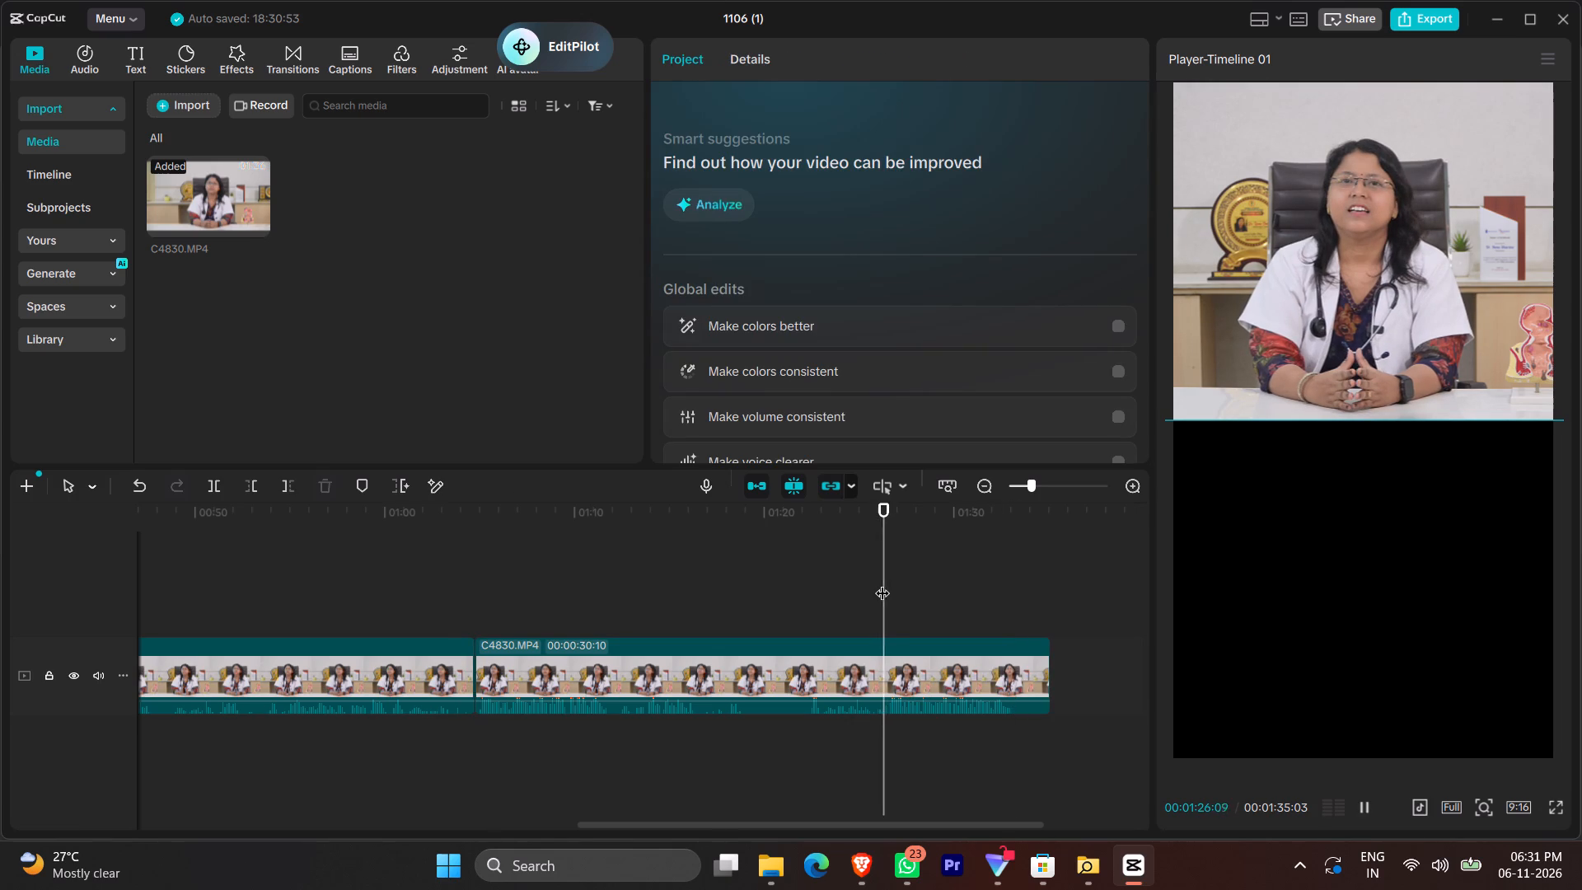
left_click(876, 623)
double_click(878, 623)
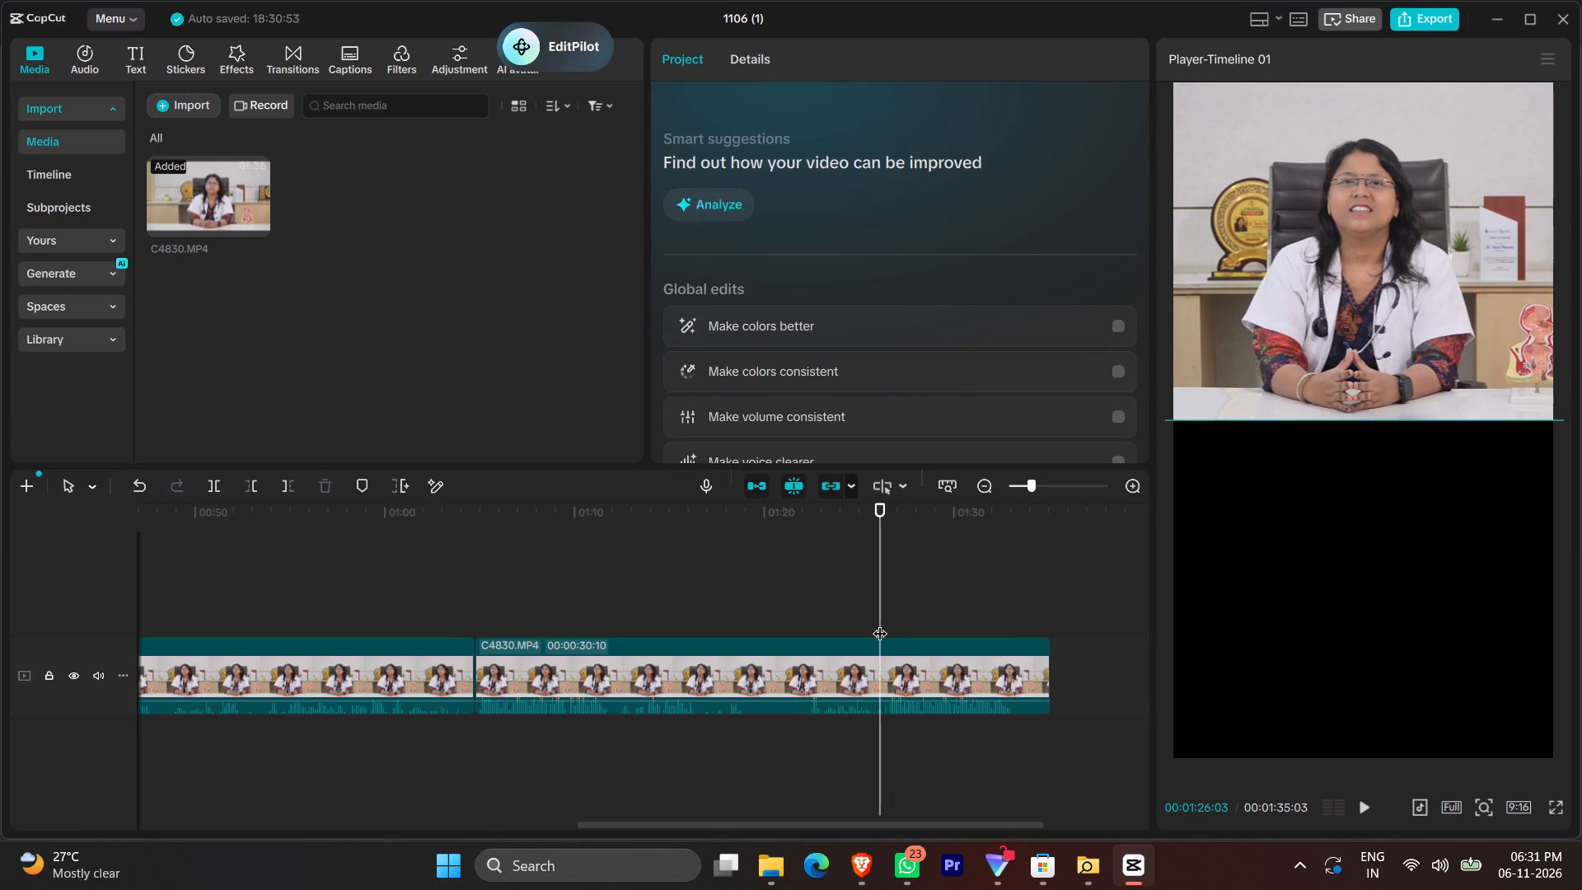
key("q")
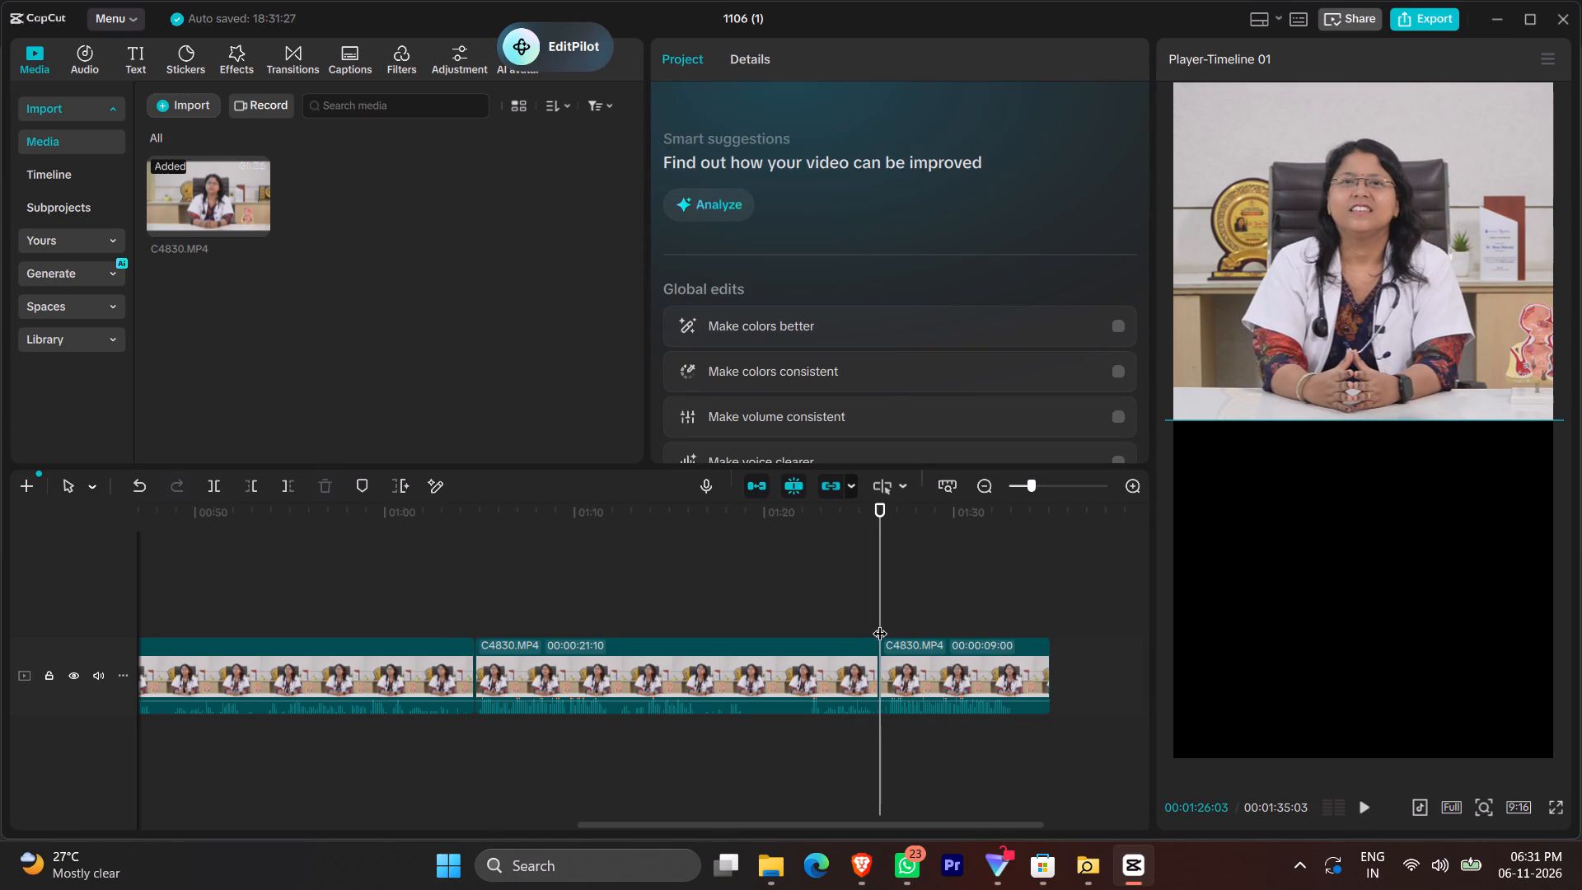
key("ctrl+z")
Split the last clip at about 00:01:26:10.
left_click(884, 623)
left_click(884, 623)
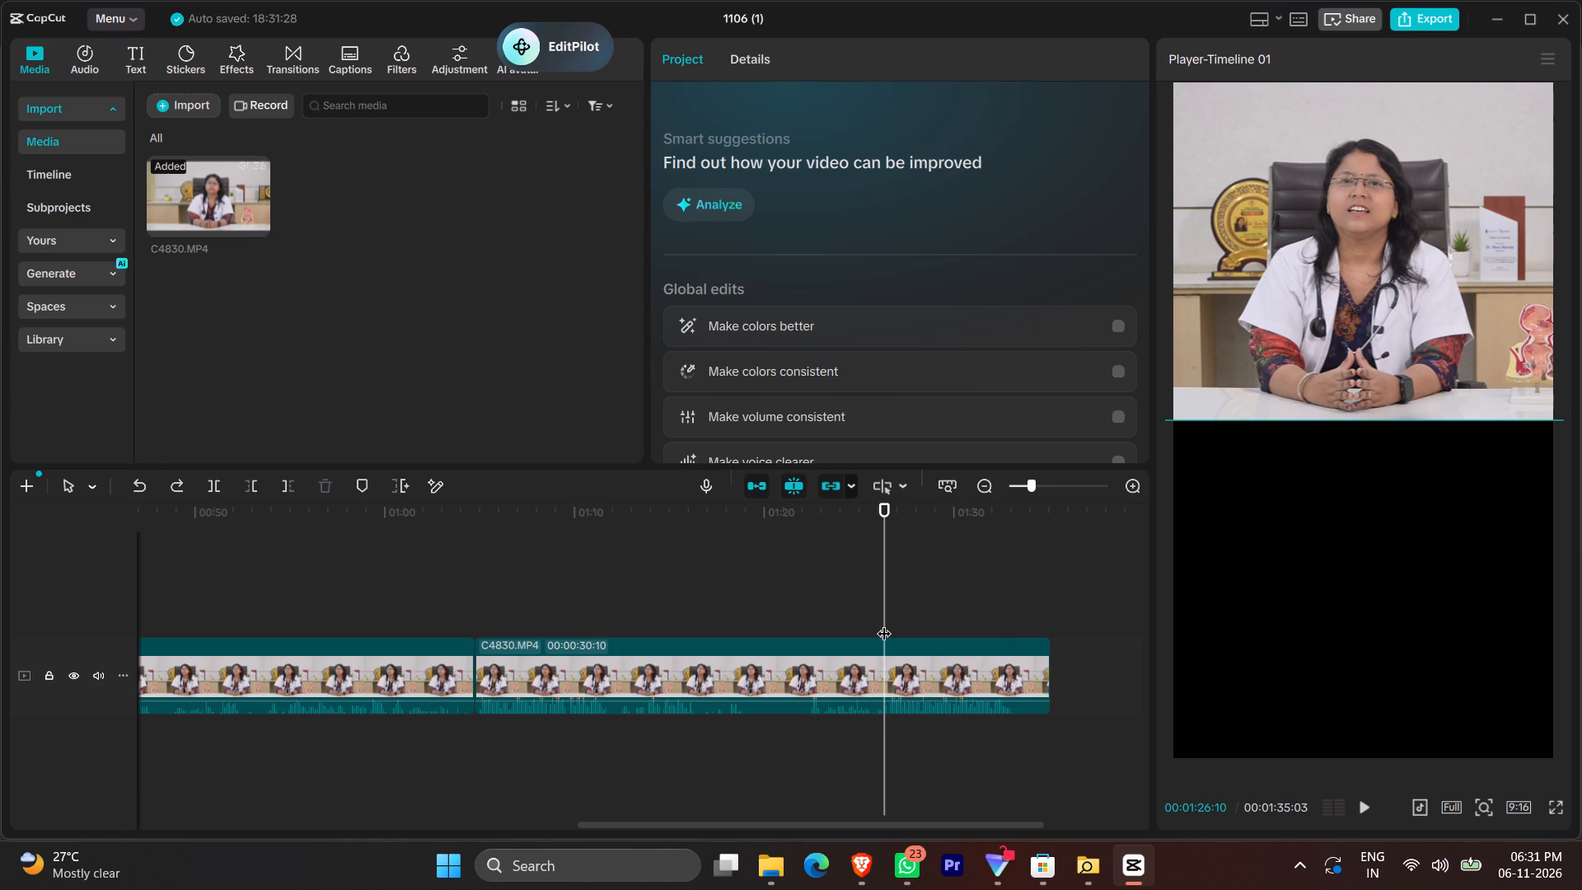
type("q")
Replay the speech around the earlier cuts and split the 36-second clip at about 00:00:39:28.
key("space")
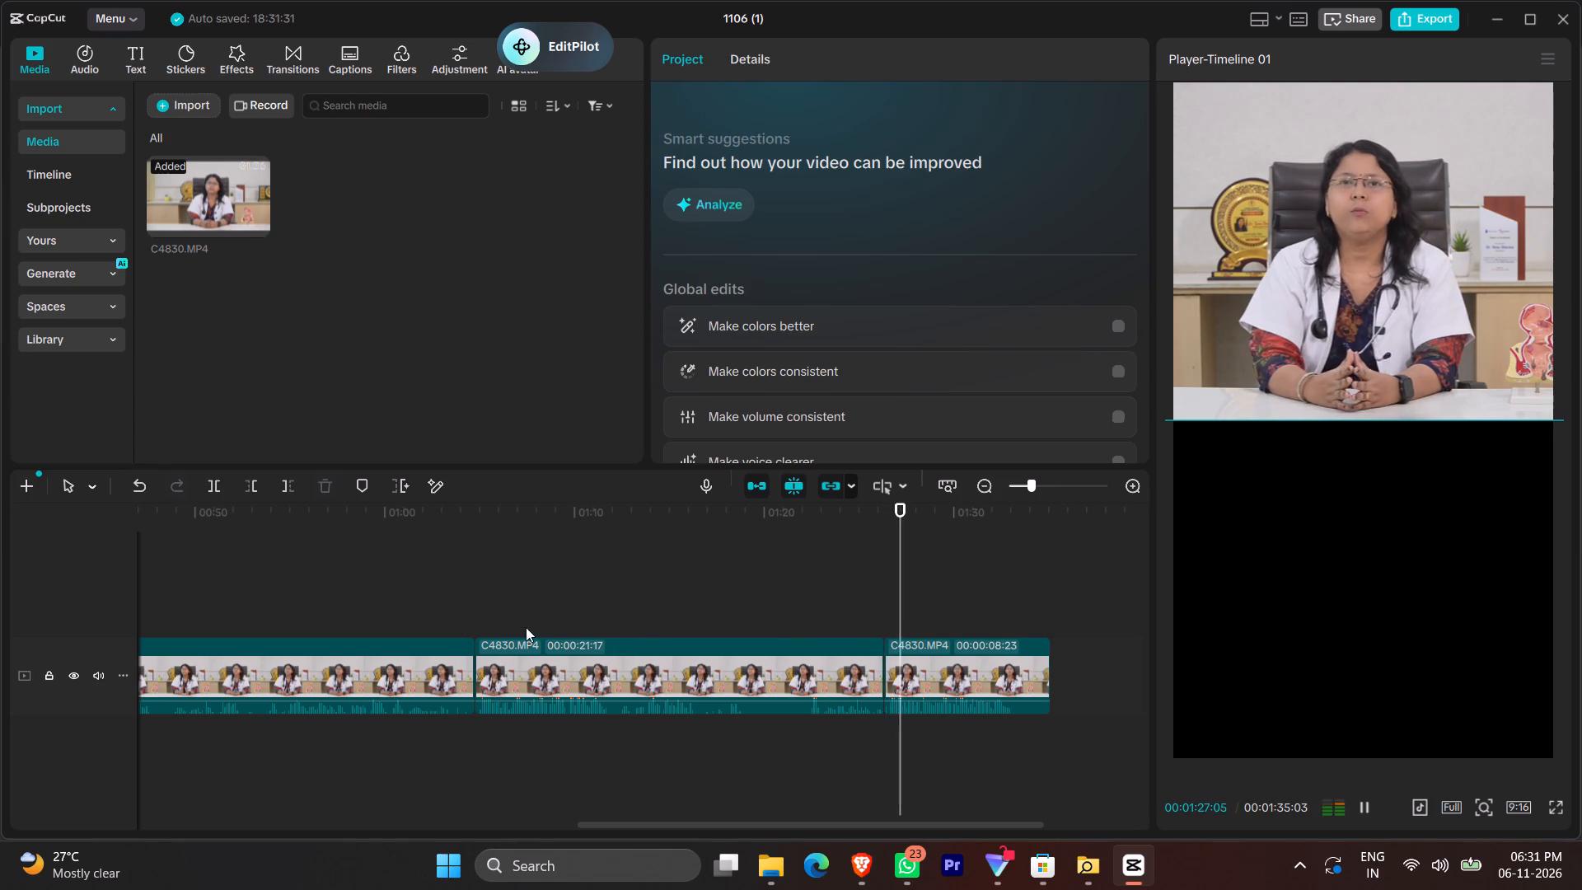
left_click(475, 606)
key("space")
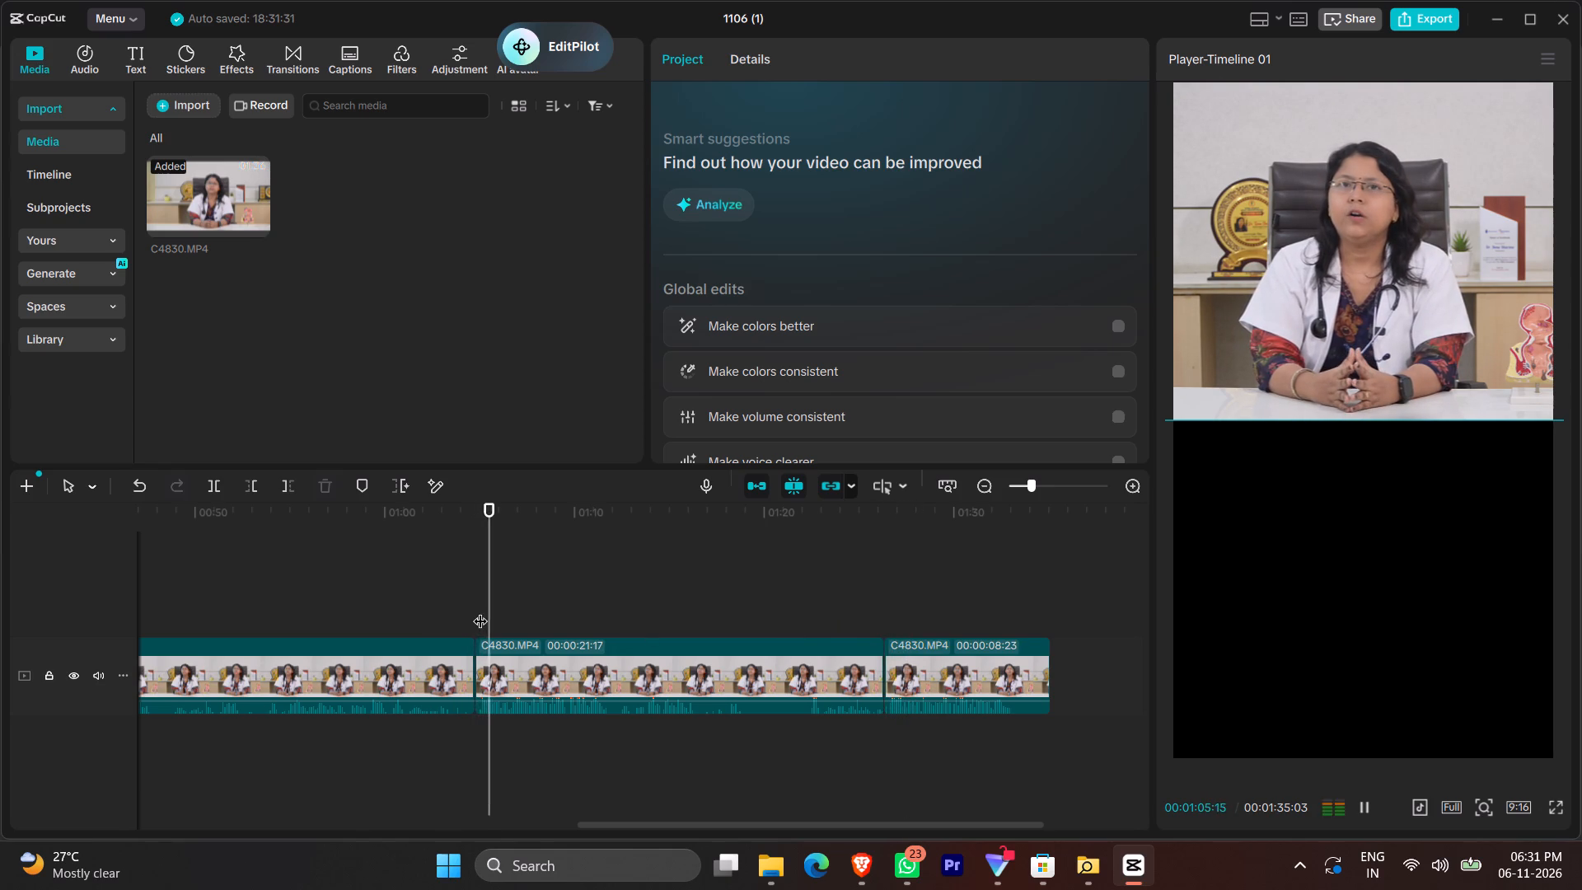
key("space")
scroll(483, 616, "right", 2)
left_click(405, 610)
key("space")
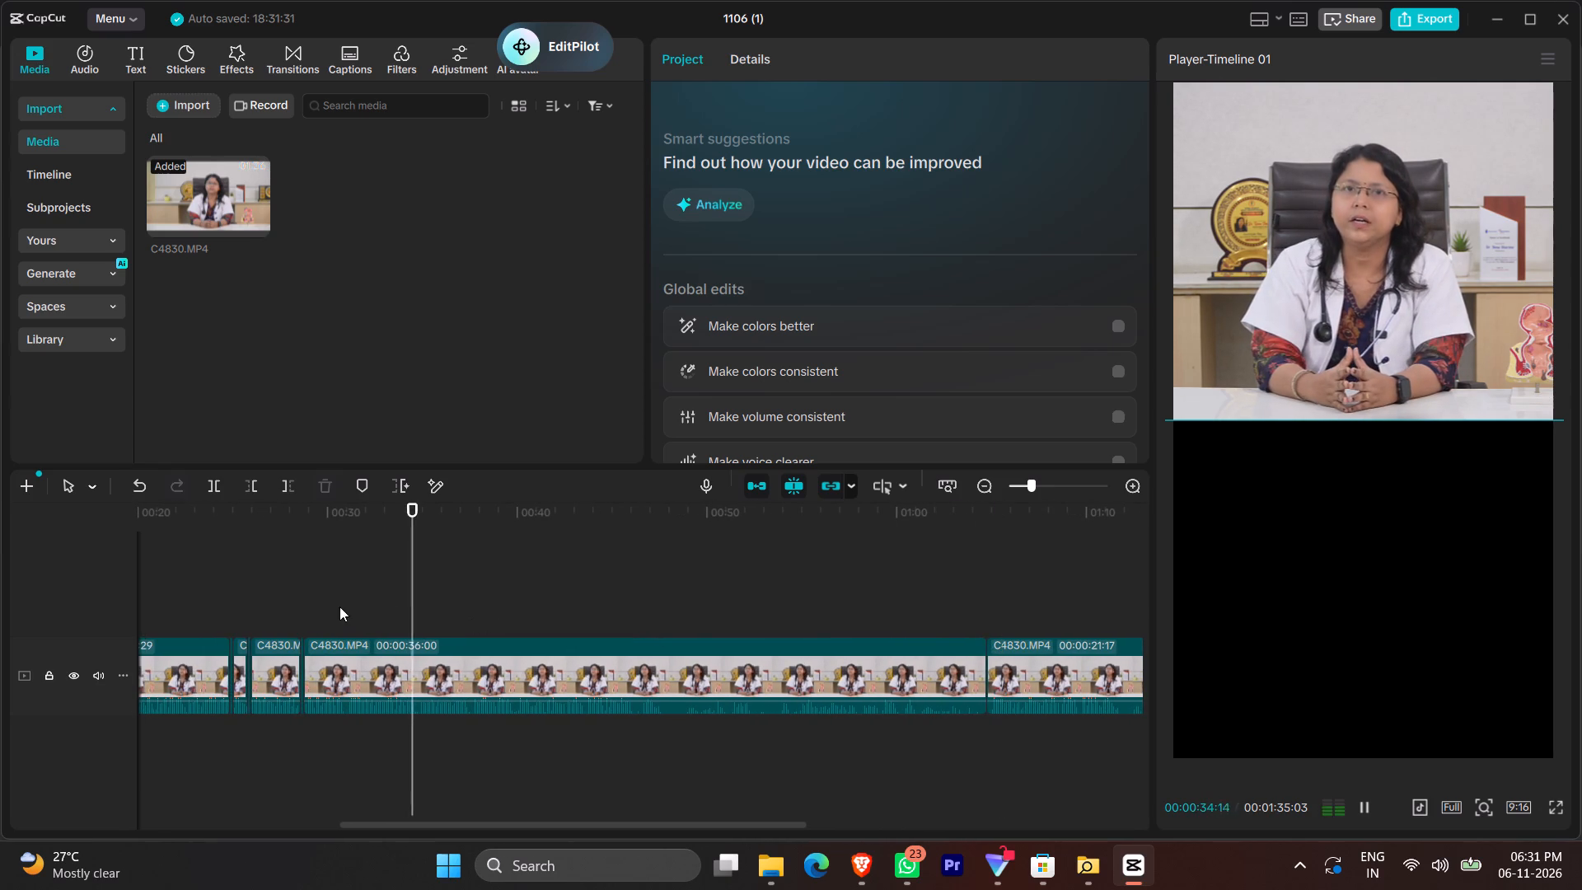
left_click(474, 595)
key("space")
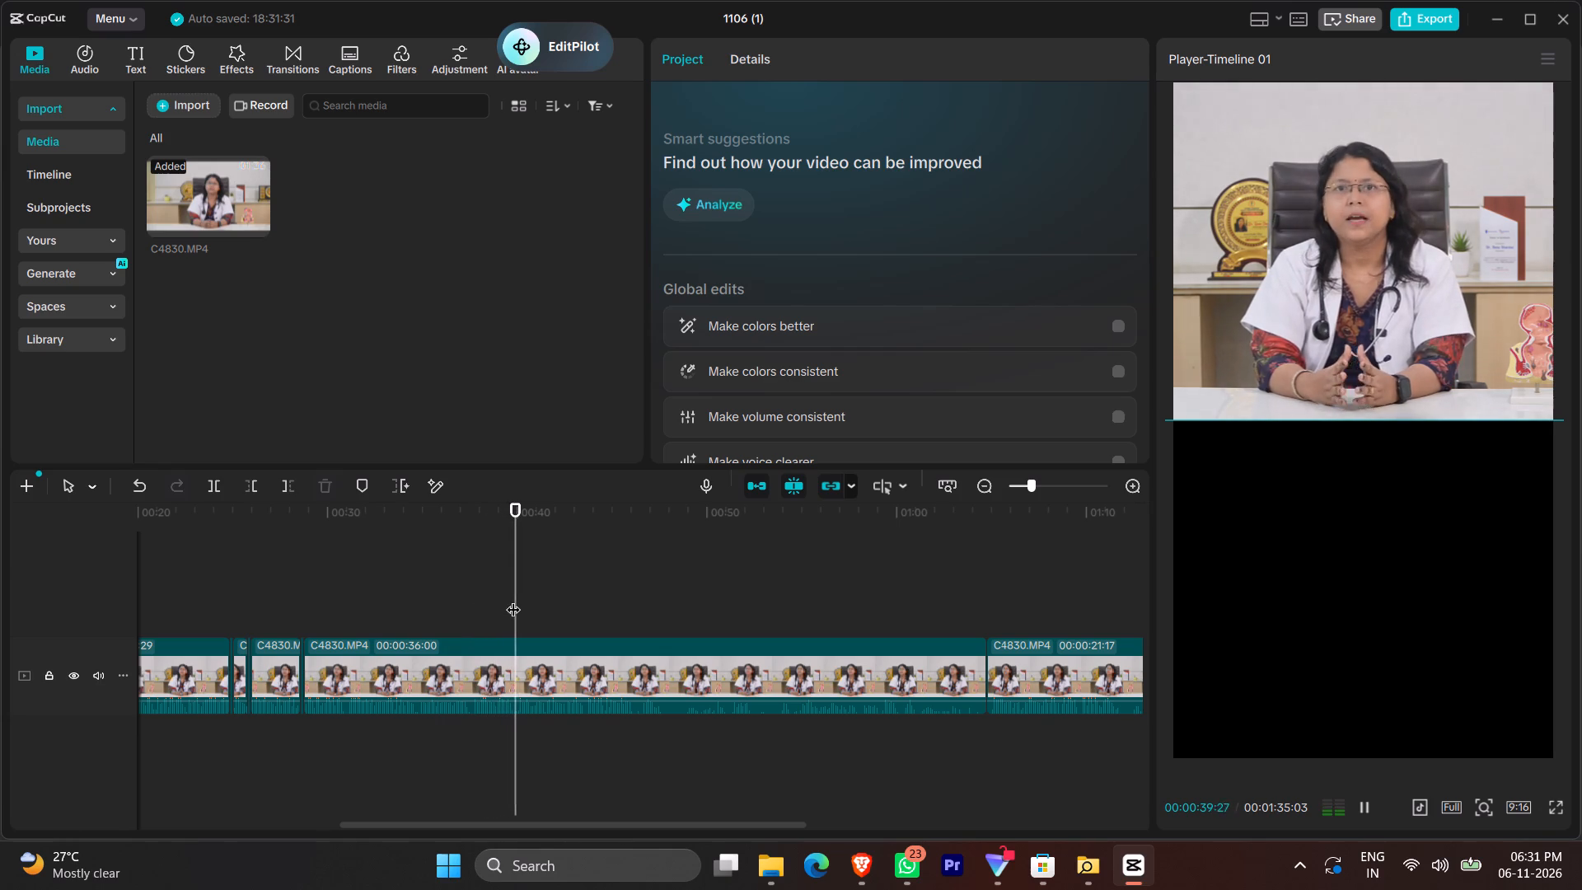
left_click(516, 600)
key("q")
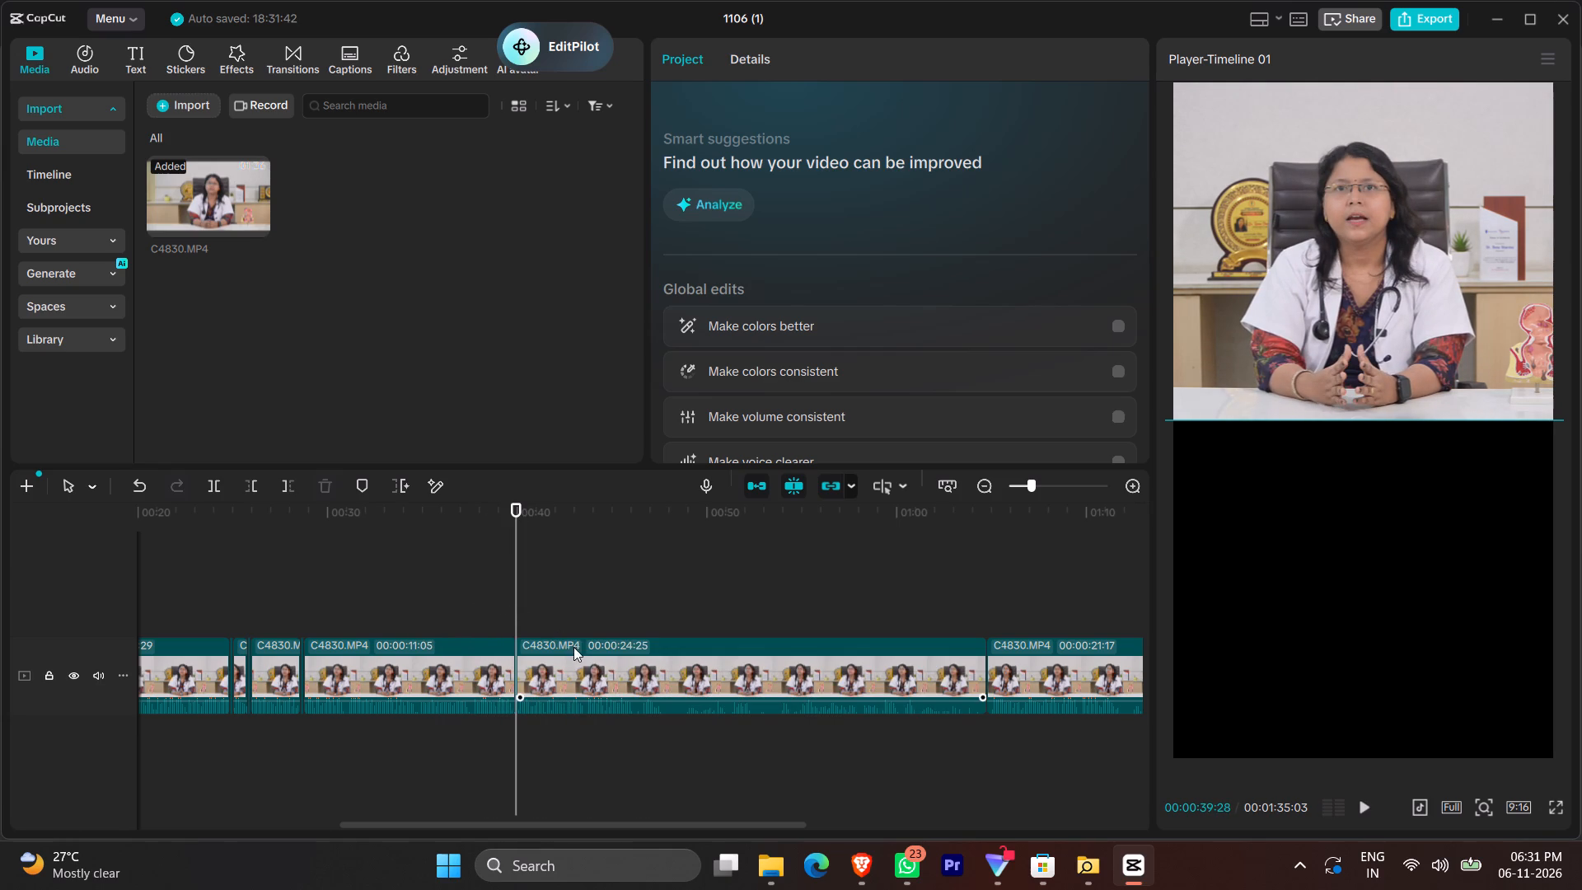
Delete the two adjacent long clips between the cuts at 00:00:39:28 and 00:01:26:10.
scroll(787, 643, "down", 11, "ctrl")
key("space")
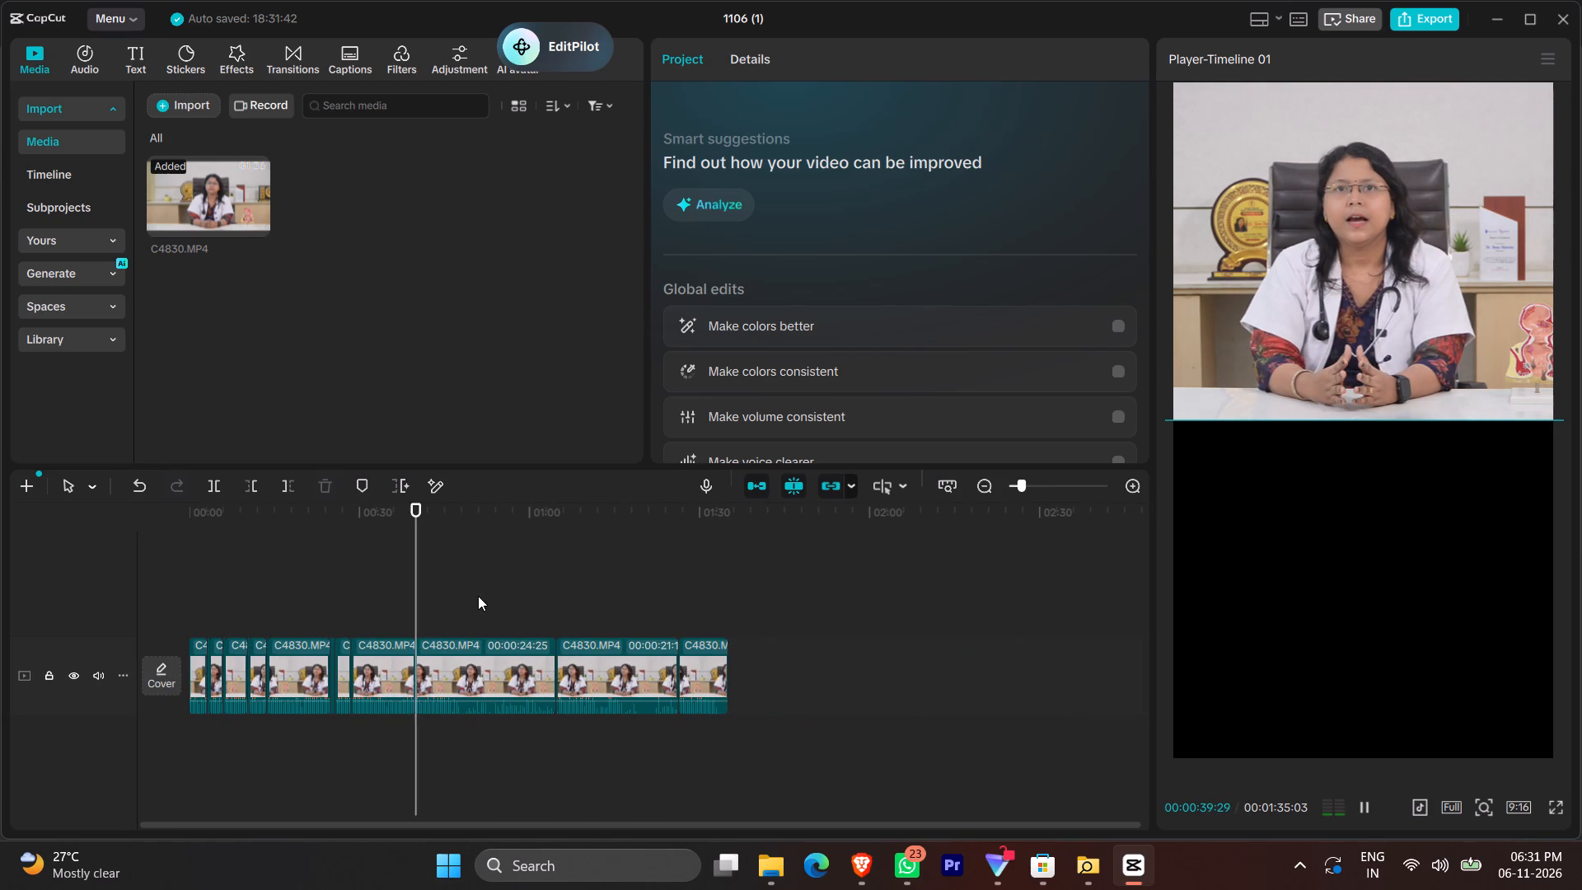
left_click_drag(471, 593, 623, 678)
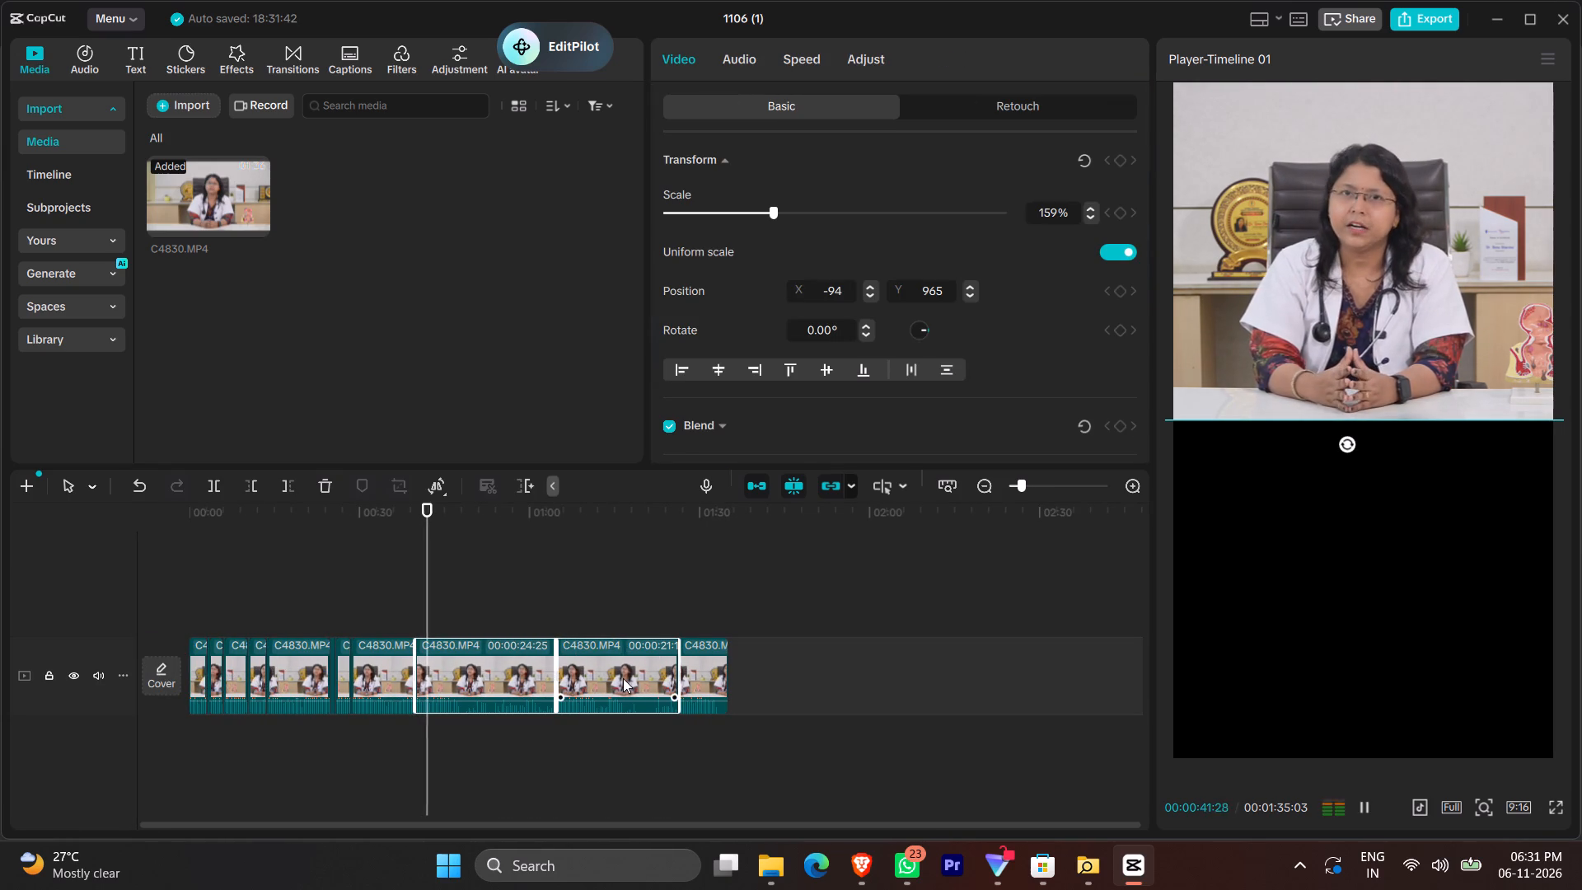
key("1")
Play back the last clip and trim its end to 00:00:47:00 to cut off the closing footage.
scroll(550, 651, "up", 12, "ctrl")
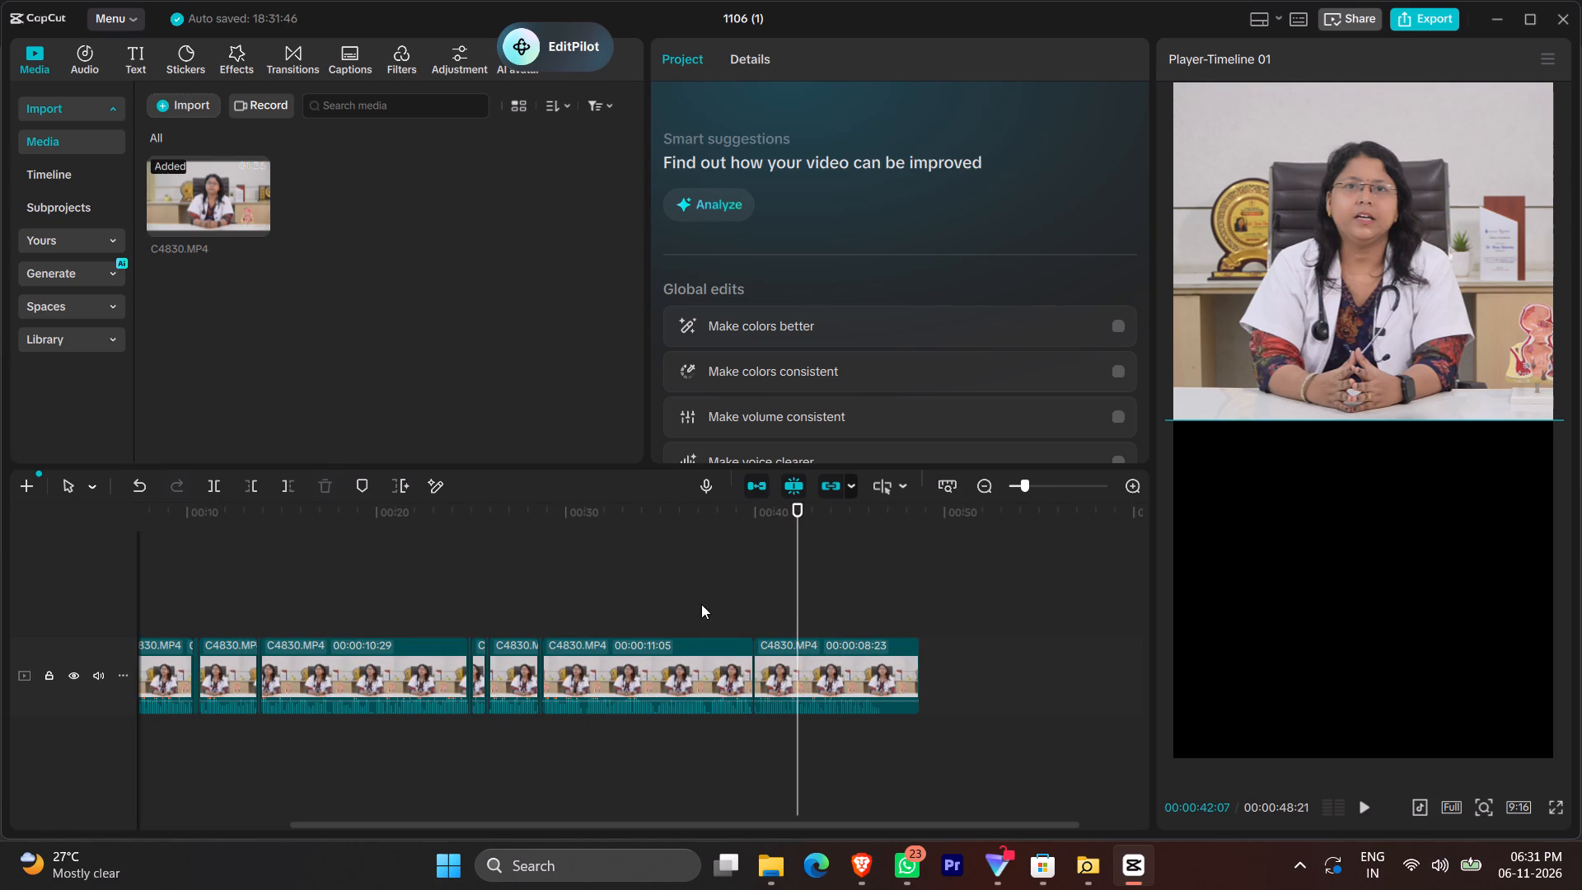
left_click(750, 621)
key("space")
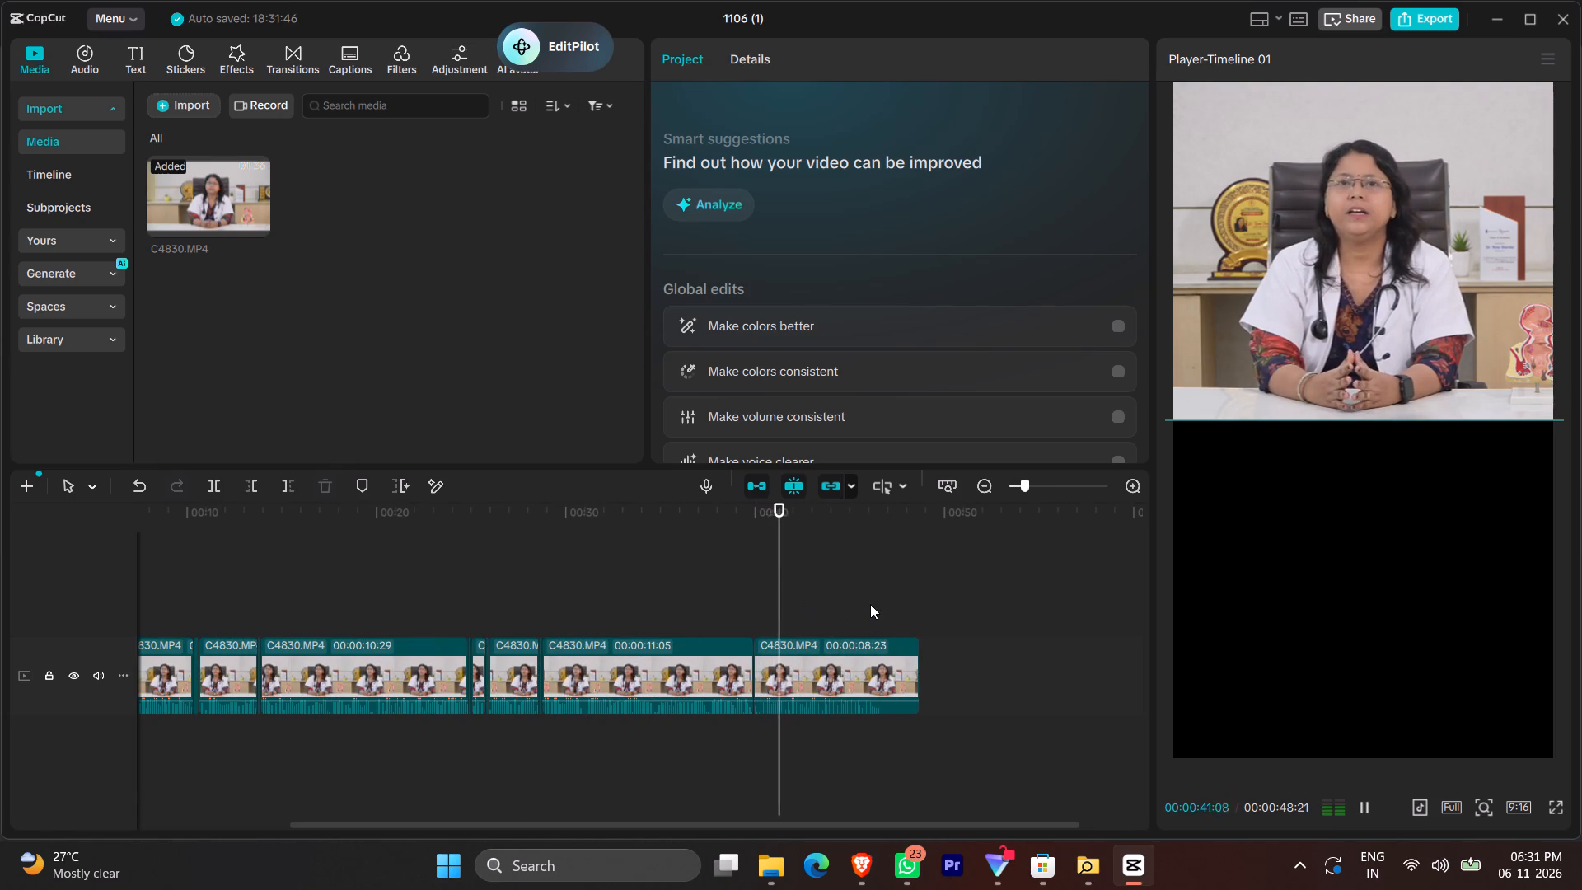
scroll(949, 611, "up", 4, "ctrl")
scroll(976, 628, "down", 2, "ctrl")
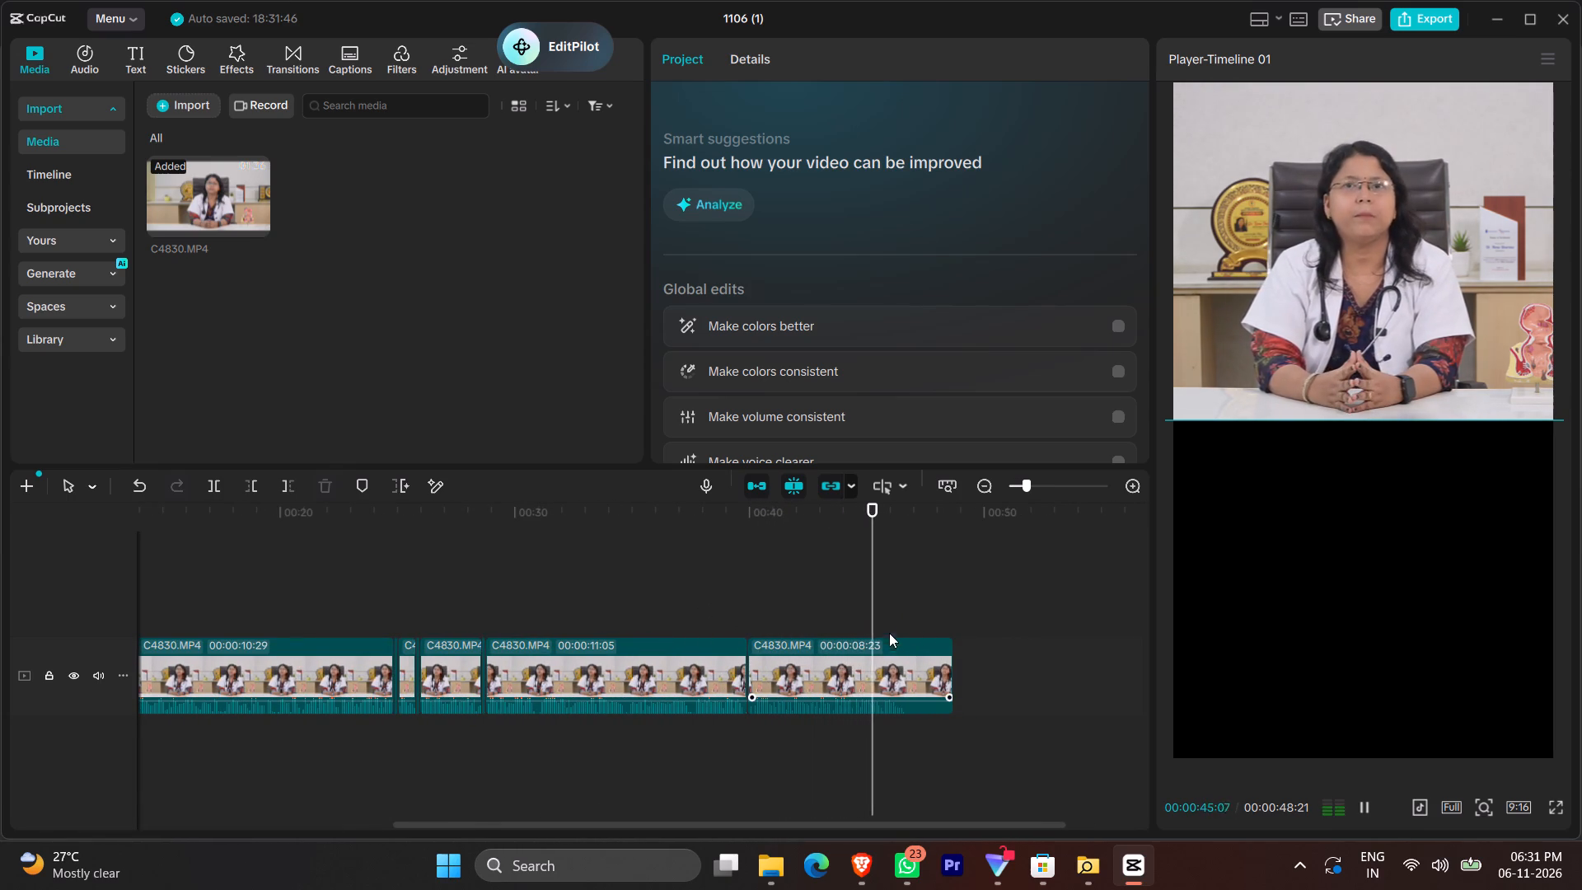
key("space")
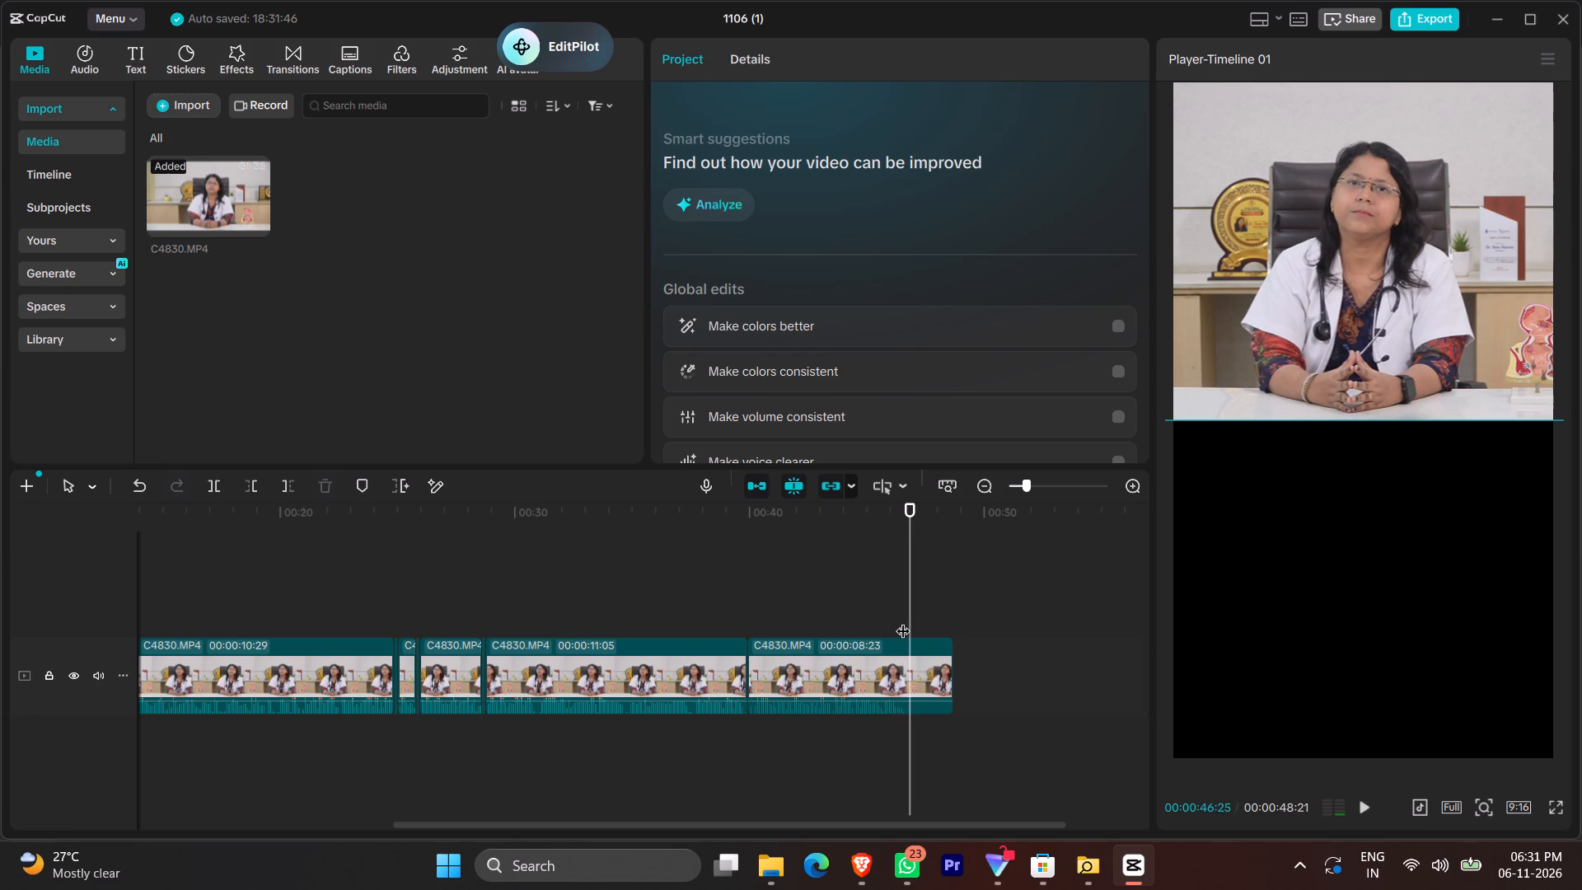
key("space")
key("space")
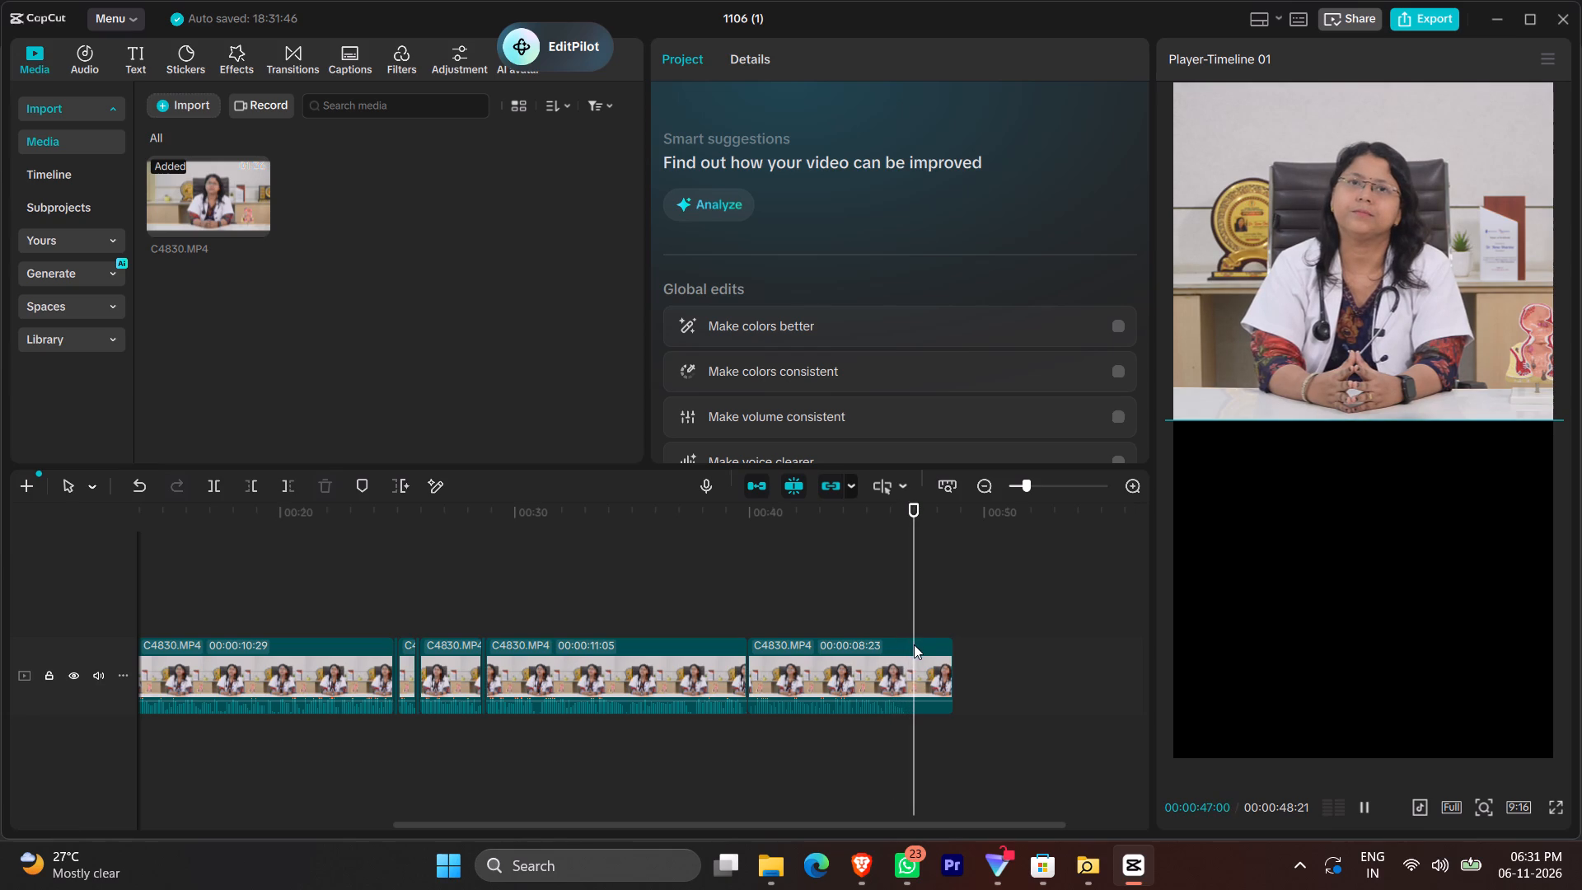
left_click(925, 649)
left_click_drag(952, 655, 911, 667)
left_click(887, 600)
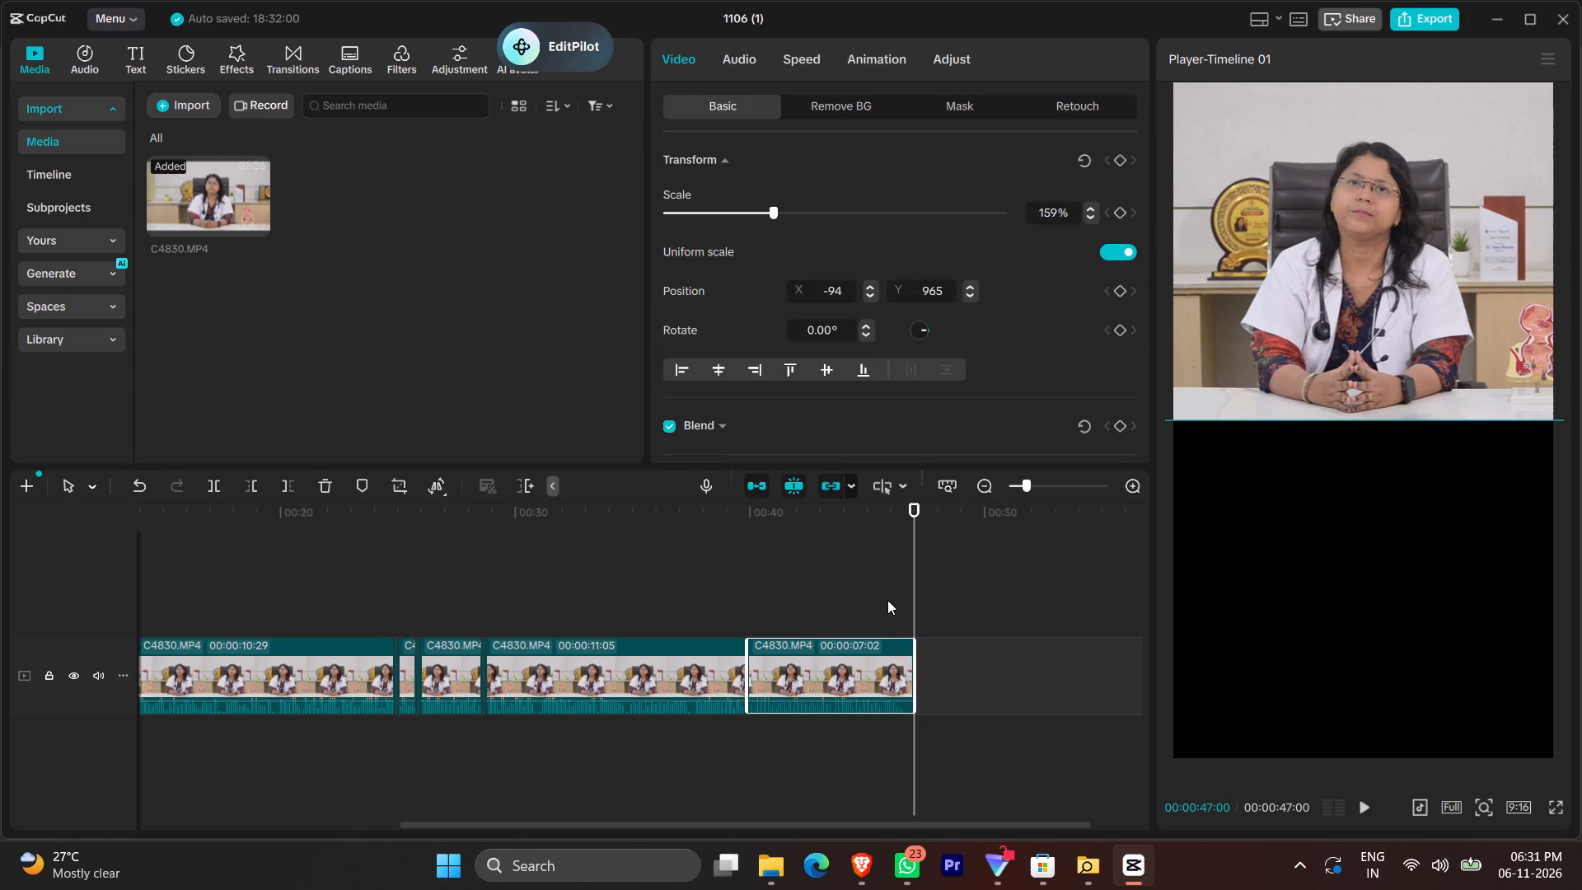
Delete the four short pause clips separating the first five speech clips, between about 00:00:03 and 00:00:13.
key("0")
scroll(887, 600, "right", 2)
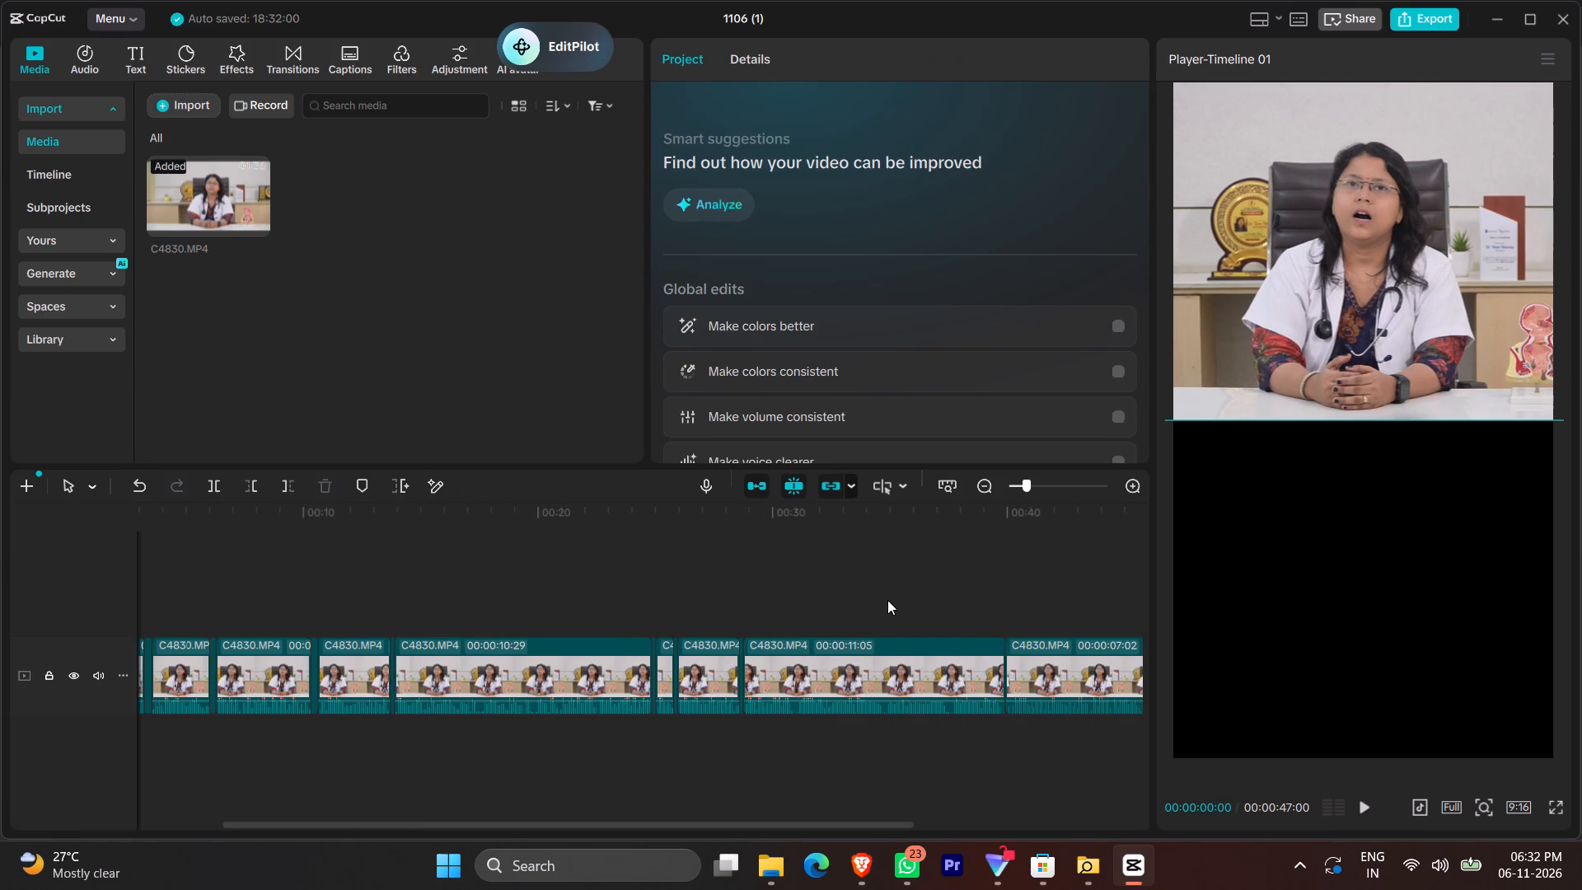
scroll(887, 600, "right", 1)
key("space")
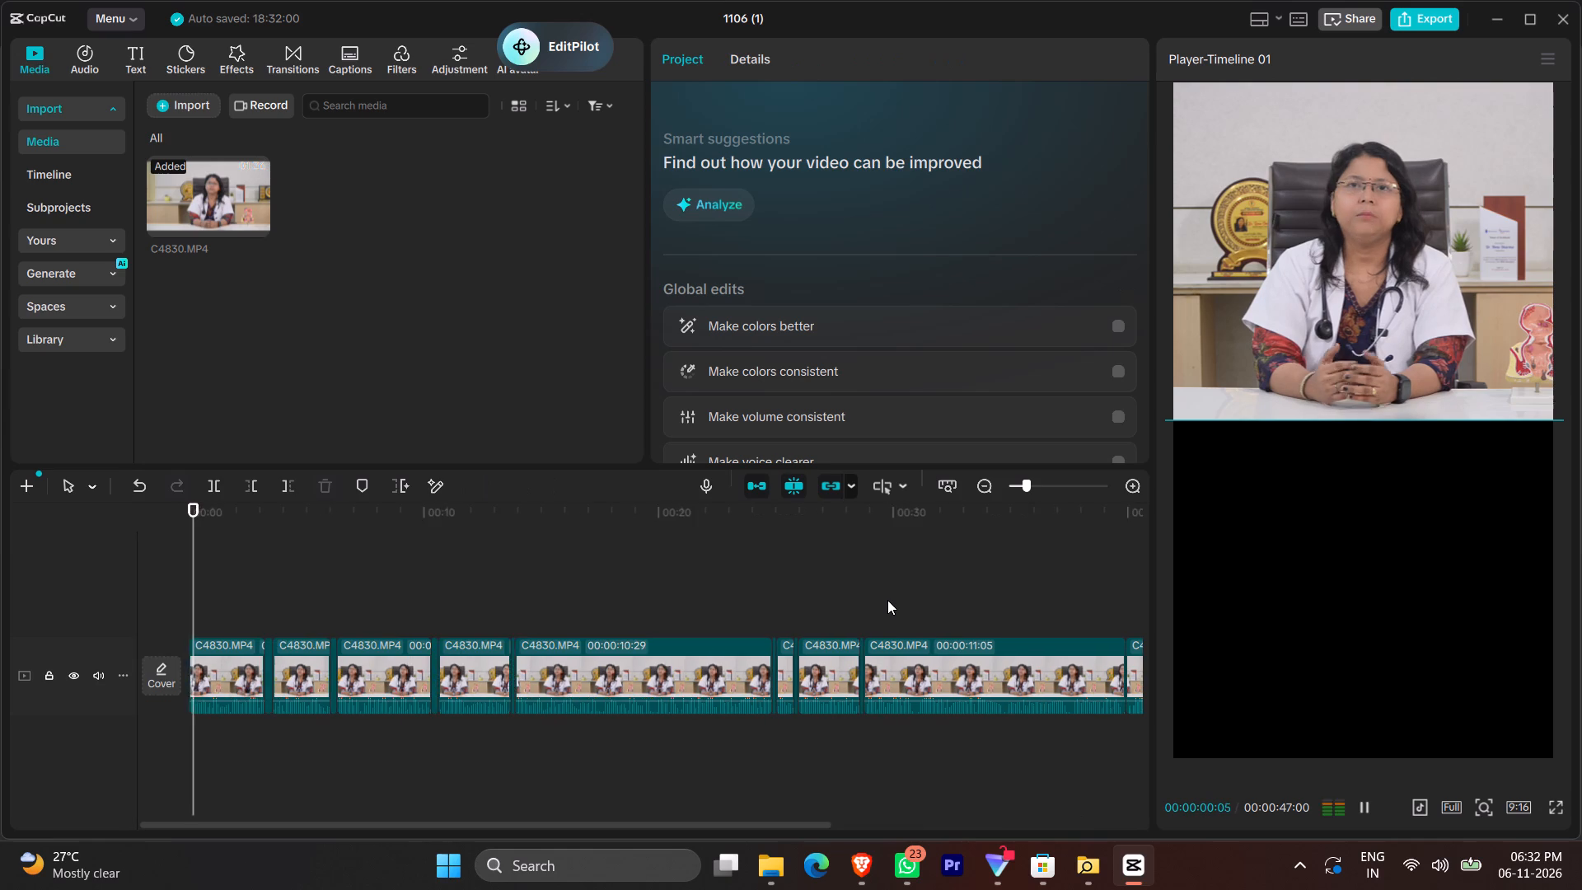
scroll(916, 621, "up", 14, "ctrl")
scroll(785, 682, "up", 6, "ctrl")
key("space")
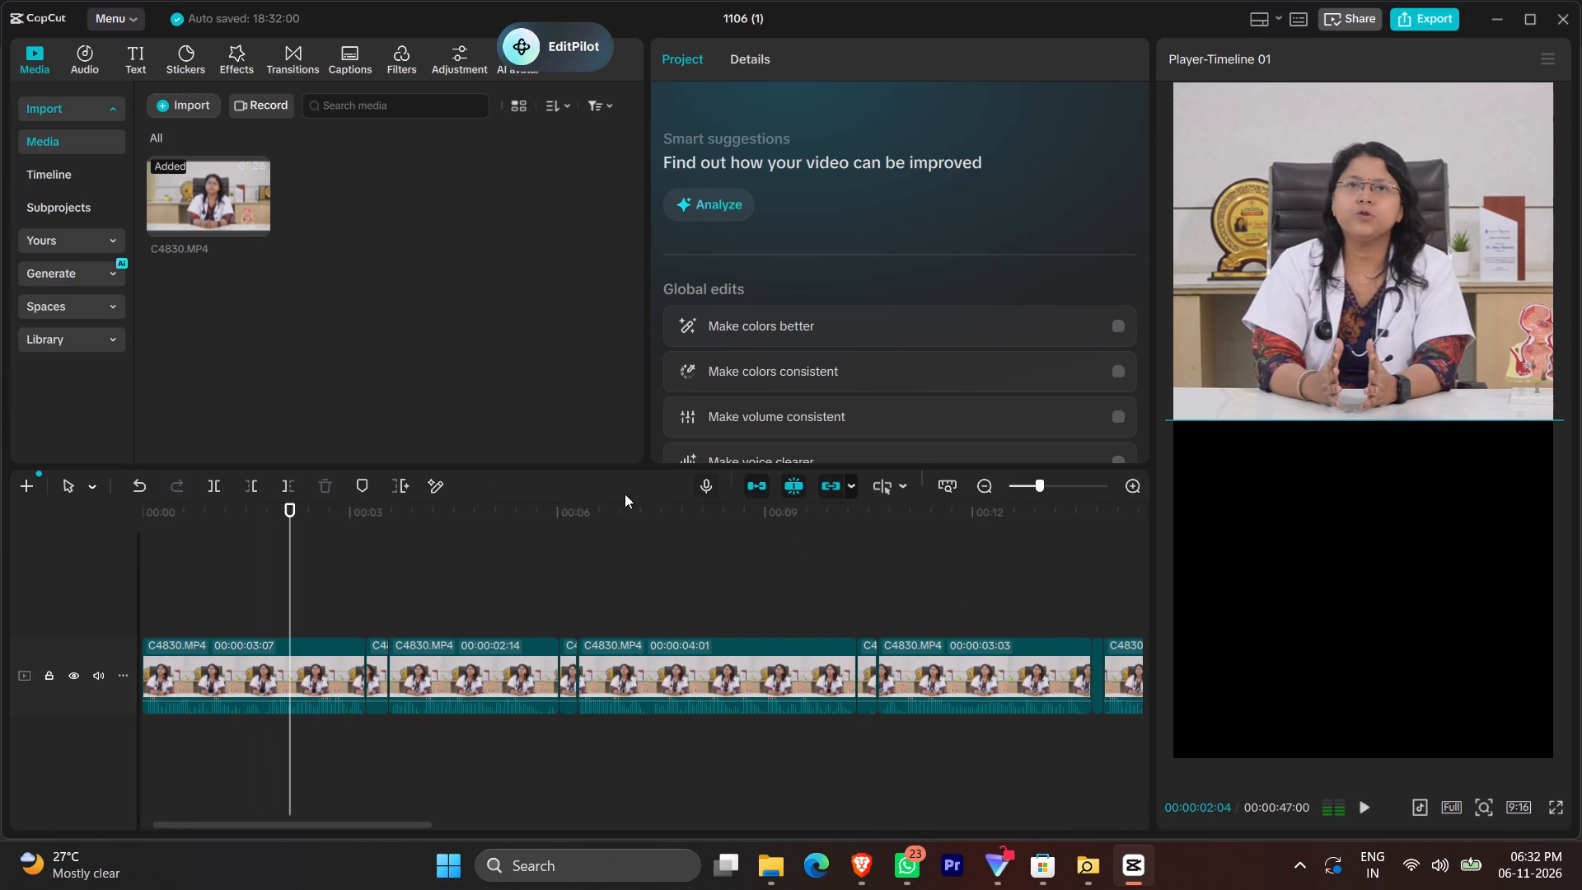
left_click(370, 667)
key("1")
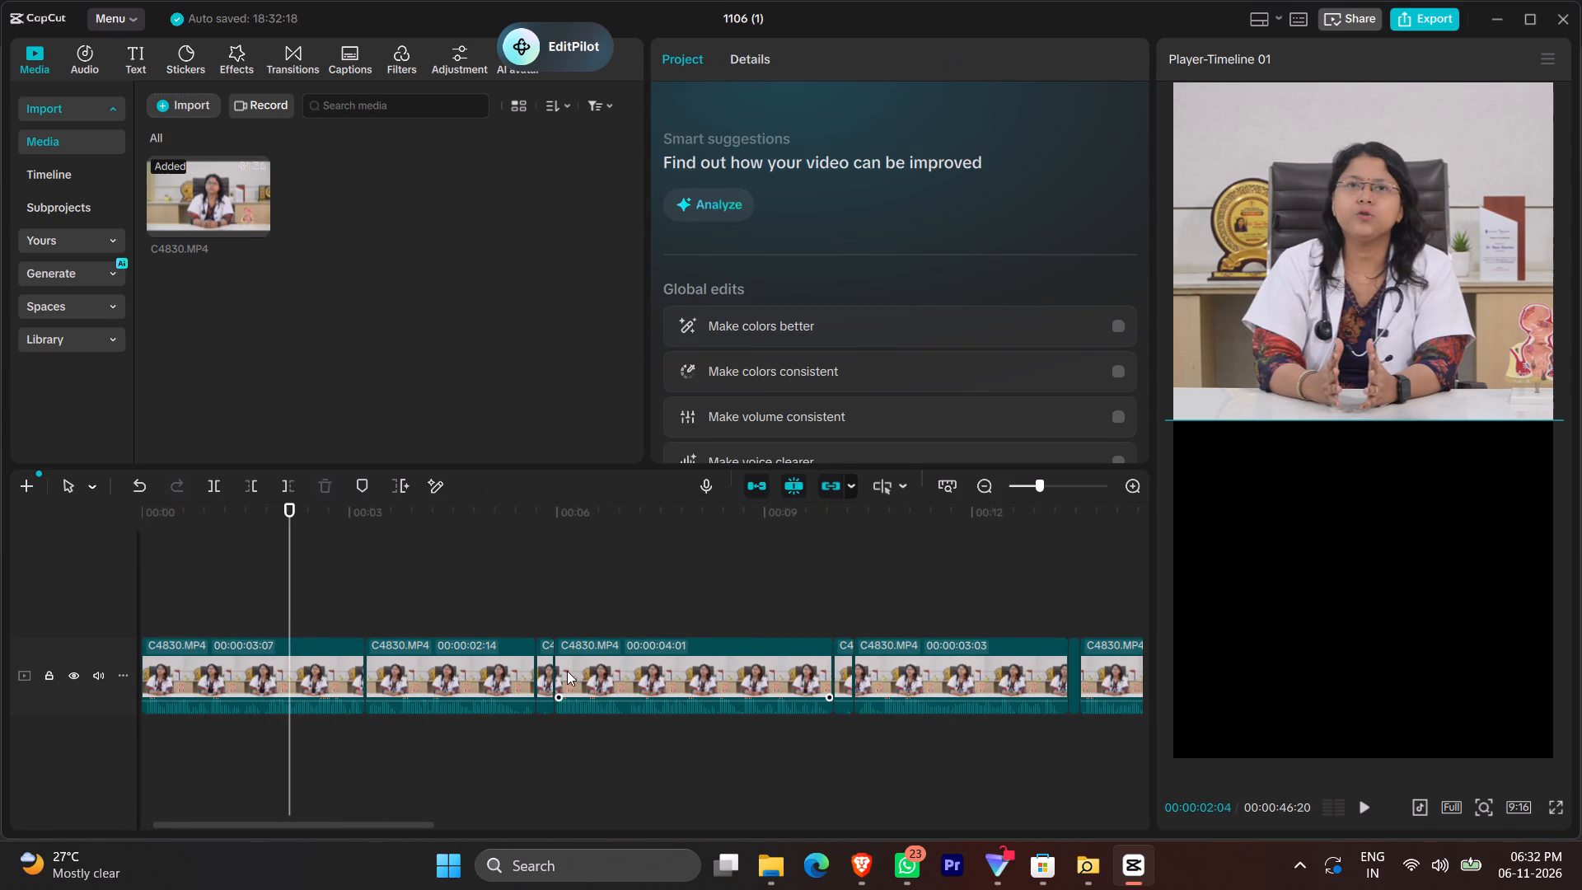
left_click(547, 667)
key("1")
left_click(831, 667)
key("1")
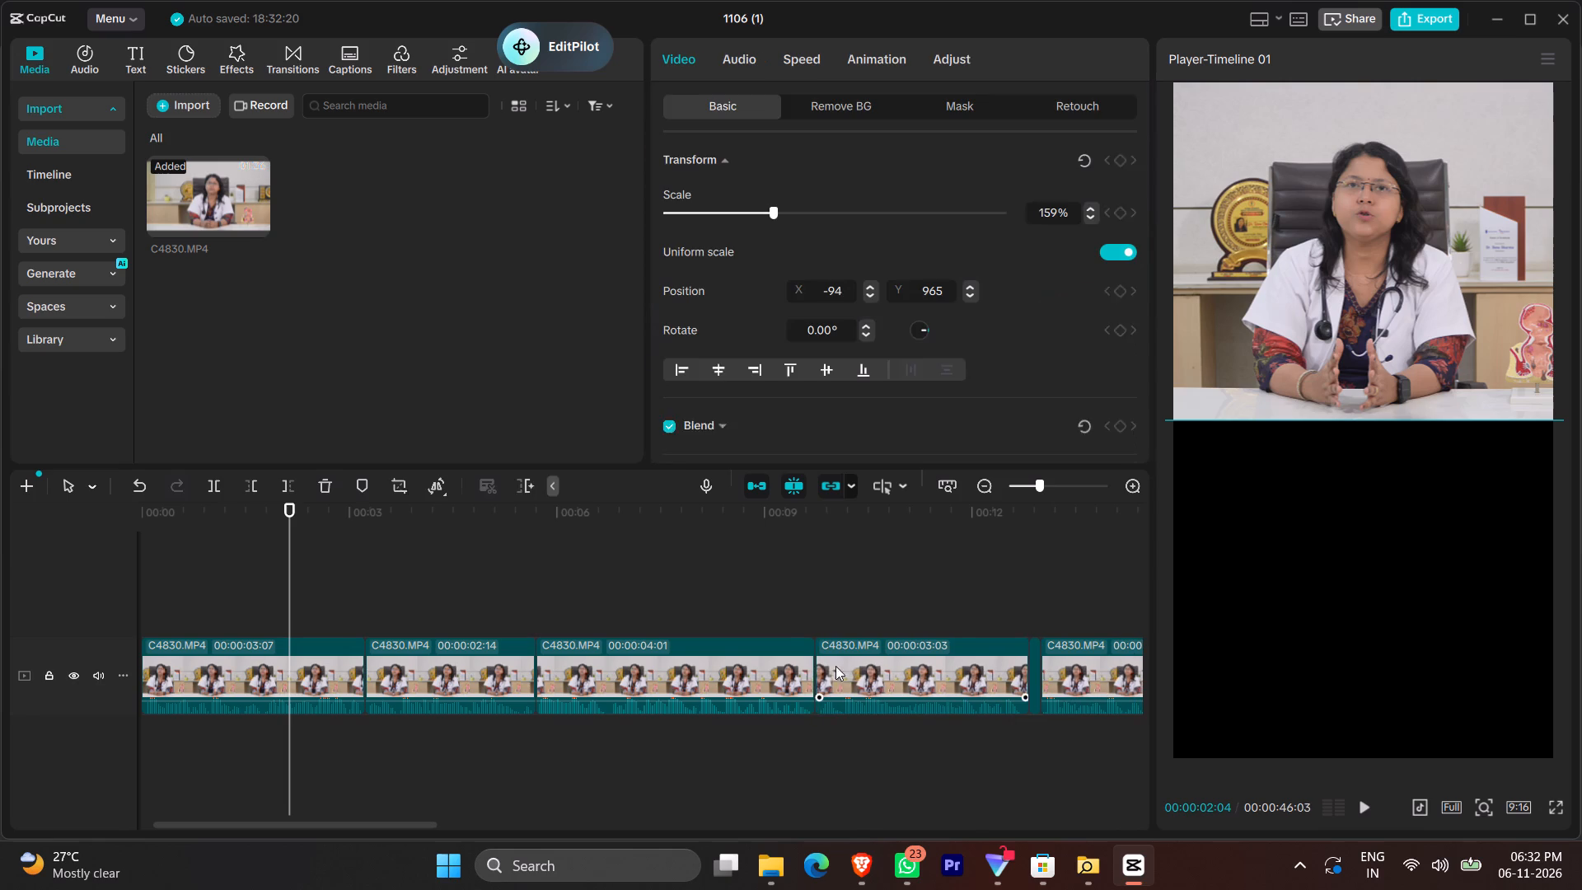
left_click(1037, 668)
key("1")
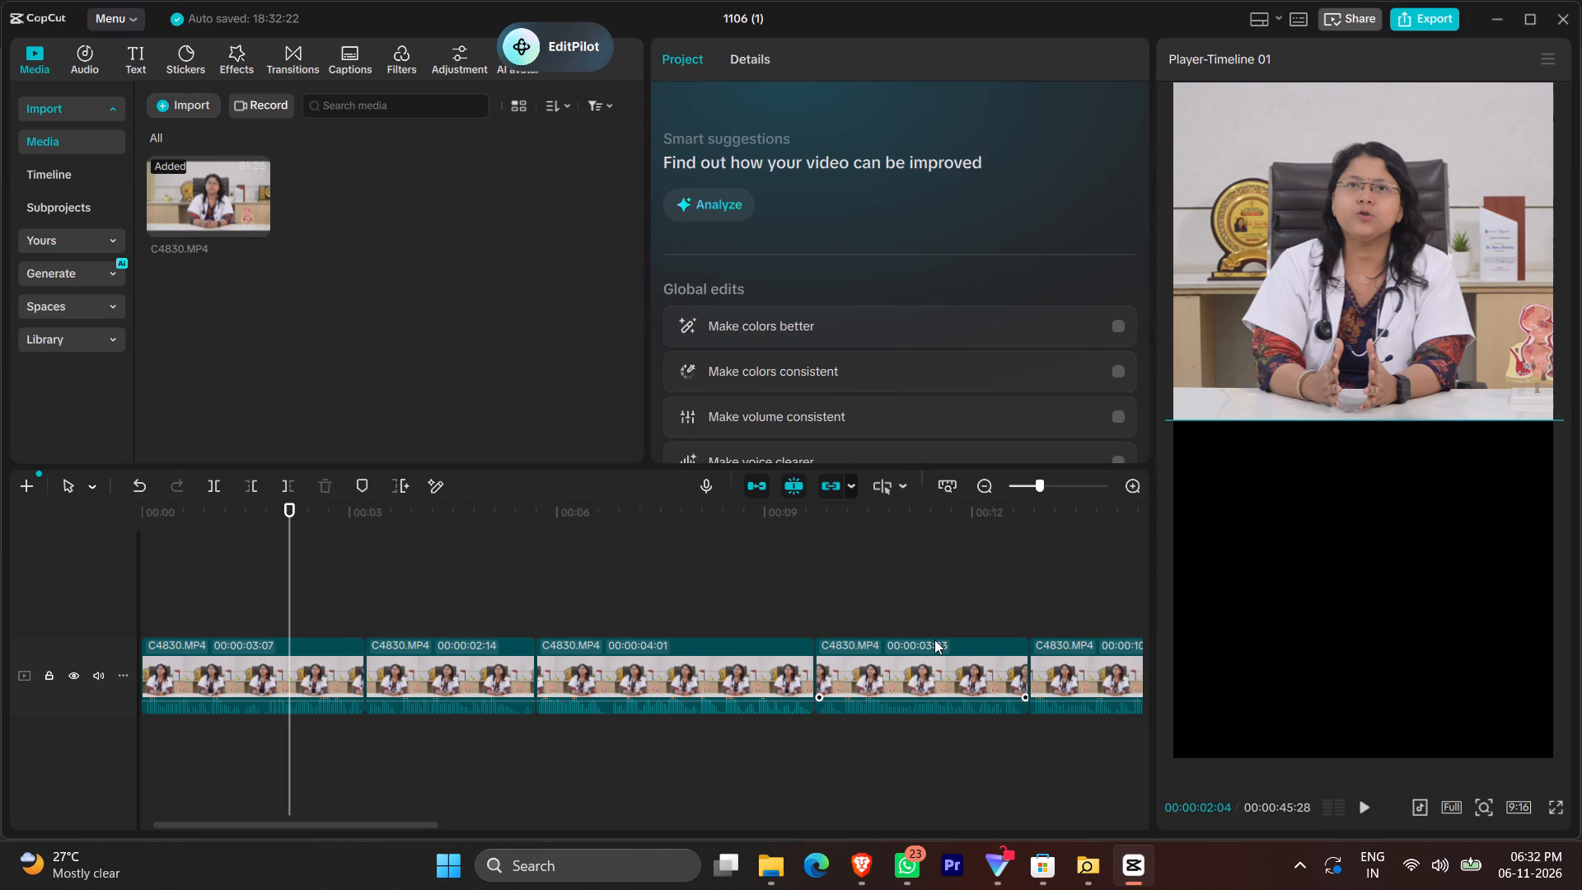
Play back the following speech and delete the three short pause clips between the 00:00:10:29 clip and the 00:00:11:05 clip.
key("space")
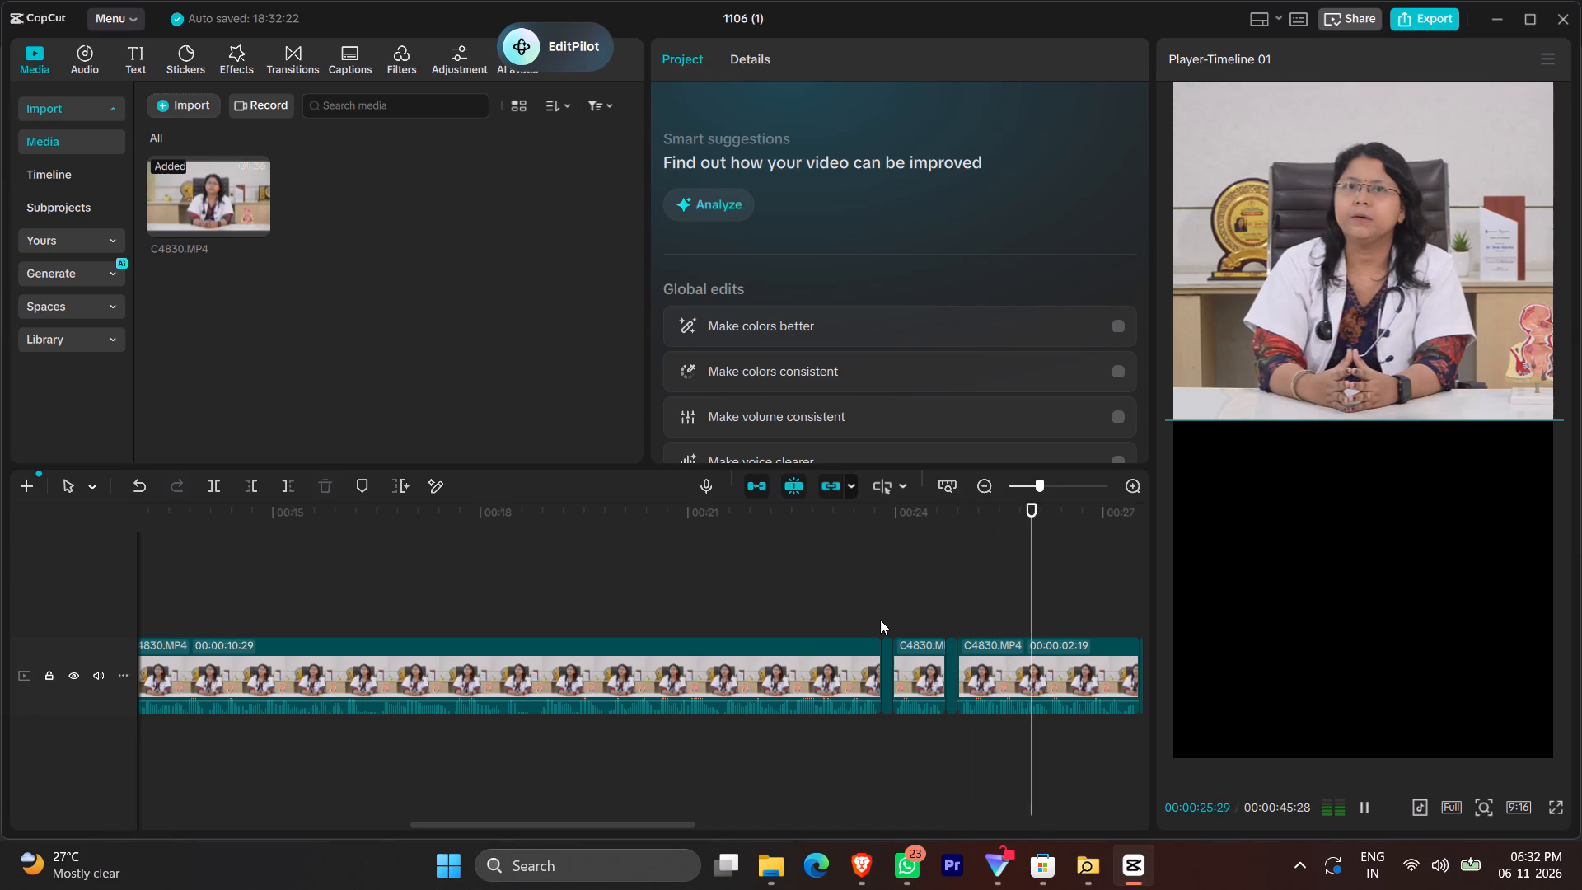
left_click(850, 607)
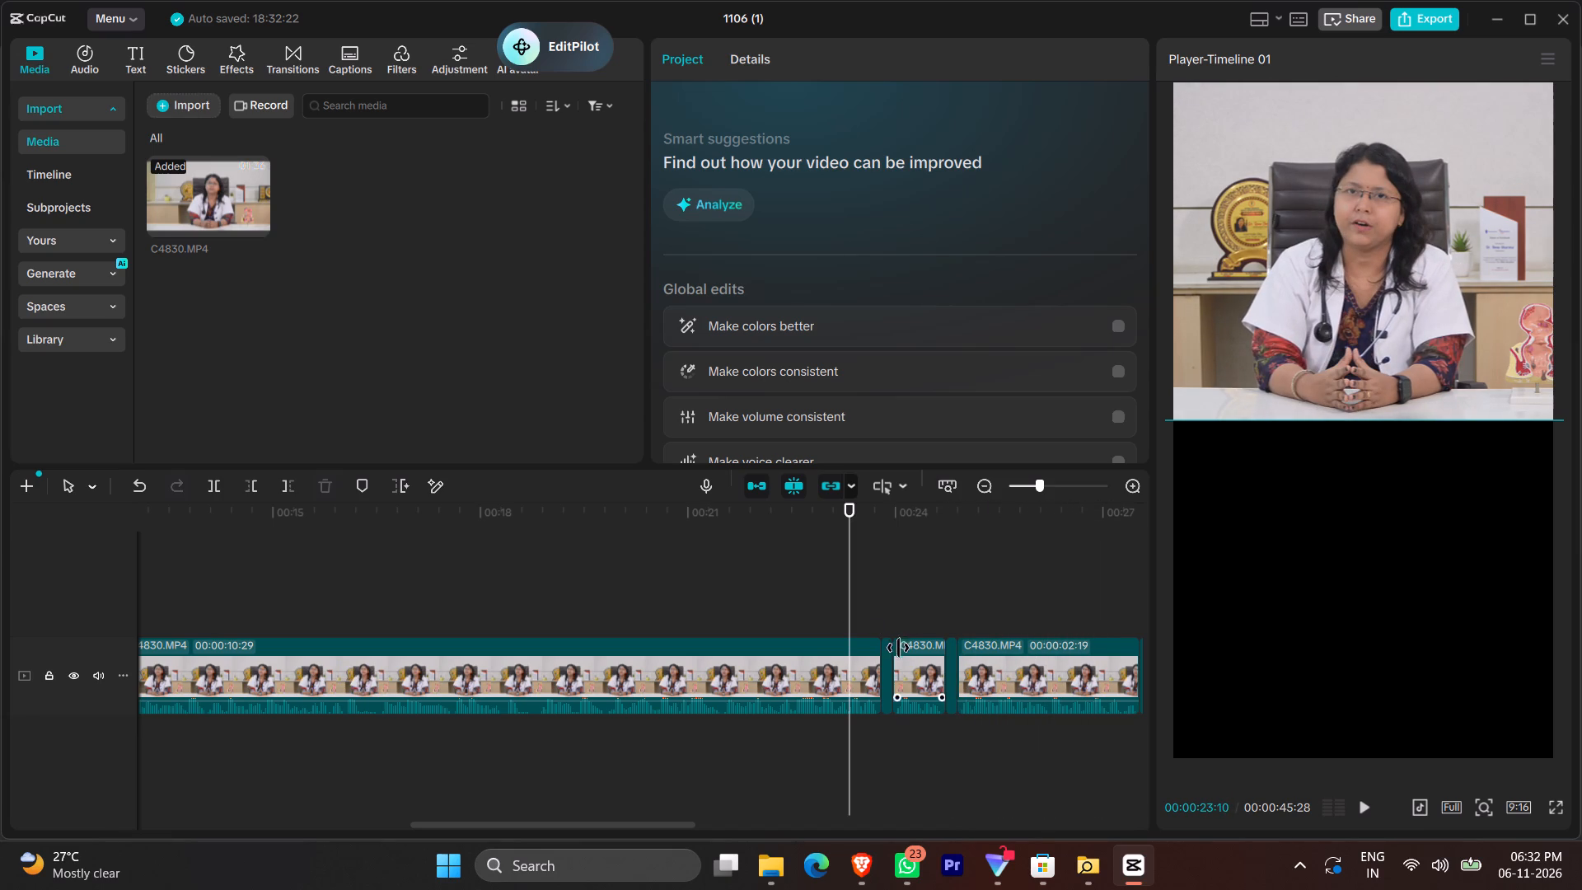
left_click(887, 658)
key("1")
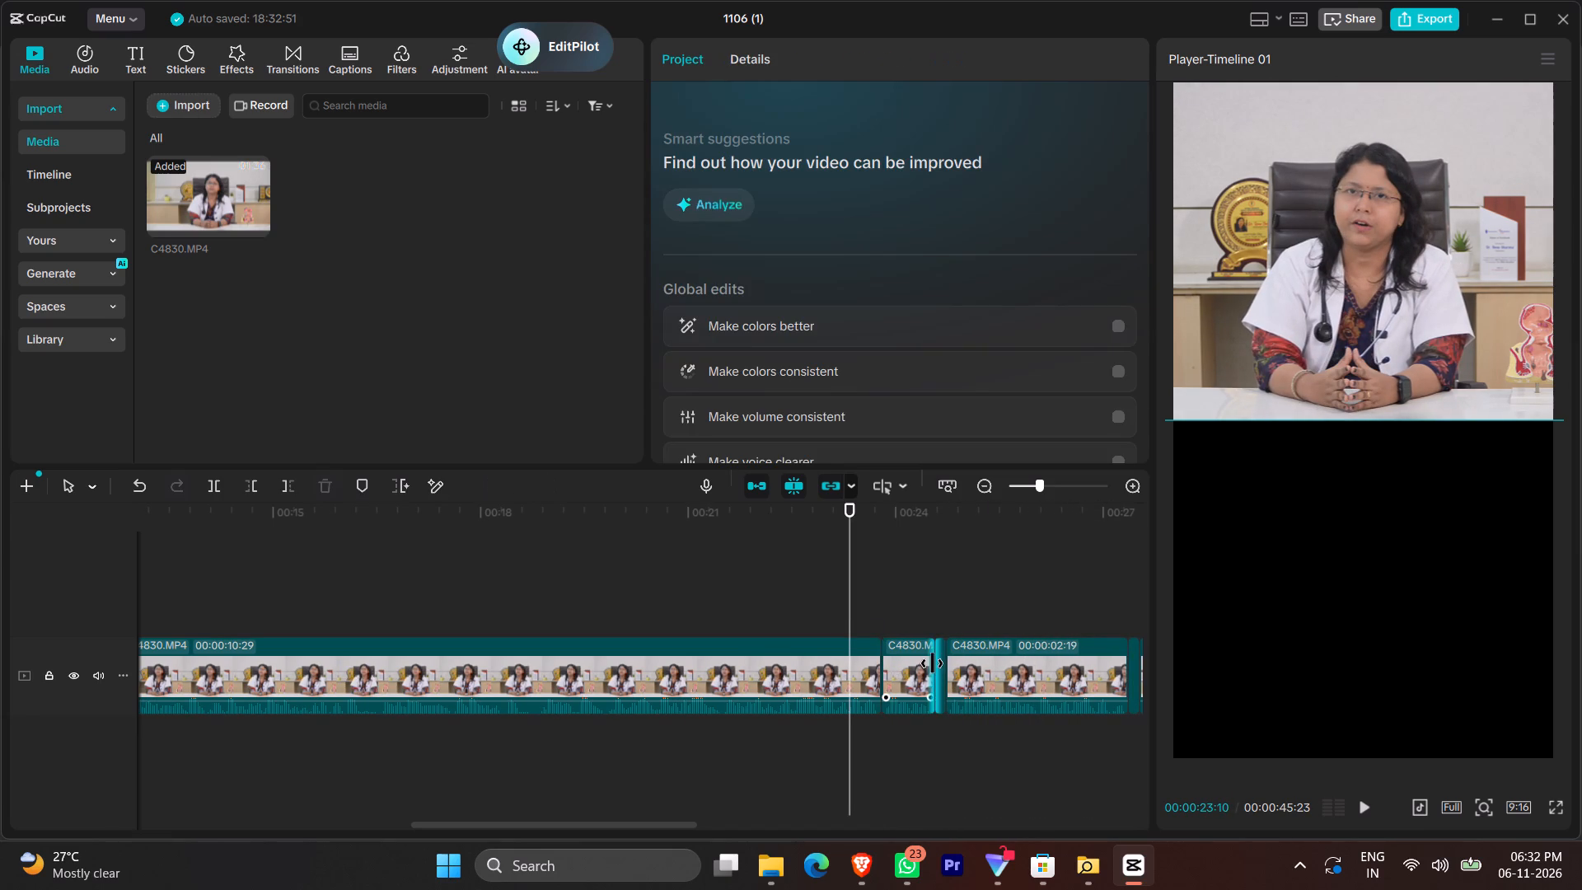
left_click(940, 663)
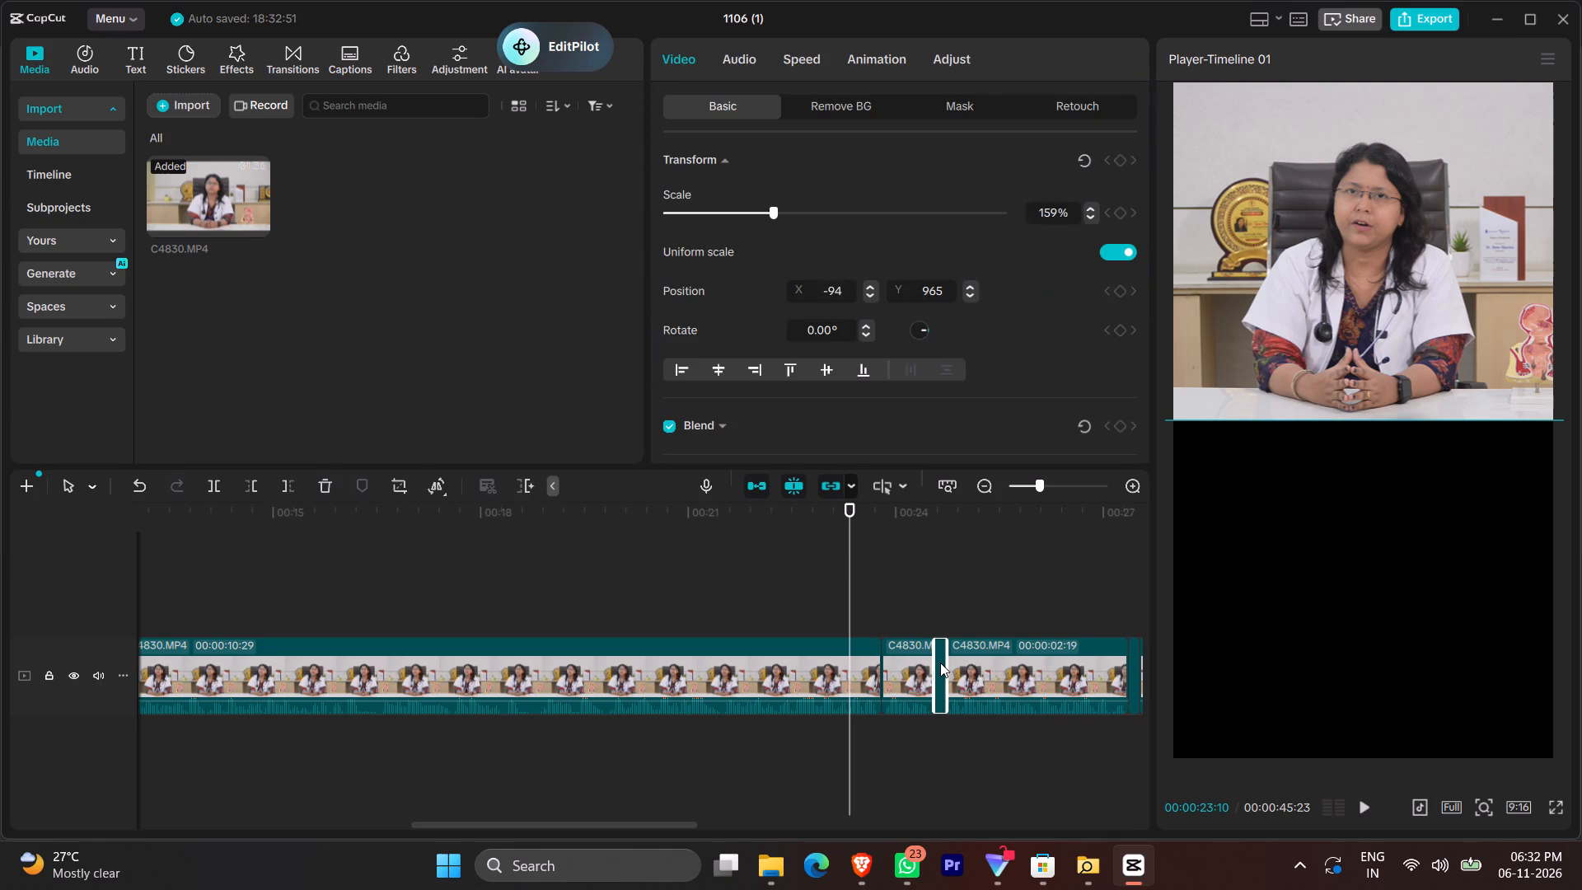
key("1")
key("space")
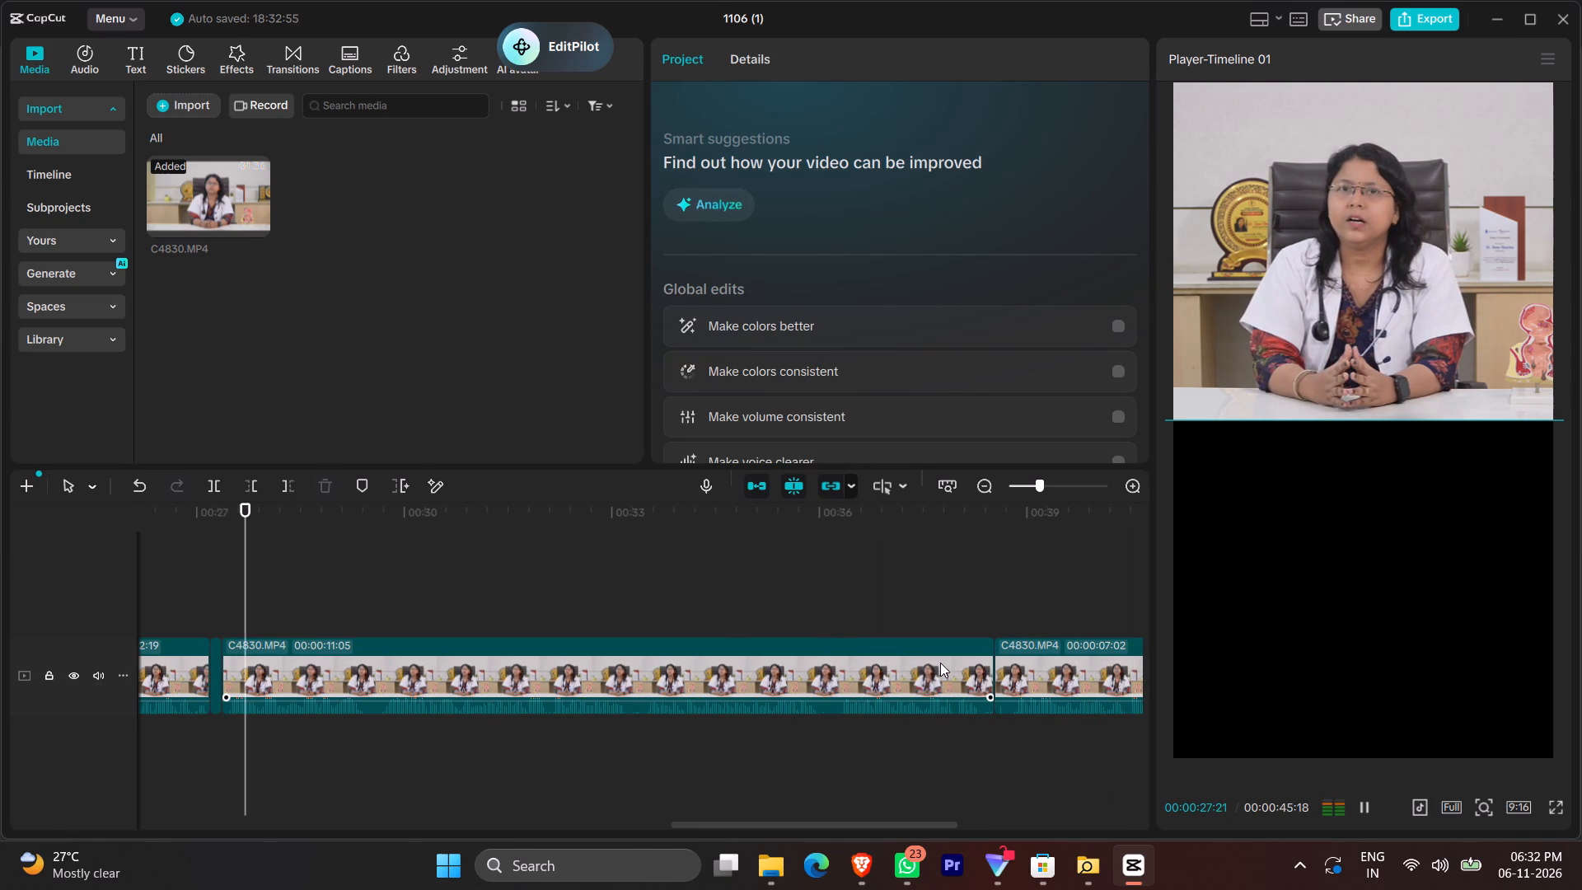
key("space")
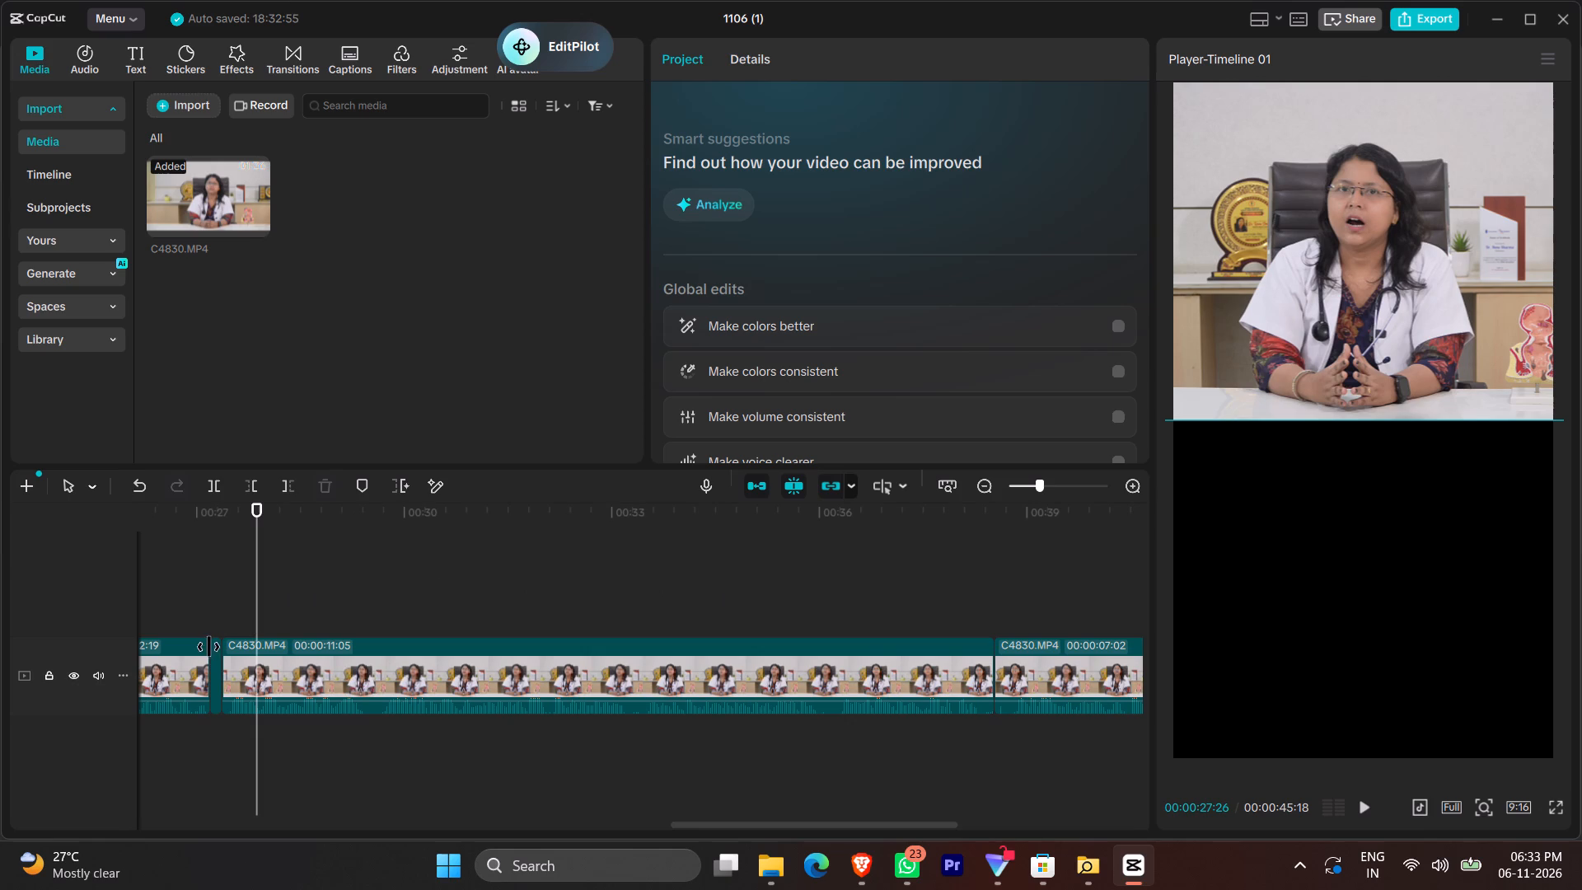
left_click(222, 658)
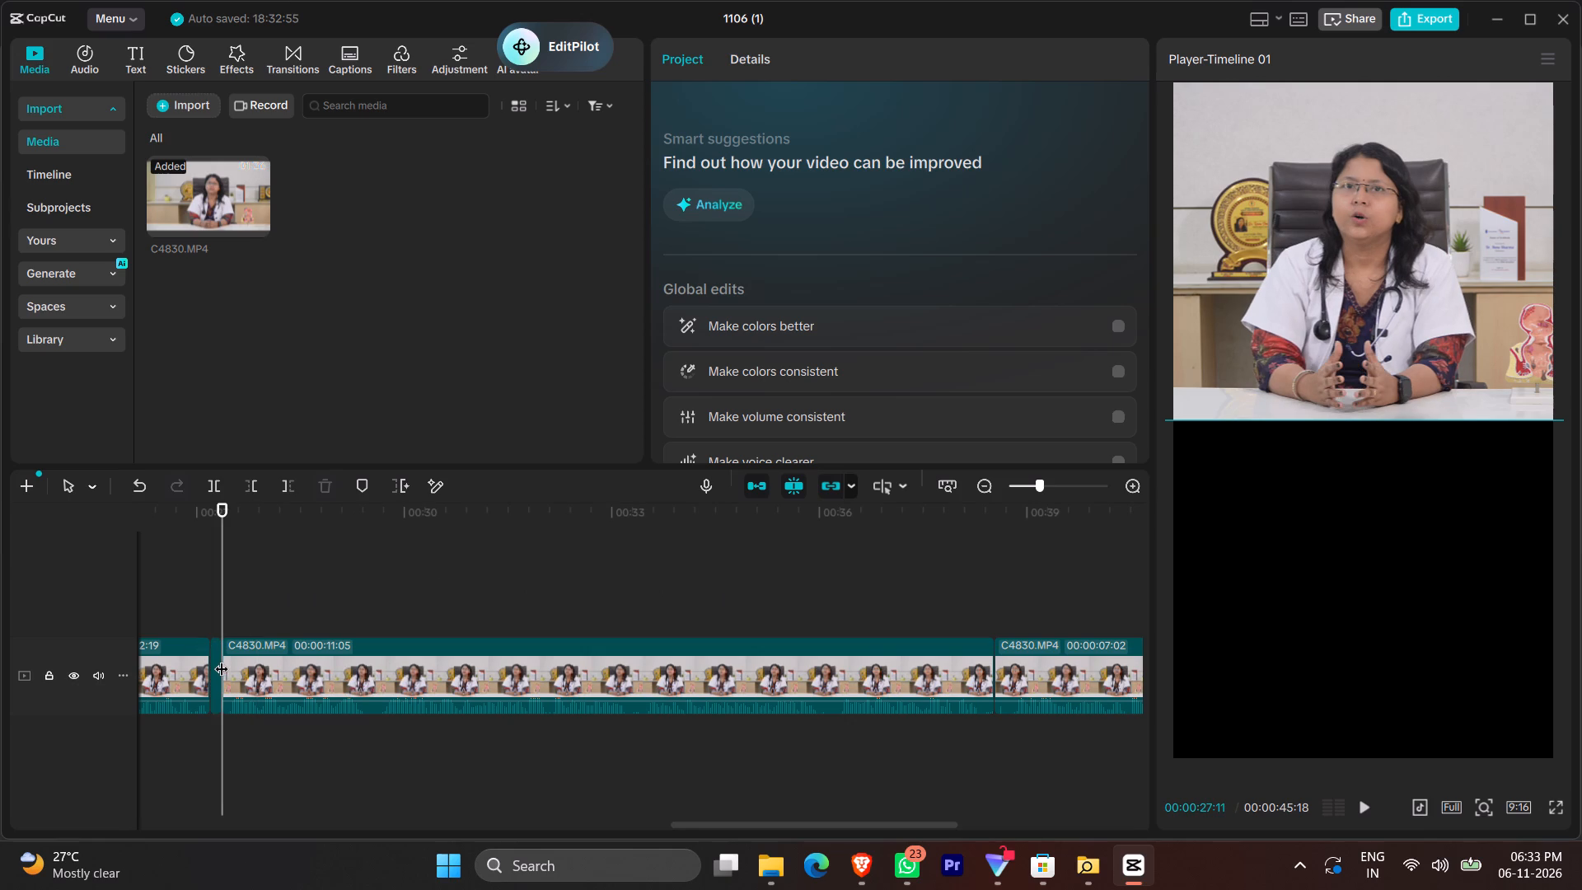
left_click(218, 657)
key("1")
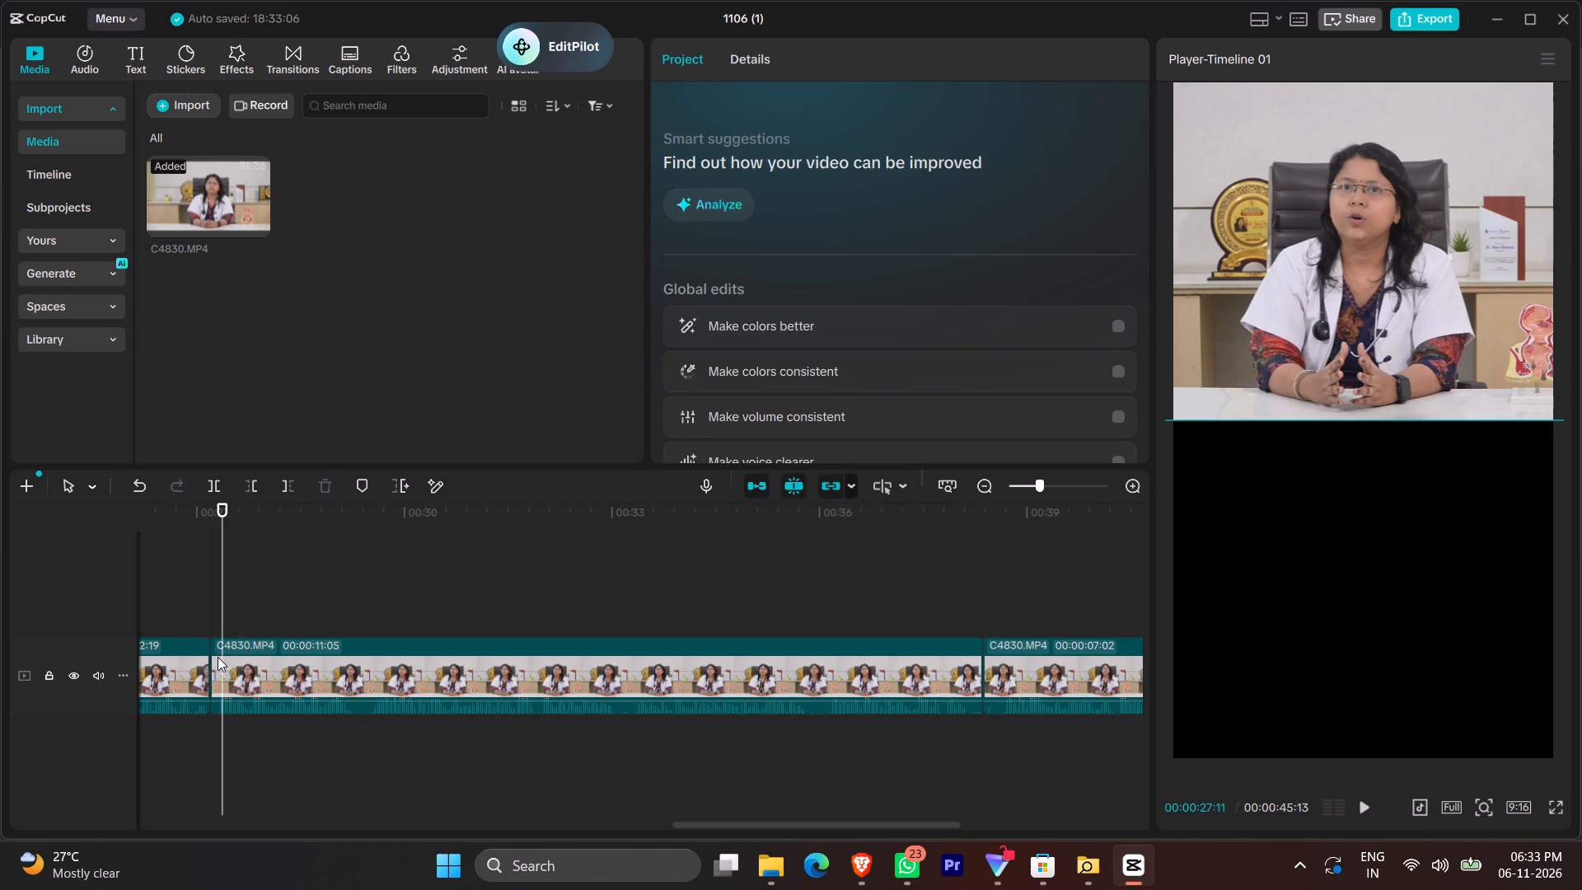
Play back the tightened edit, including the joins and the restart from the beginning, to check the speech flow.
left_click(162, 608)
key("space")
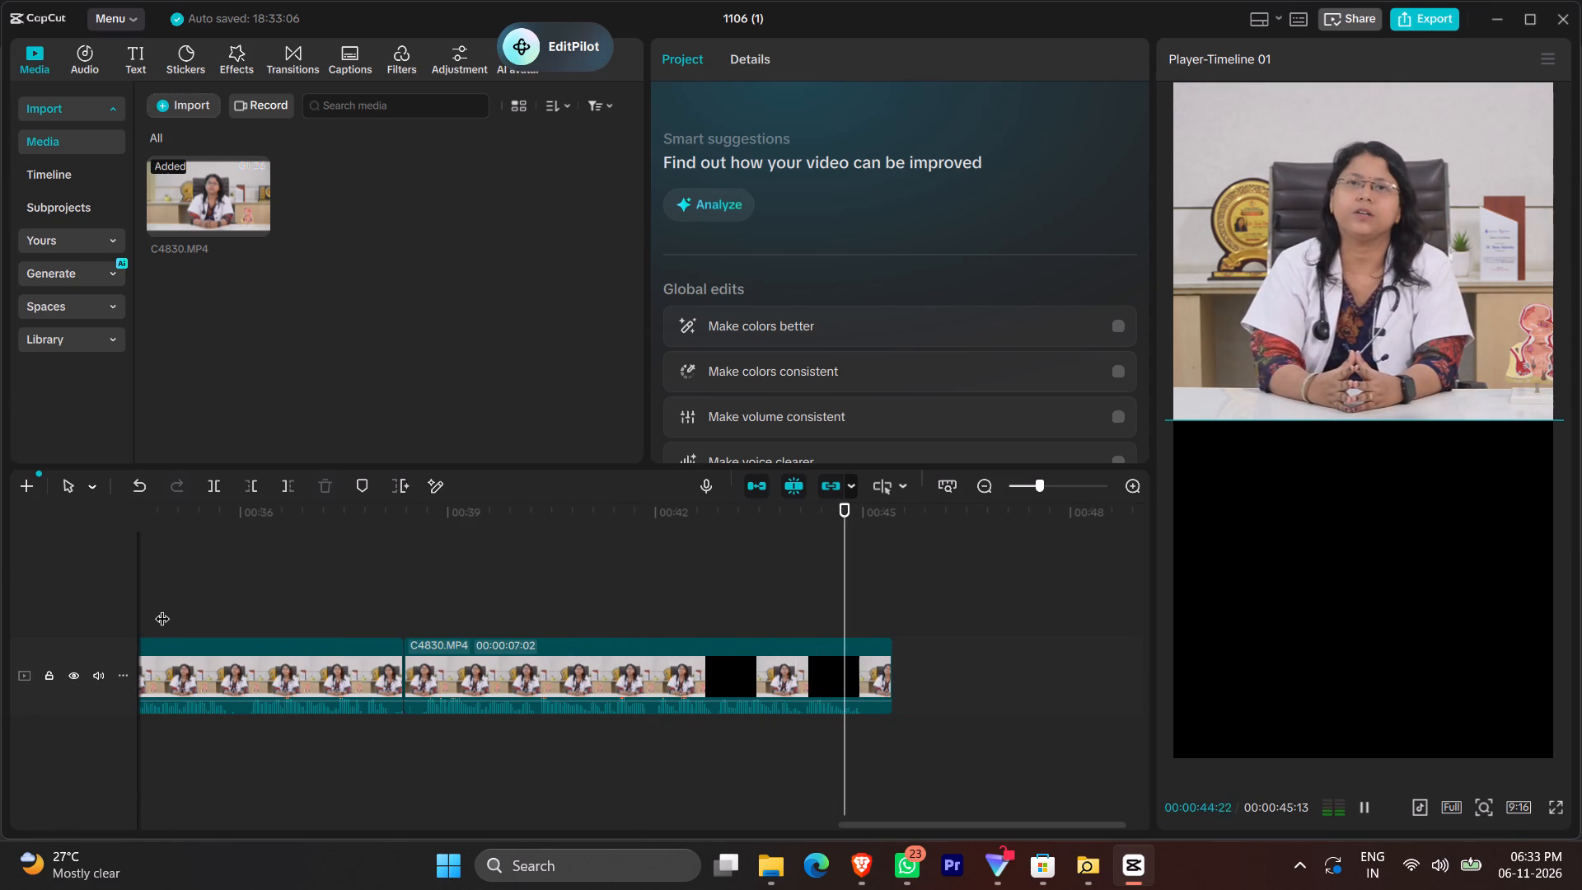
key("space")
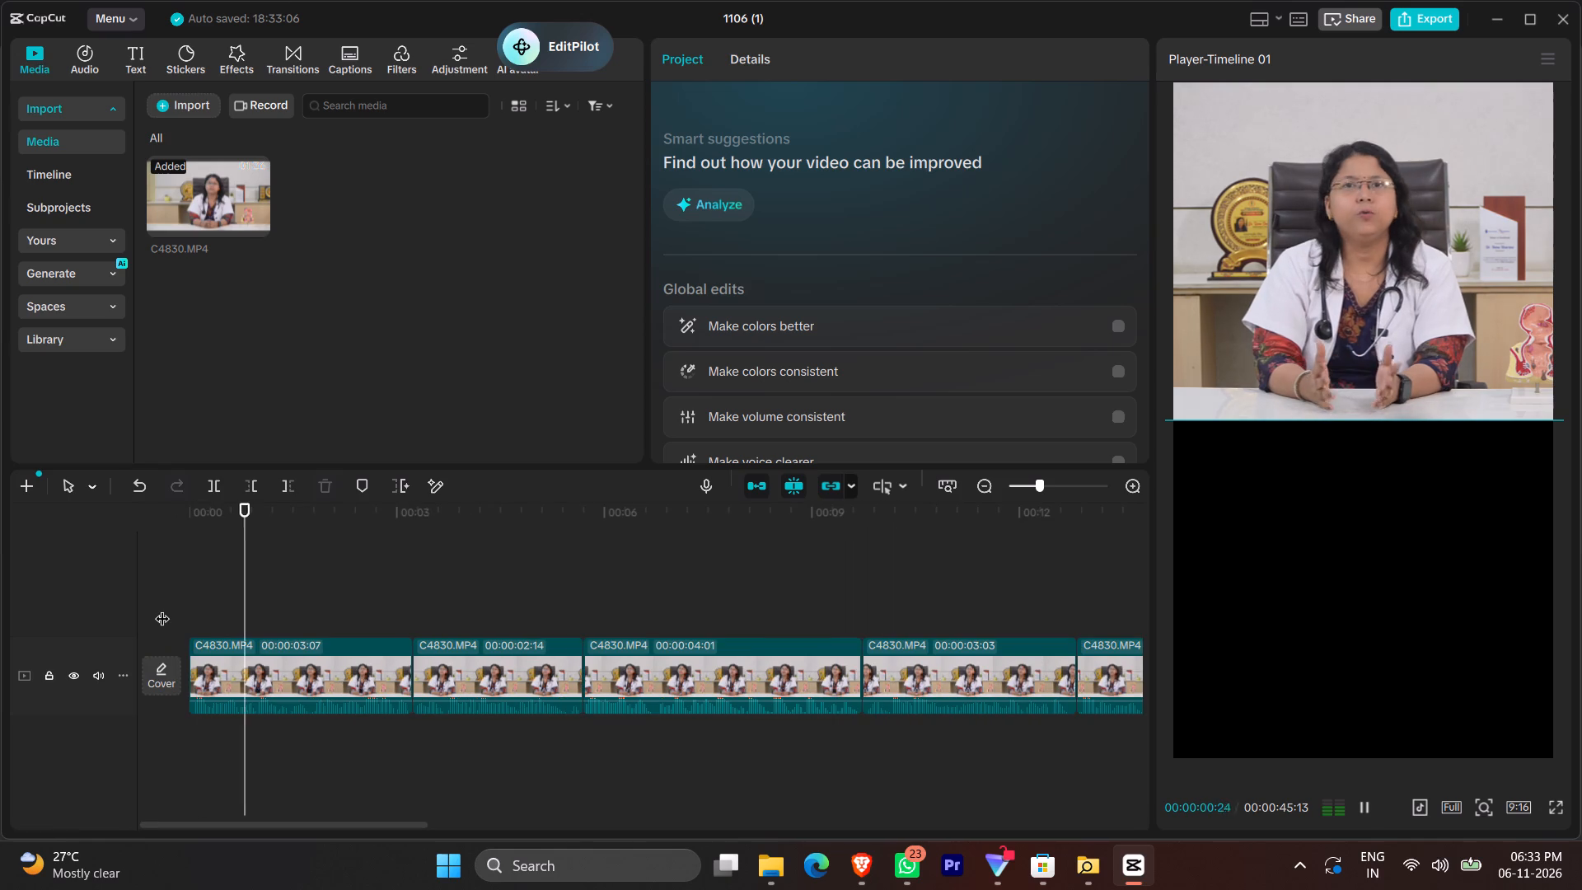
key("space")
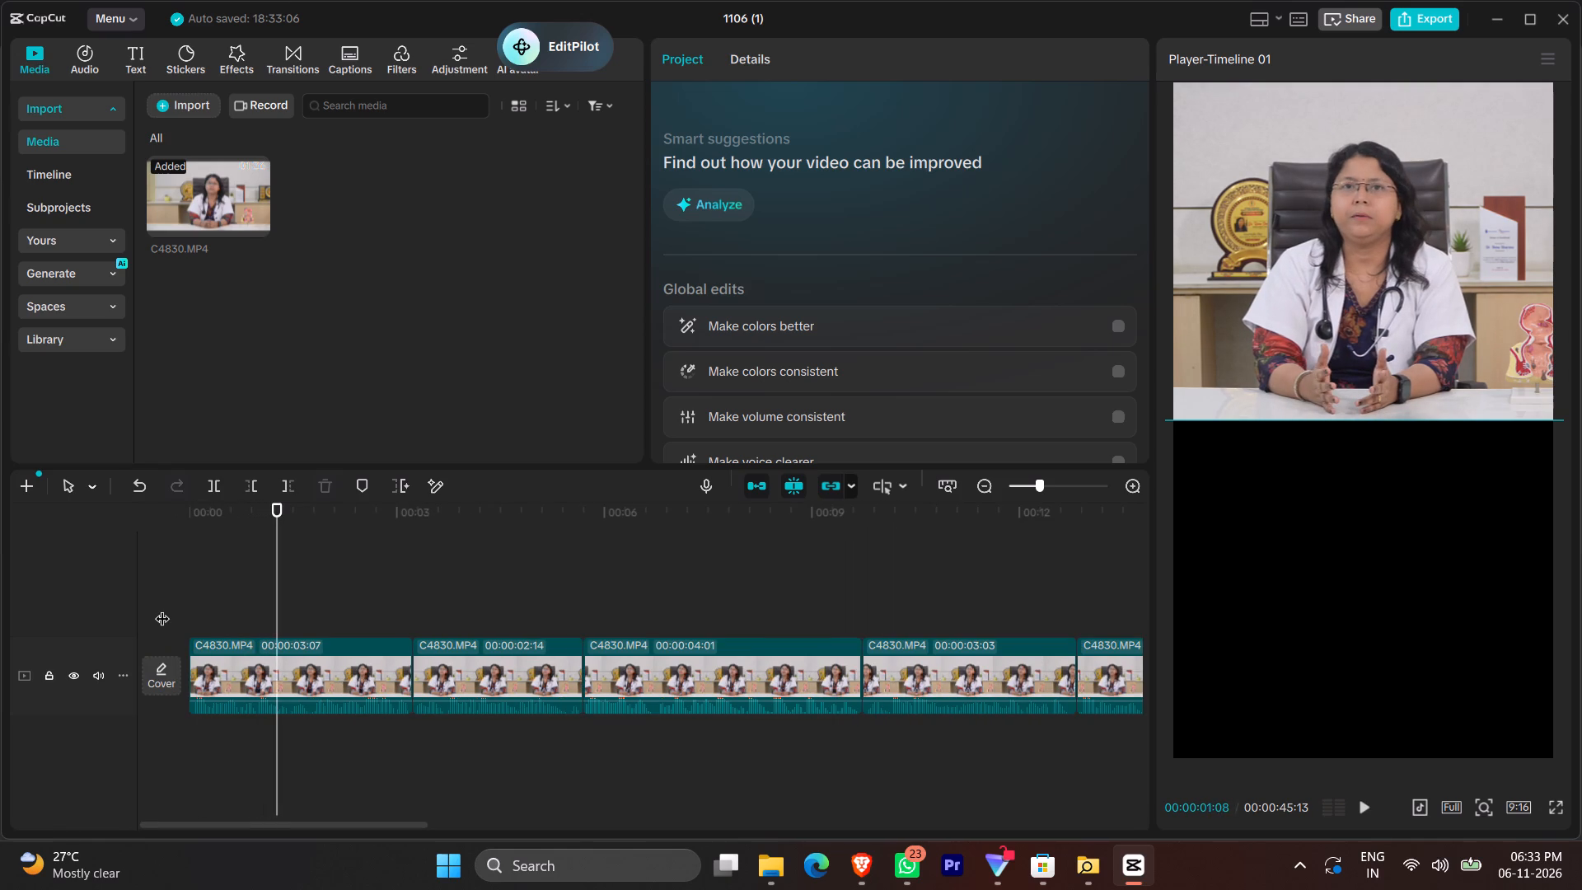
key("space")
key("space")
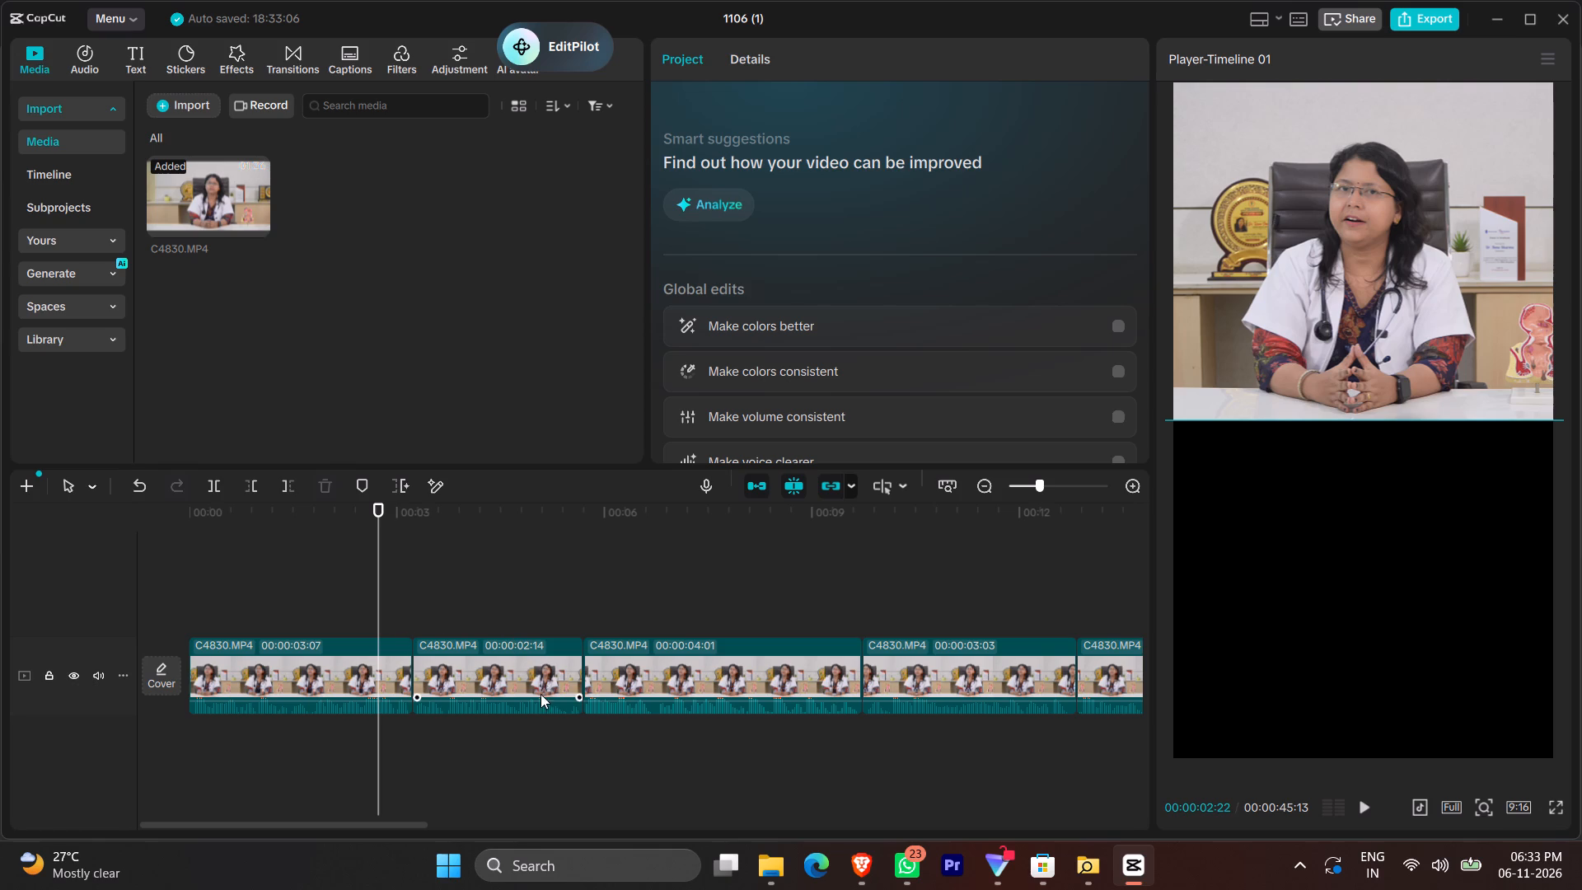
key("space")
key("space")
key("space")
scroll(555, 673, "down", 5, "ctrl")
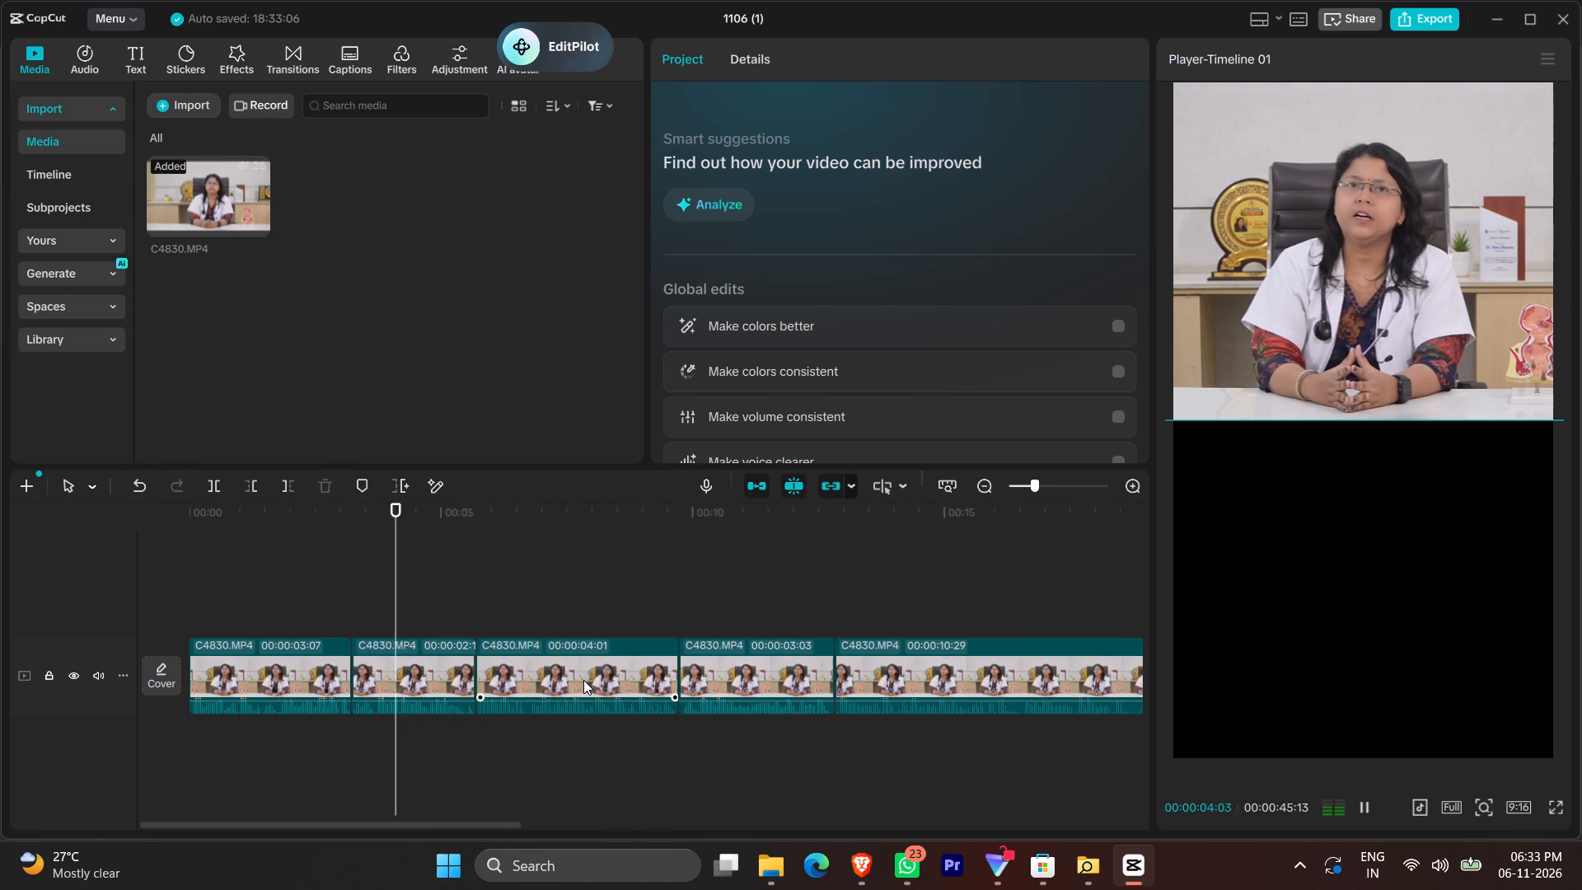
scroll(583, 680, "down", 18, "ctrl")
scroll(630, 705, "up", 5, "ctrl")
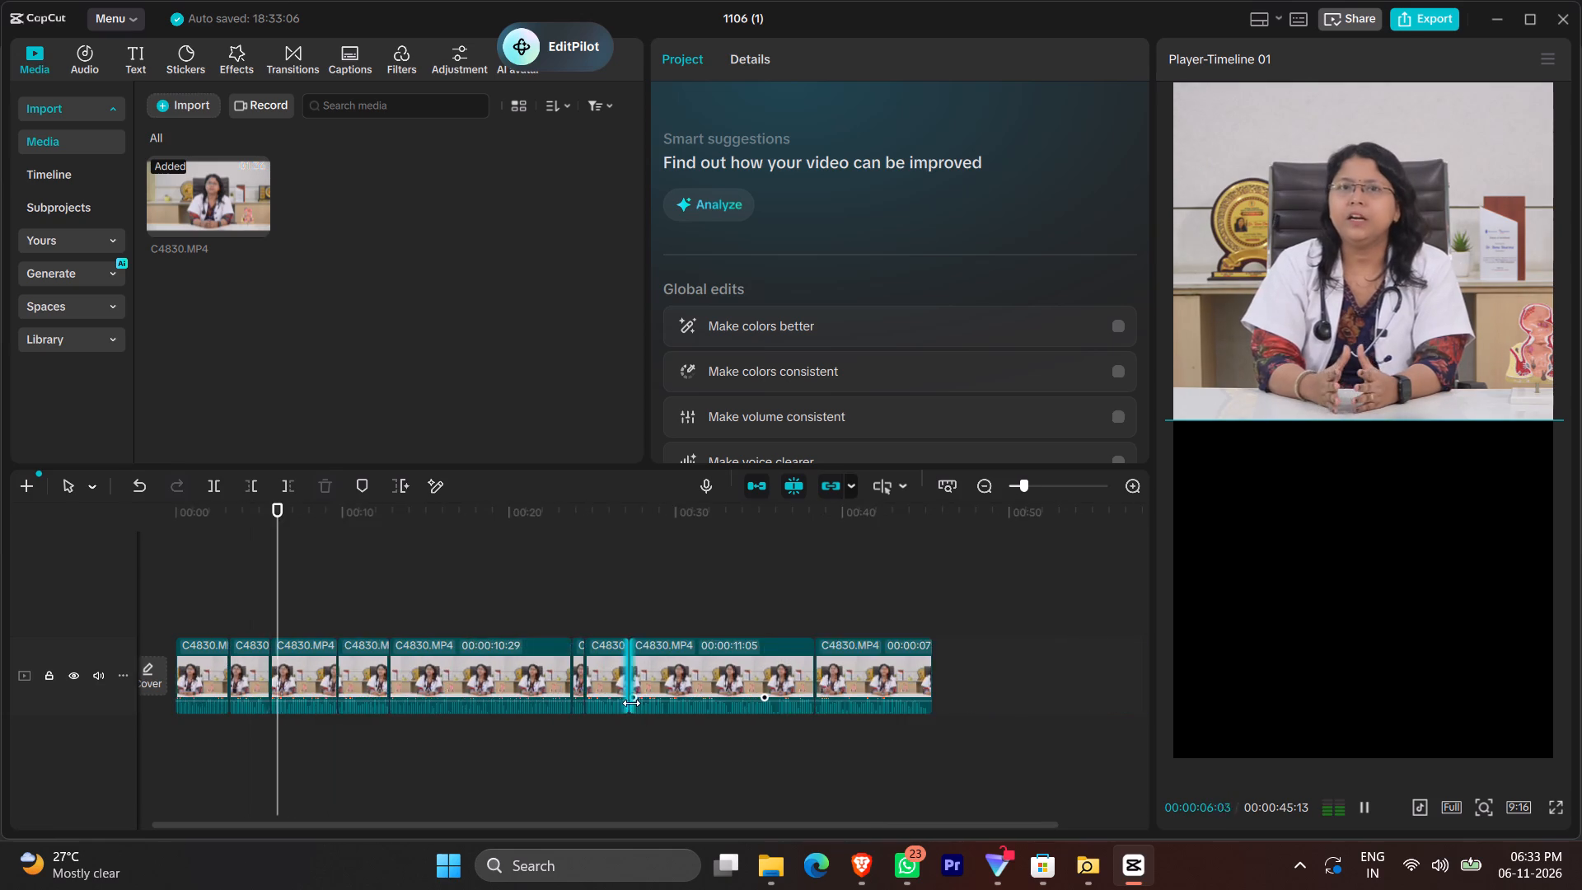
scroll(631, 703, "up", 4, "ctrl")
scroll(628, 707, "right", 3)
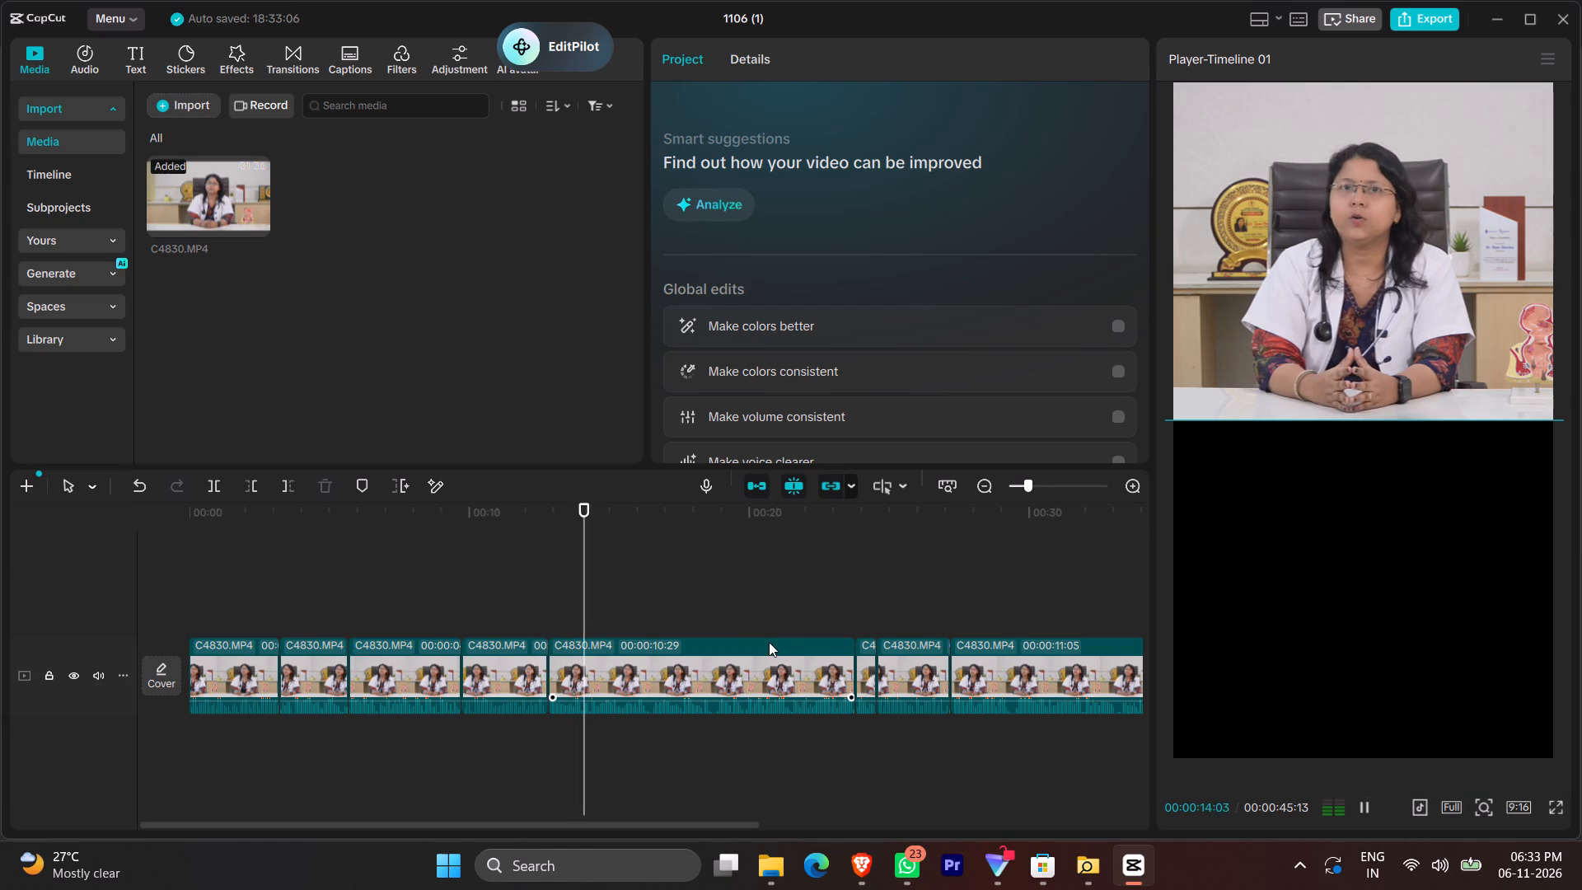
scroll(821, 574, "down", 13, "ctrl")
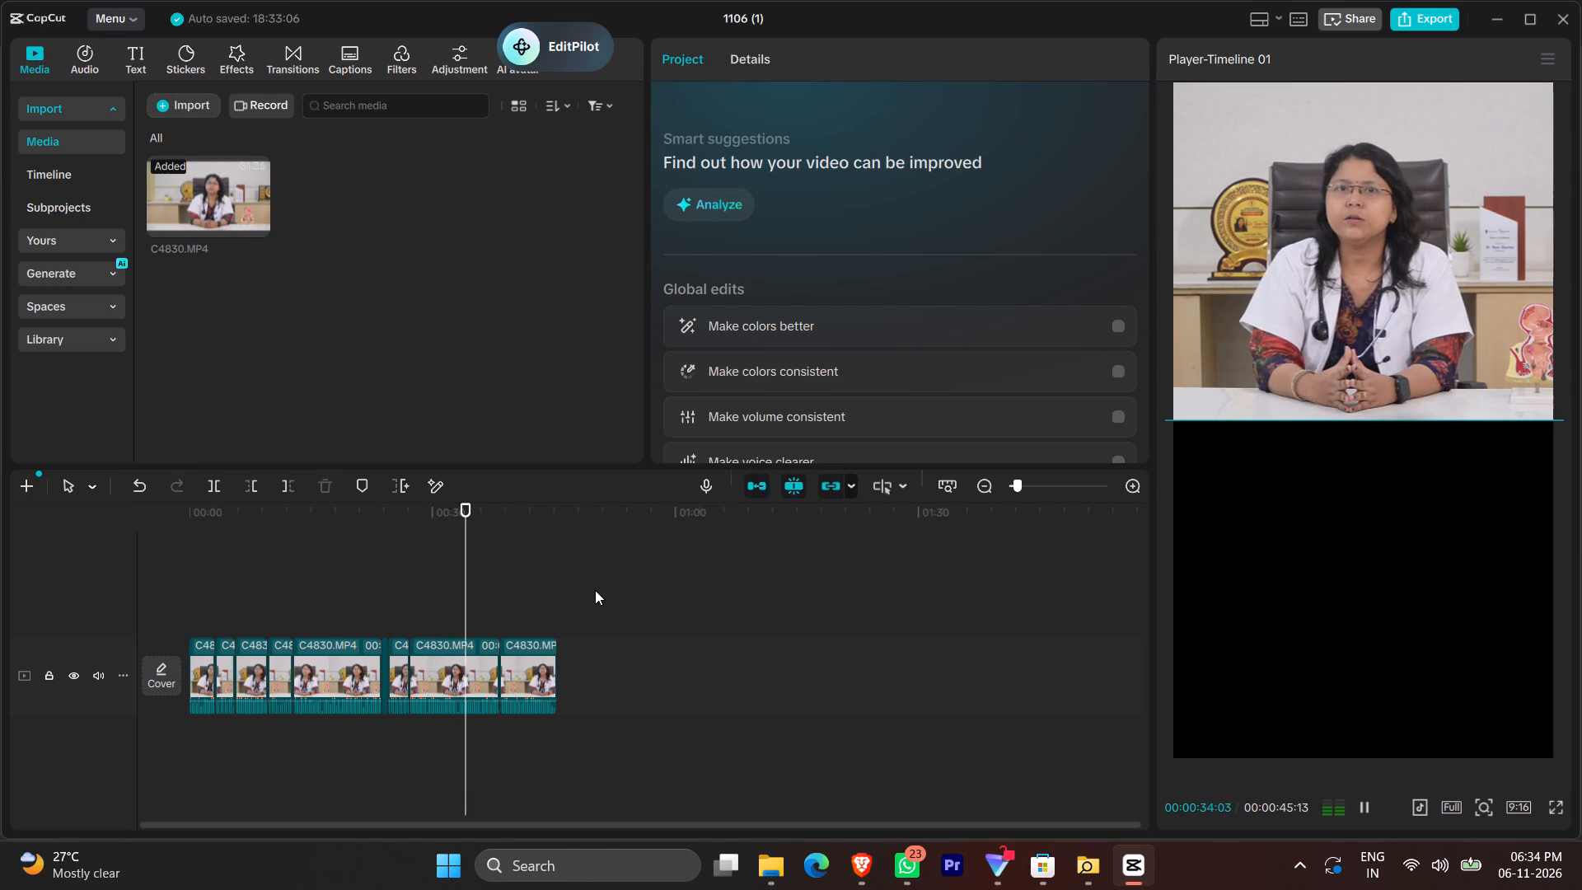
left_click(1424, 35)
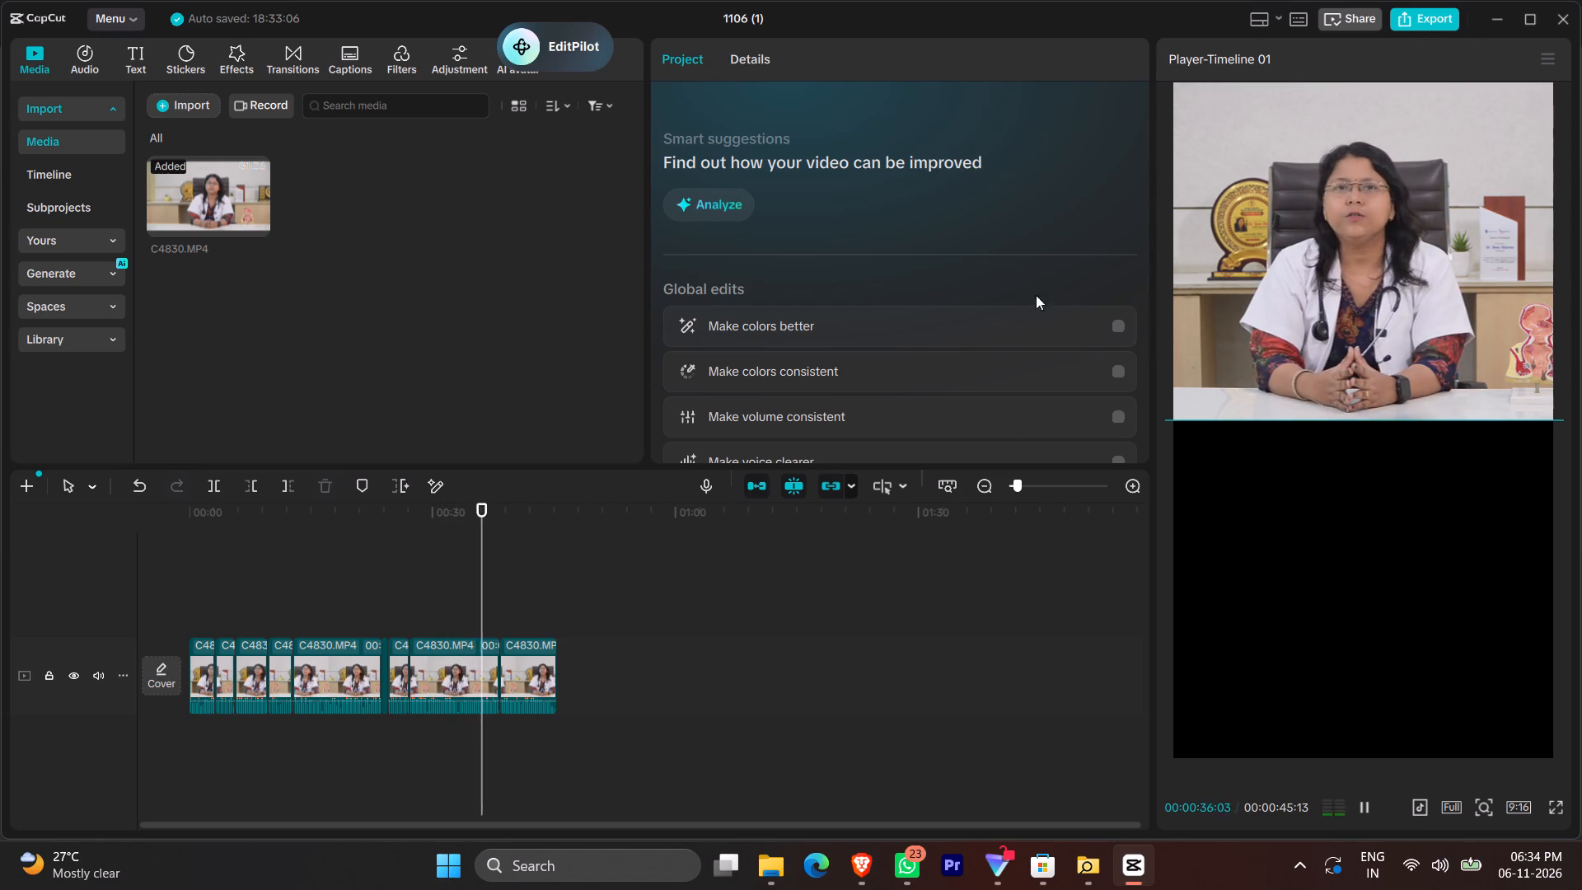
left_click(728, 587)
key("space")
left_click(728, 587)
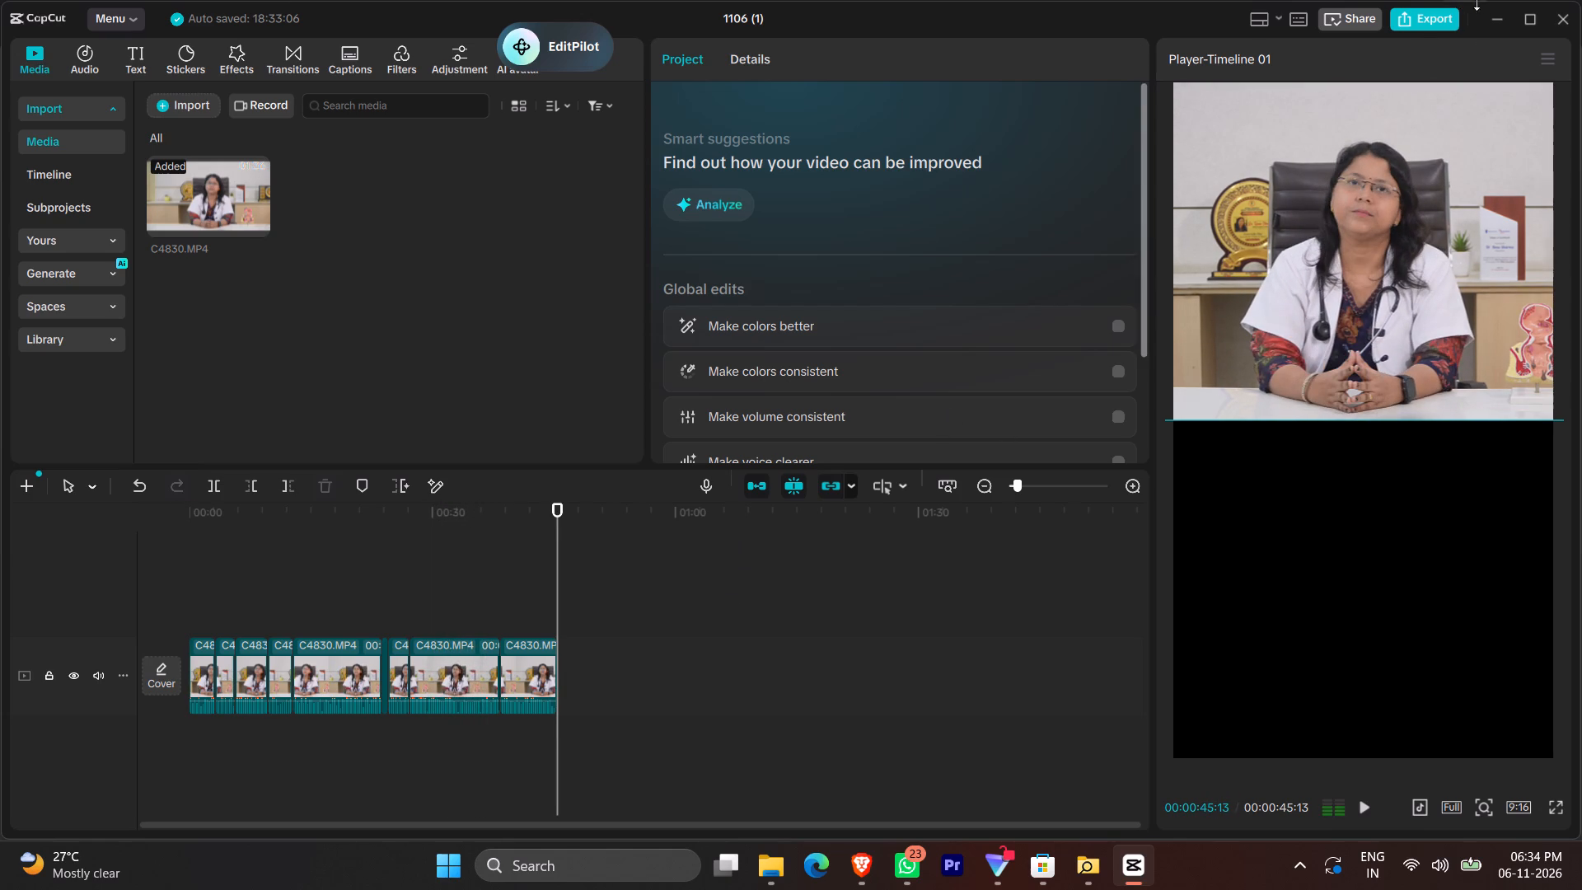
Export the timeline as audio only in MP3 format, with video export turned off, and open the output folder.
left_click(1431, 26)
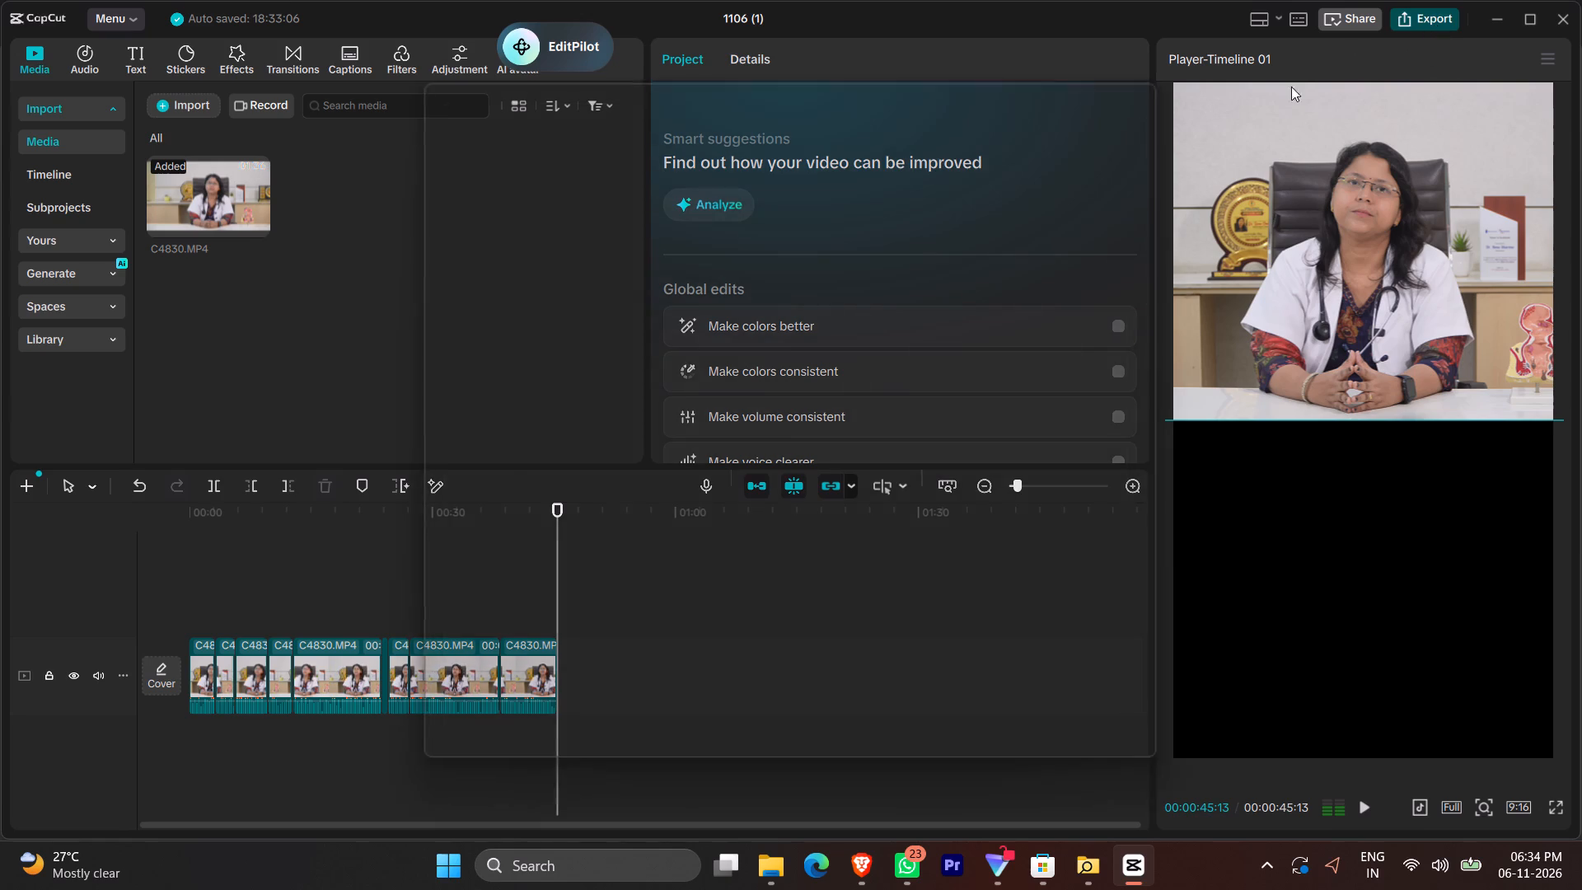
left_click(800, 274)
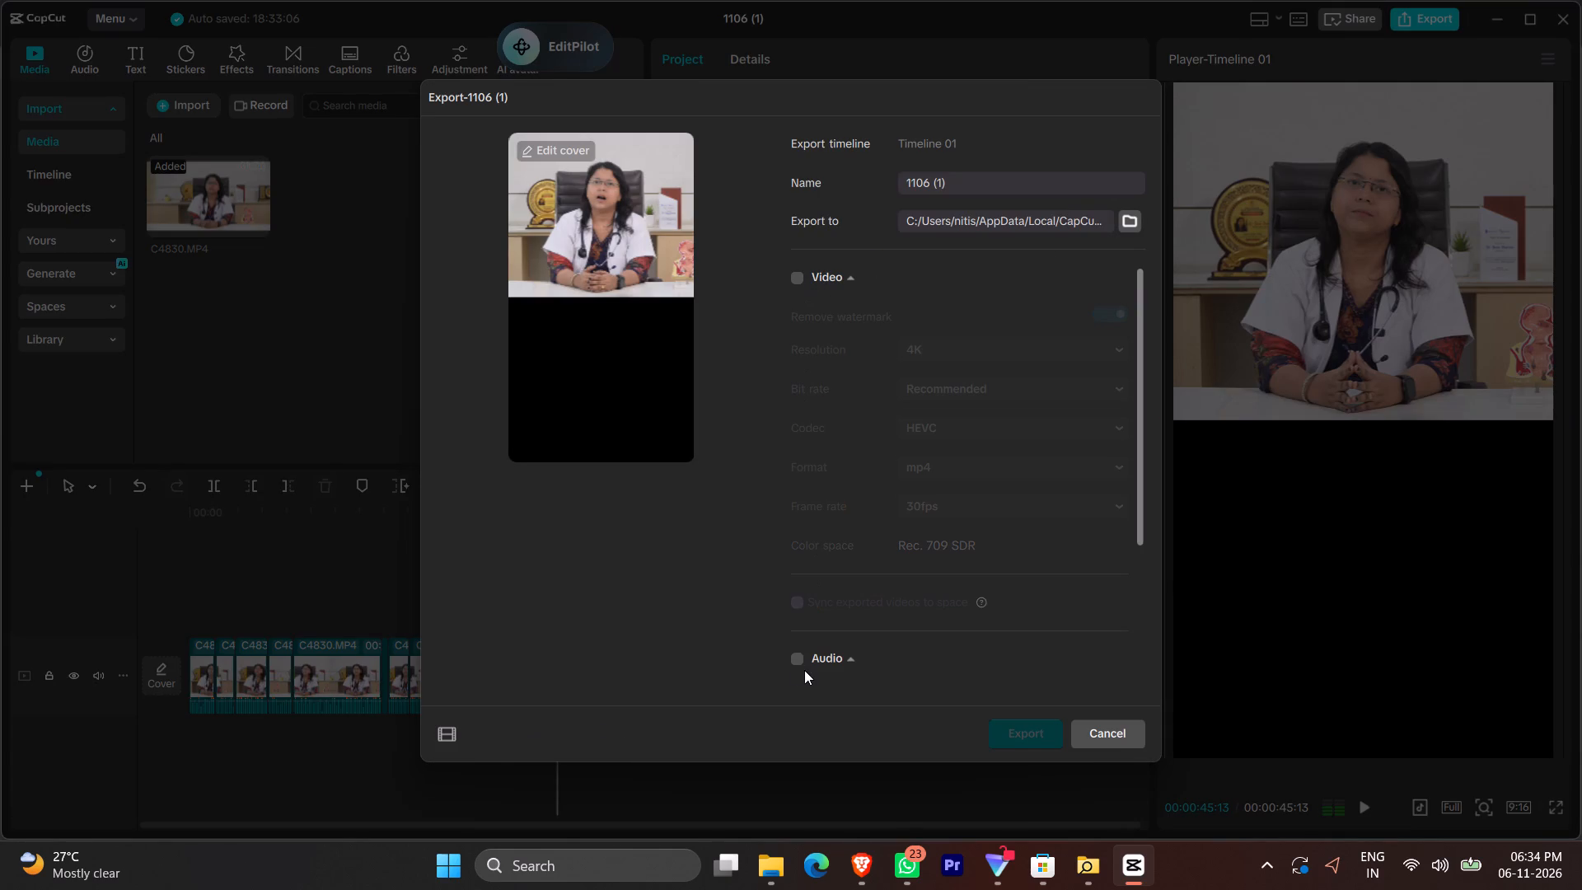
left_click(796, 666)
left_click(798, 658)
left_click(1044, 736)
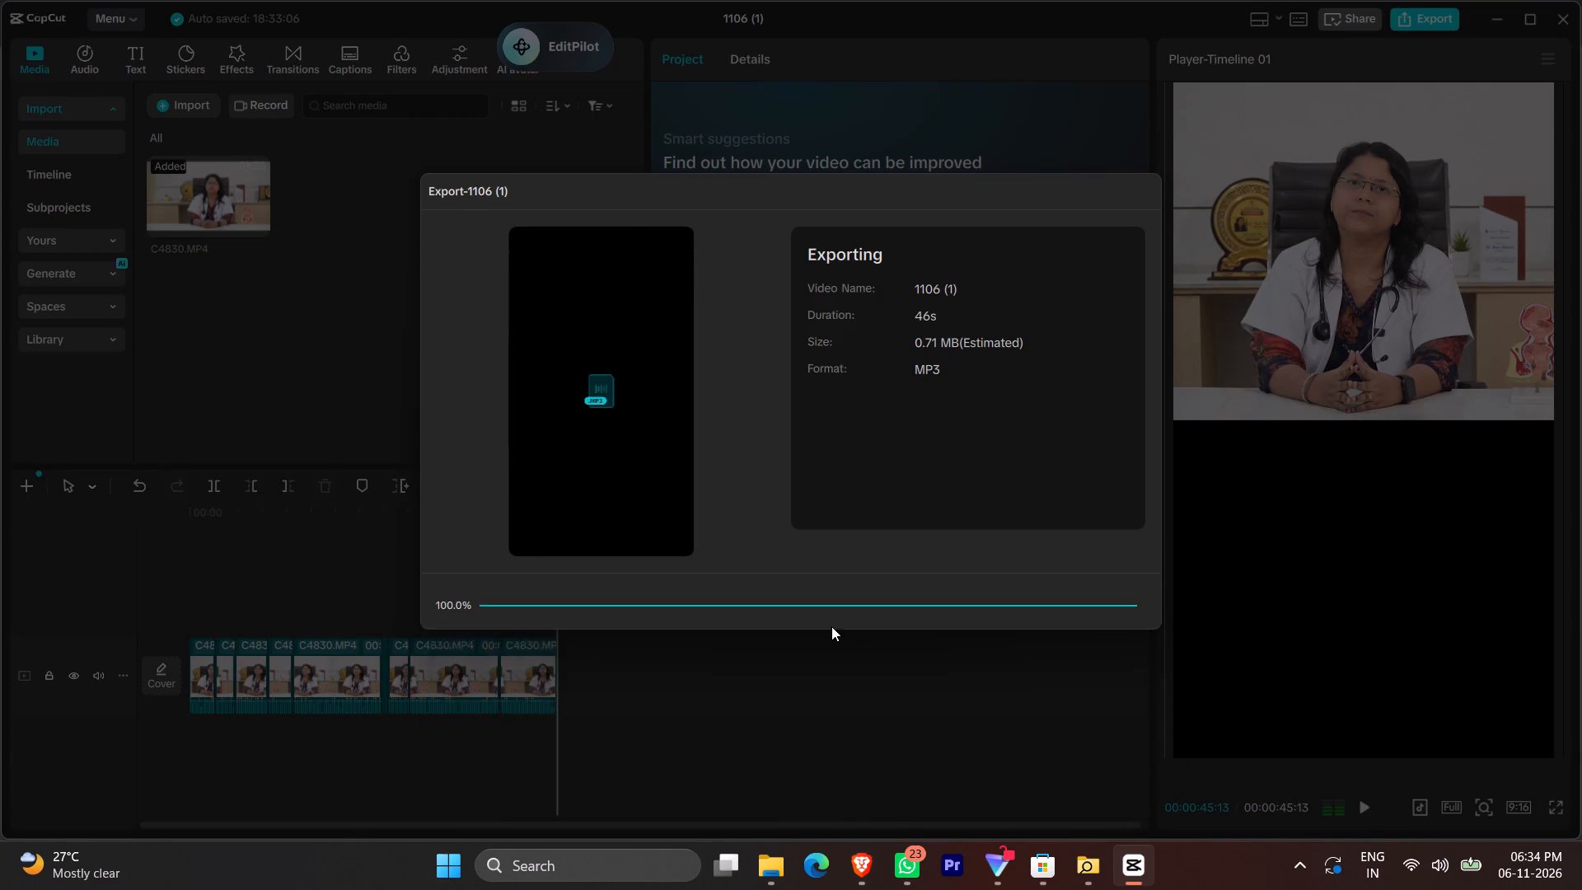
left_click(1042, 610)
left_click(1047, 617)
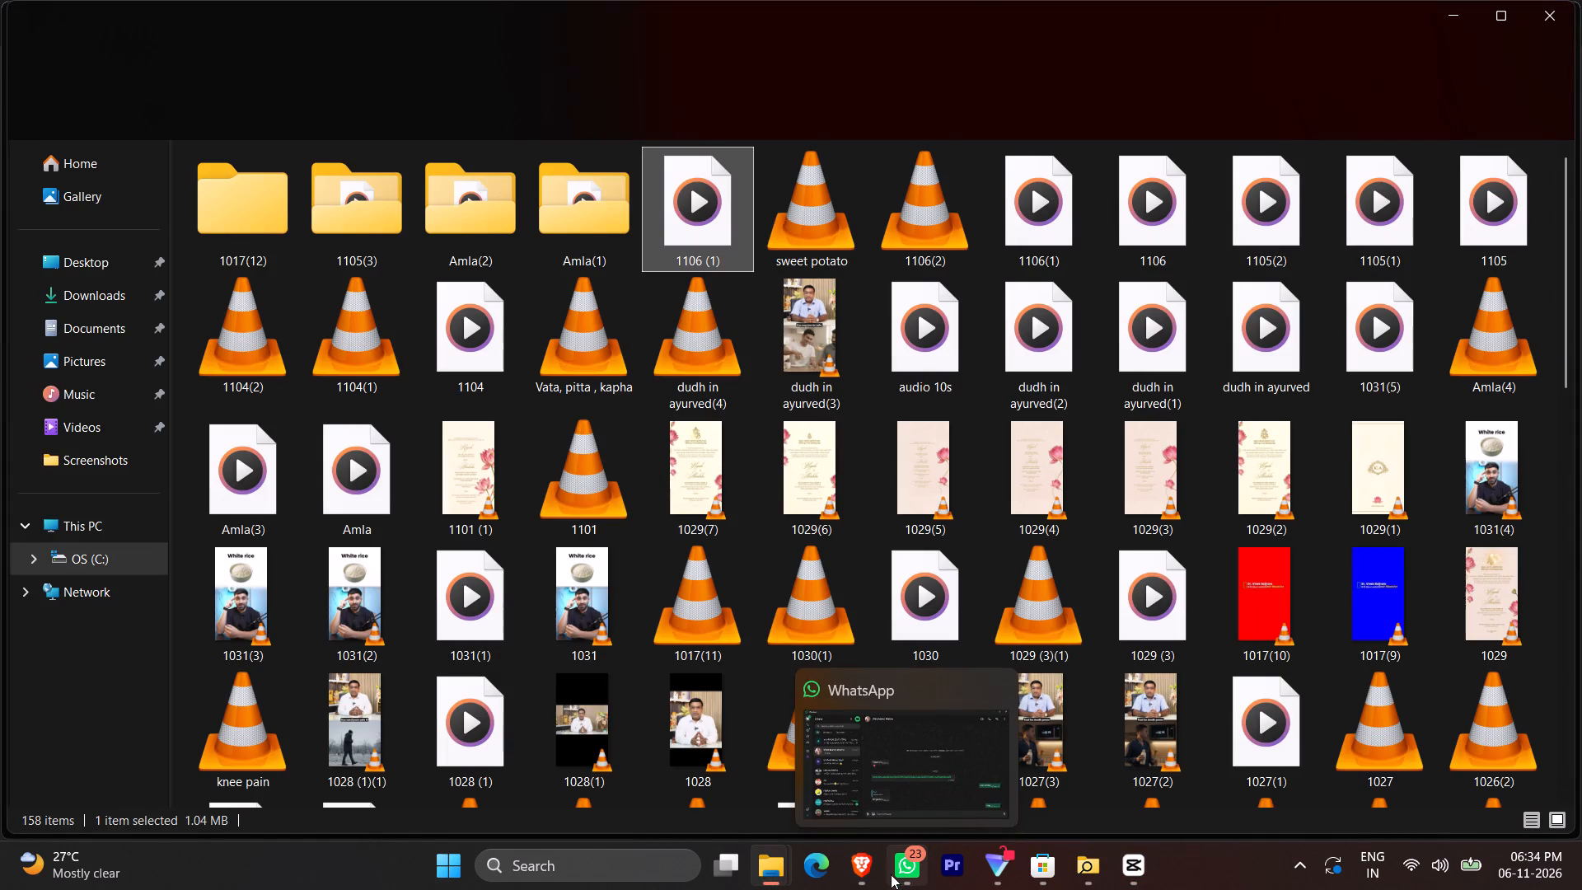
Switch to TurboScribe in the Brave browser and start a new file transcription from its dashboard.
left_click(864, 874)
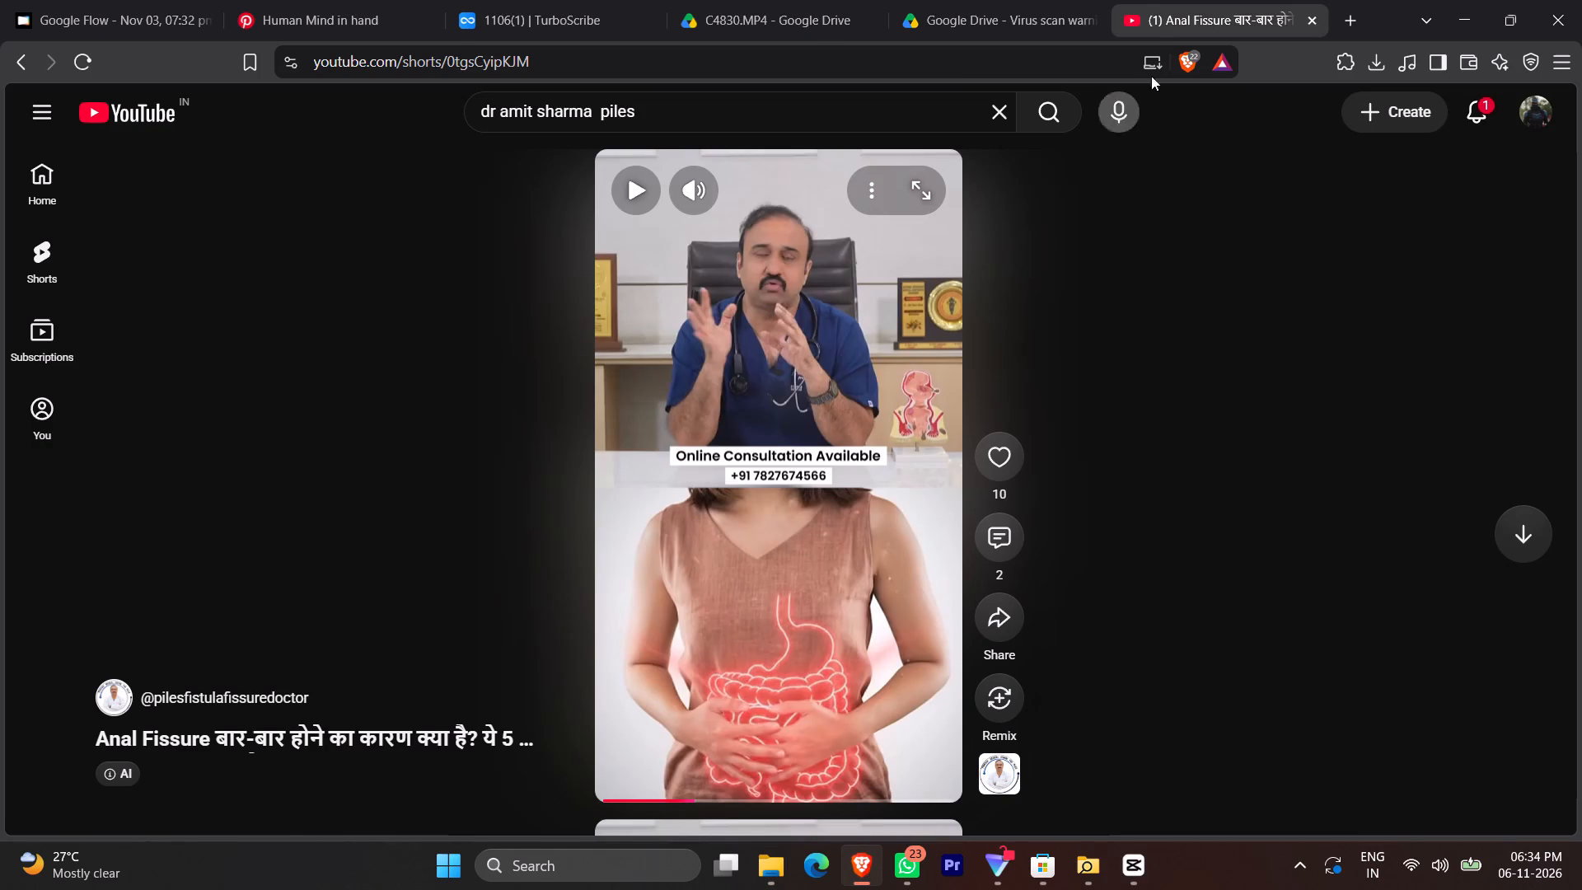
left_click(950, 0)
left_click(761, 0)
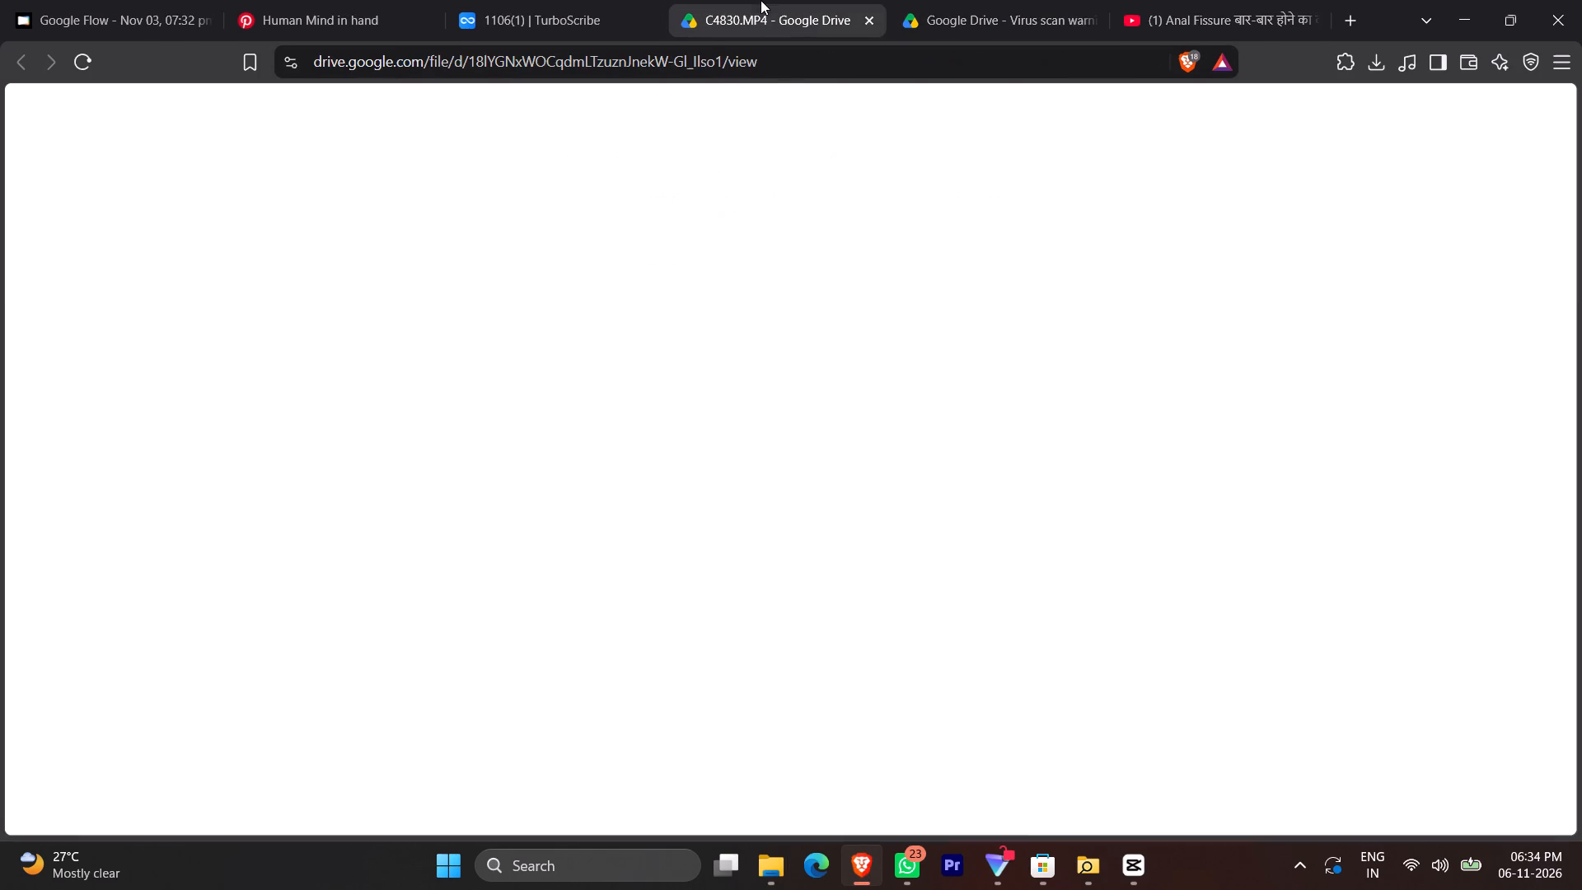
left_click(527, 0)
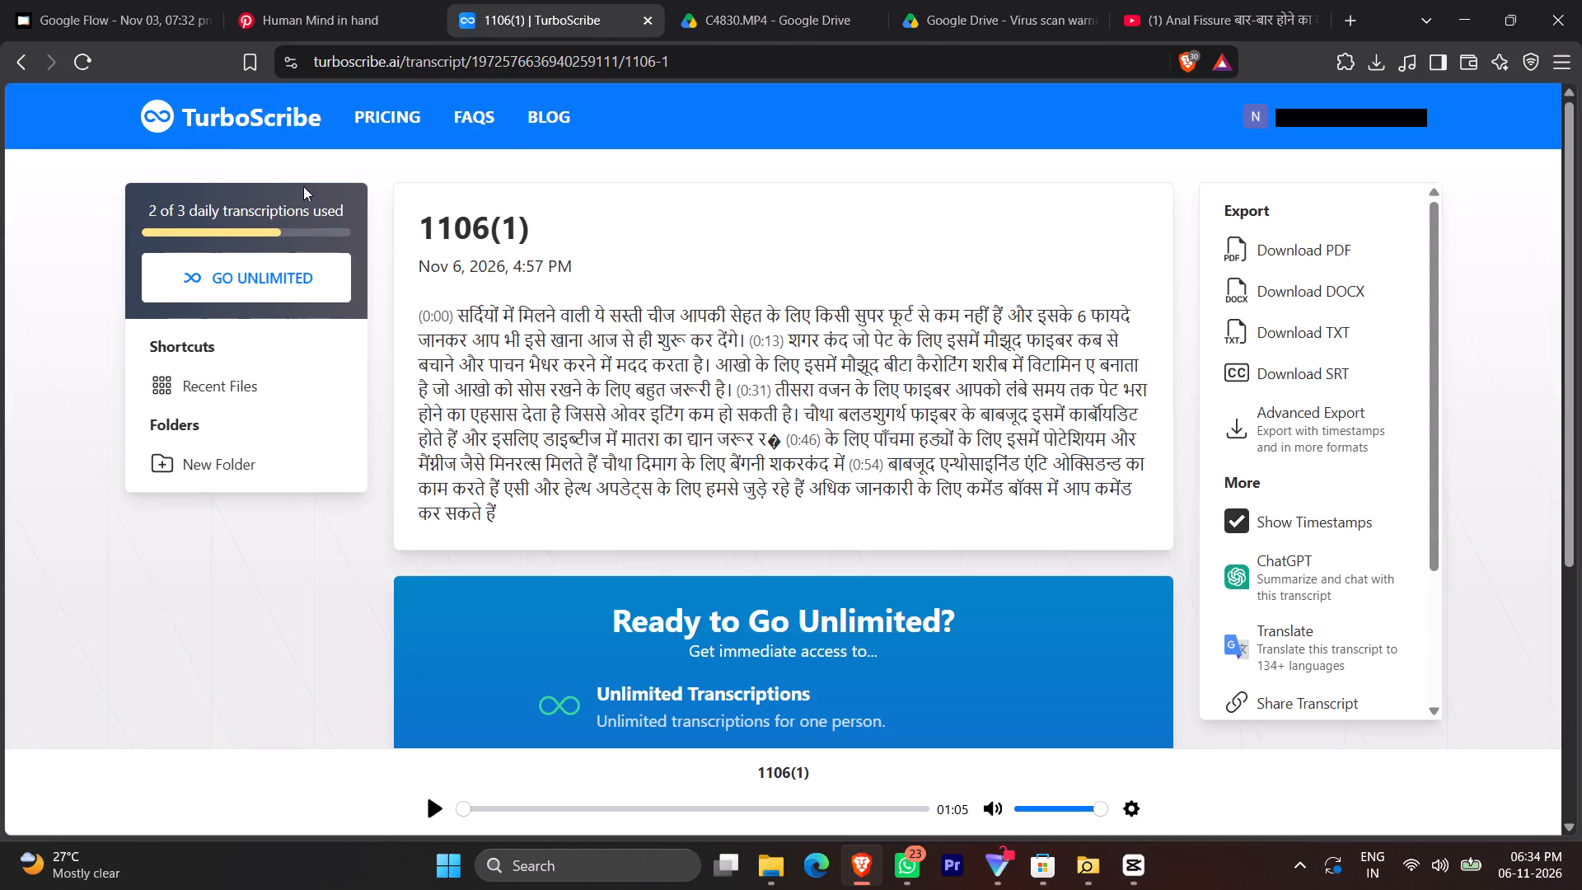
left_click(219, 129)
left_click(1303, 231)
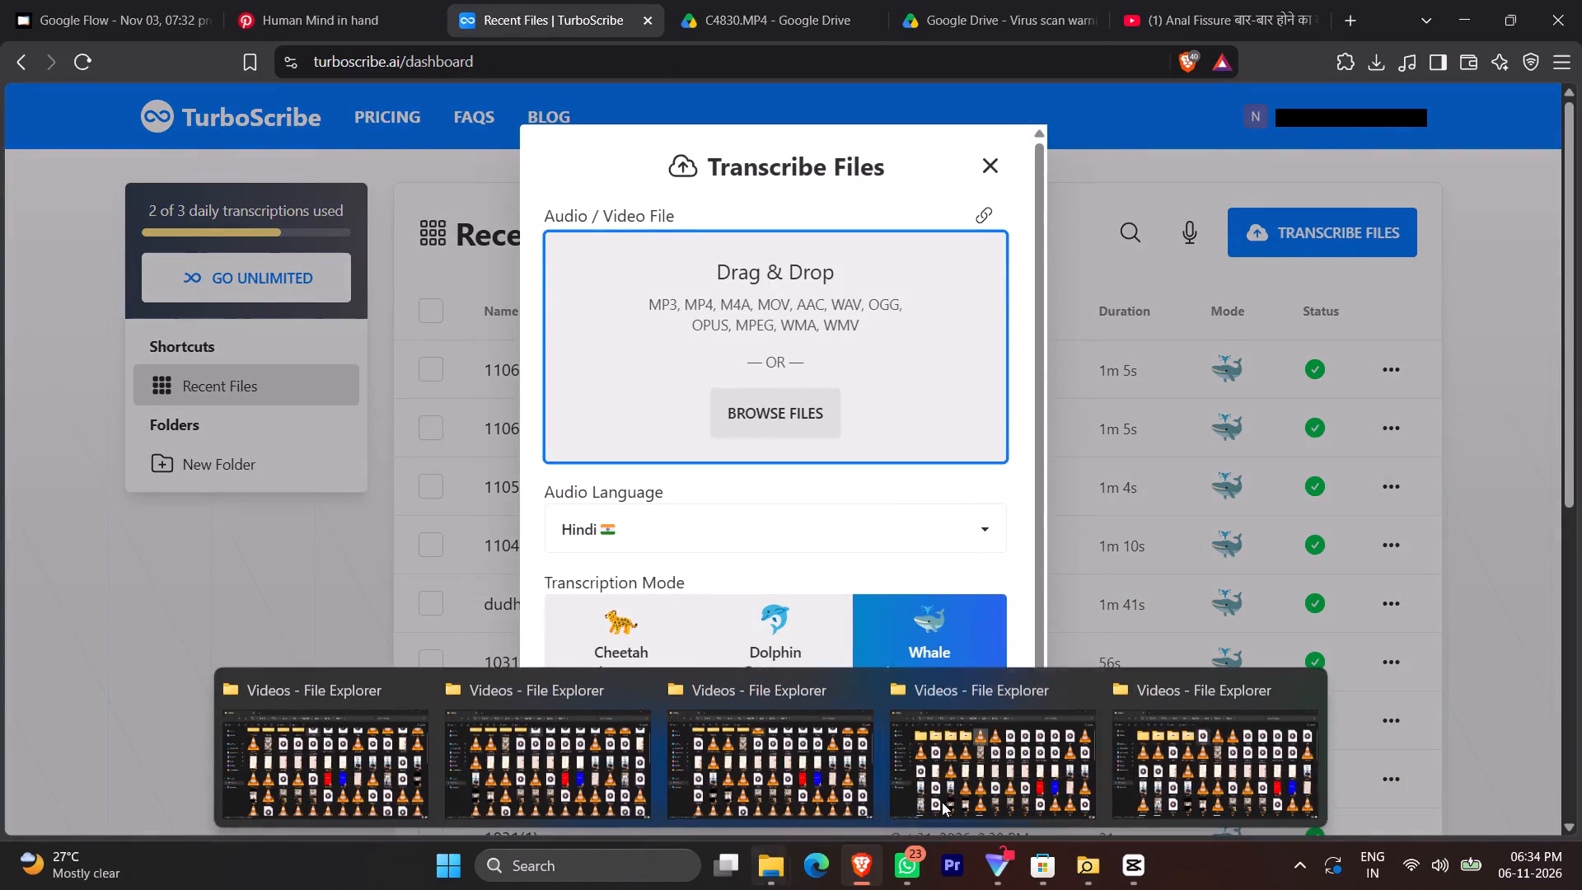
Upload the exported 1106 (1).MP3 from CapCut's Videos folder to TurboScribe and start its Hindi transcription in Whale mode.
left_click(1220, 761)
left_click_drag(700, 206, 505, 224)
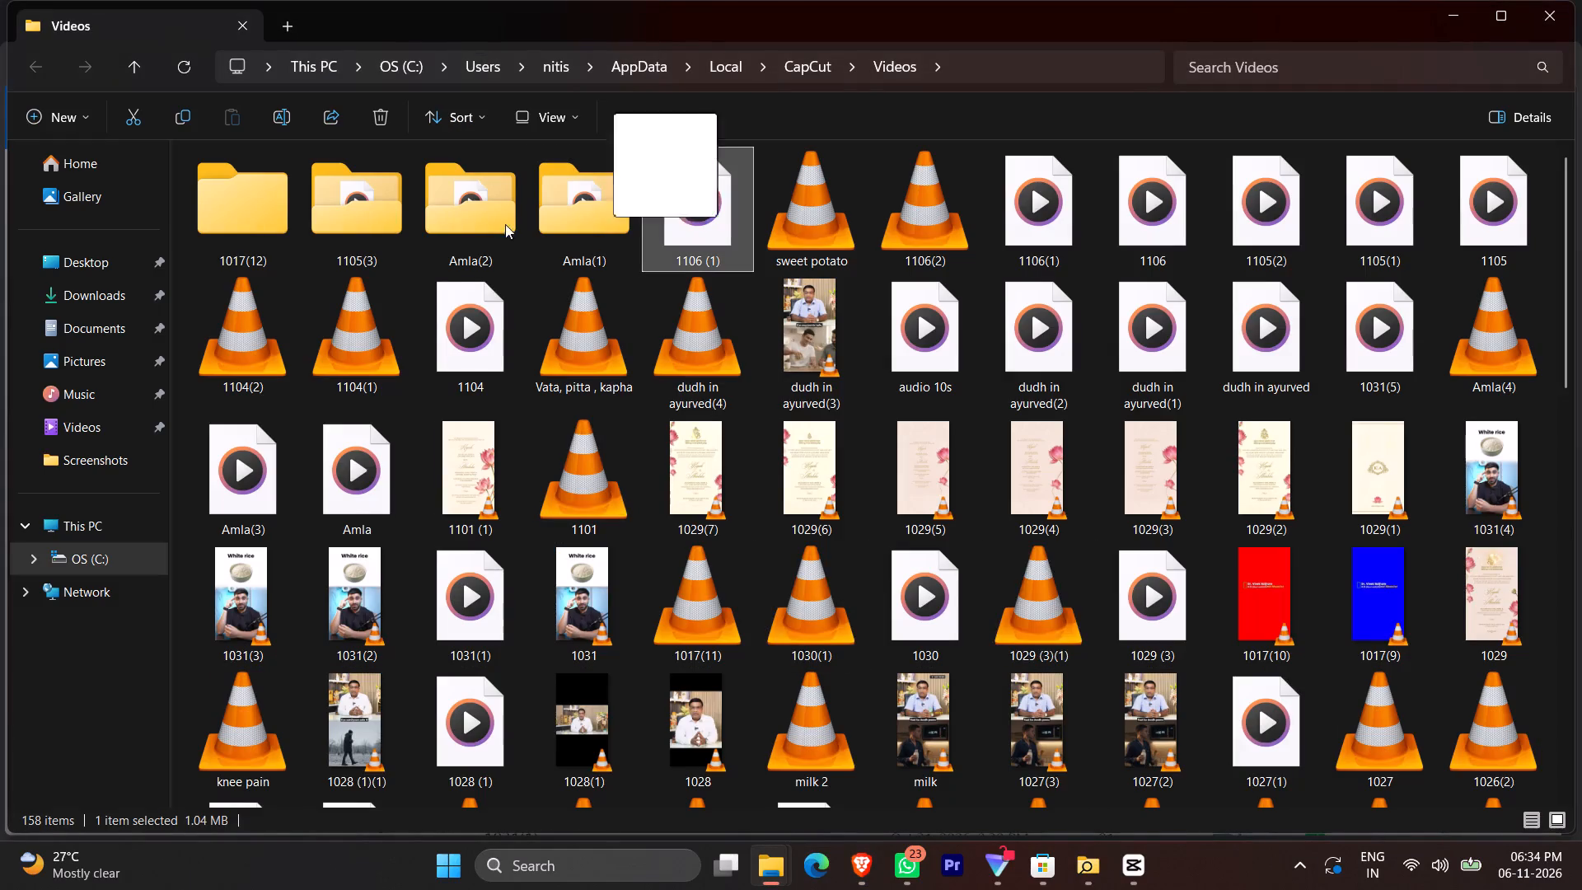
left_click_drag(505, 224, 737, 355)
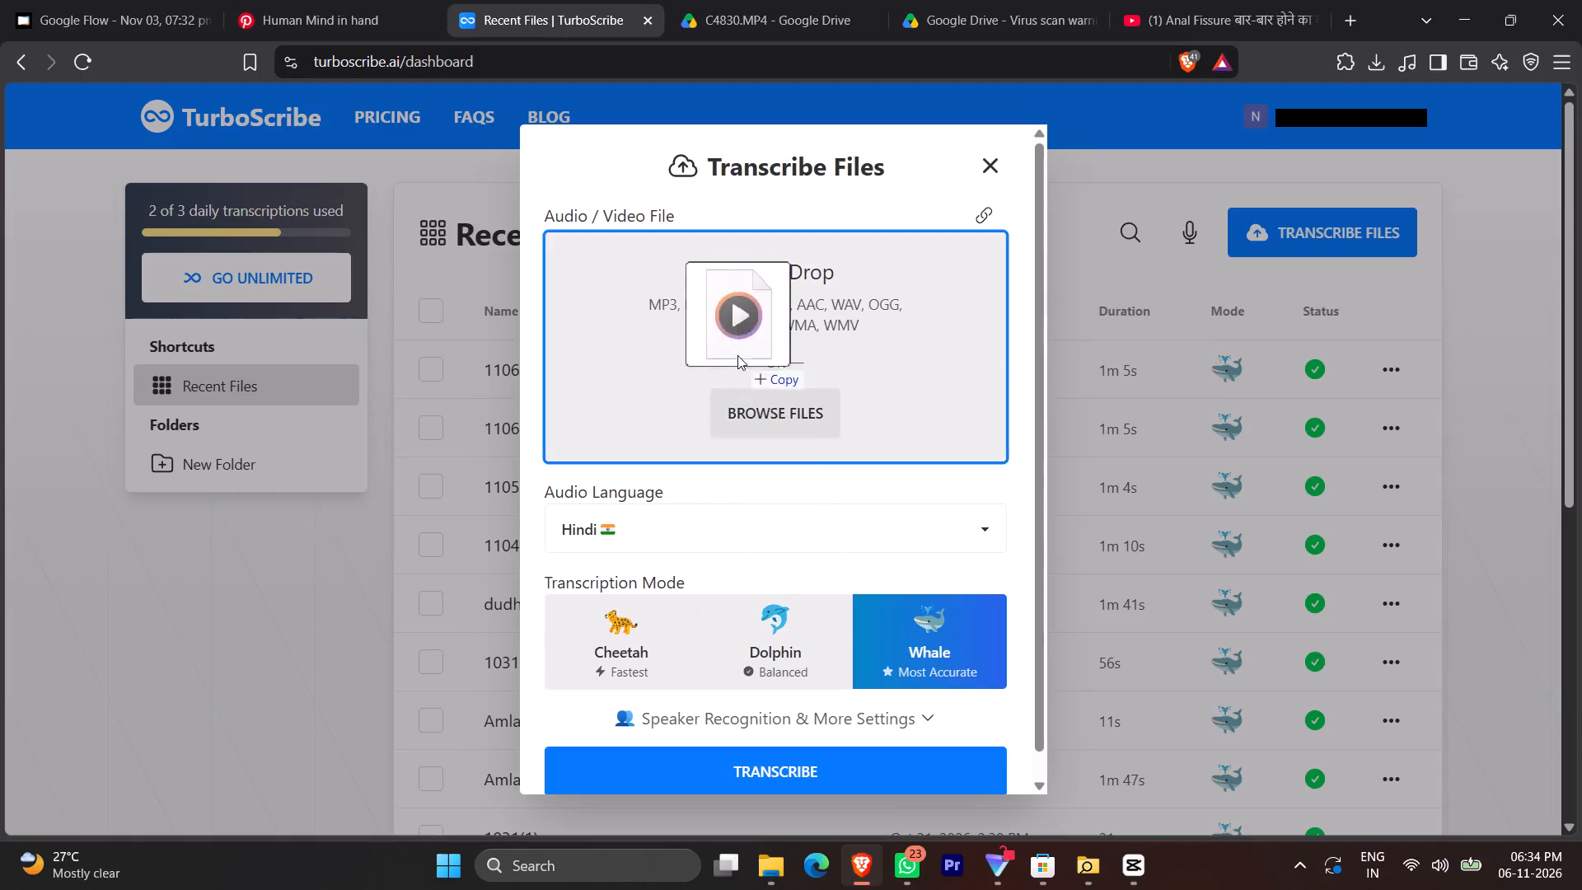
left_click_drag(737, 355, 737, 343)
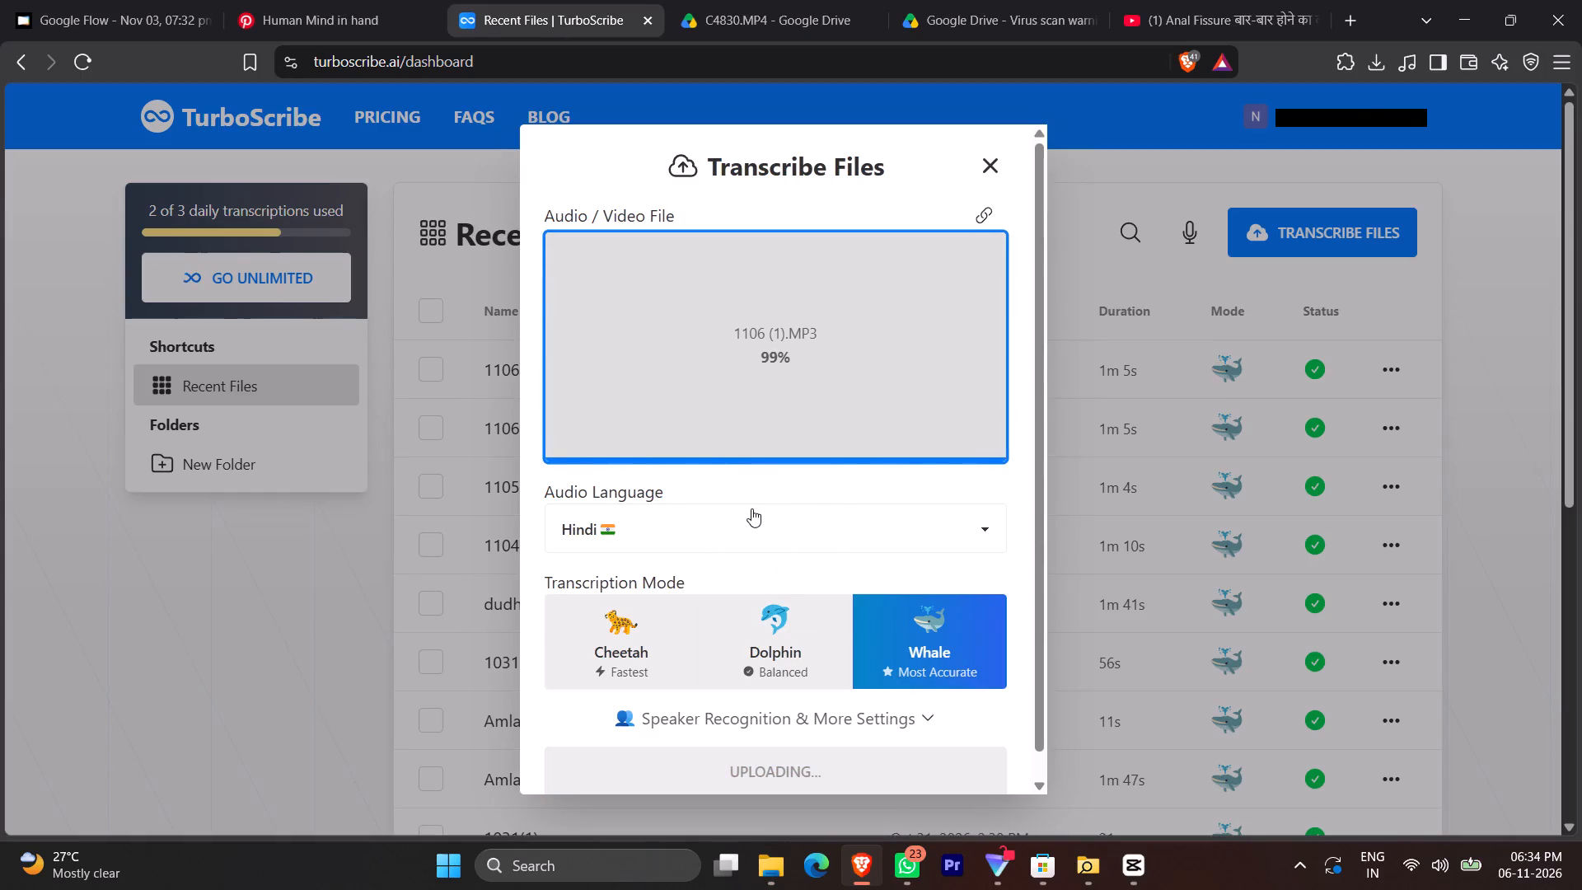
left_click(819, 766)
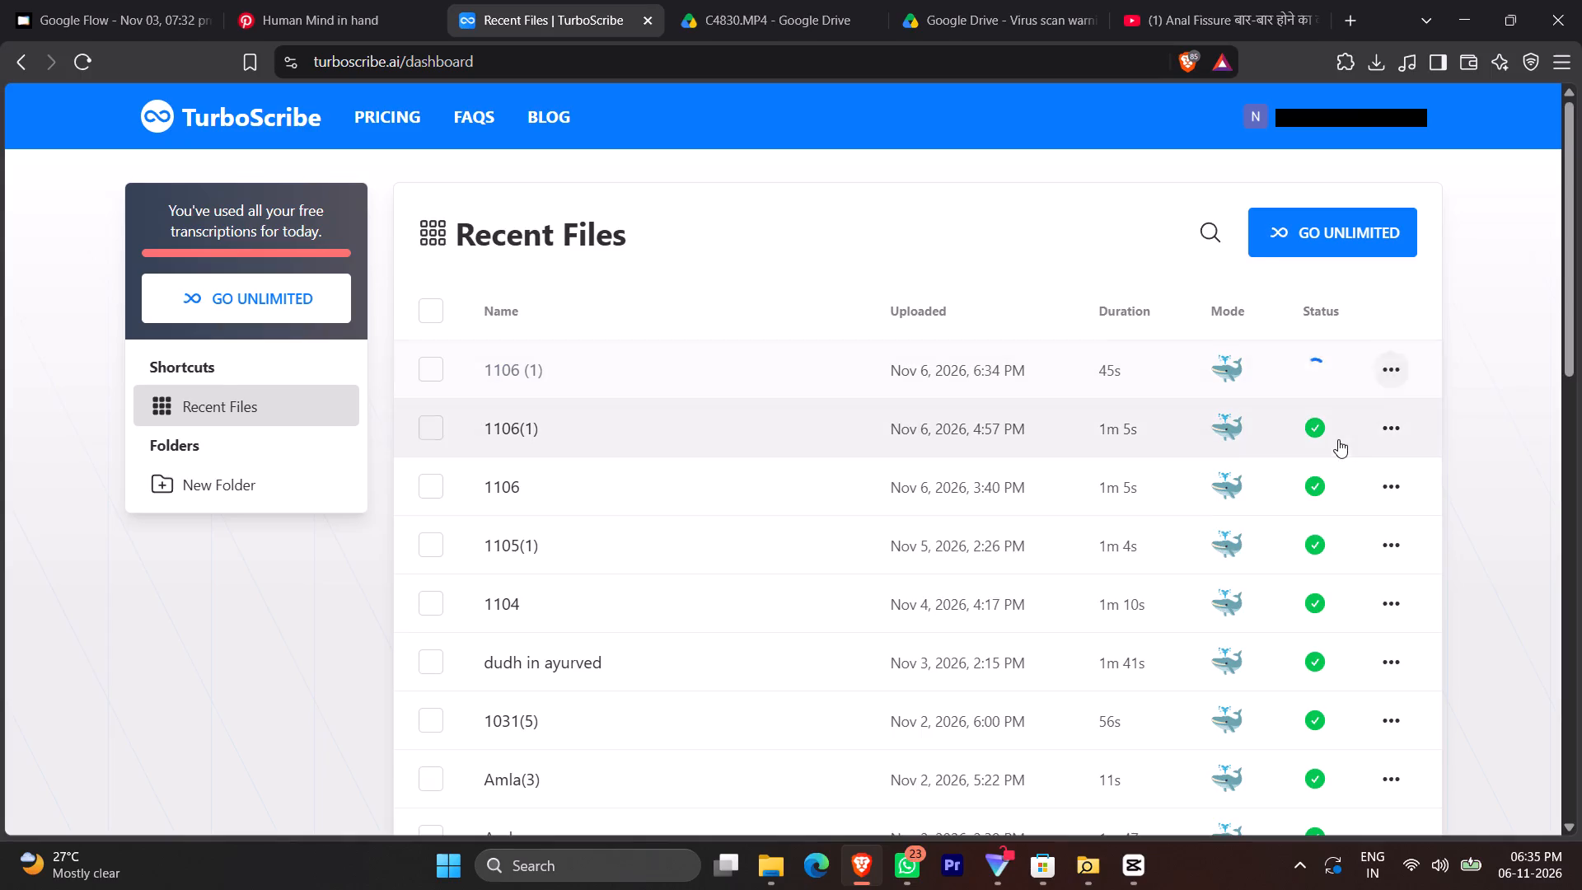
Switch to CapCut and close the finished audio export dialog.
left_click(1146, 889)
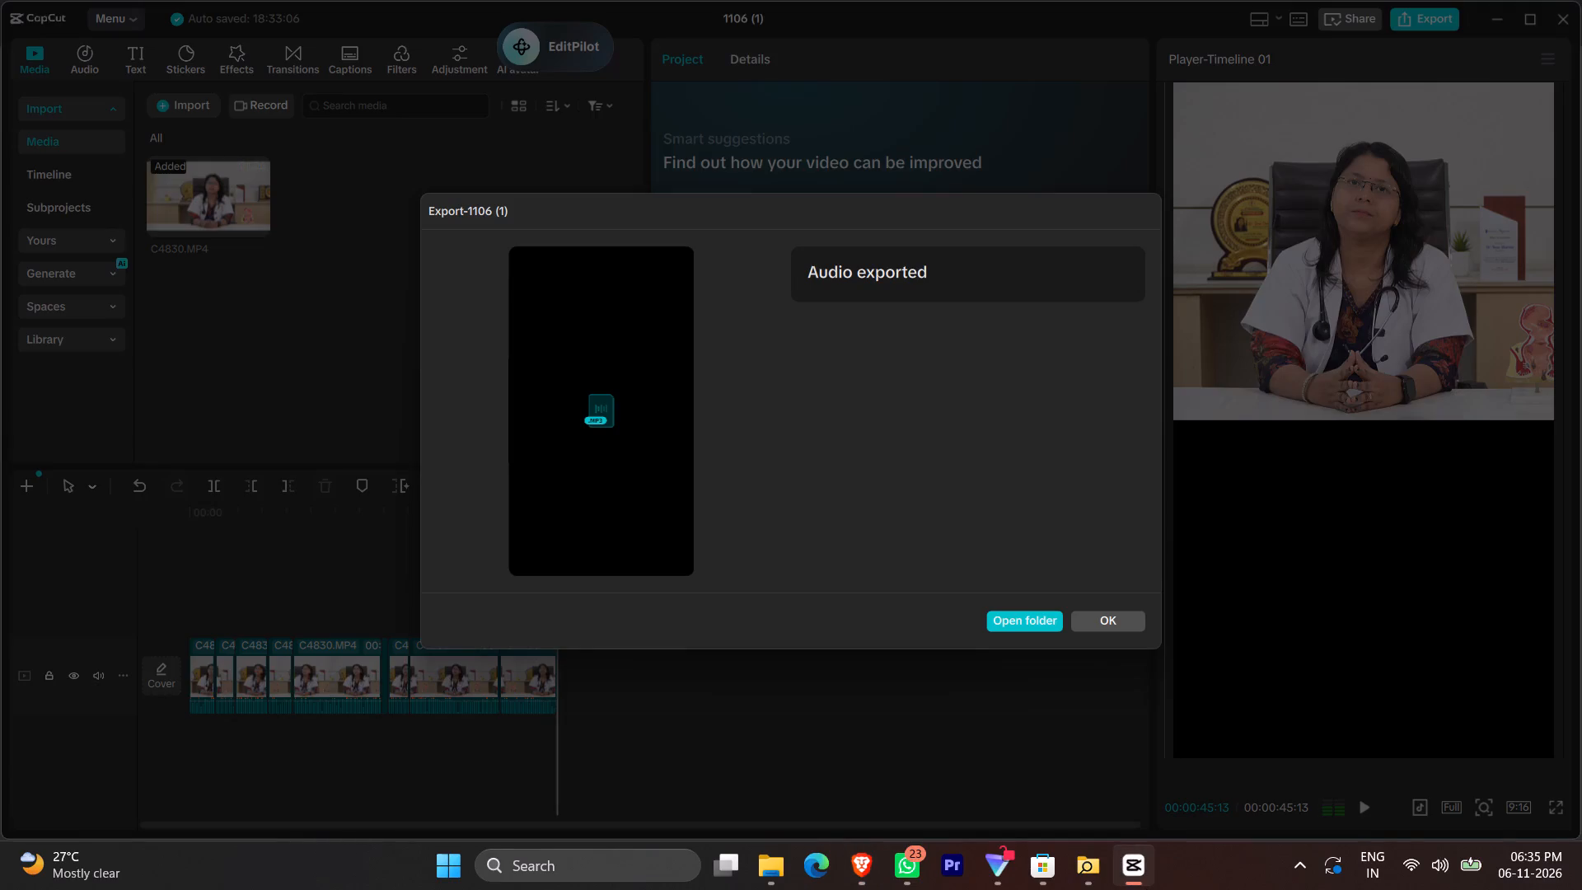
left_click(1109, 621)
left_click(943, 656)
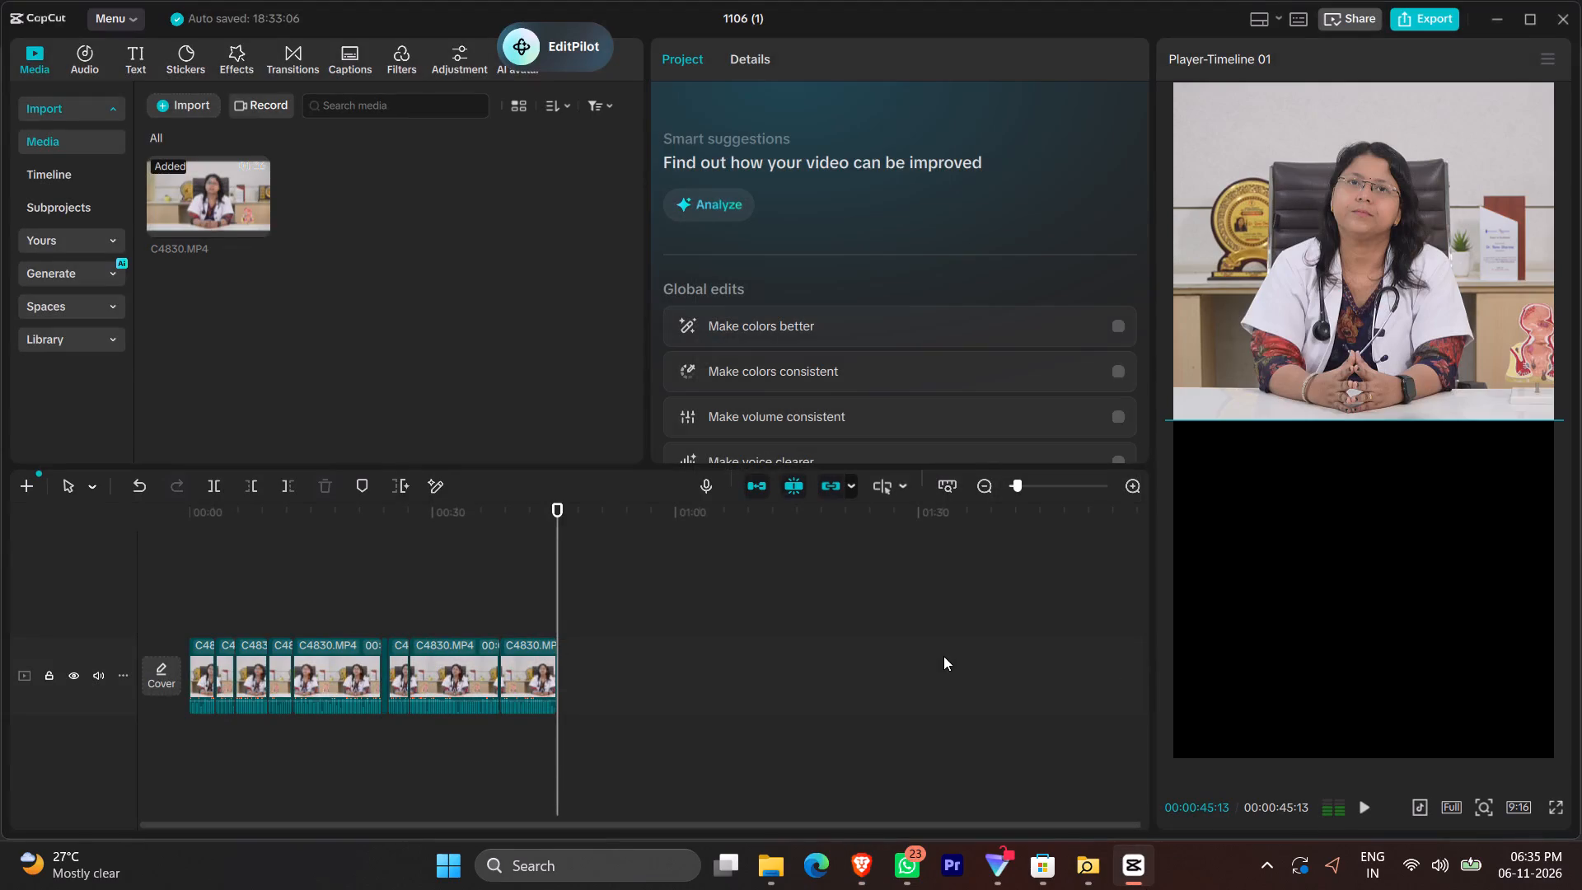
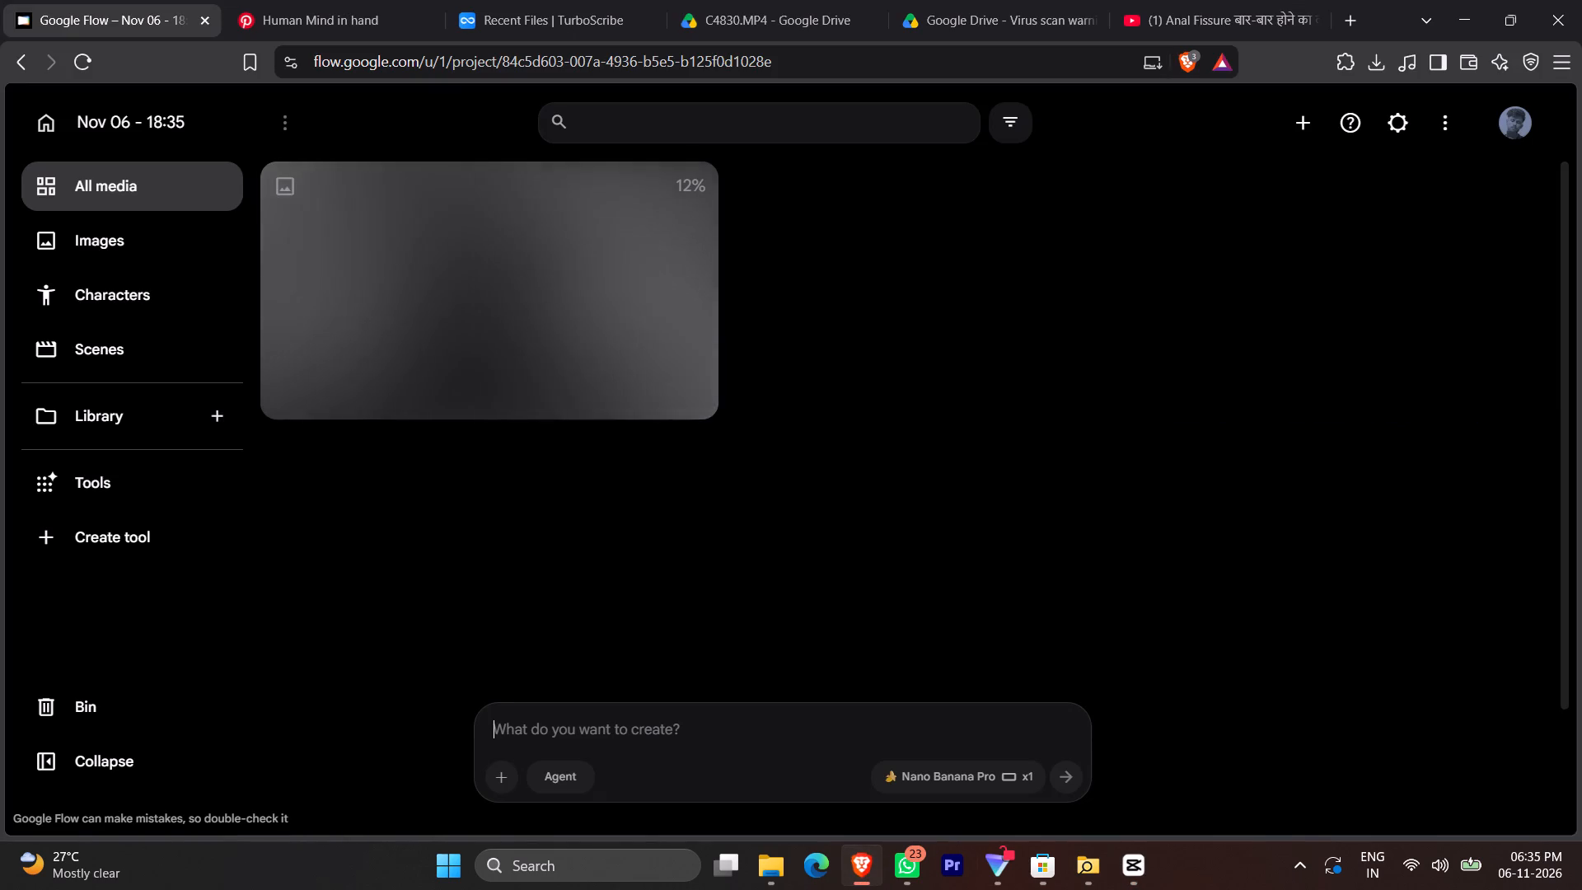
left_click(635, 728)
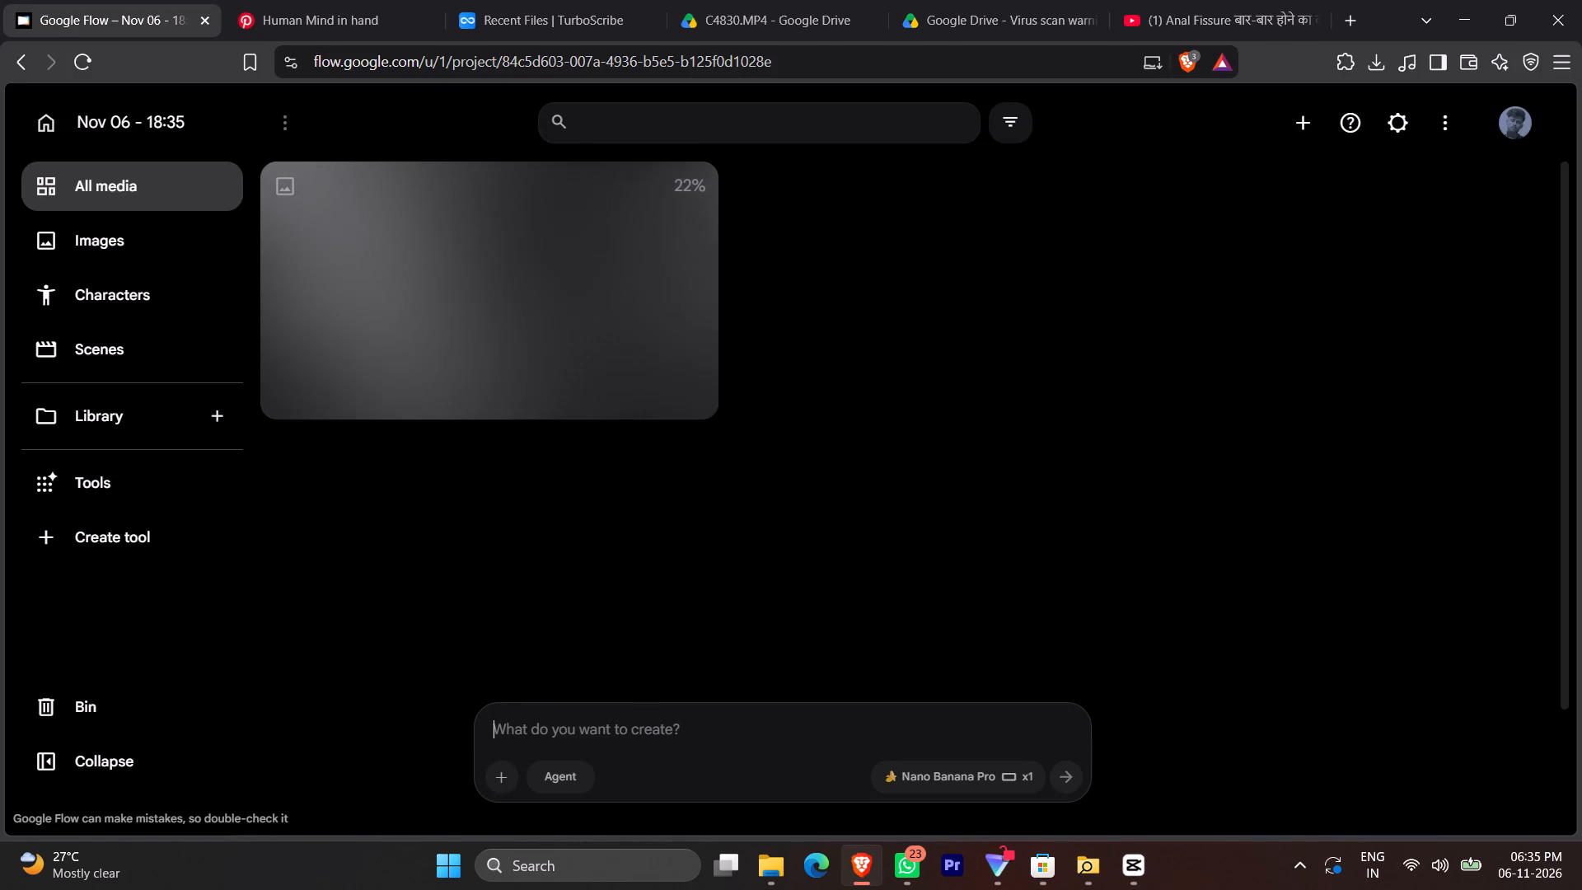
type("hard stool")
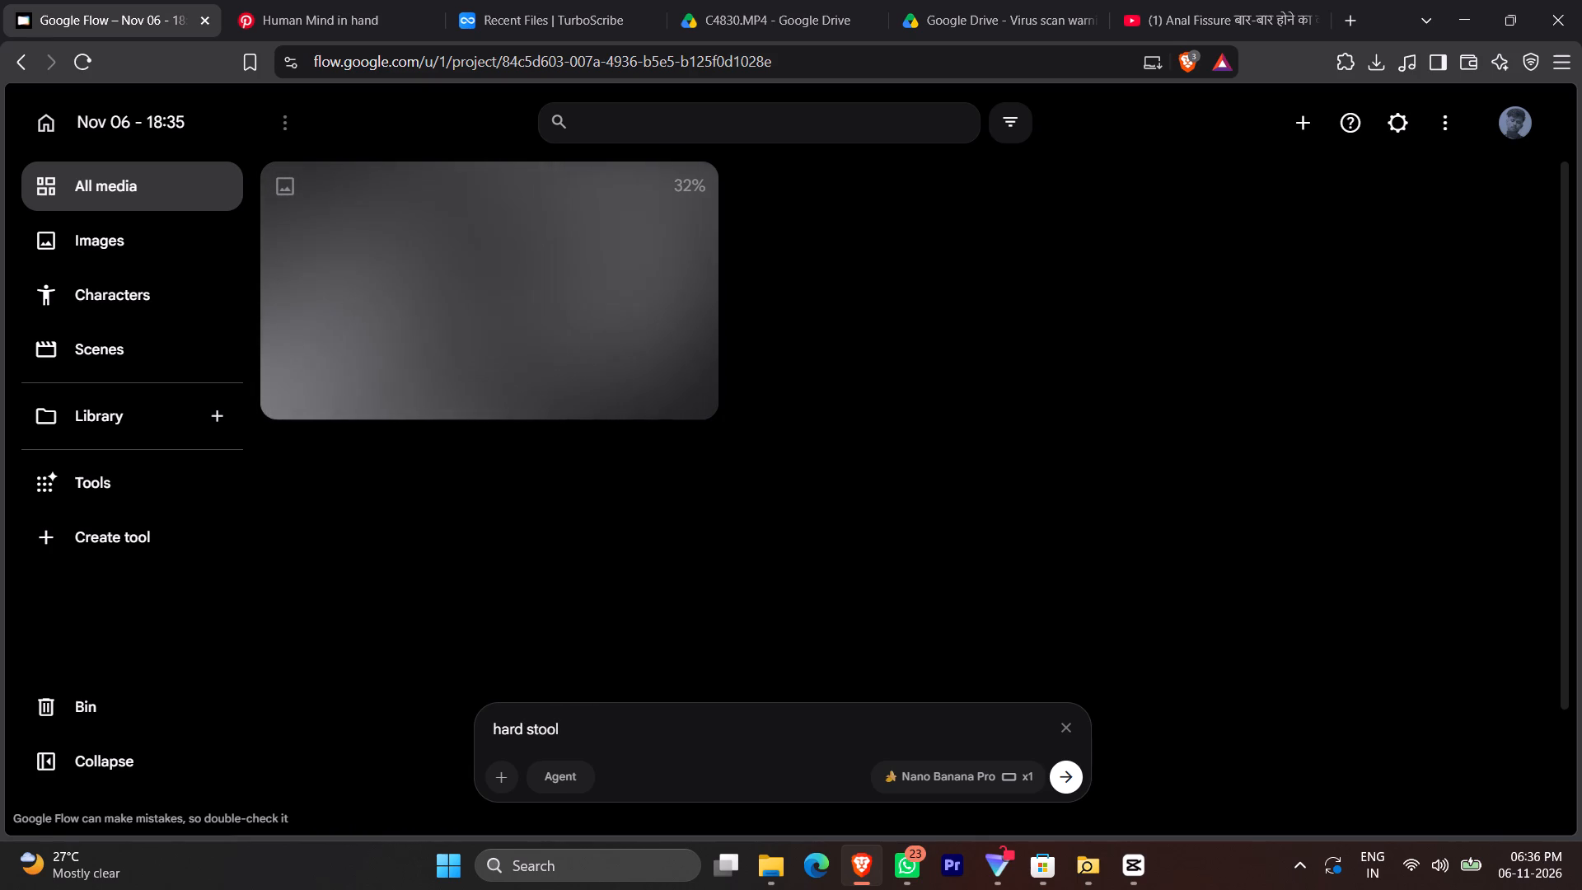
Search the web for "stool" in a new browser tab and view the image results.
left_click(1350, 15)
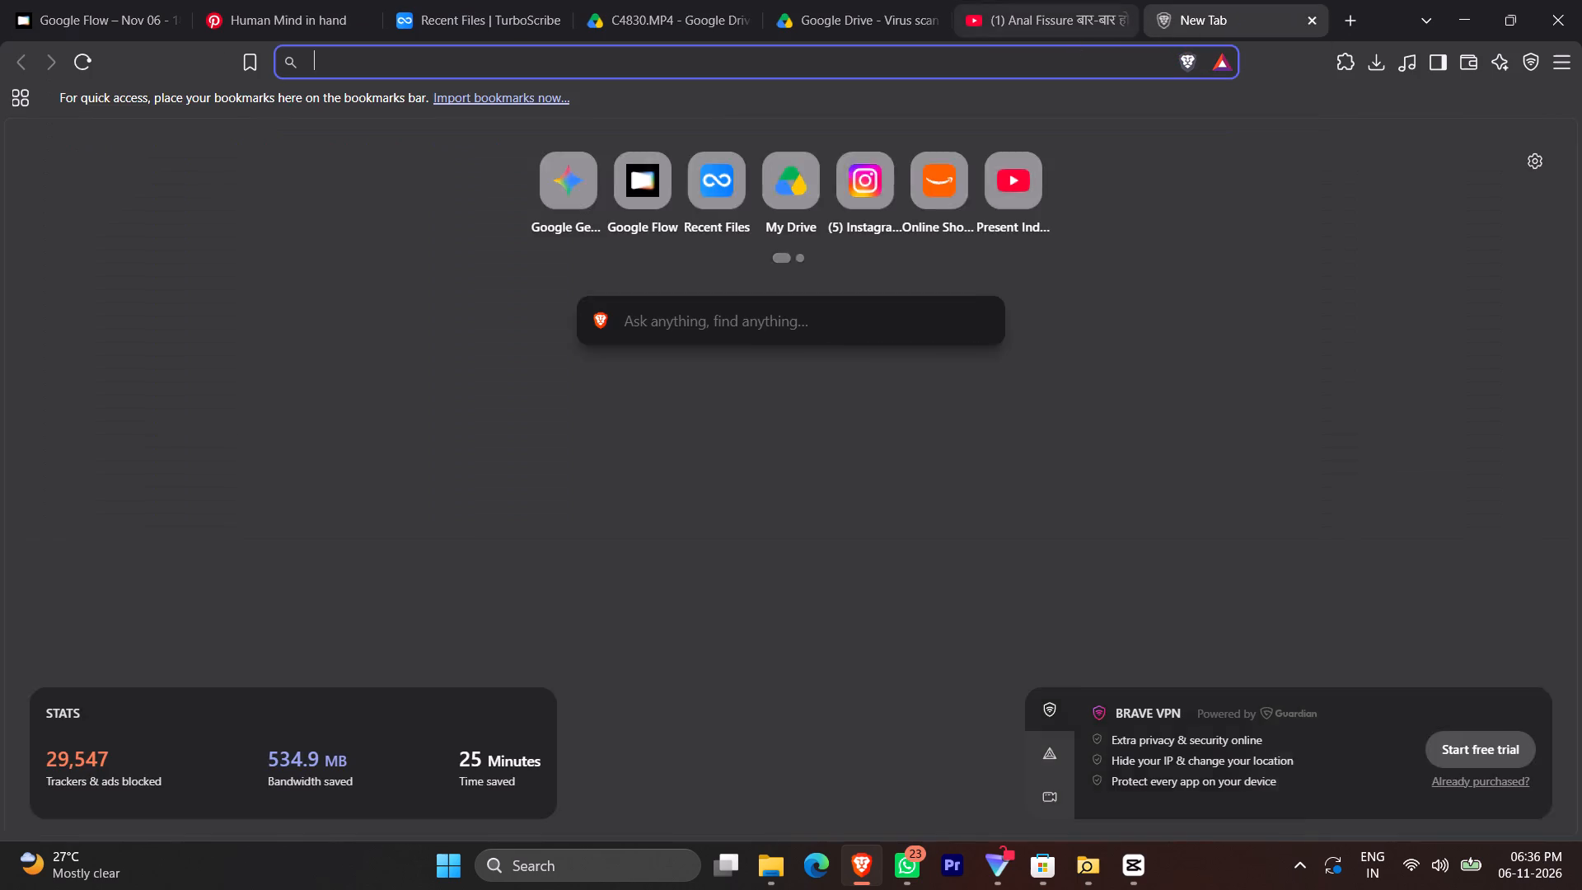
left_click(1078, 61)
type("stoole")
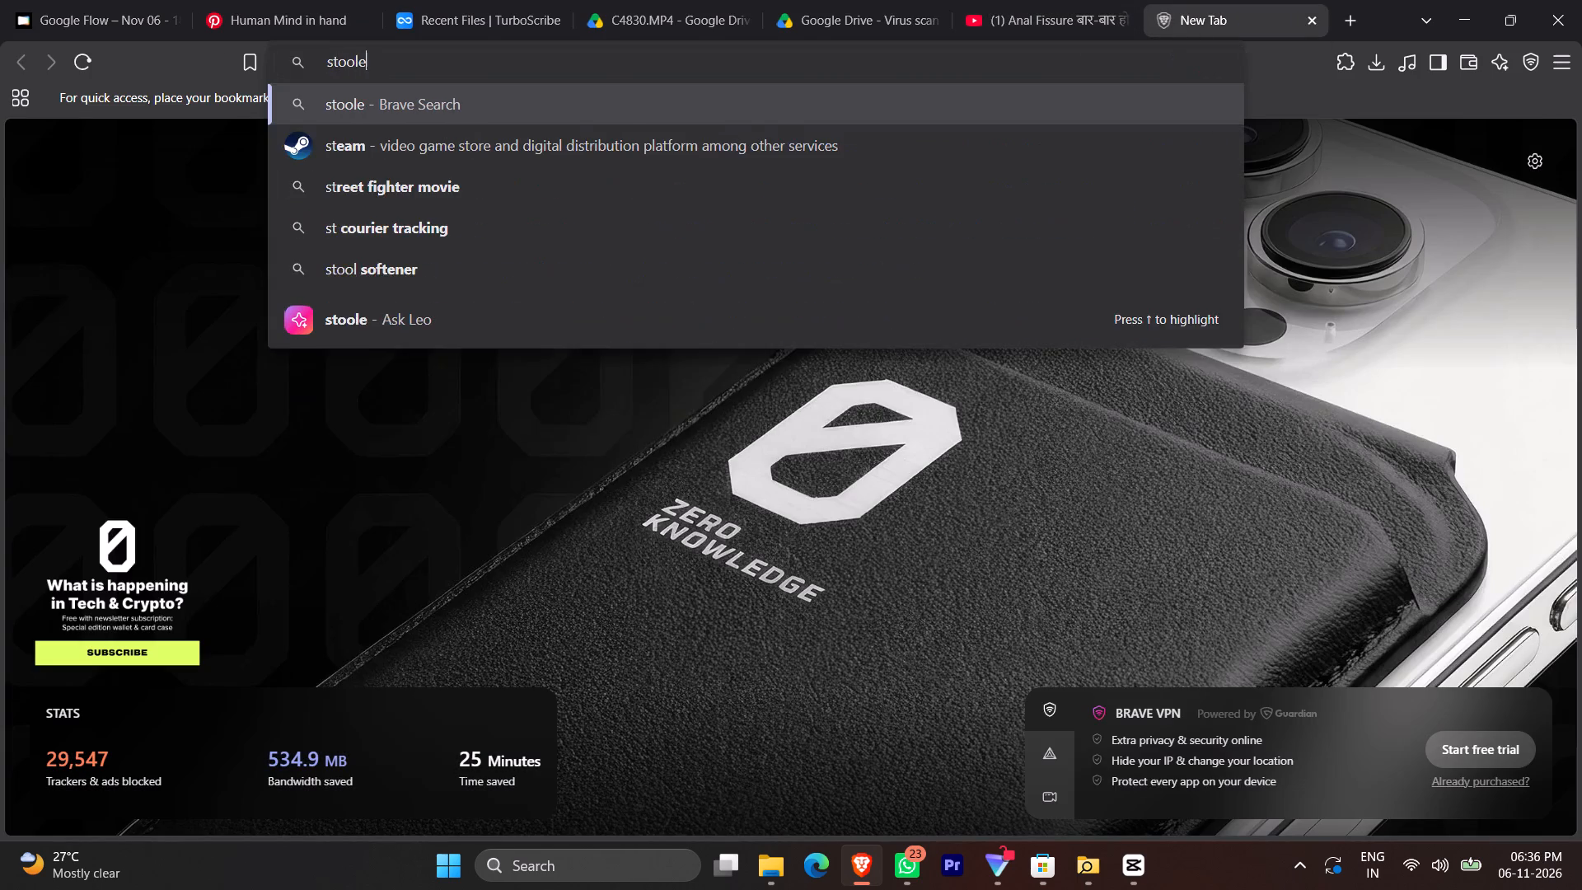
key("BackSpace")
key("Return")
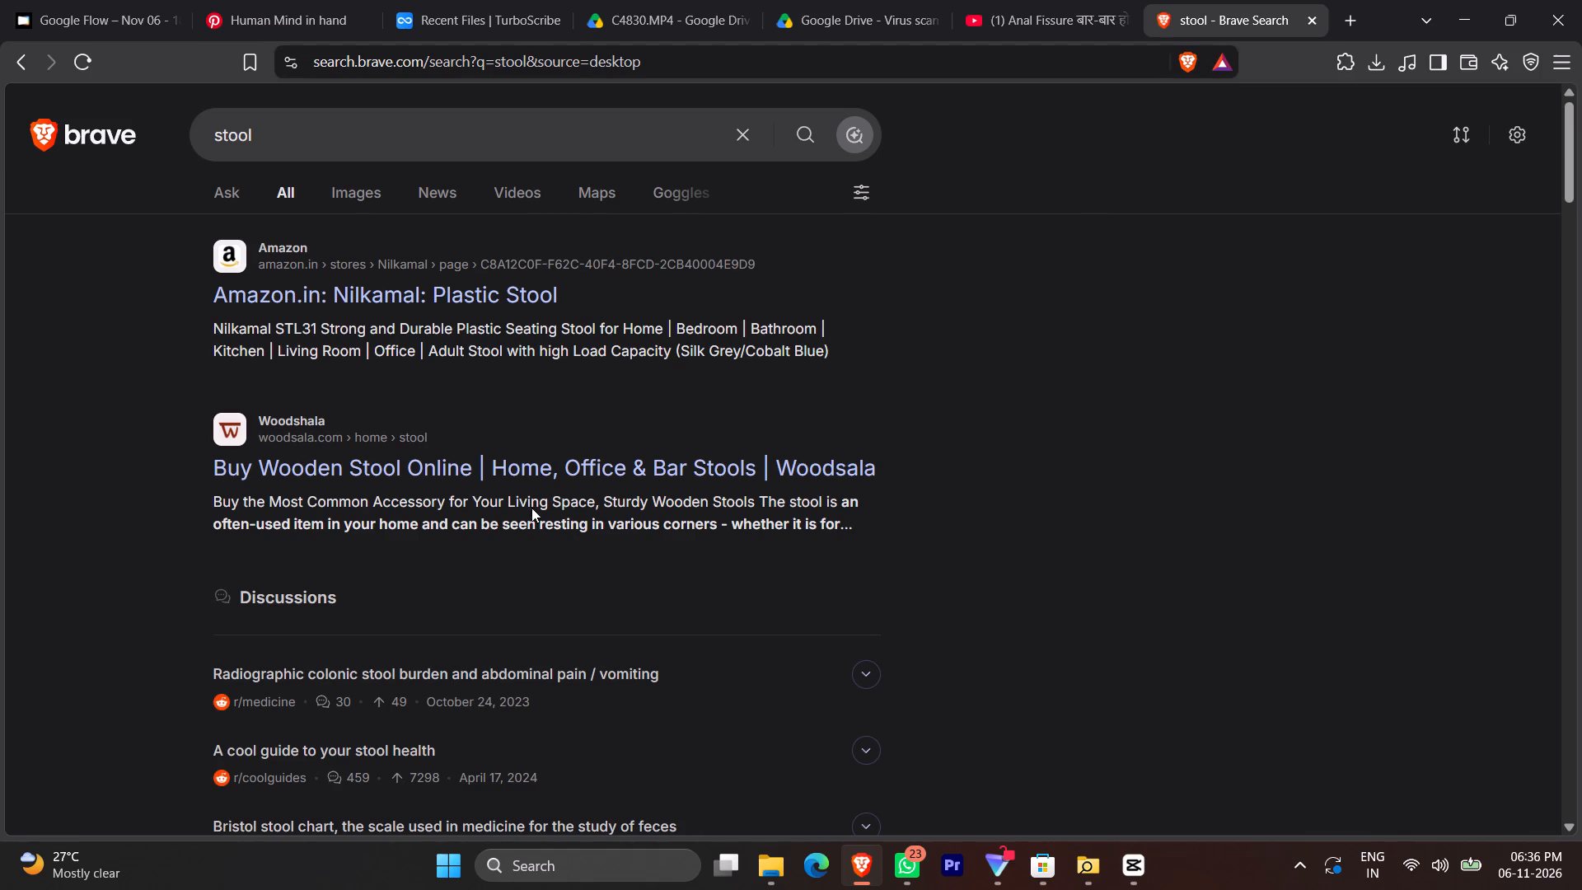
left_click(353, 190)
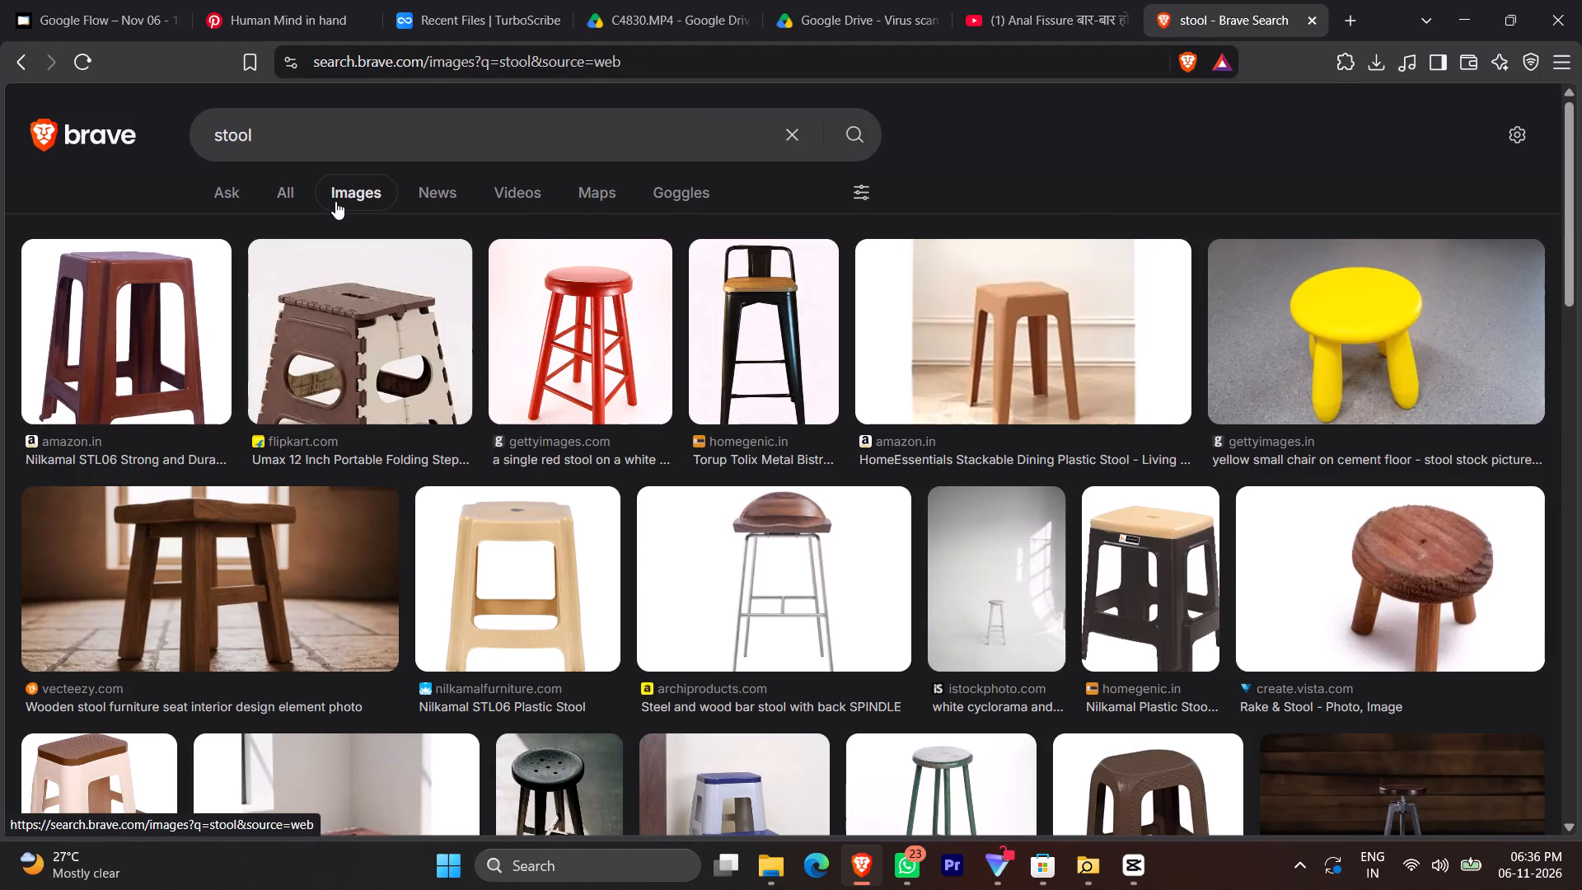
Change the image search query to "stole" and run it.
left_click(272, 144)
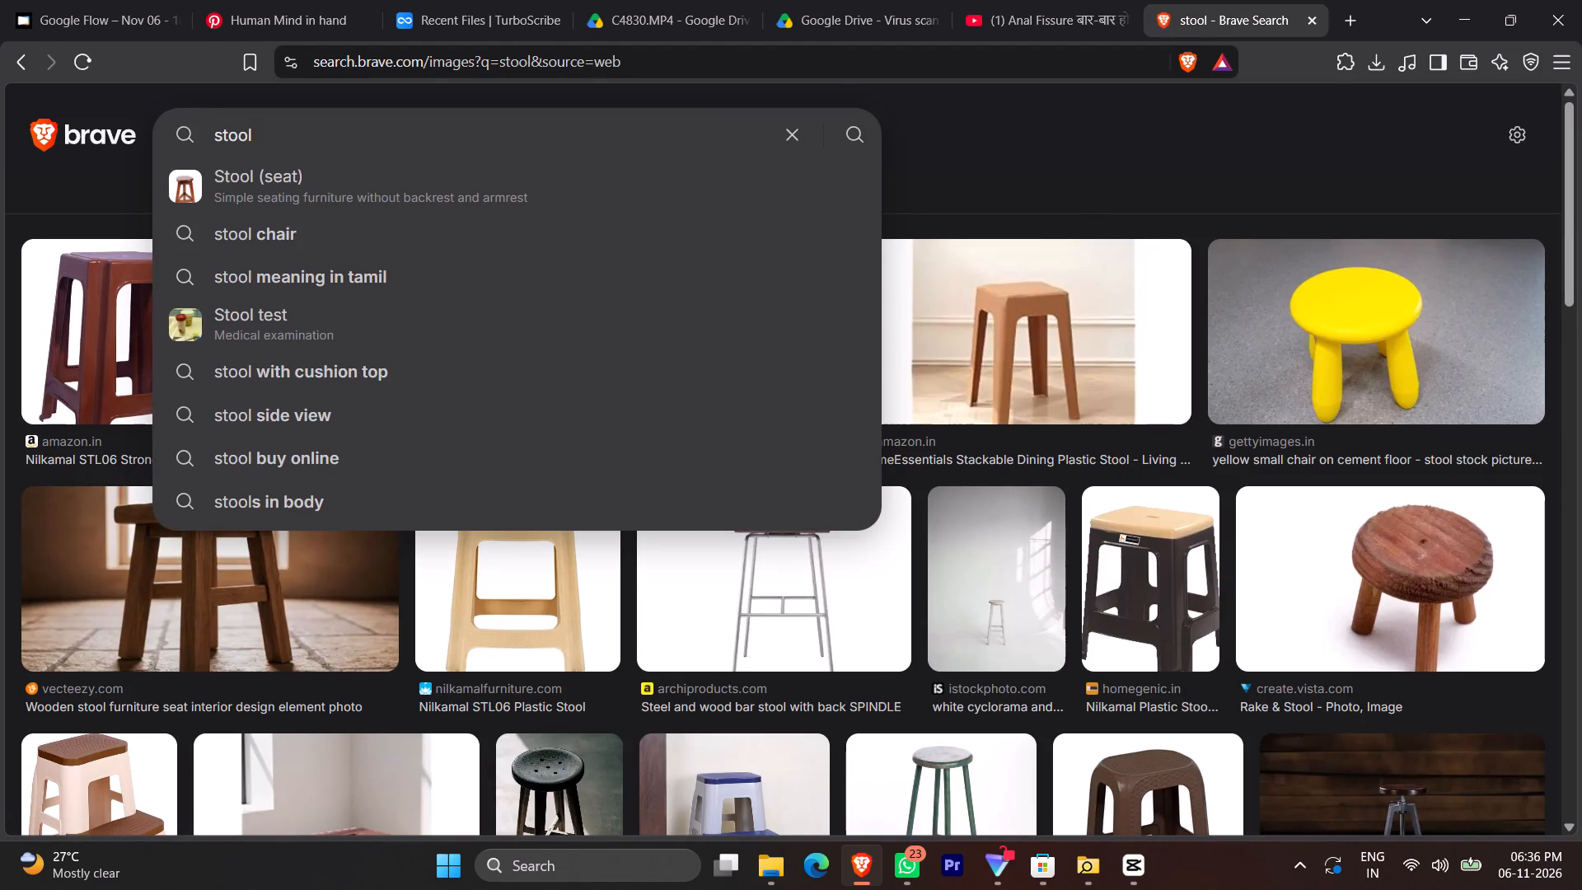
key("BackSpace")
key("BackSpace")
type("le")
key("Return")
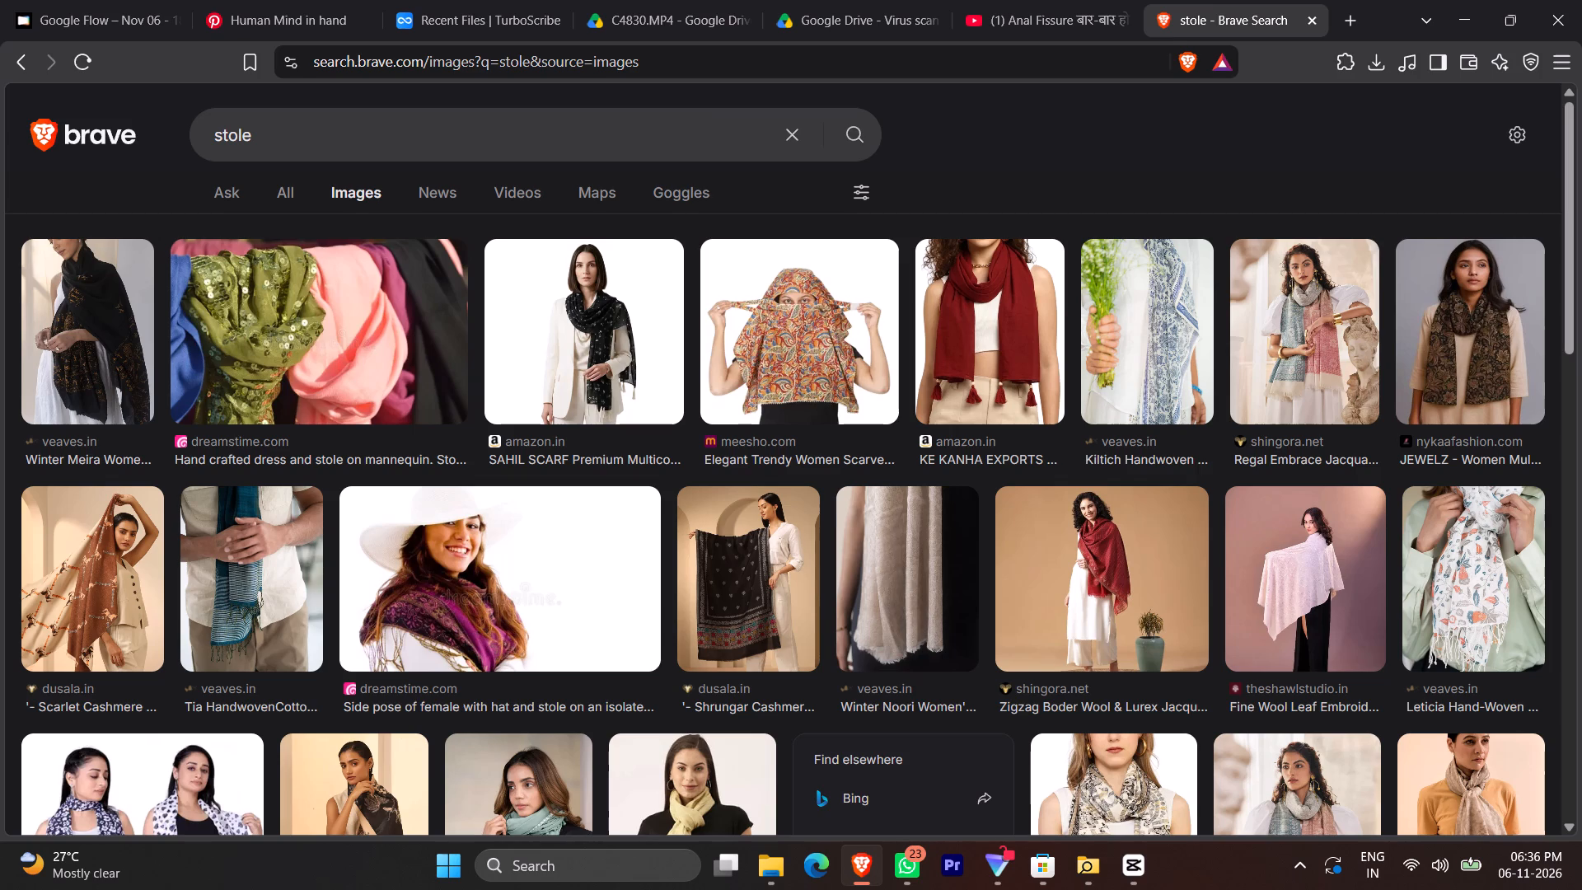
Search for "stool poty" and look through the web results for all content types.
left_click(241, 135)
left_click_drag(264, 143, 209, 148)
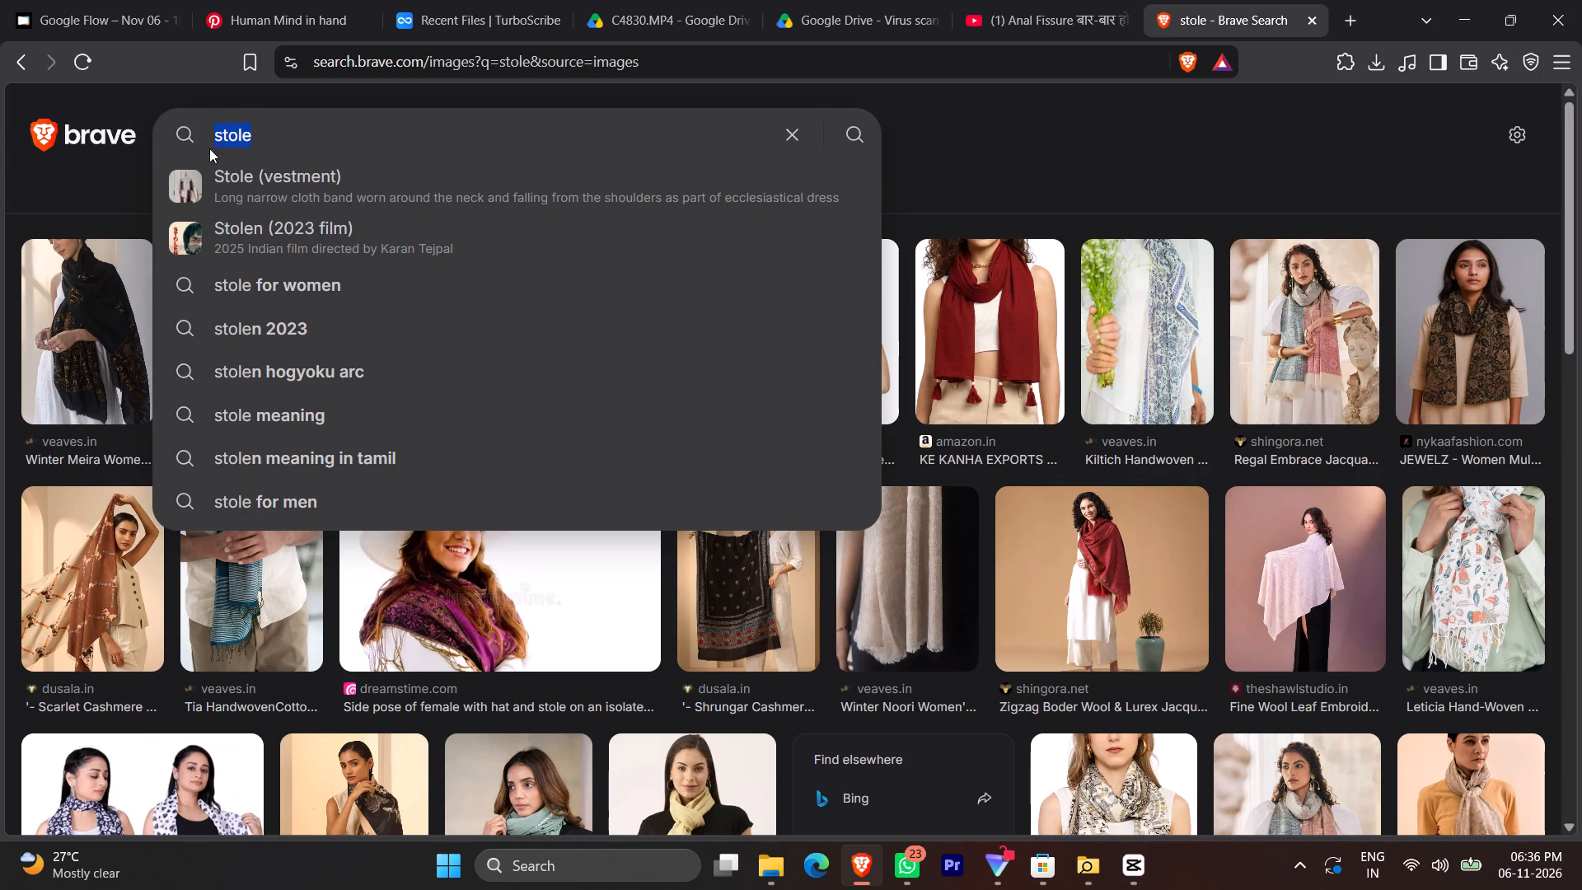
left_click_drag(209, 148, 193, 146)
type("stool")
key("space")
type("[po")
key("BackSpace")
key("BackSpace")
key("BackSpace")
type("pot")
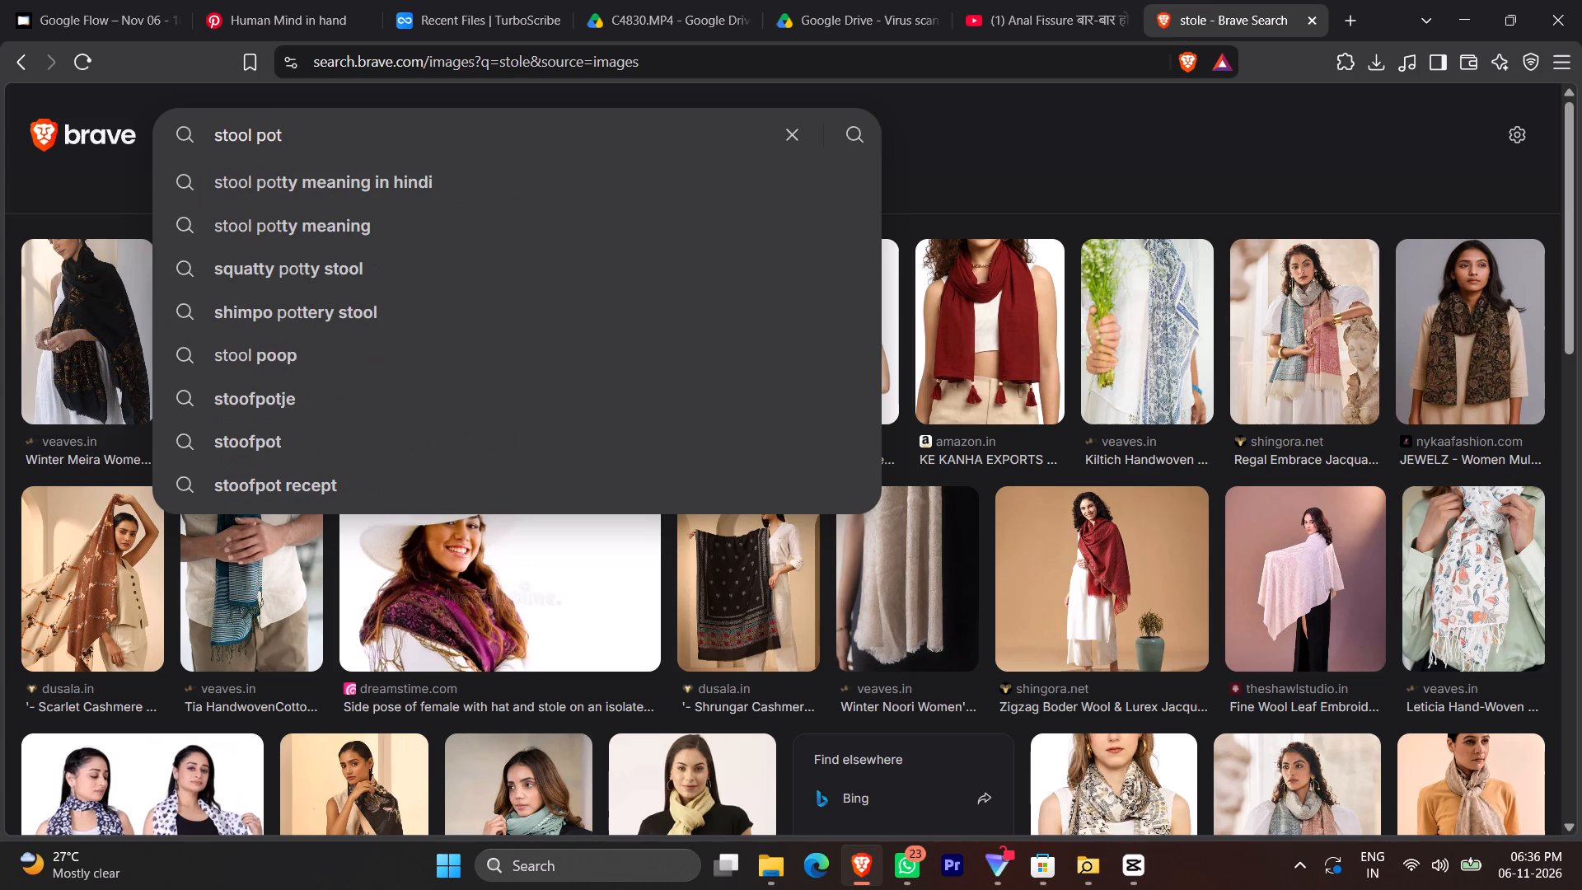
key("y")
key("Return")
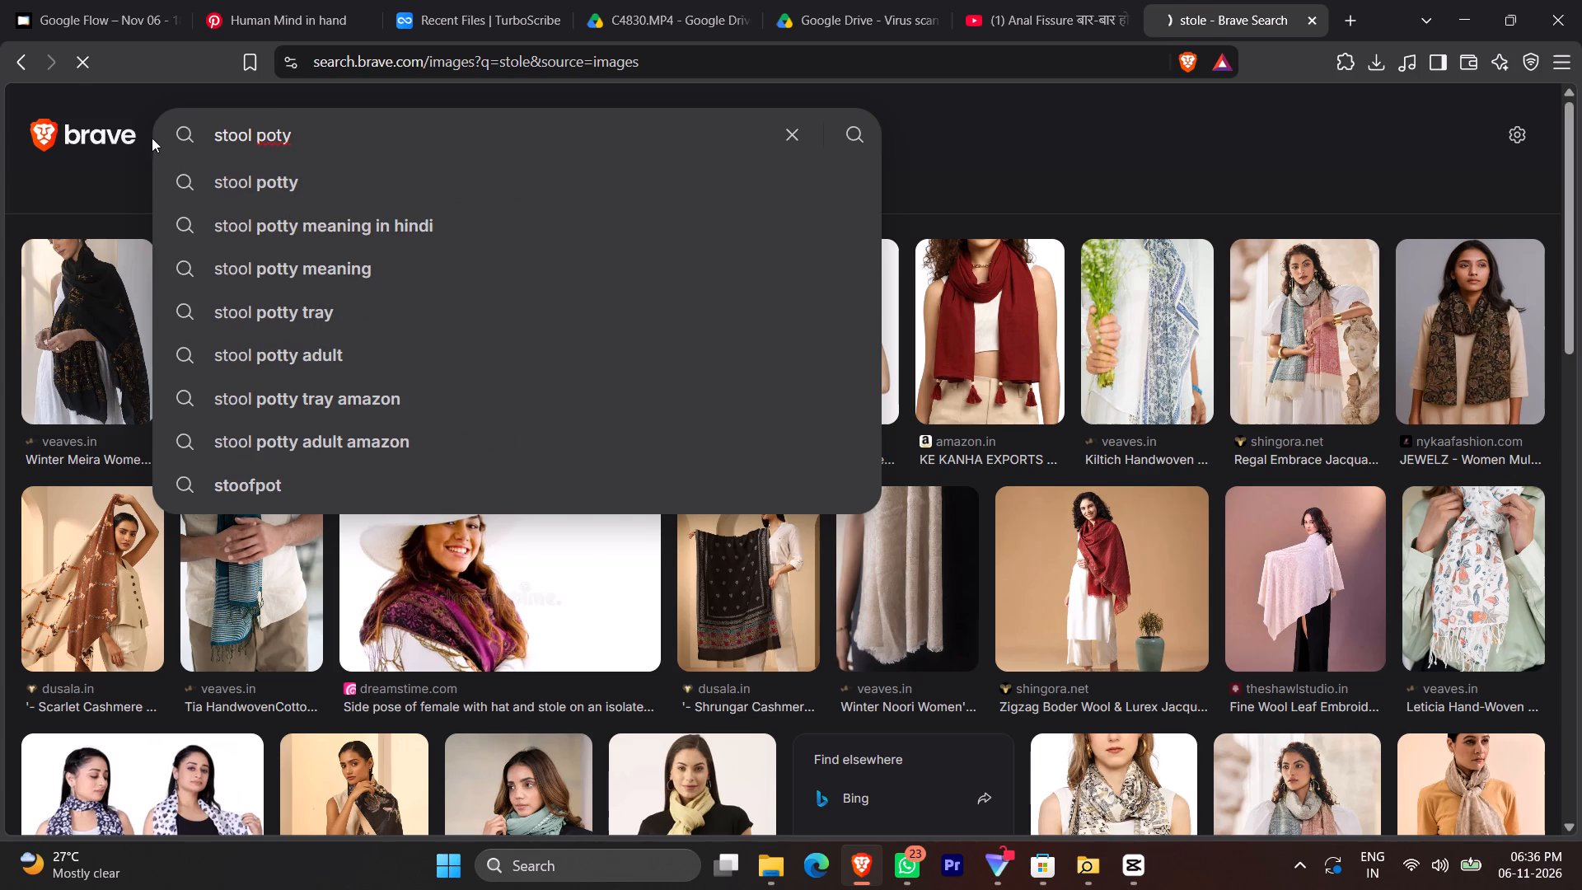
left_click(291, 189)
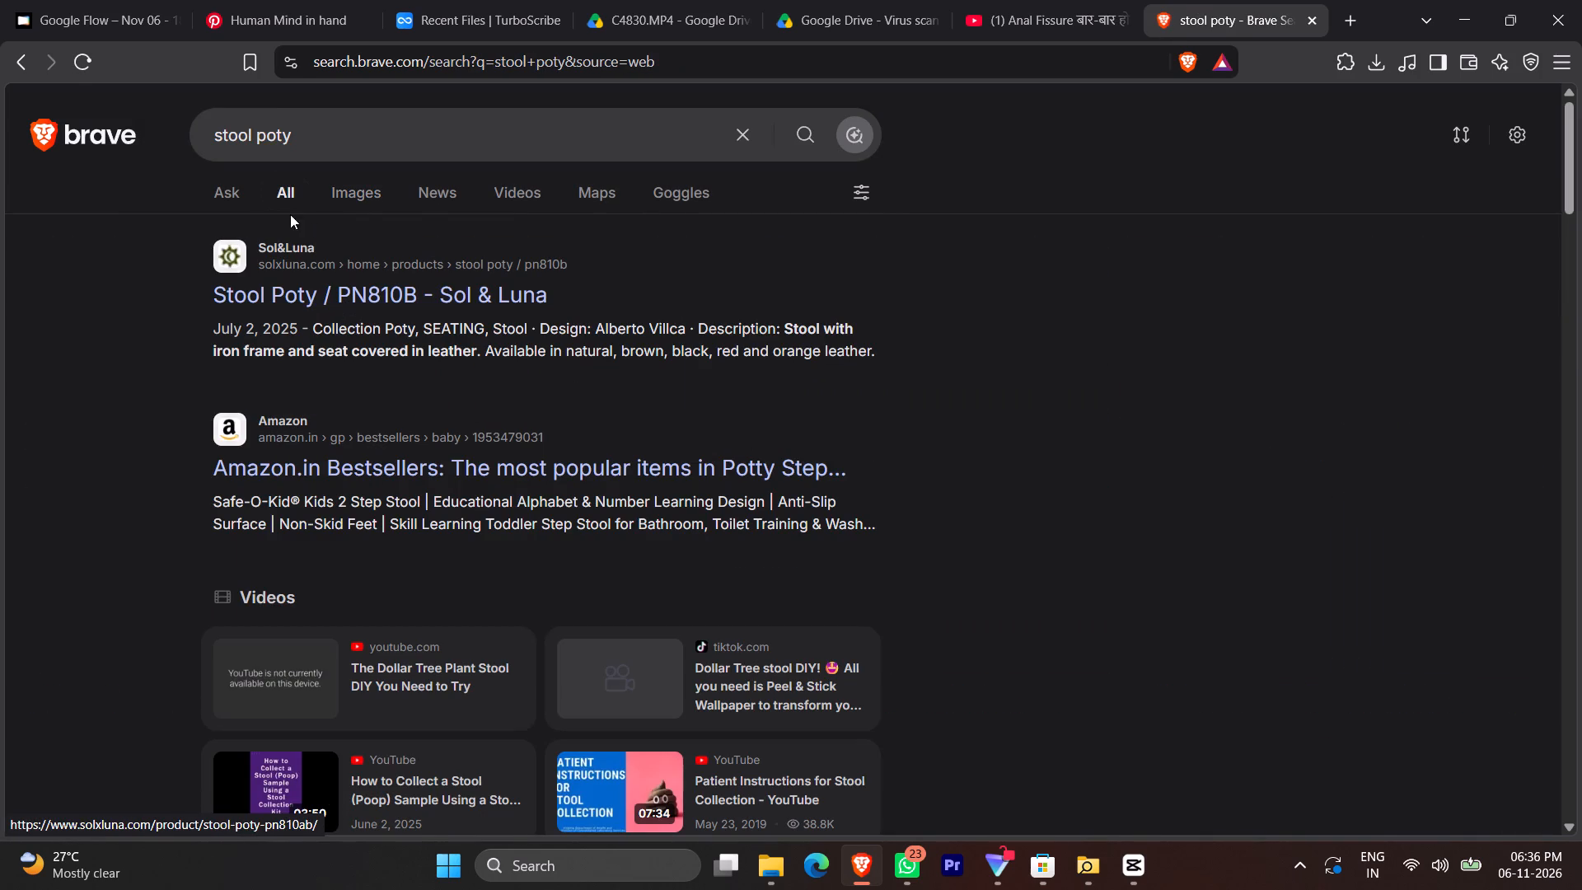
scroll(514, 454, "down", 3)
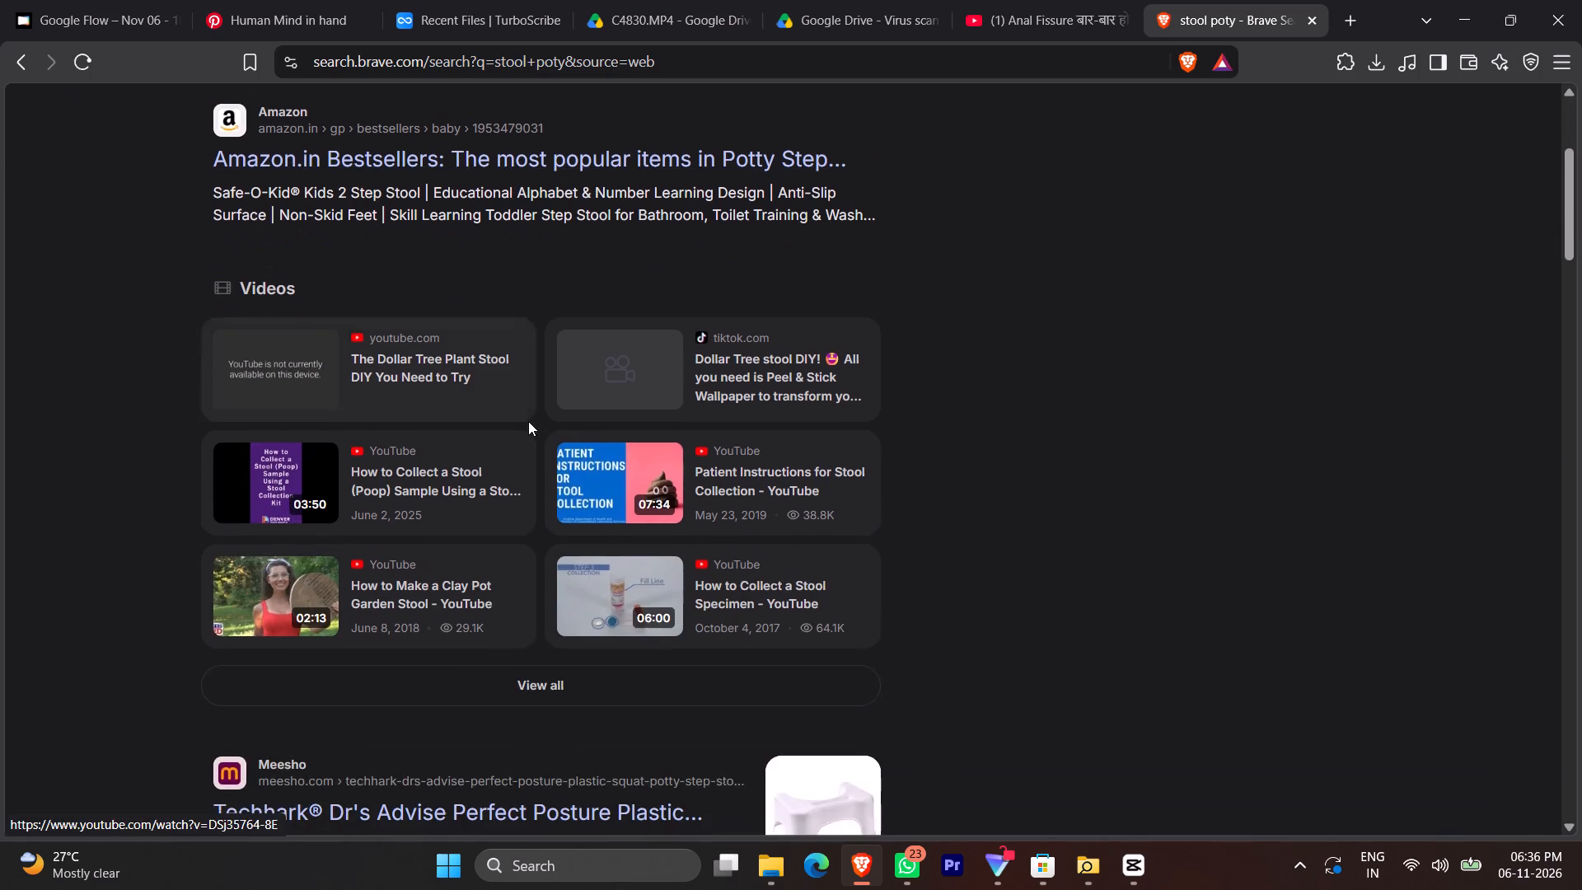
scroll(517, 356, "down", 4)
scroll(493, 354, "up", 8)
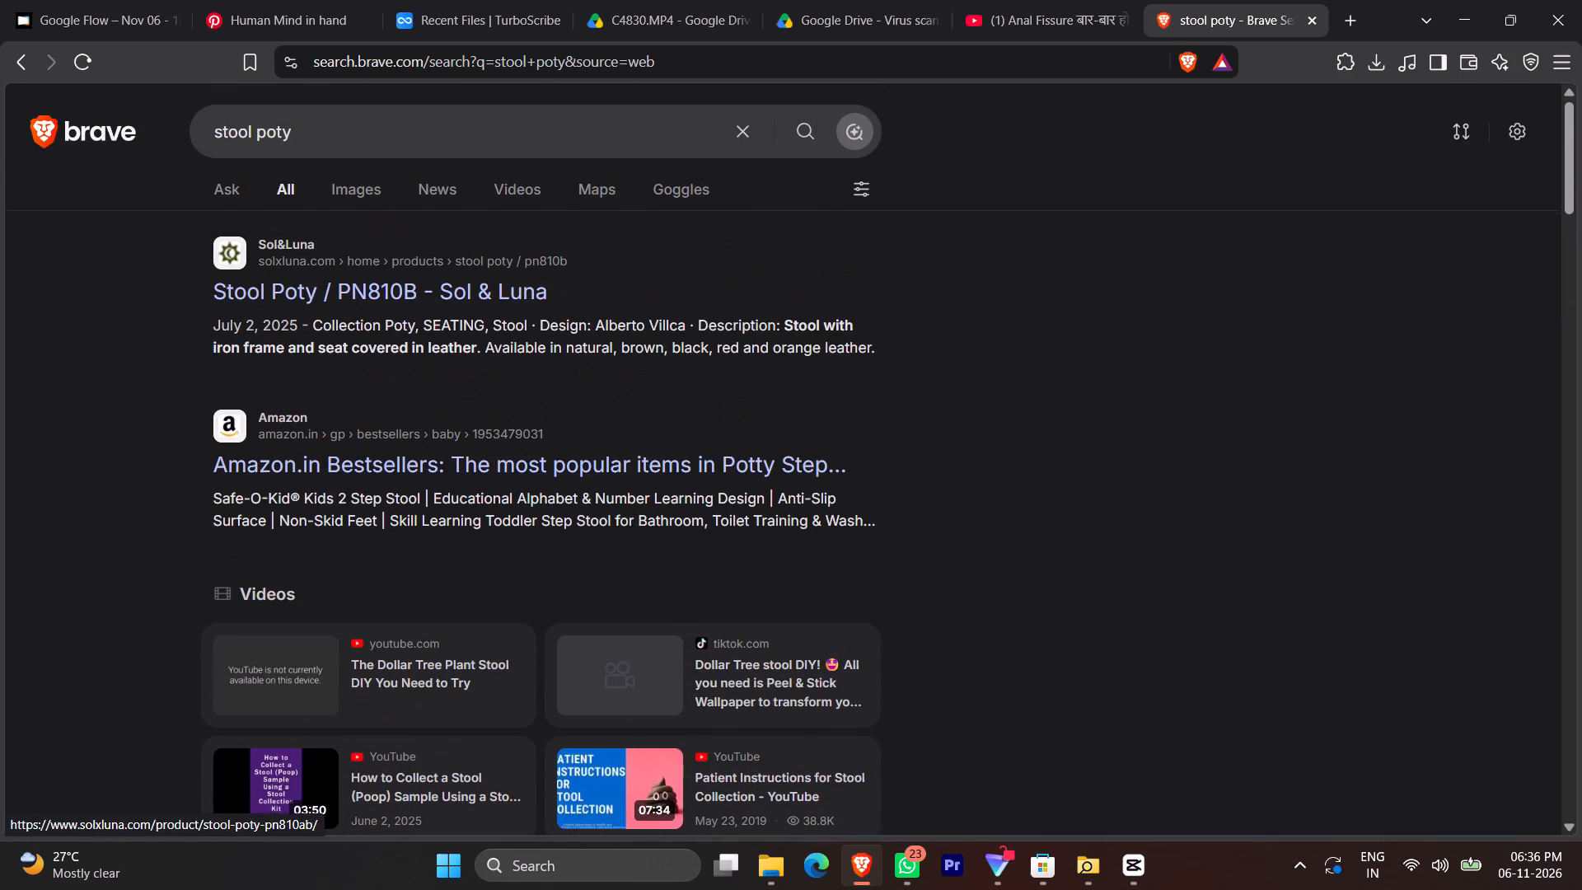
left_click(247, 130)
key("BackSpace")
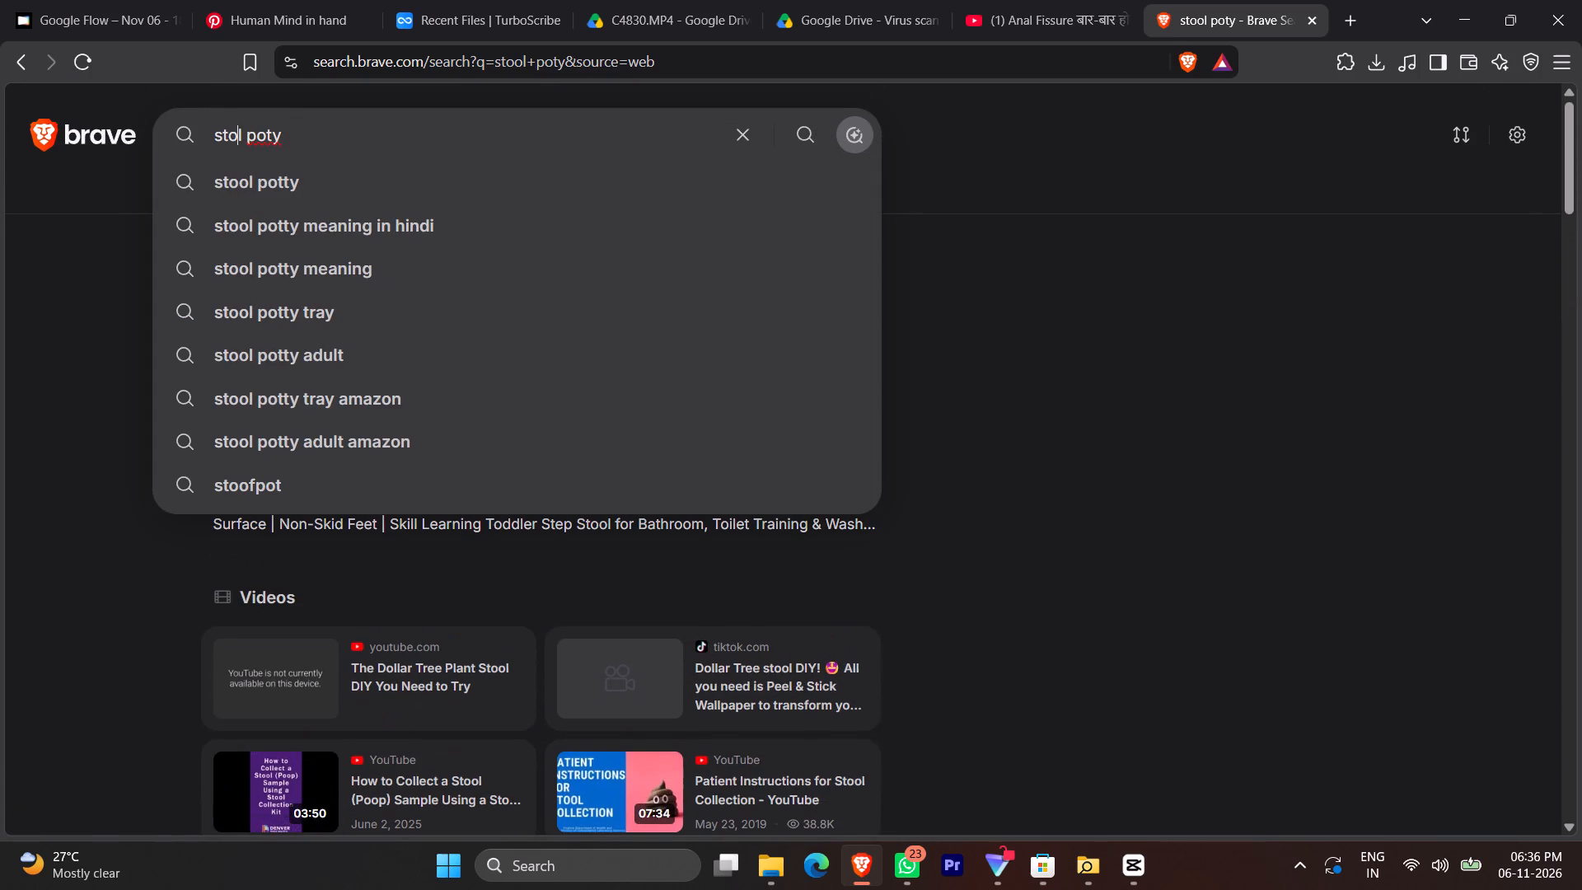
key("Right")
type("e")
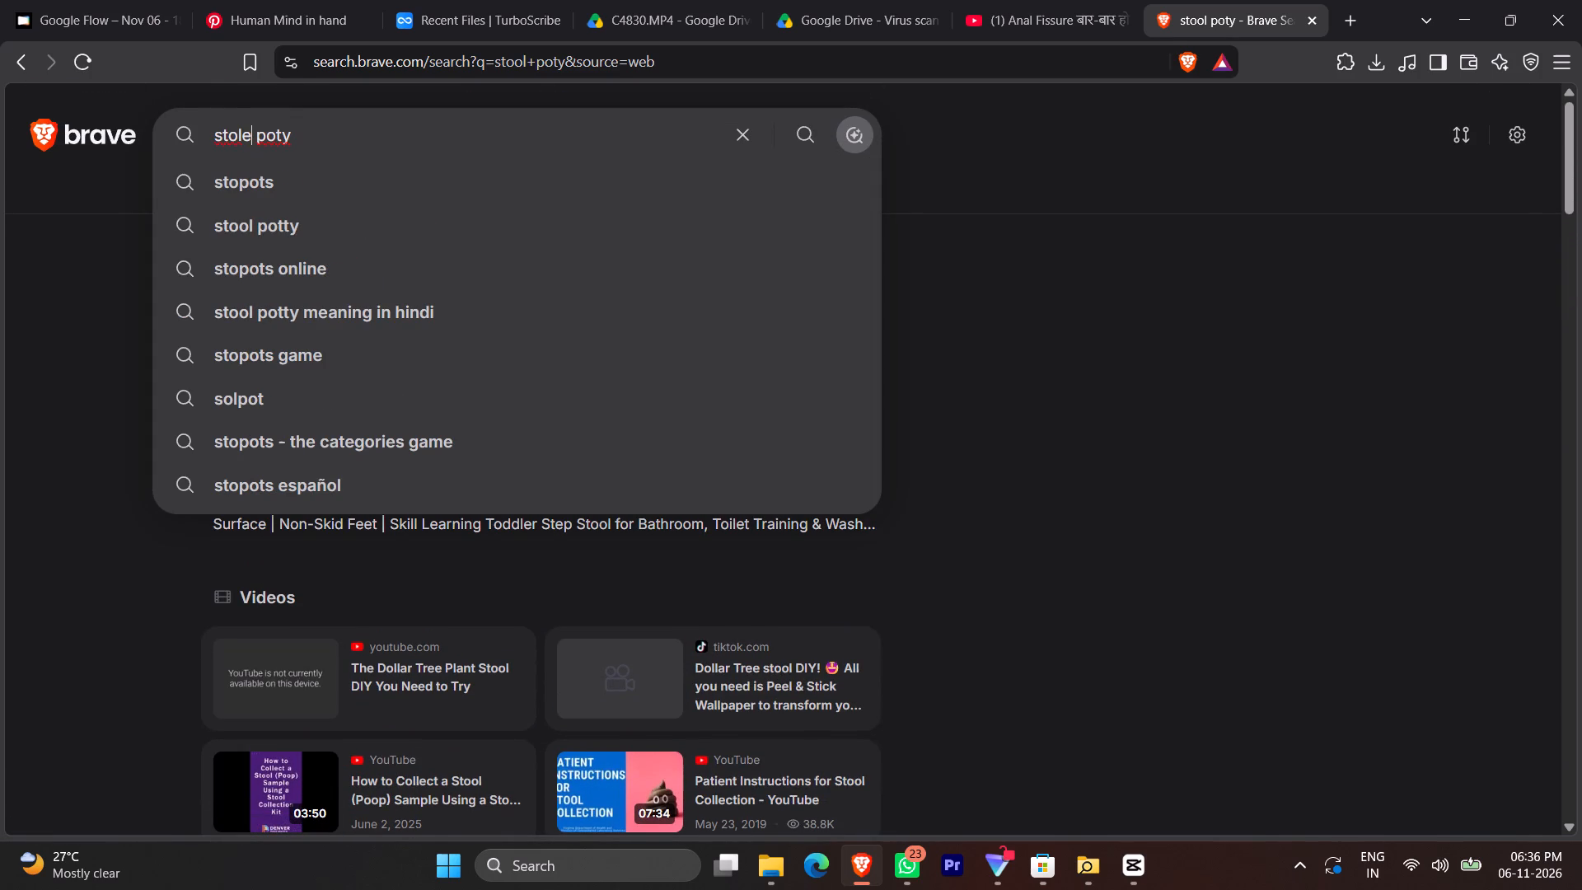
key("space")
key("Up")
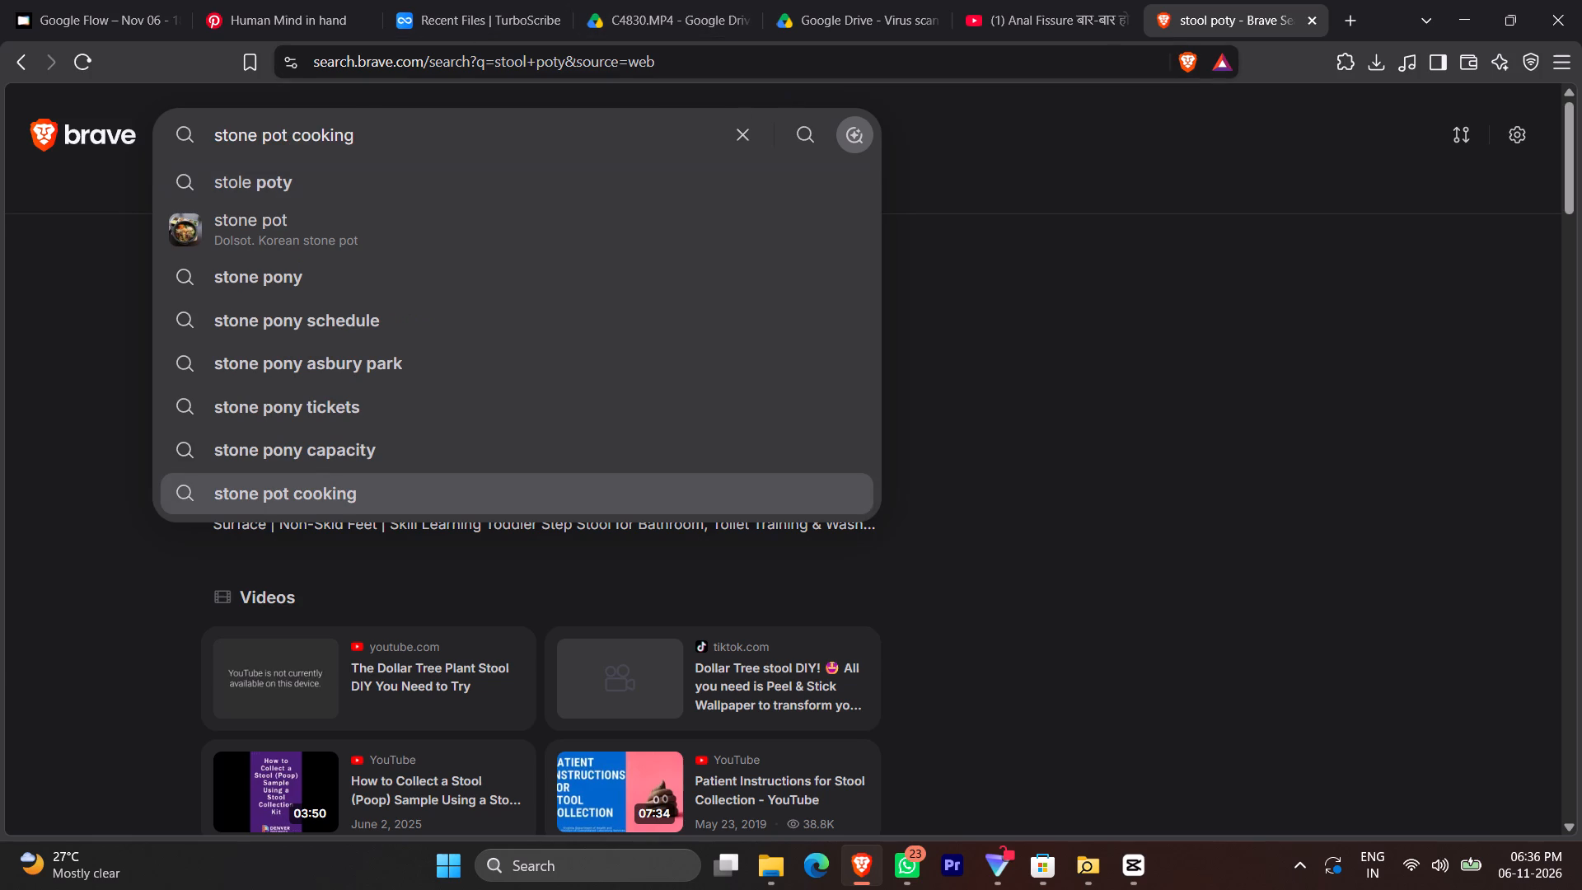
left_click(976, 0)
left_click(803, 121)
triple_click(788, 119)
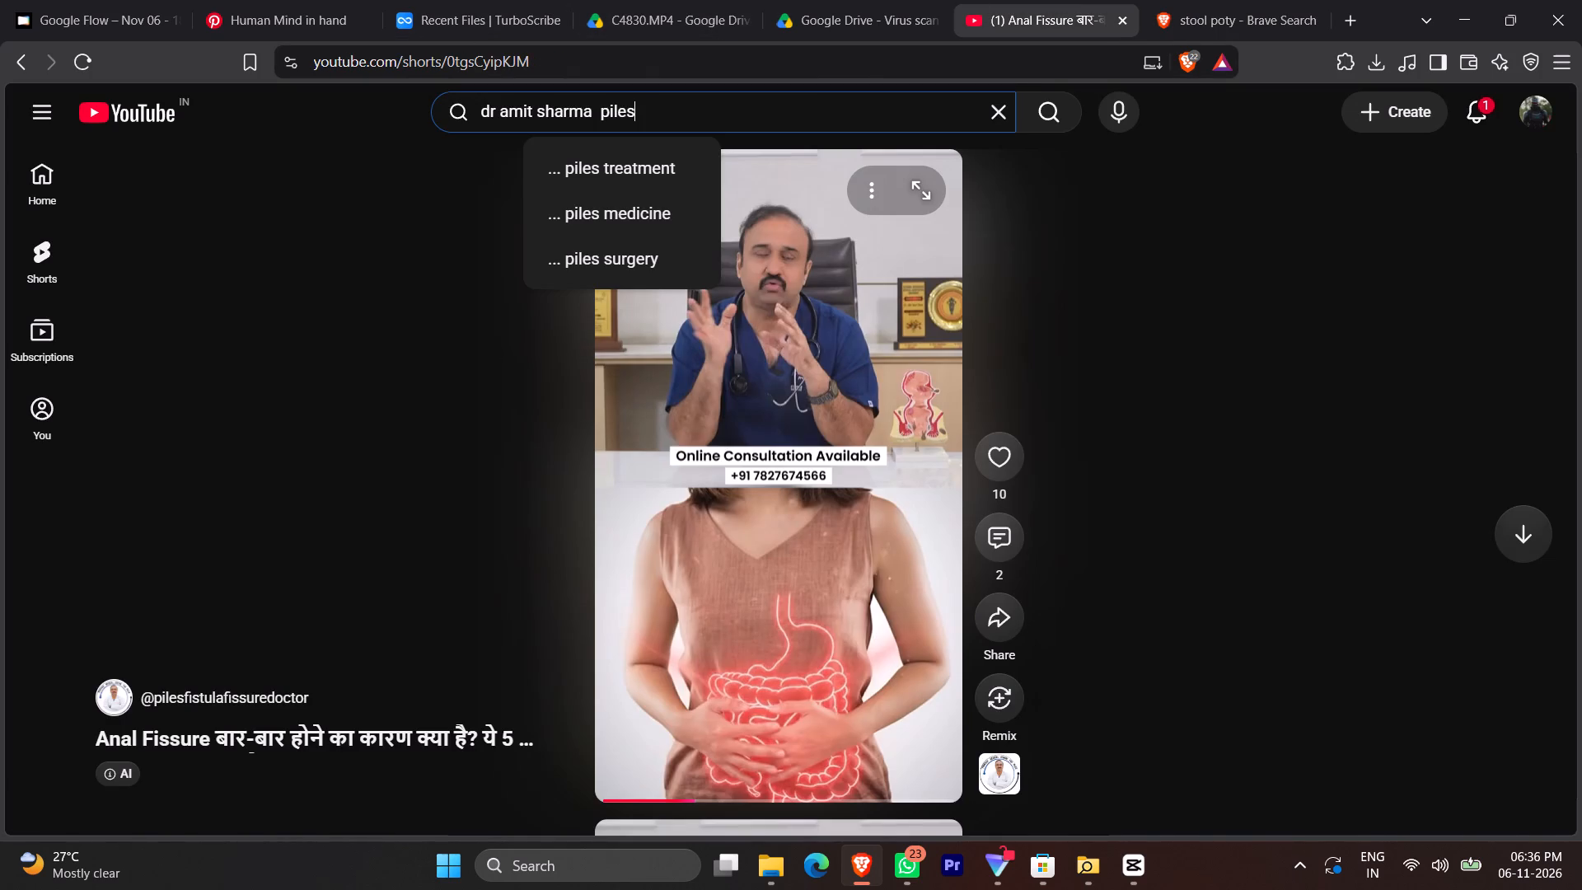
Return to the Brave Search tab, search for "piles mein stole" and read the expanded answer.
left_click(1170, 9)
double_click(988, 62)
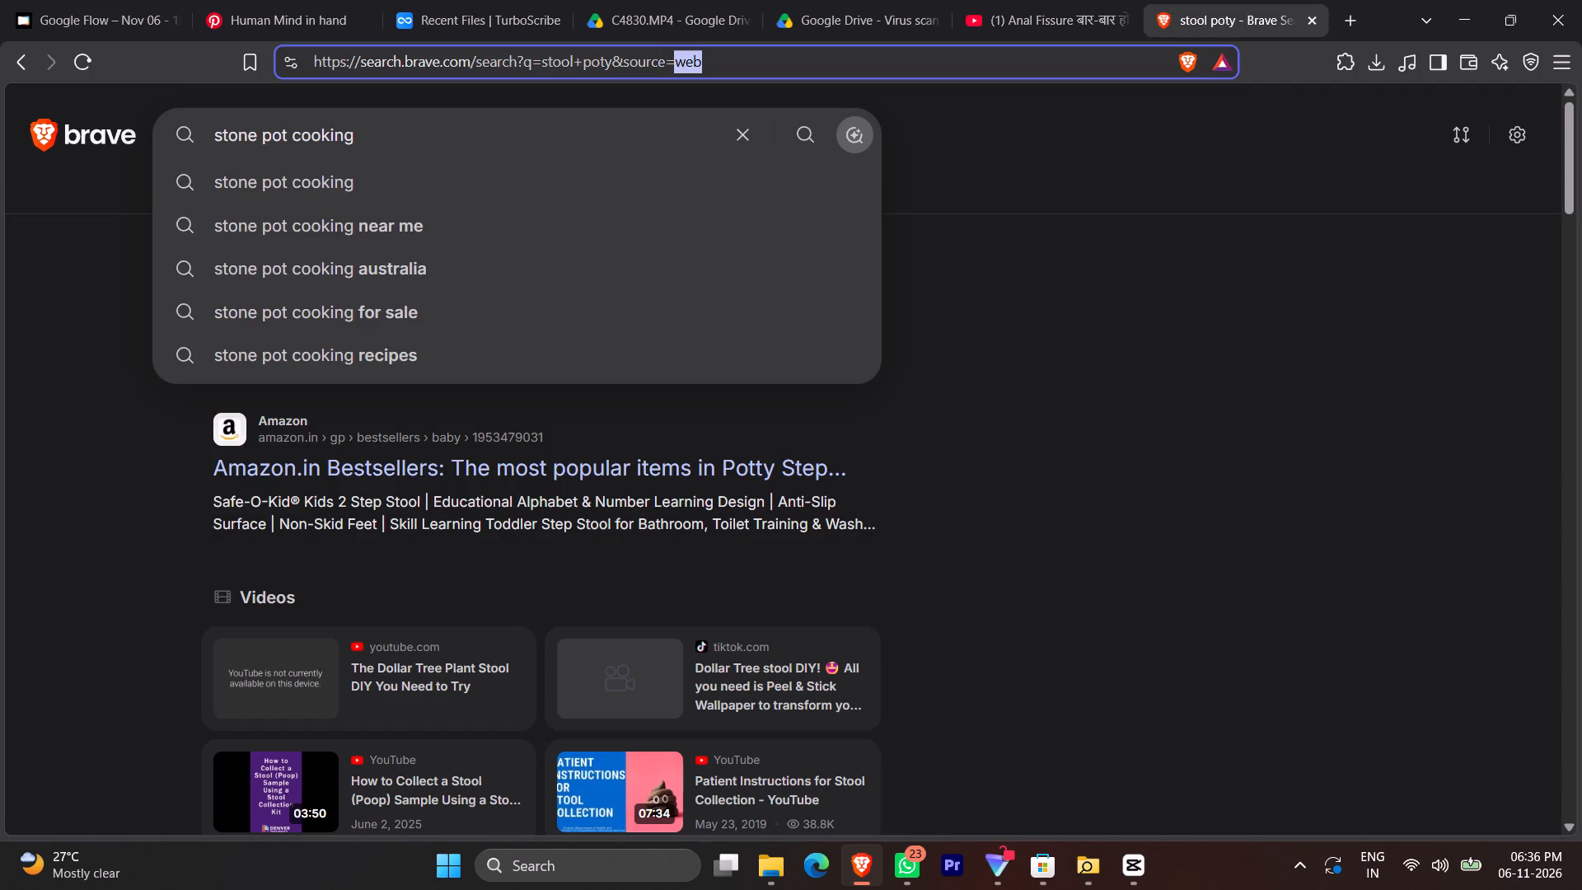
key("BackSpace")
triple_click(988, 62)
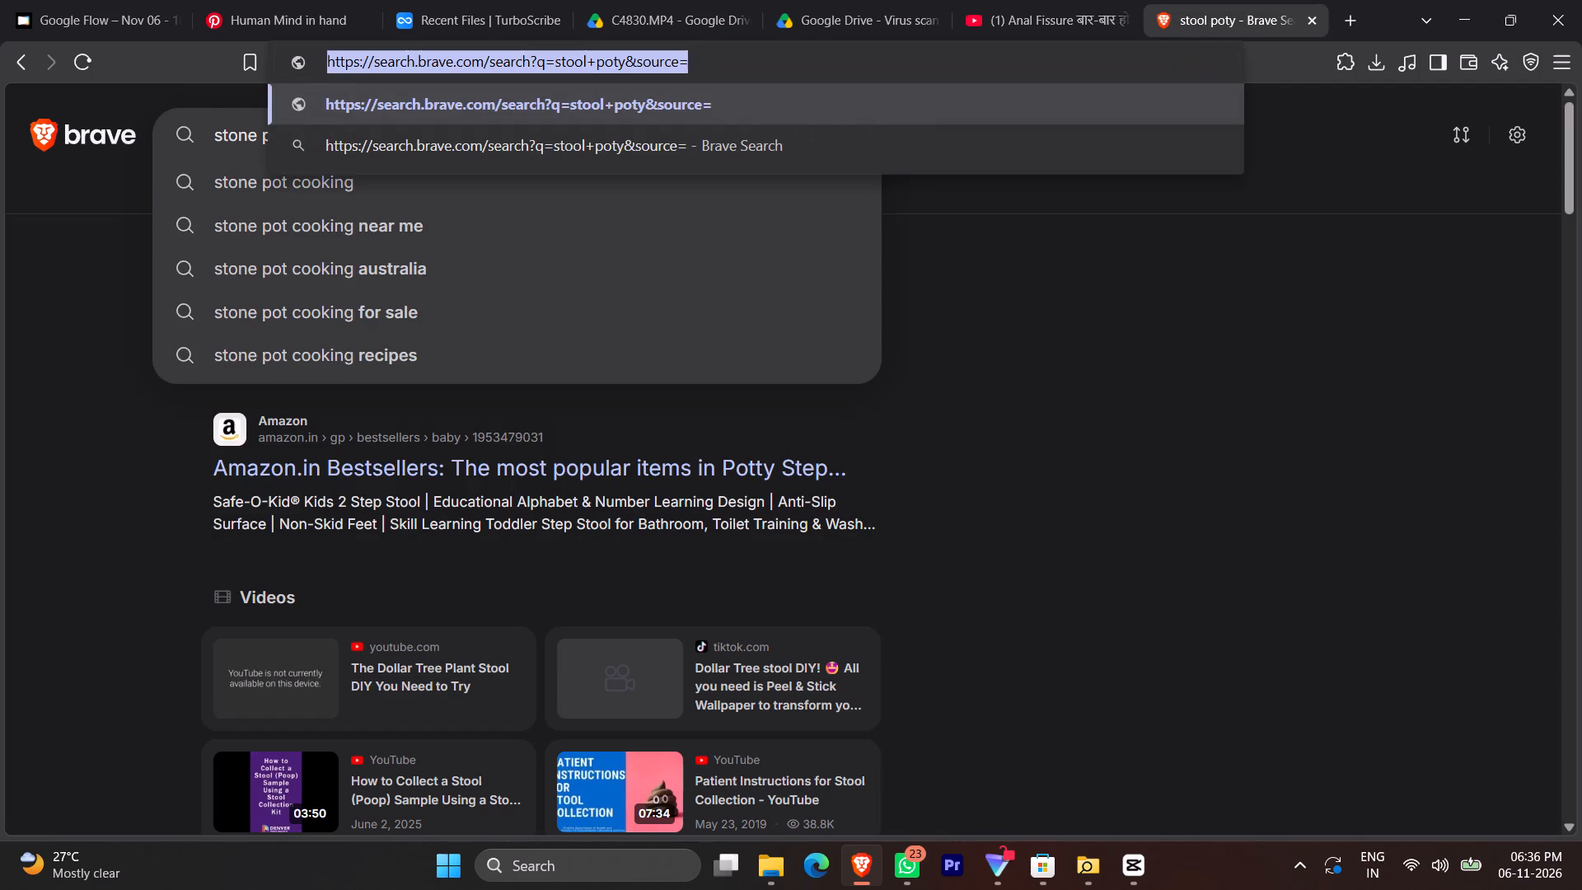
type("piles mein stole")
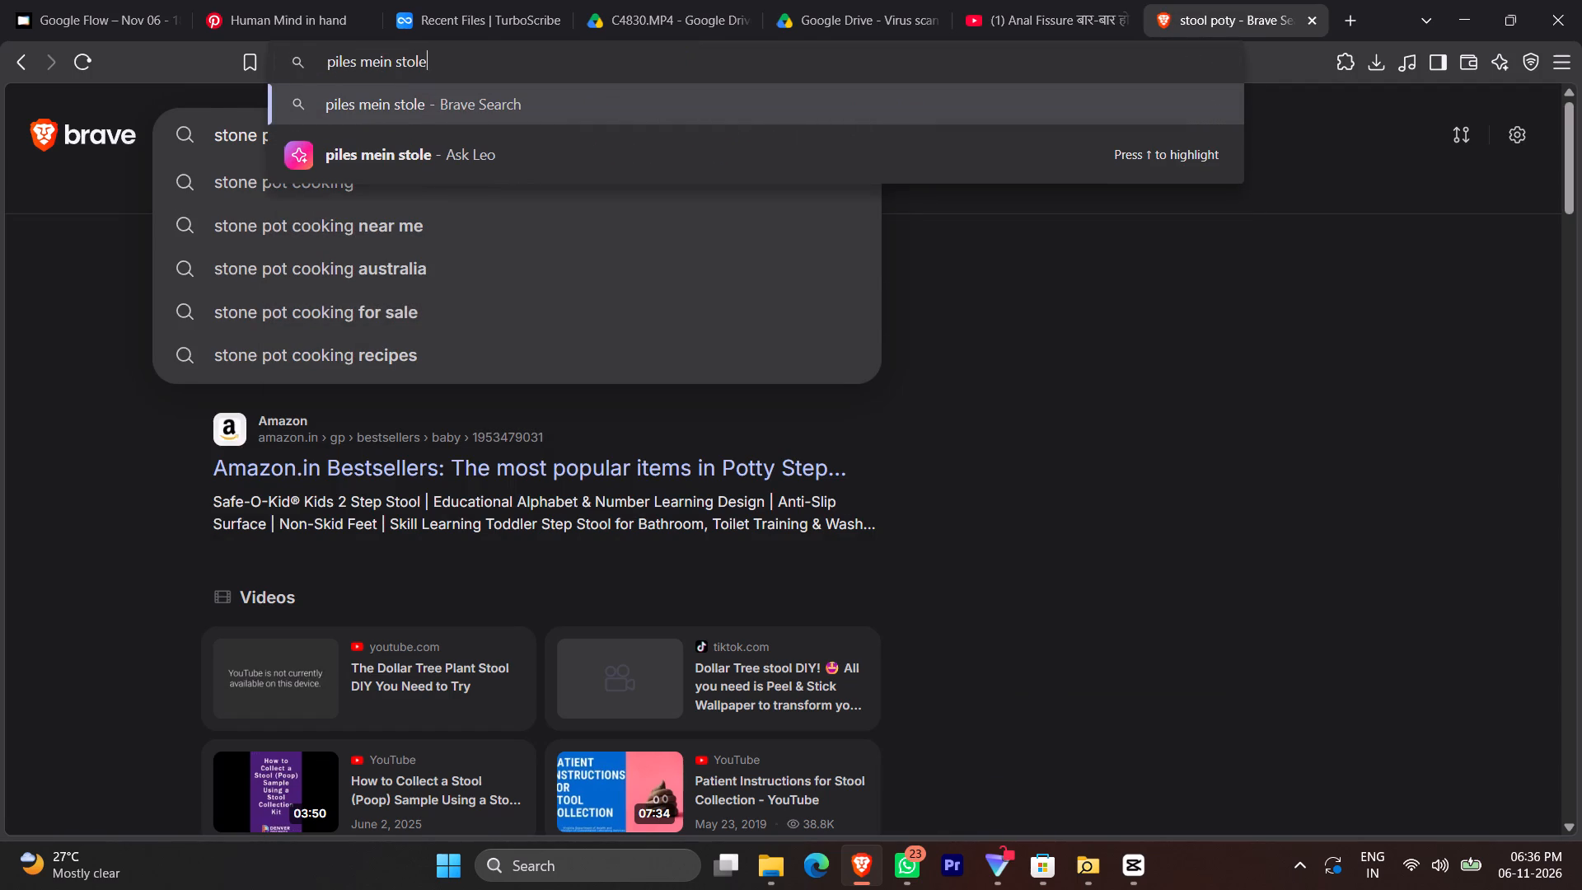
key("Return")
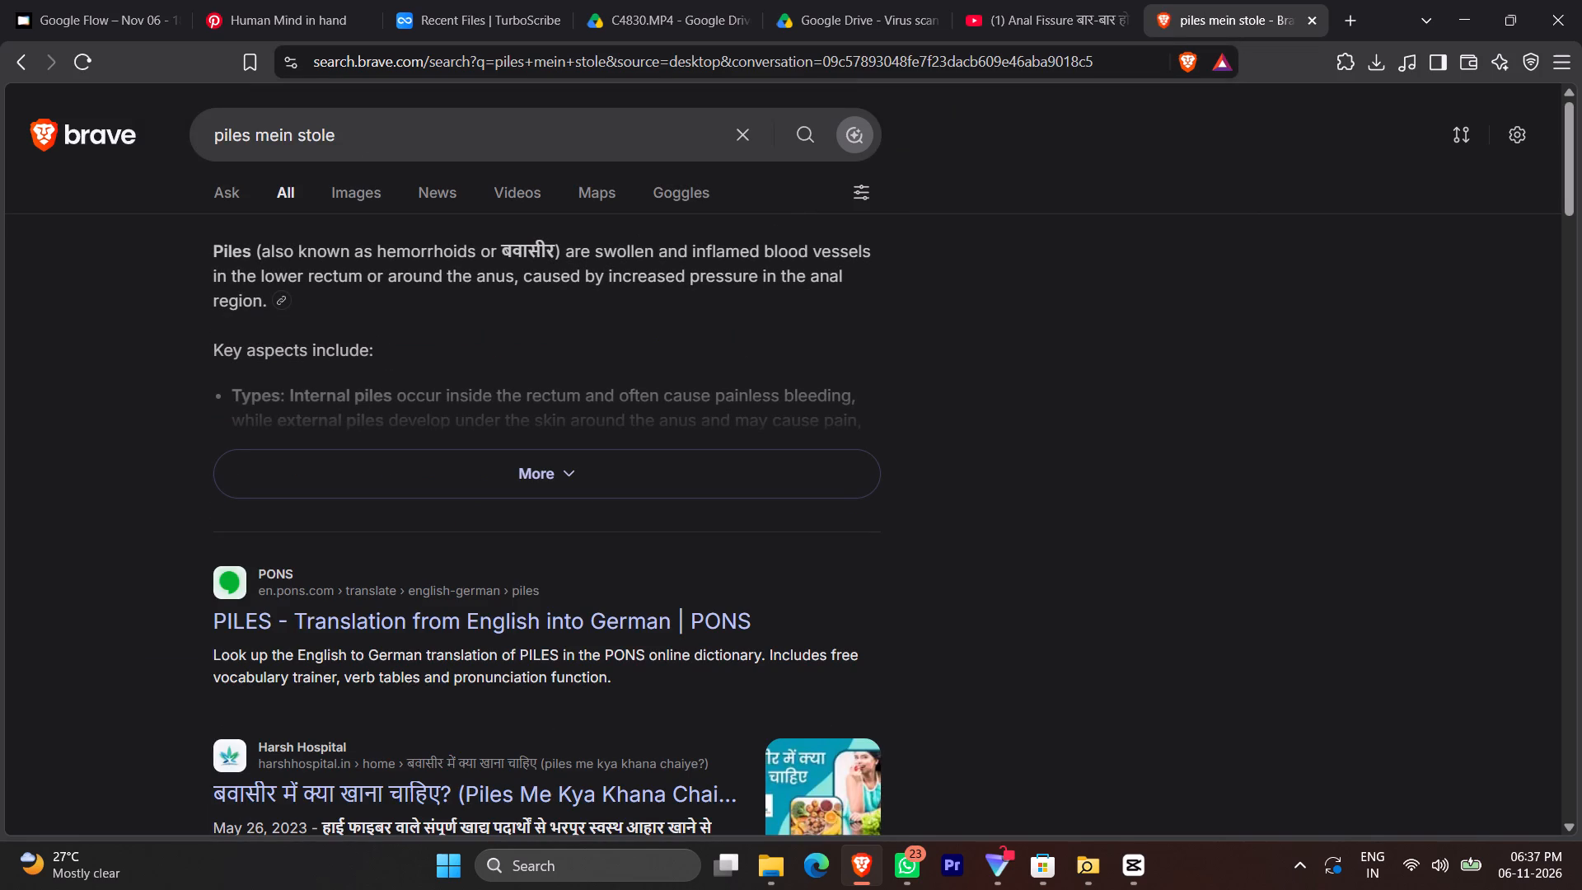
left_click(504, 479)
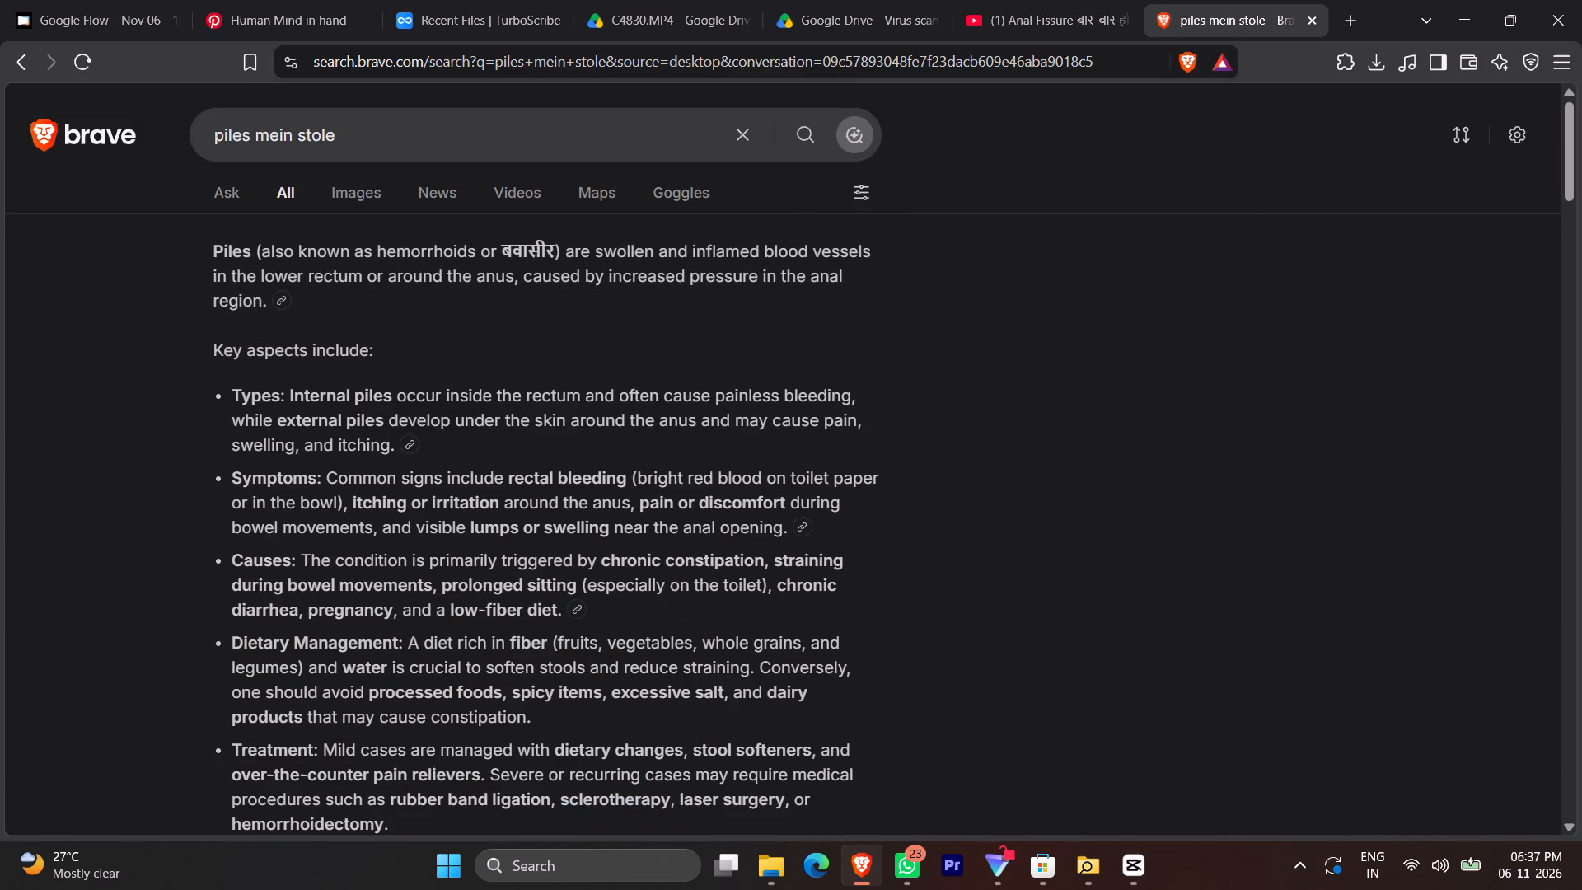
scroll(325, 460, "down", 3)
Search the web for "tatti stole", look over the results, and close that search tab.
left_click(473, 64)
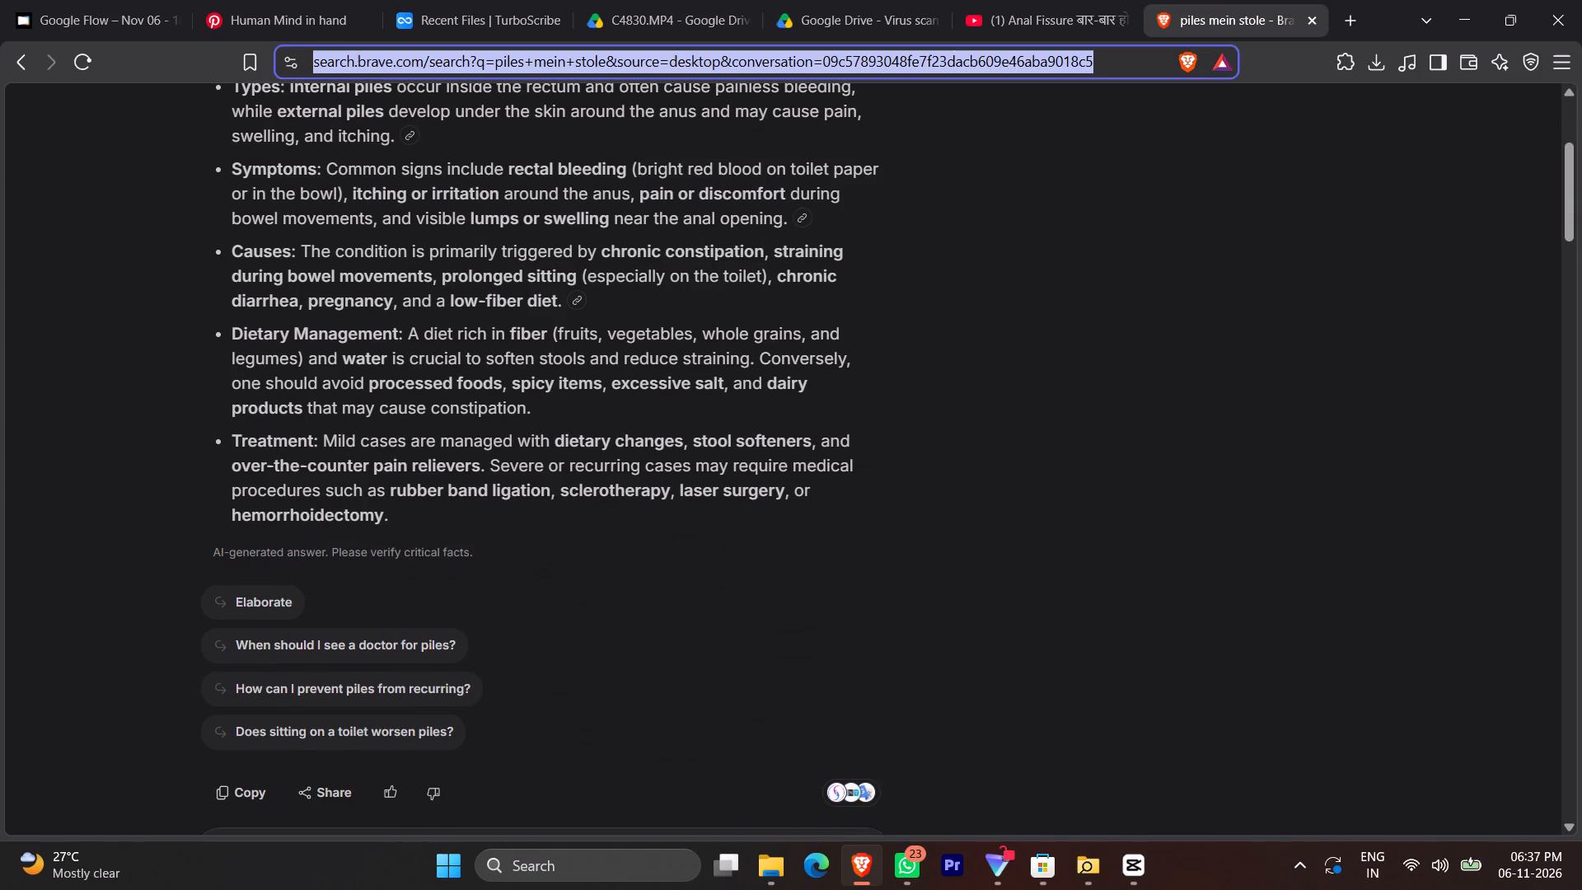
type("tatti st")
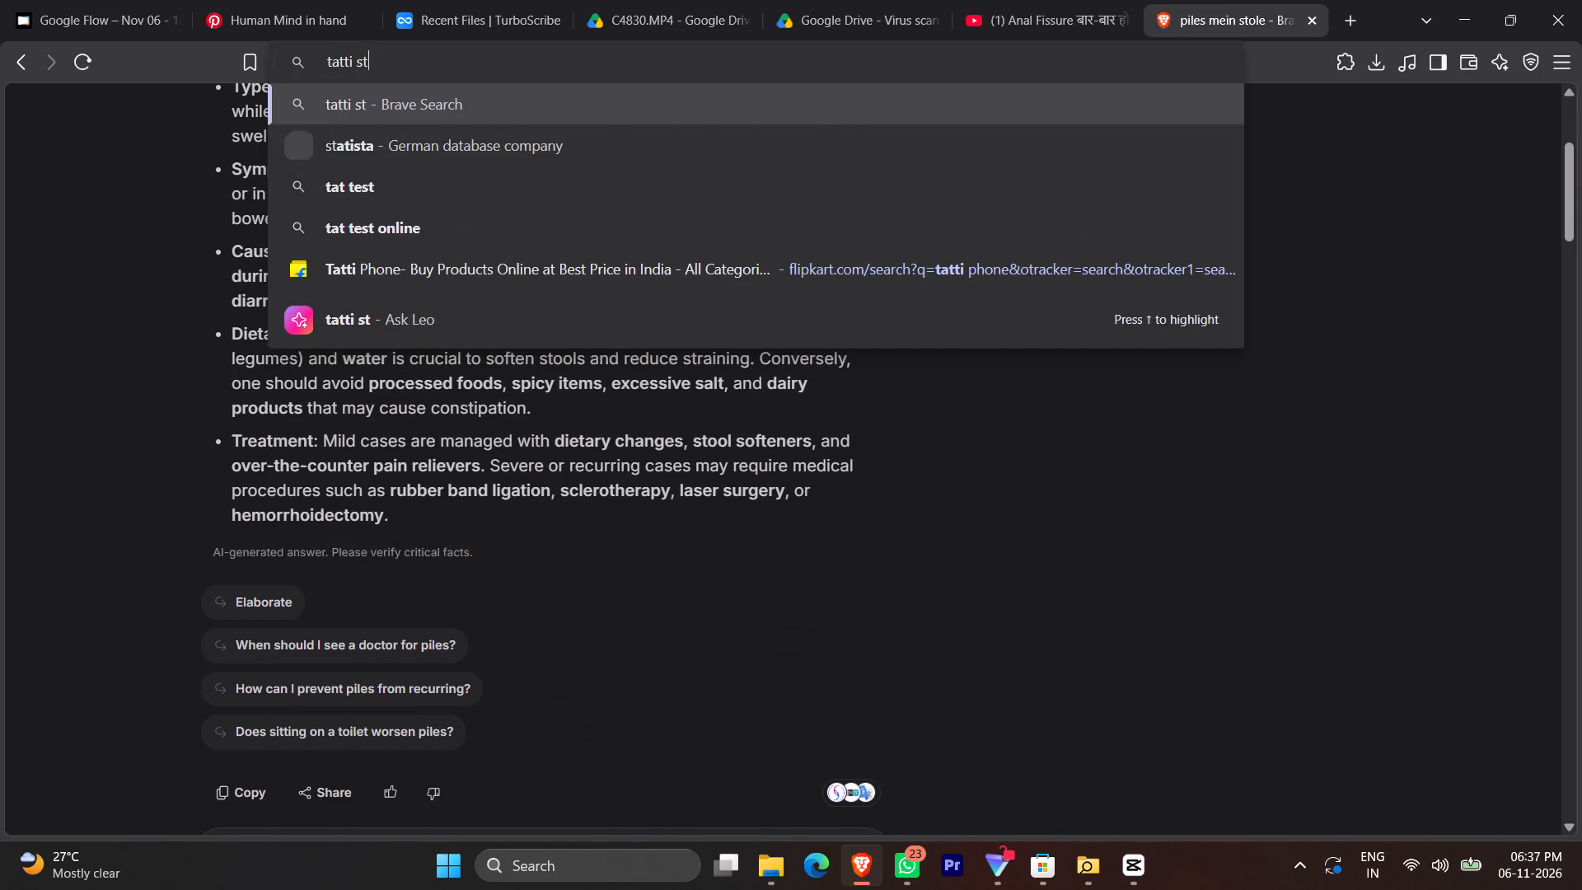
type("ole")
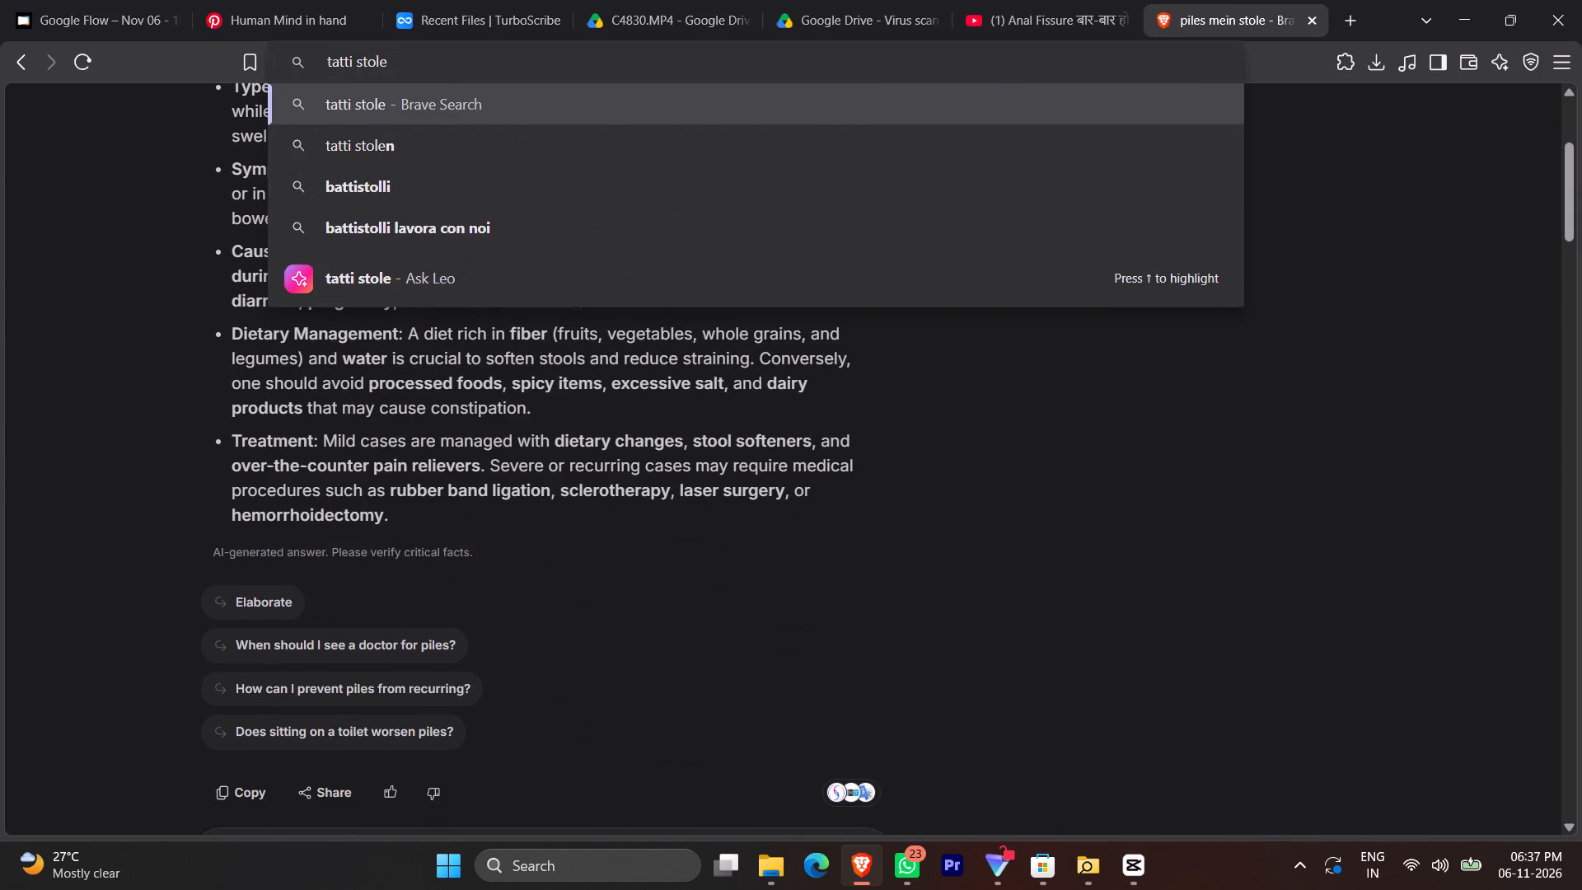
key("Return")
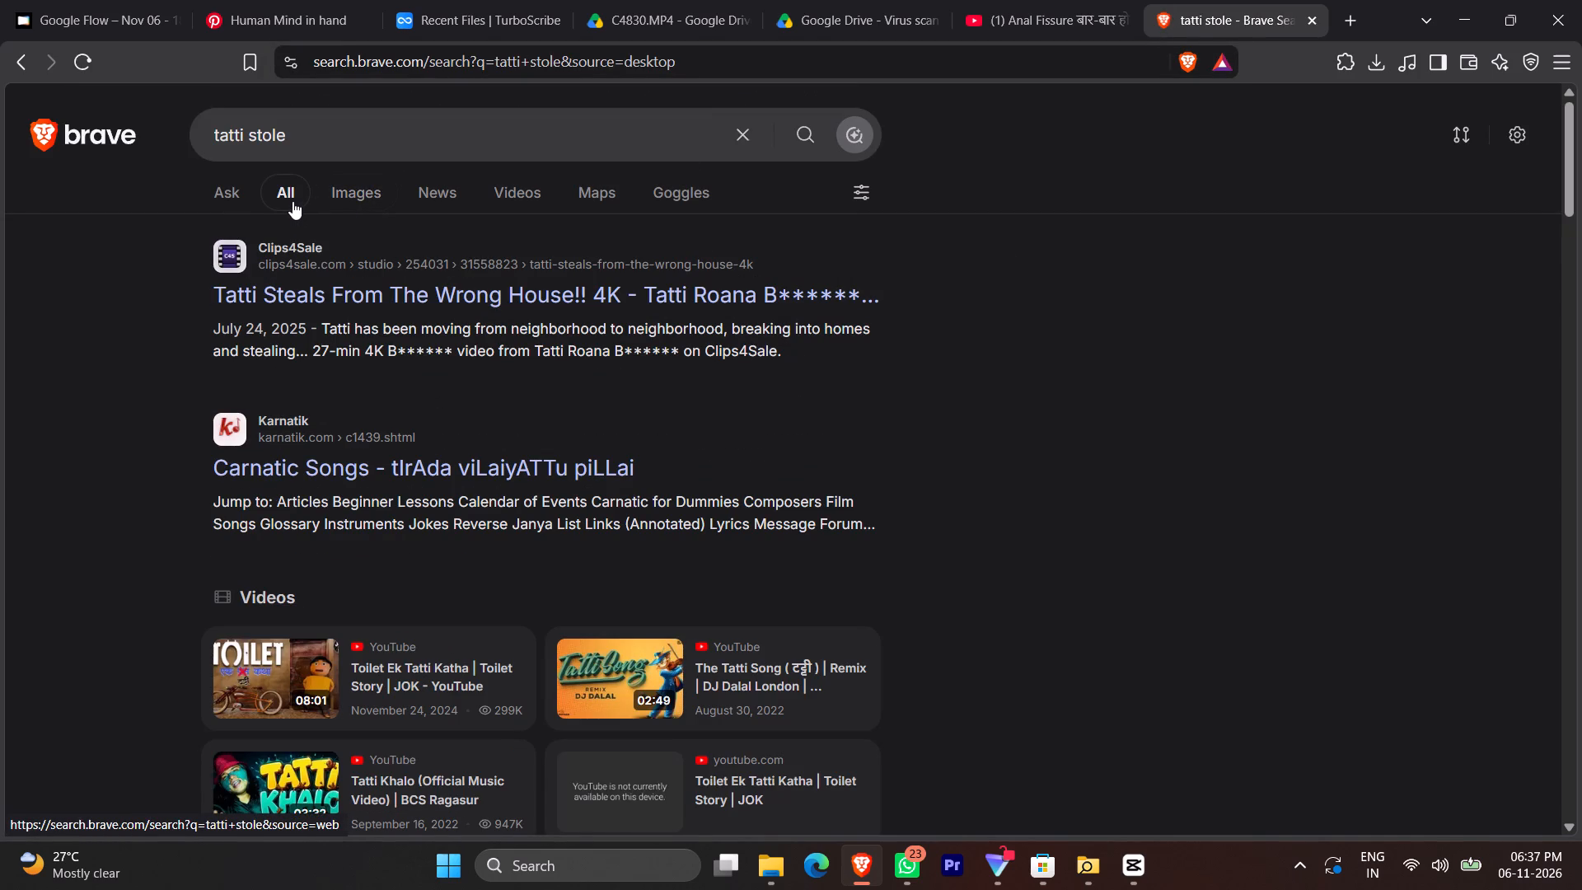
left_click(1309, 28)
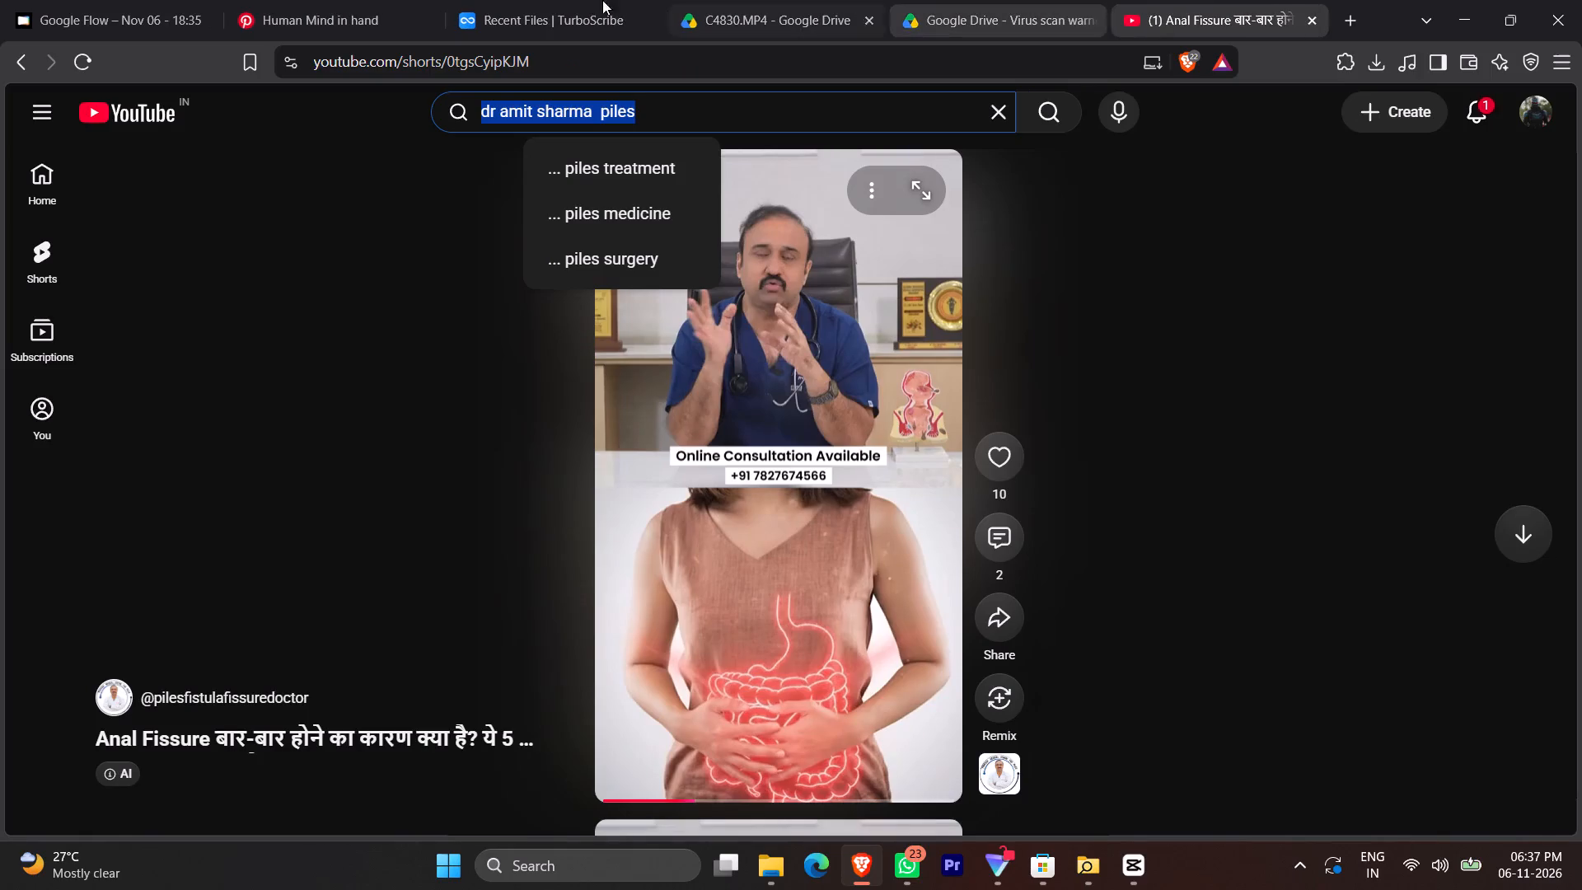
left_click(1336, 20)
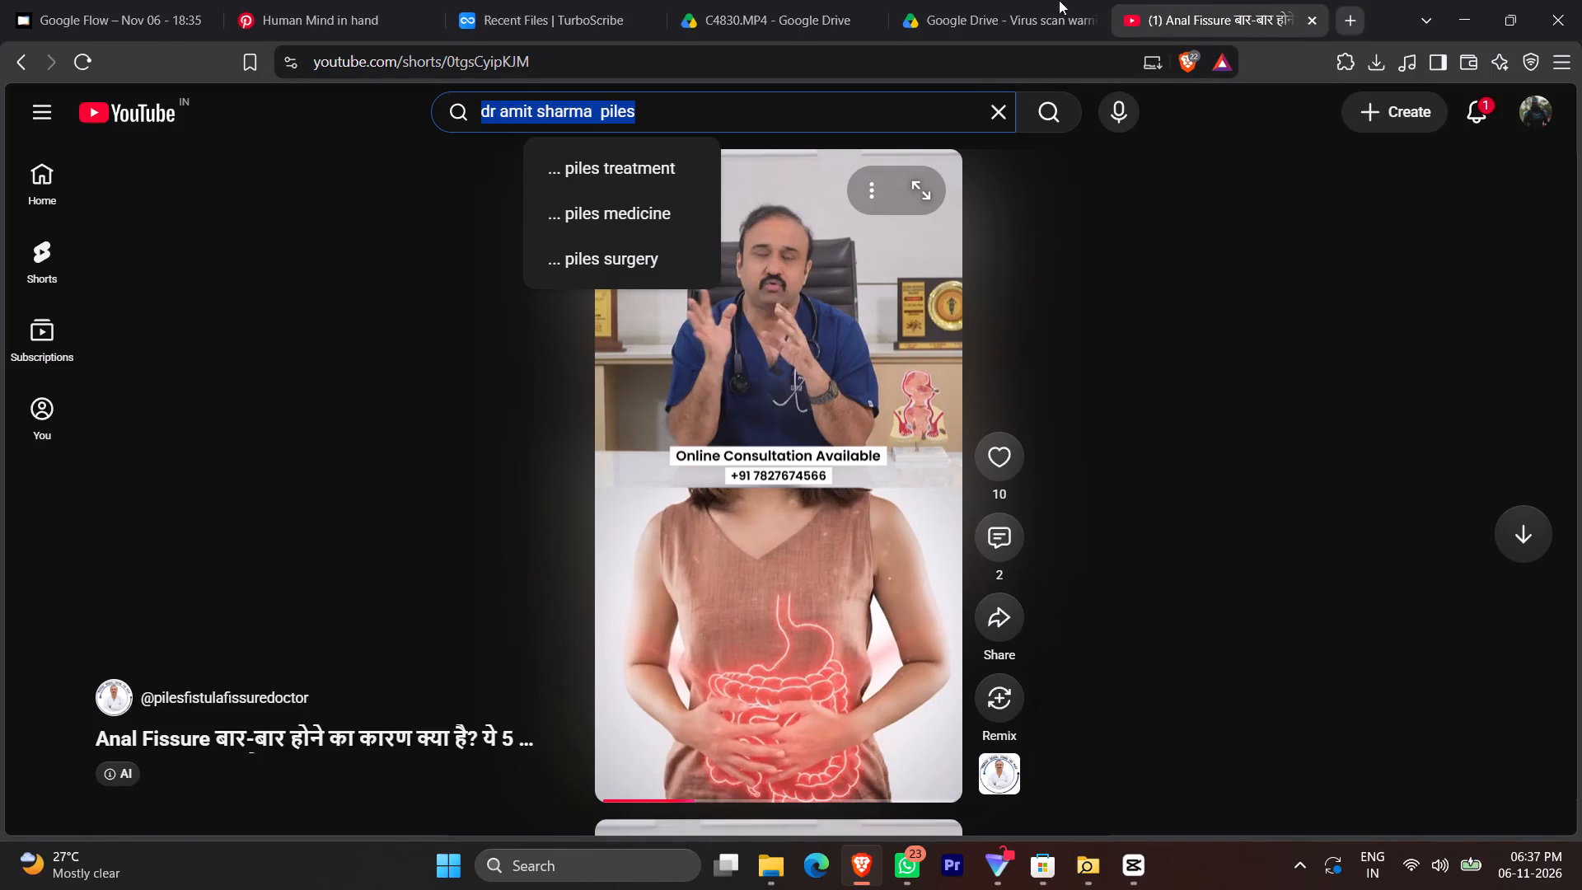
Open the 1106 (1) transcript in TurboScribe and copy the word "स्टूल" from its first sentence.
left_click(598, 0)
left_click(1382, 368)
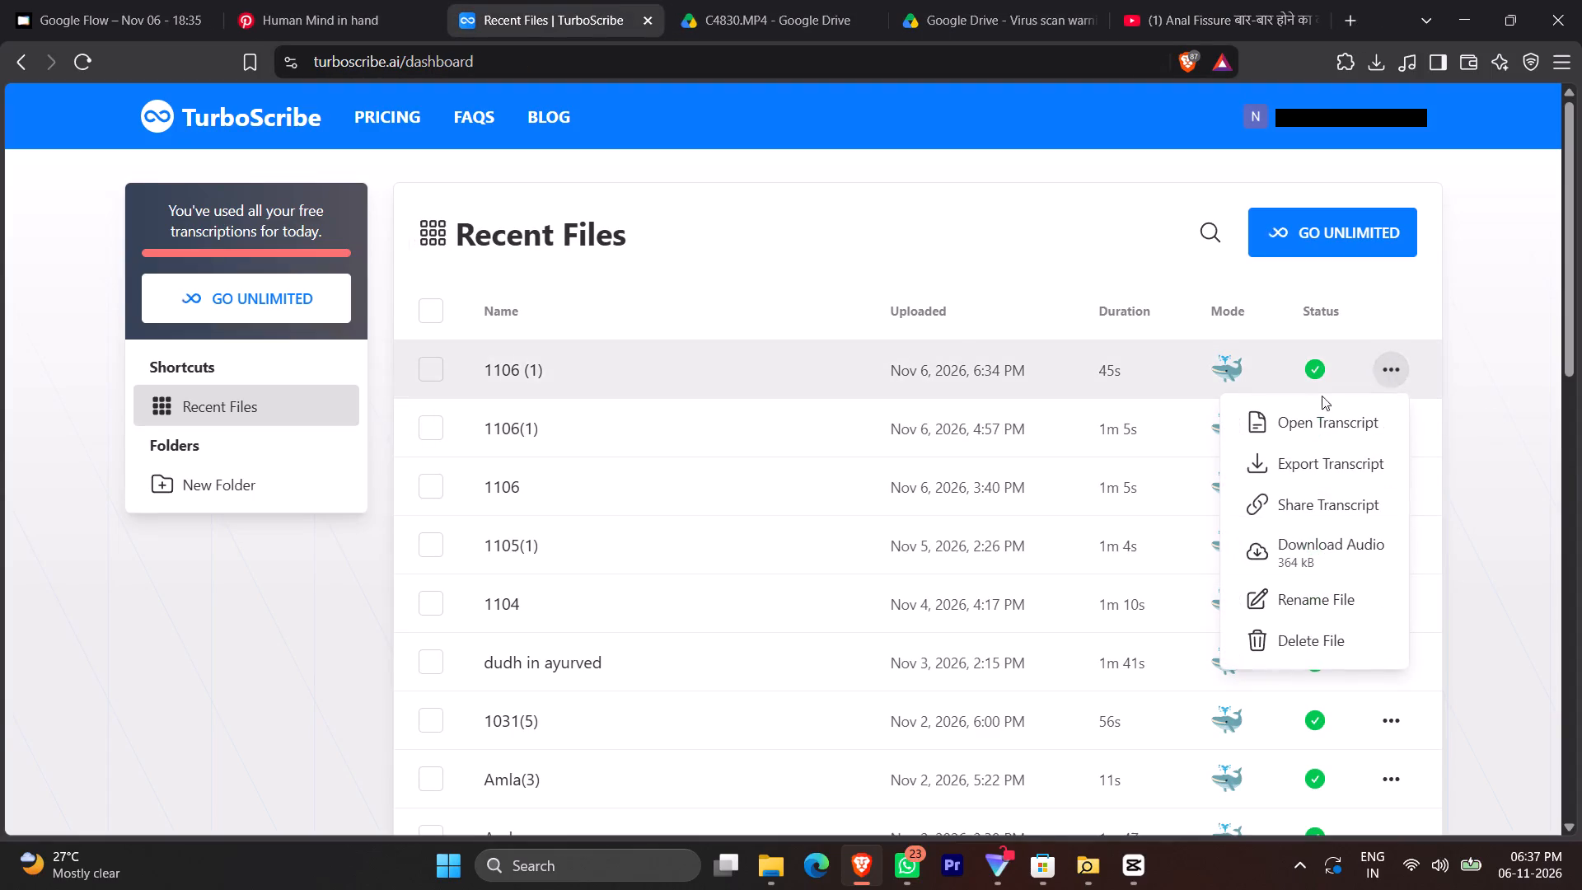
left_click(1320, 433)
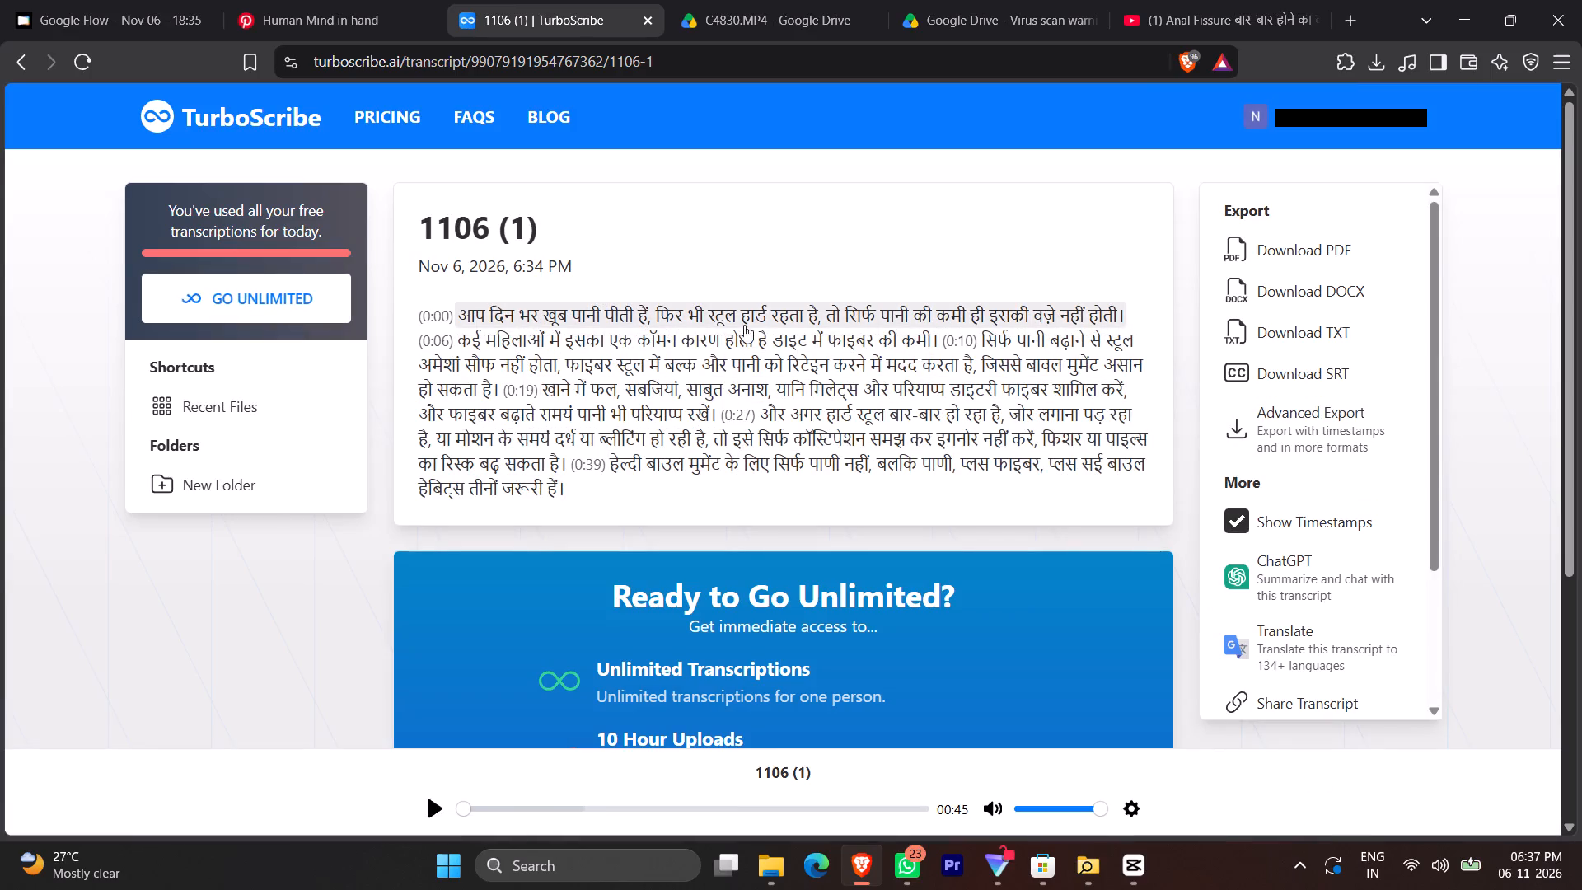
left_click_drag(709, 321, 742, 317)
right_click(730, 311)
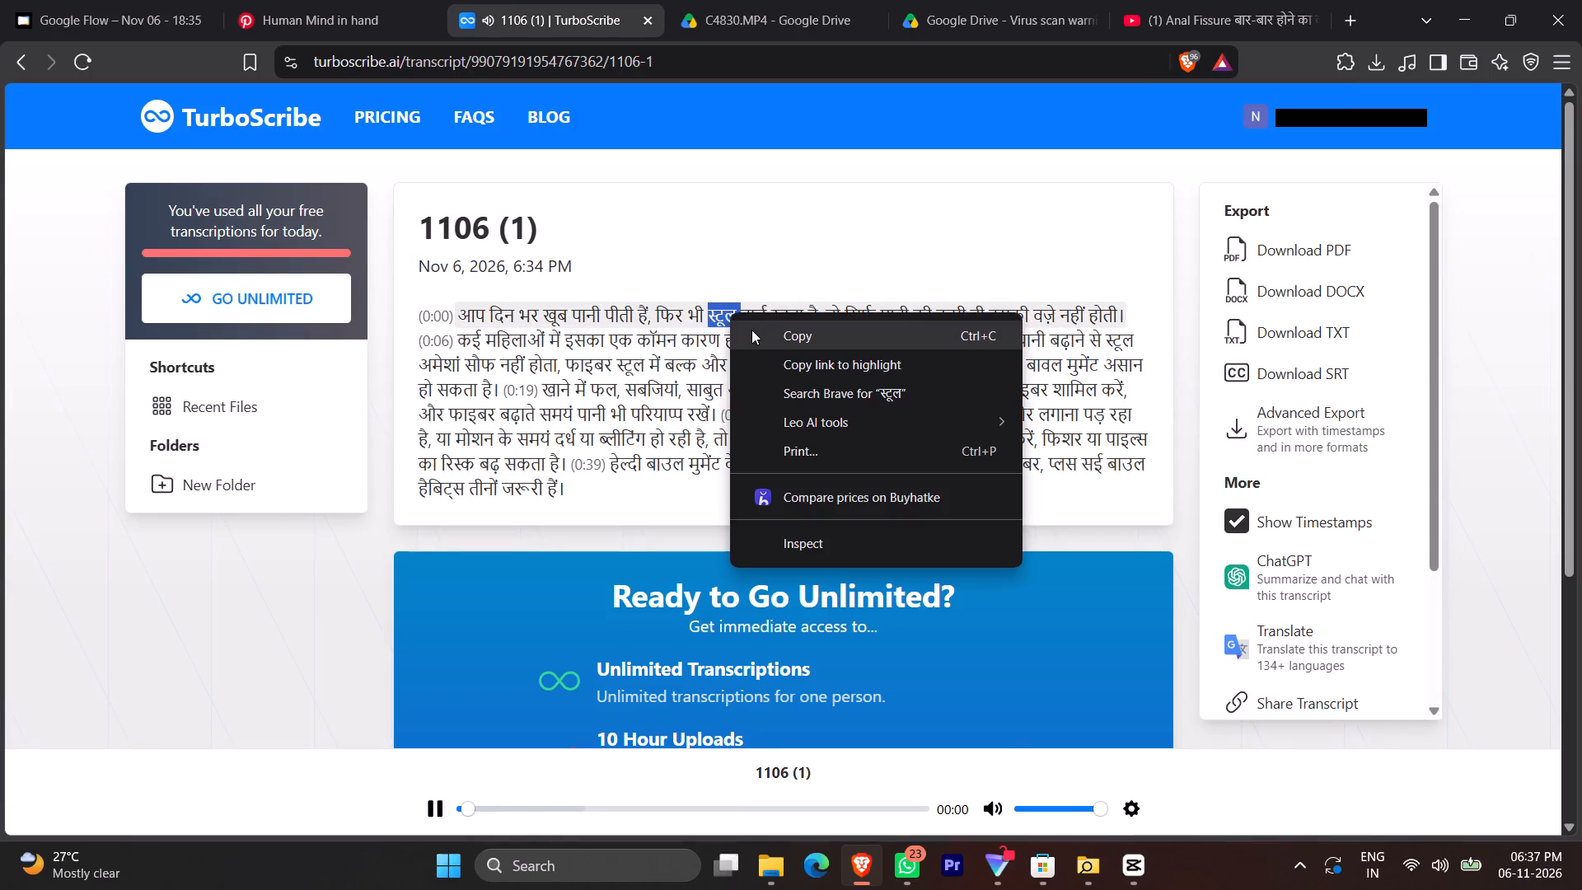
left_click(751, 331)
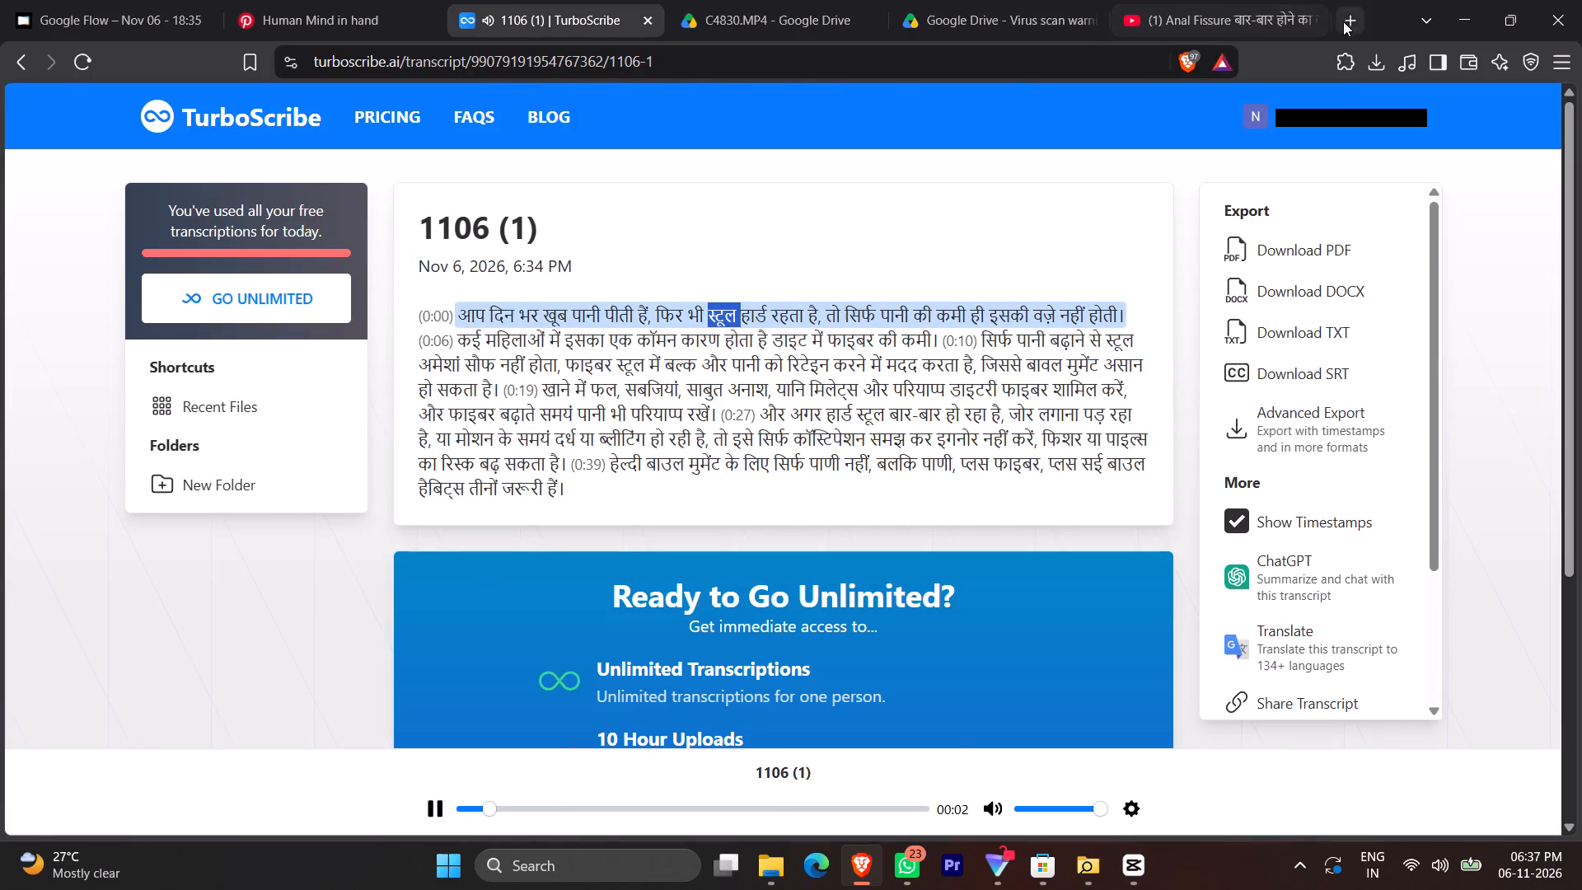
Search for the copied word "स्टूल" in a new browser tab and check its image results and all results.
left_click(1351, 25)
right_click(1100, 67)
left_click(1164, 231)
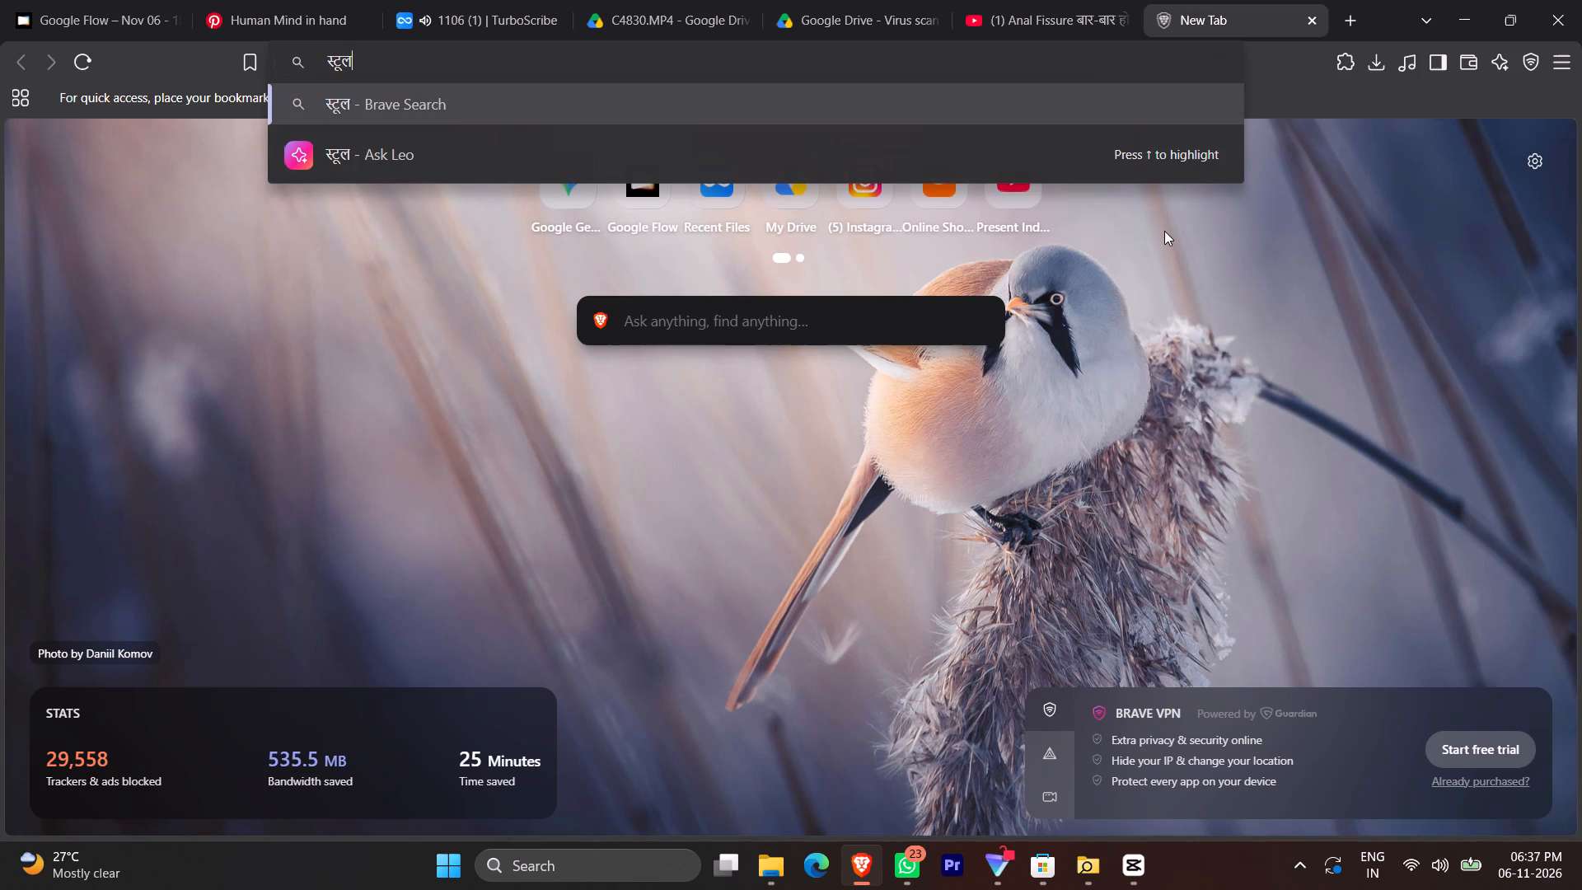
key("Return")
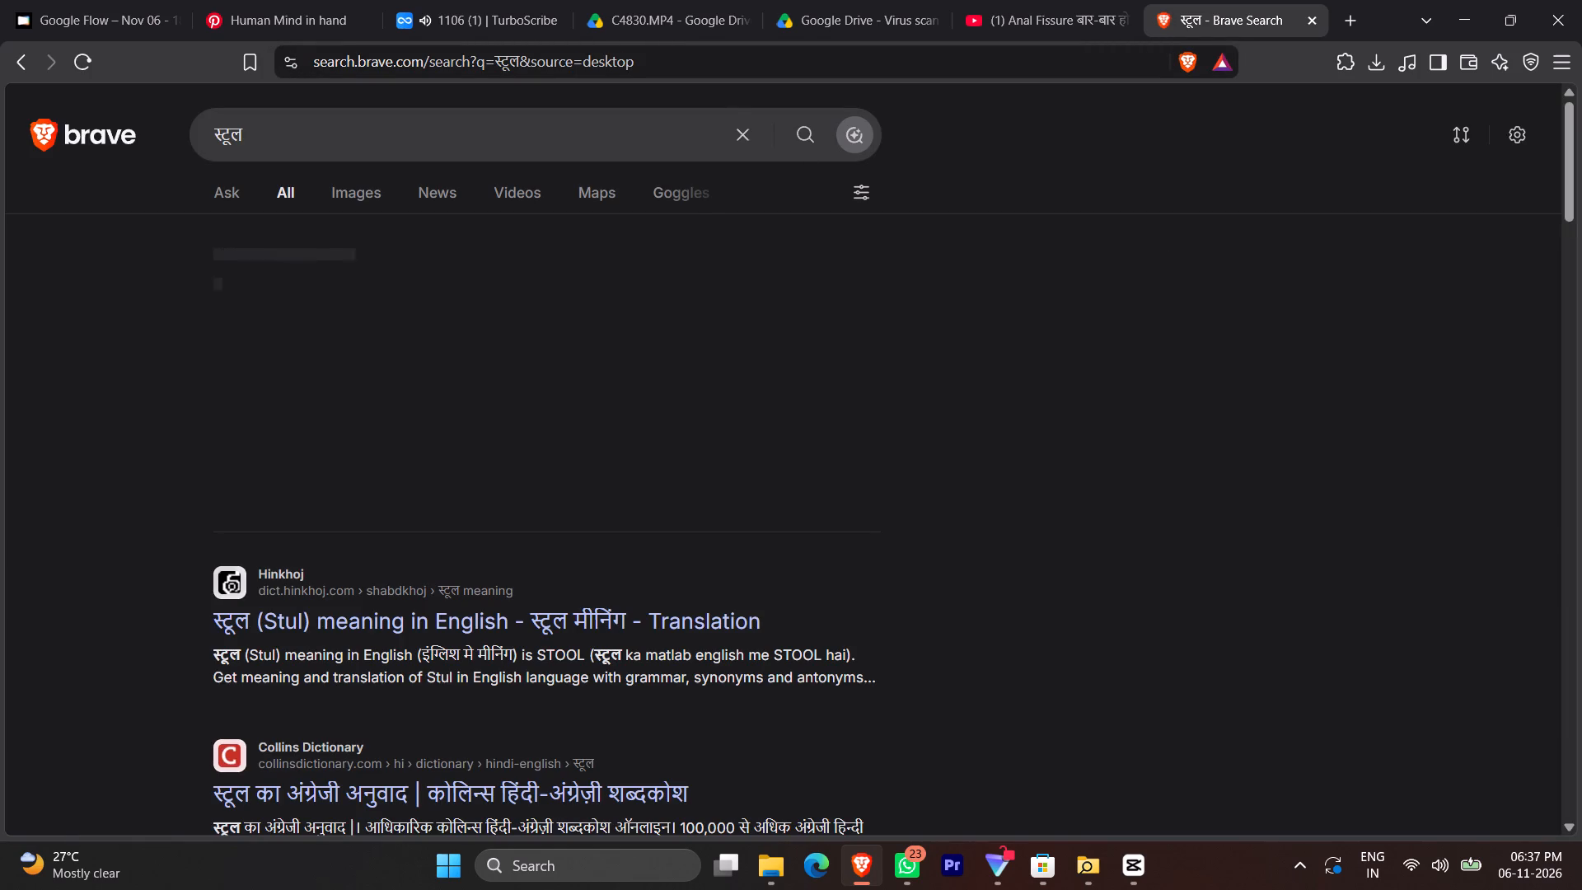
left_click(345, 203)
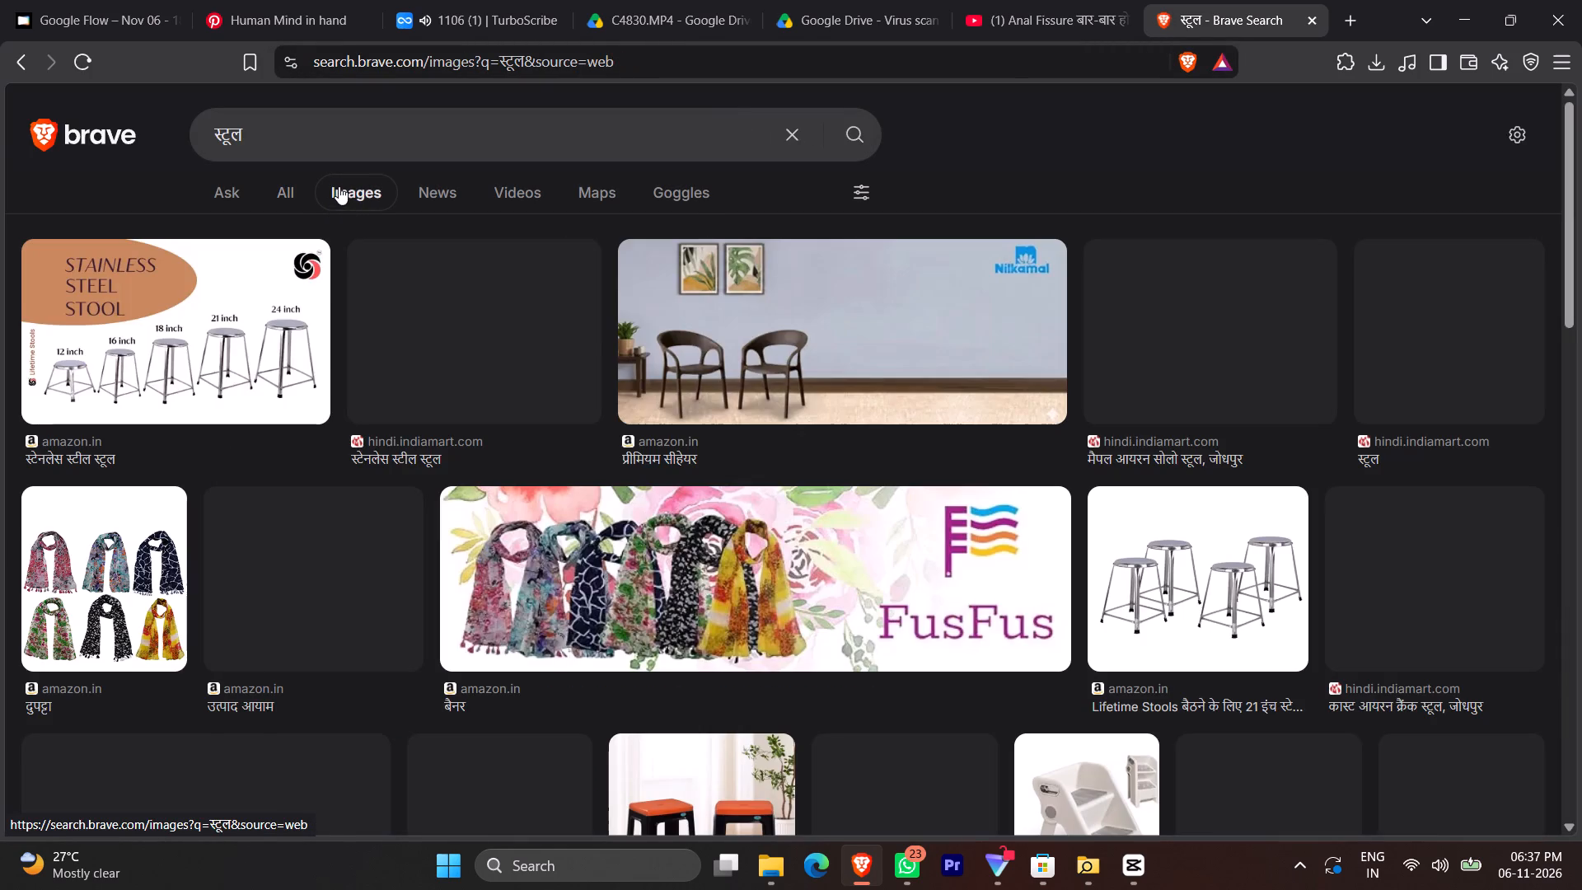
left_click(292, 191)
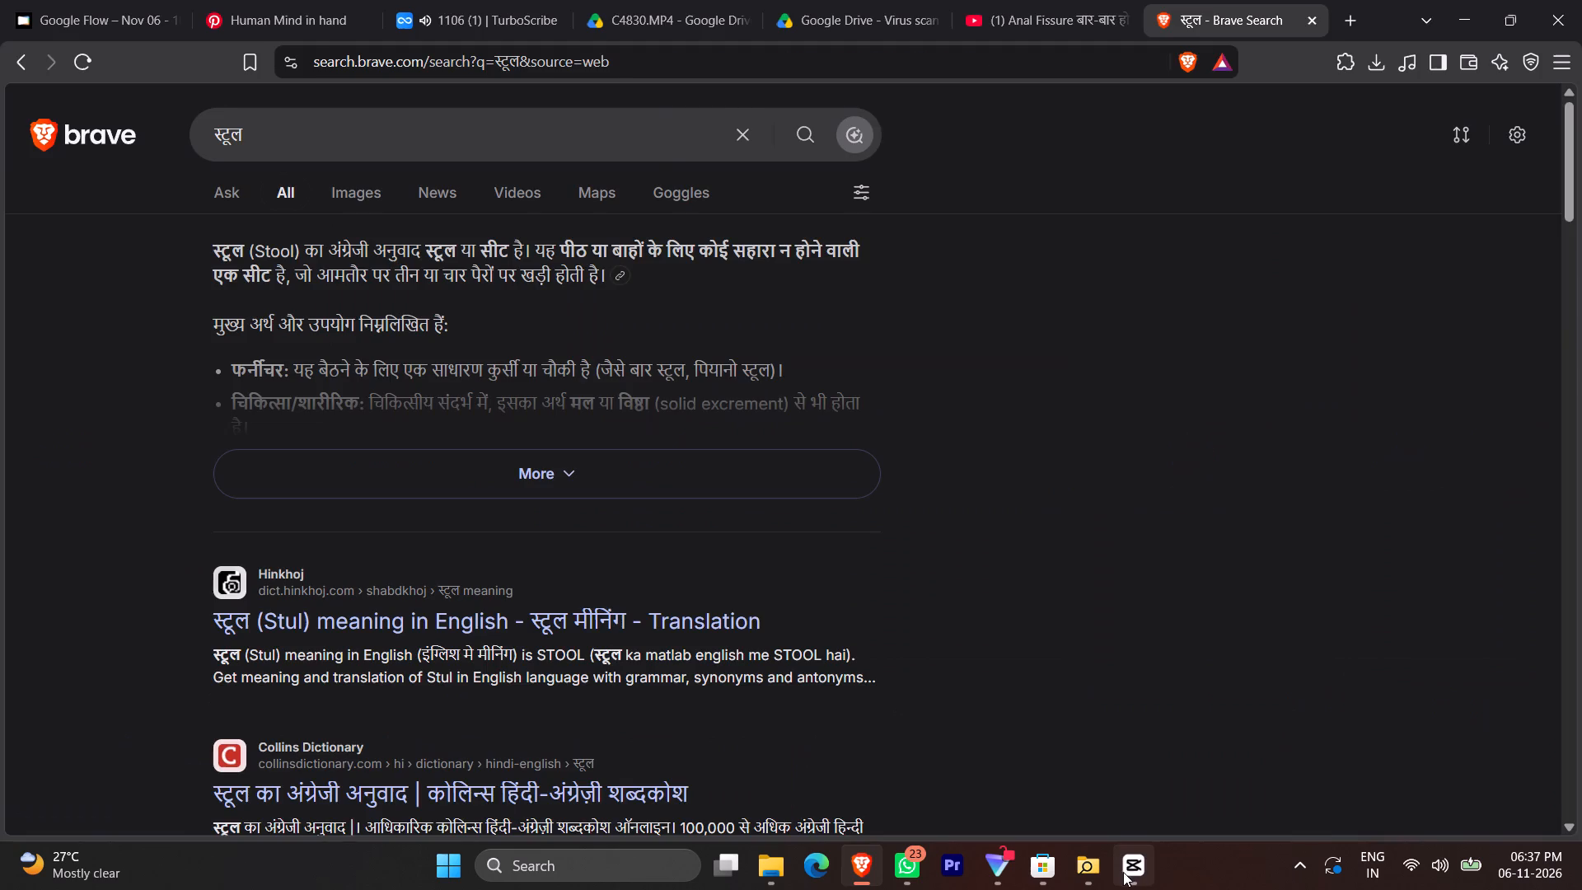
Check the CapCut timeline, pause the transcript audio playing in TurboScribe, and return to the "स्टूल" search results.
left_click(1122, 871)
left_click(224, 554)
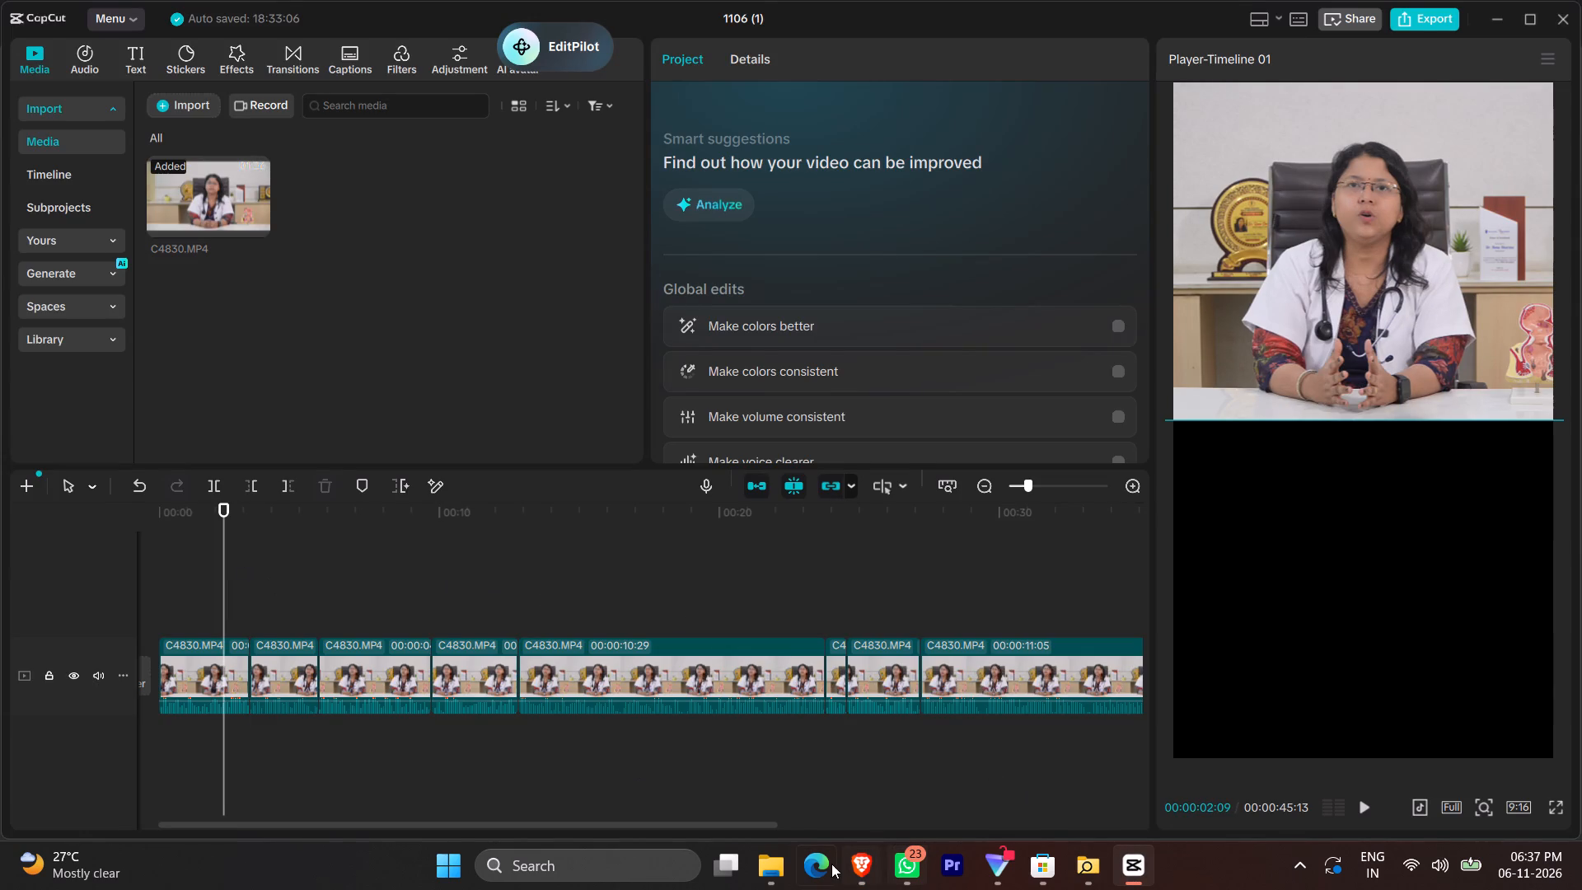
left_click(852, 864)
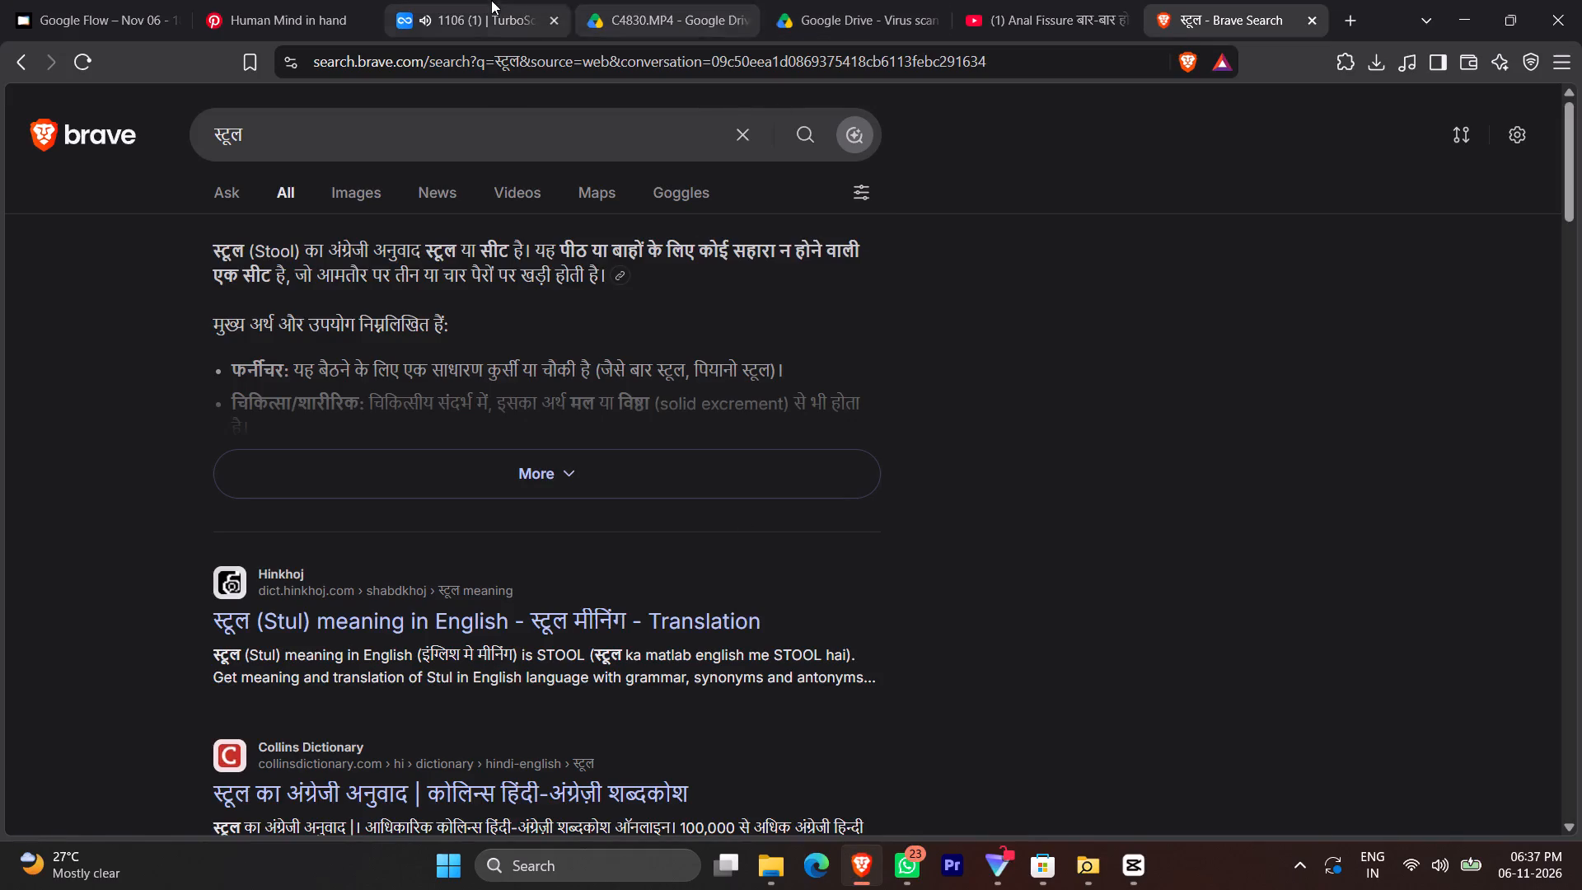
left_click(491, 0)
left_click(438, 820)
left_click(1276, 26)
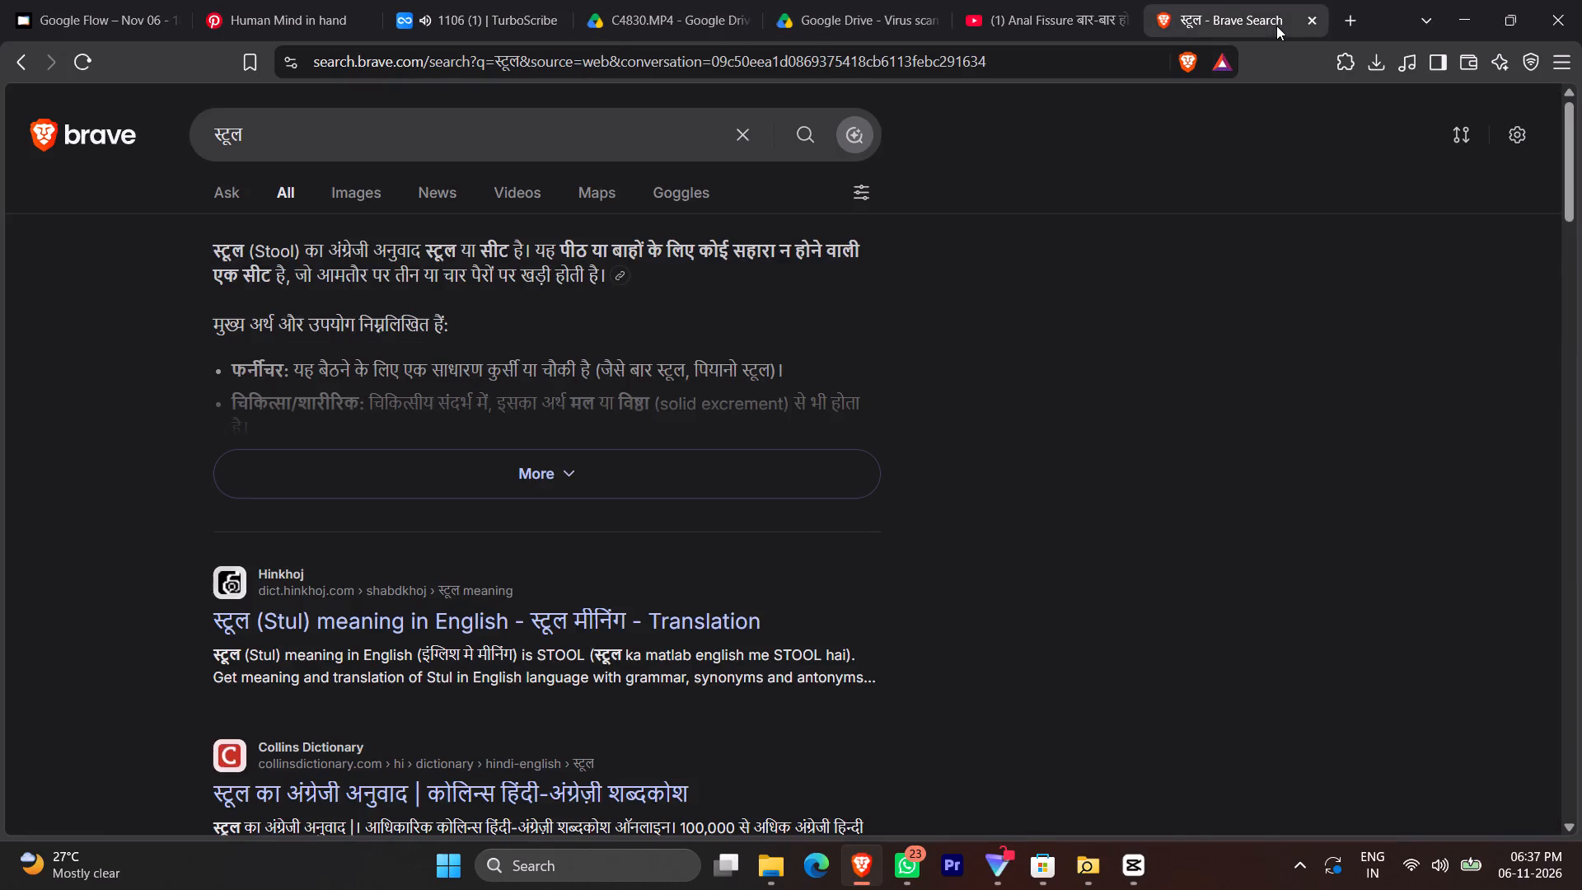
Search the web for "stool in medical term" in a new browser tab and read the answer.
left_click(1360, 20)
left_click(1128, 63)
type("stool")
key("space")
key("BackSpace")
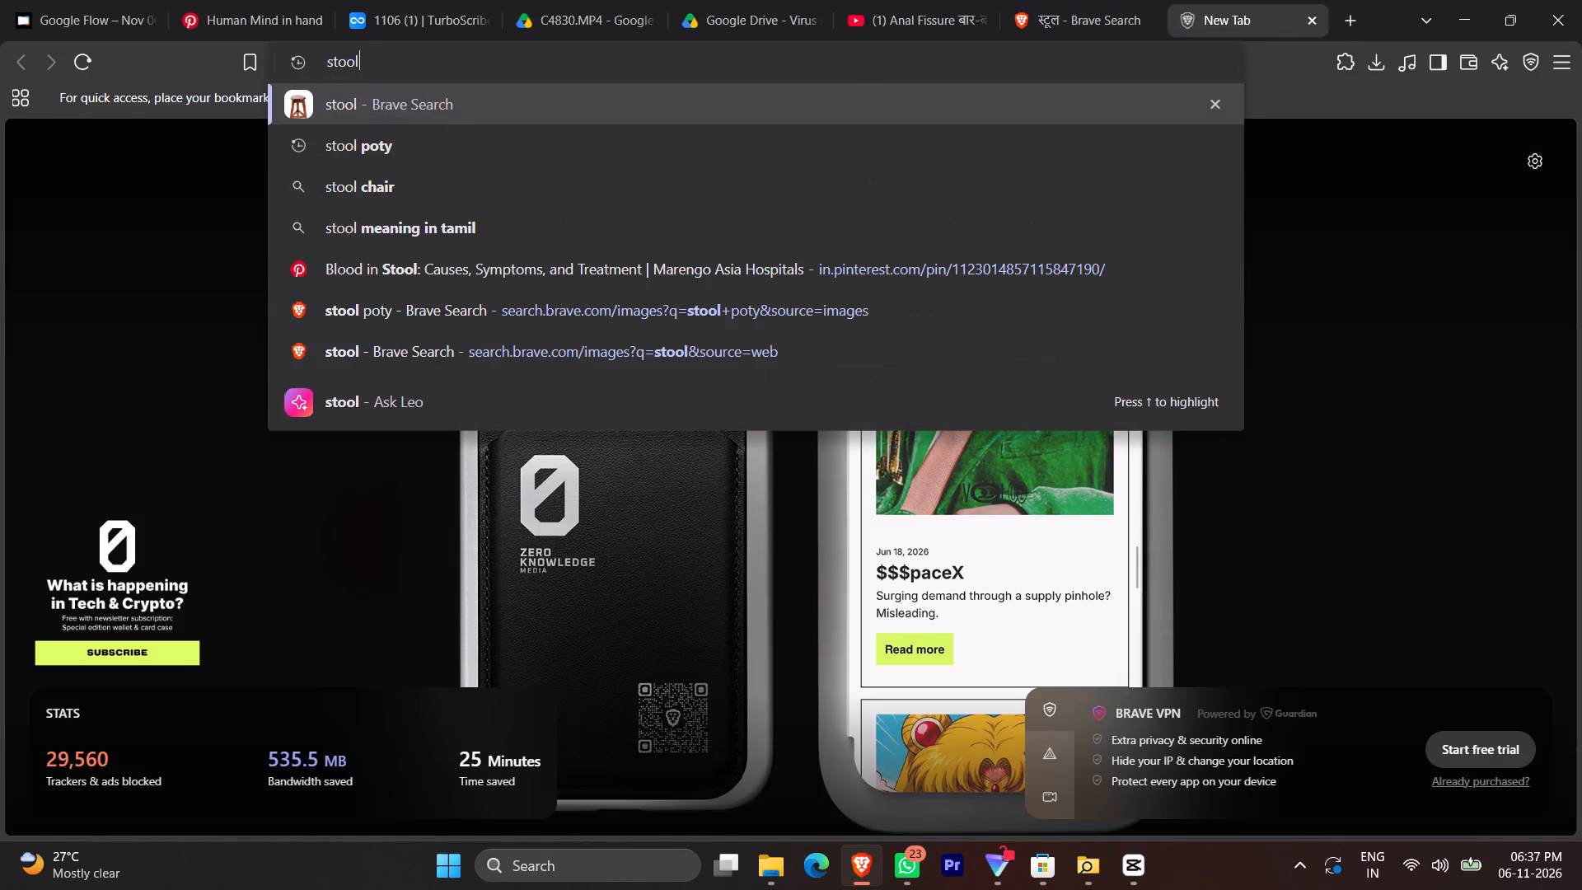
key("space")
key("space")
type("in d")
key("BackSpace")
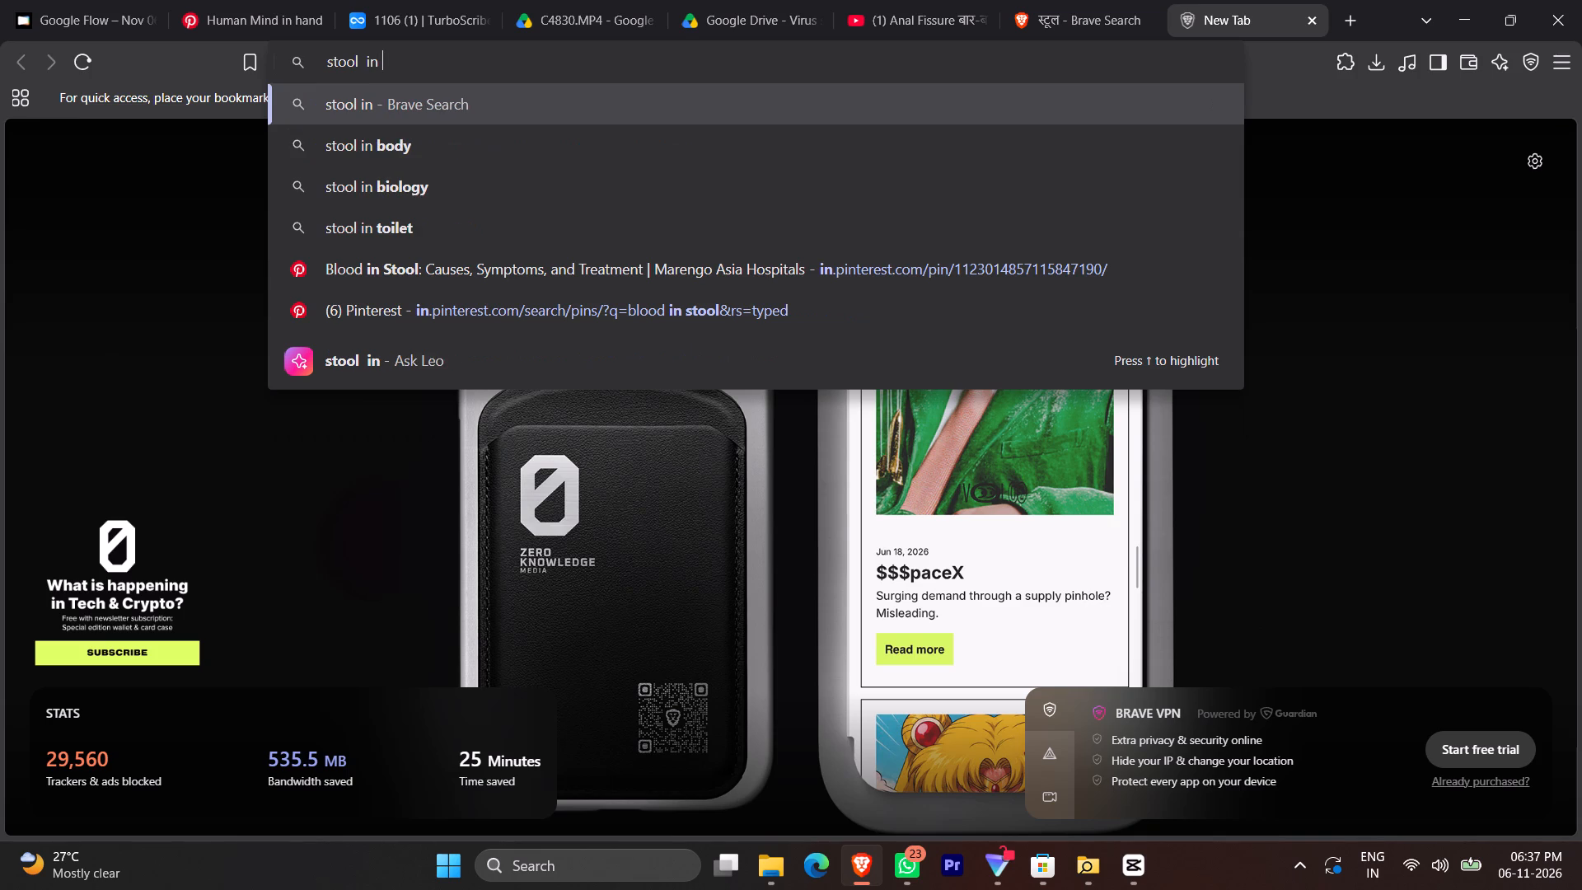
type("medical")
key("space")
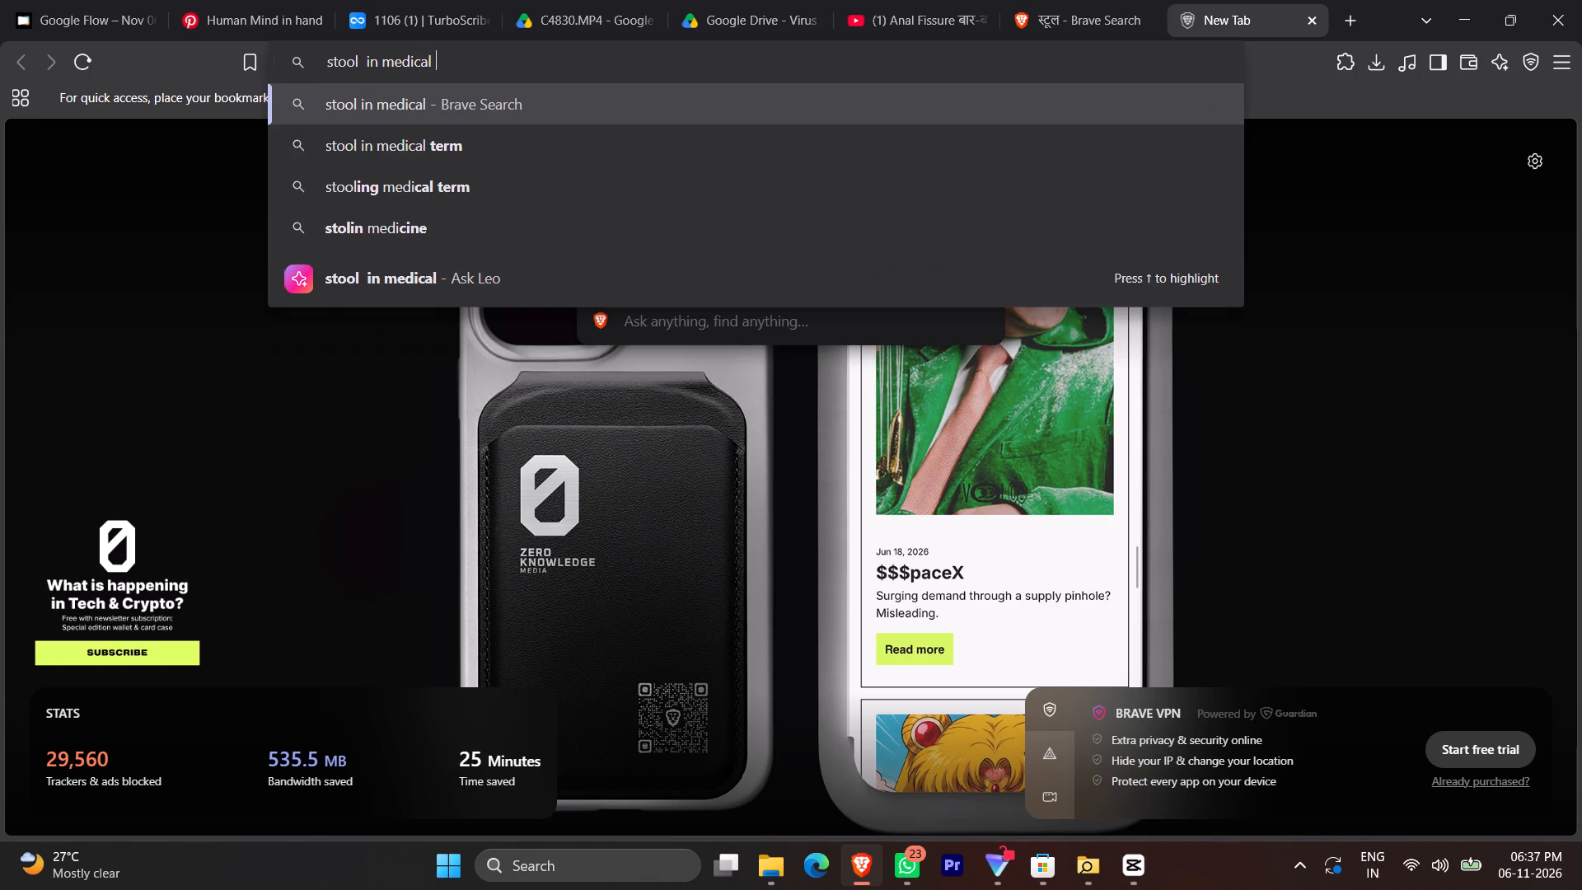
type("term")
key("space")
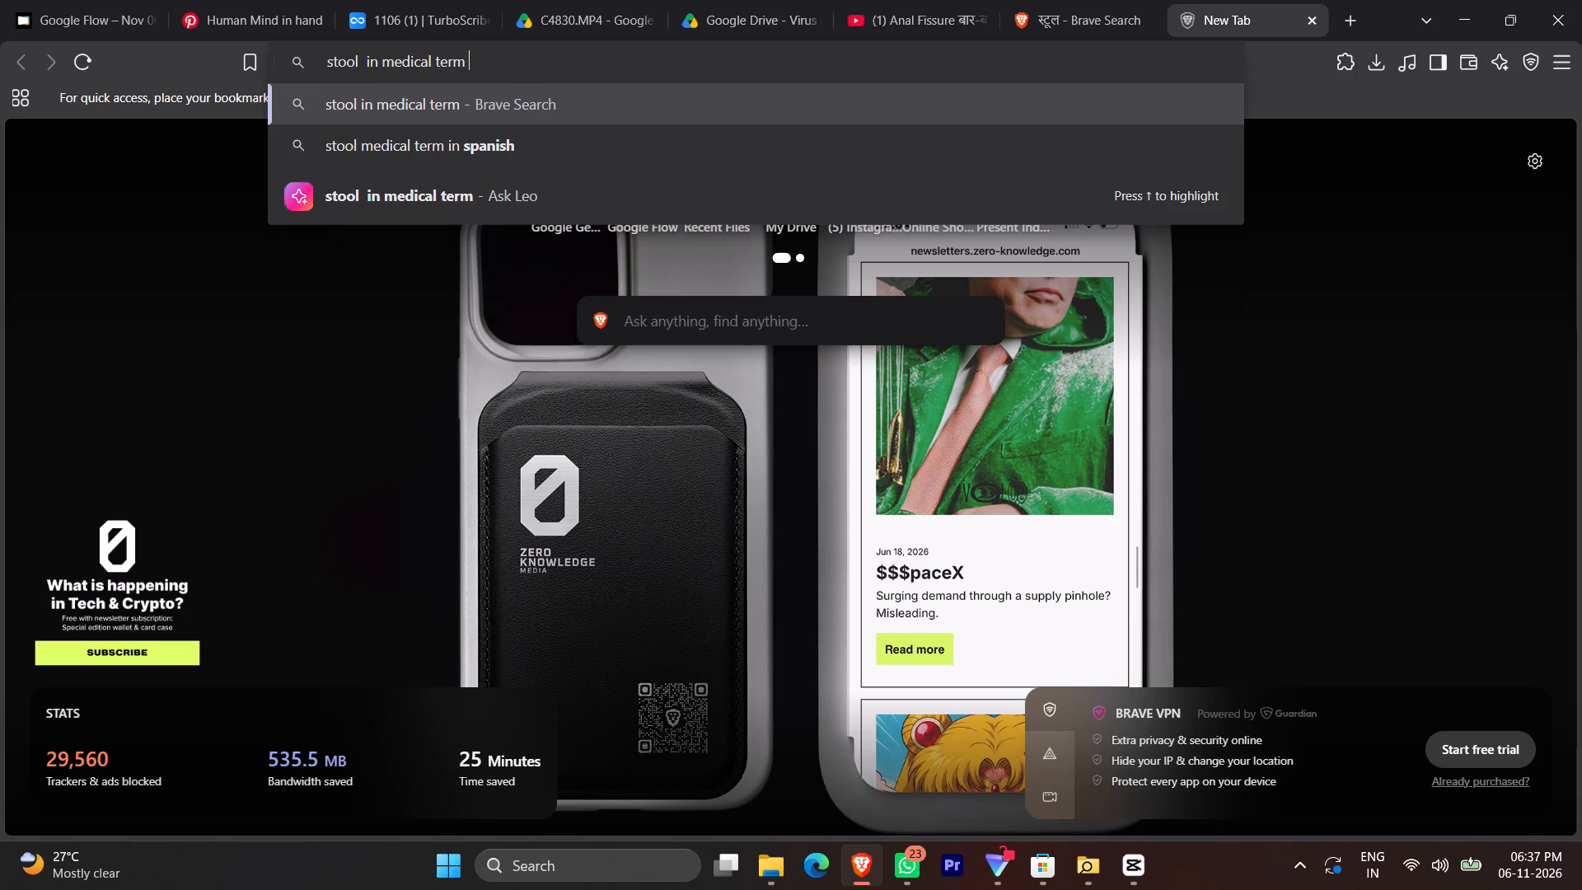
key("Return")
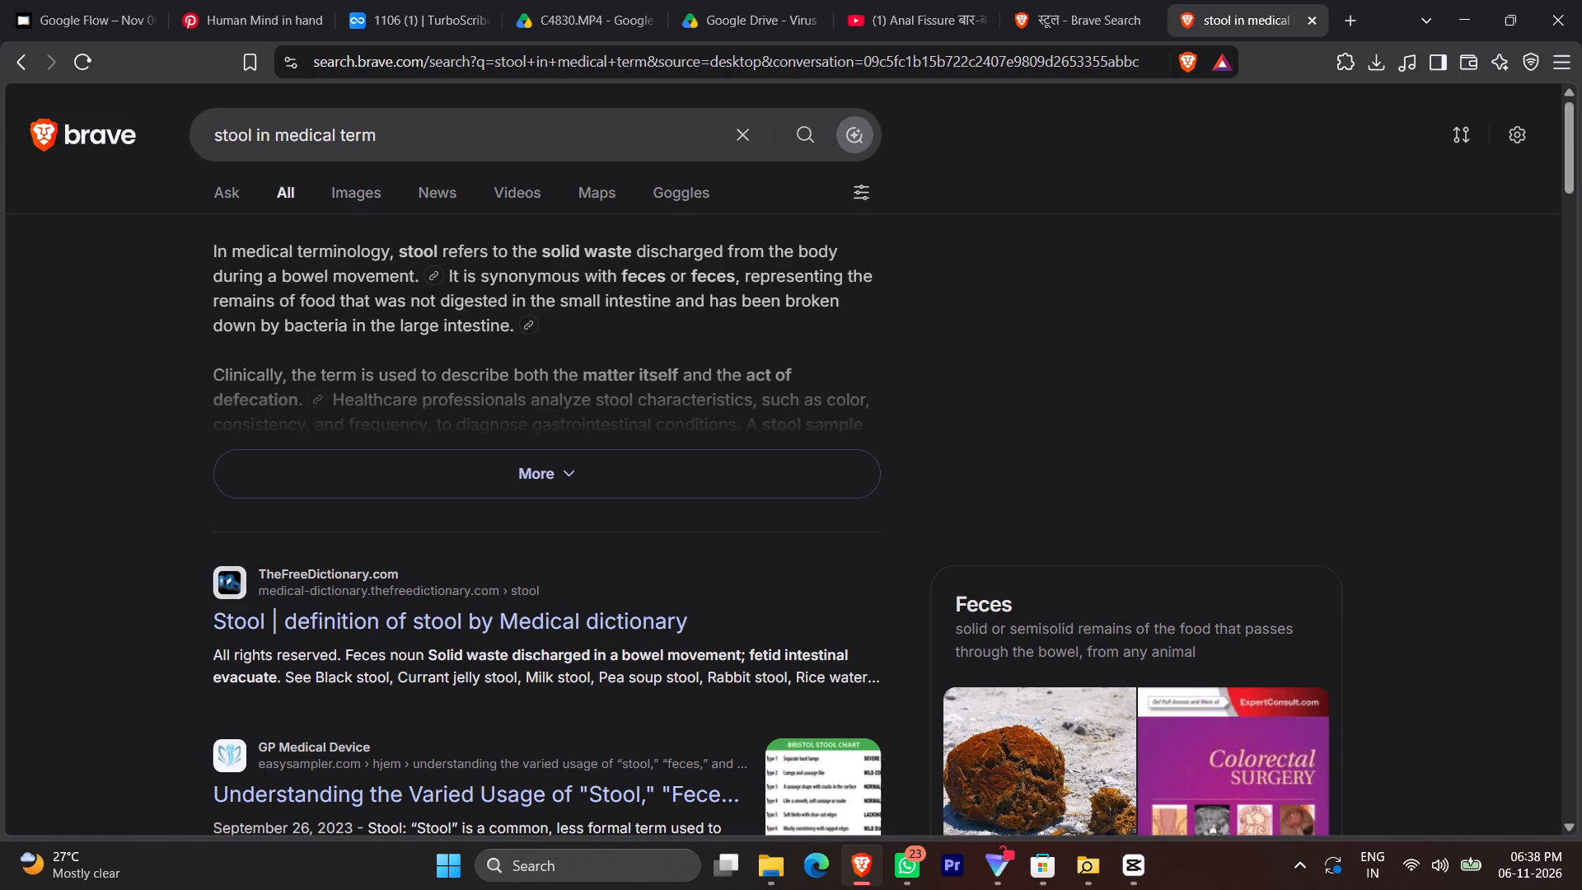
left_click(400, 252)
left_click_drag(400, 252, 639, 250)
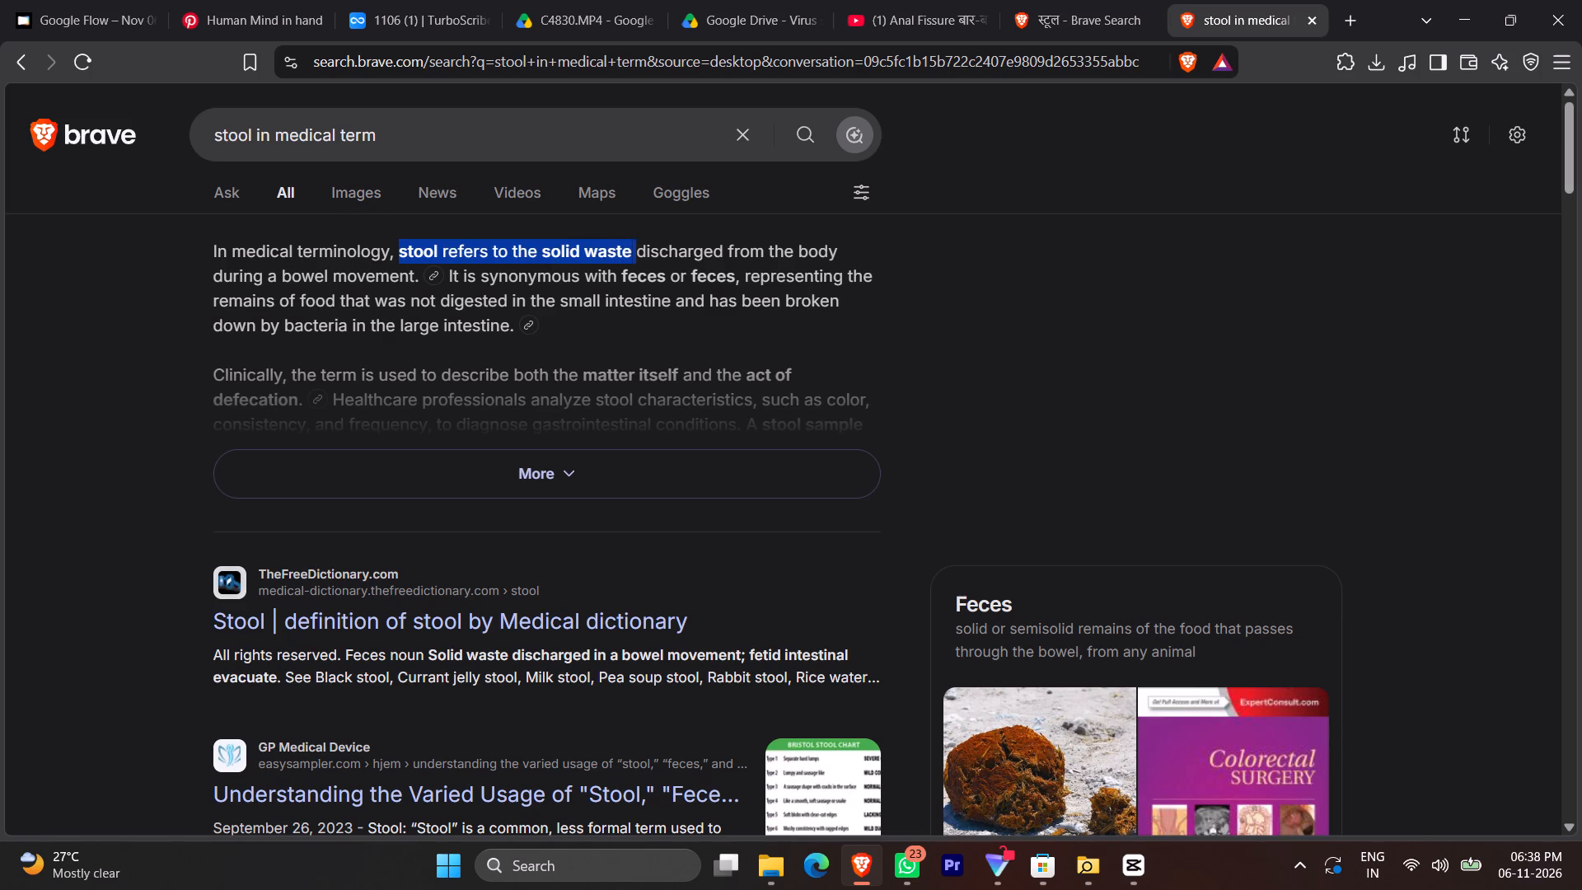
left_click_drag(639, 250, 428, 252)
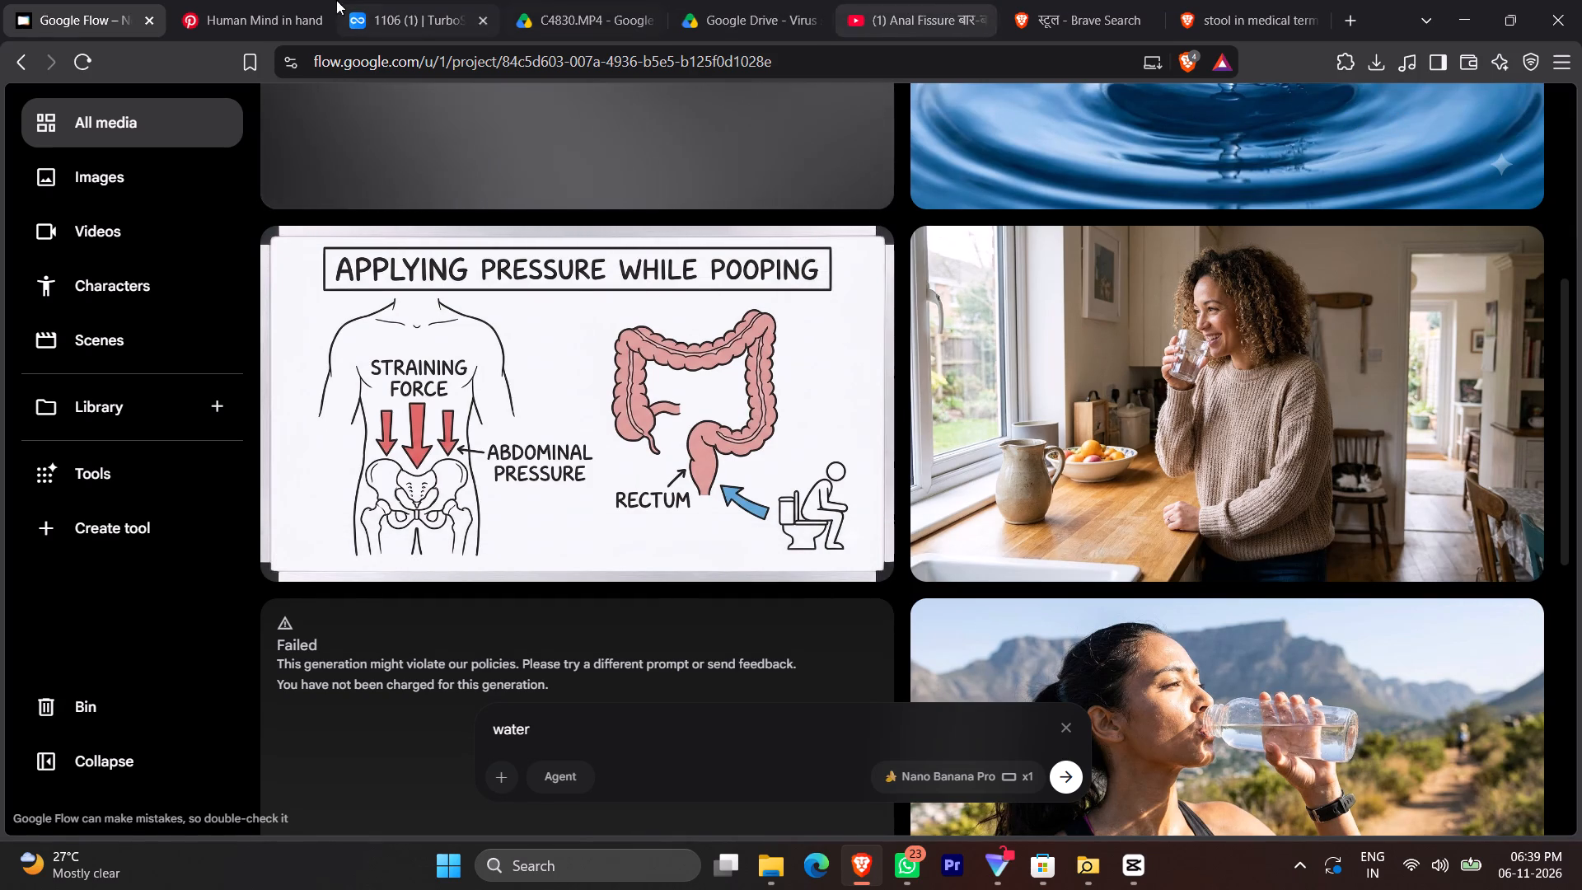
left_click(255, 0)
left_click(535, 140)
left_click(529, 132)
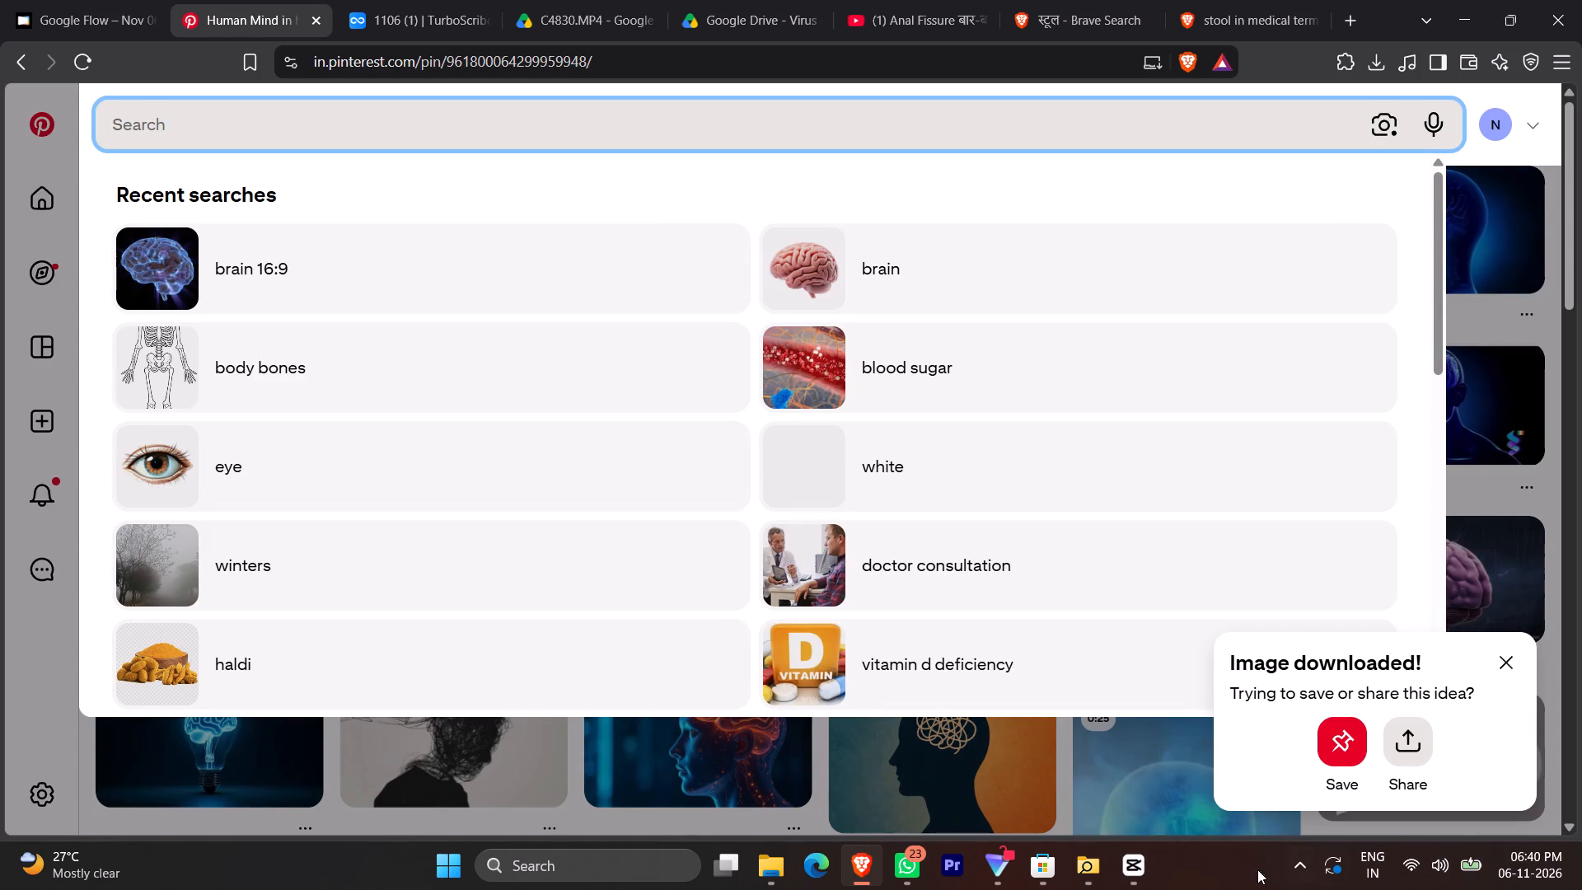
In CapCut, import the clip Person_using_toilet_seat_6a36f508 from the Downloads folder into the project media.
left_click(1149, 878)
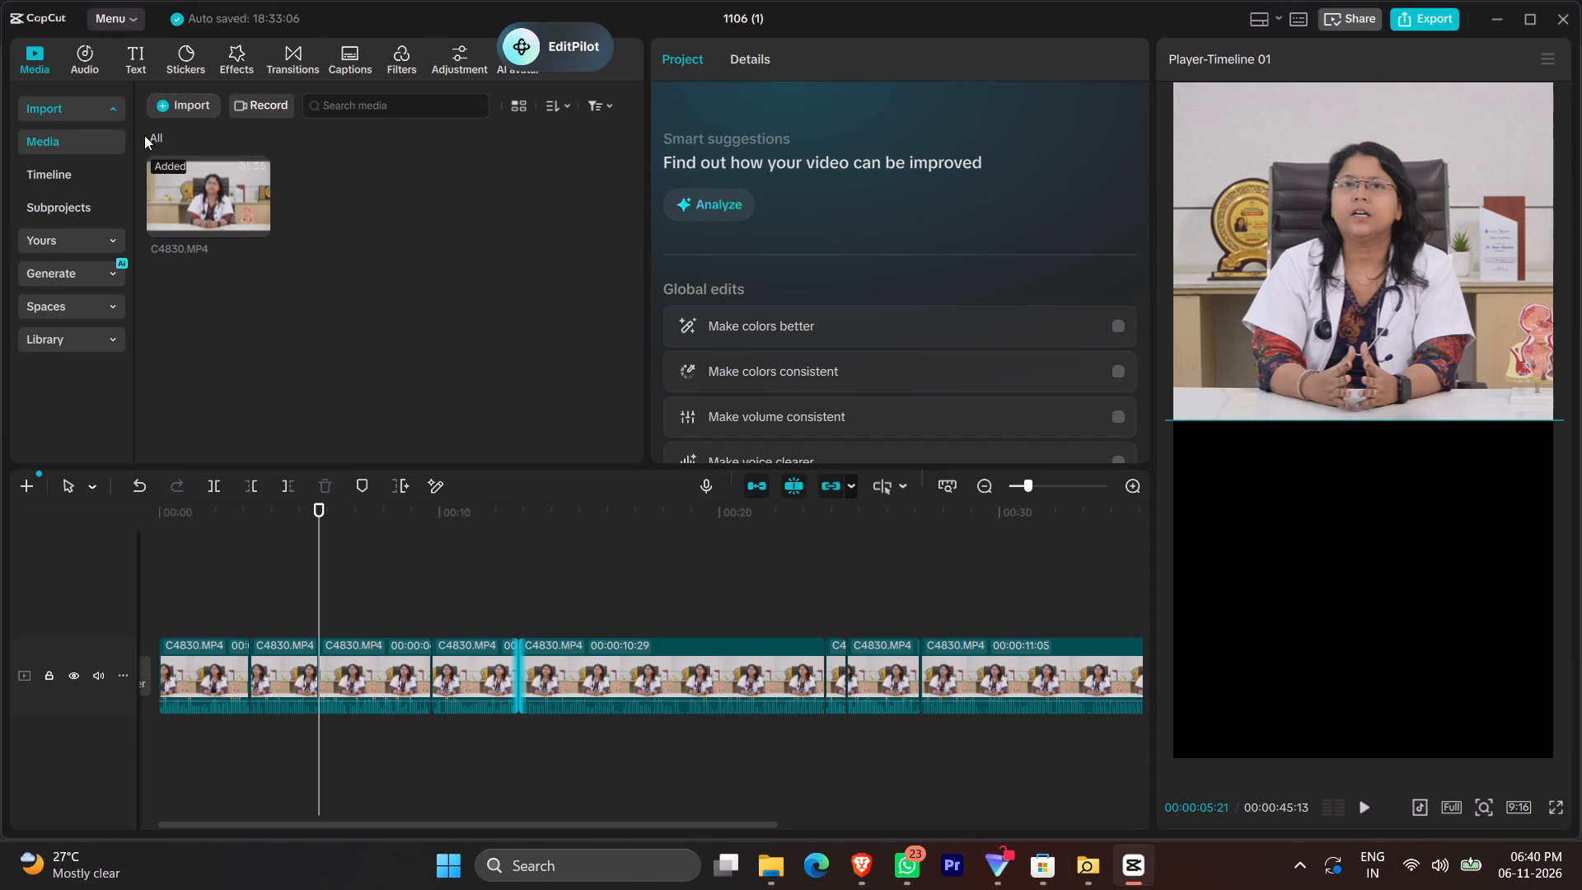
left_click(171, 110)
left_click(208, 139)
scroll(260, 230, "down", 2)
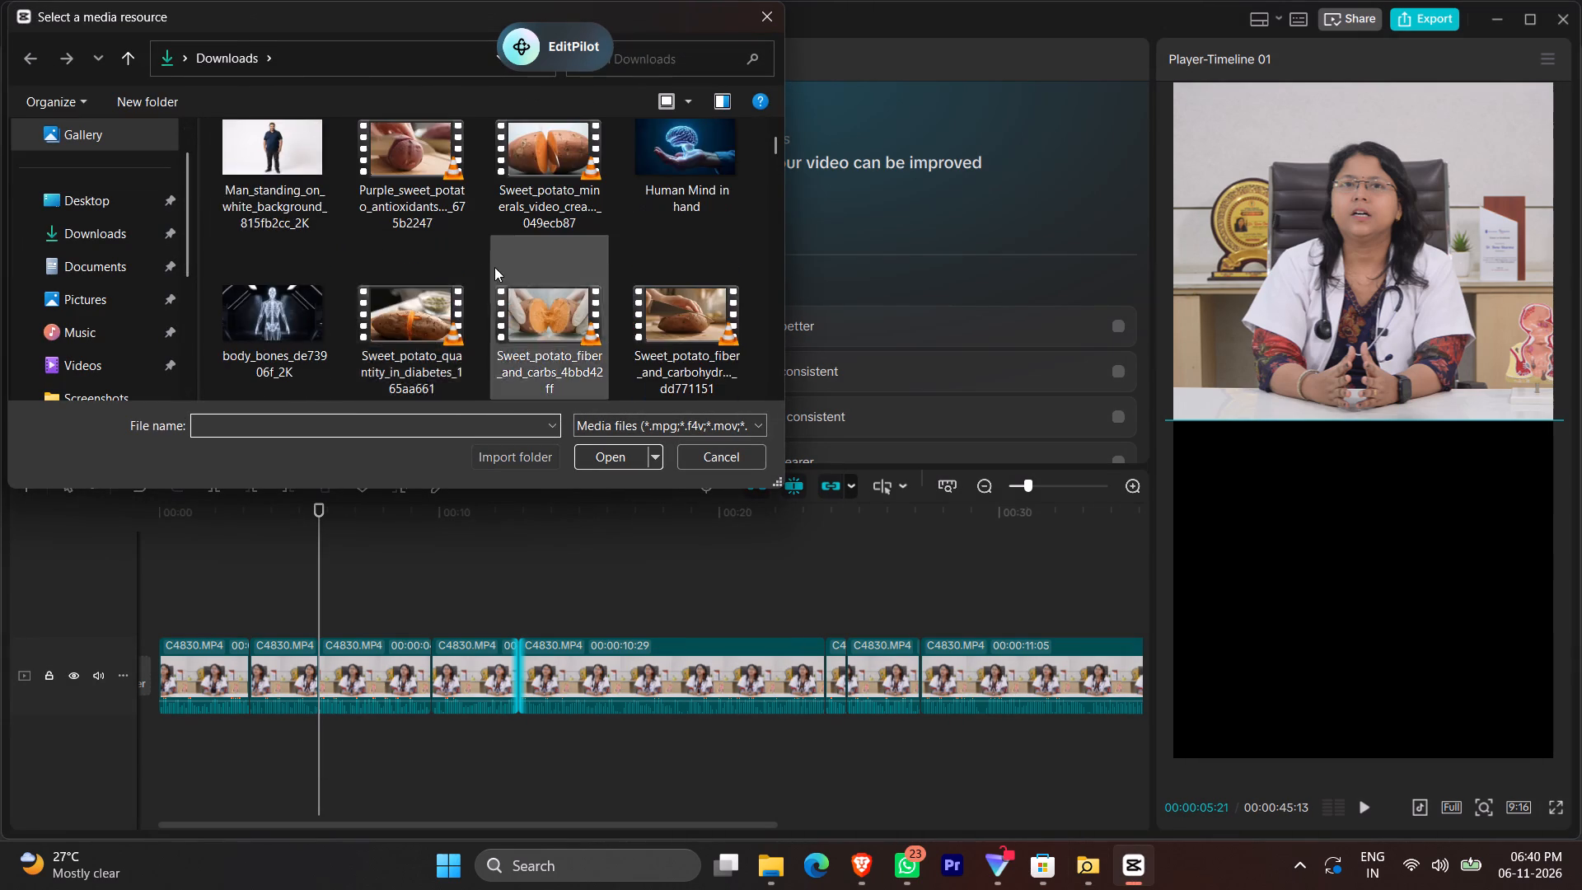
scroll(494, 267, "down", 6)
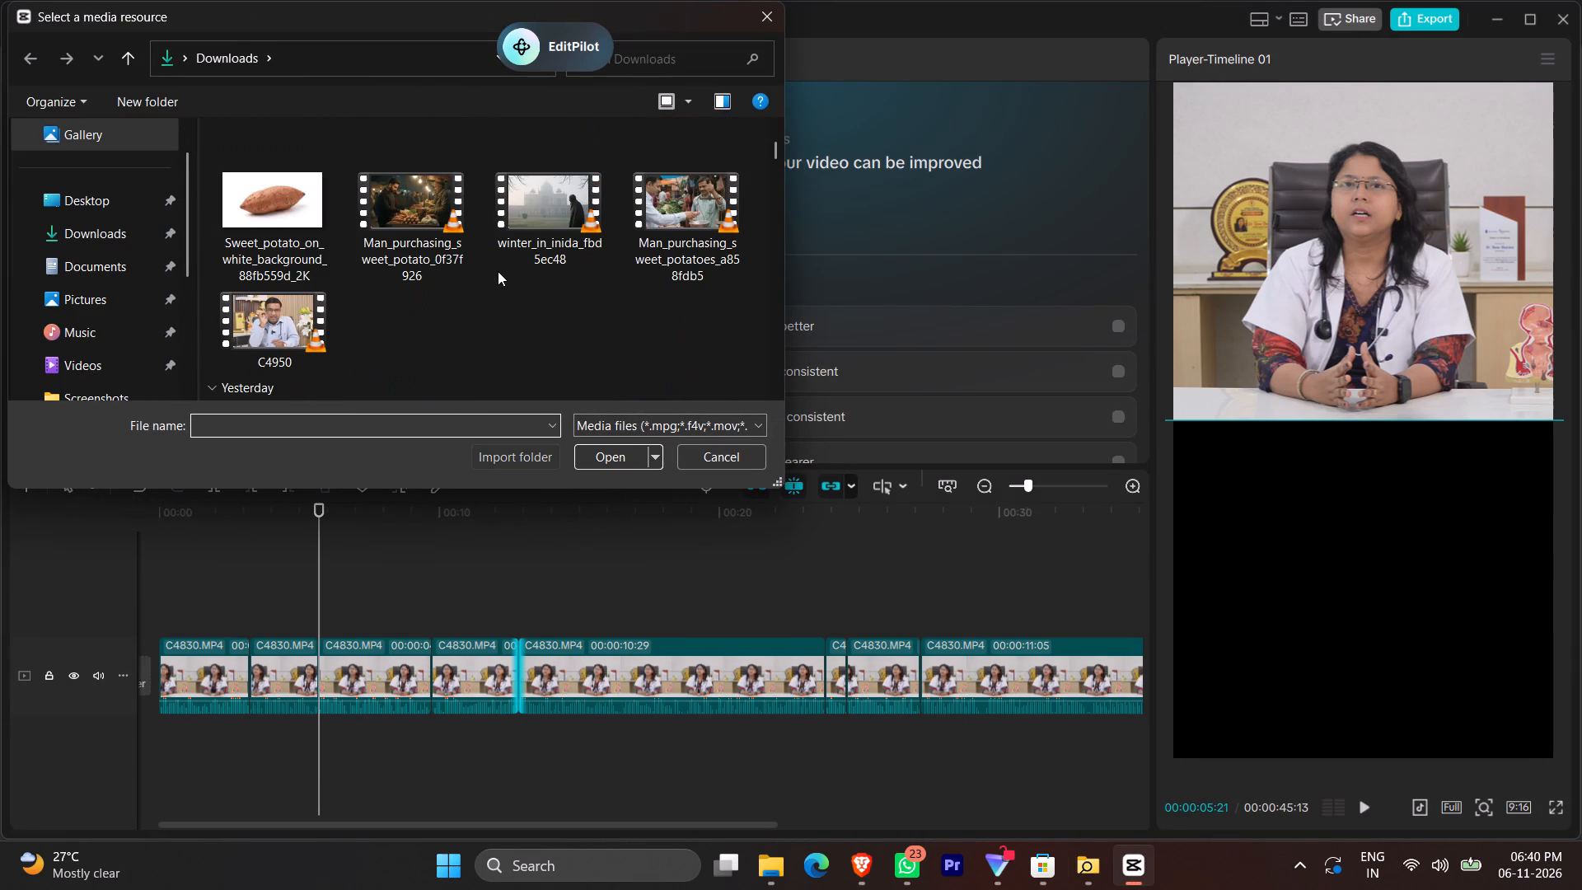
scroll(498, 271, "down", 5)
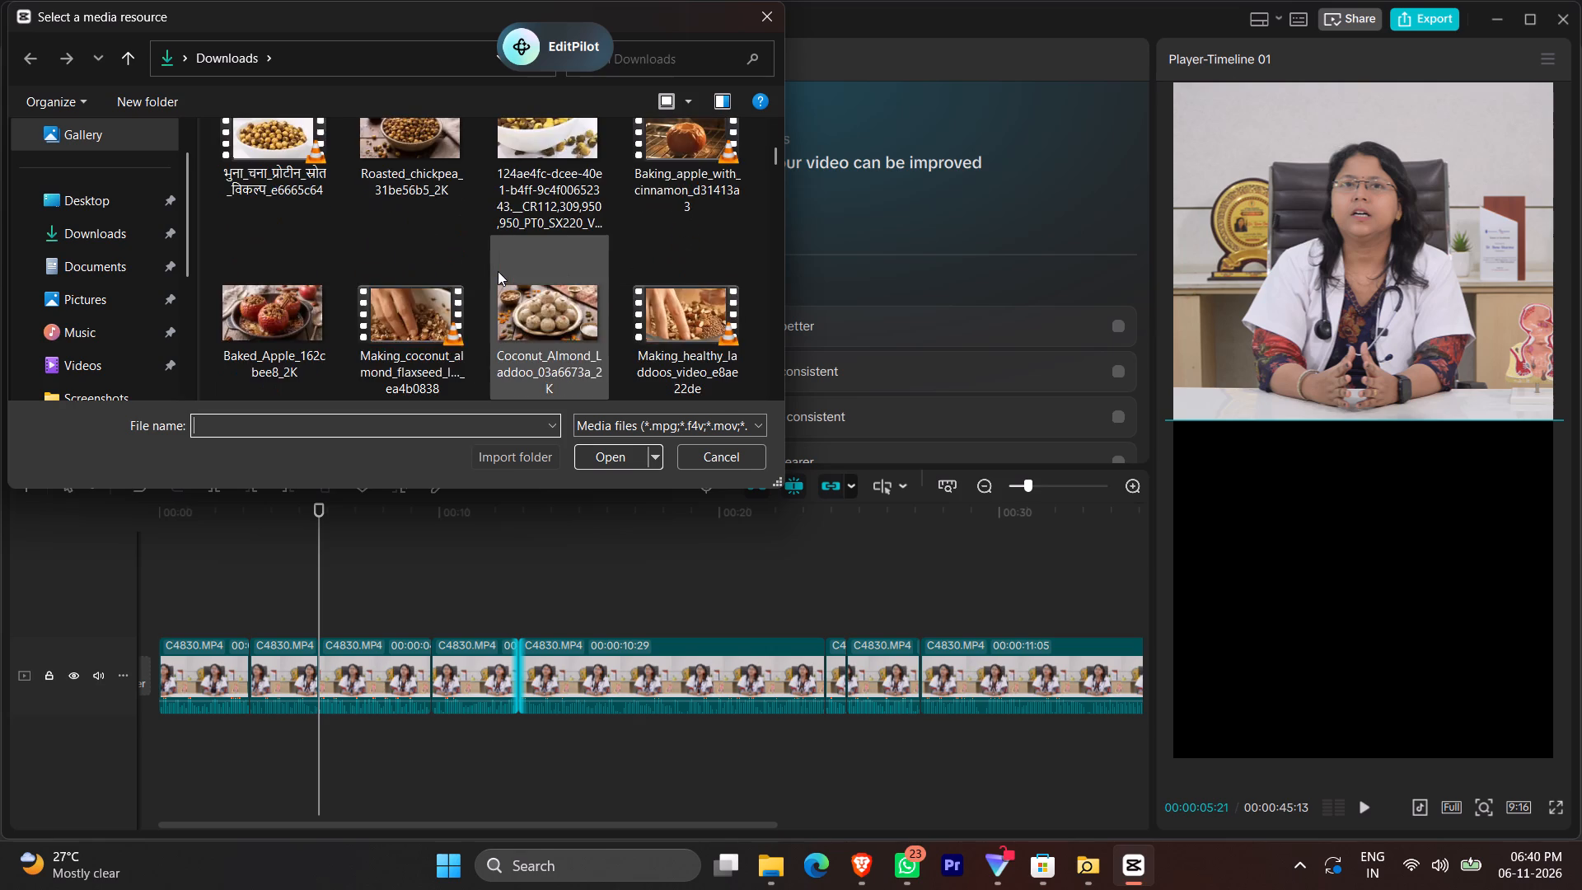
scroll(498, 271, "down", 6)
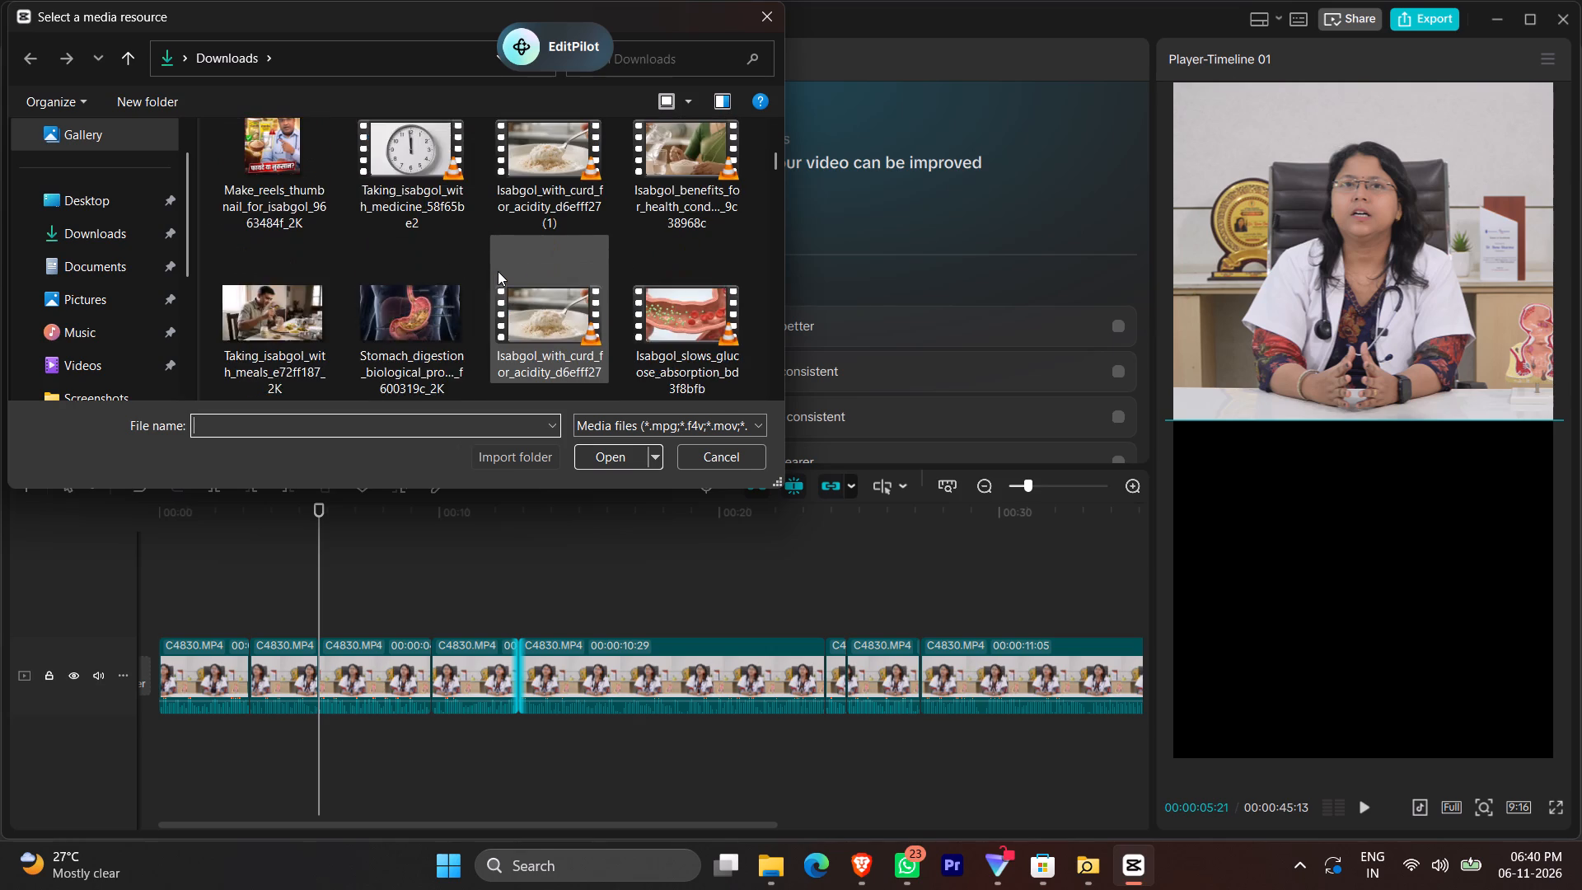
scroll(498, 271, "down", 1)
double_click(549, 306)
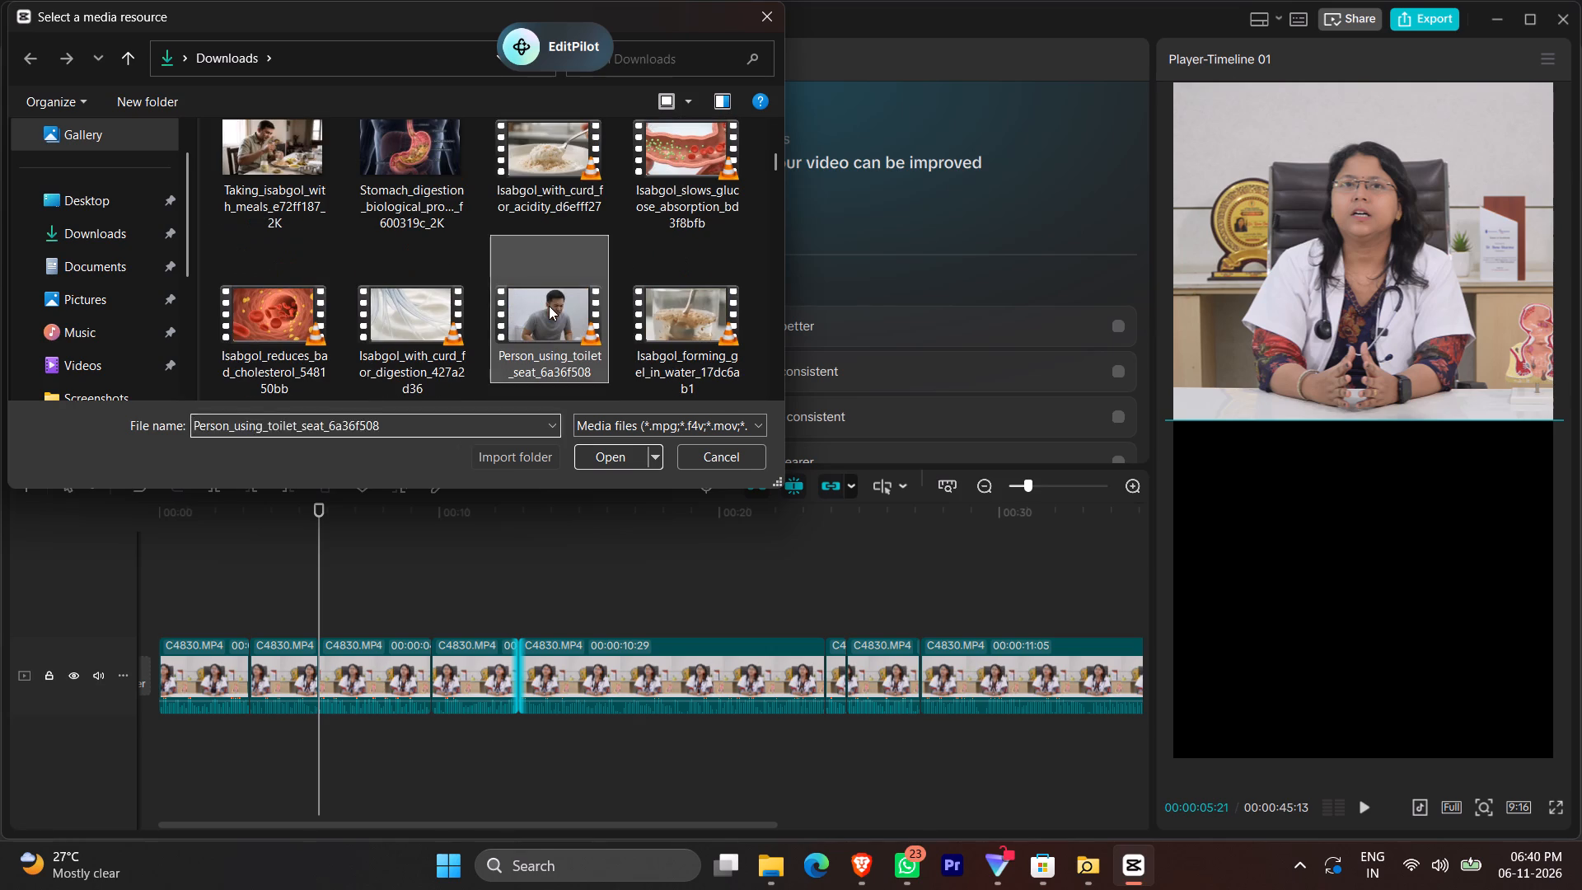
Import the image constipation_61eacac2_2K from the Downloads folder into the project media.
left_click(200, 114)
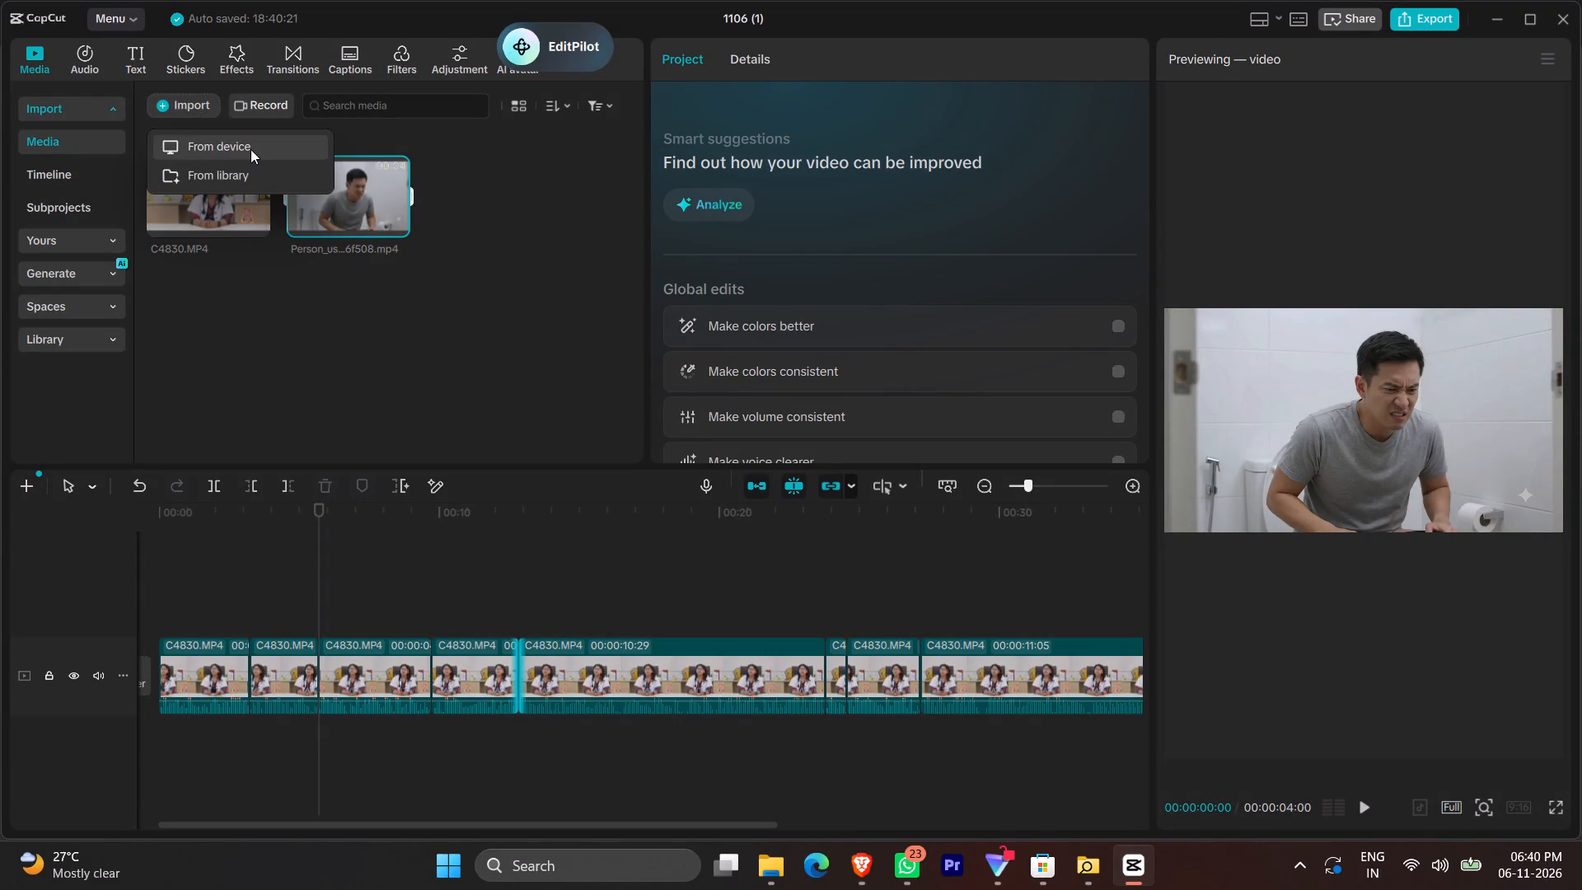
left_click(250, 149)
scroll(517, 293, "down", 6)
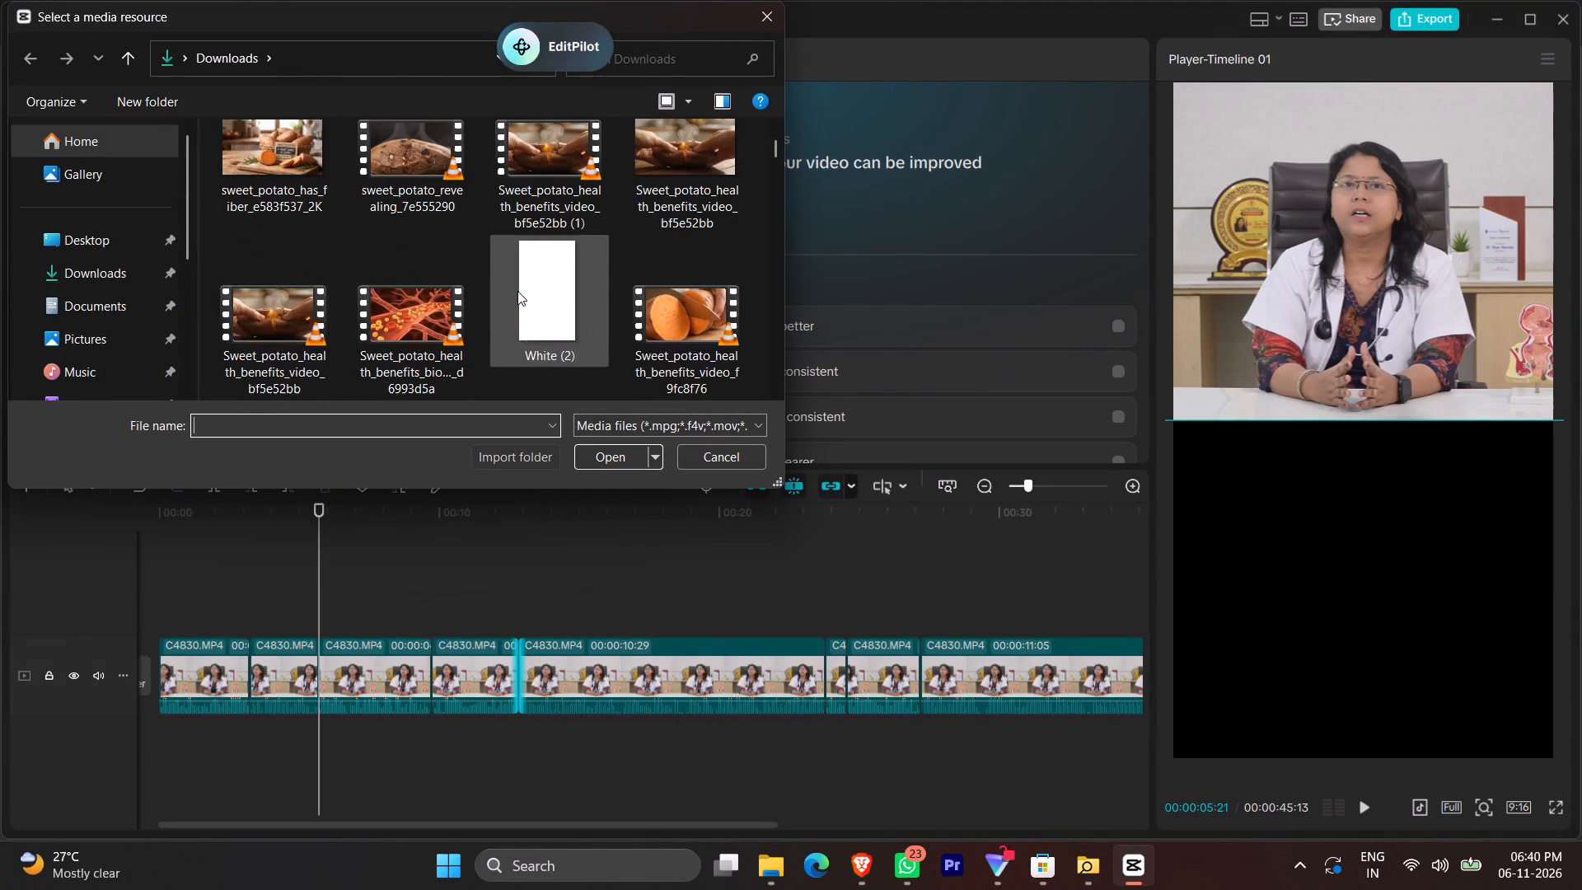
scroll(517, 291, "down", 5)
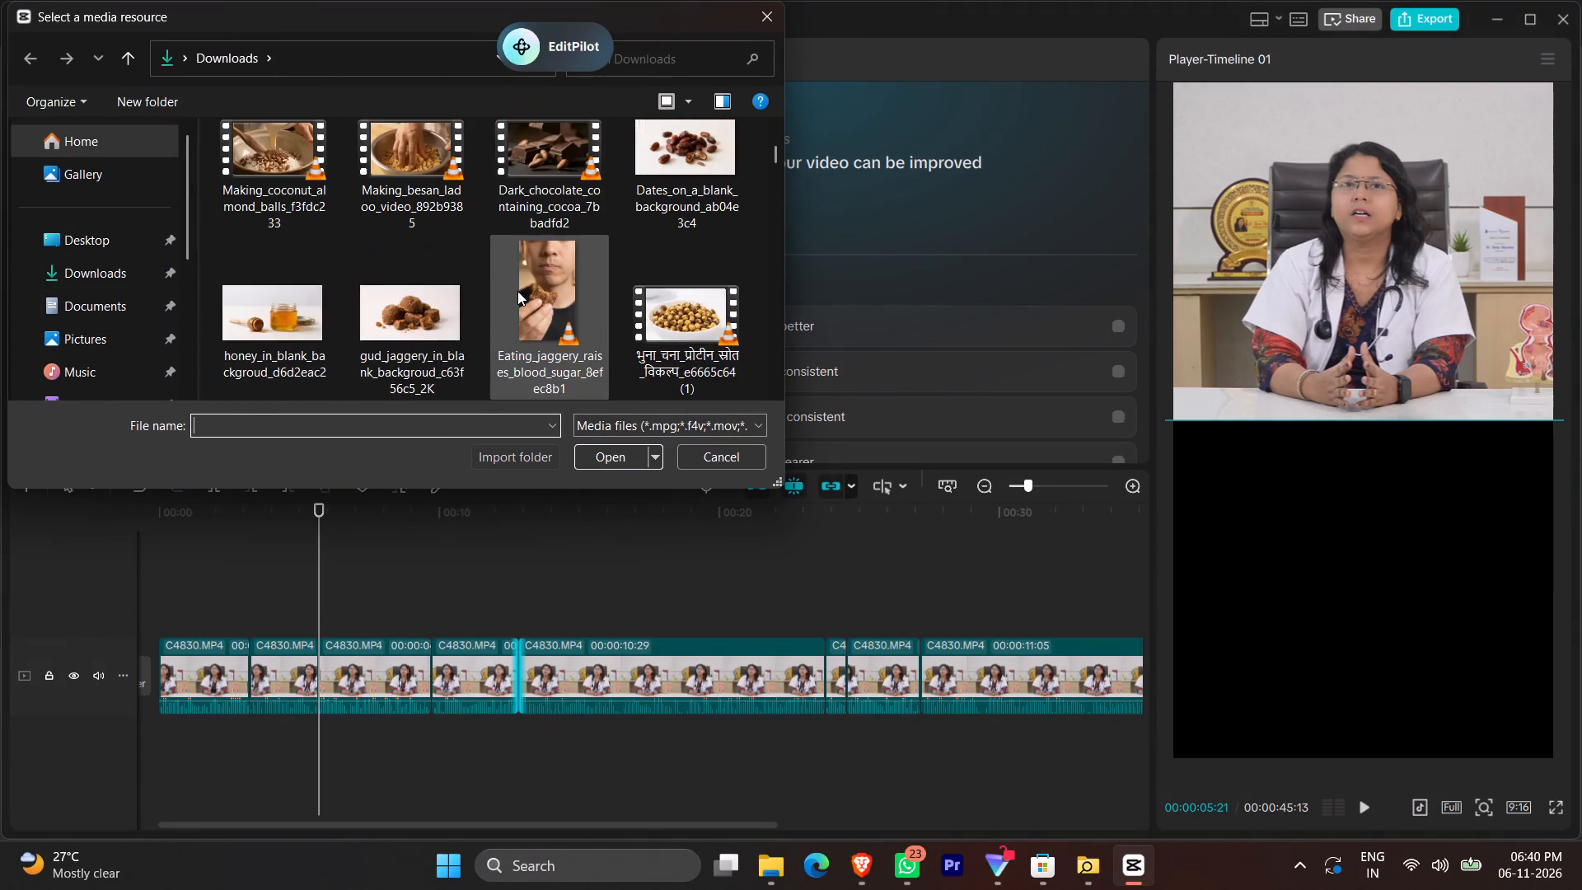
scroll(517, 291, "down", 7)
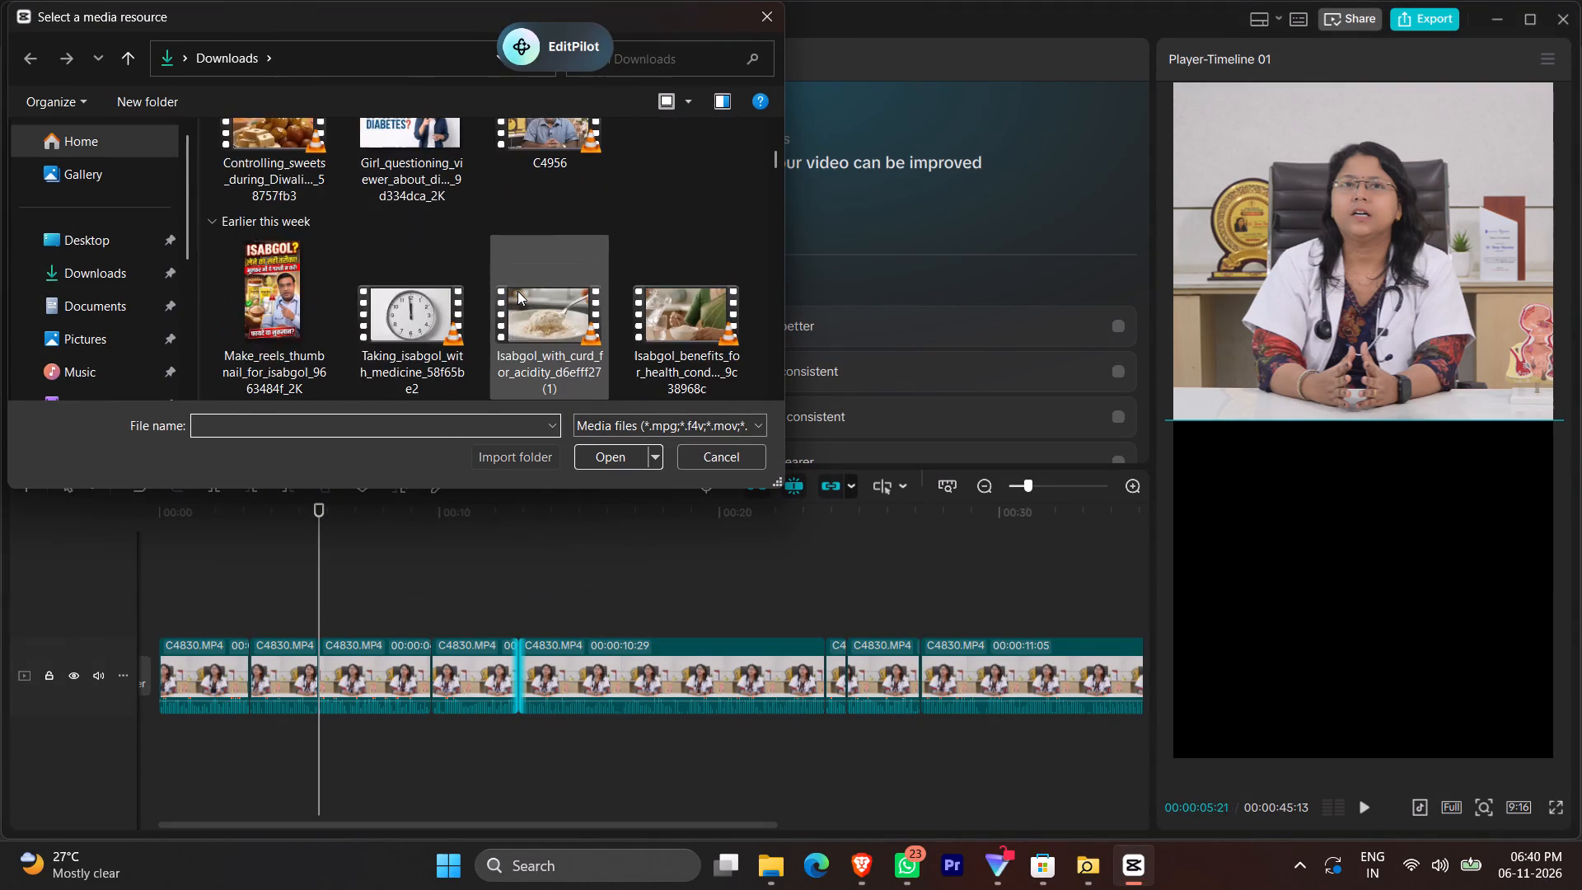
scroll(517, 291, "down", 3)
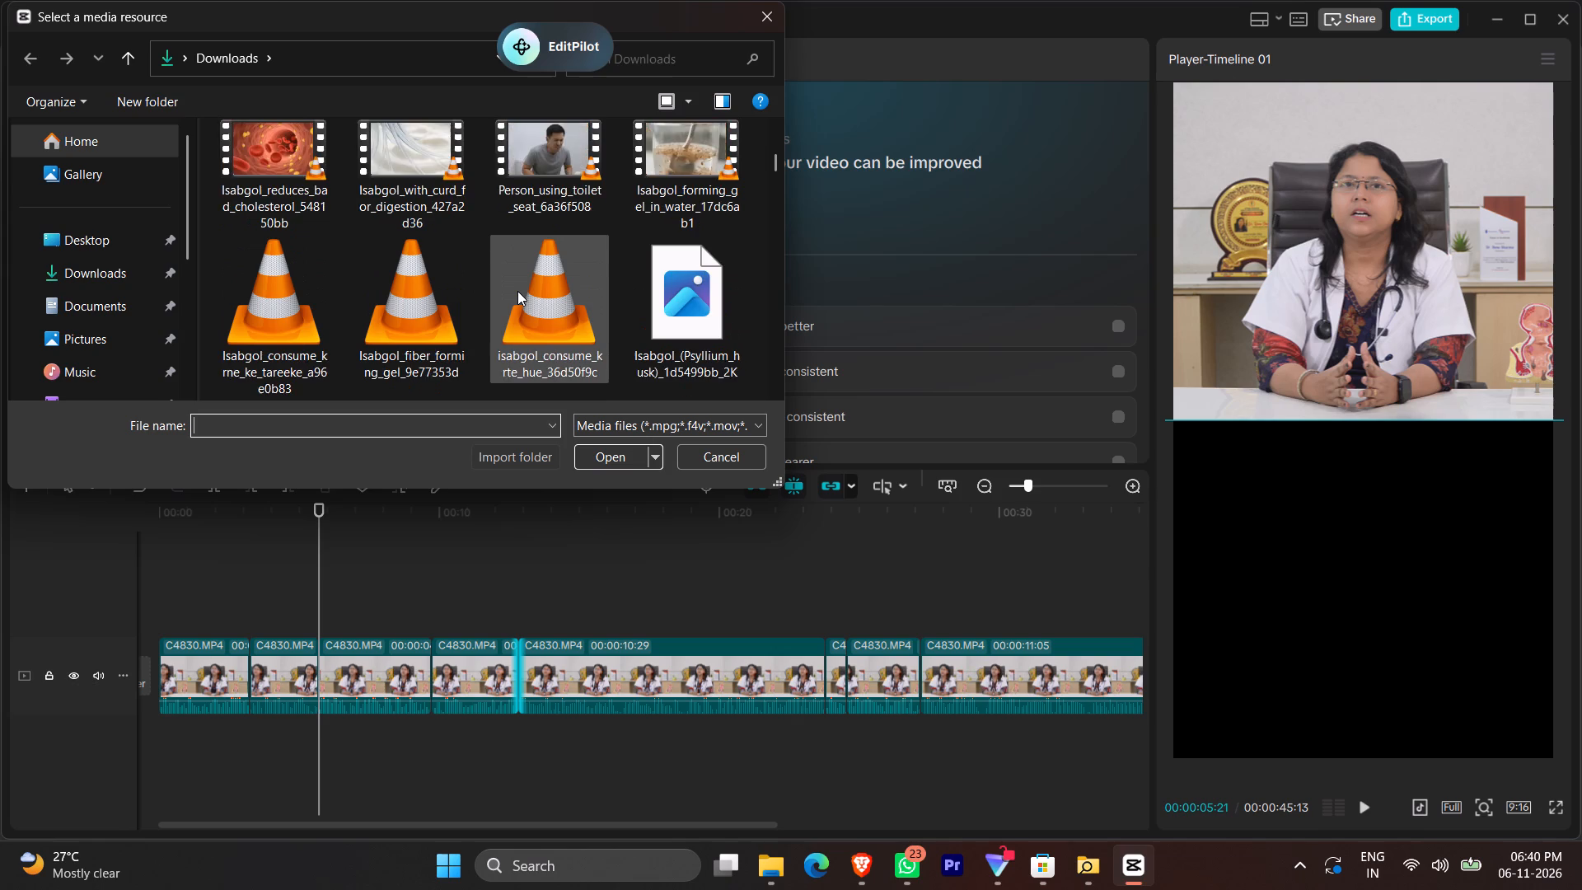
scroll(517, 291, "down", 2)
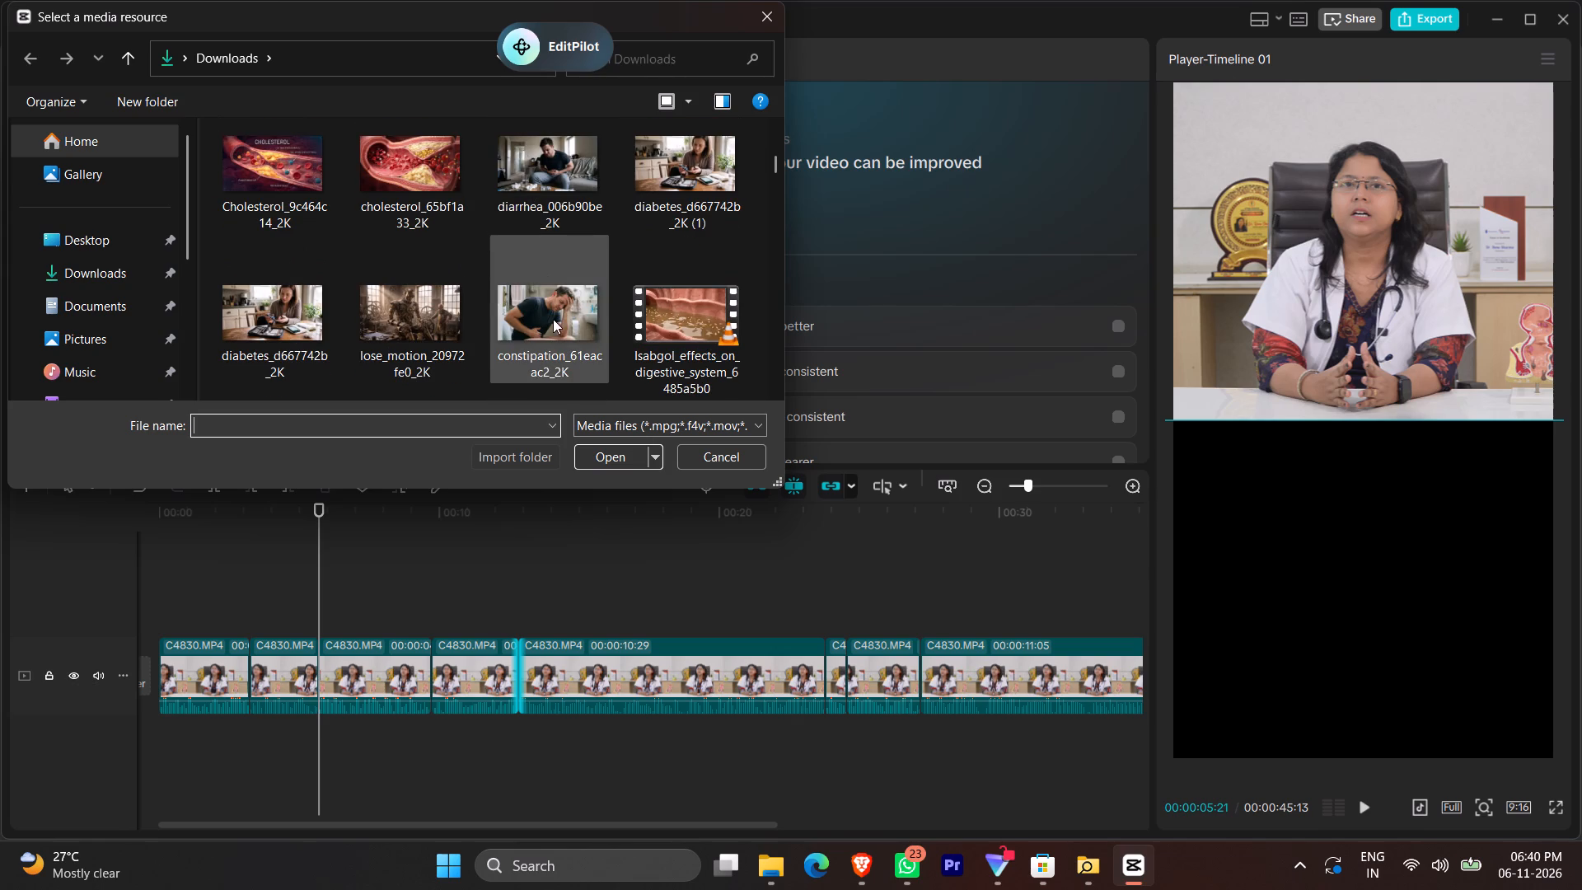
double_click(553, 319)
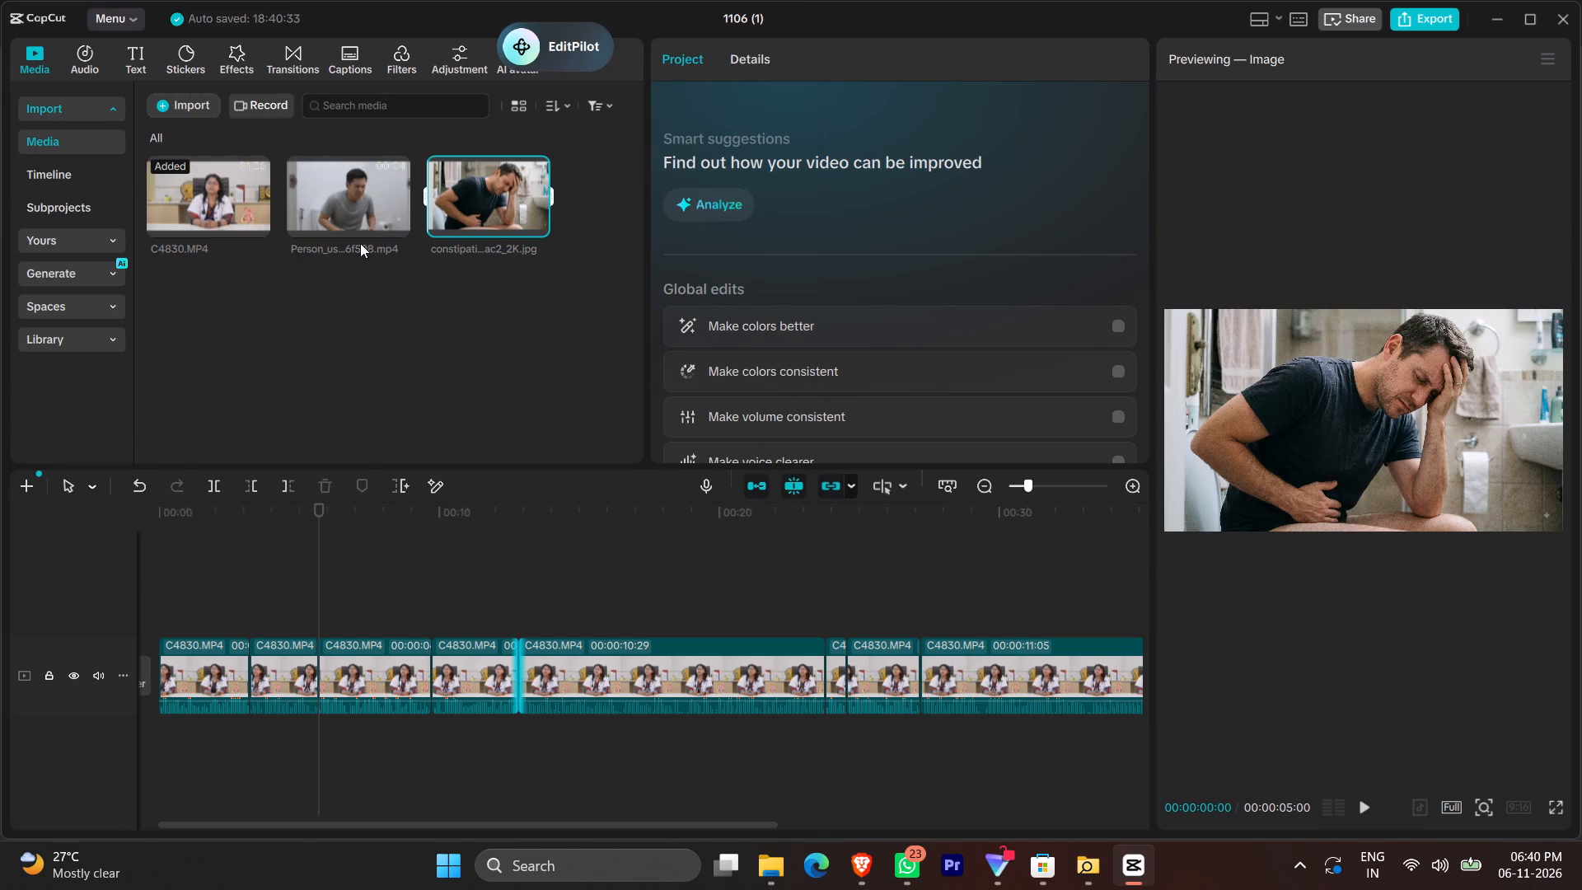
Place the constipation image on a track above the doctor footage, starting at 00:00:01:29 where playback calls for it.
left_click(465, 183)
left_click_drag(465, 183, 307, 609)
left_click(271, 558)
key("space")
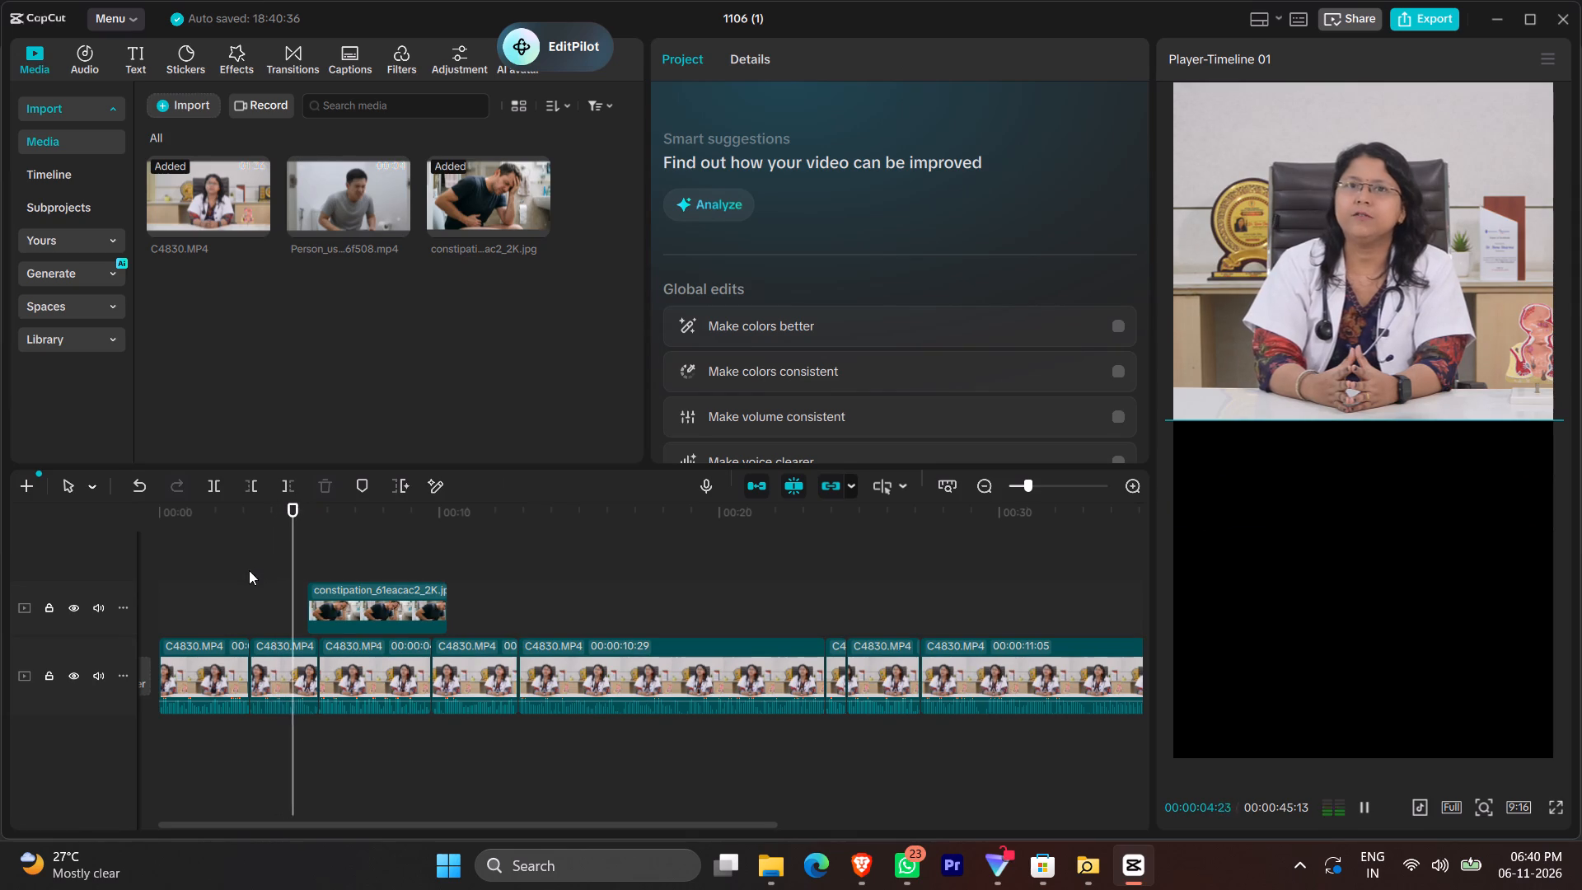
left_click(249, 570)
key("space")
left_click(184, 572)
key("space")
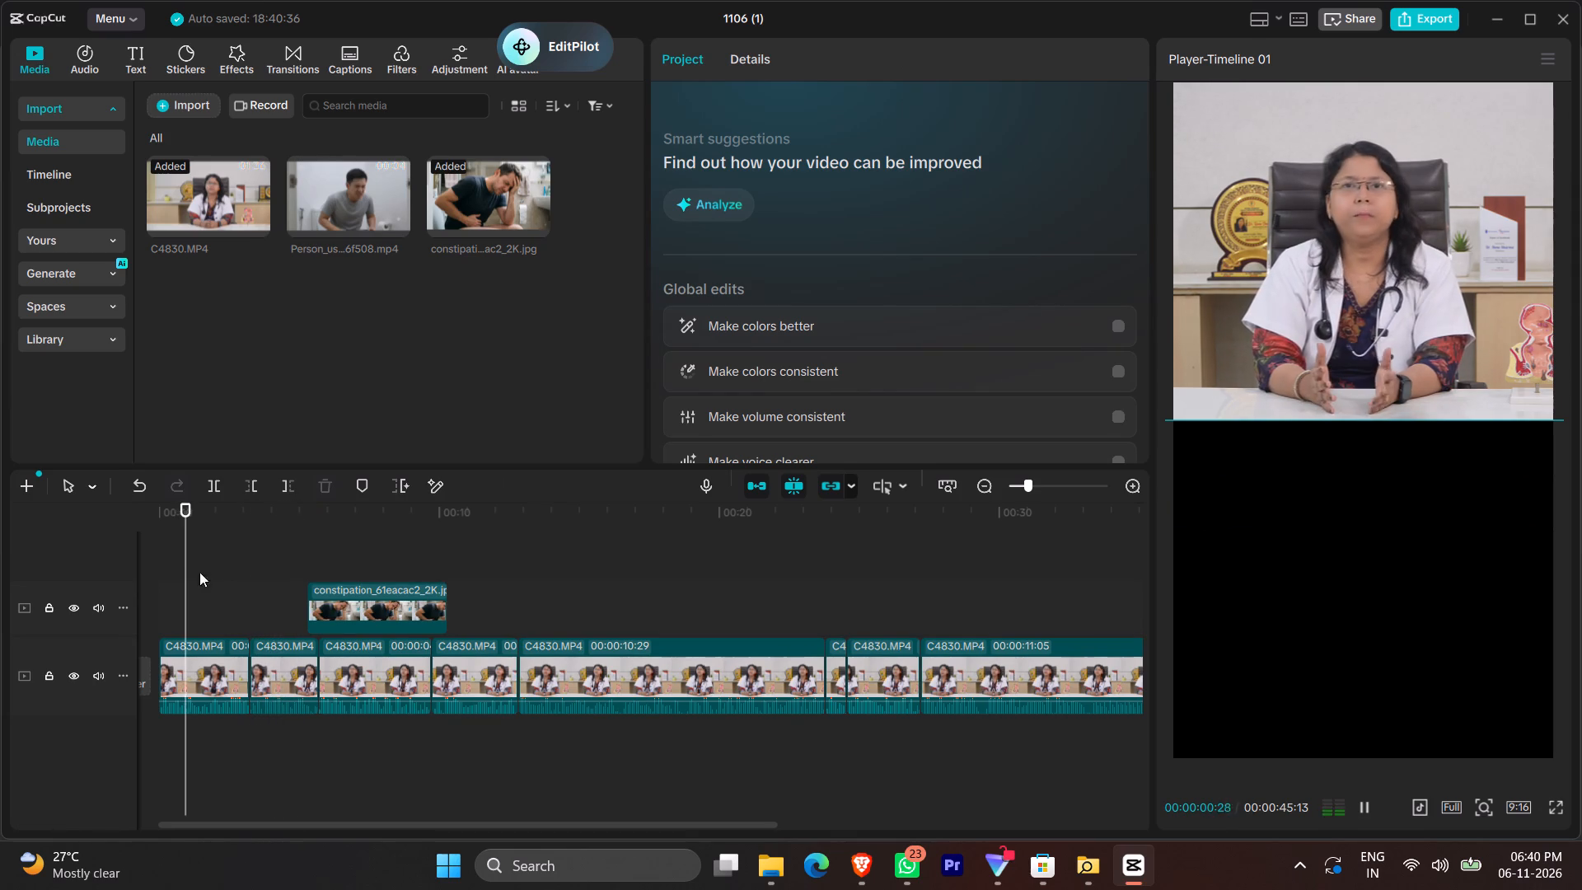
key("space")
left_click_drag(337, 599, 260, 612)
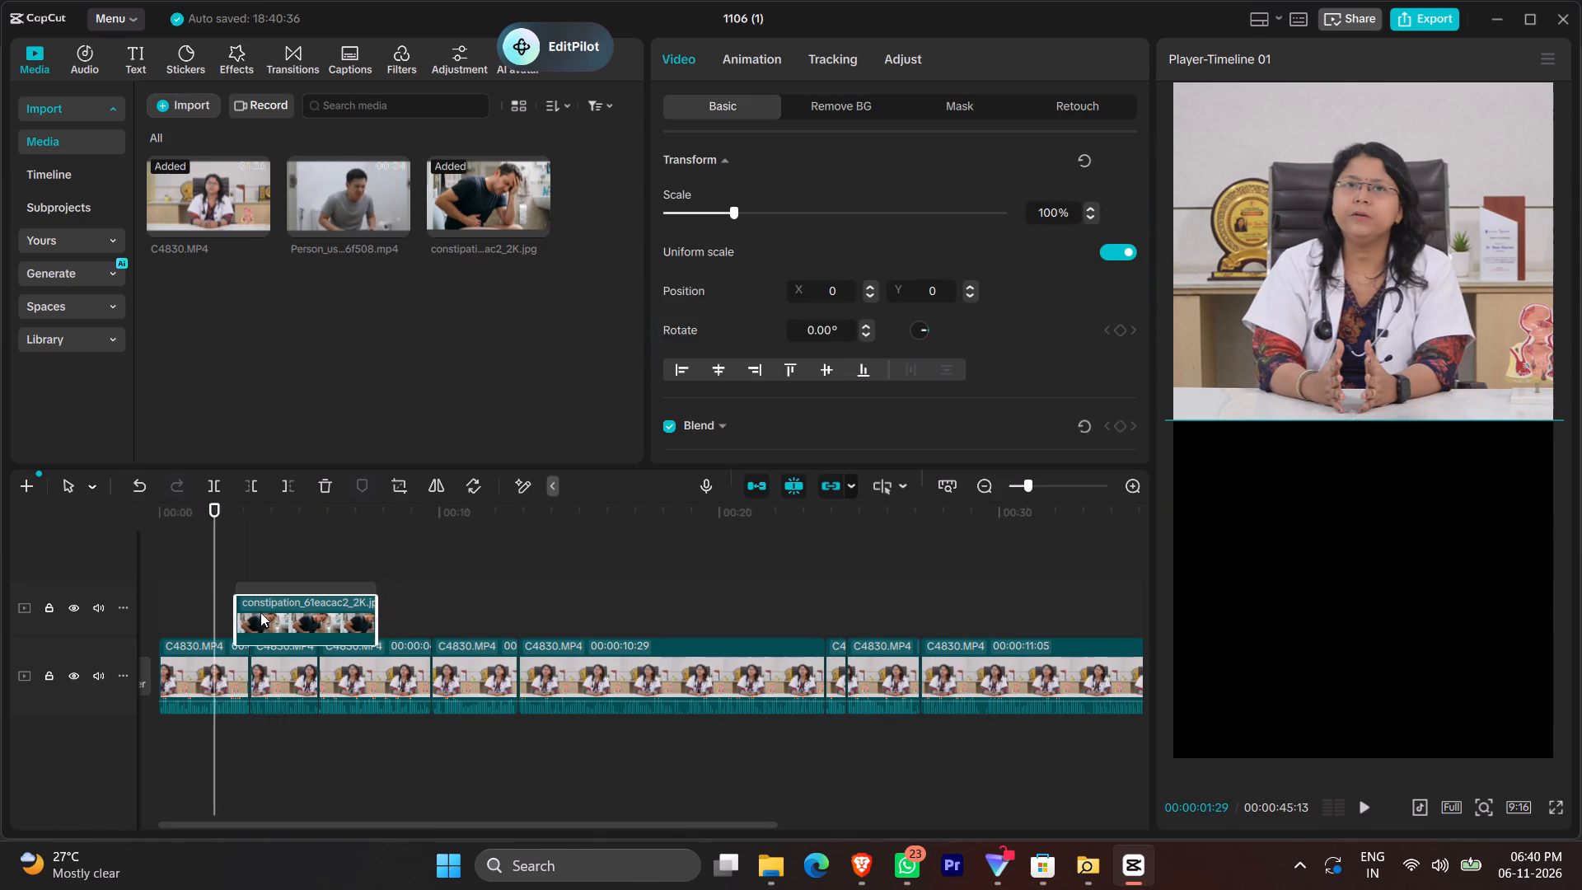
left_click_drag(260, 612, 246, 613)
Fit the constipation image into the black lower half of the frame at 159% scale, positioned at X 307, Y -959.
left_click_drag(1185, 411, 1177, 584)
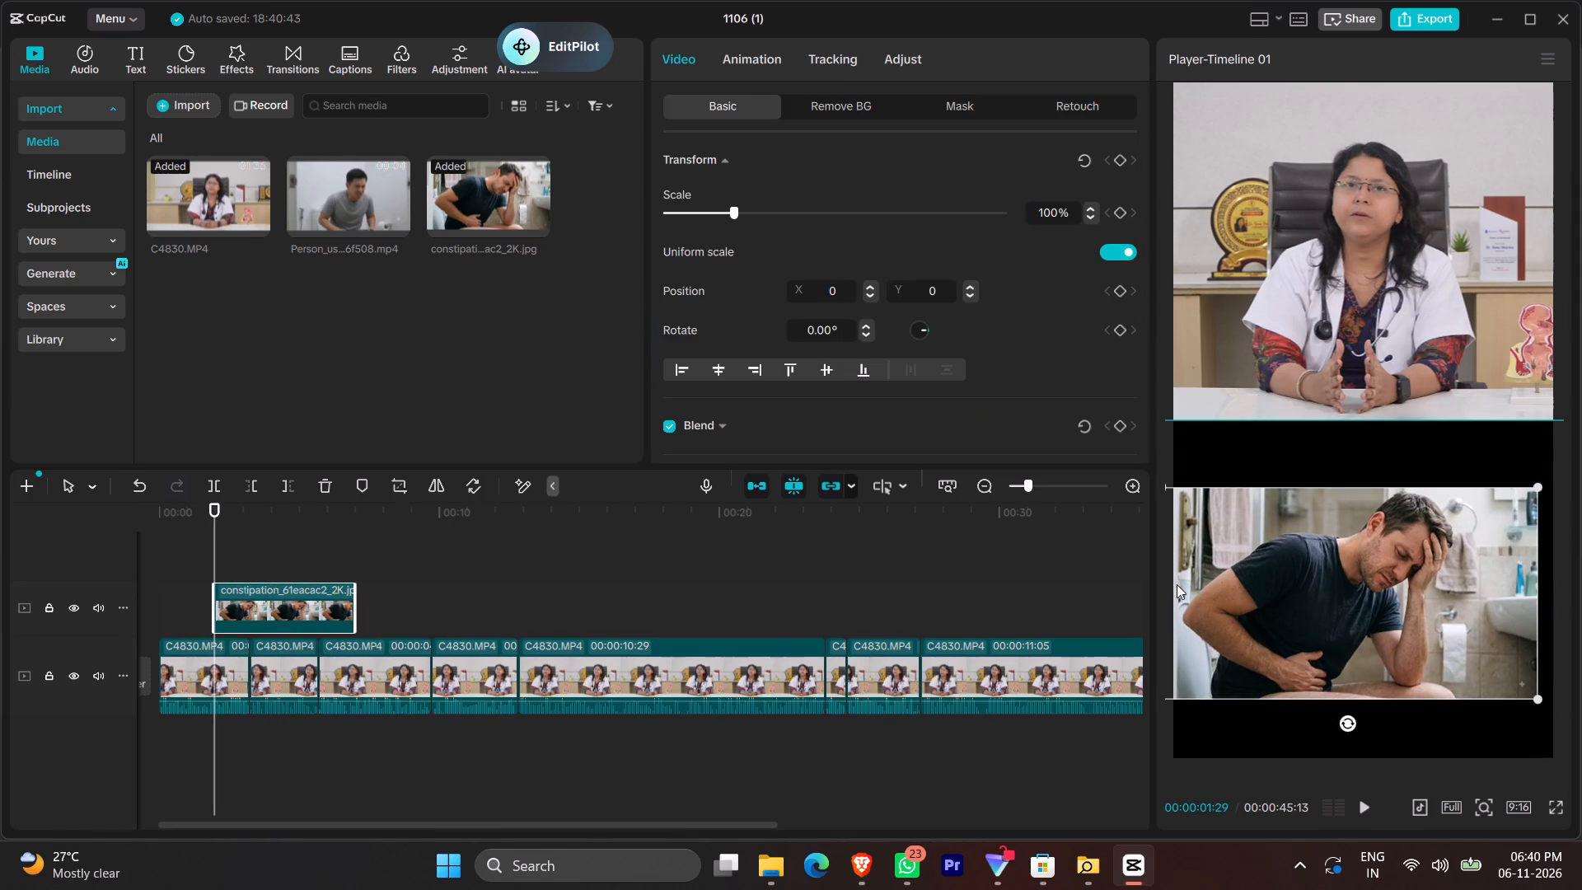
left_click_drag(1177, 584, 1185, 585)
left_click(770, 208)
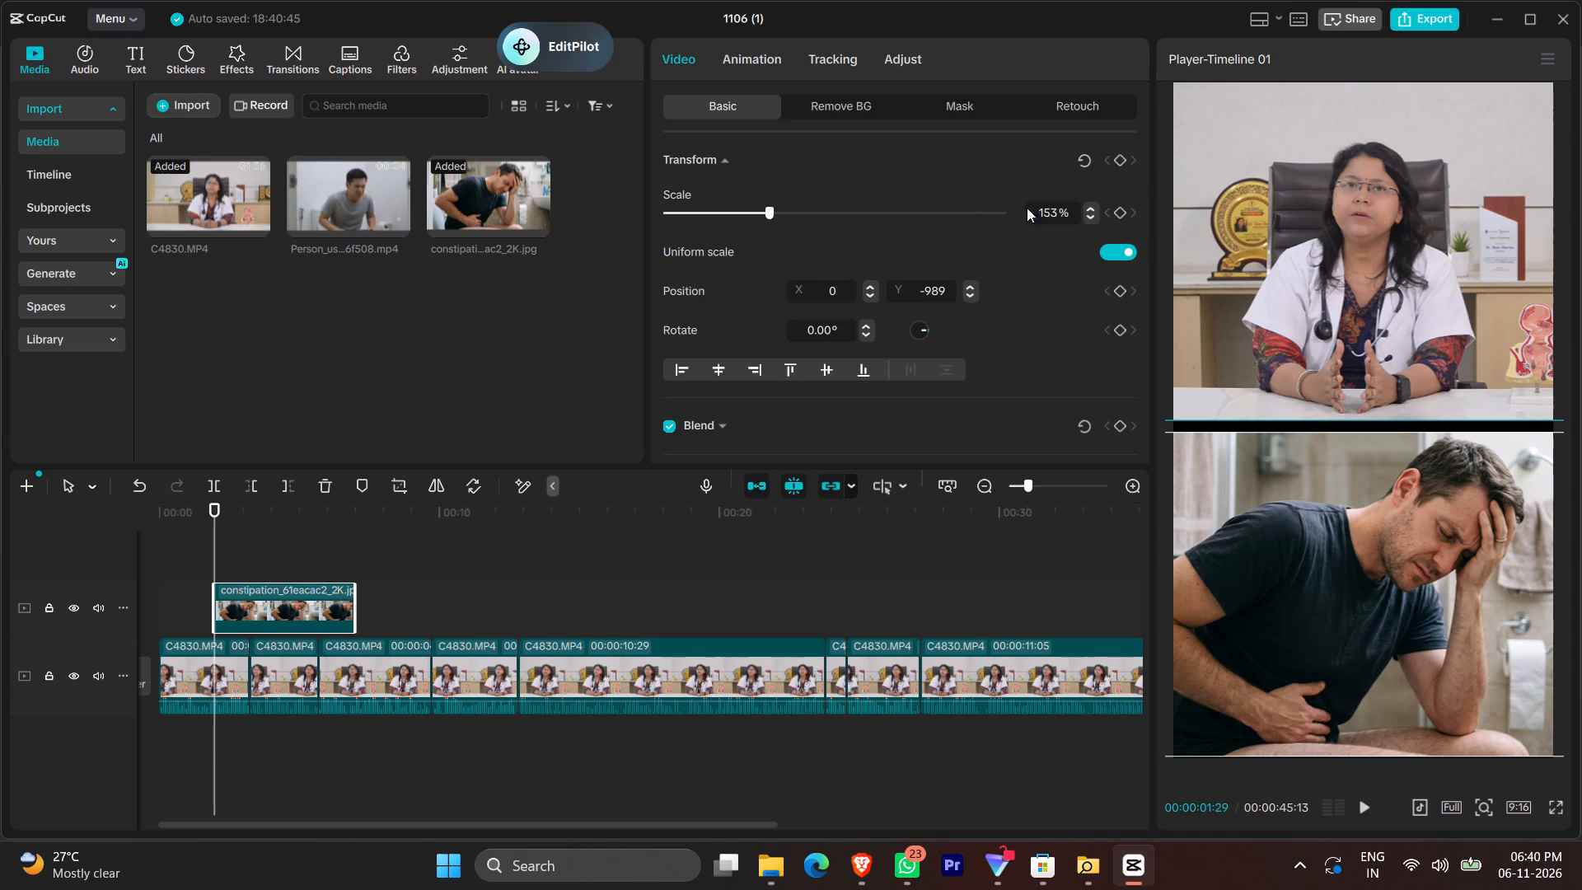
left_click(1038, 209)
scroll(1038, 209, "up", 6)
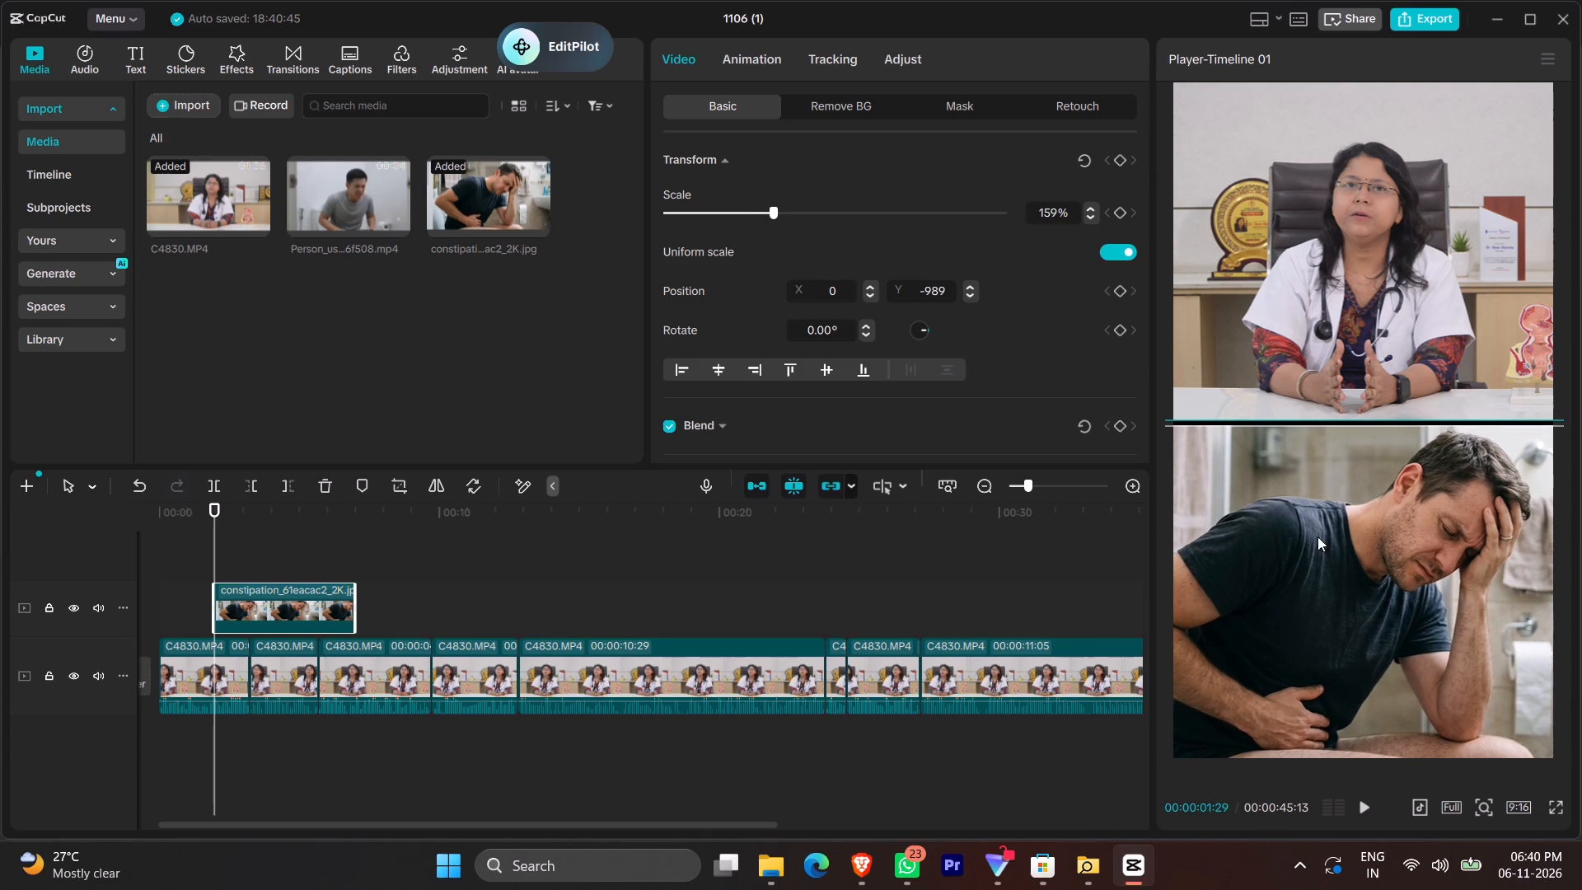
left_click_drag(1402, 599, 1457, 594)
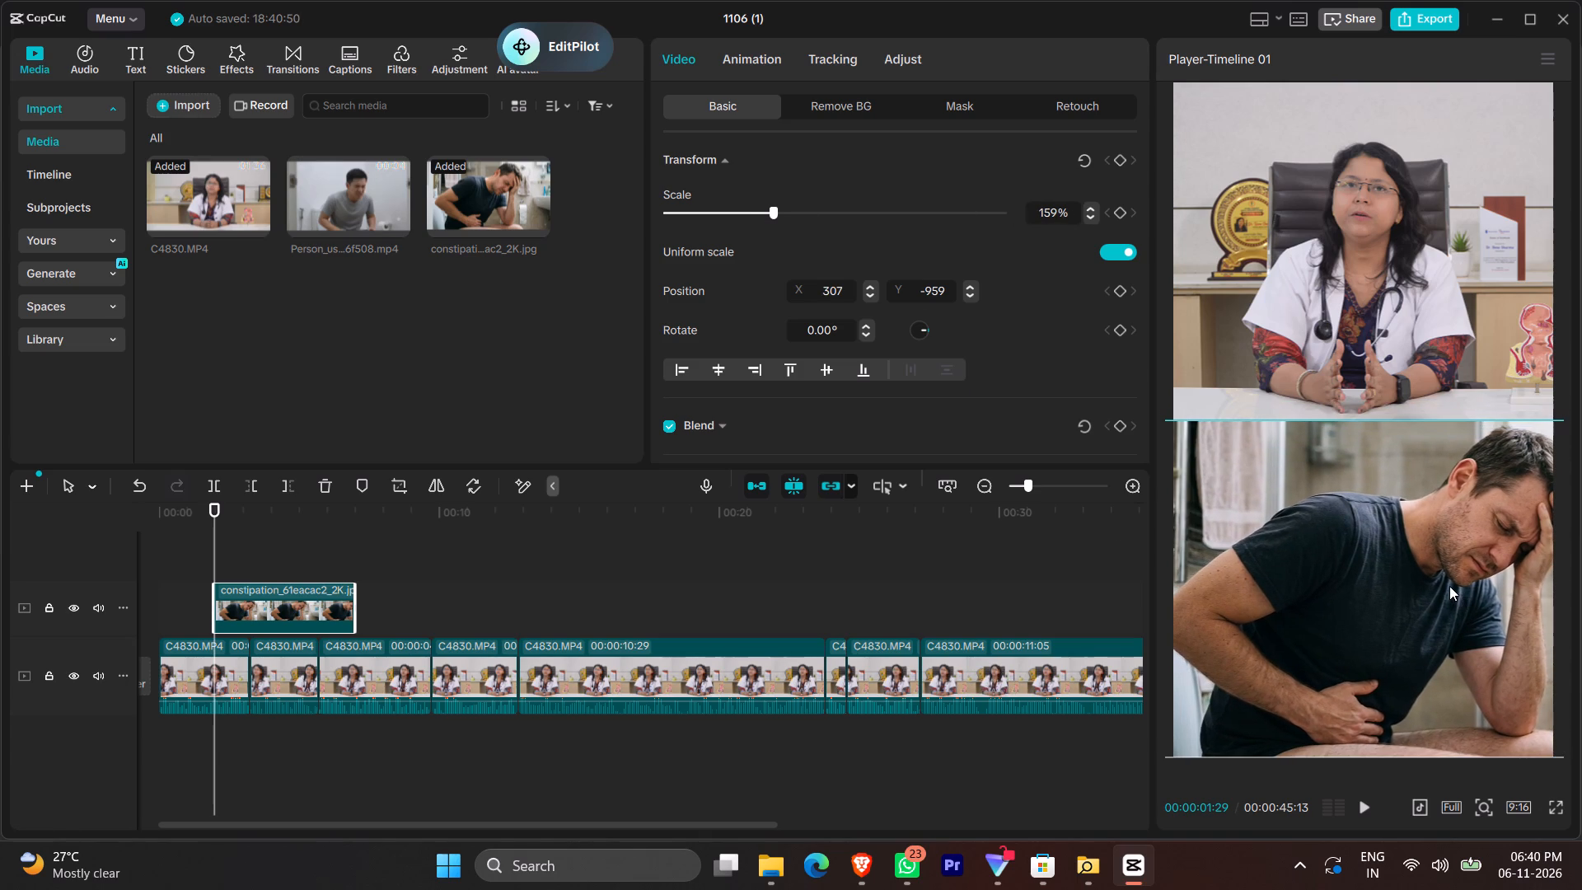
Animate the constipation image with a transform keyframe at 00:00:01:29 and a shift to X 0, Y -958 at 00:00:03:04.
left_click(1117, 164)
key("space")
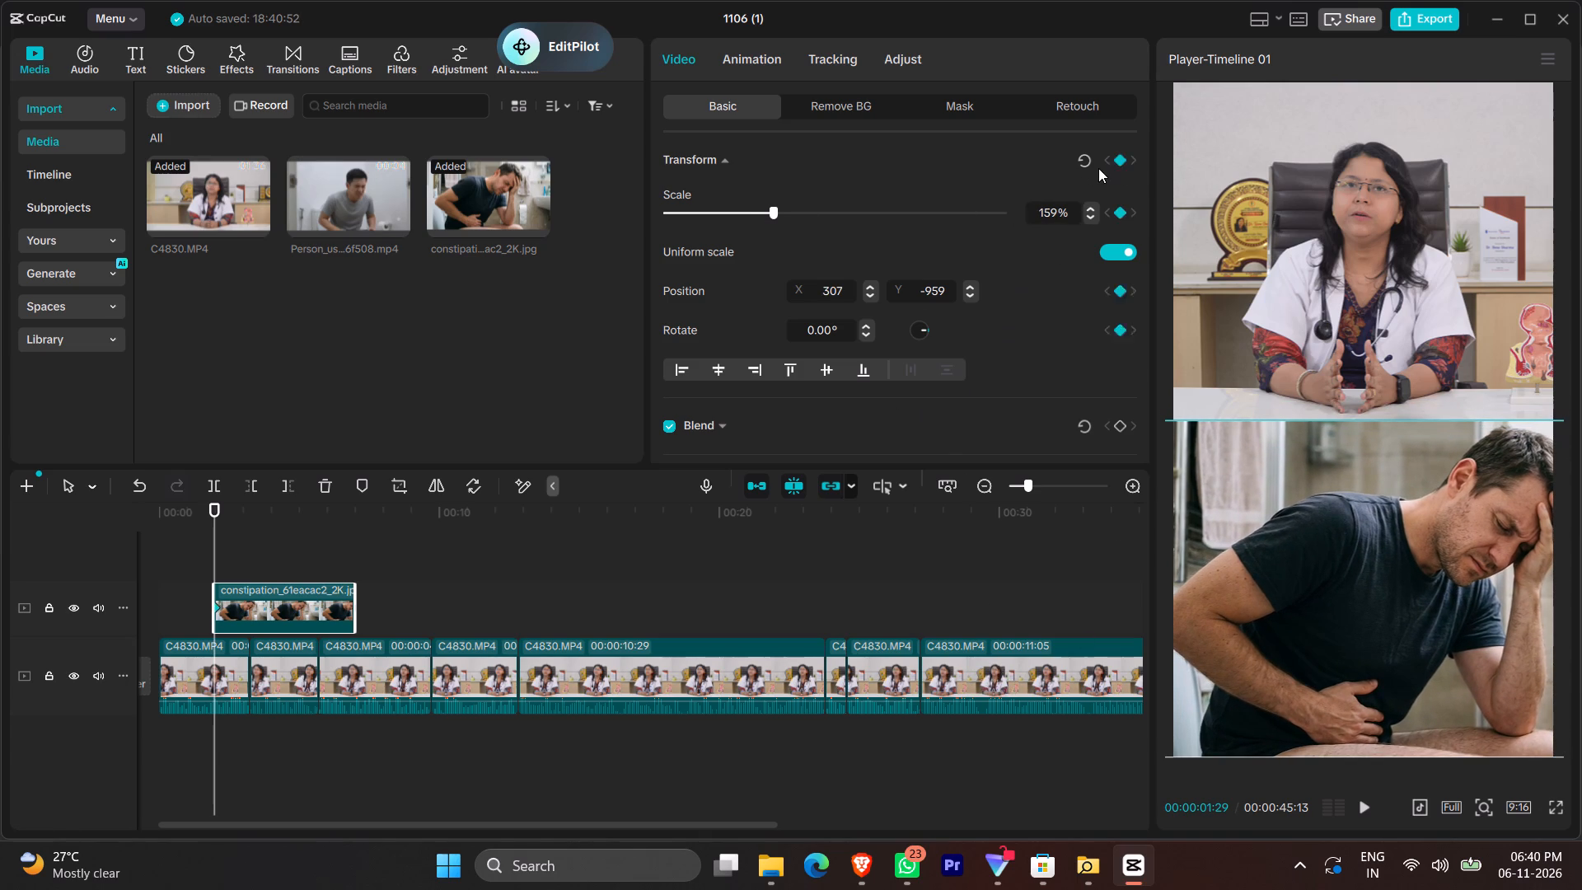
key("space")
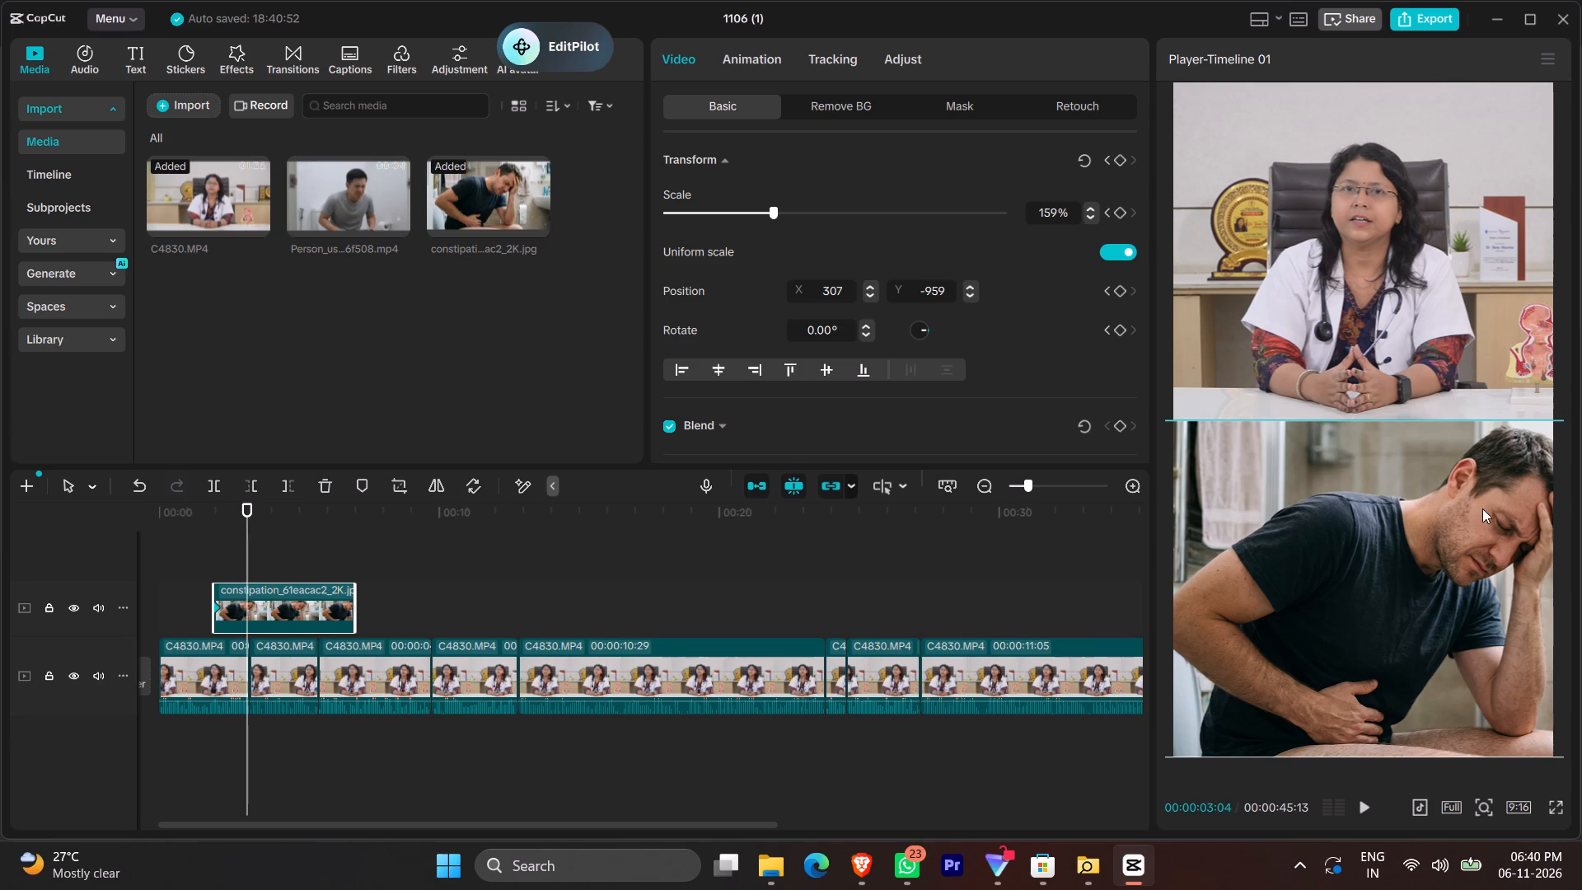
left_click_drag(1485, 509, 1430, 511)
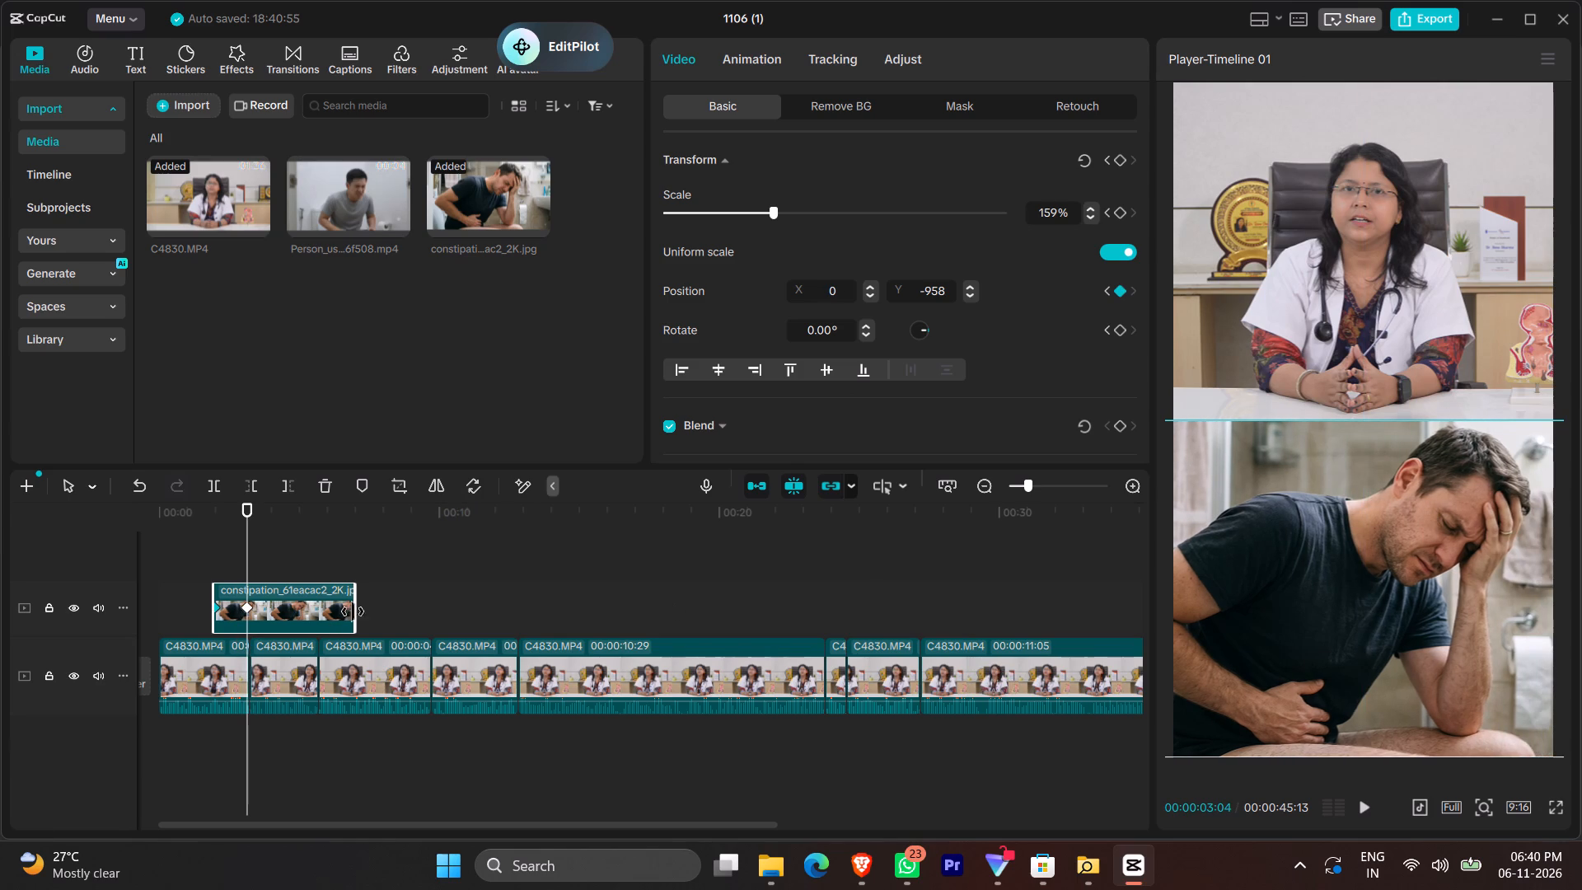
Trim the constipation image's end to 00:00:03:04 and replay the opening of the timeline.
left_click_drag(358, 610, 249, 625)
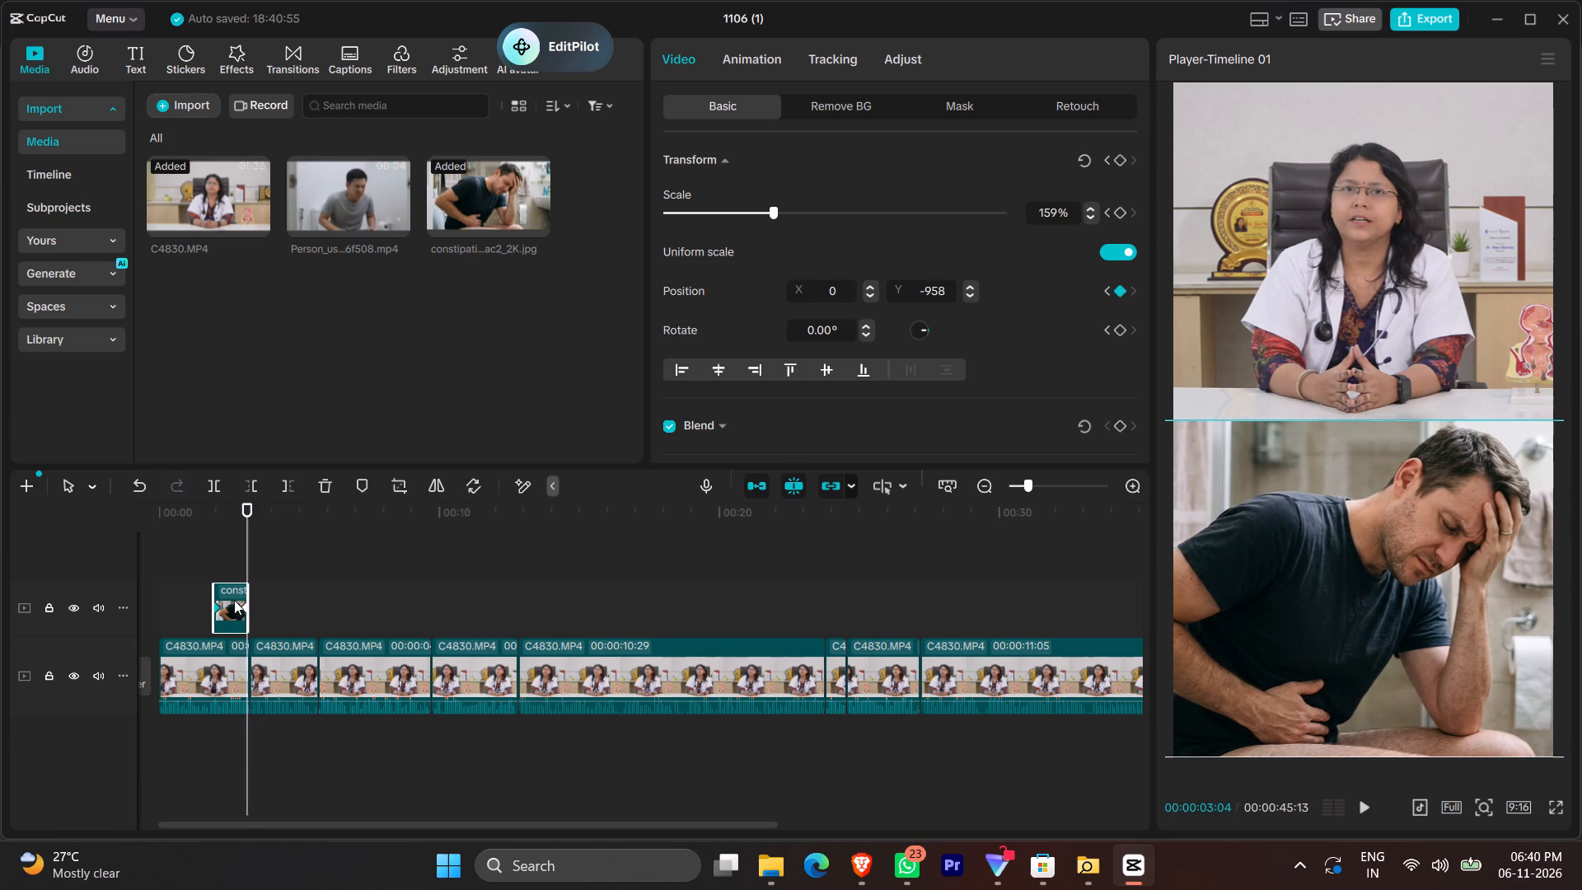
left_click(208, 553)
key("space")
key("space")
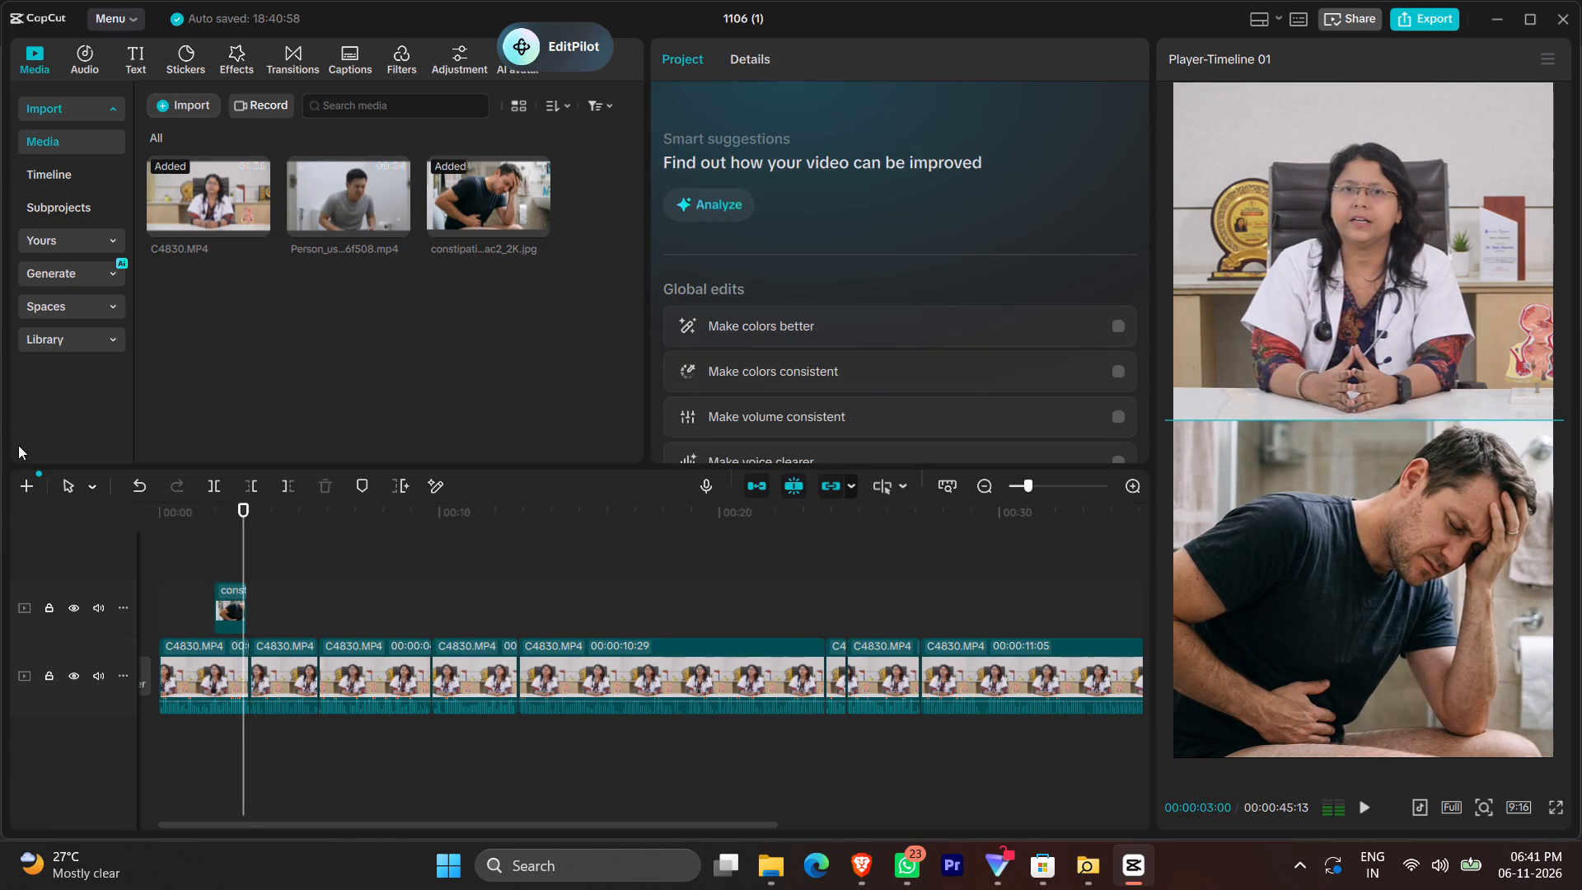
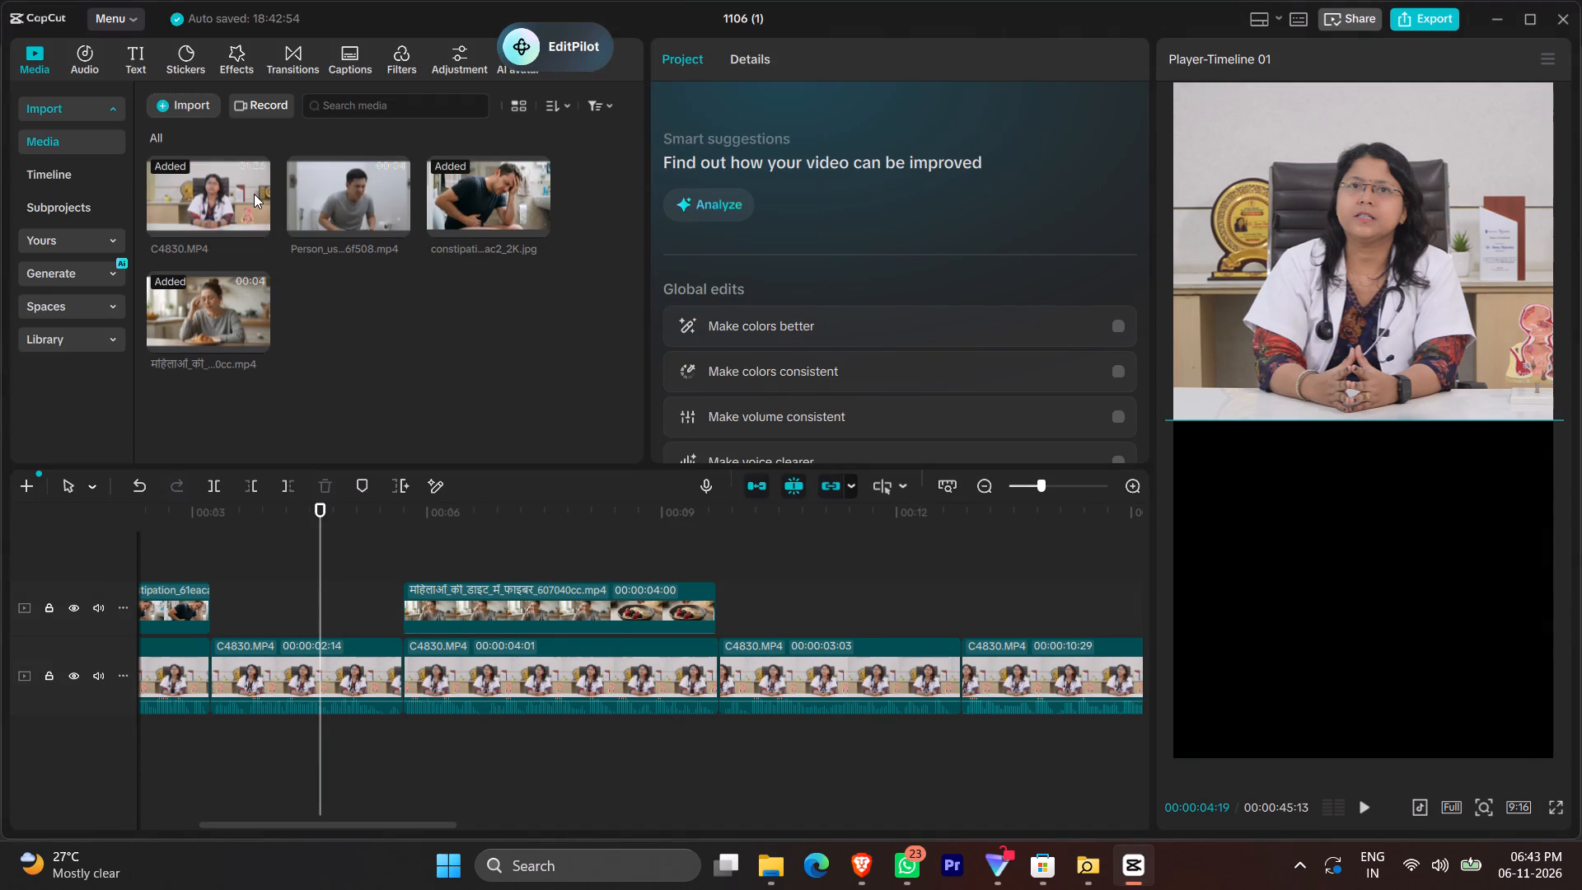
left_click_drag(321, 313, 303, 579)
scroll(373, 583, "right", 3)
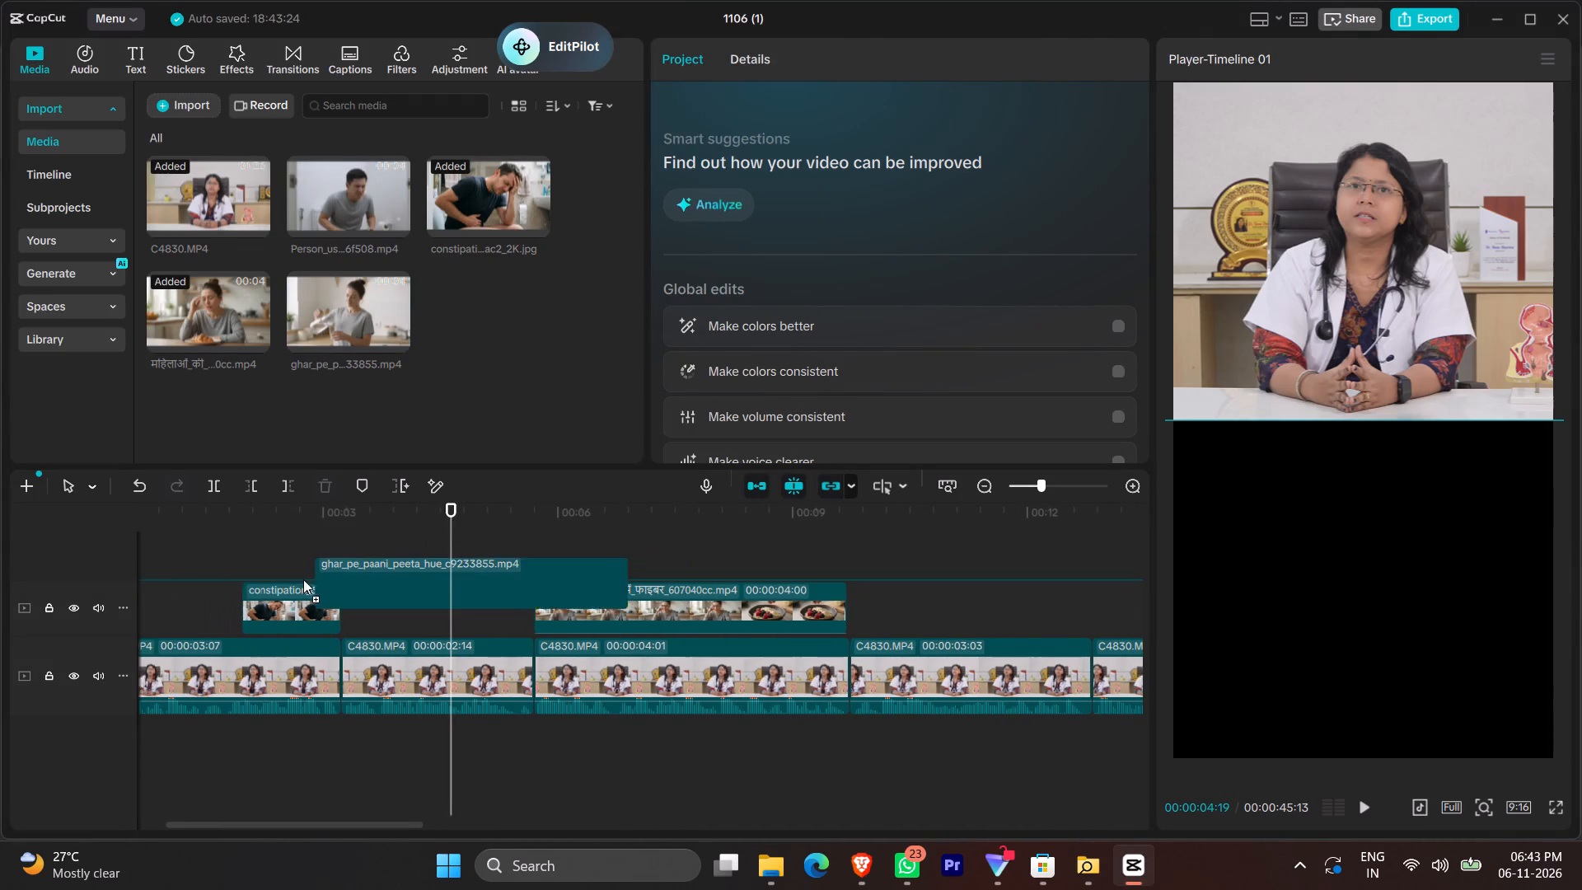
scroll(303, 579, "right", 4)
left_click_drag(303, 579, 164, 562)
Copy the fibre-diet video's attributes and paste all its video and audio attributes onto the water-drinking video.
left_click(276, 540)
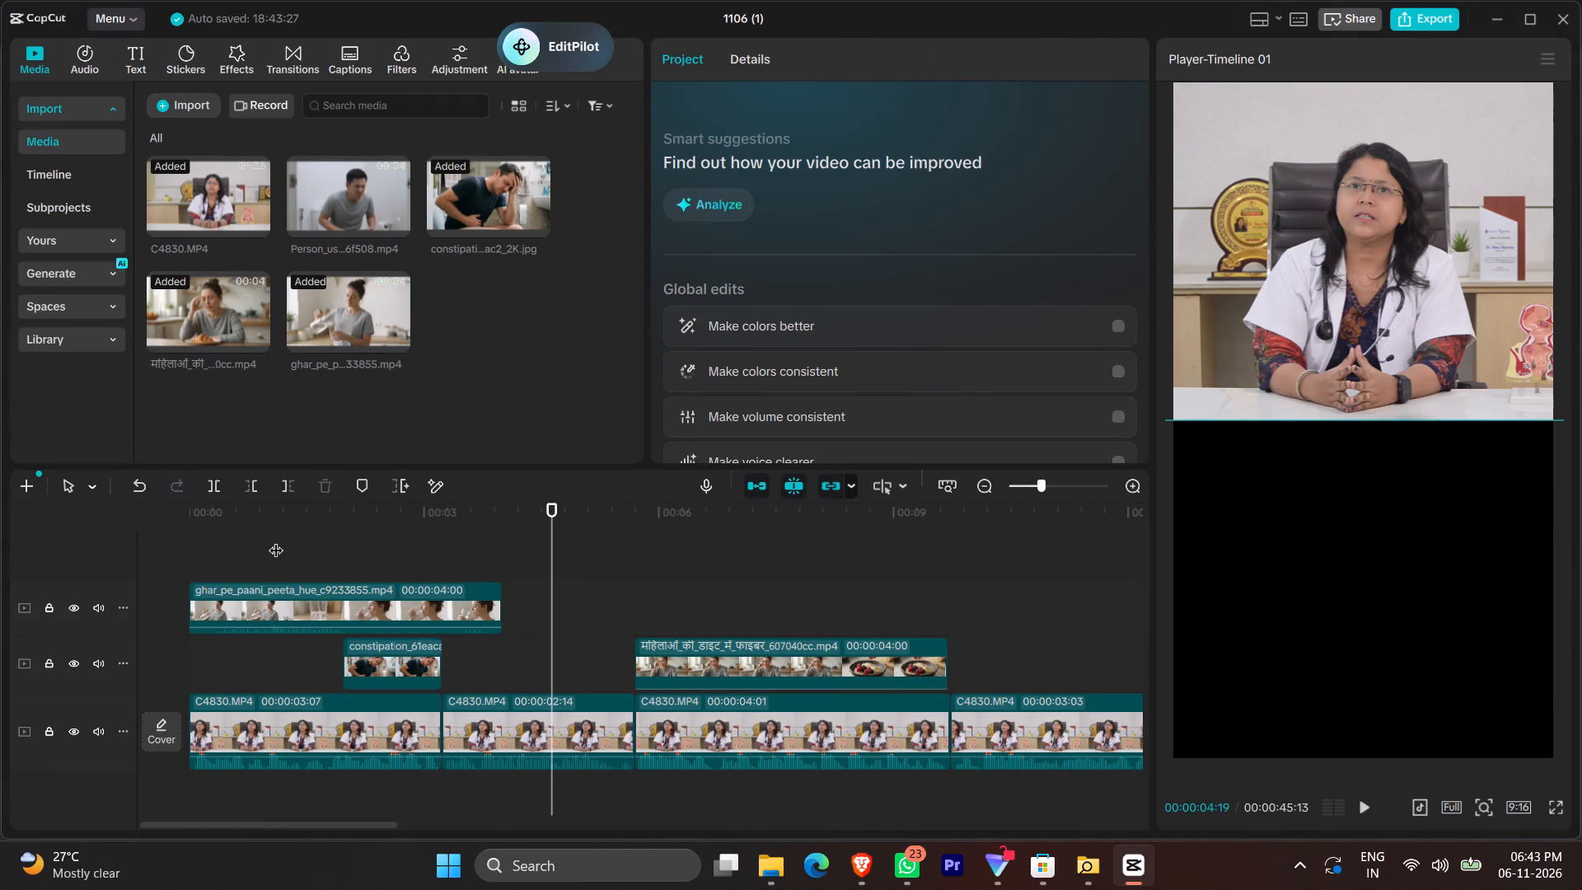
left_click_drag(276, 540, 95, 556)
left_click(325, 604)
right_click(325, 604)
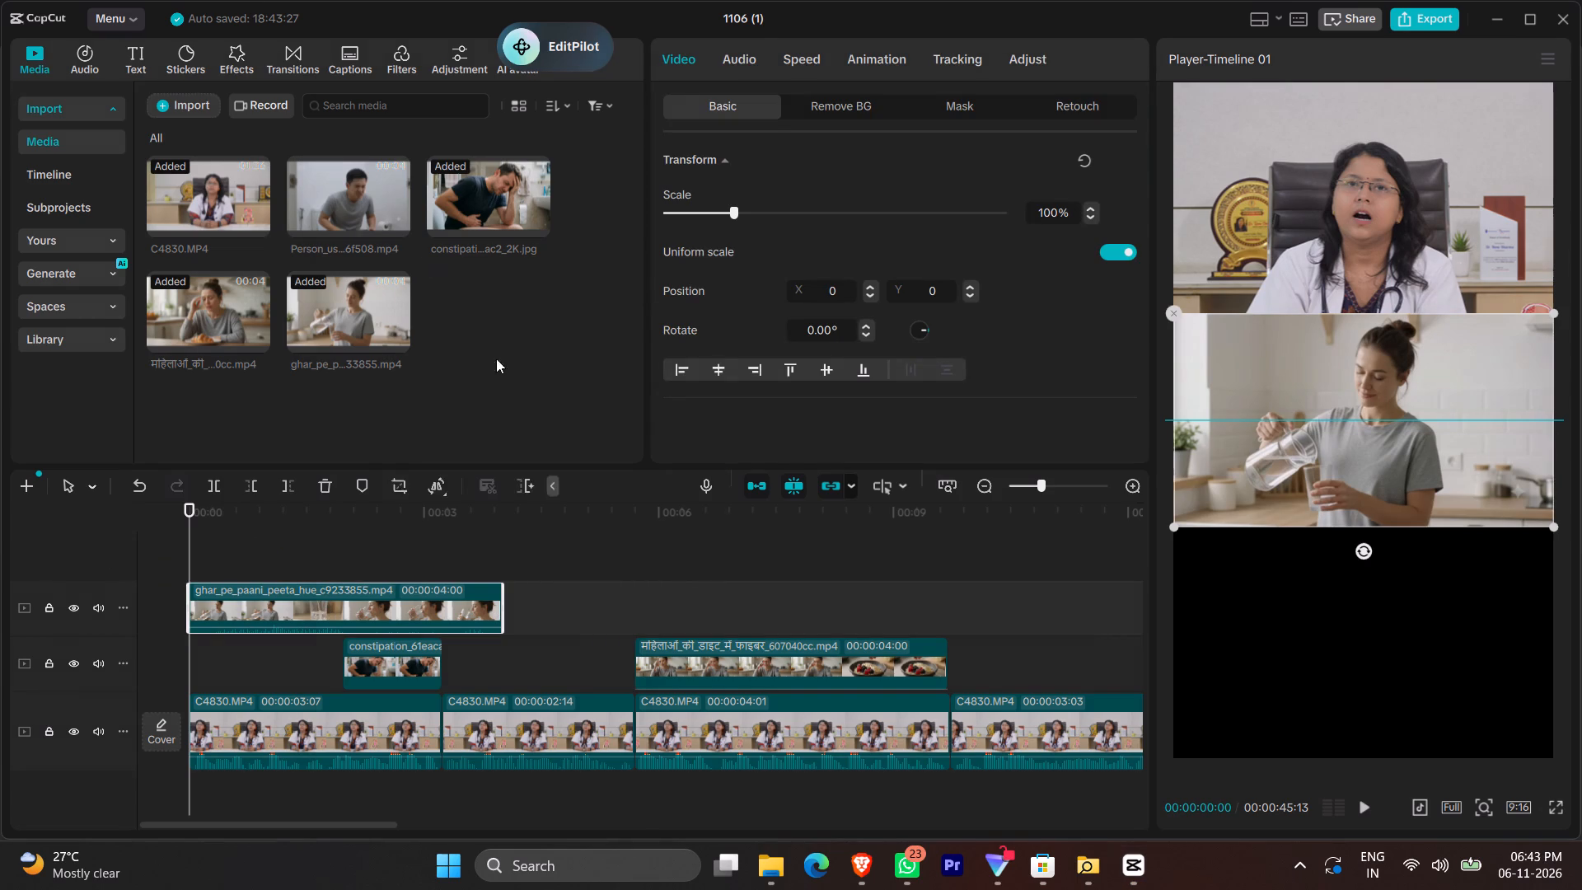
left_click(781, 646)
right_click(781, 646)
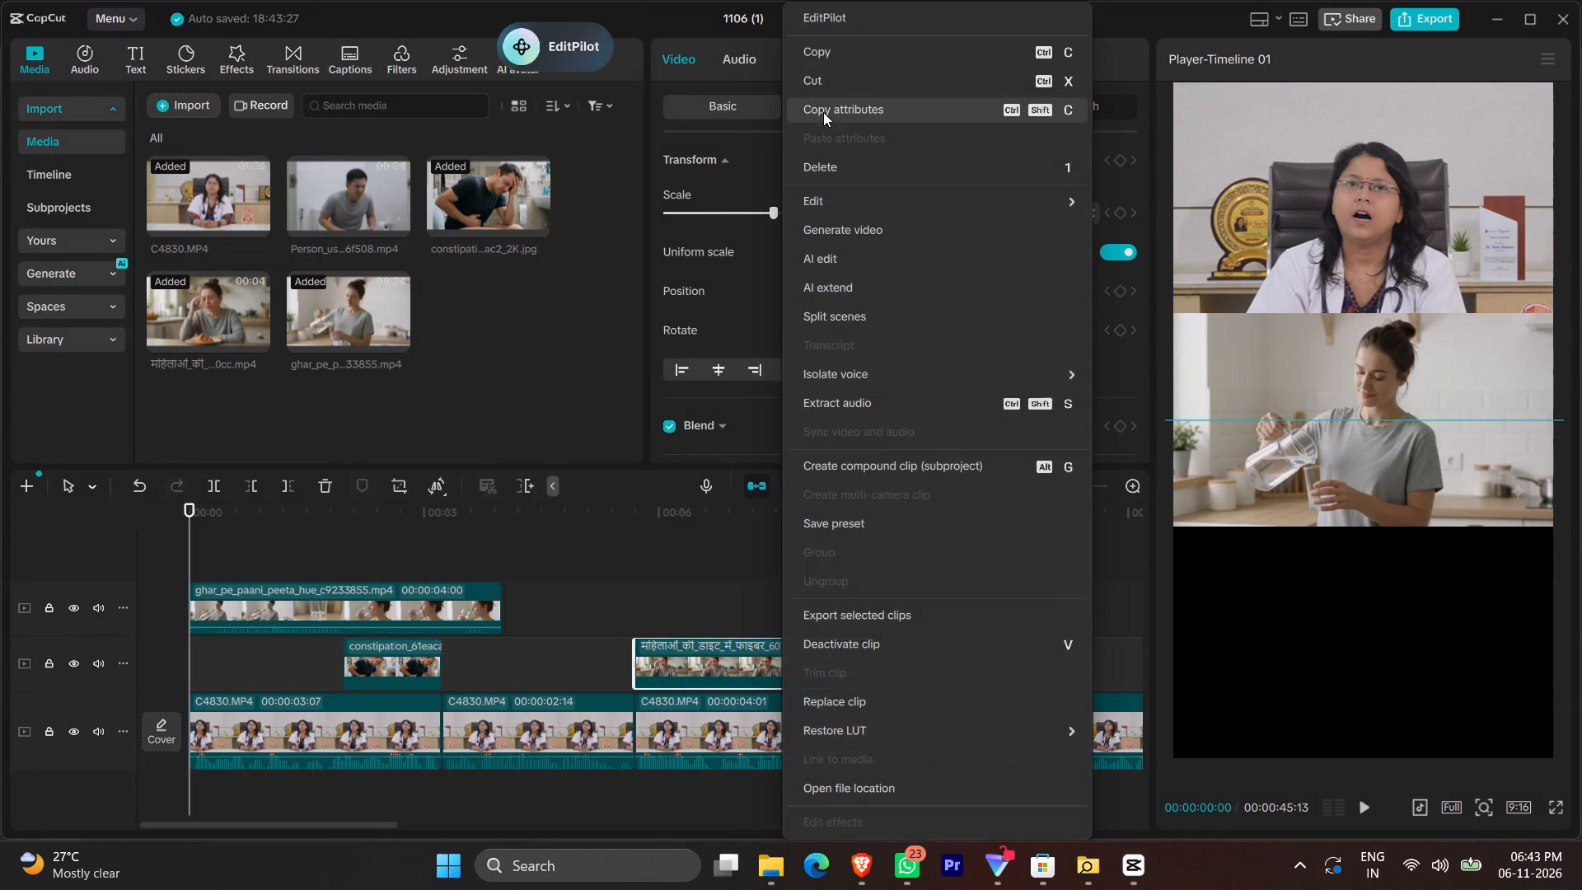
left_click(823, 112)
left_click(323, 611)
right_click(323, 611)
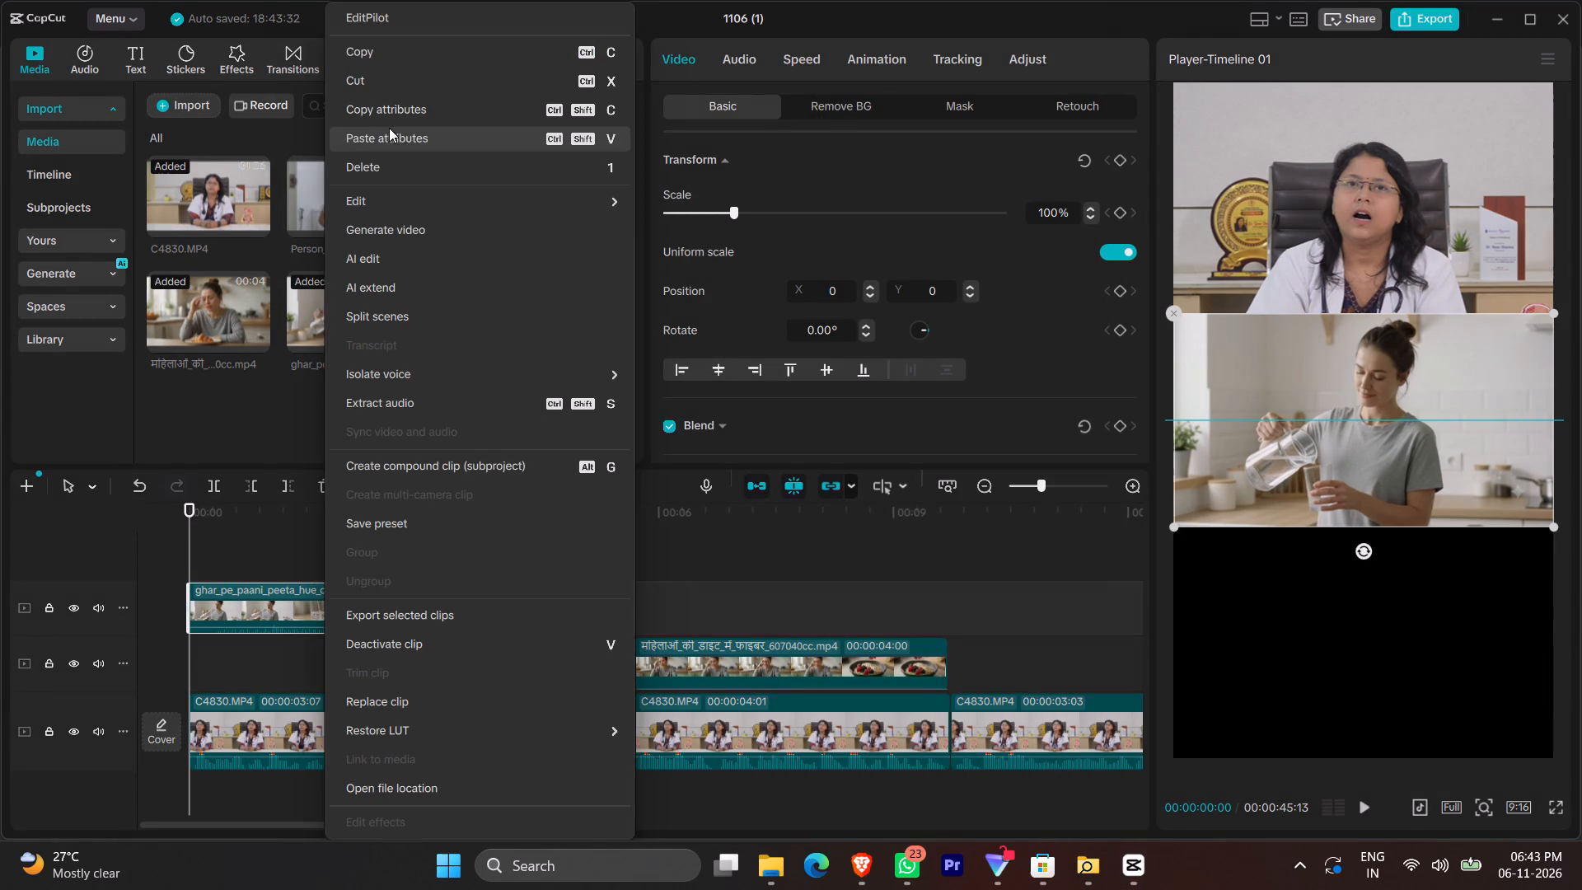
left_click(395, 131)
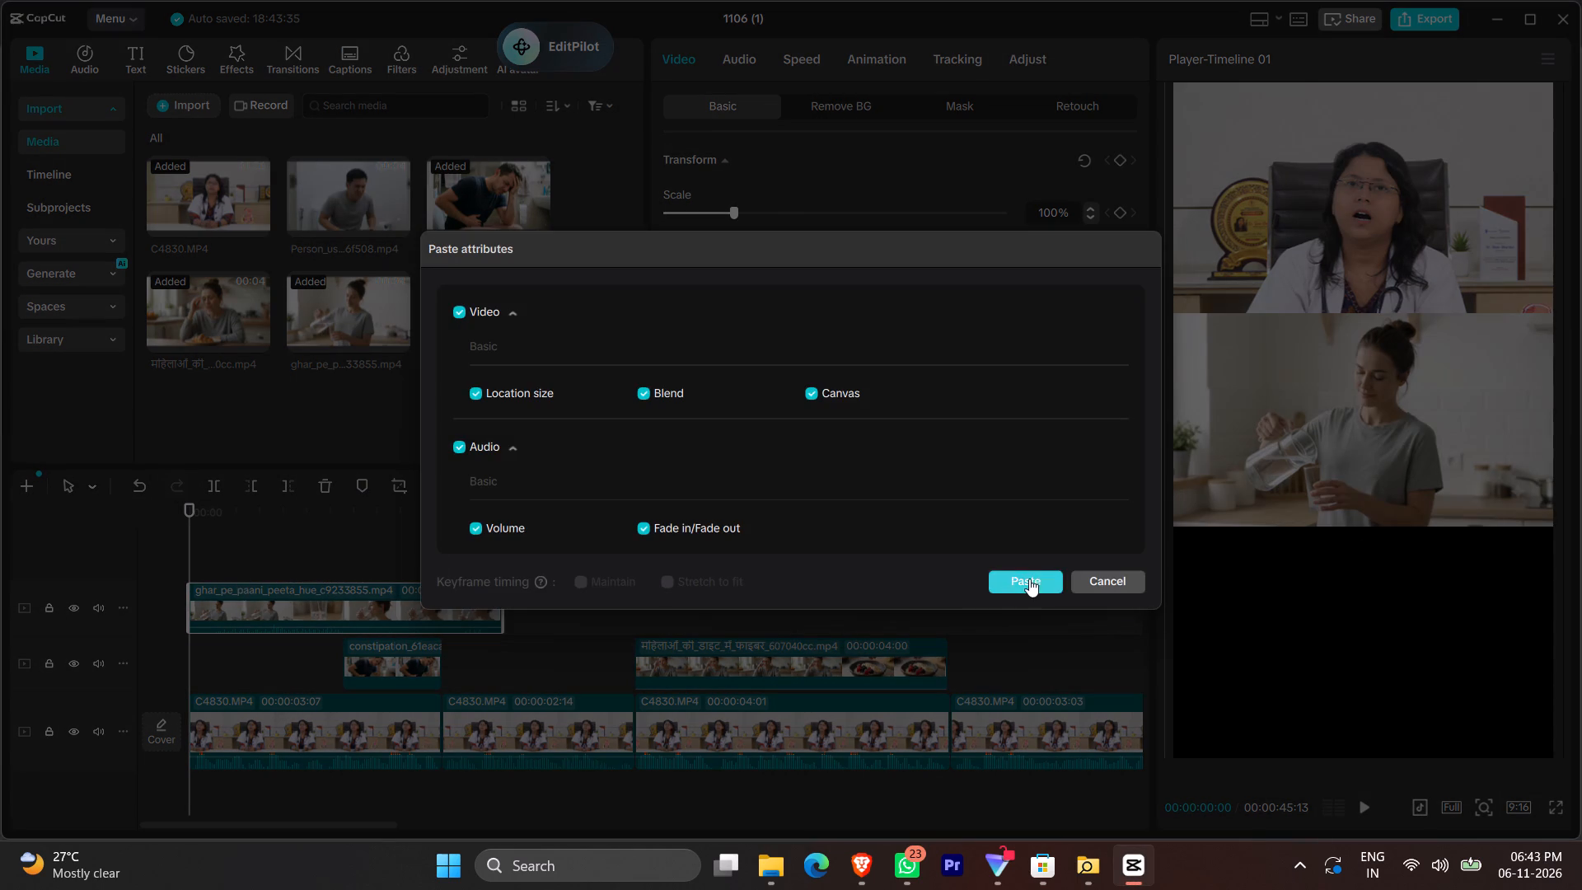
left_click(1029, 578)
Split the water-drinking video at 00:00:01:29, where the constipation image starts.
key("space")
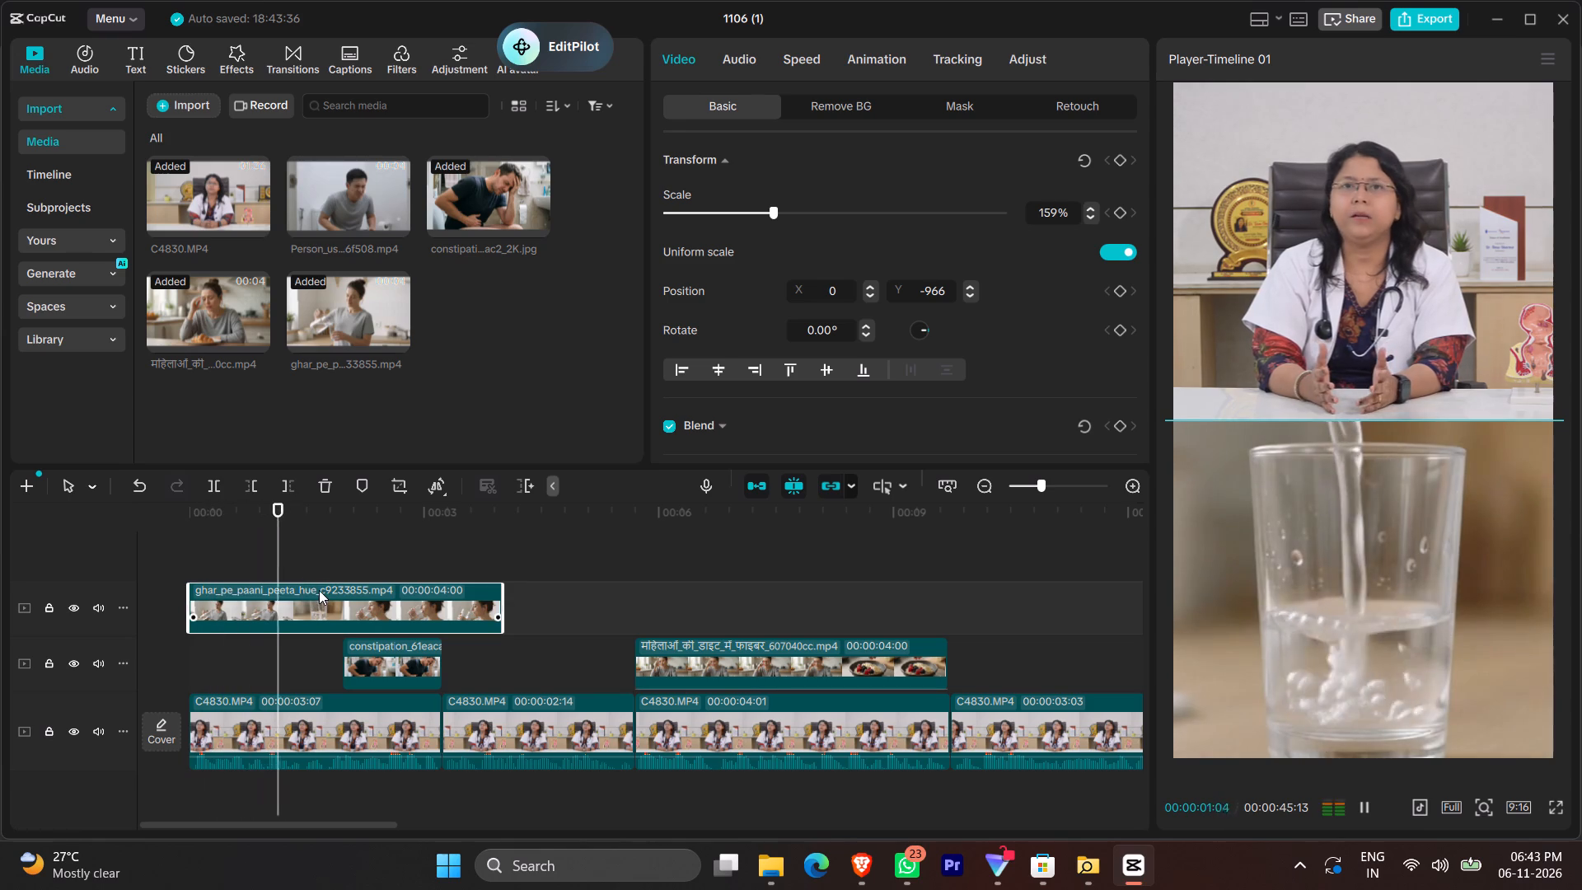
key("space")
left_click(341, 574)
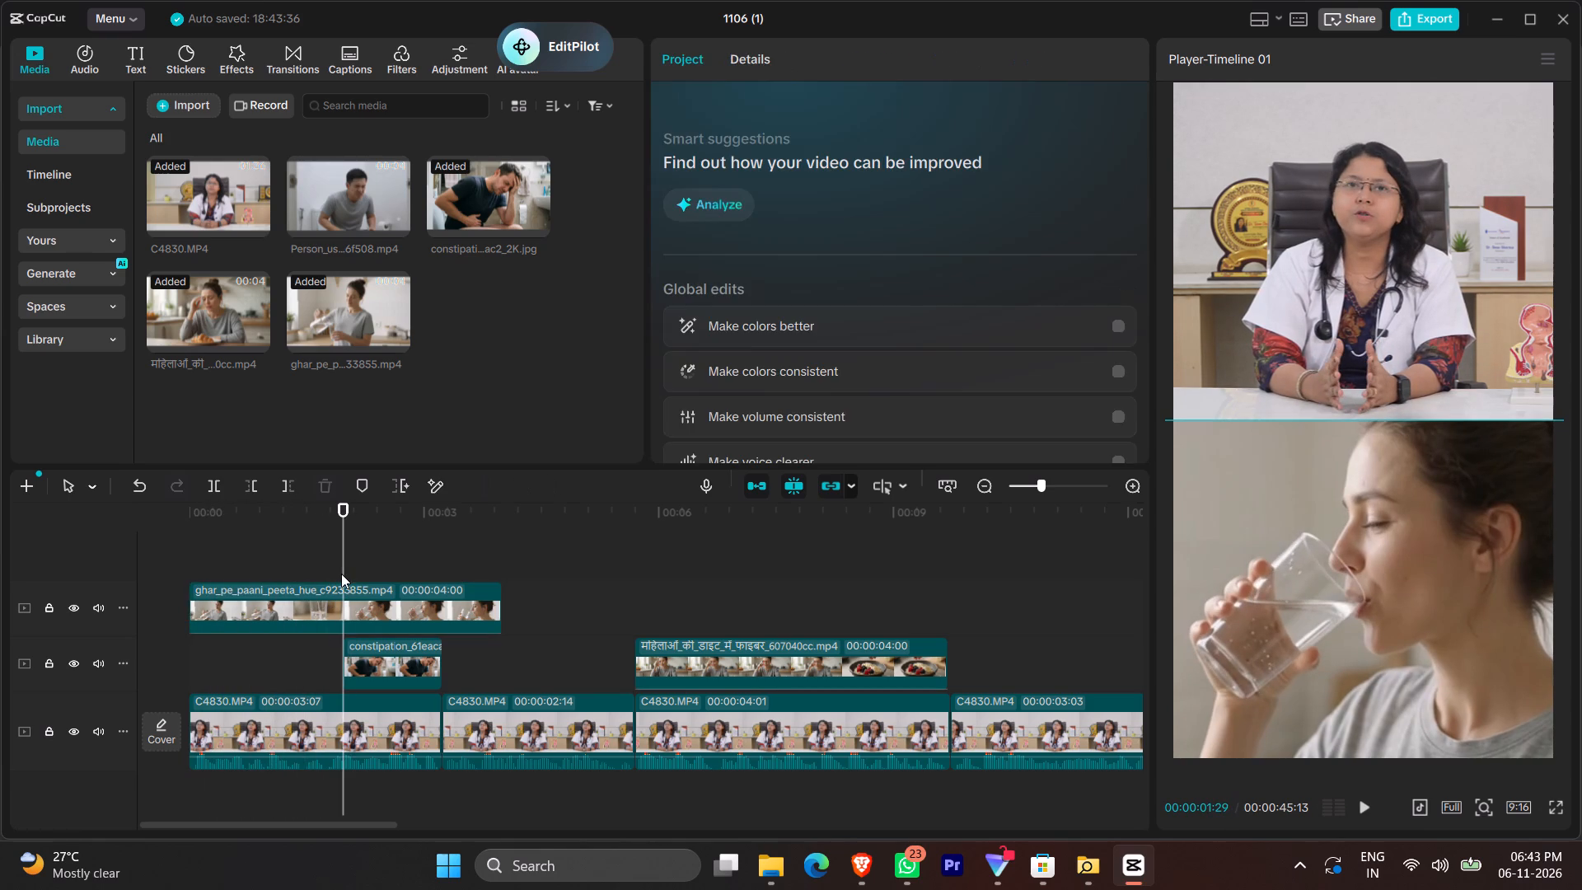
left_click(375, 616)
key("ctrl+b")
Move the second part of the water-drinking video to the end of the constipation image at 00:00:03:07 and play it back.
left_click_drag(415, 616, 519, 621)
key("space")
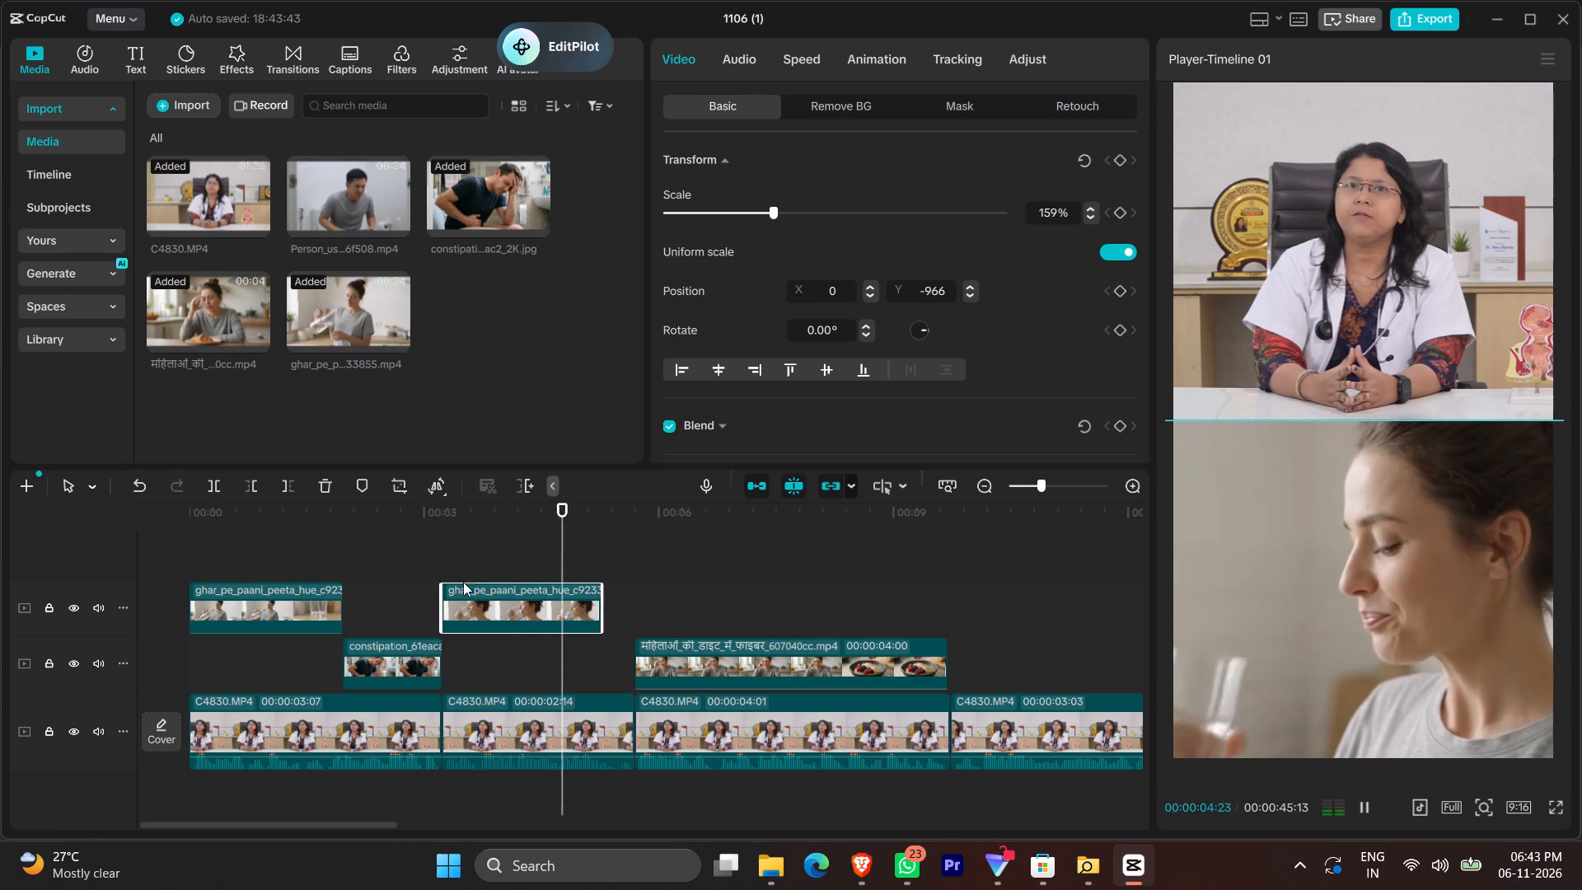
key("space")
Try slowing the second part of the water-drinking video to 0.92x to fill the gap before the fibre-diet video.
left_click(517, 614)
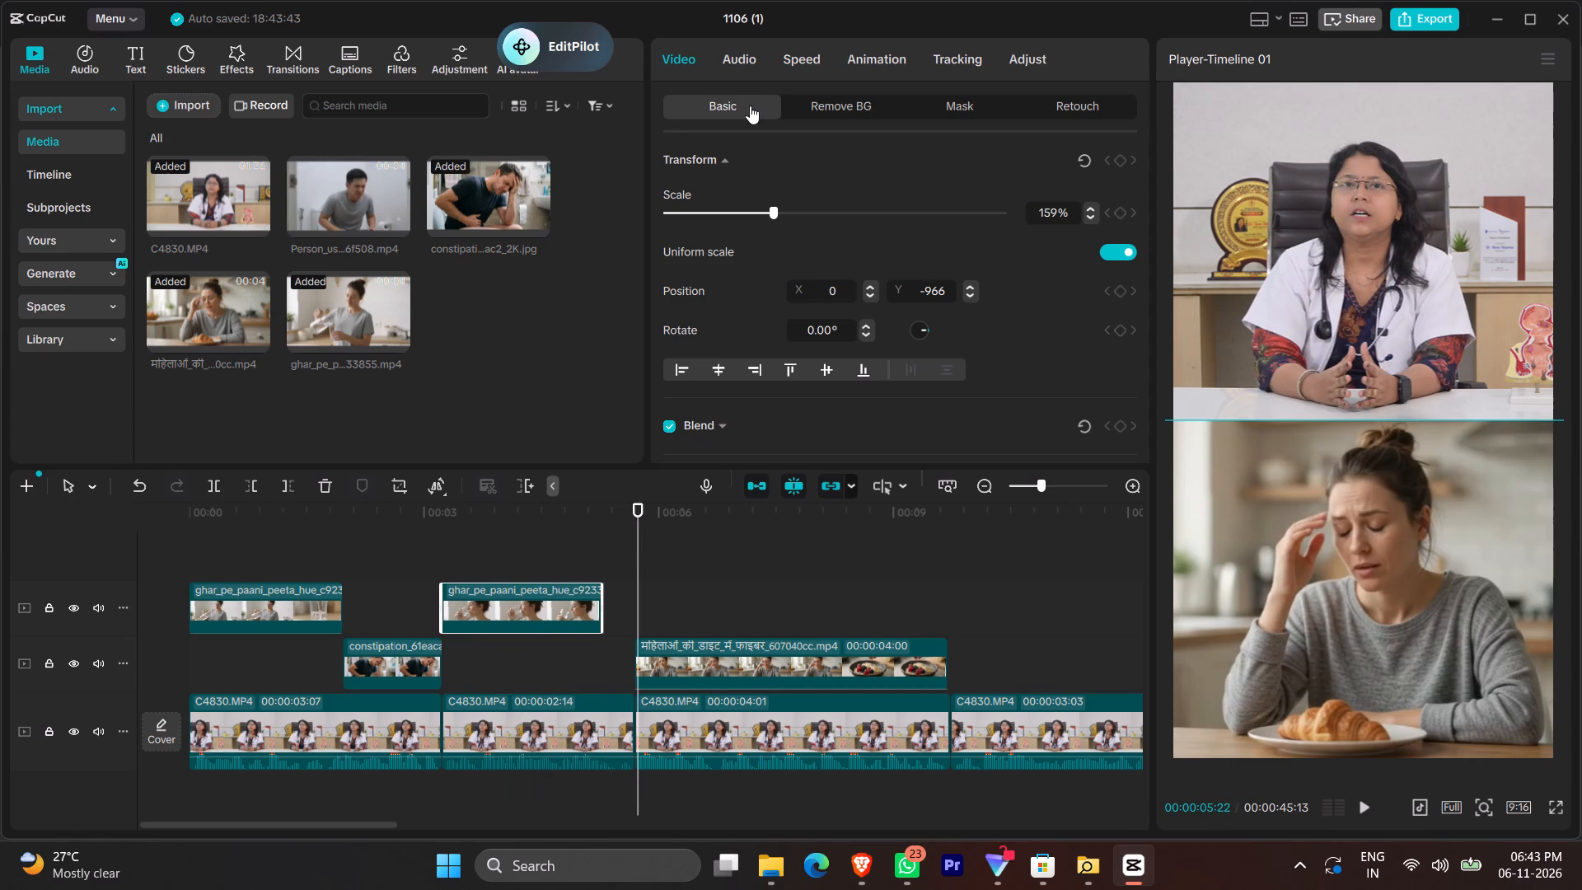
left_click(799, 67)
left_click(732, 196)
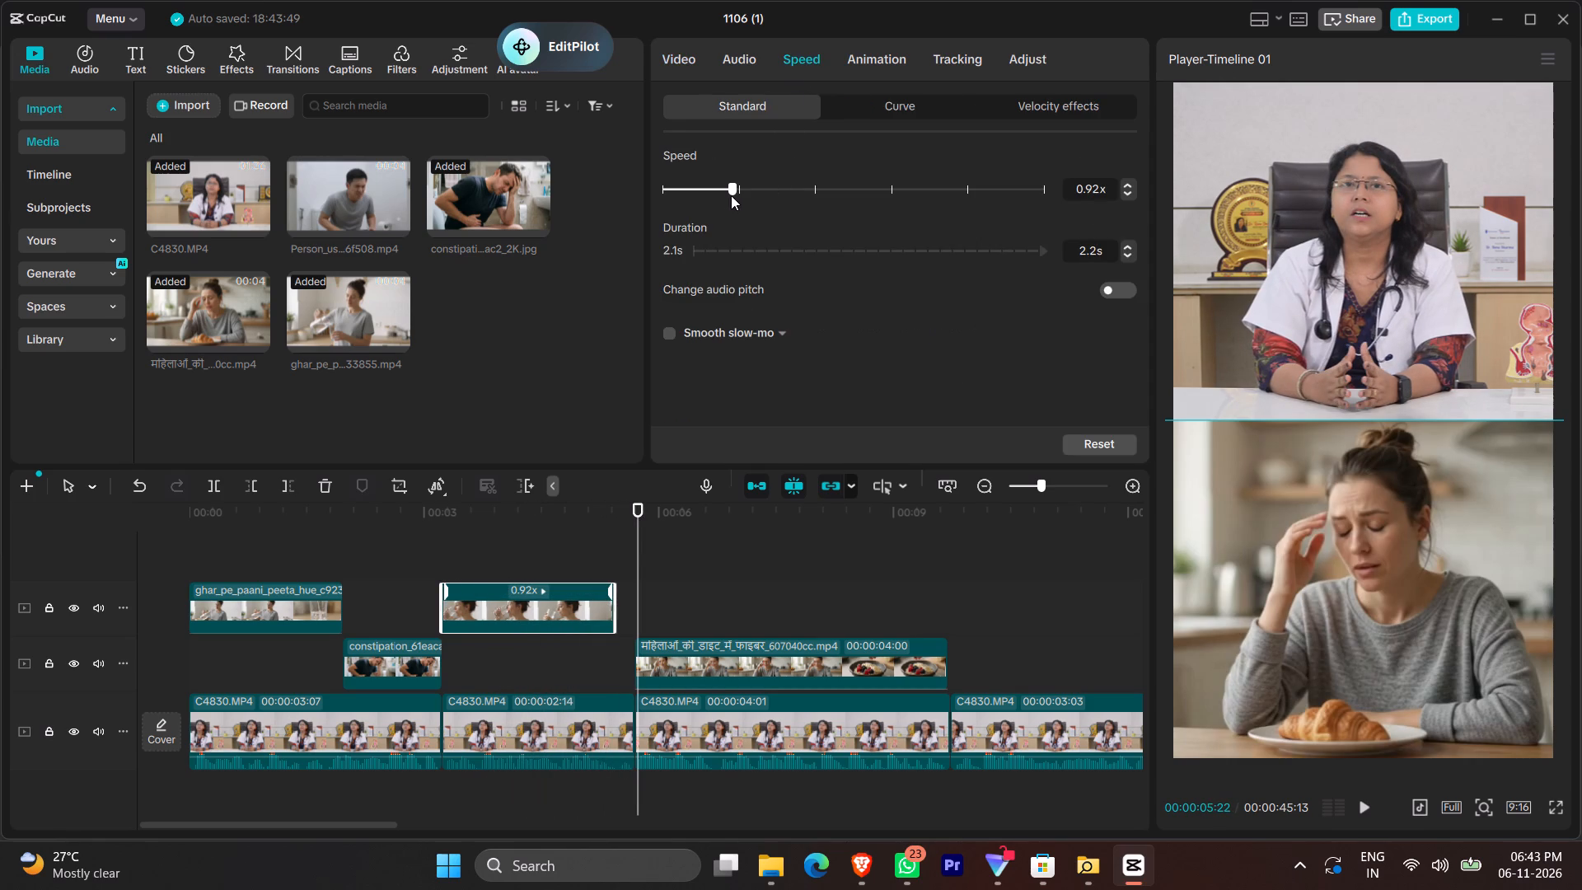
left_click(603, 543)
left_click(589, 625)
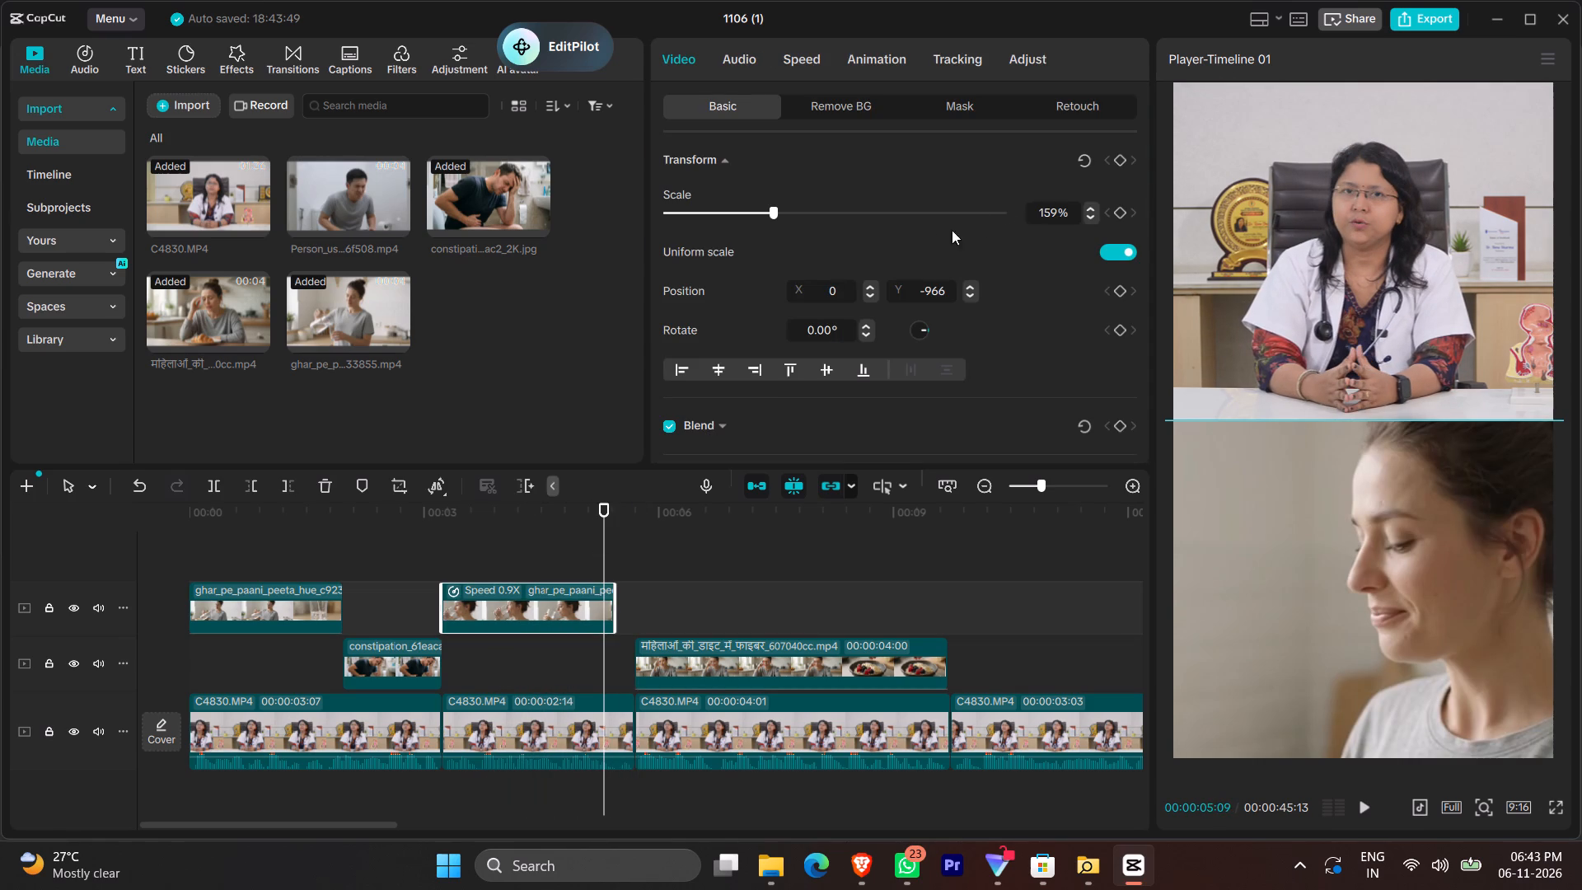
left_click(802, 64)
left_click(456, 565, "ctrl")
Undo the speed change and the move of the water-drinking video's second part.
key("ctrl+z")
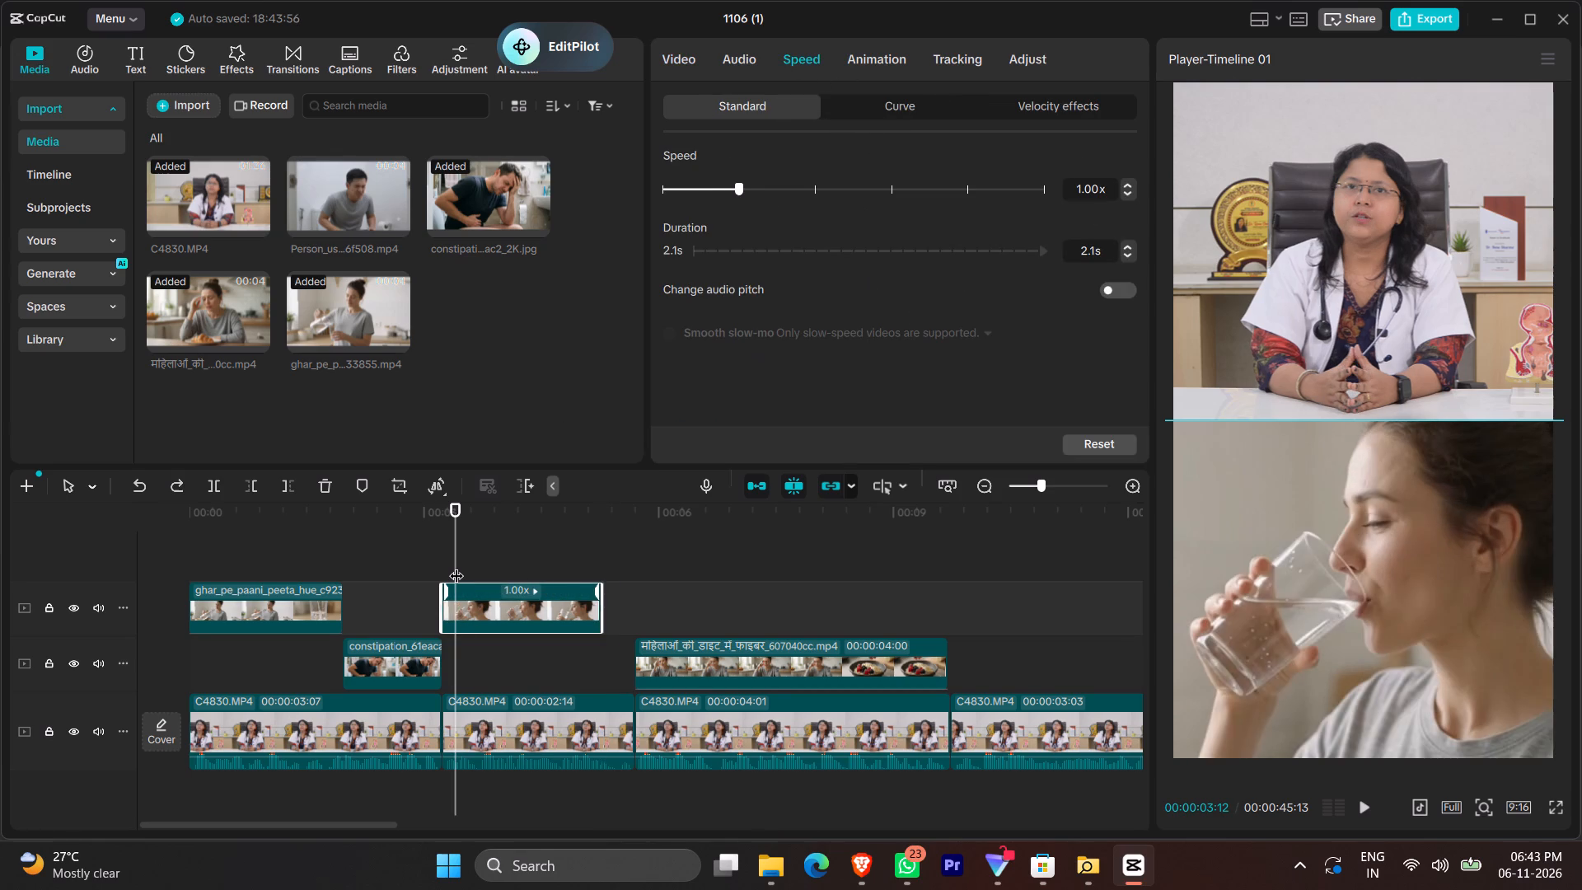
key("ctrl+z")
Play the opening and split the first water-drinking part at 00:00:01:21, before the shot of the woman drinking.
left_click(279, 557)
key("space")
key("space")
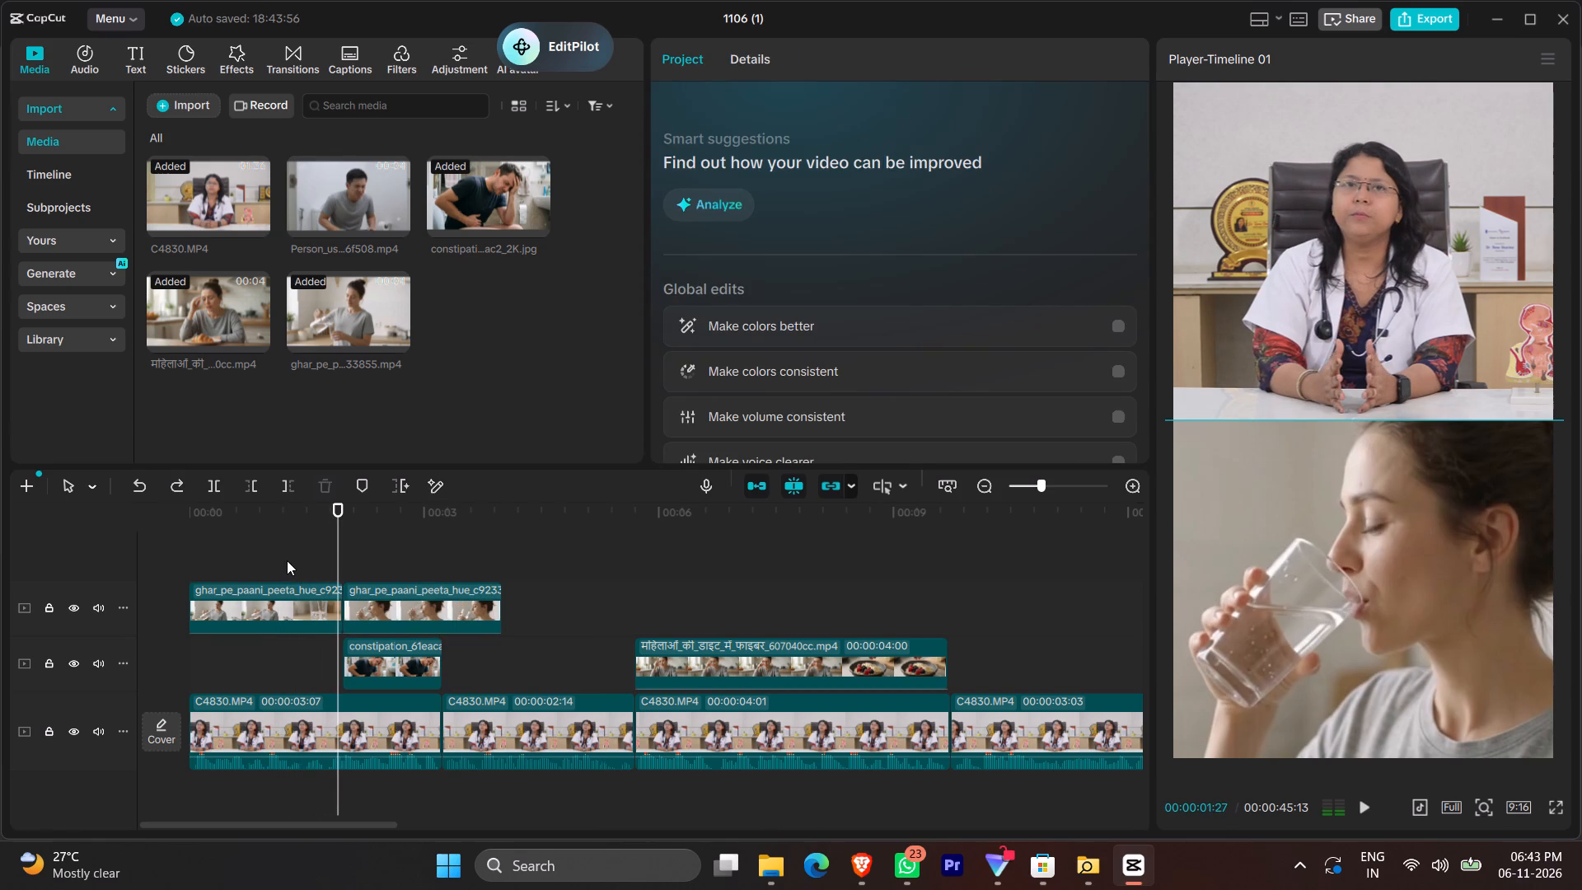
left_click(308, 572)
left_click_drag(311, 569, 319, 571)
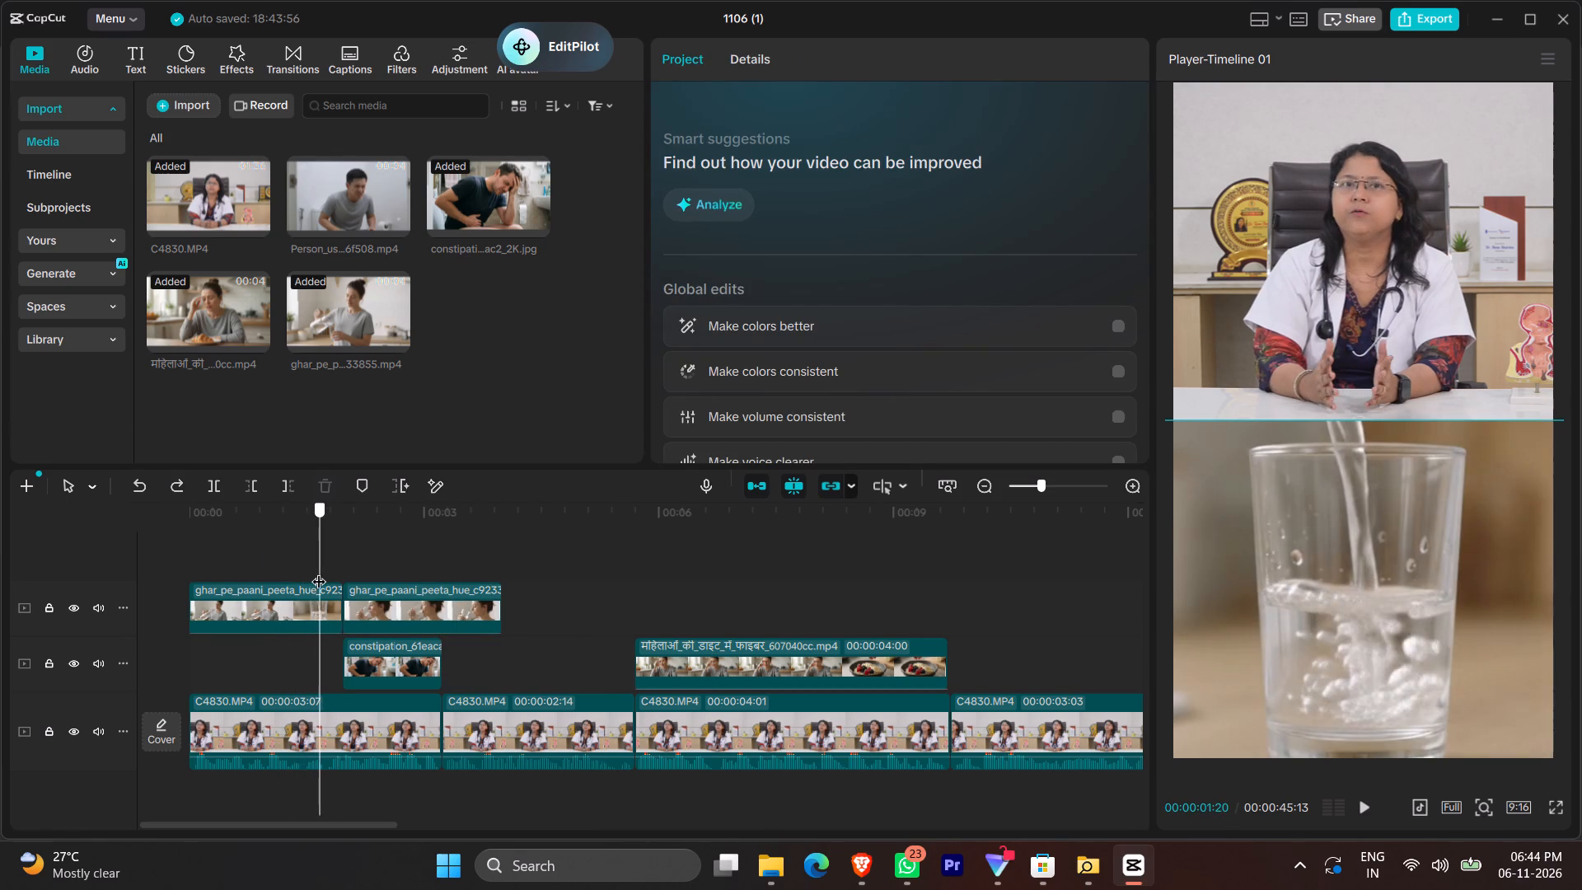
left_click_drag(319, 571, 322, 578)
left_click(327, 612)
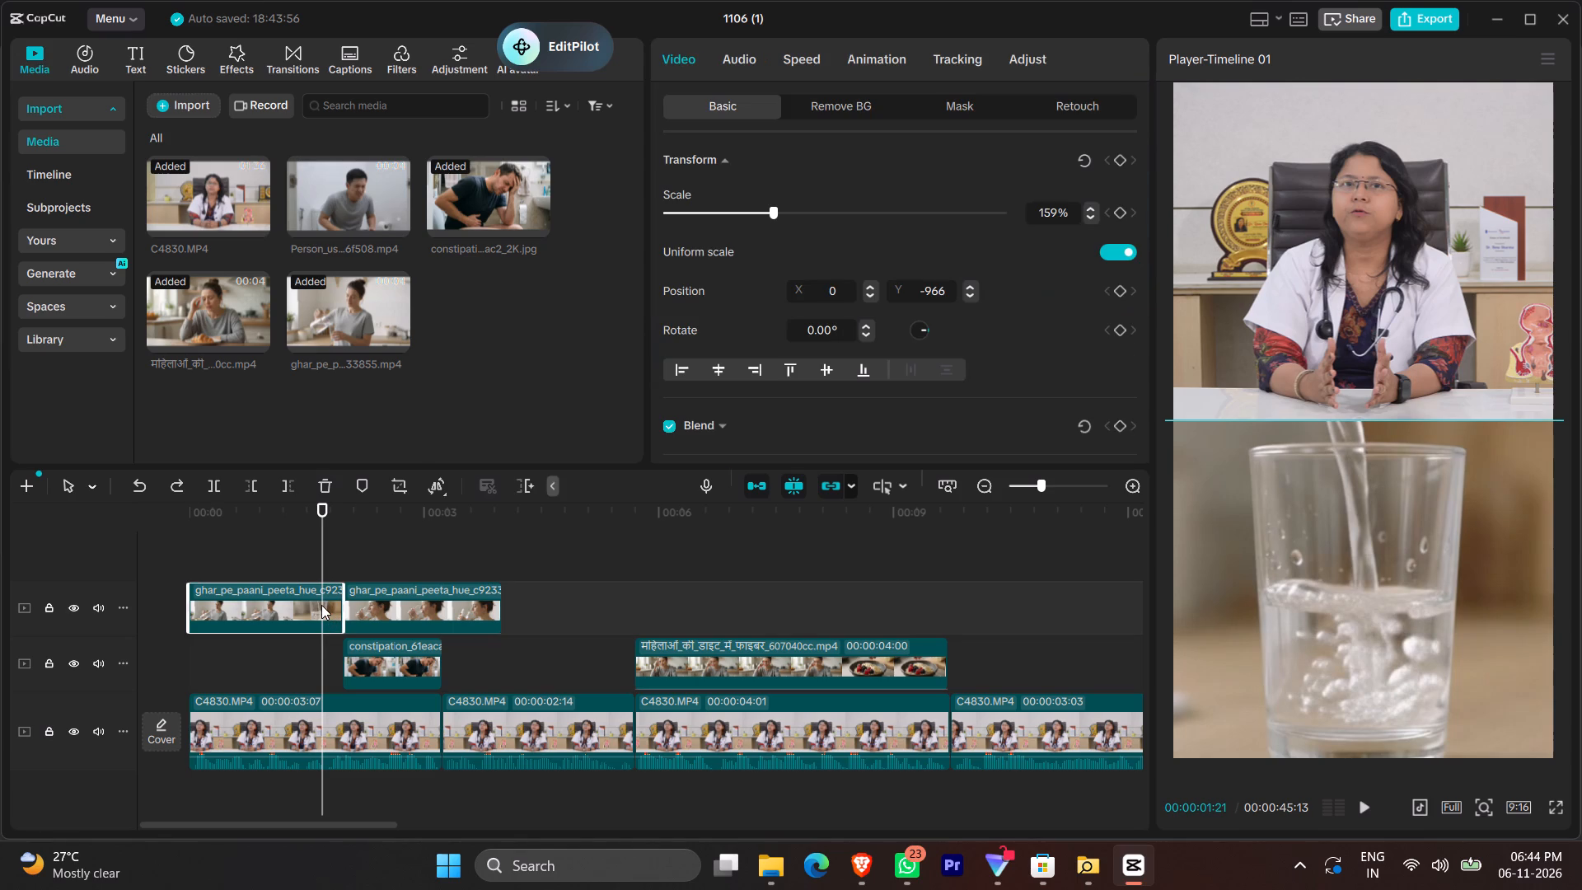
key("ctrl+b")
Move the short split-off piece and the second water-drinking part together further along their track, leaving free space after the first part.
left_click_drag(358, 557, 344, 607)
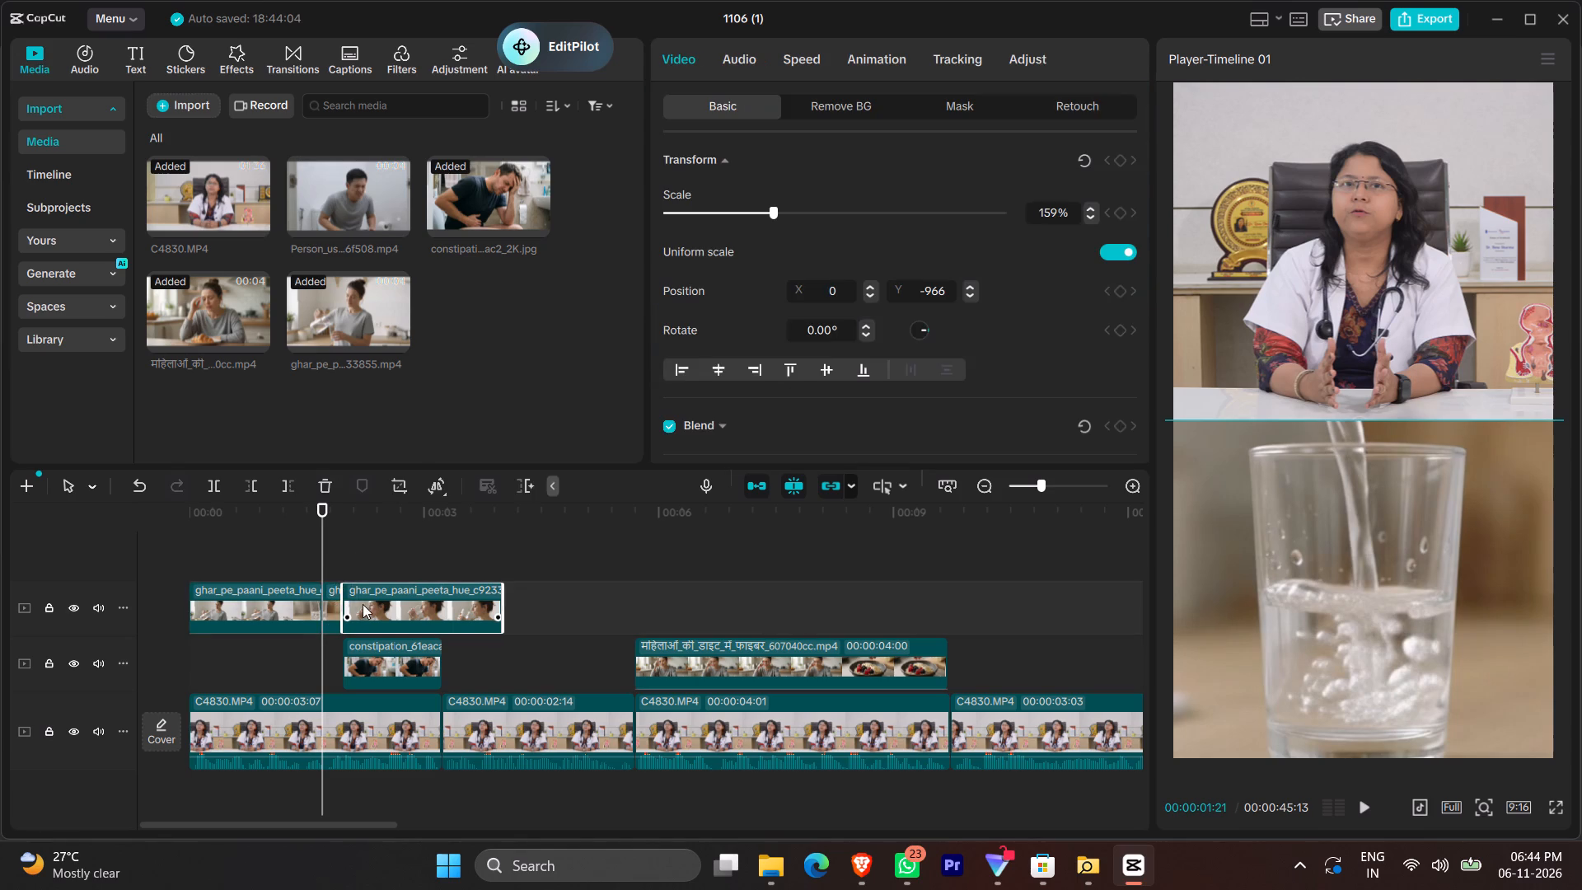
left_click_drag(385, 532, 336, 611)
right_click_drag(360, 615, 468, 620)
left_click_drag(461, 620, 471, 620)
left_click_drag(445, 616, 489, 604)
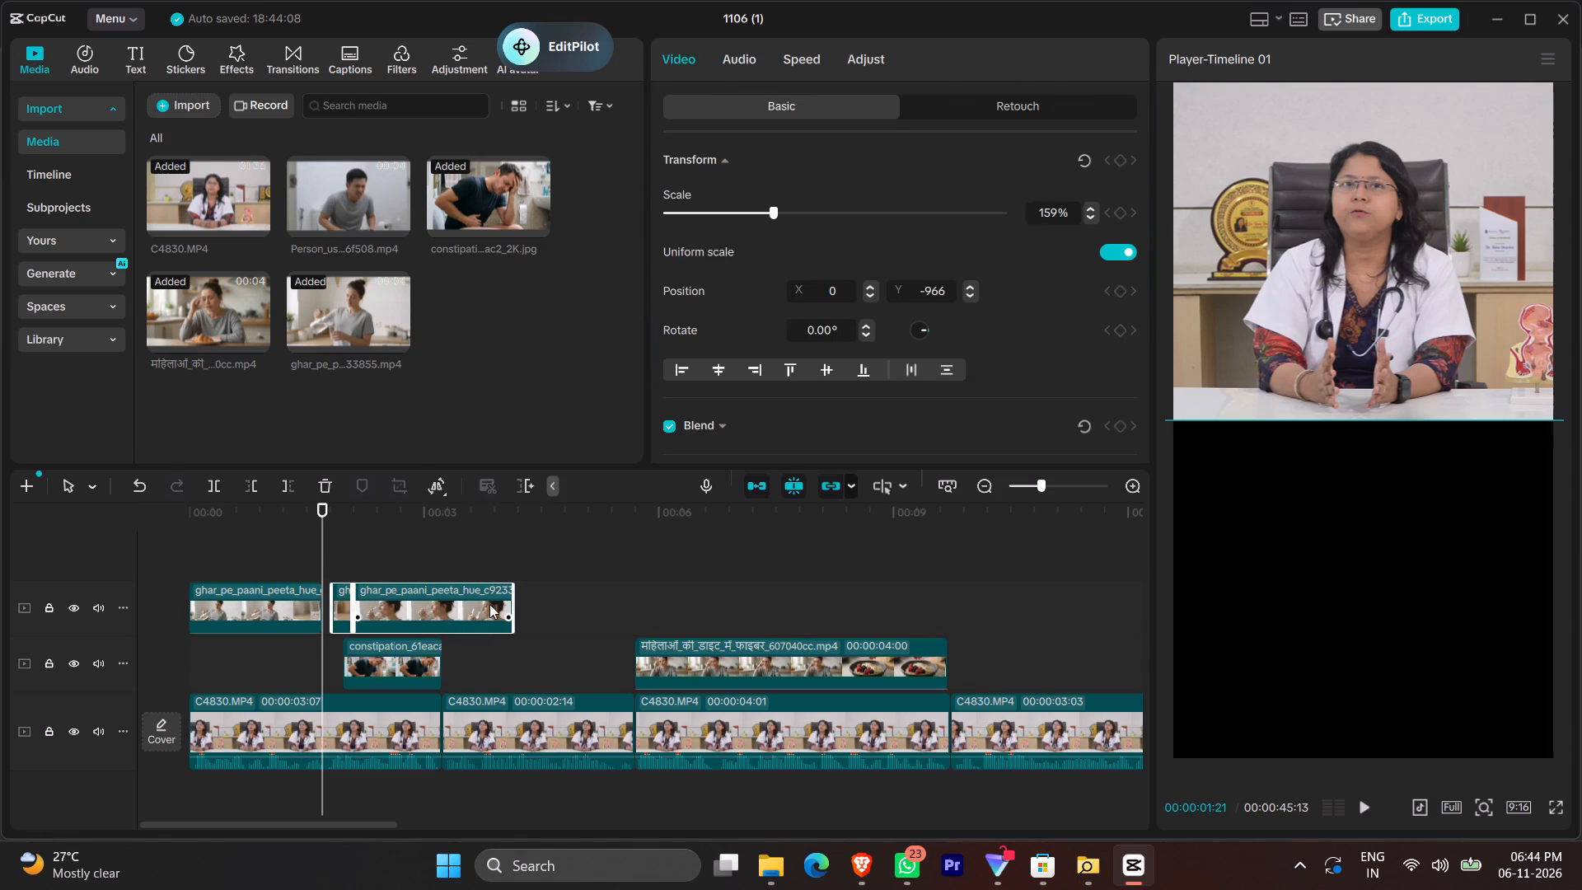
left_click_drag(489, 604, 511, 600)
Slow the first water-drinking part to 0.80x and place it at the start of the timeline.
left_click(257, 607)
left_click_drag(257, 607, 276, 666)
left_click_drag(274, 662, 264, 664)
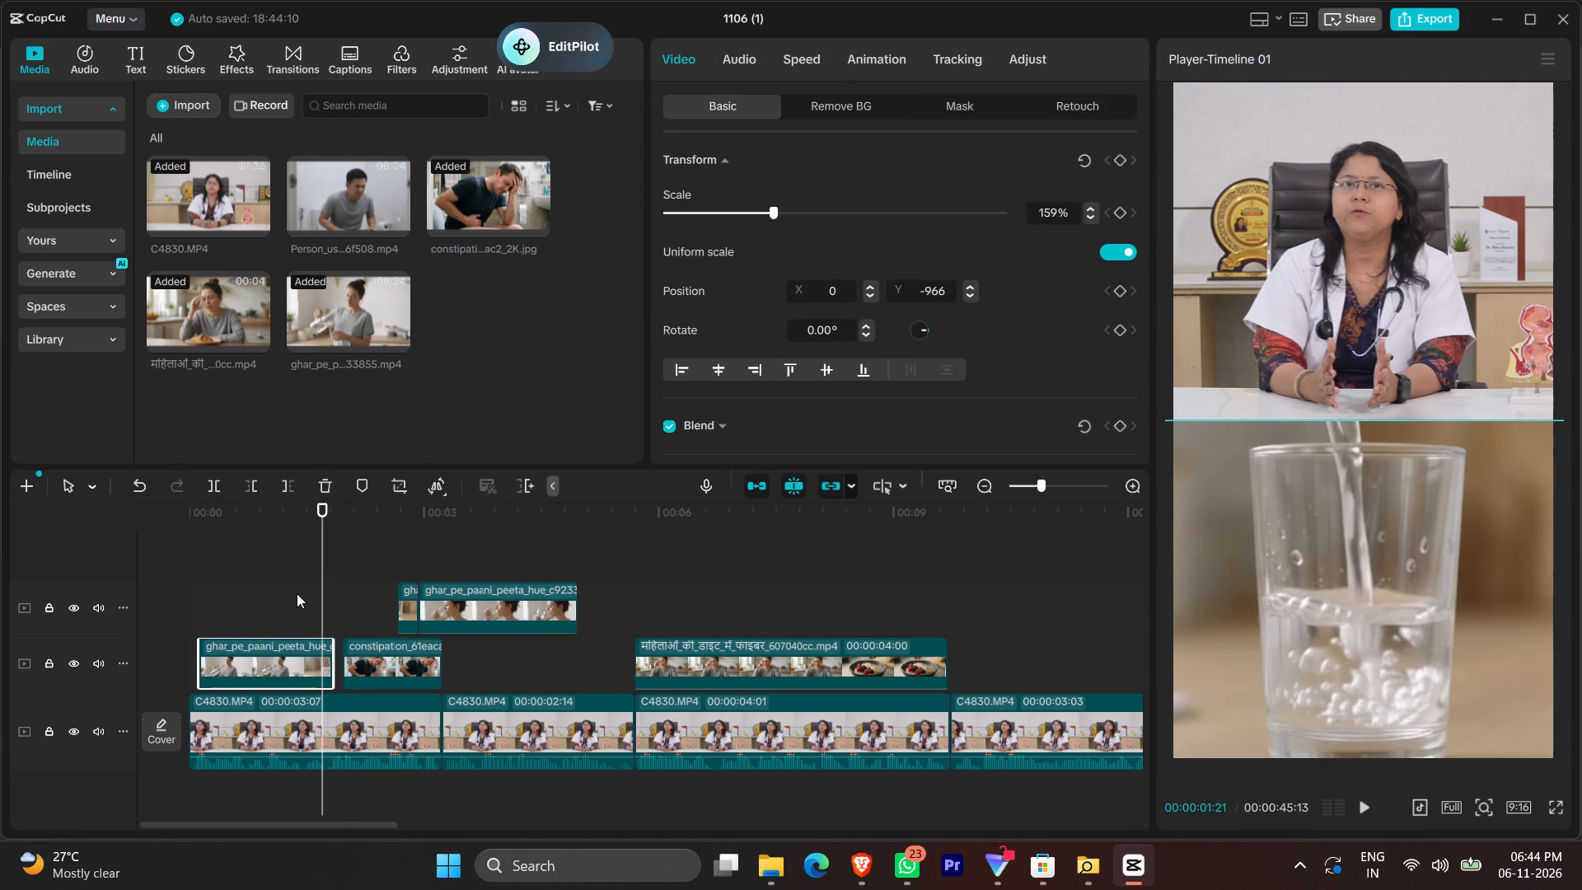
left_click(788, 59)
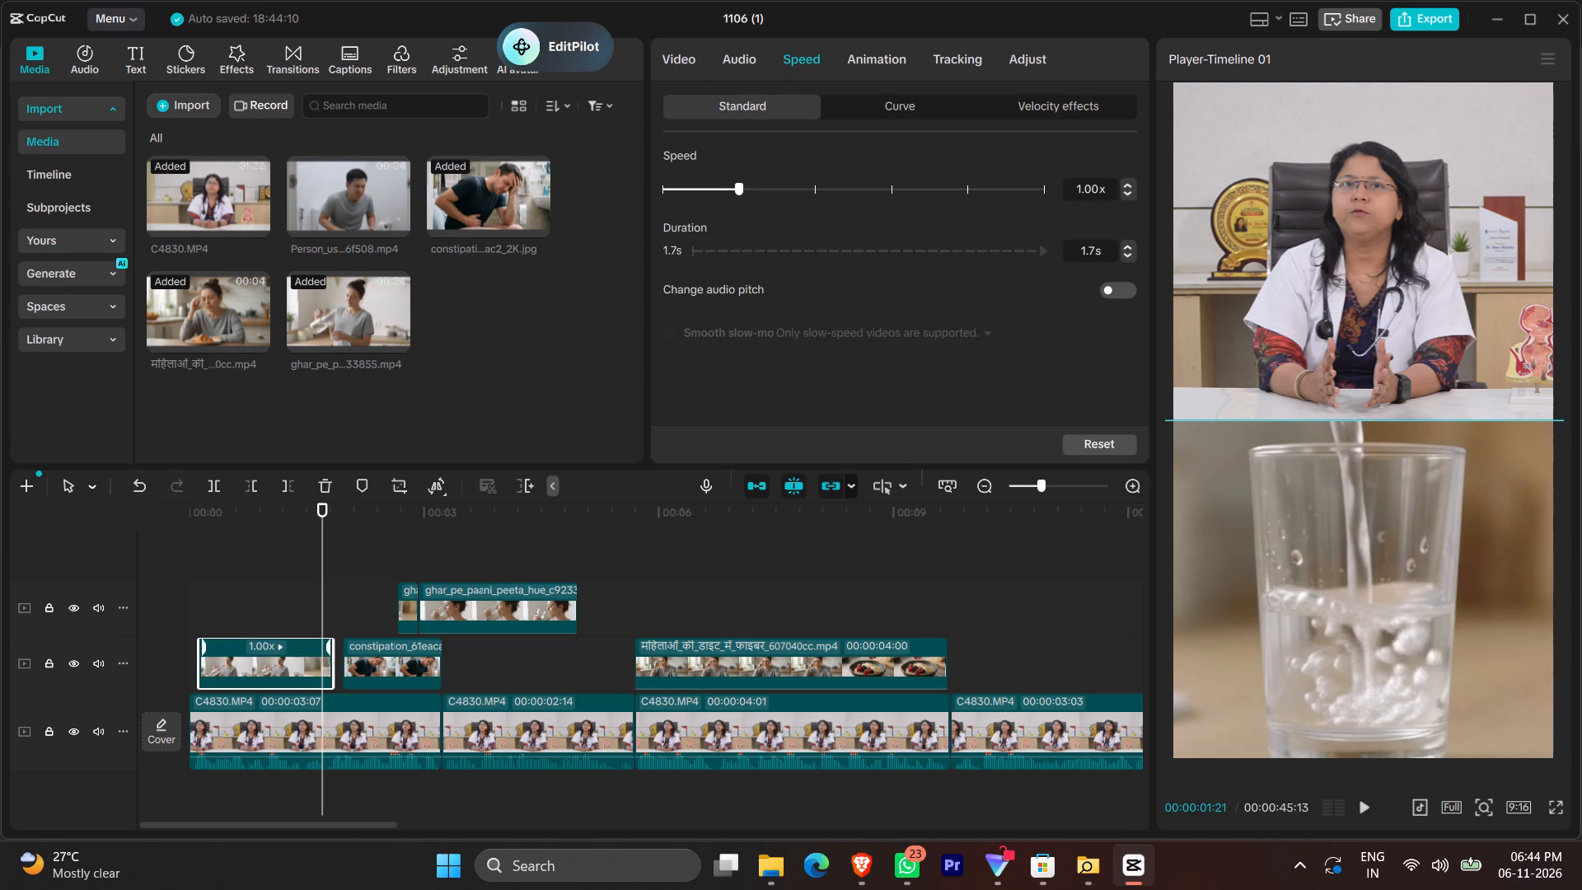
left_click(1100, 181)
scroll(1100, 181, "down", 2)
left_click(1095, 218)
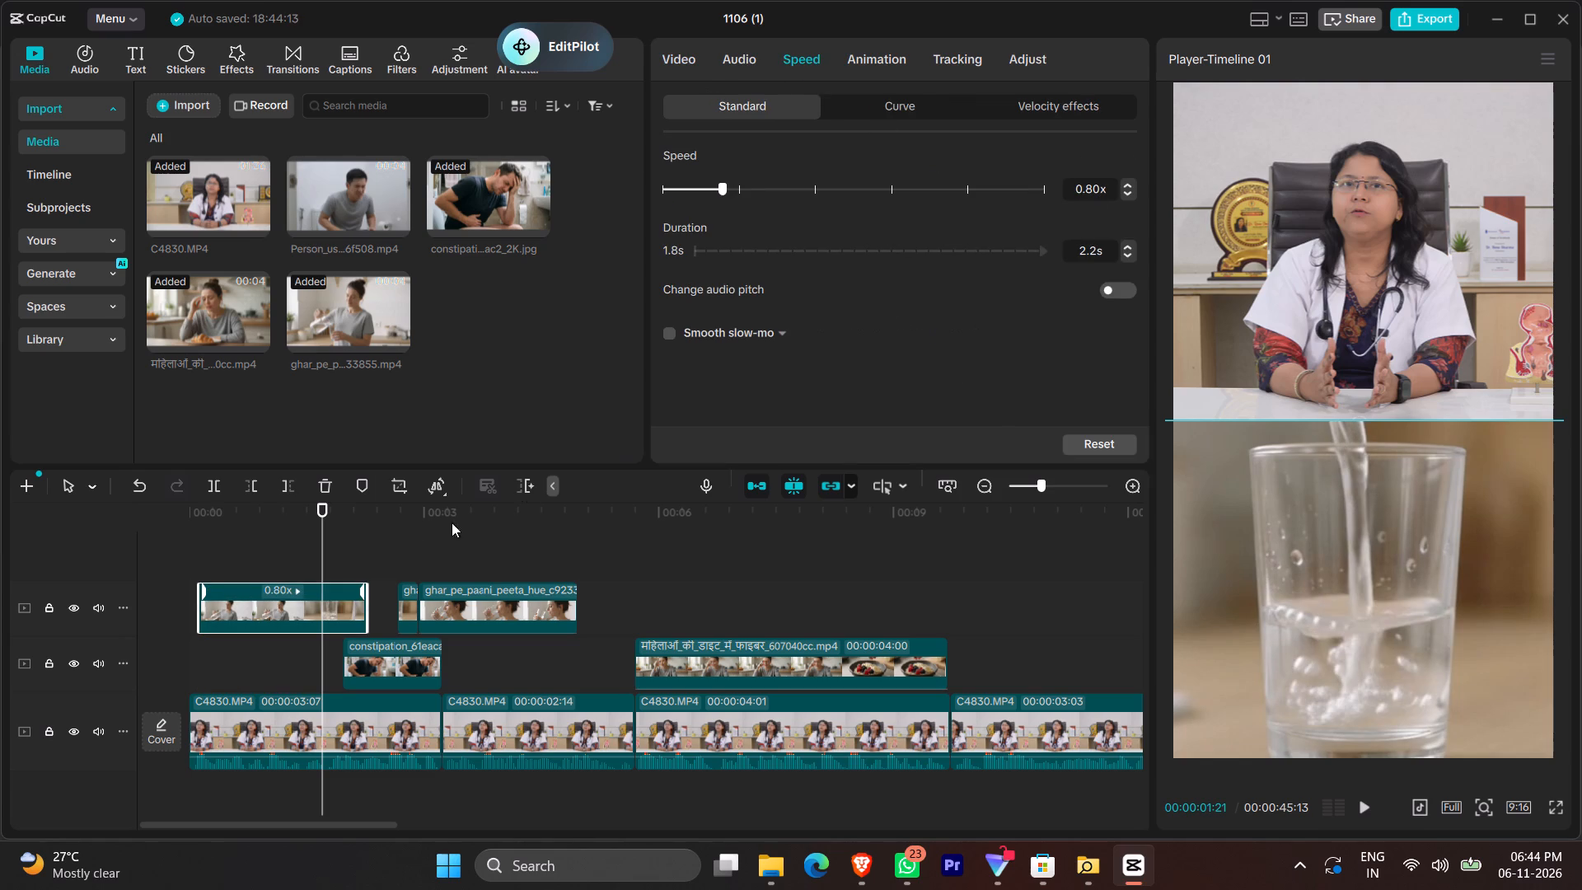
left_click_drag(278, 611, 242, 631)
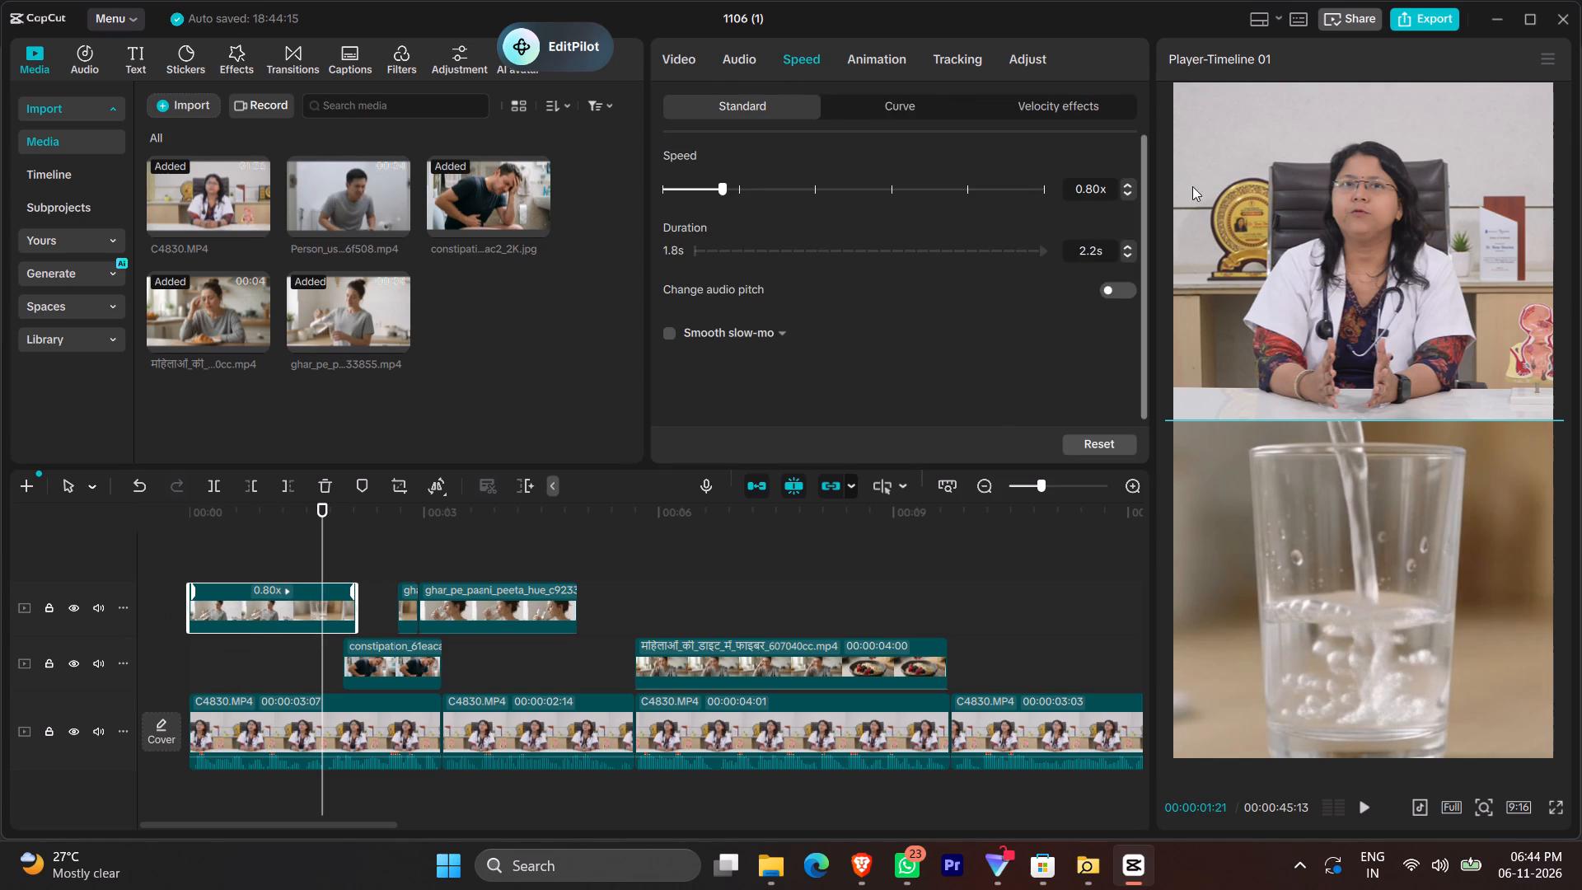
Set the first water-drinking part's speed to 0.87x and place it on the constipation image's track, directly before the image.
left_click(1102, 187)
key("BackSpace")
key("5")
key("Return")
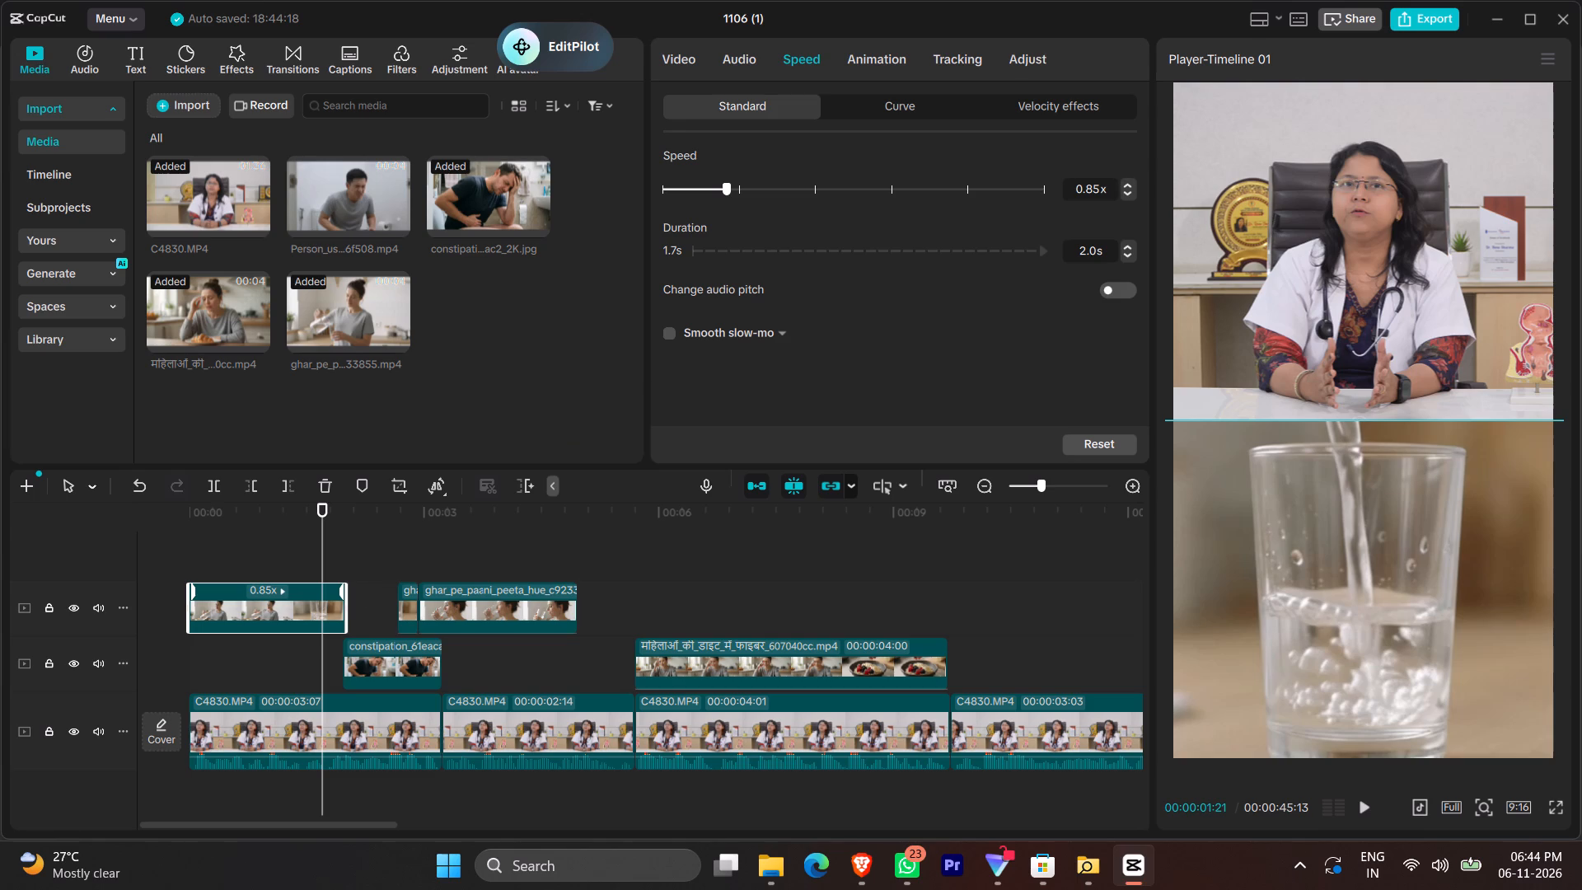
left_click(1101, 190)
key("BackSpace")
key("7")
key("Return")
scroll(399, 610, "up", 12)
left_click(345, 554)
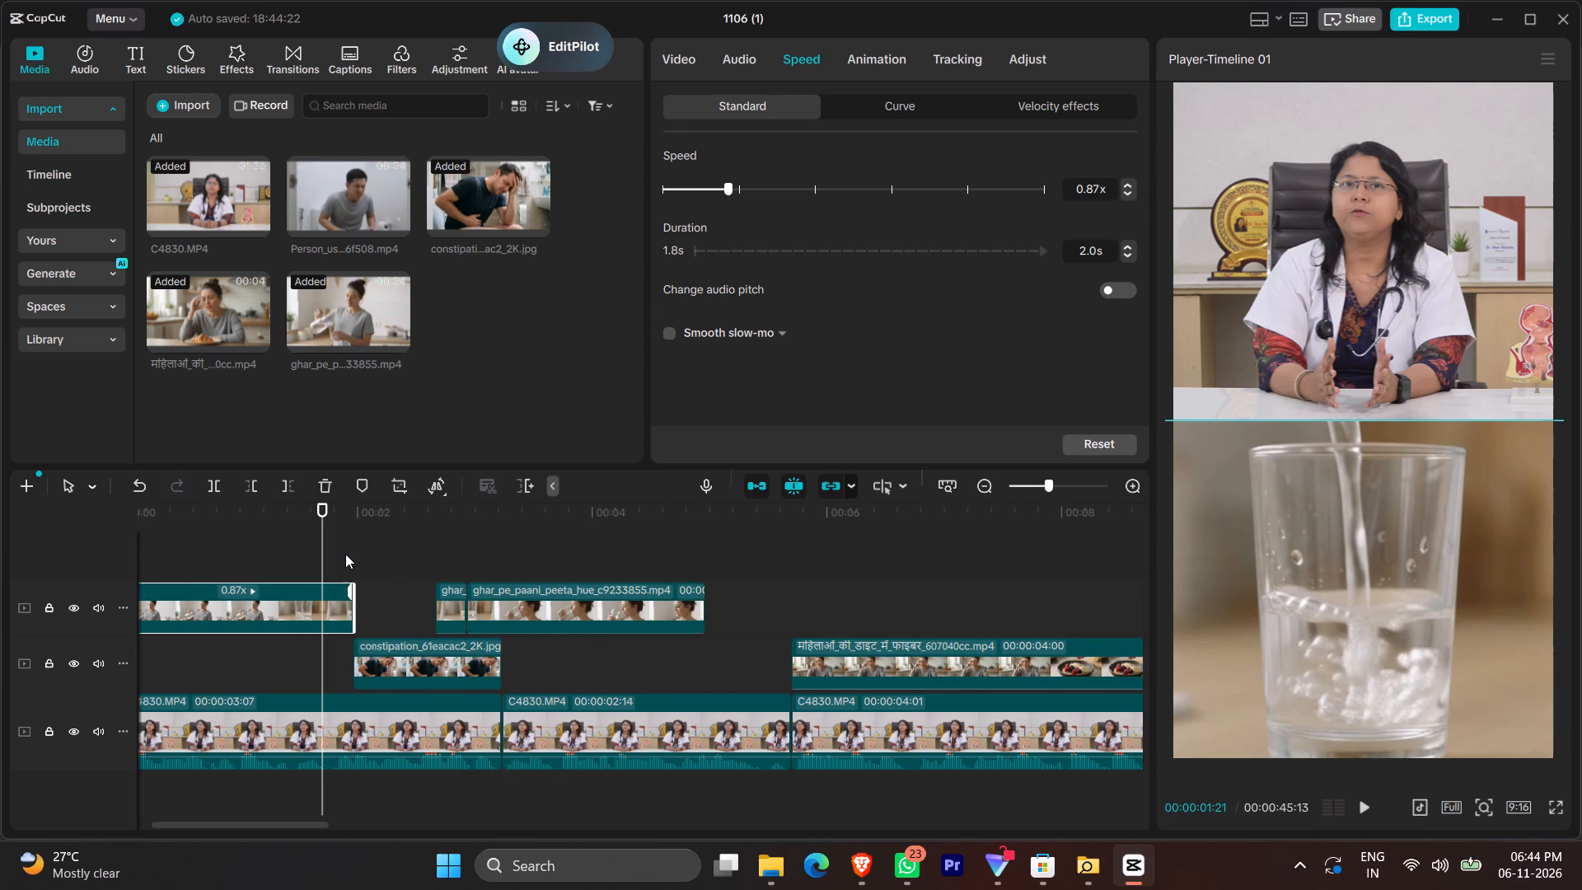
scroll(375, 563, "right", 1)
left_click_drag(358, 604, 356, 649)
Play back the opening to check the slowed water clip and its change to the constipation image.
left_click(379, 609)
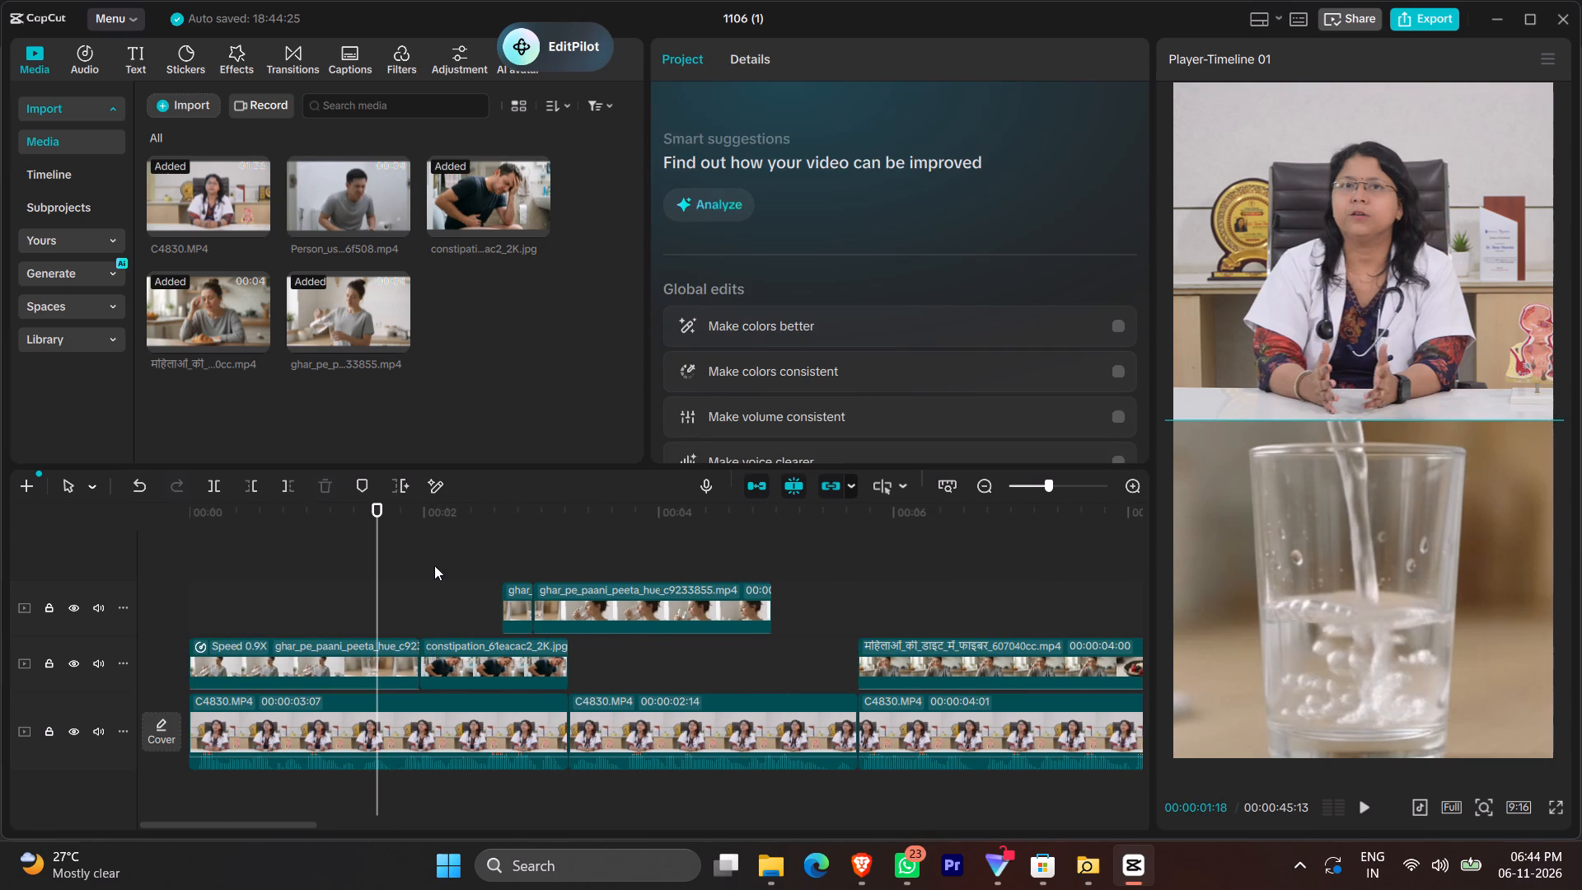
key("space")
scroll(374, 499, "down", 10, "ctrl")
key("space")
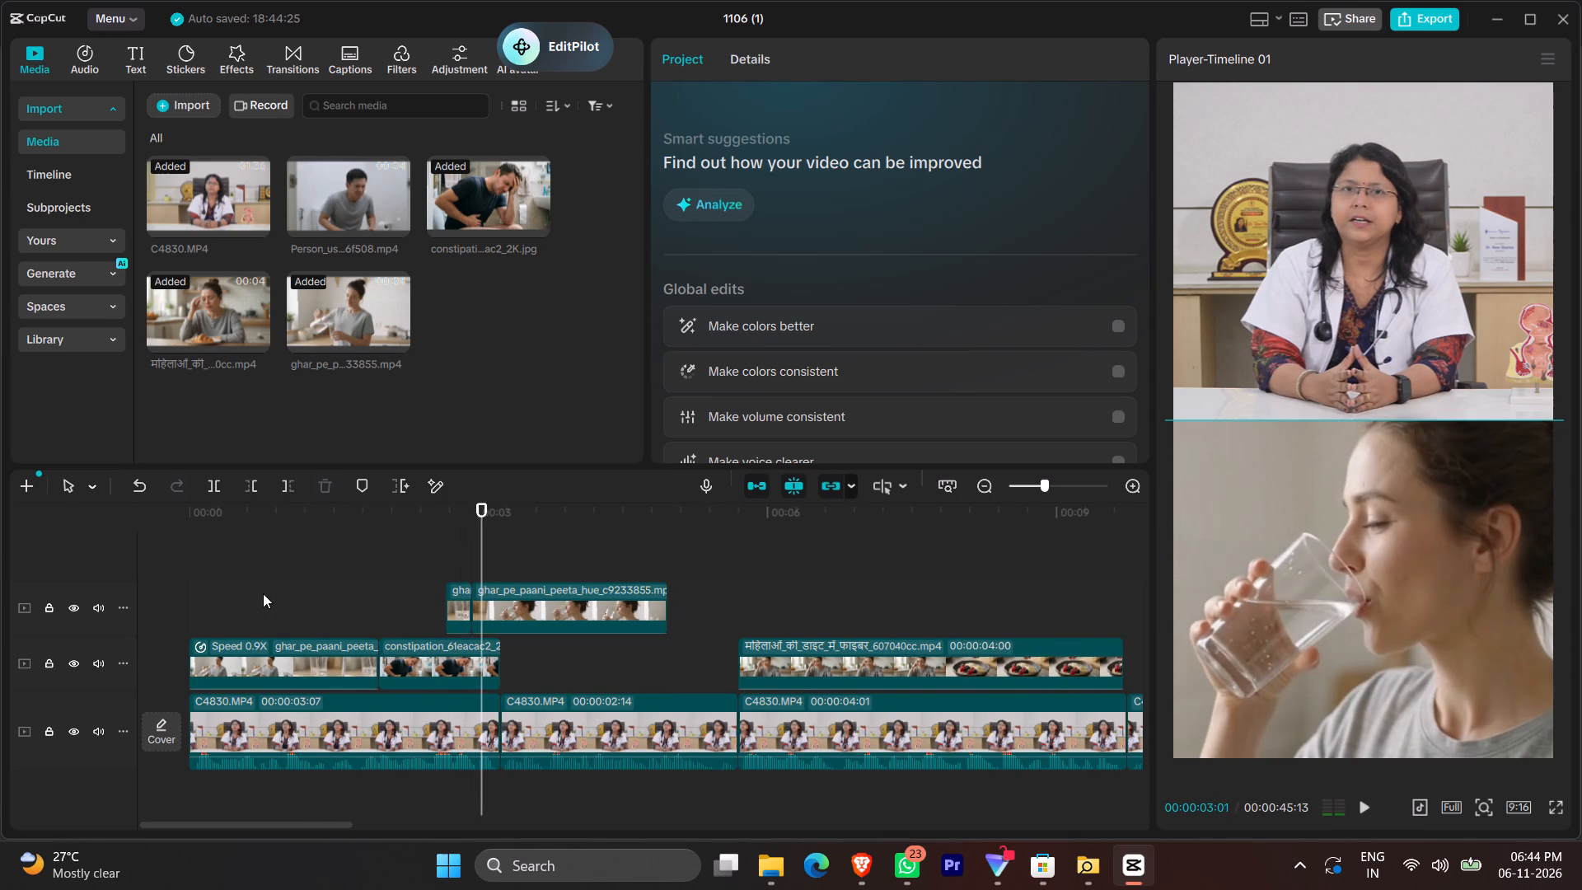
left_click(263, 593)
type("0")
key("space")
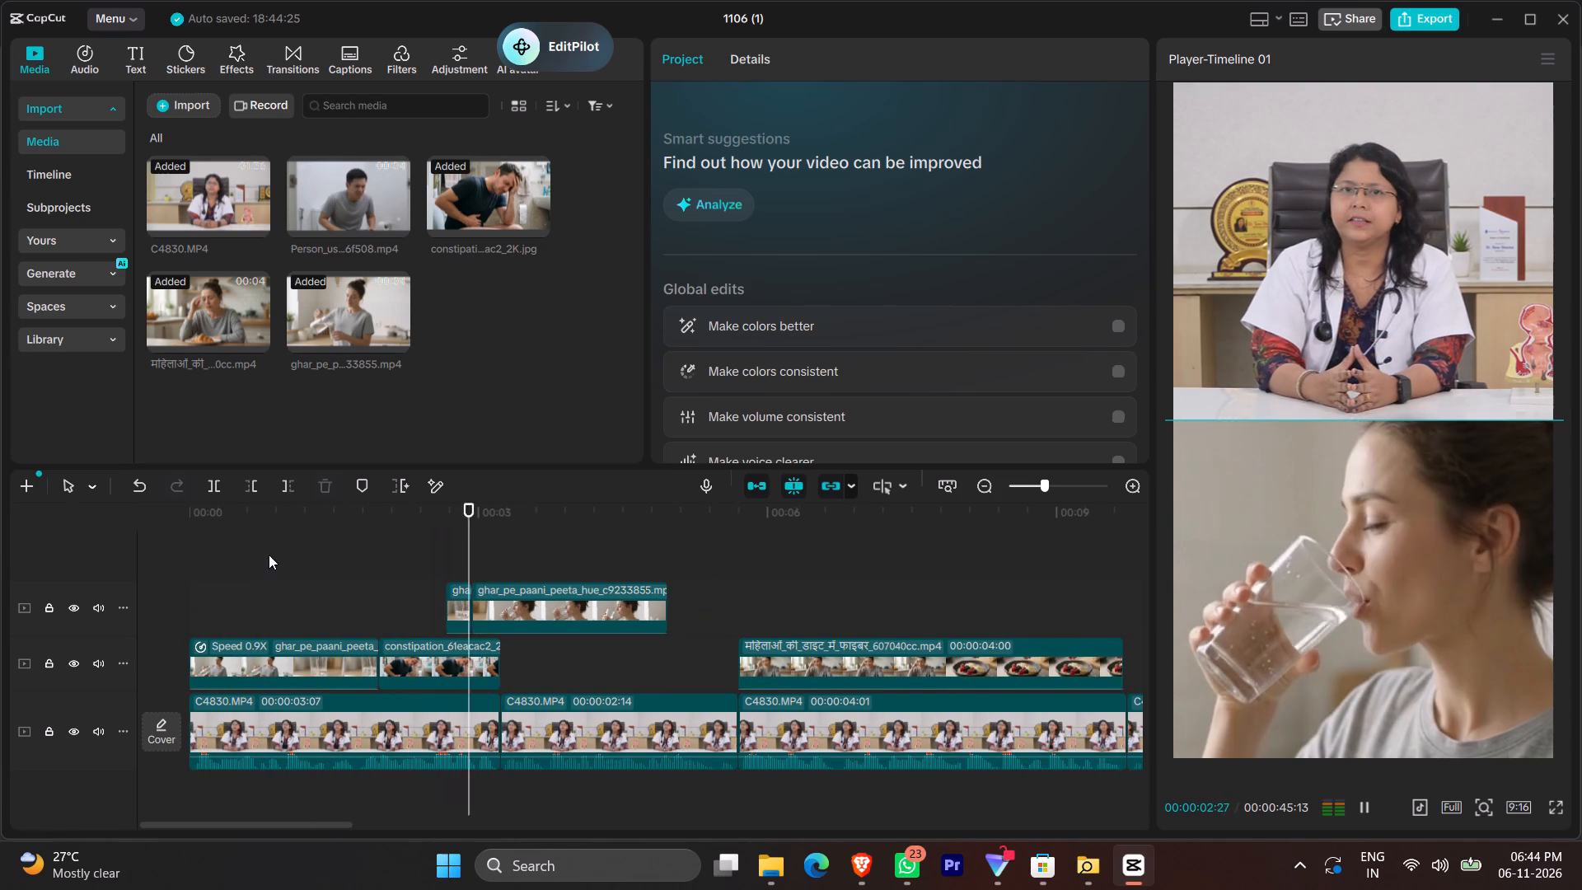
key("space")
Delete the two leftover water-drinking pieces from the upper track.
left_click_drag(412, 593, 656, 597)
left_click_drag(607, 600, 710, 610)
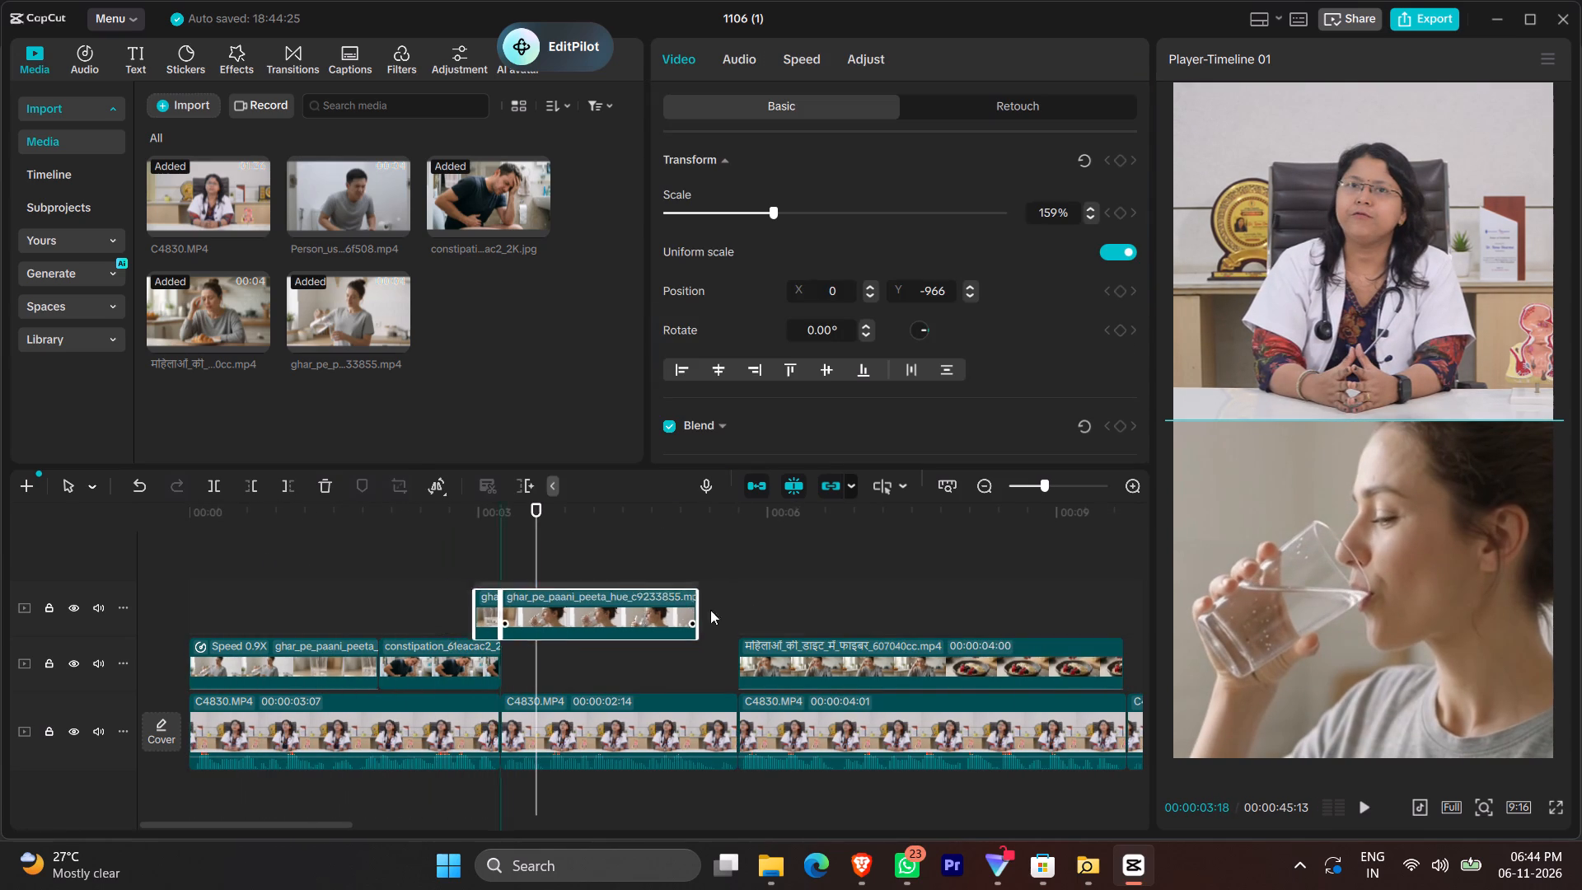
left_click_drag(710, 610, 882, 589)
key("1")
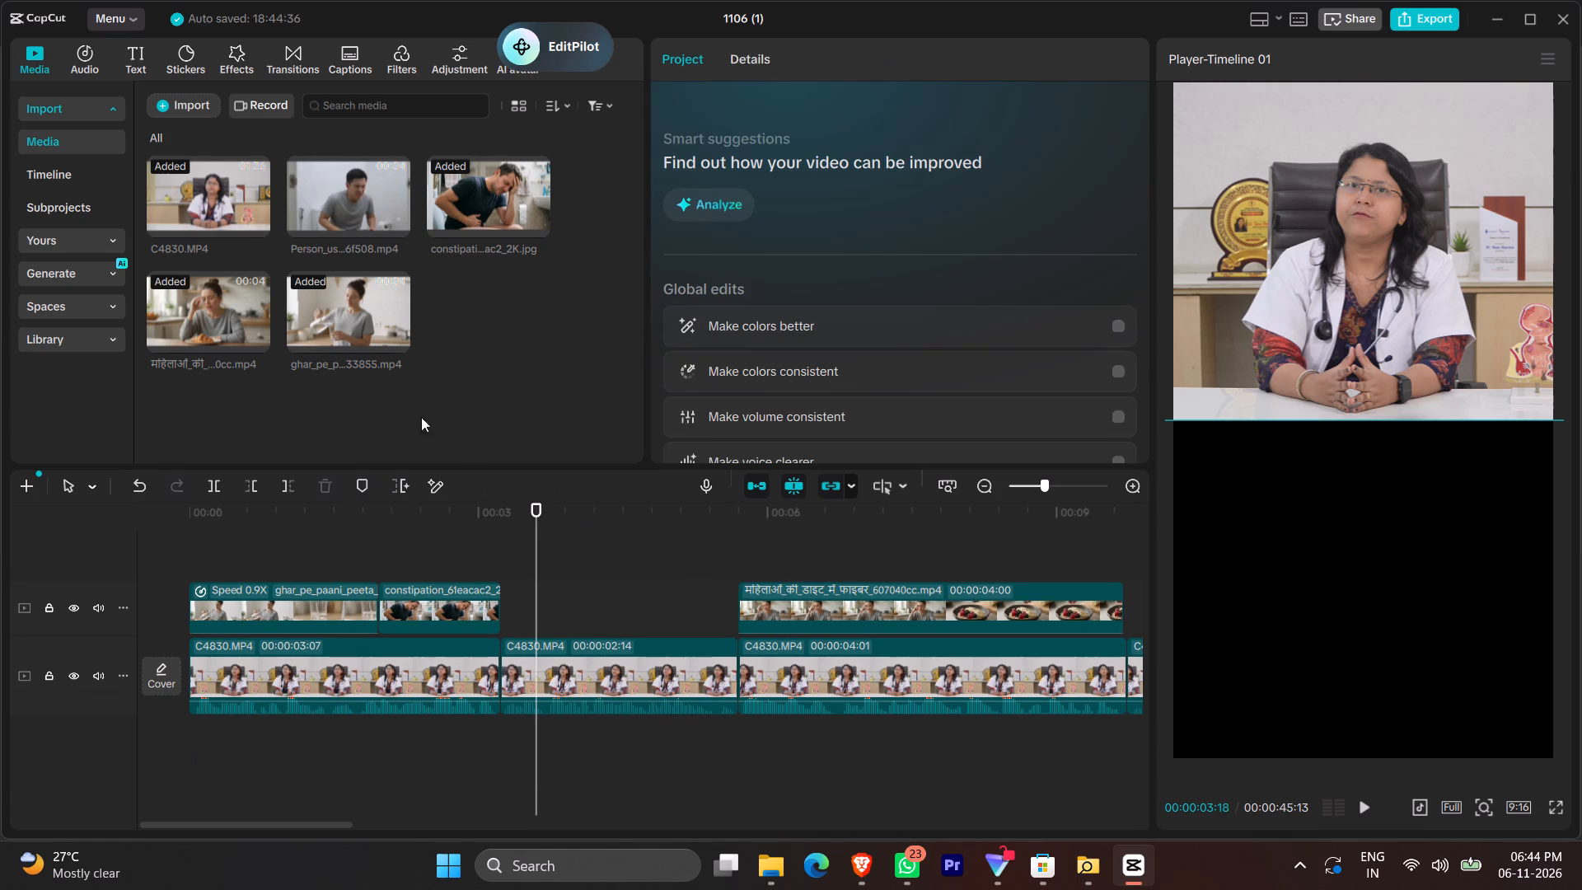
Place the ghar_pe_paani_peeta_hue video again on a new upper track, ending where the fibre-diet video starts.
left_click_drag(324, 329, 371, 567)
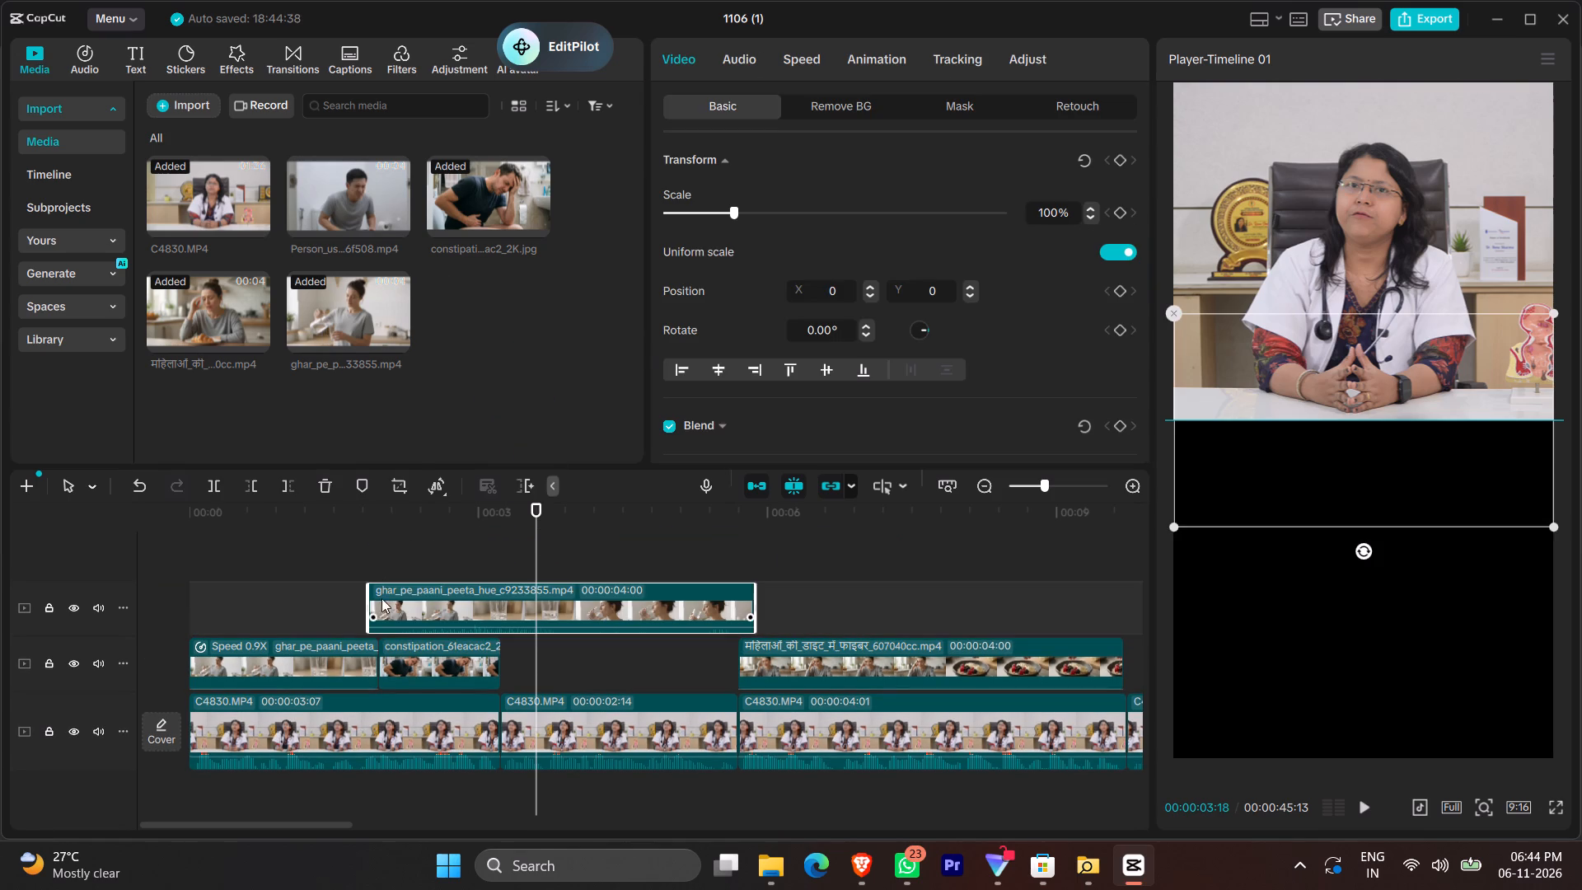
left_click_drag(428, 615, 409, 618)
Copy the fibre-diet video's attributes and paste all its video and audio attributes onto the newly placed water-drinking video.
left_click(311, 672)
right_click(311, 672)
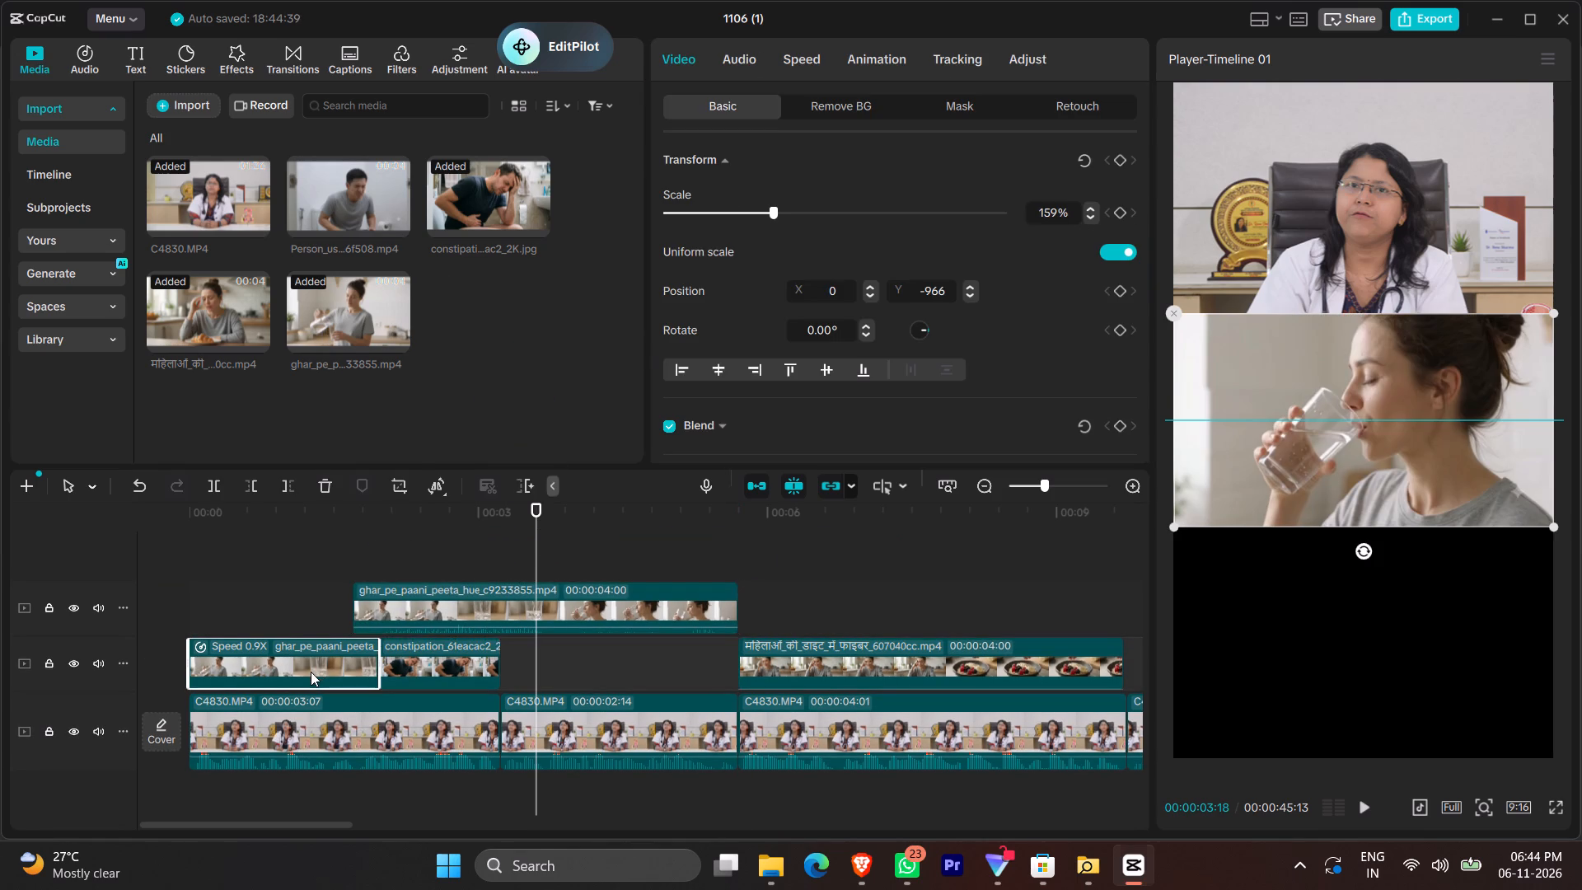
left_click(796, 644)
right_click(796, 644)
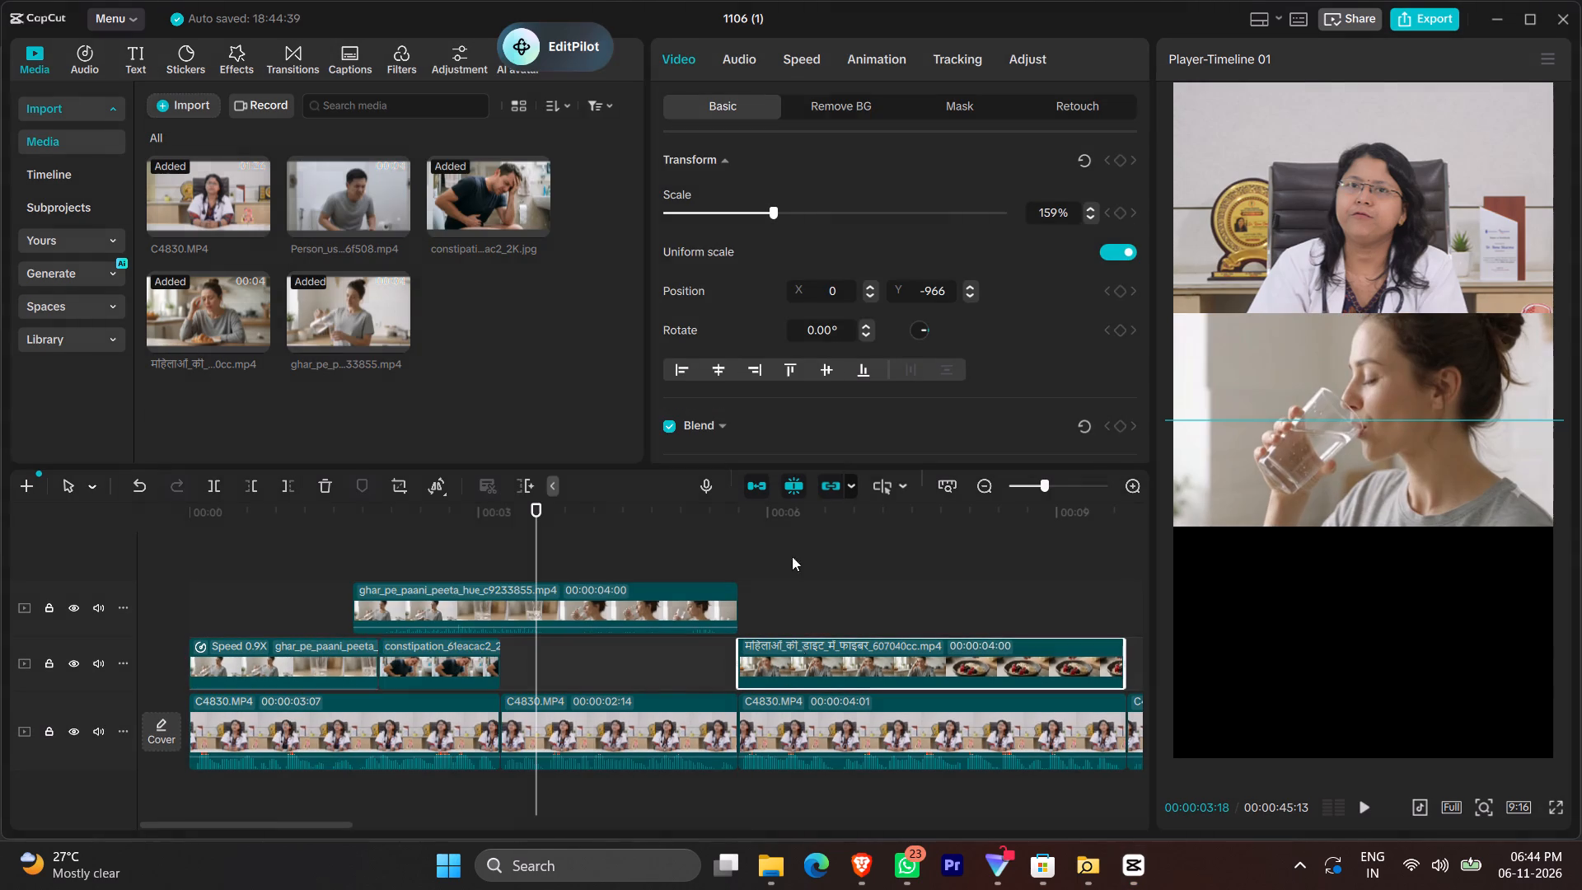
left_click(819, 108)
left_click(557, 599)
right_click(557, 599)
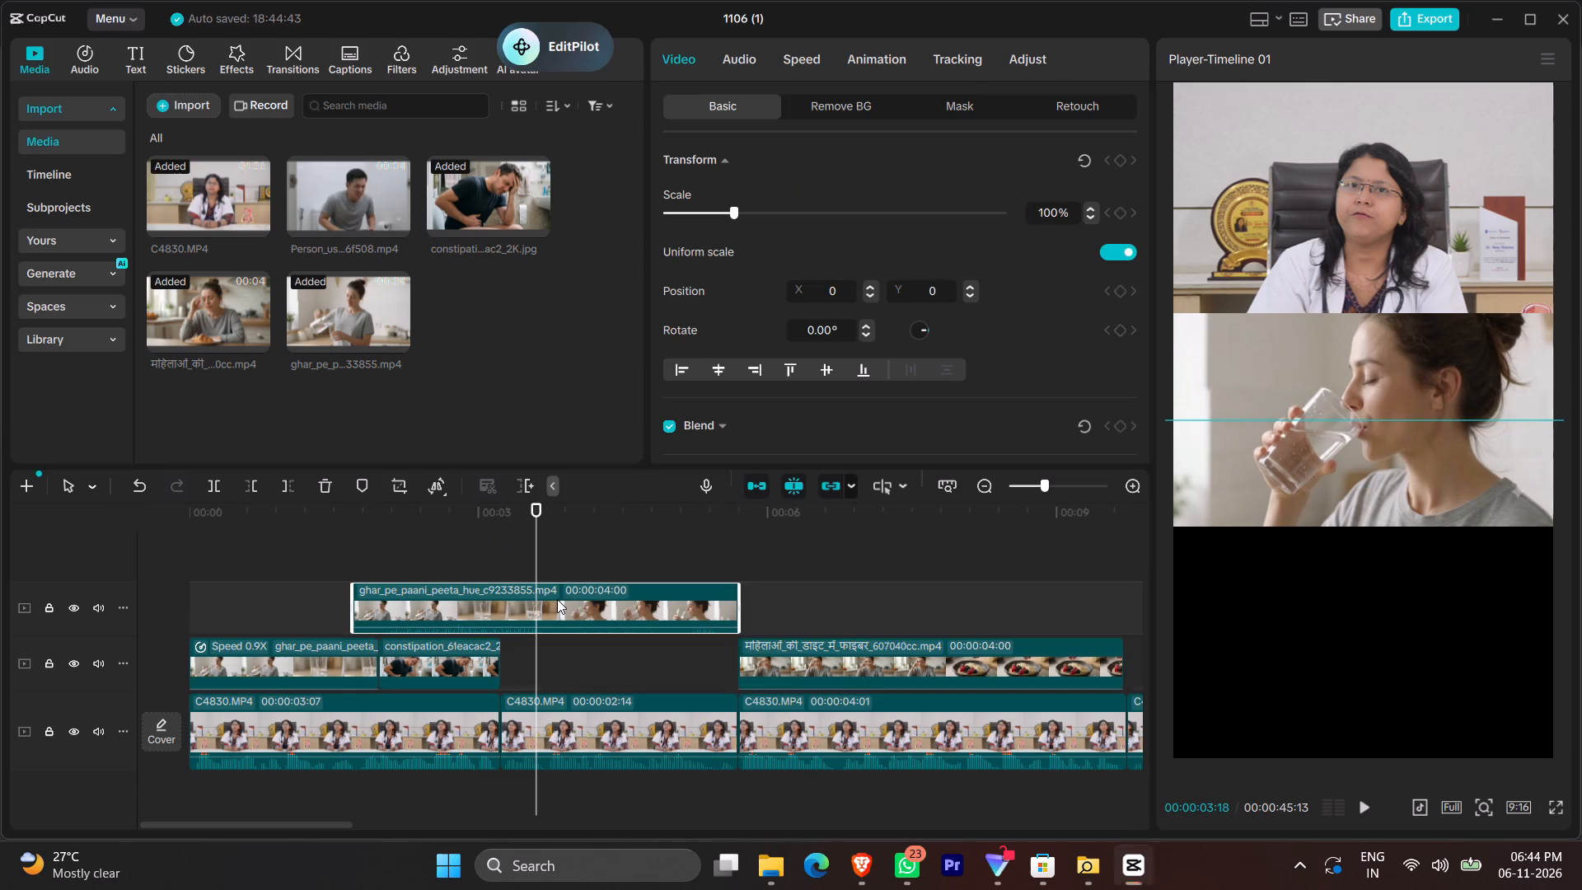
left_click(691, 139)
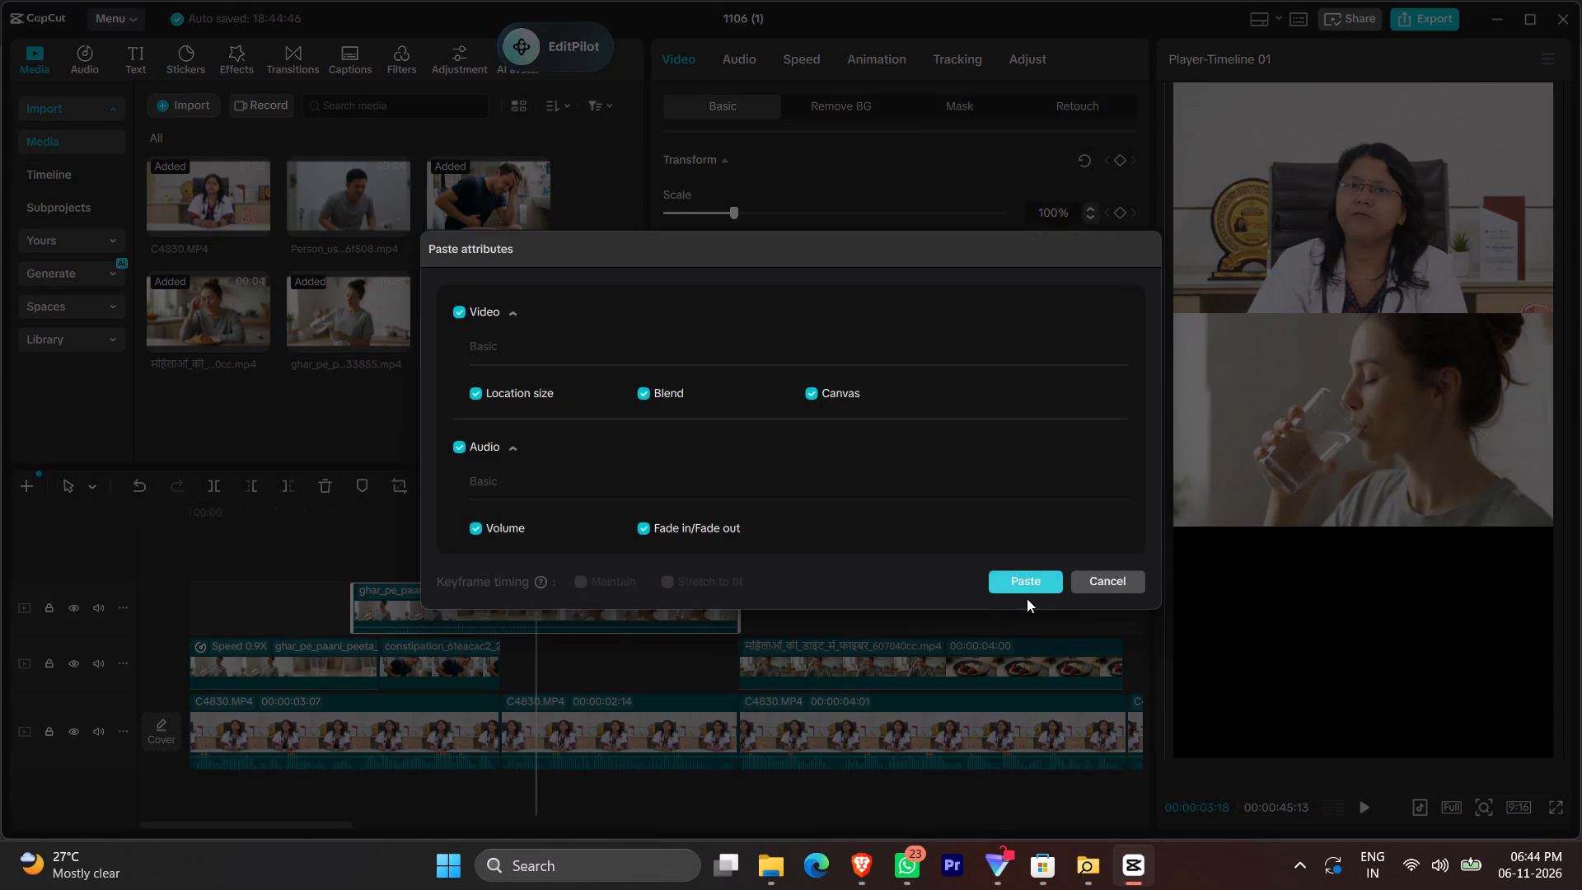
left_click(1030, 583)
Trim the new water-drinking video's start to the constipation image's end and move it into the gap before the fibre-diet video.
left_click(361, 607)
left_click_drag(353, 602, 360, 604)
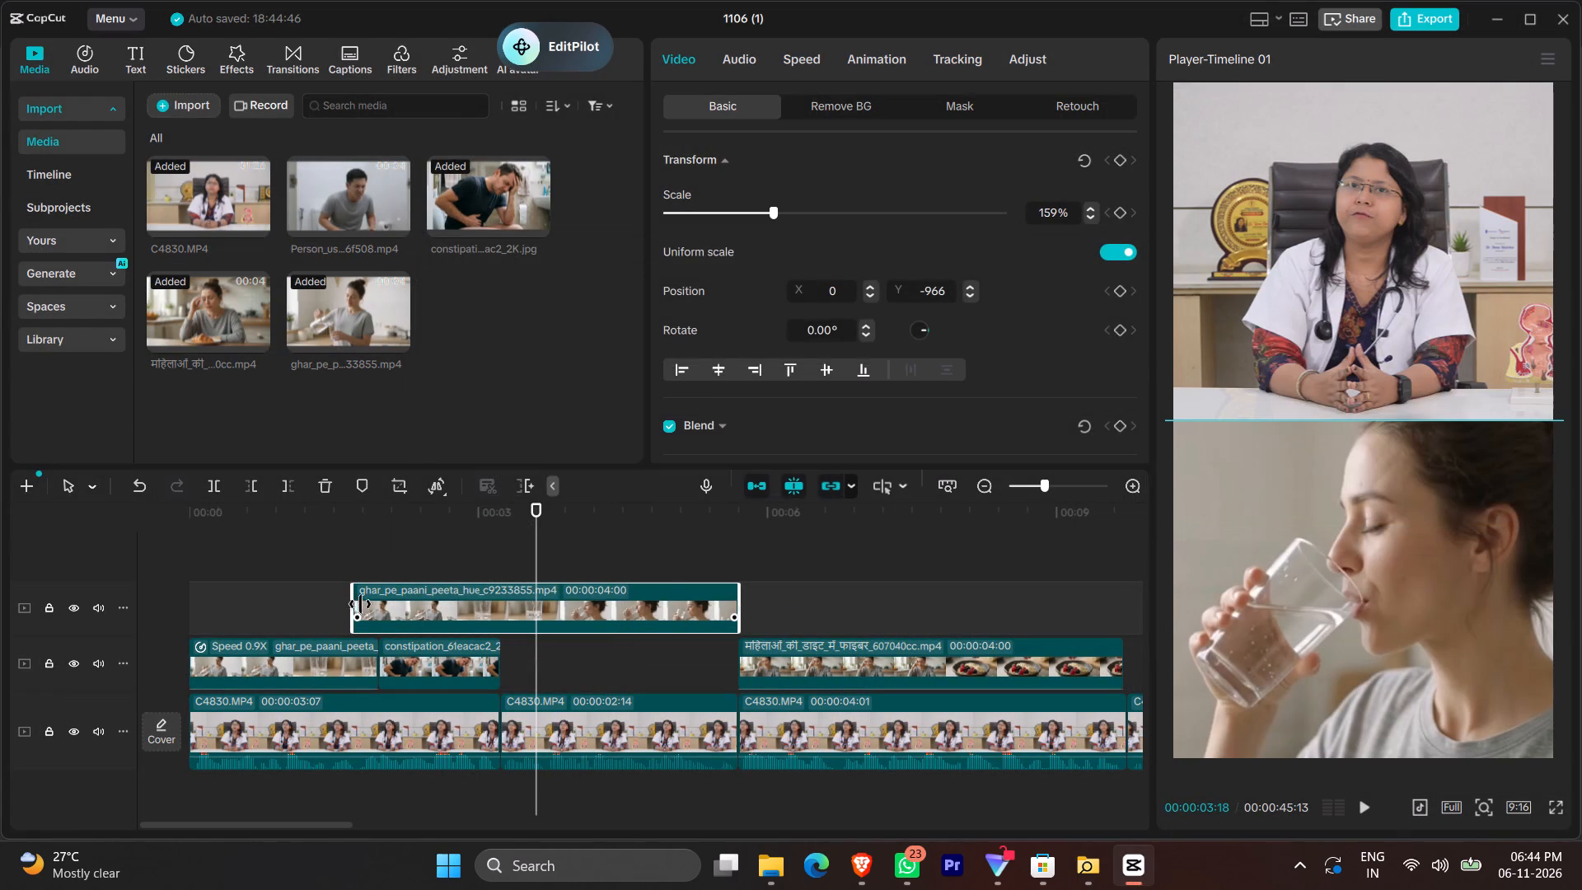
left_click_drag(360, 604, 503, 605)
left_click_drag(583, 607, 578, 683)
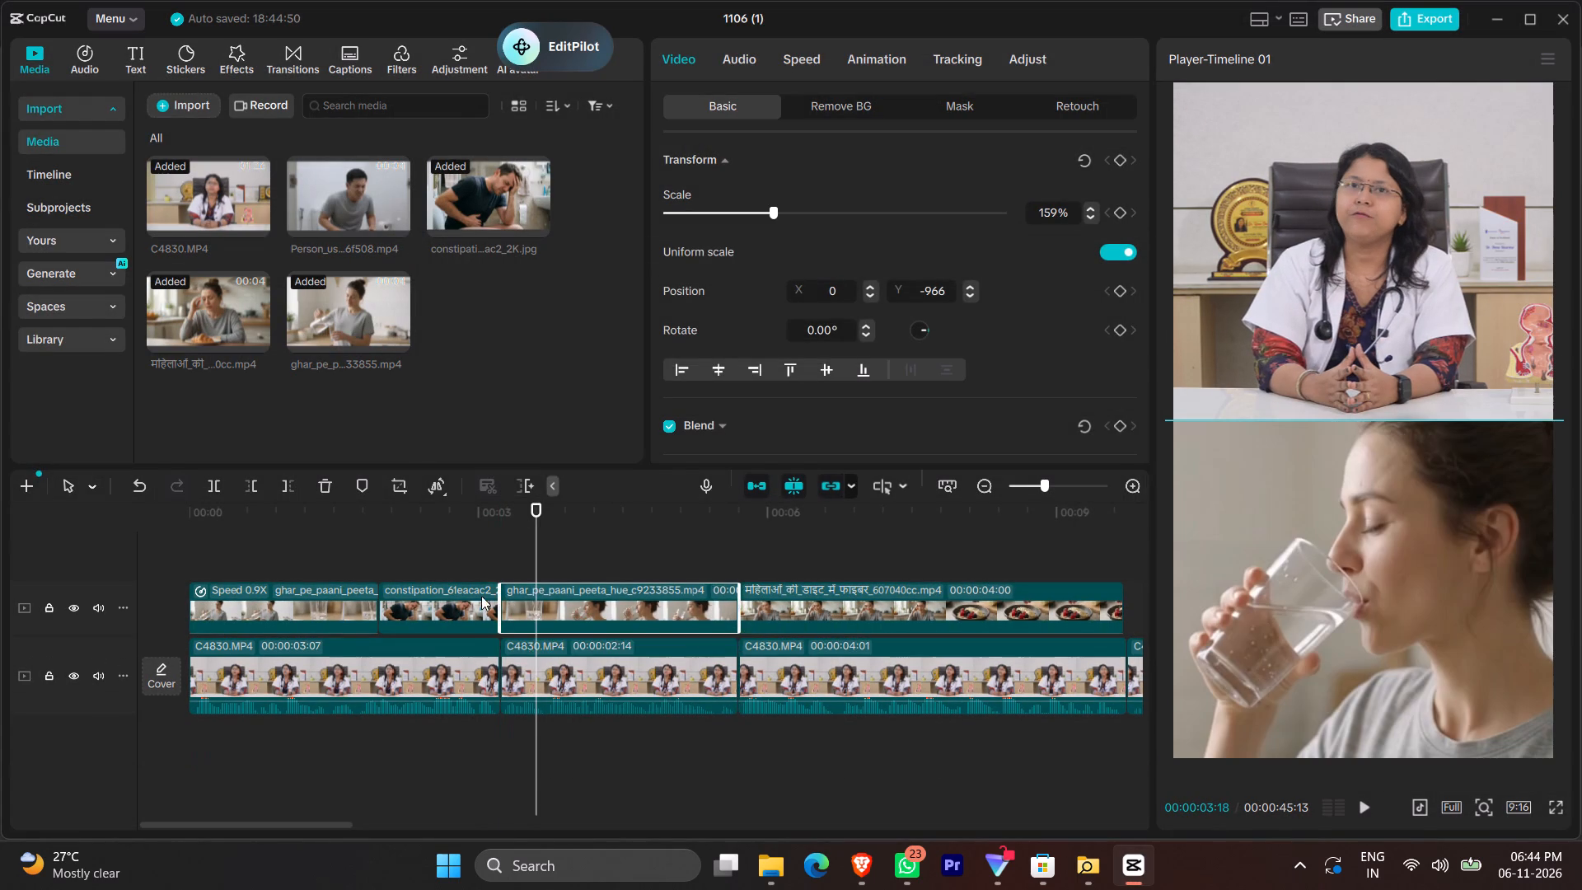
Play the new water-drinking clip, split it at 00:00:03:14 and delete the short piece before the split.
left_click(473, 579)
left_click(477, 557)
key("space")
key("space")
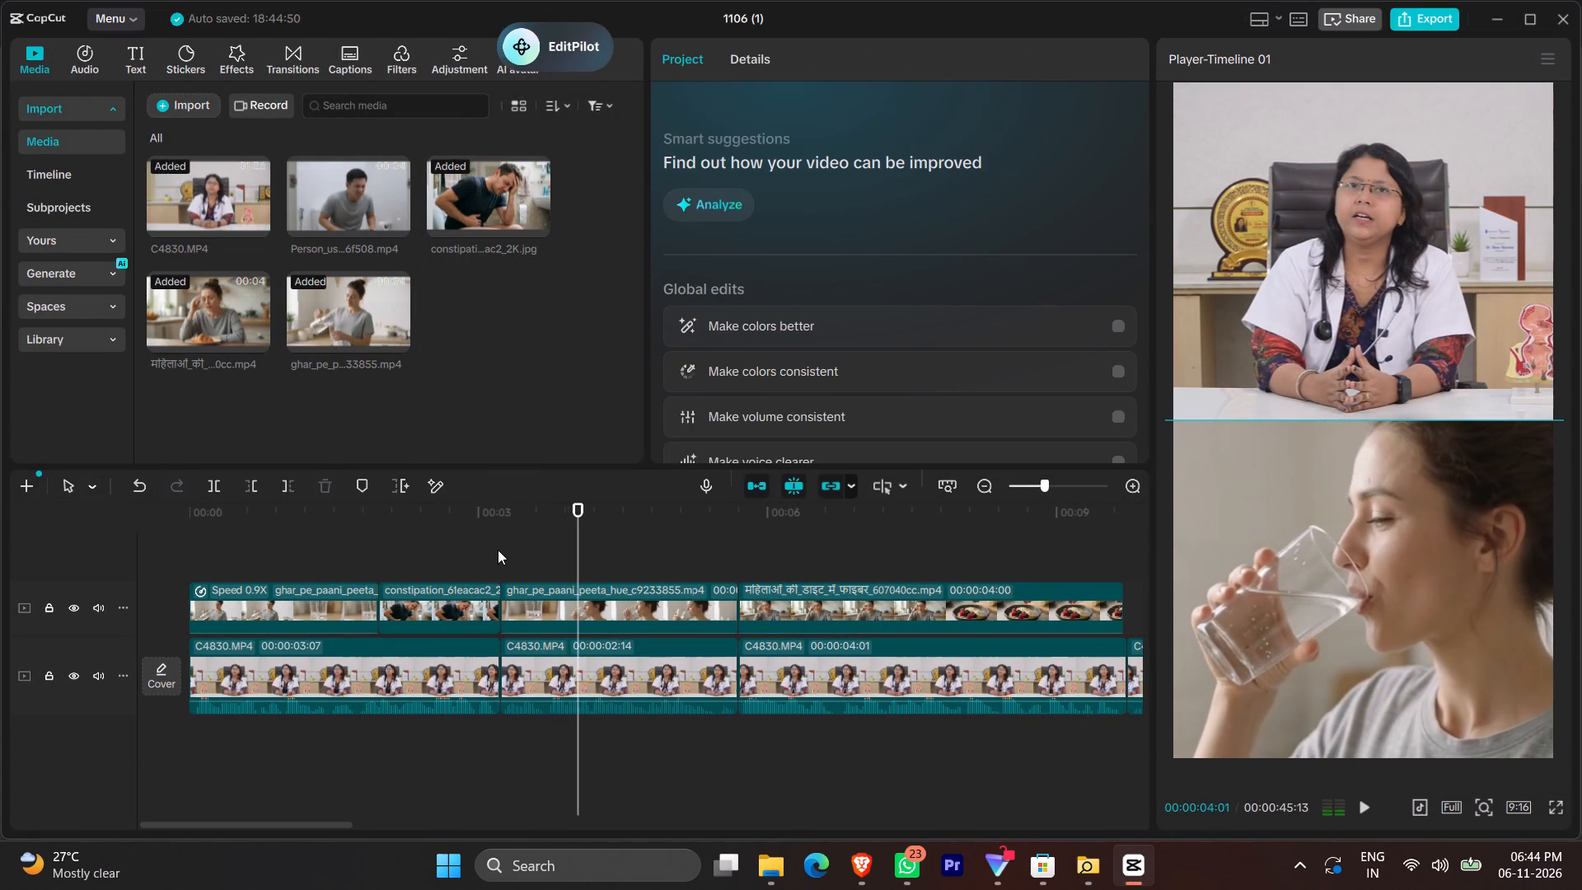
left_click(509, 550)
left_click_drag(503, 550, 522, 559)
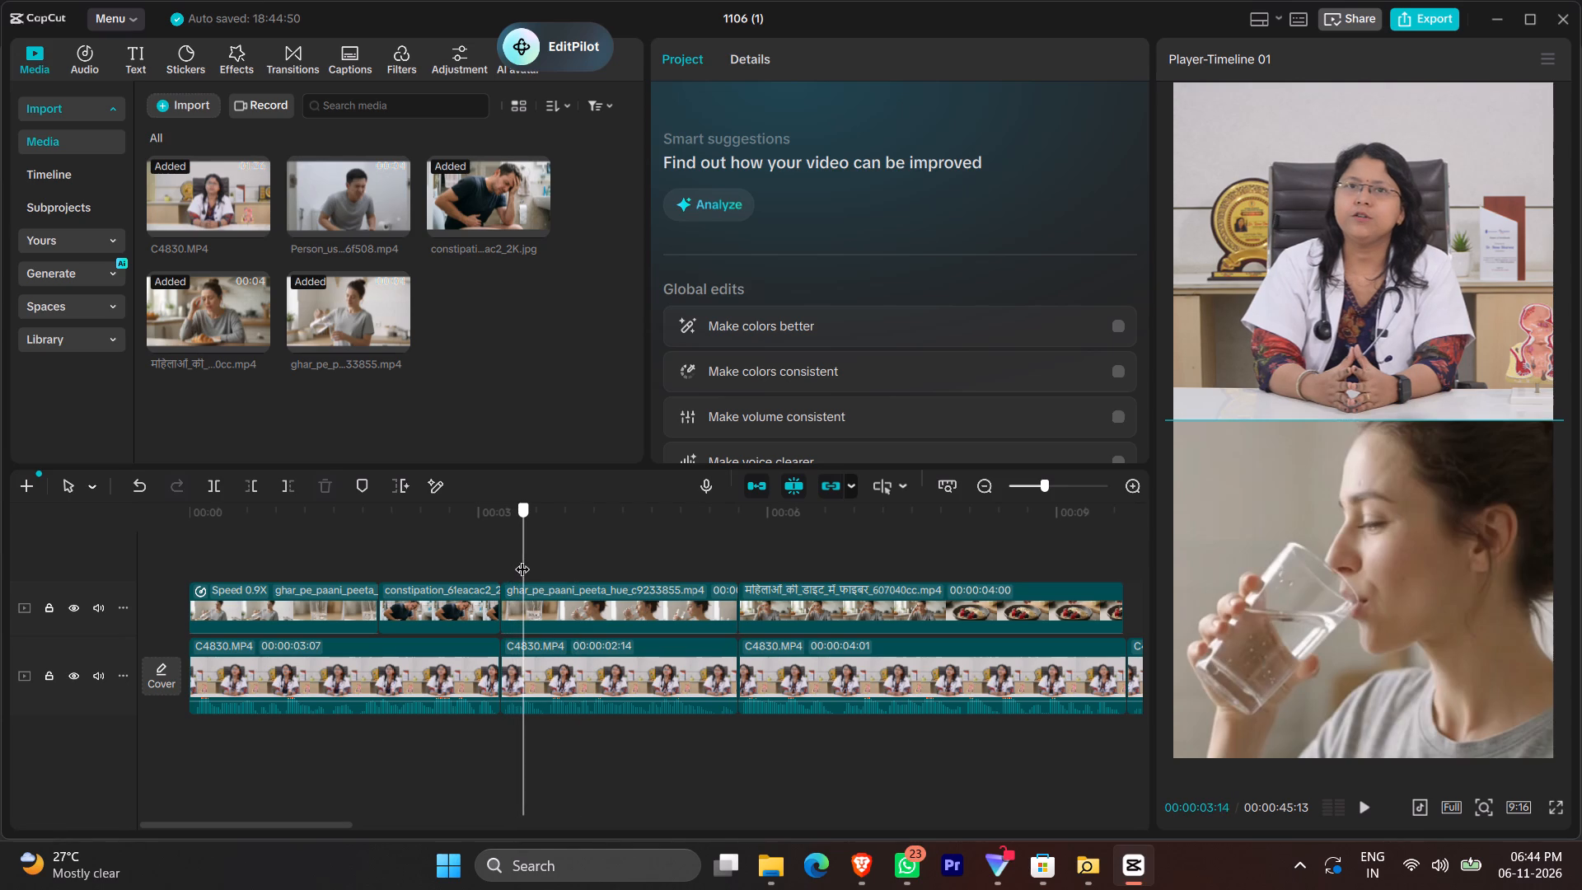
left_click_drag(522, 559, 522, 560)
left_click(545, 613)
key("ctrl+b")
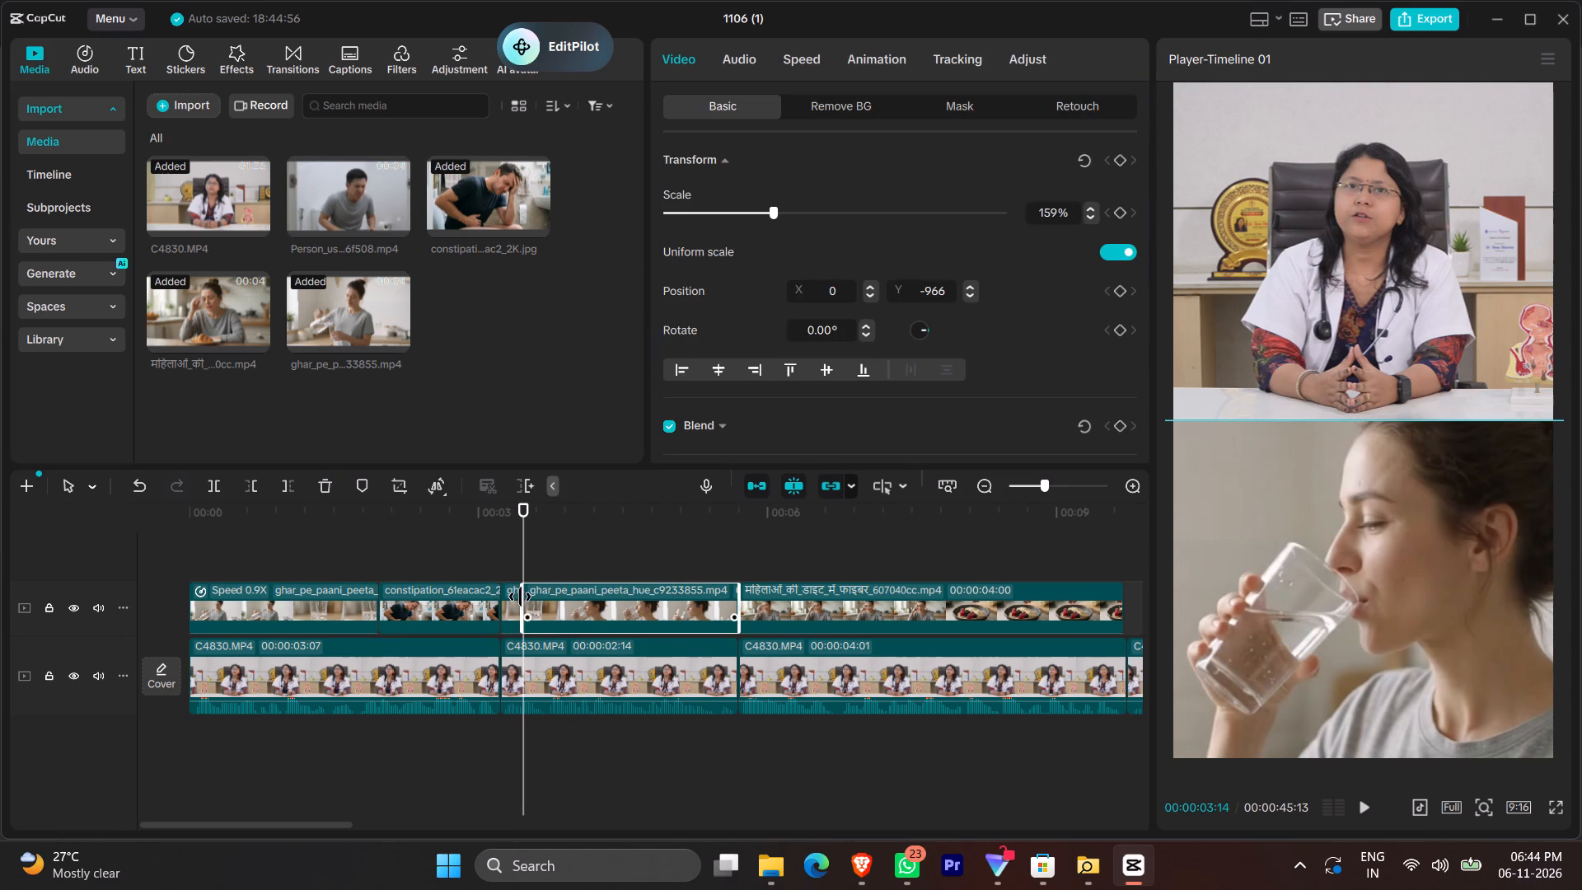
left_click(519, 597)
left_click(508, 594)
key("1")
Slow the remaining water-drinking clip to 0.90x and move its start to the end of the constipation image.
left_click(565, 599)
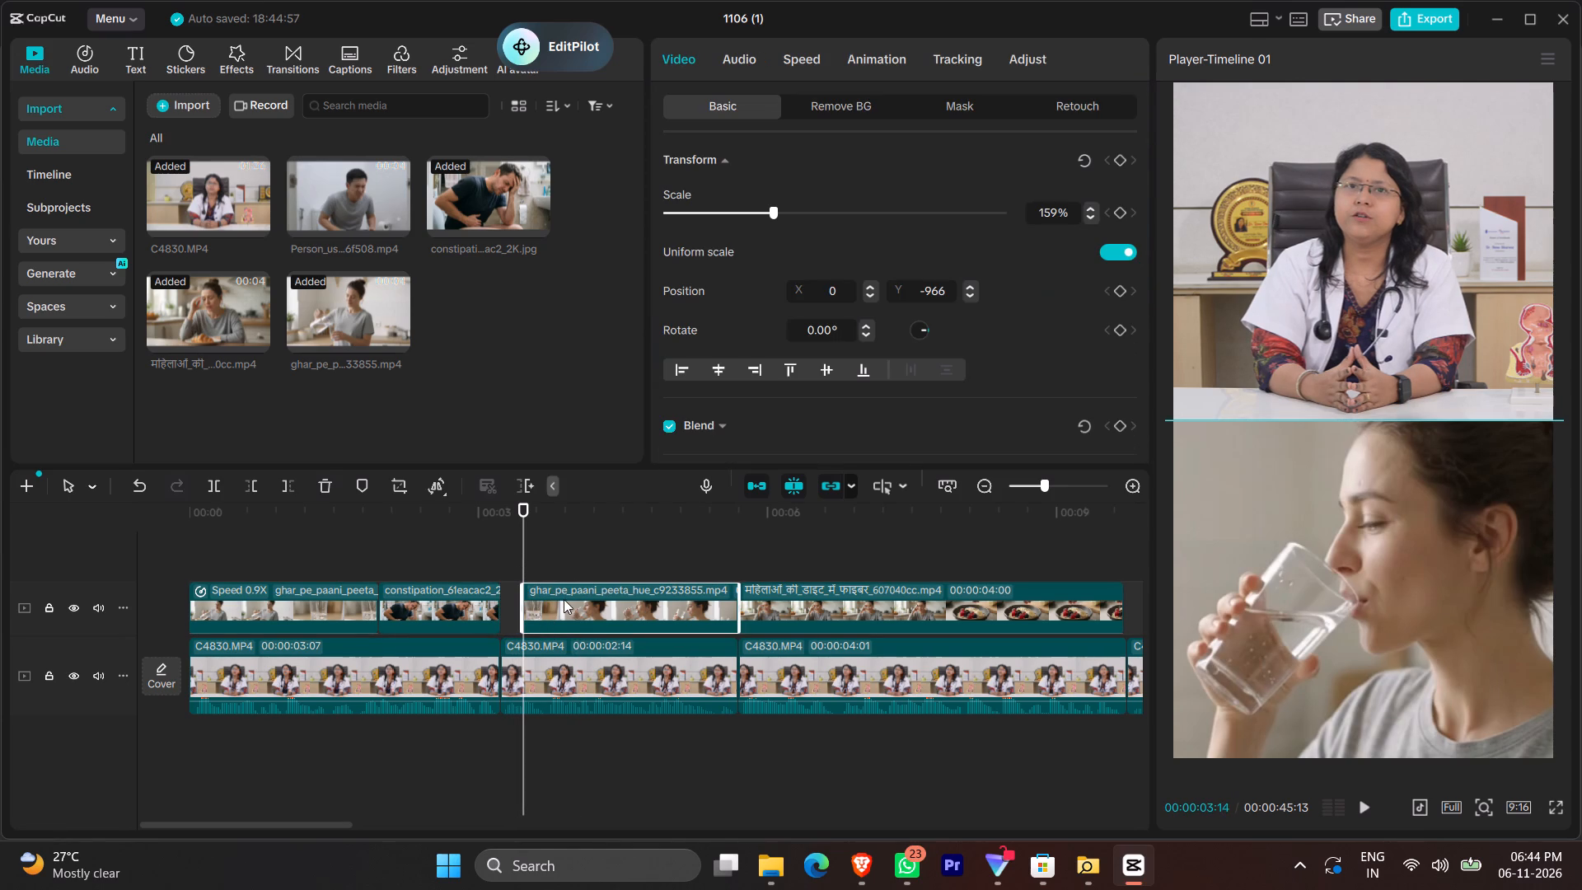
left_click(806, 62)
left_click(1078, 182)
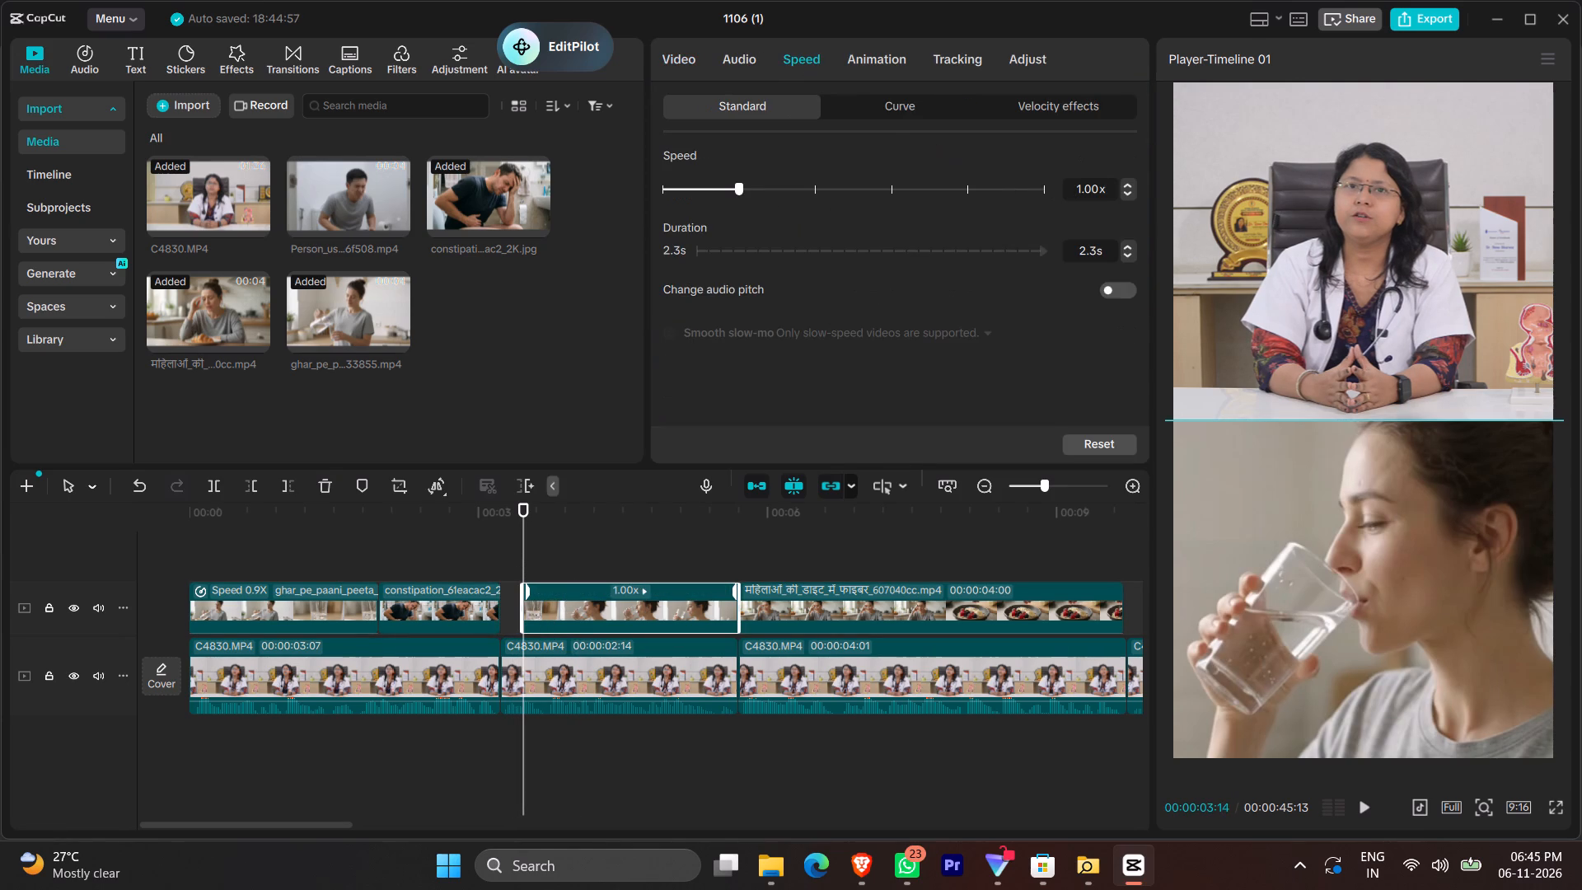
scroll(1079, 187, "down", 2)
left_click(1090, 220)
left_click_drag(748, 596, 724, 600)
left_click(1087, 194)
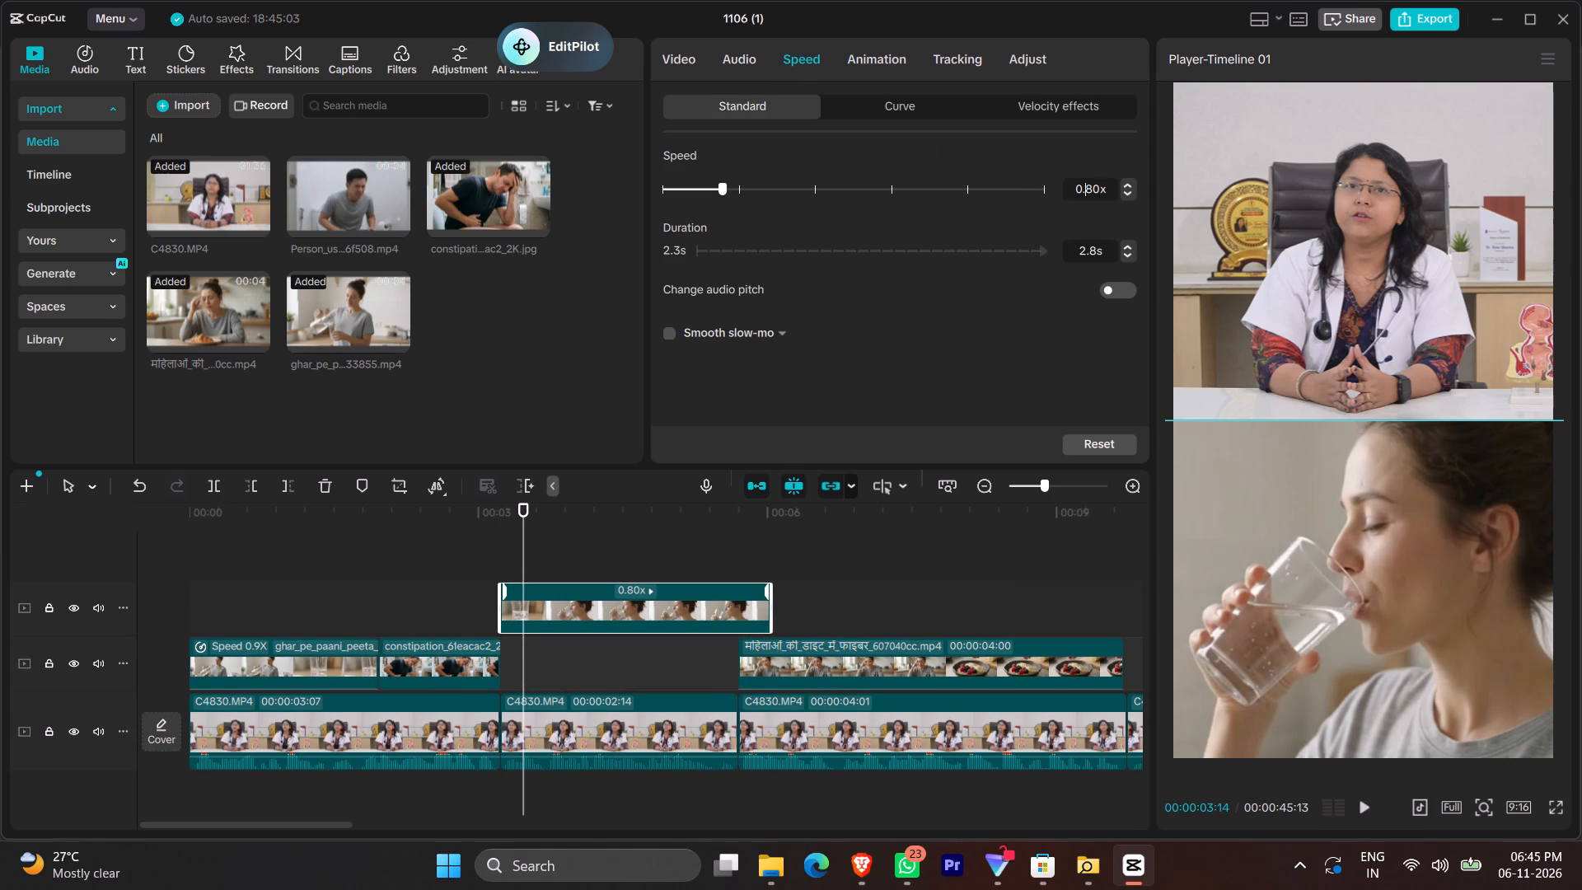
scroll(1084, 192, "up", 1)
left_click(1084, 207)
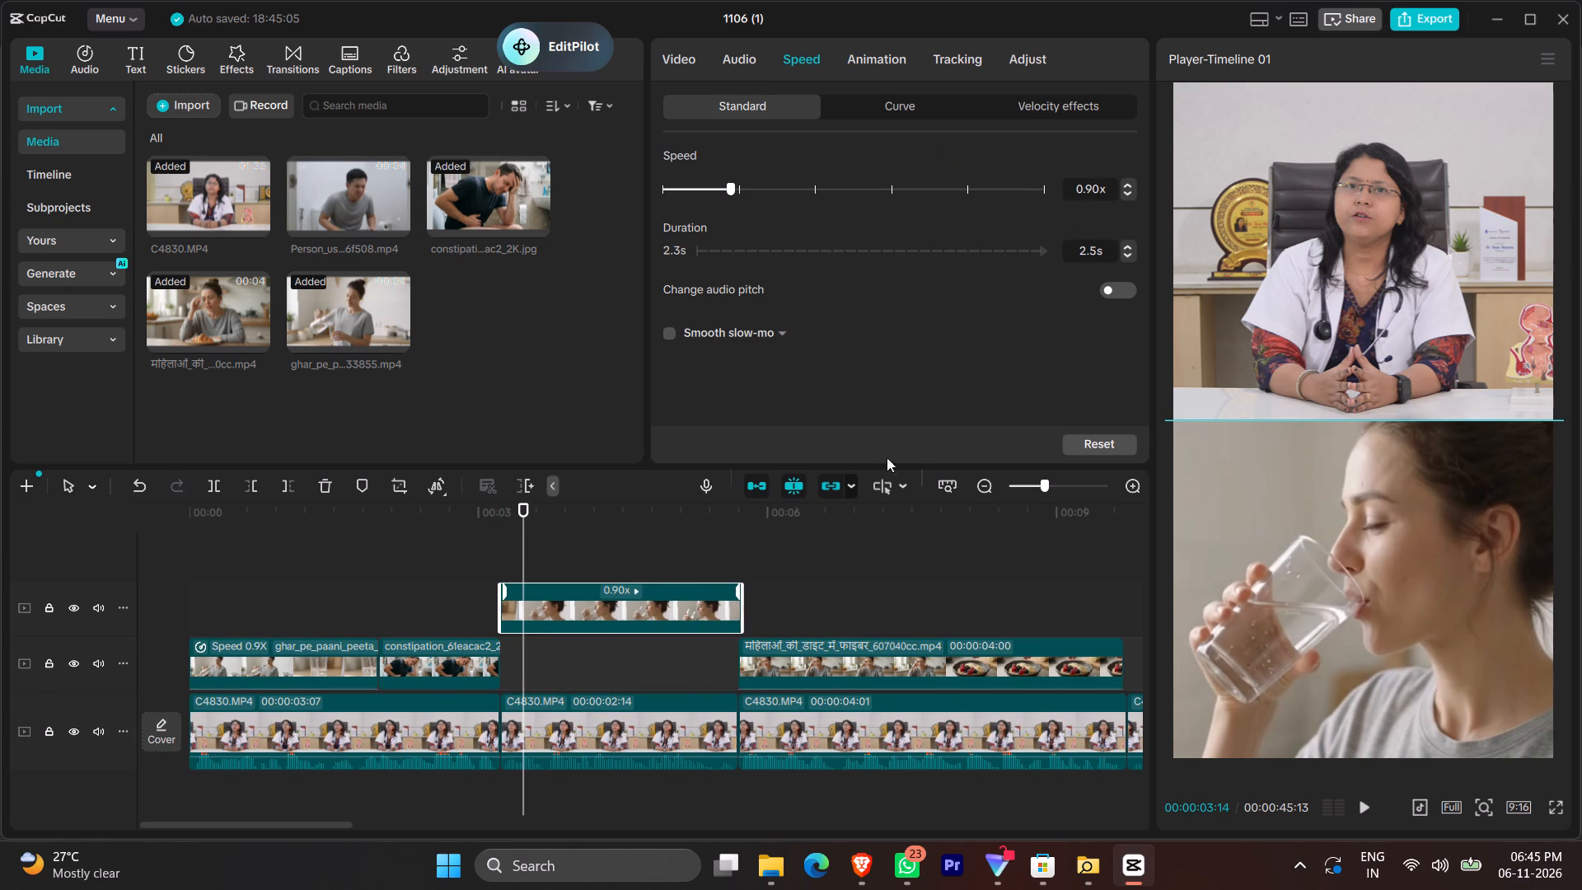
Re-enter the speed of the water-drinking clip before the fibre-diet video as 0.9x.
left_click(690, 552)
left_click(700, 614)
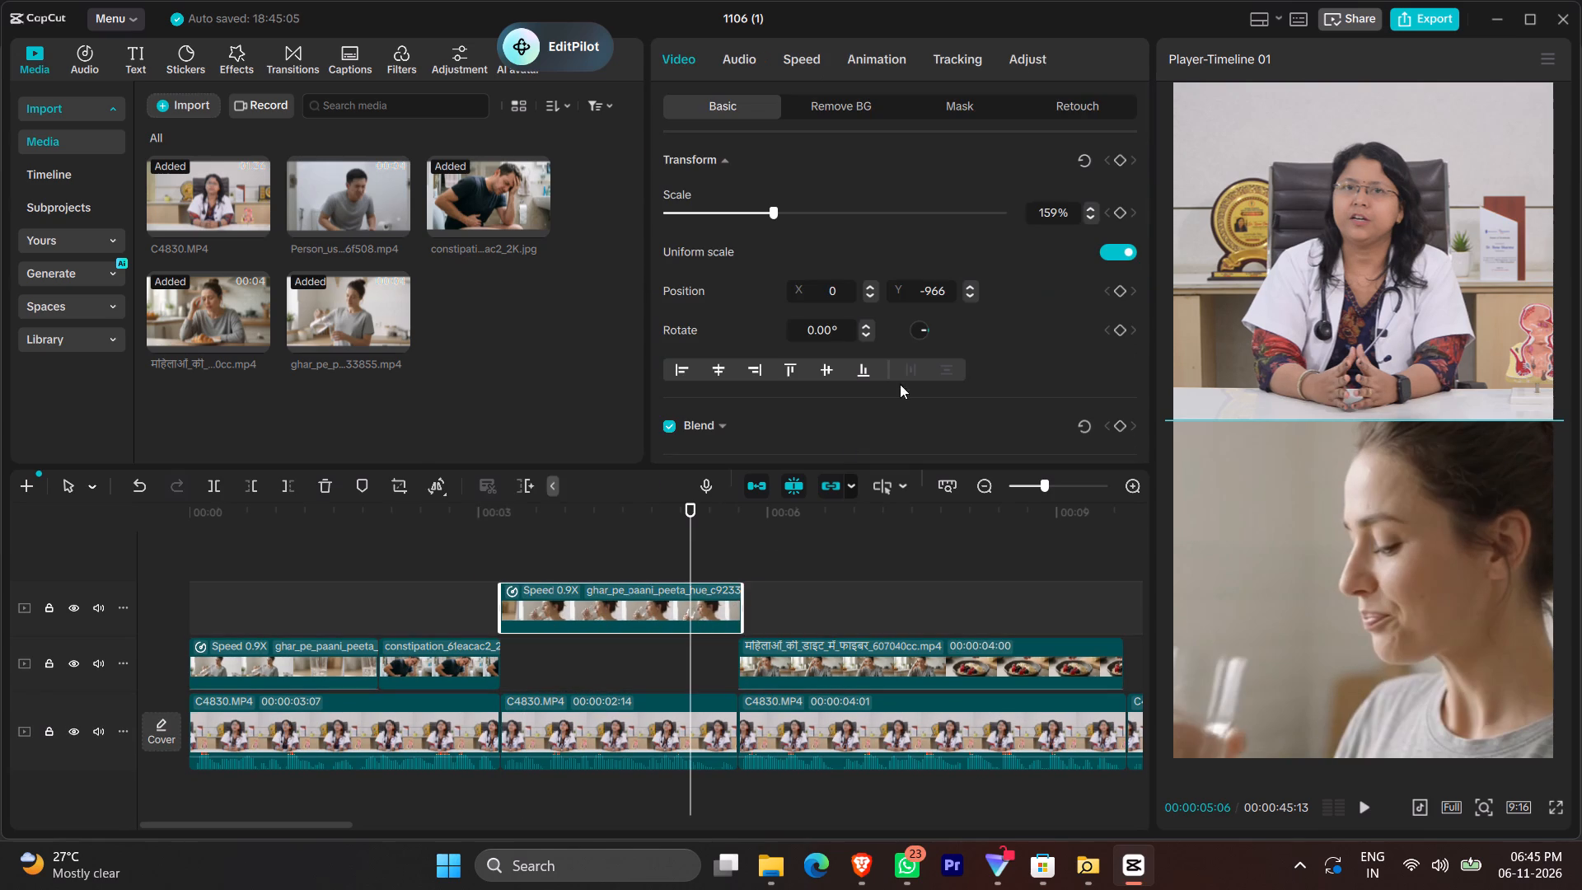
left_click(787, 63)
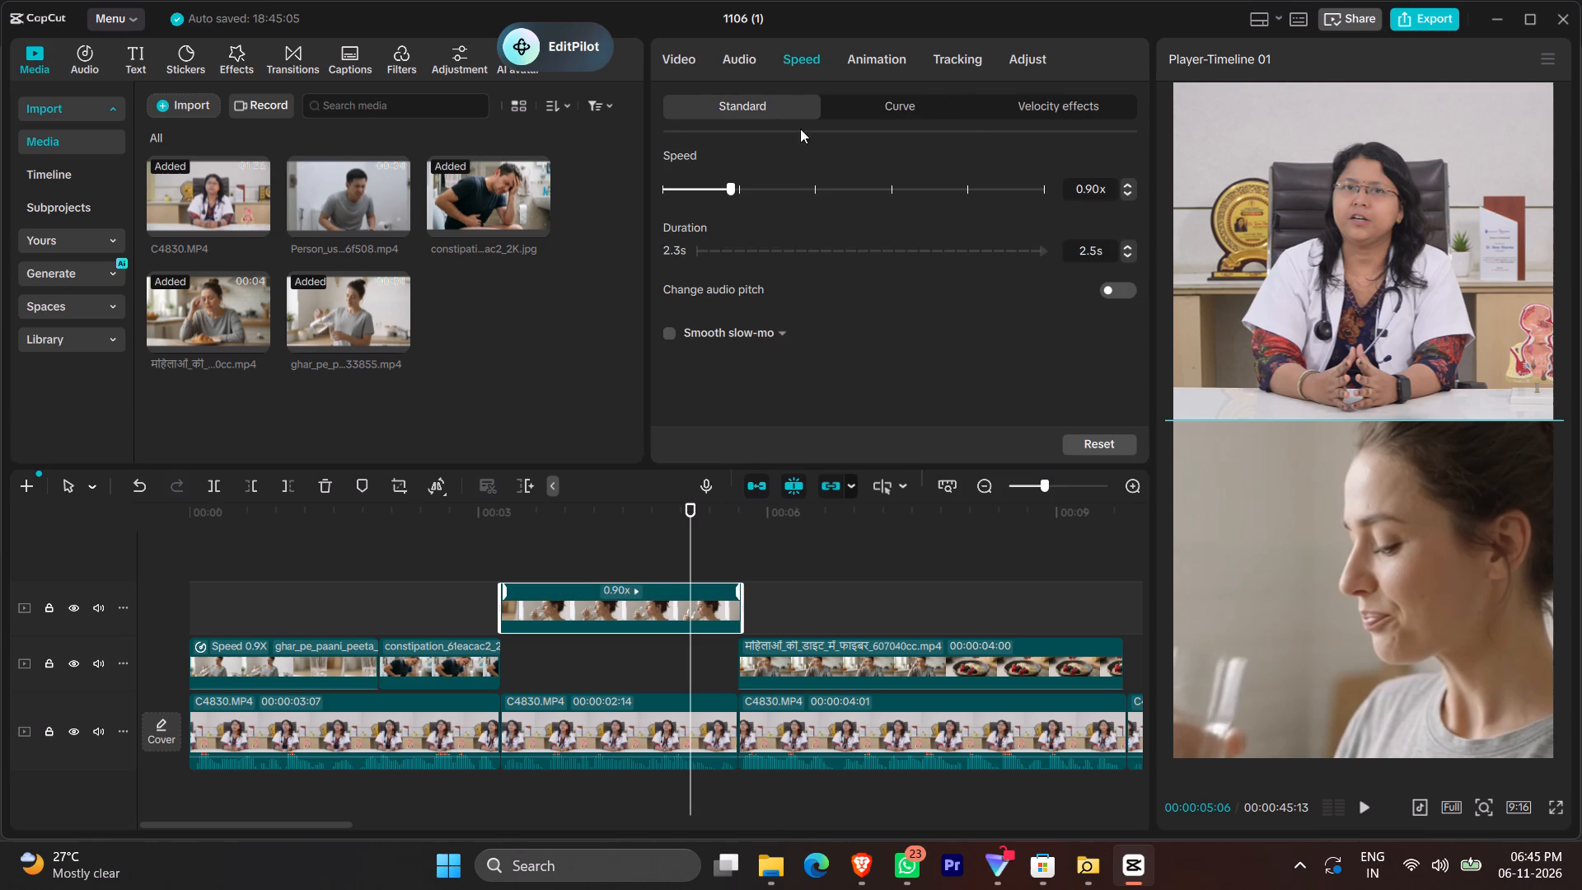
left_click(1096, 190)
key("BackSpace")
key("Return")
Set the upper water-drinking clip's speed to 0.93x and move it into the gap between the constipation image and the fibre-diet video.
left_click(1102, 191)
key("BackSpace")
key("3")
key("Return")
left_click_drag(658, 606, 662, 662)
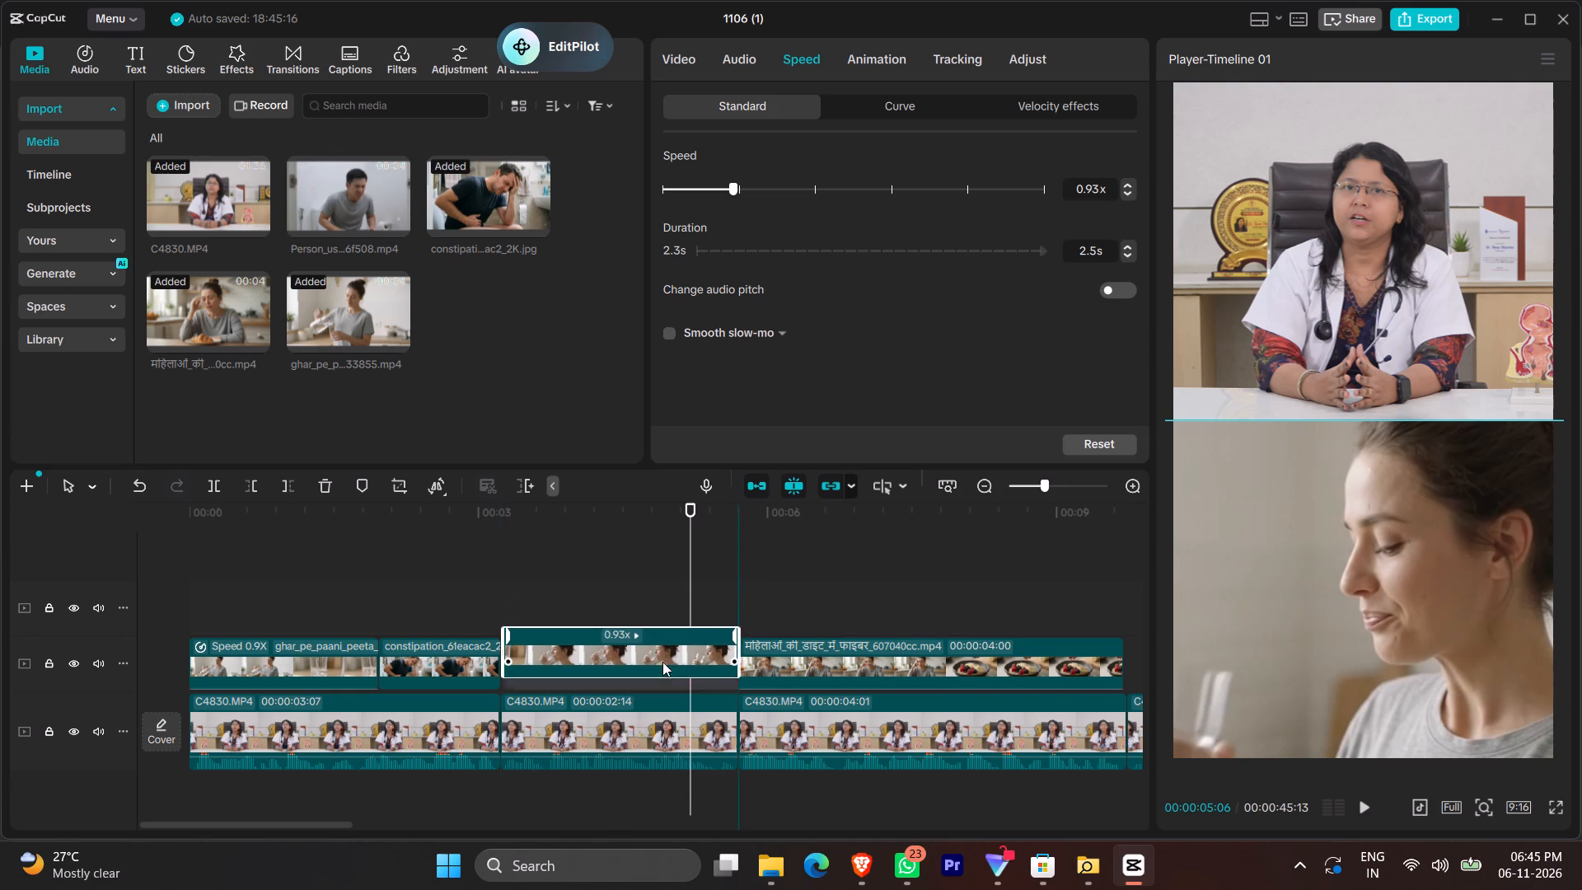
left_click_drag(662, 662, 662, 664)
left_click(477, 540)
Lift the second water-drinking clip out of the gap, set its speed to 0.92x and fit it back before the fibre-diet video.
left_click(640, 619)
left_click_drag(690, 612, 683, 581)
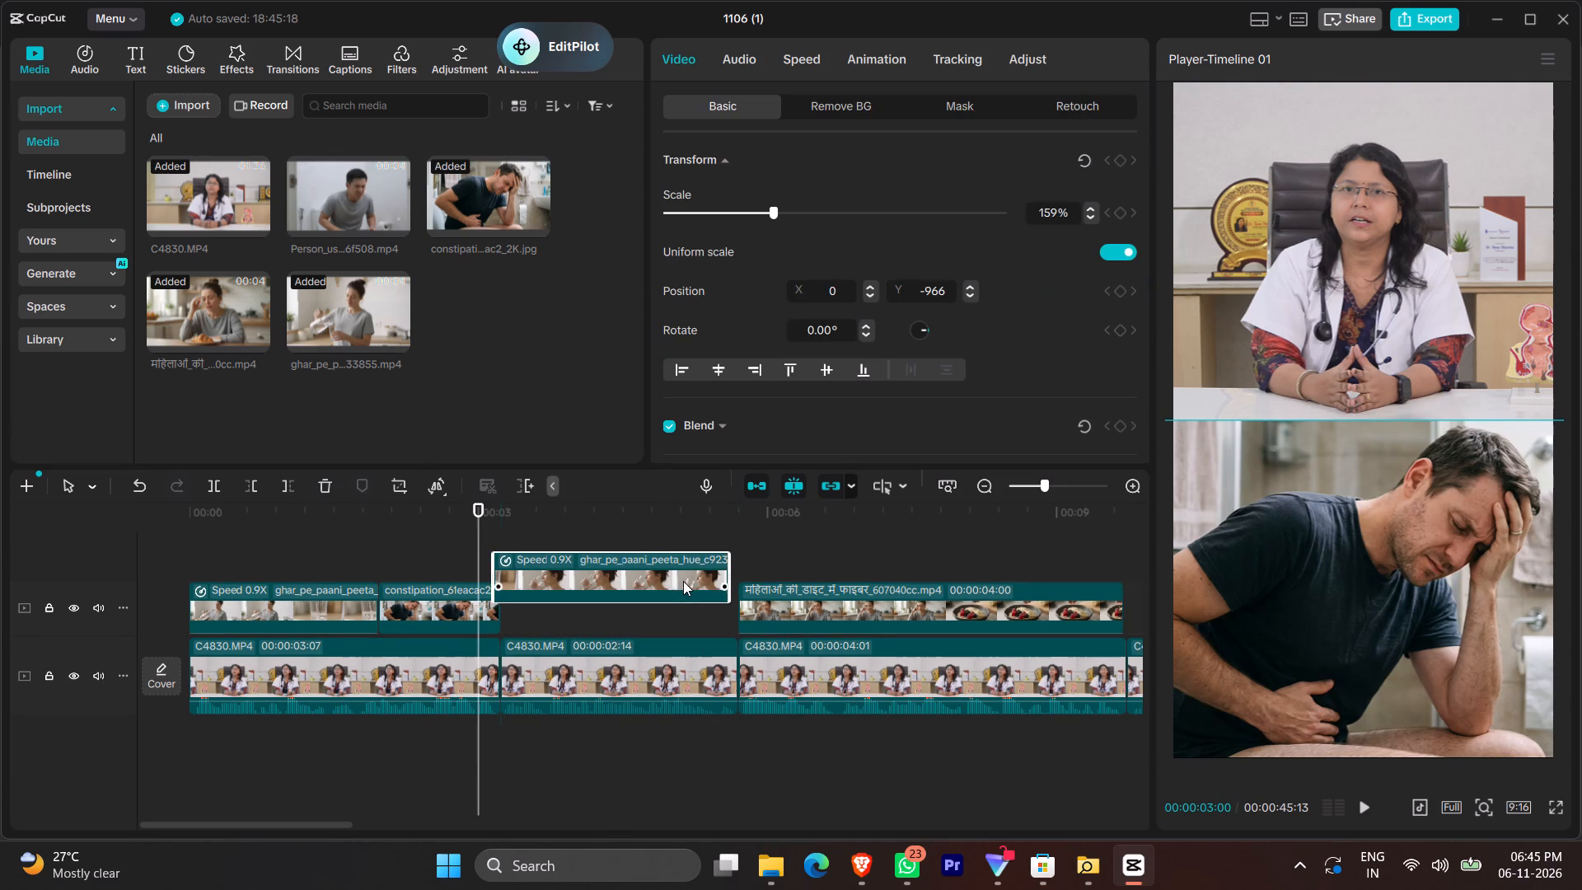
left_click_drag(683, 581, 687, 569)
left_click(812, 59)
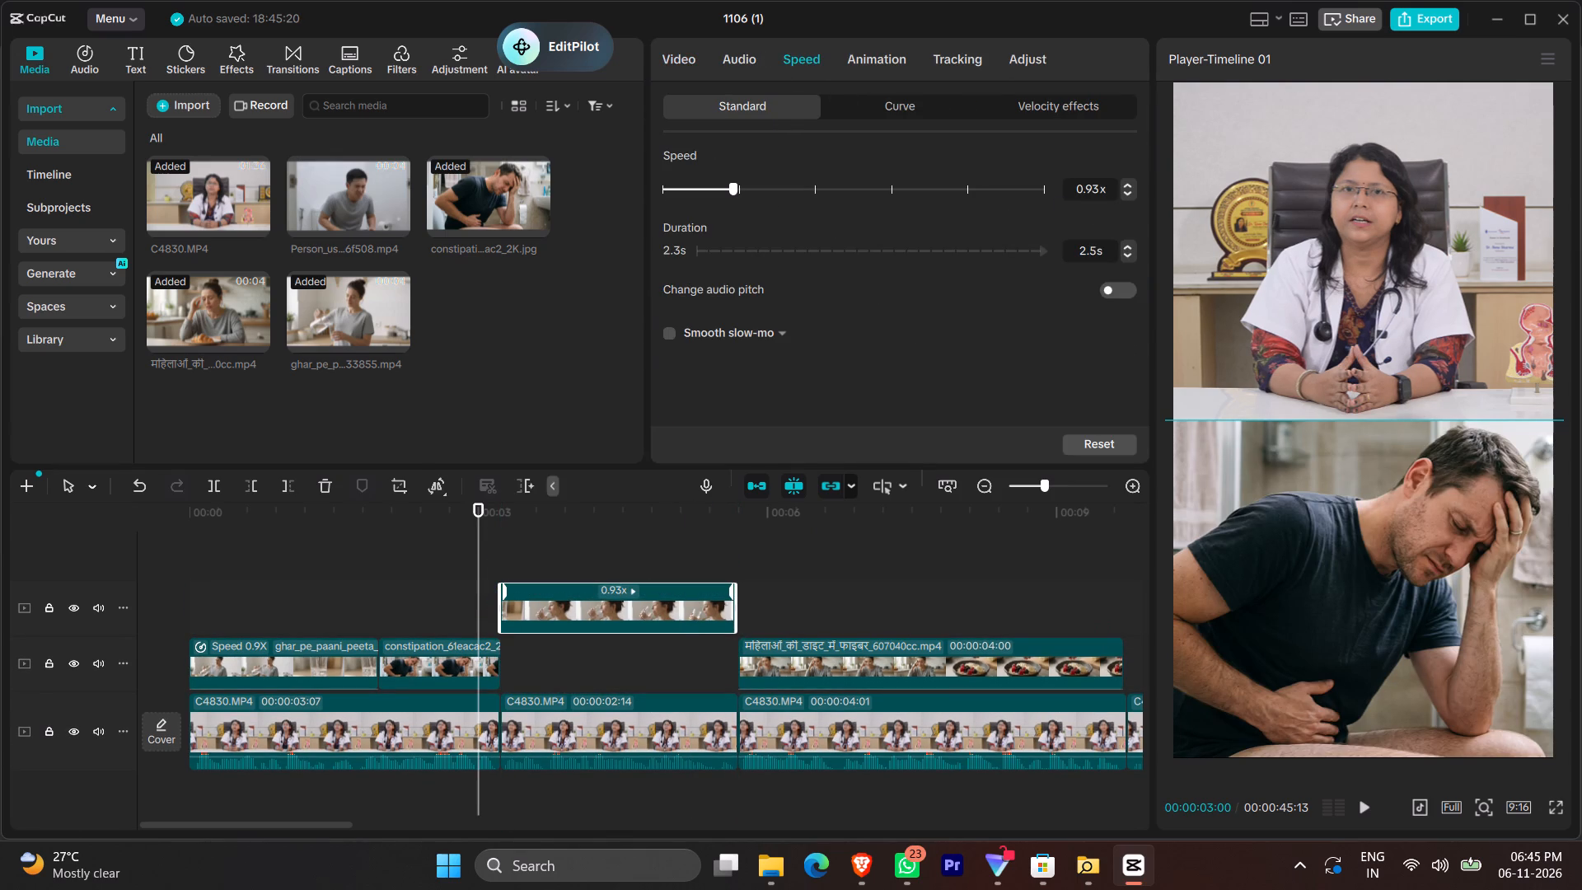
left_click(1100, 193)
key("BackSpace")
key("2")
key("Return")
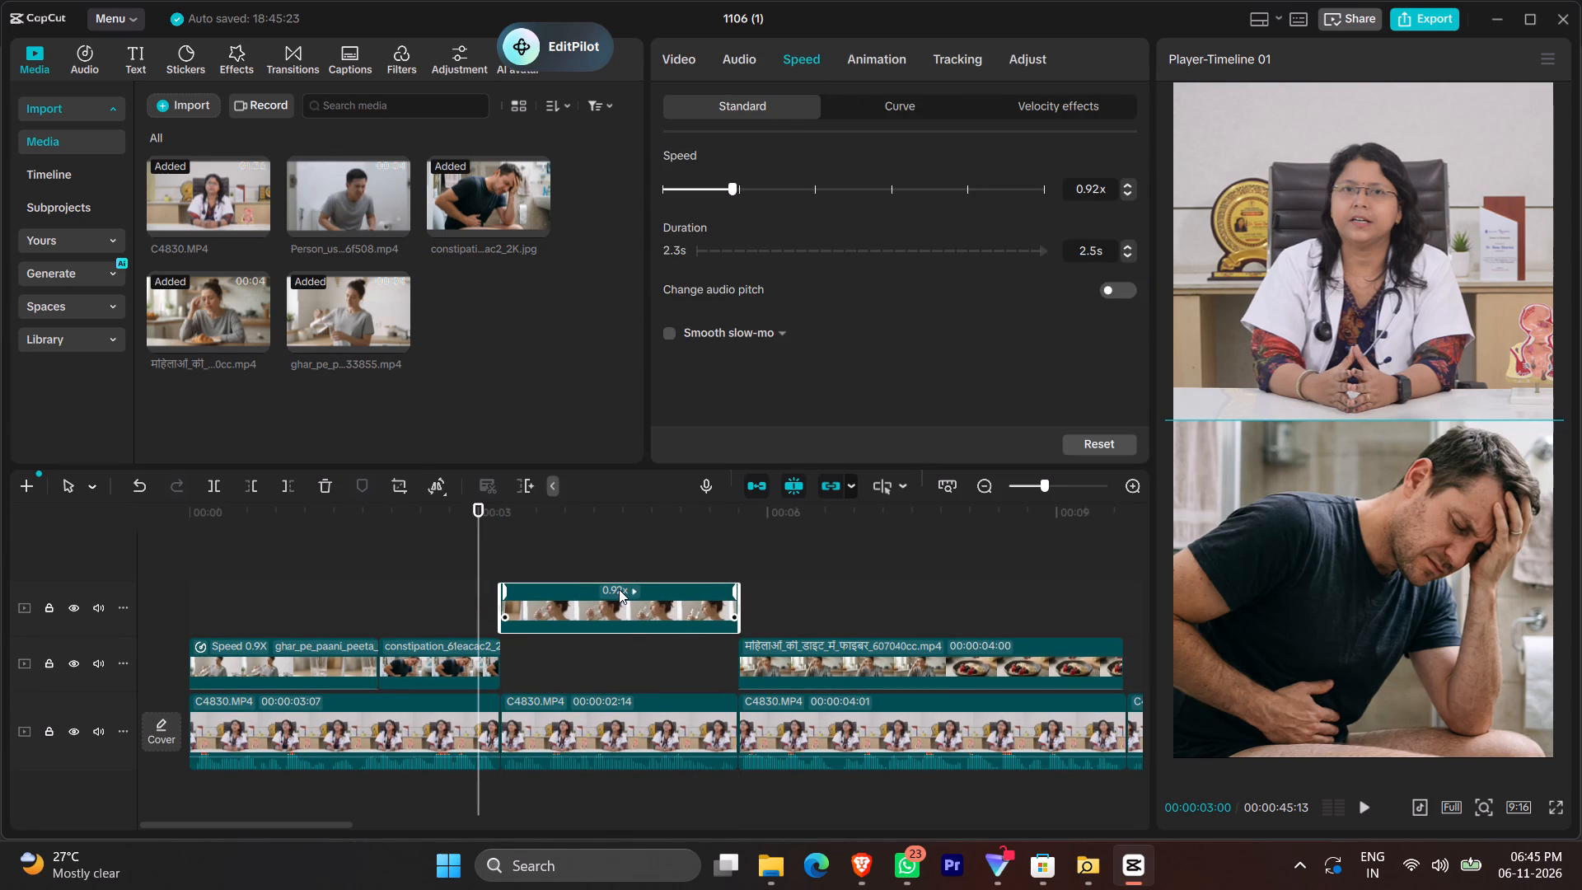
left_click_drag(619, 589, 626, 645)
left_click_drag(628, 614, 629, 654)
Play the timeline from just before the second water-drinking clip into the fibre-diet video, and replay it from the beginning.
left_click(494, 552)
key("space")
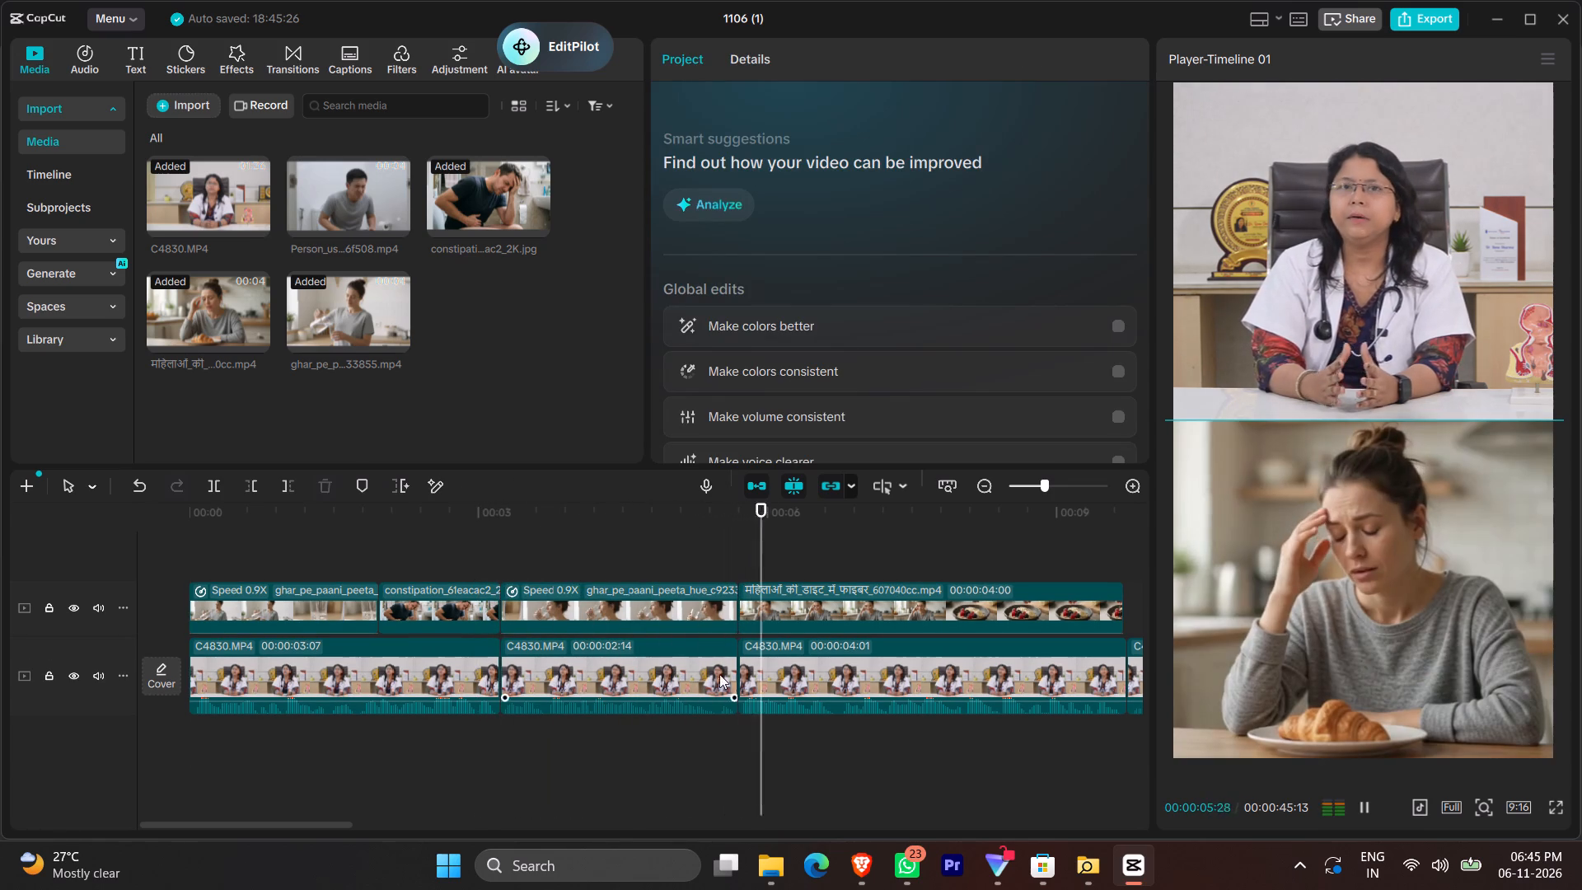
scroll(804, 652, "down", 11, "ctrl")
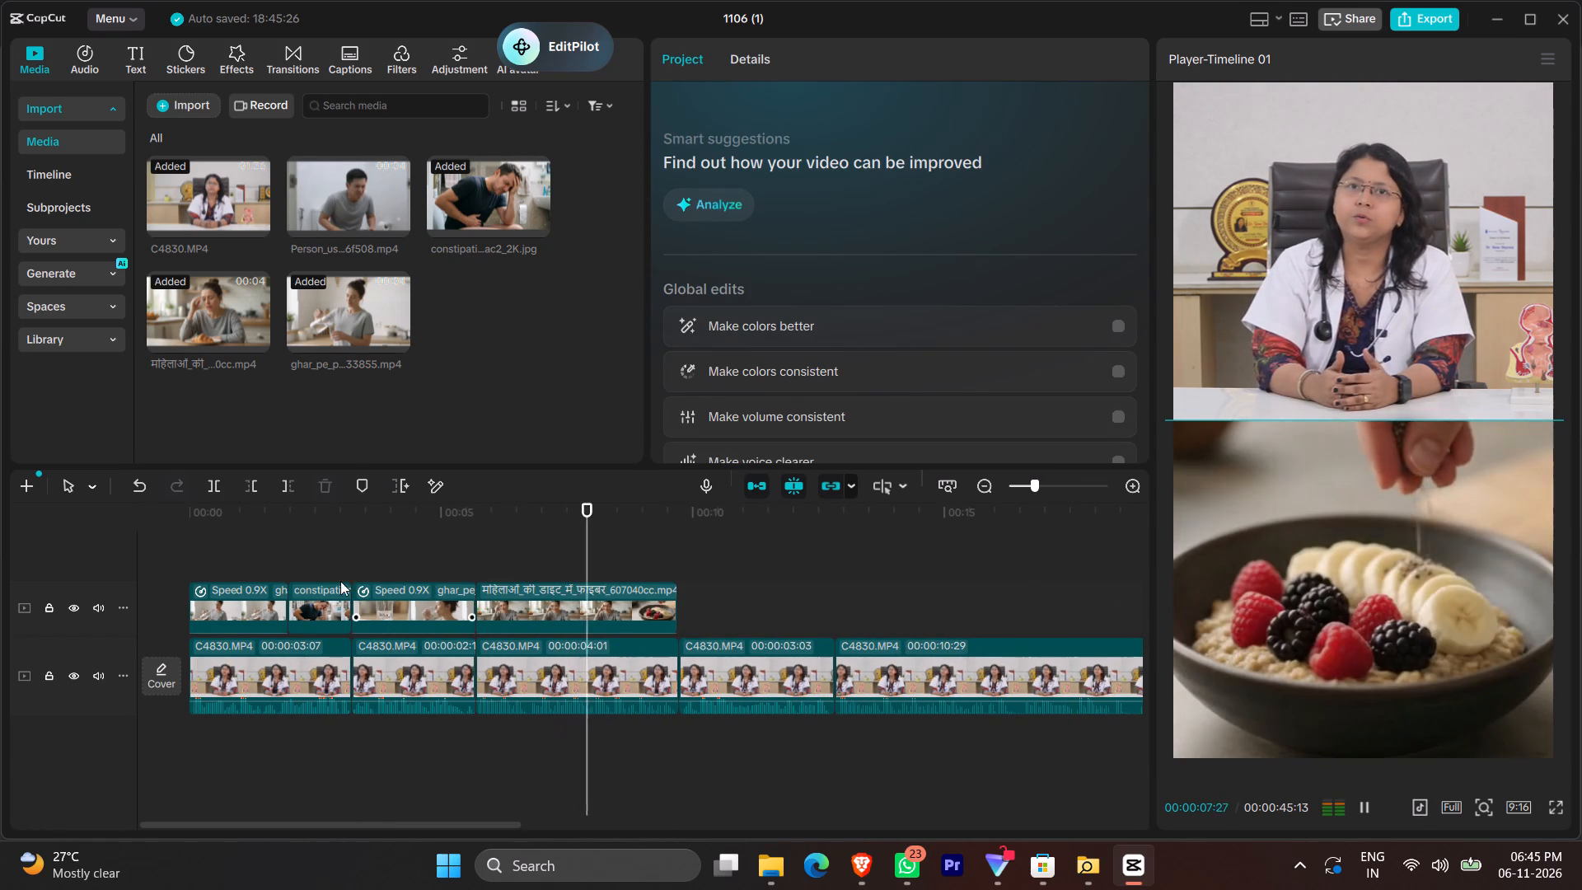
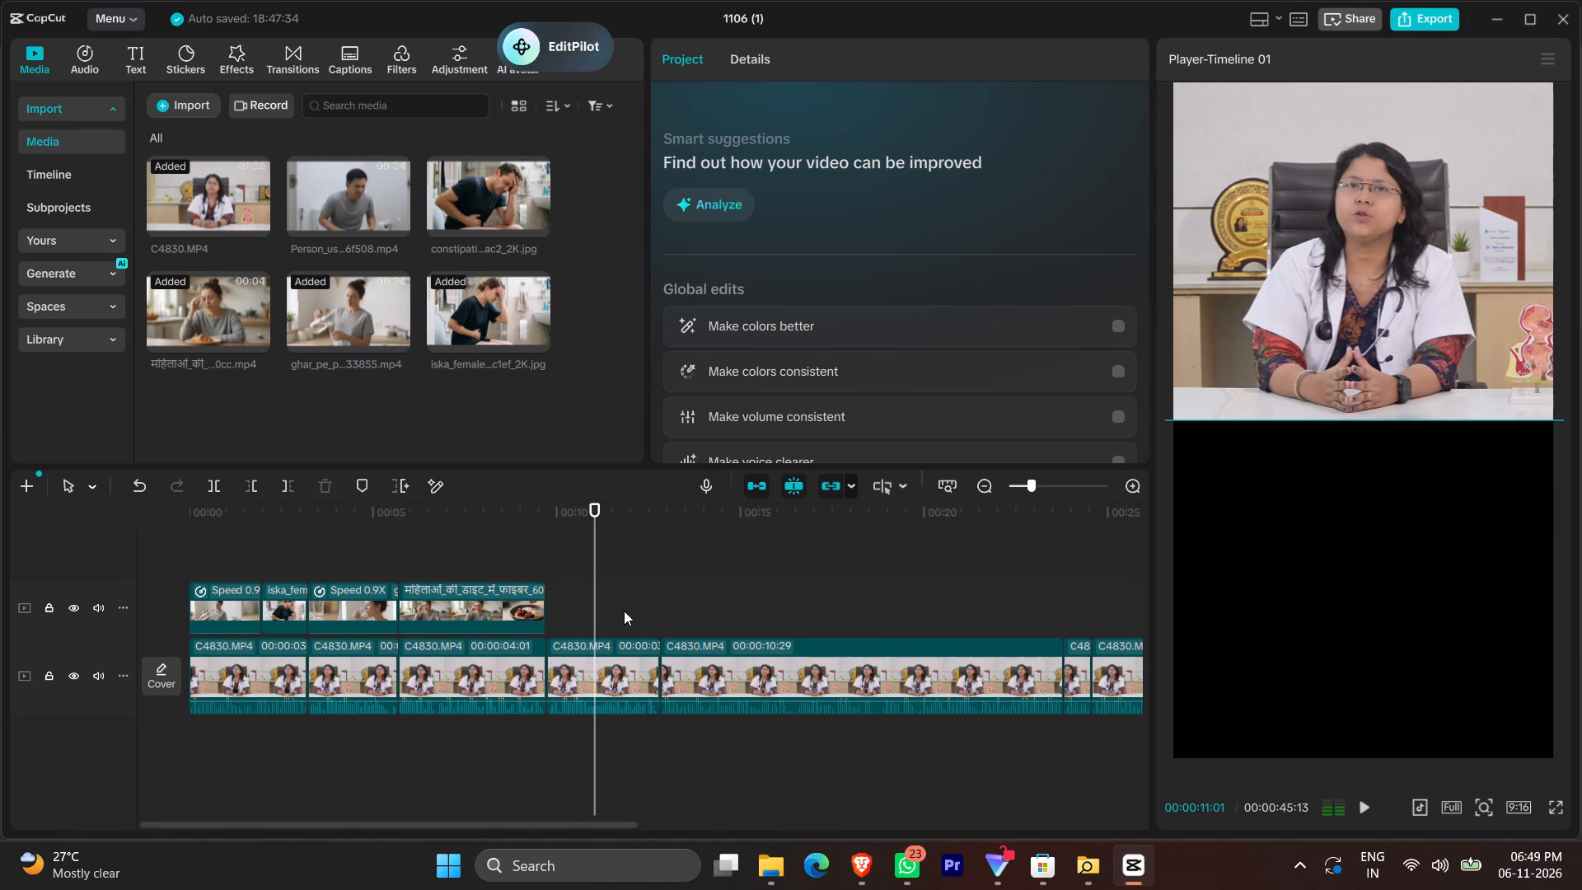
Switch to Pinterest in the browser, search for "water", and browse the image results.
left_click(873, 861)
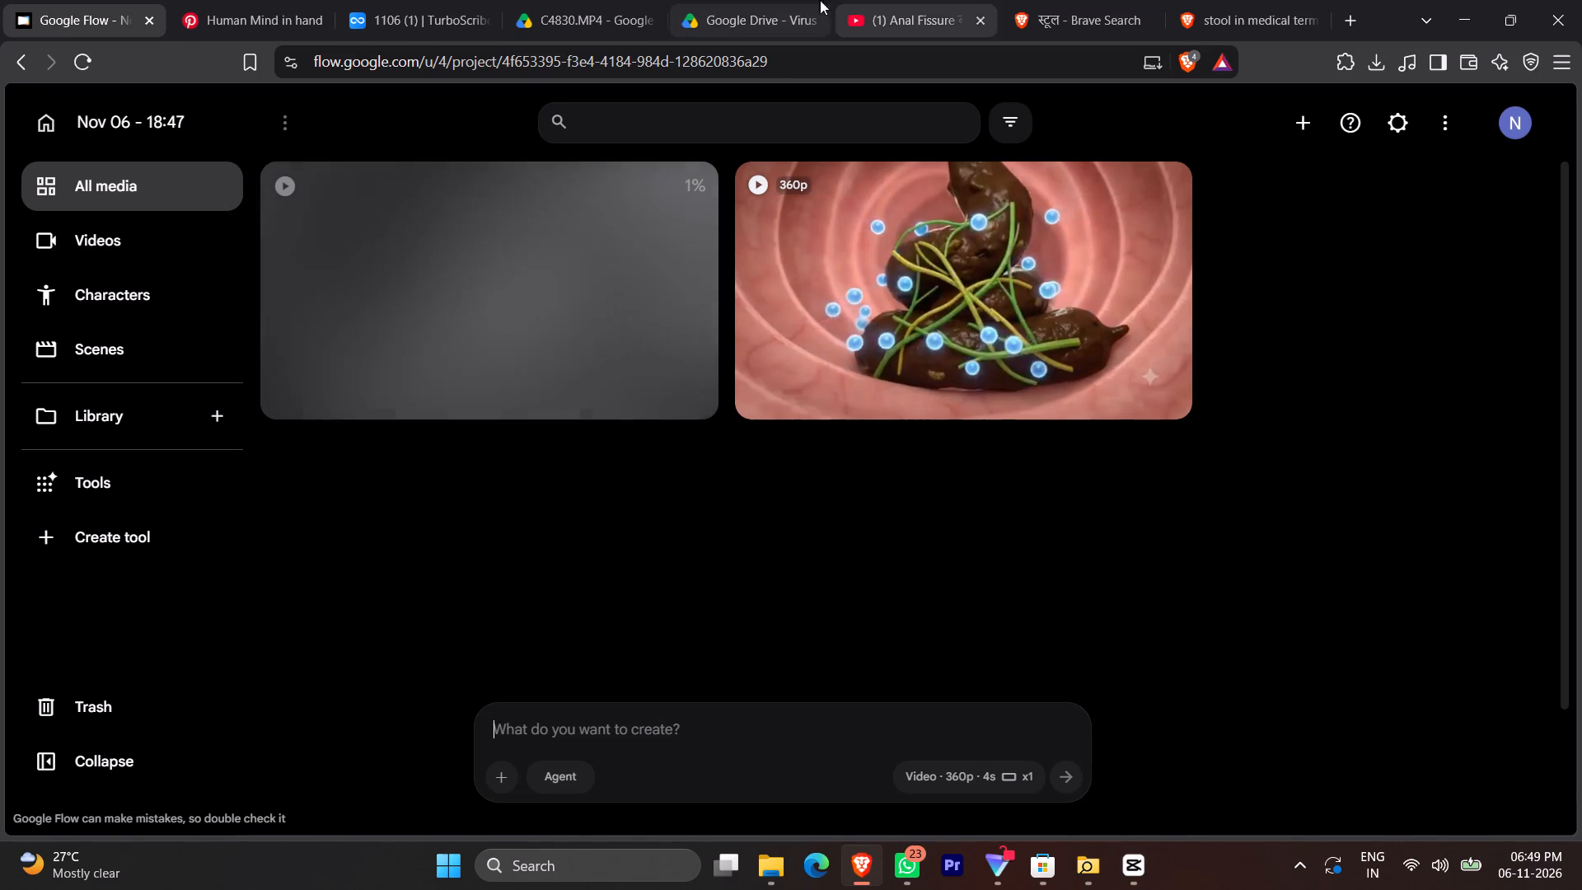
left_click(302, 0)
left_click(468, 129)
type("water")
key("Return")
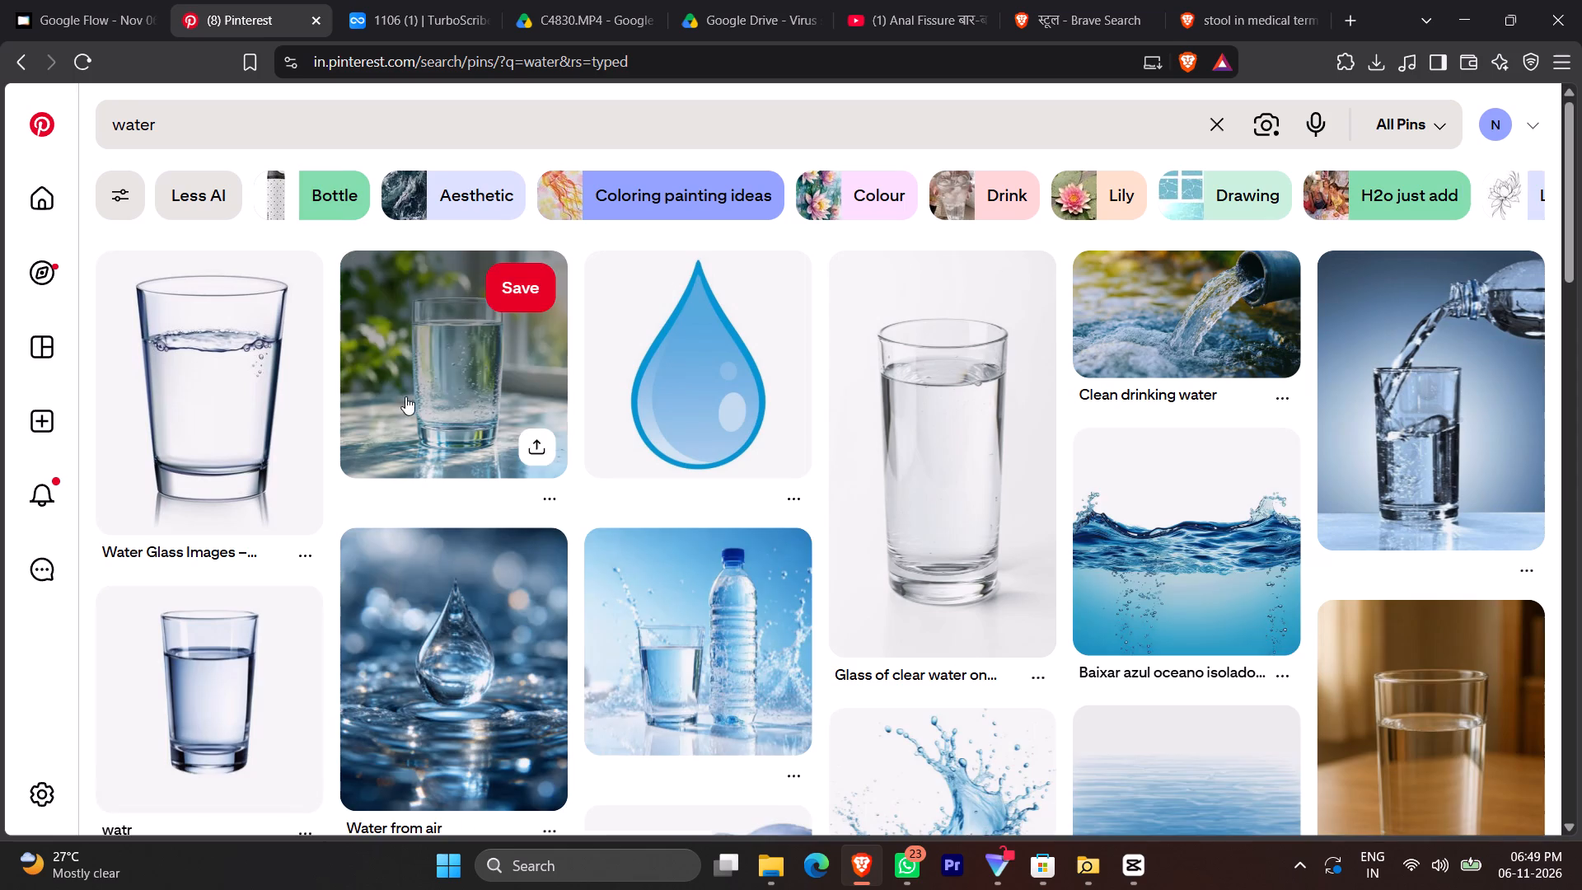
scroll(1156, 357, "down", 3)
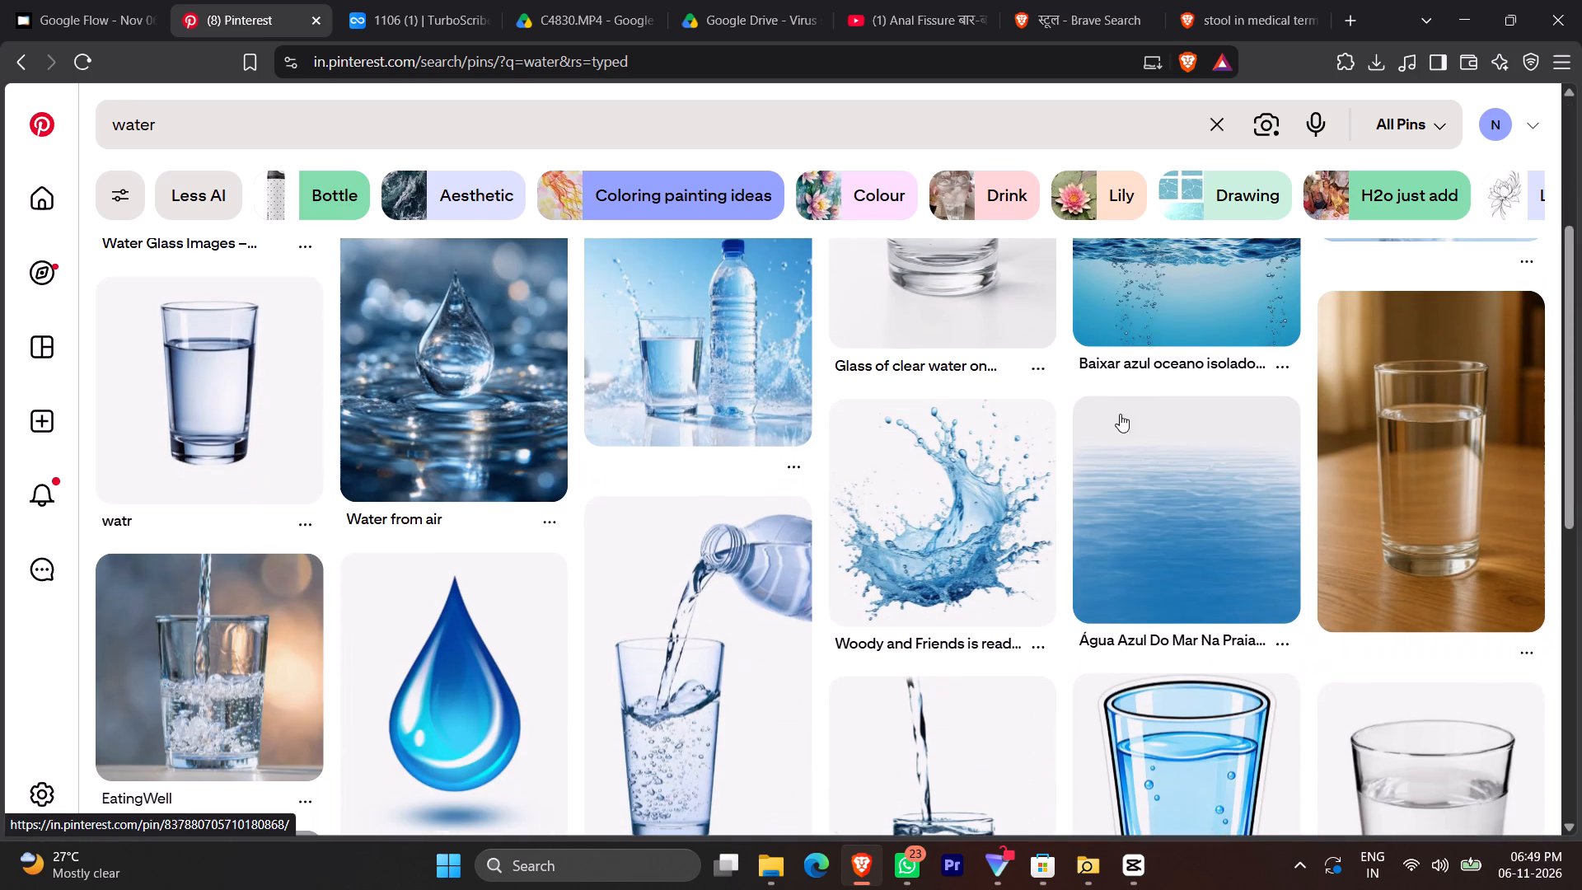
scroll(992, 607, "down", 4)
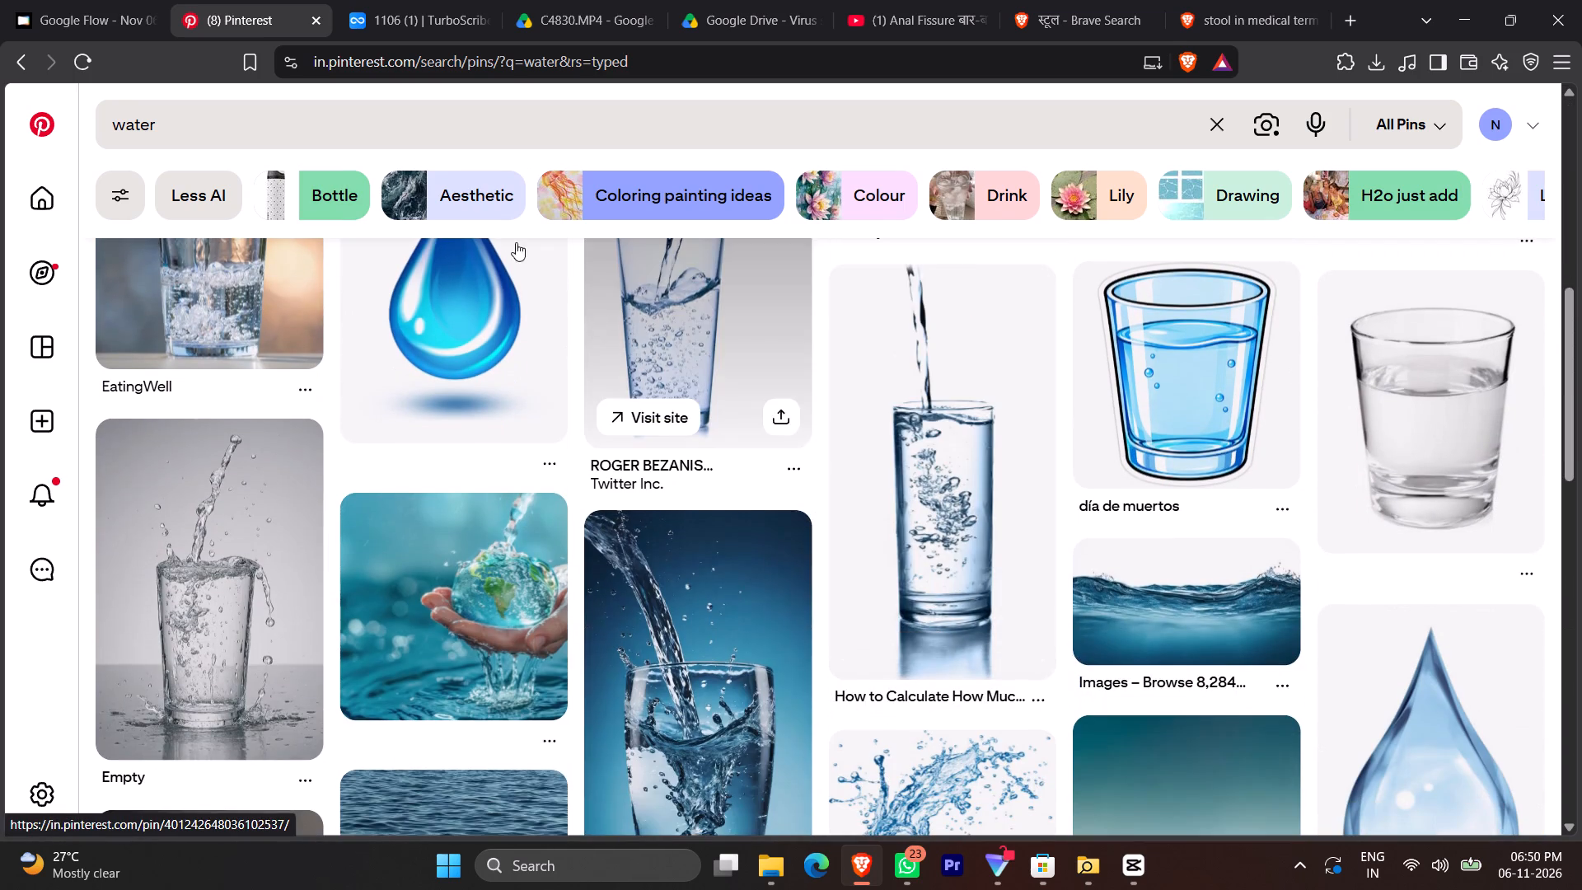
Refine the Pinterest search to "water 16:9" and open the video of water pouring into a glass.
left_click(414, 115)
key("space")
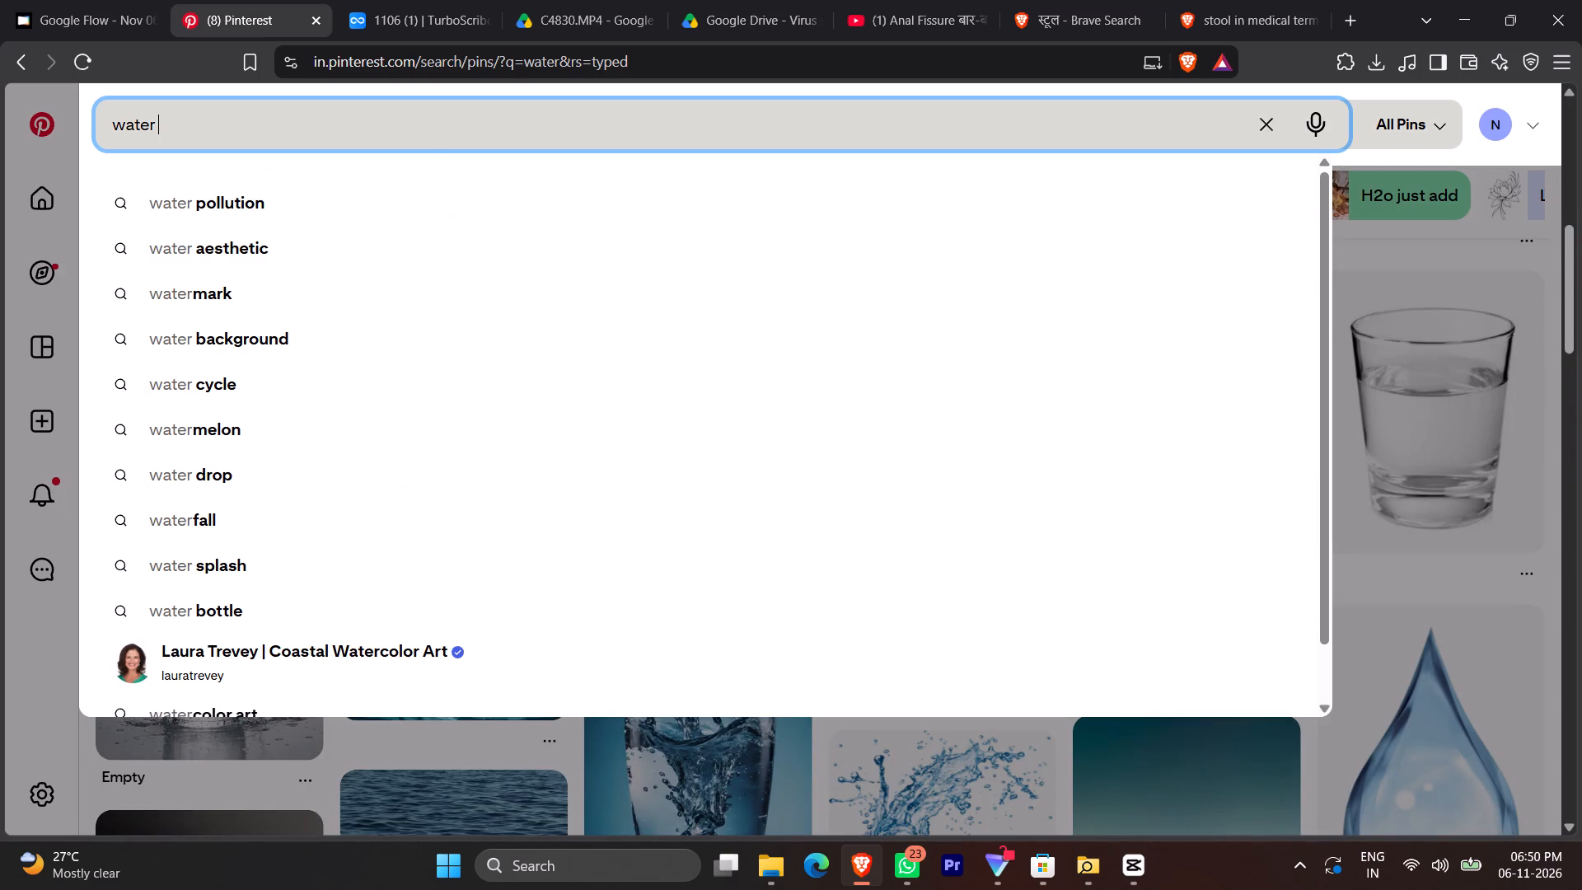
type("16")
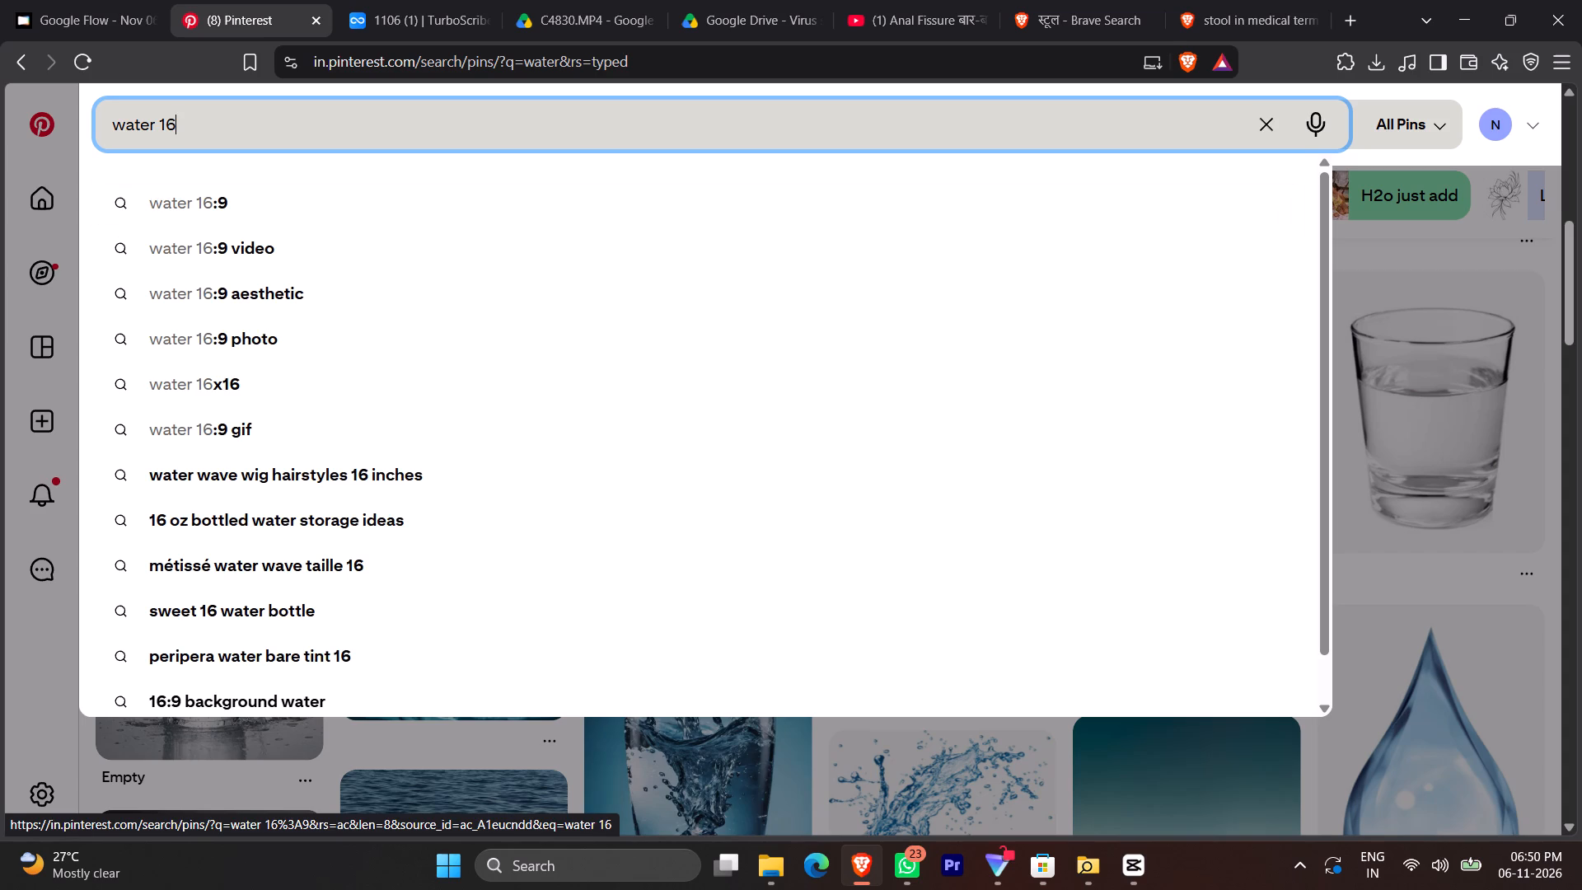
left_click(661, 216)
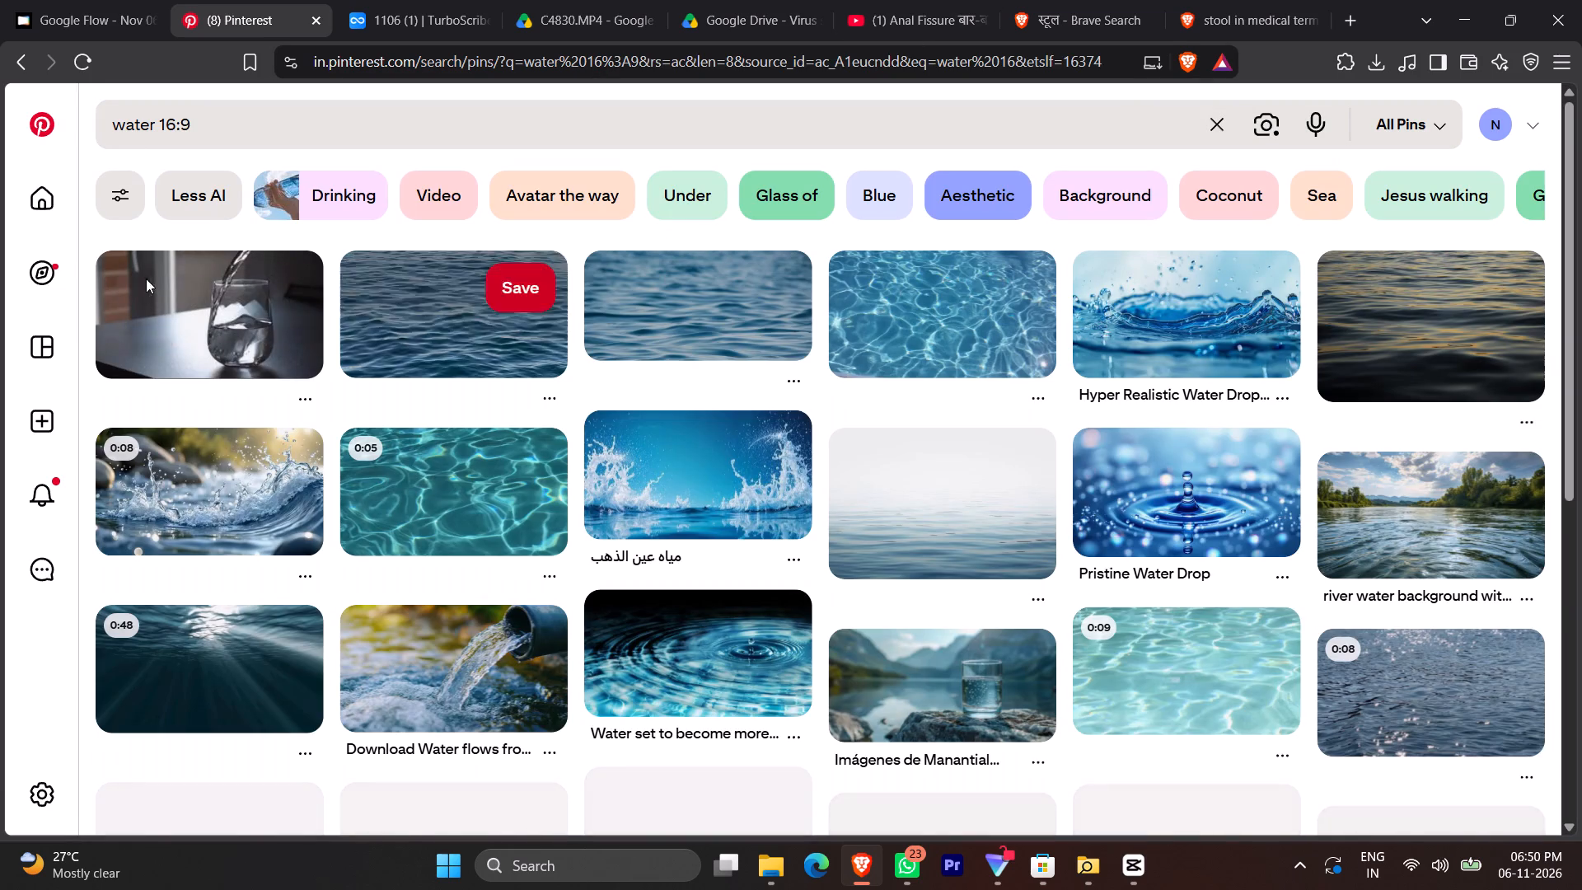
left_click(160, 313)
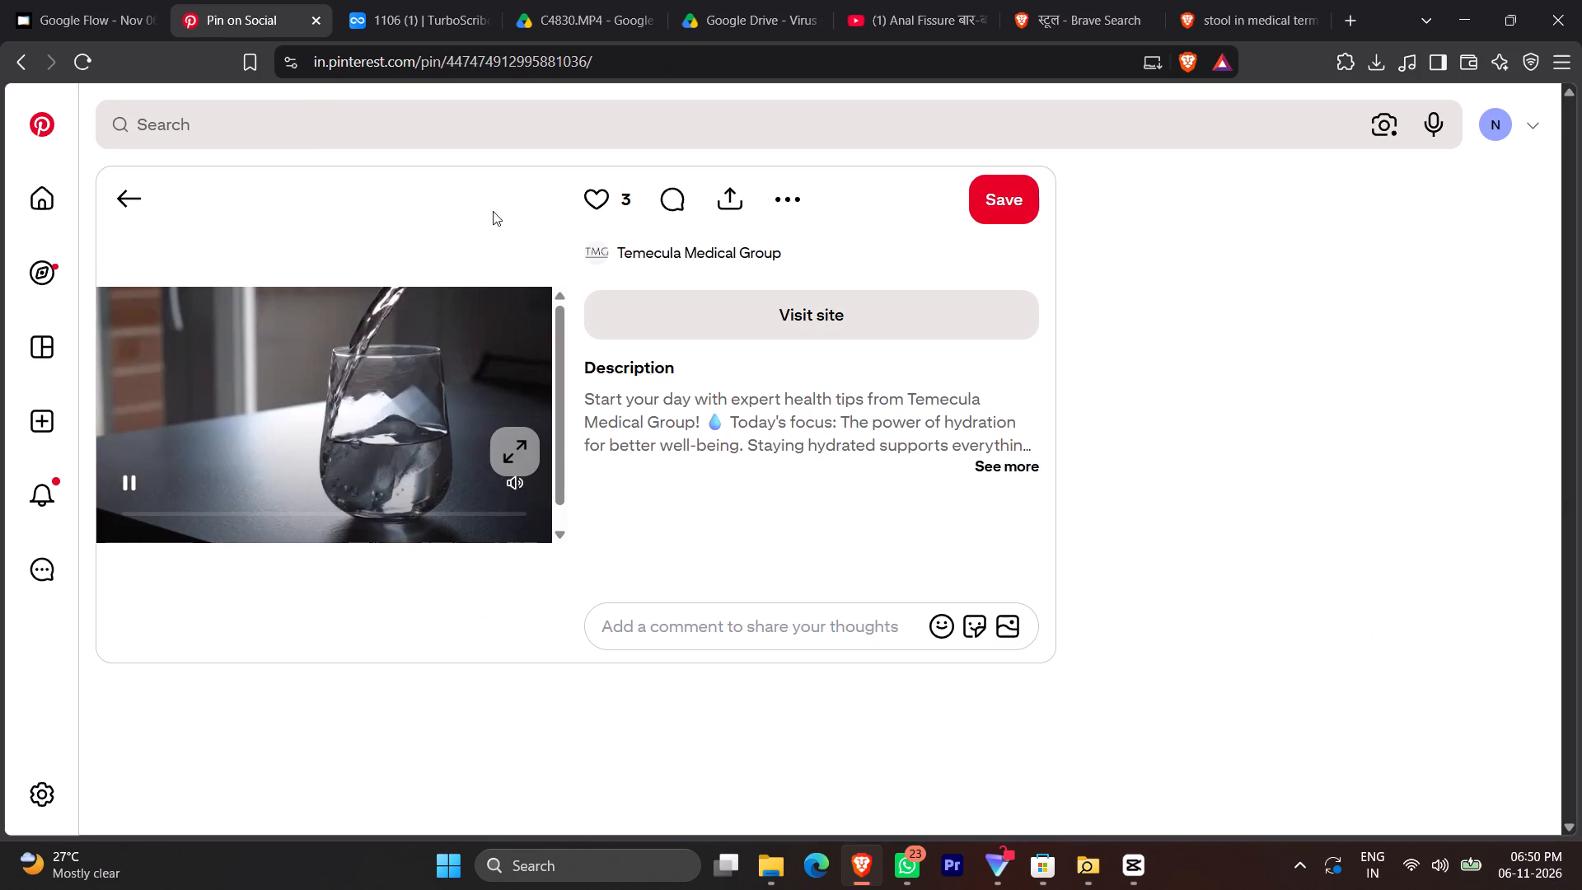
Check the water-glass video pin's options, rewind the video to the start, and copy the pin's share link.
left_click(772, 206)
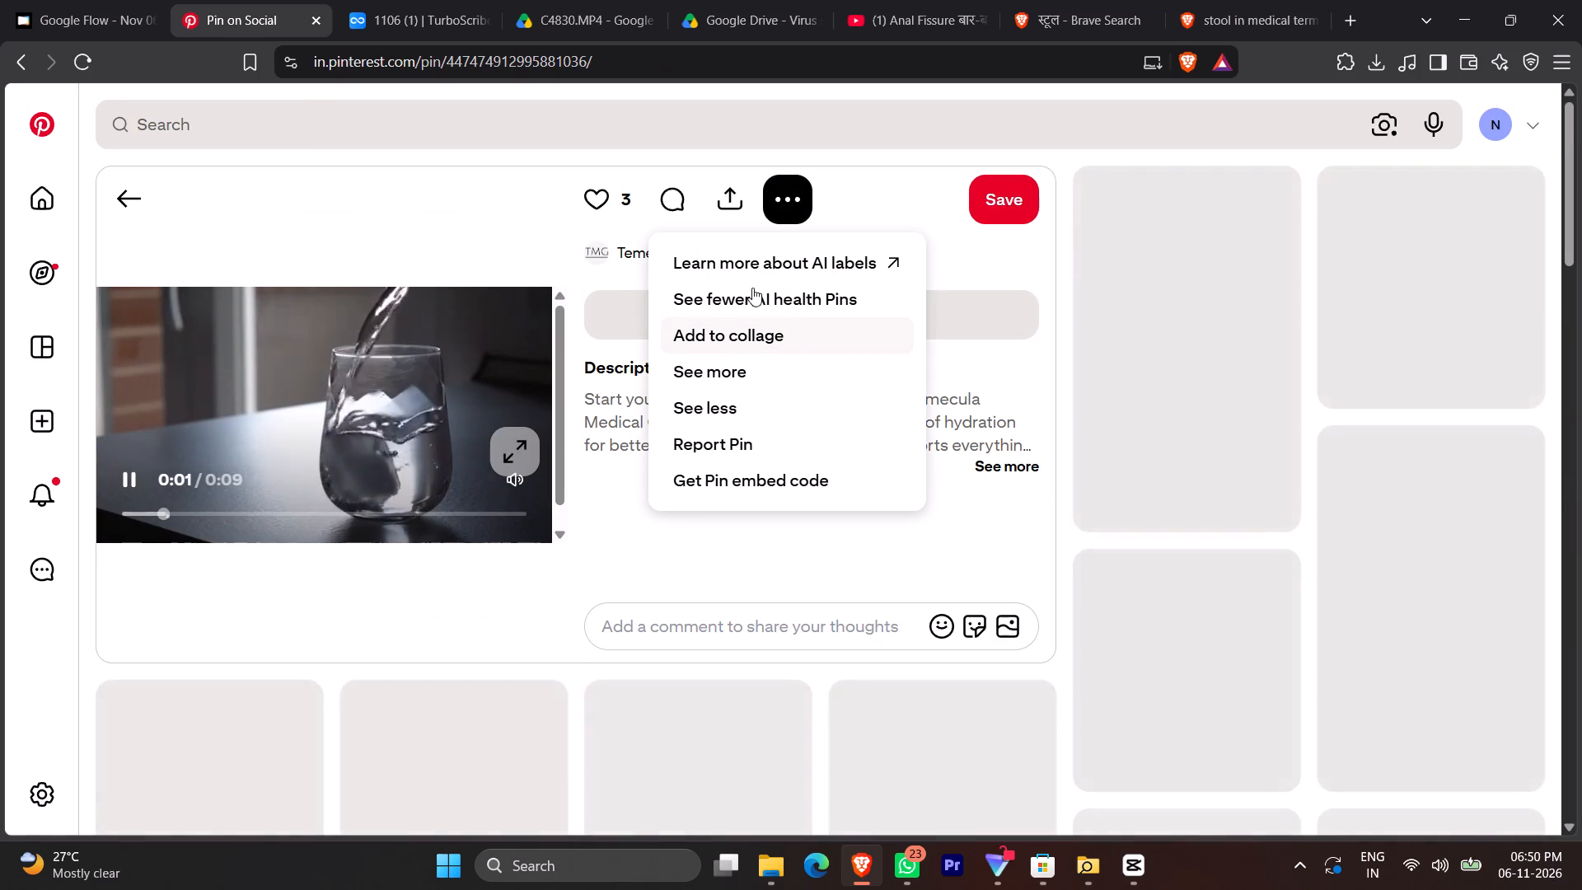
left_click(118, 479)
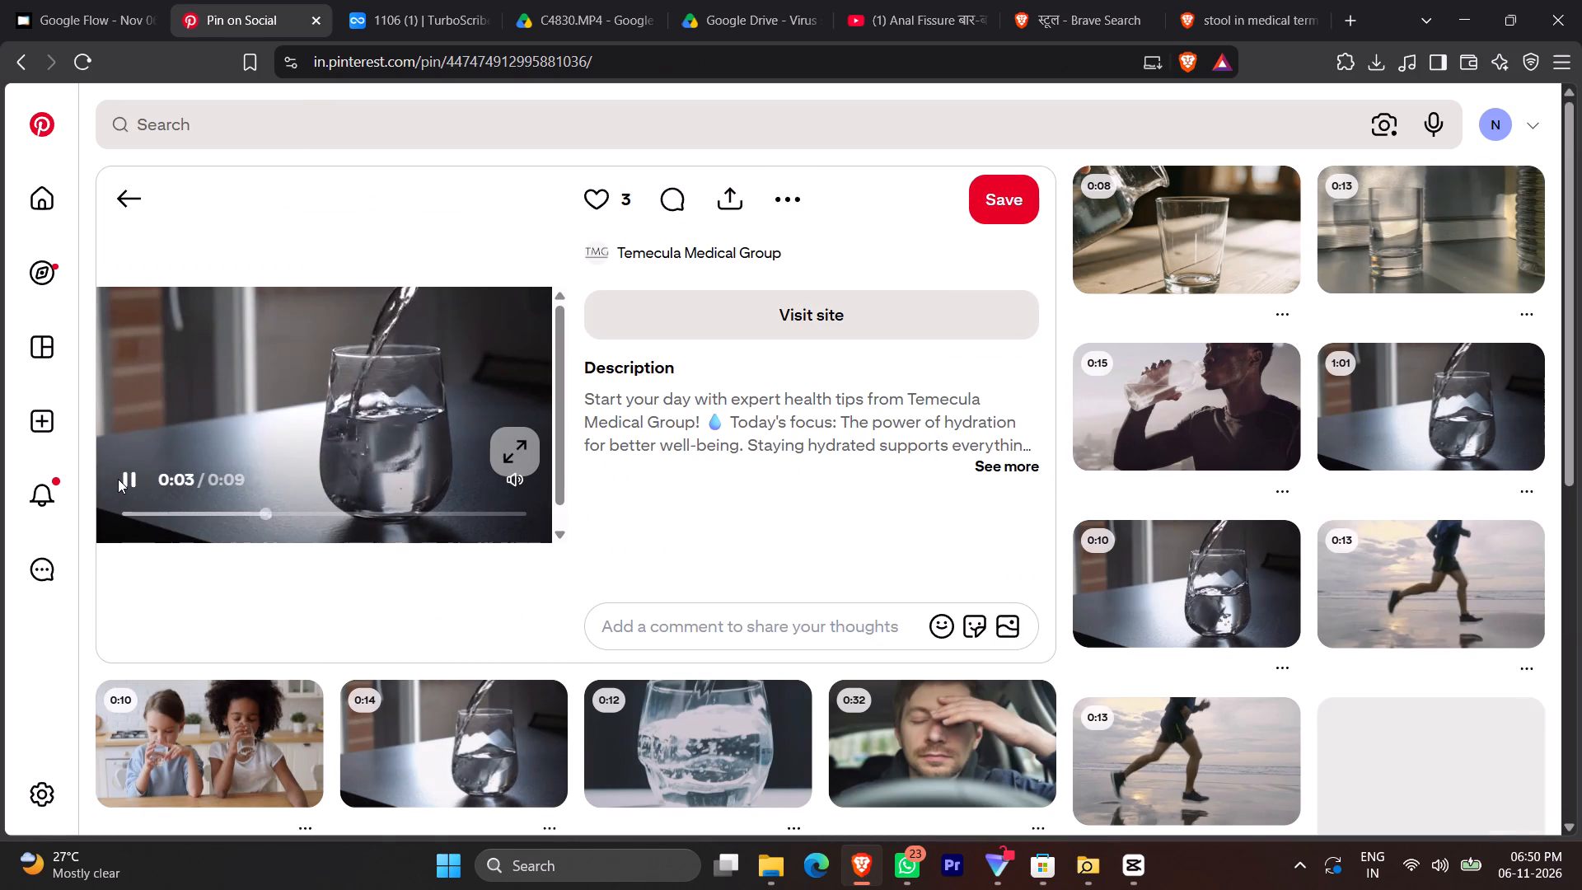
left_click(126, 475)
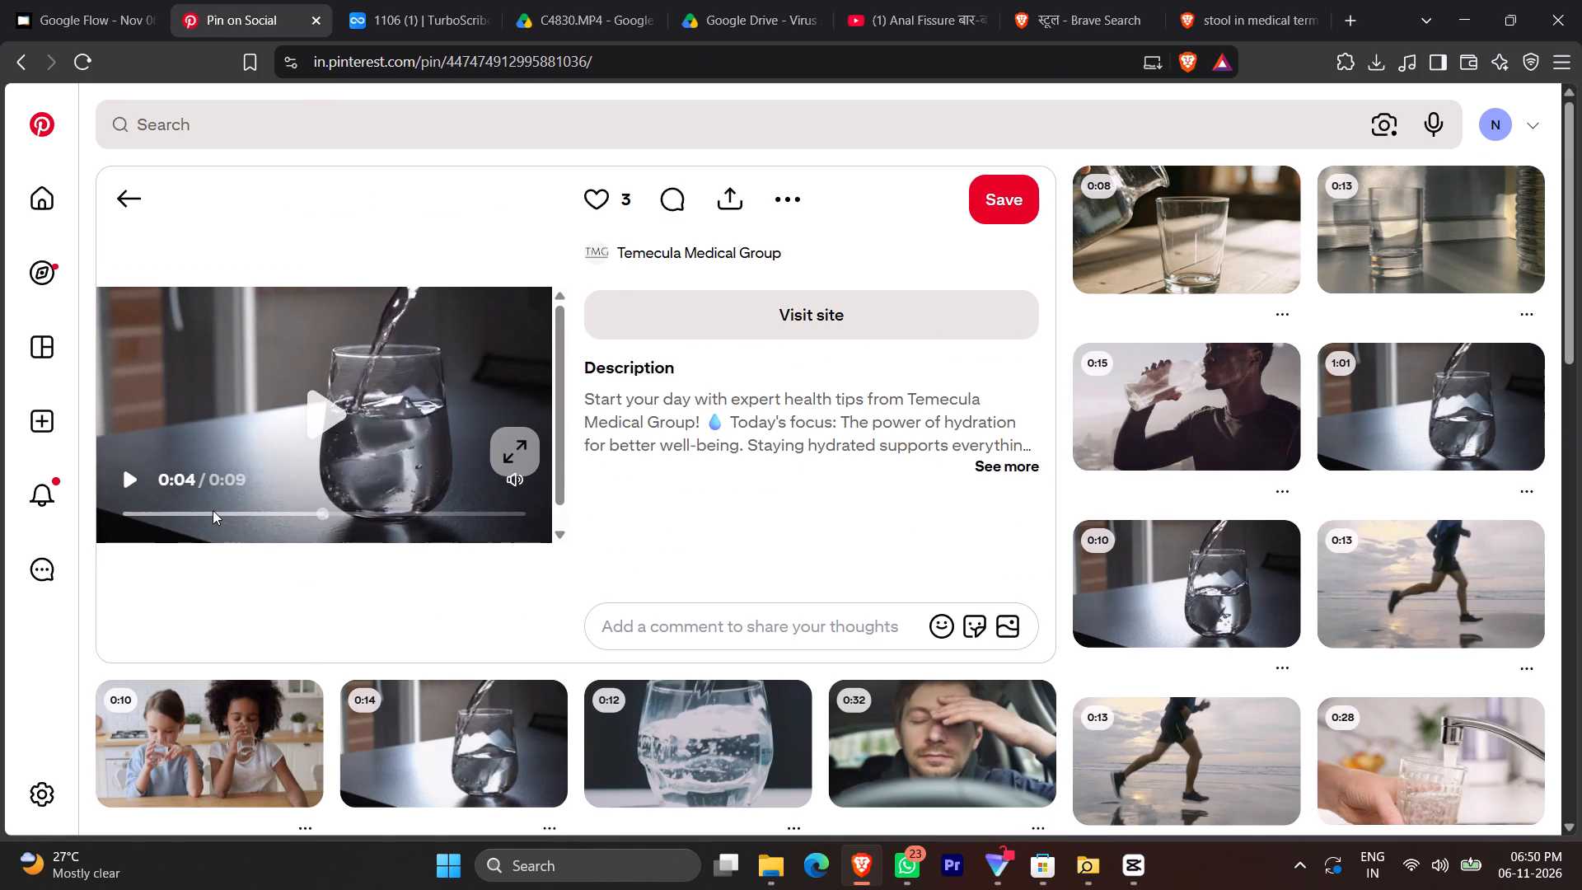
left_click_drag(213, 510, 81, 512)
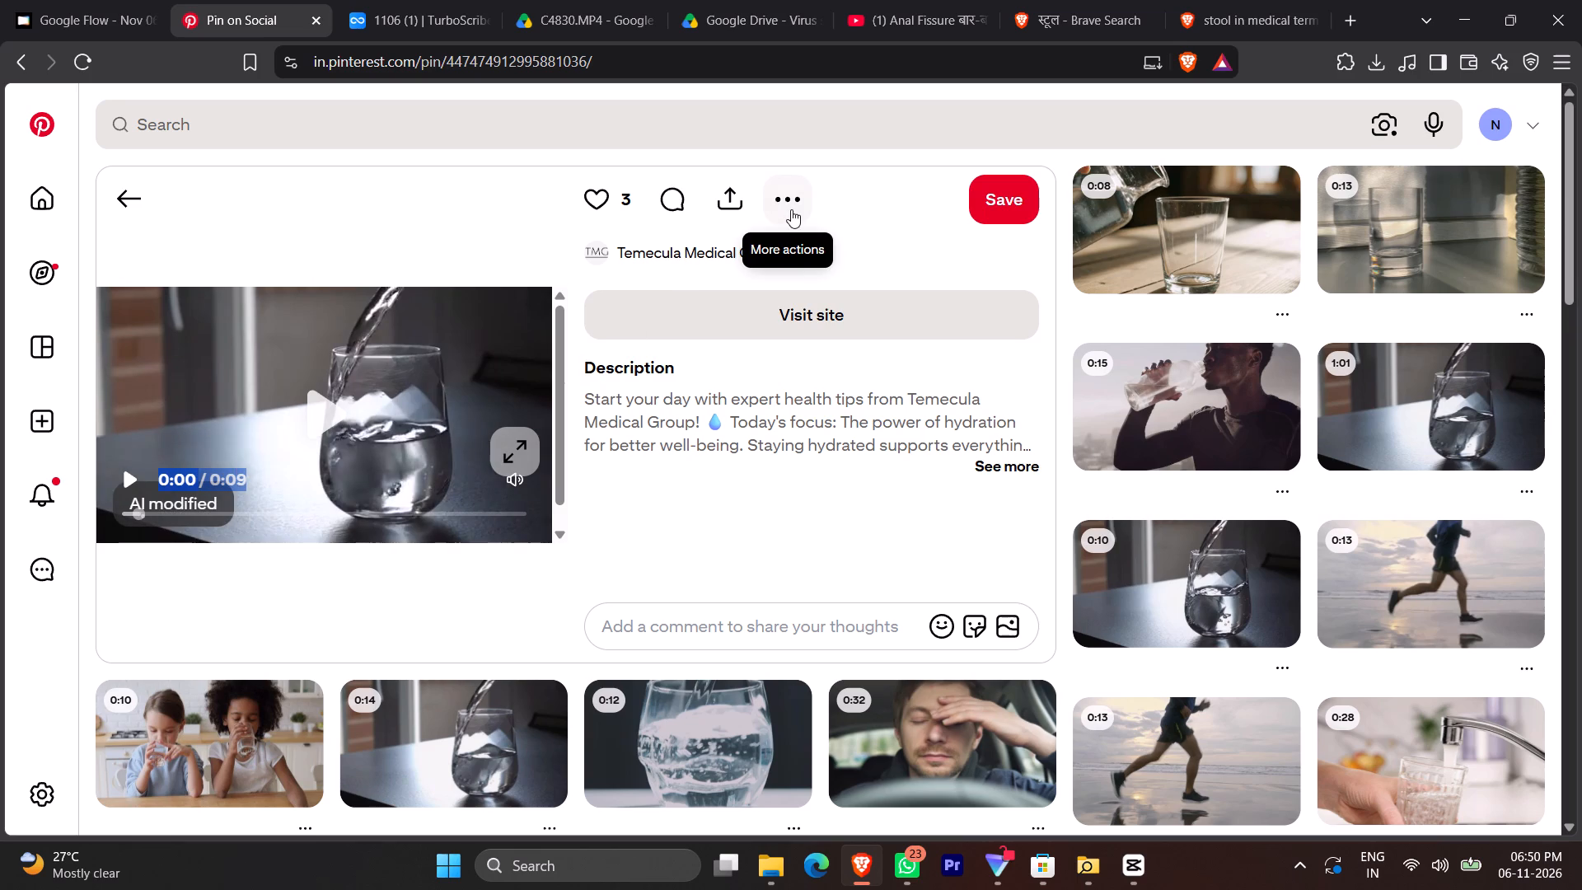
left_click(791, 209)
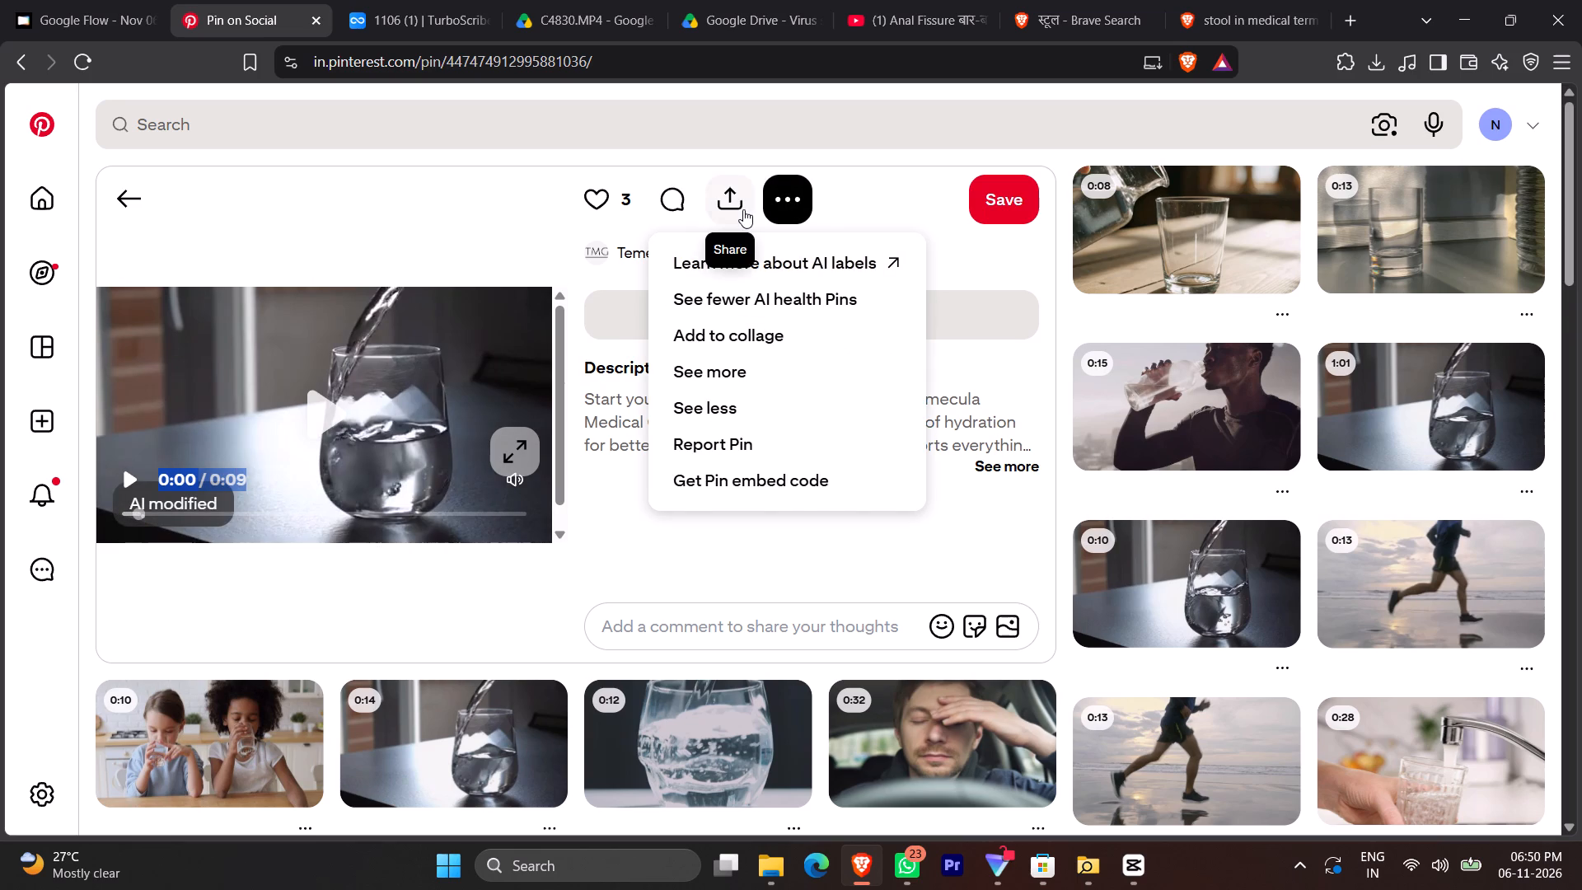
left_click(743, 209)
left_click(545, 315)
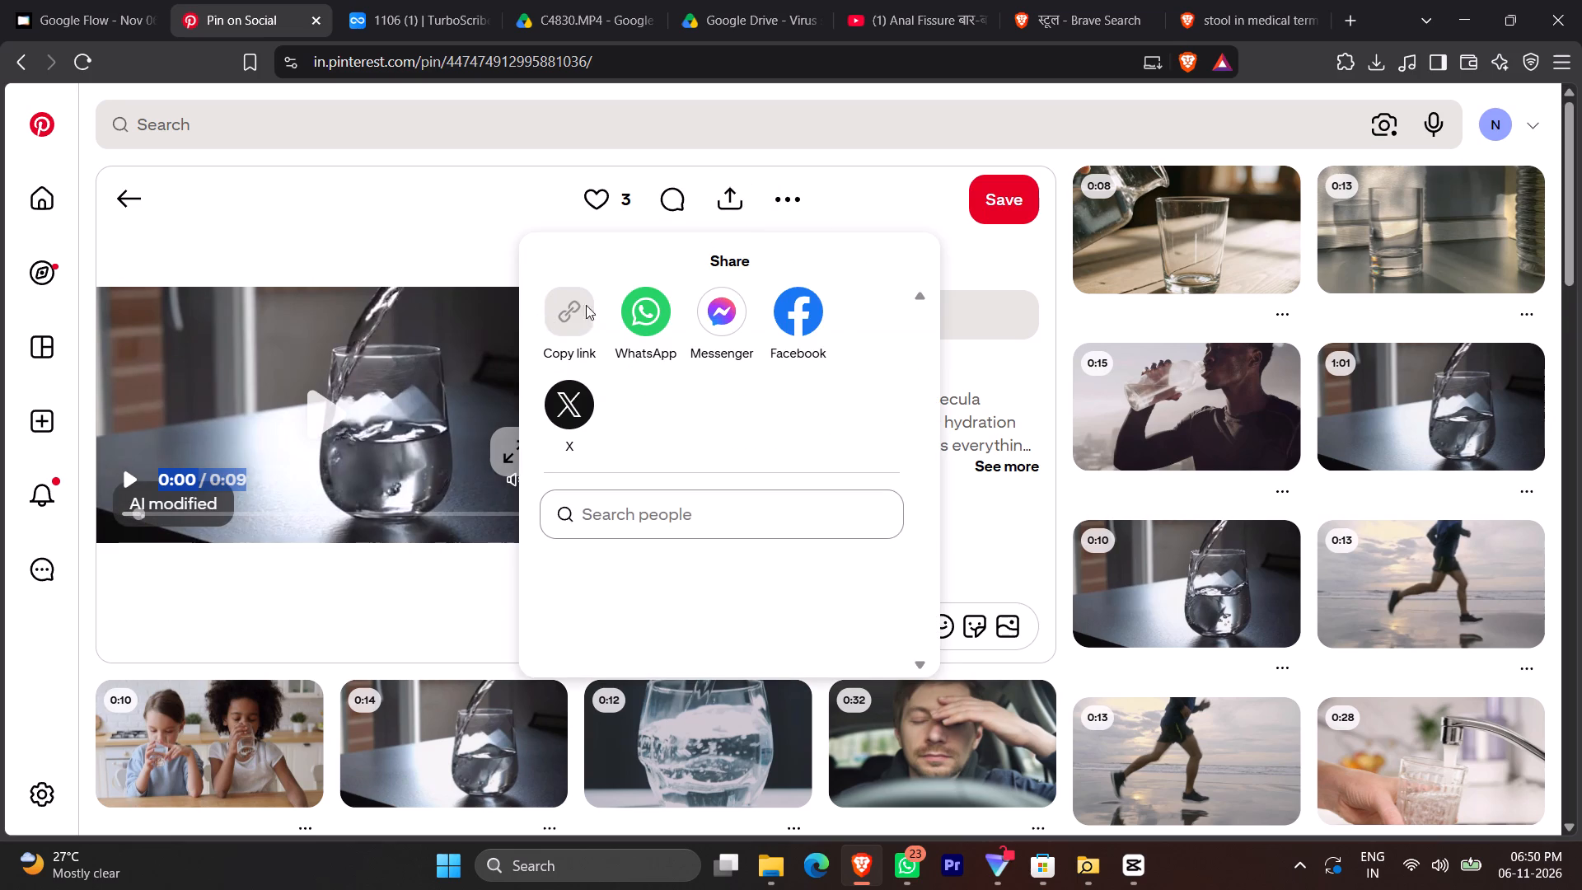
In a new browser tab, search the web for "download pintrest video" and open the SSSPIN Pinterest Downloader.
left_click(1343, 14)
left_click(1063, 69)
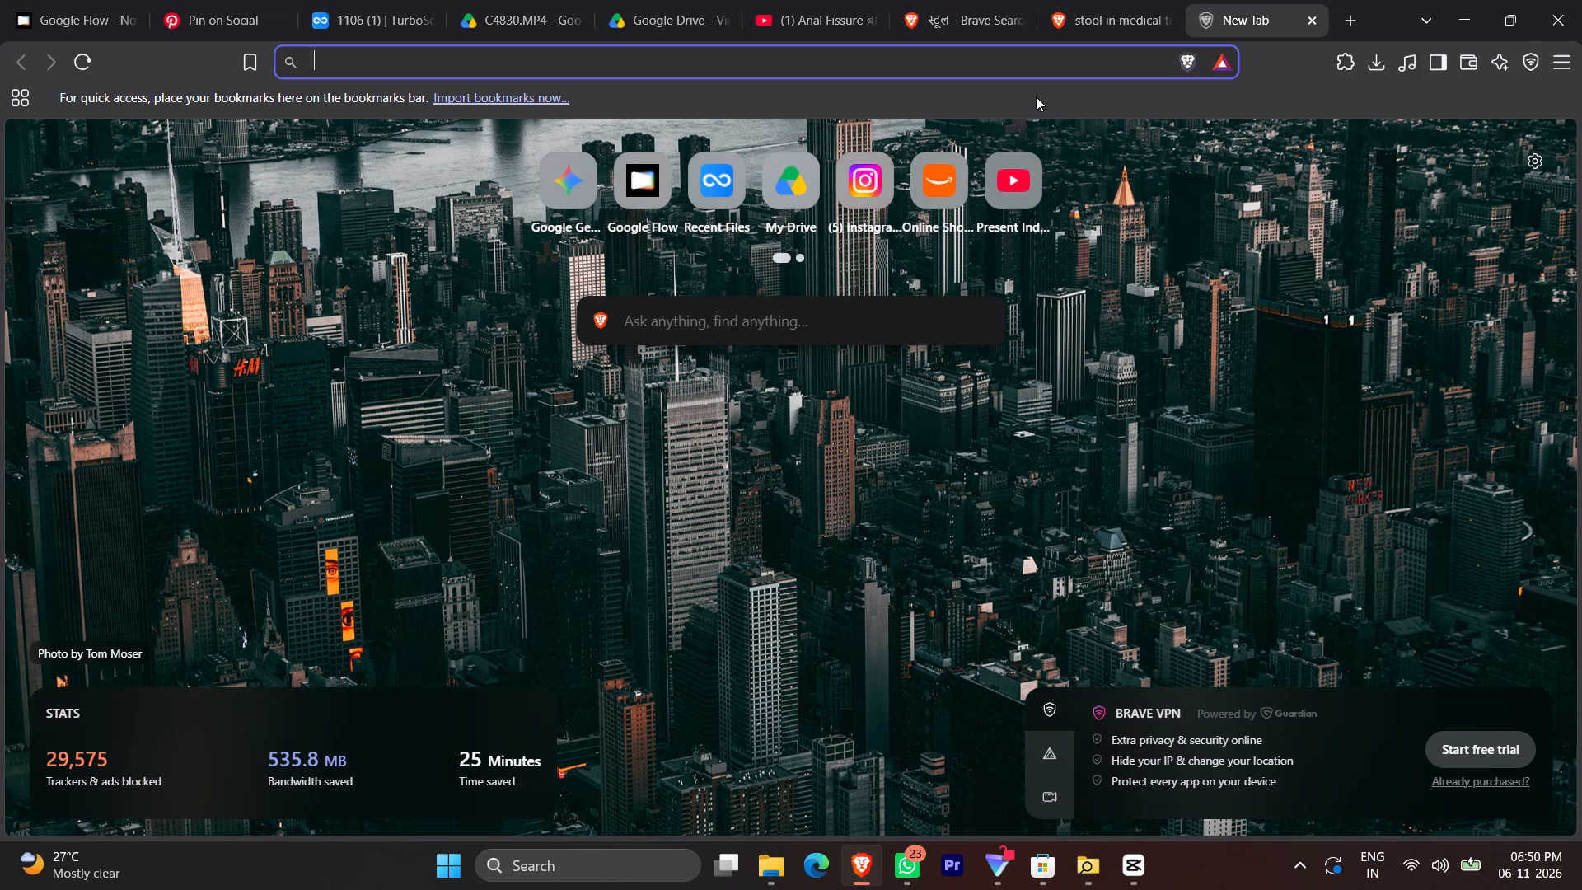
type("download pintrest video")
key("Return")
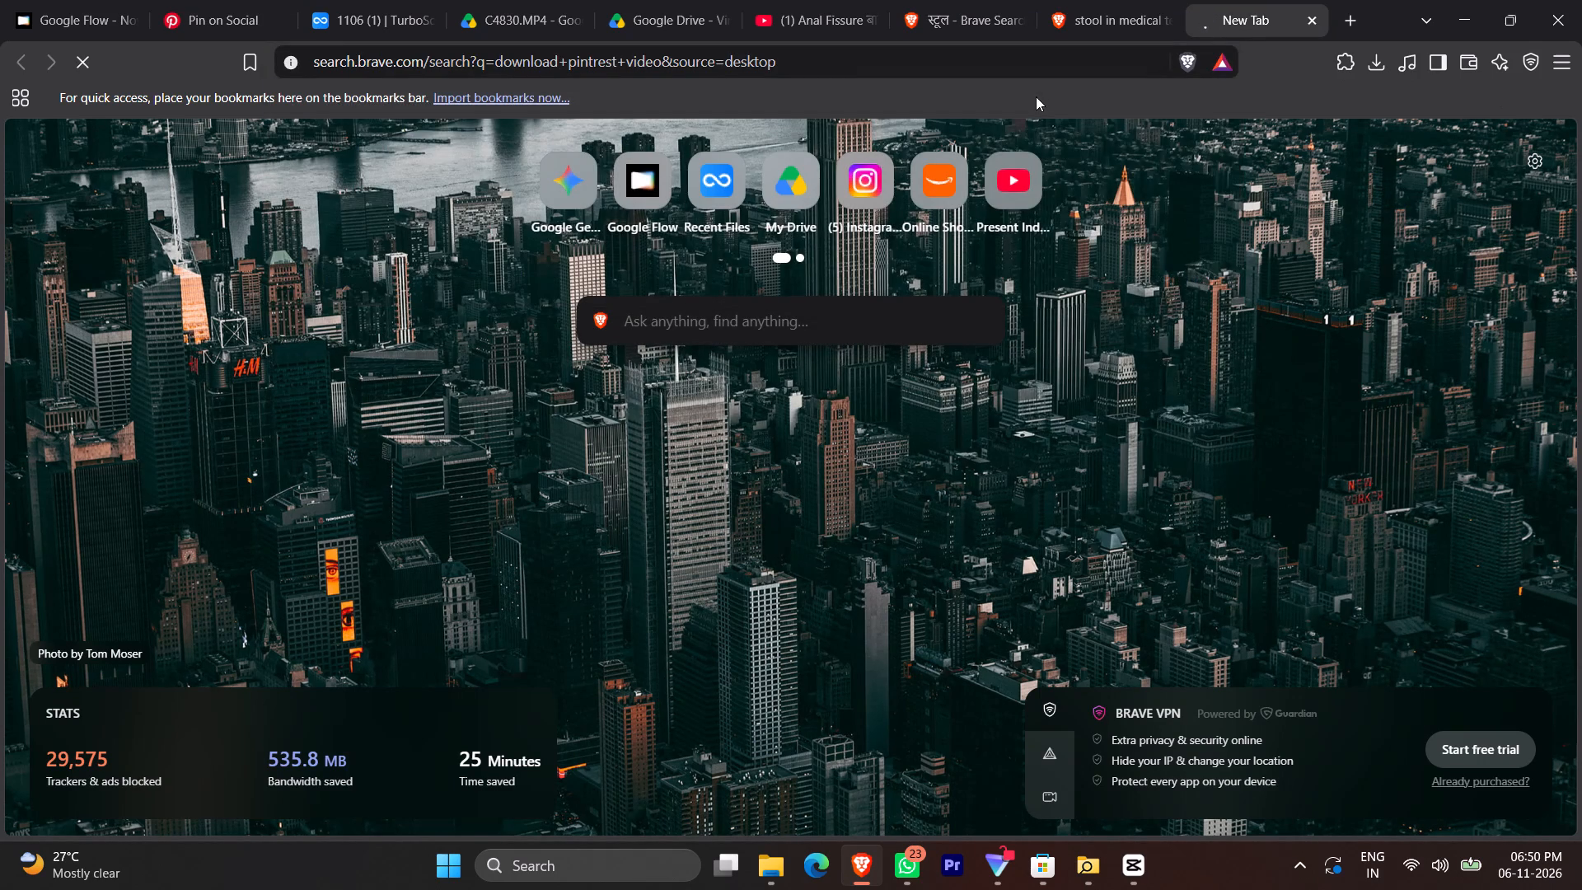
left_click(461, 563)
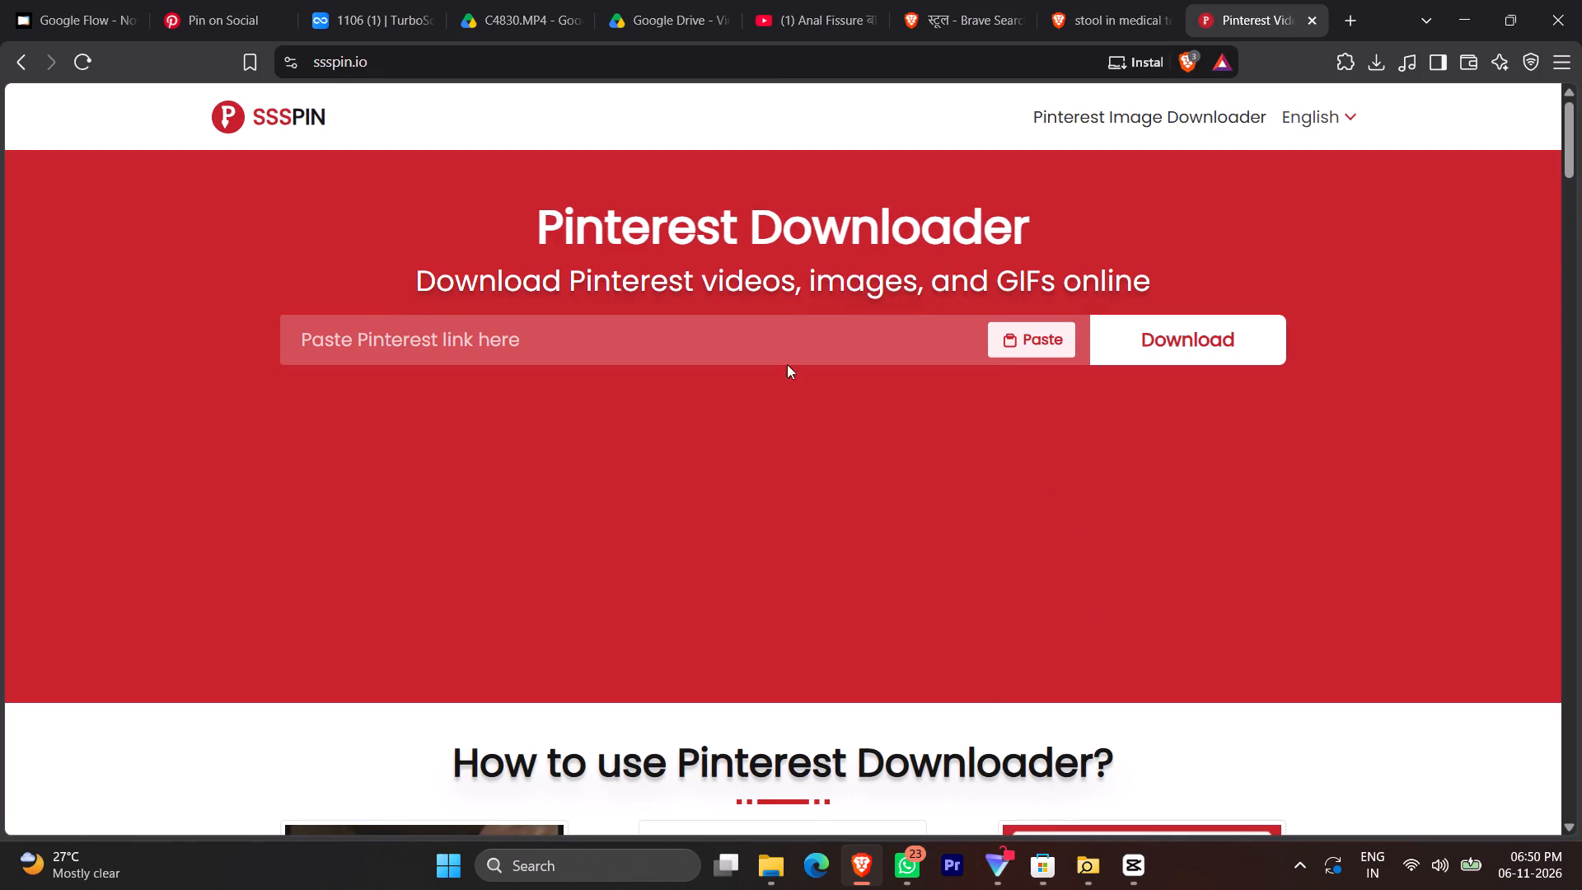
Paste the copied pin link into the downloader and save the HD video to the Downloads folder.
right_click(746, 342)
left_click(840, 569)
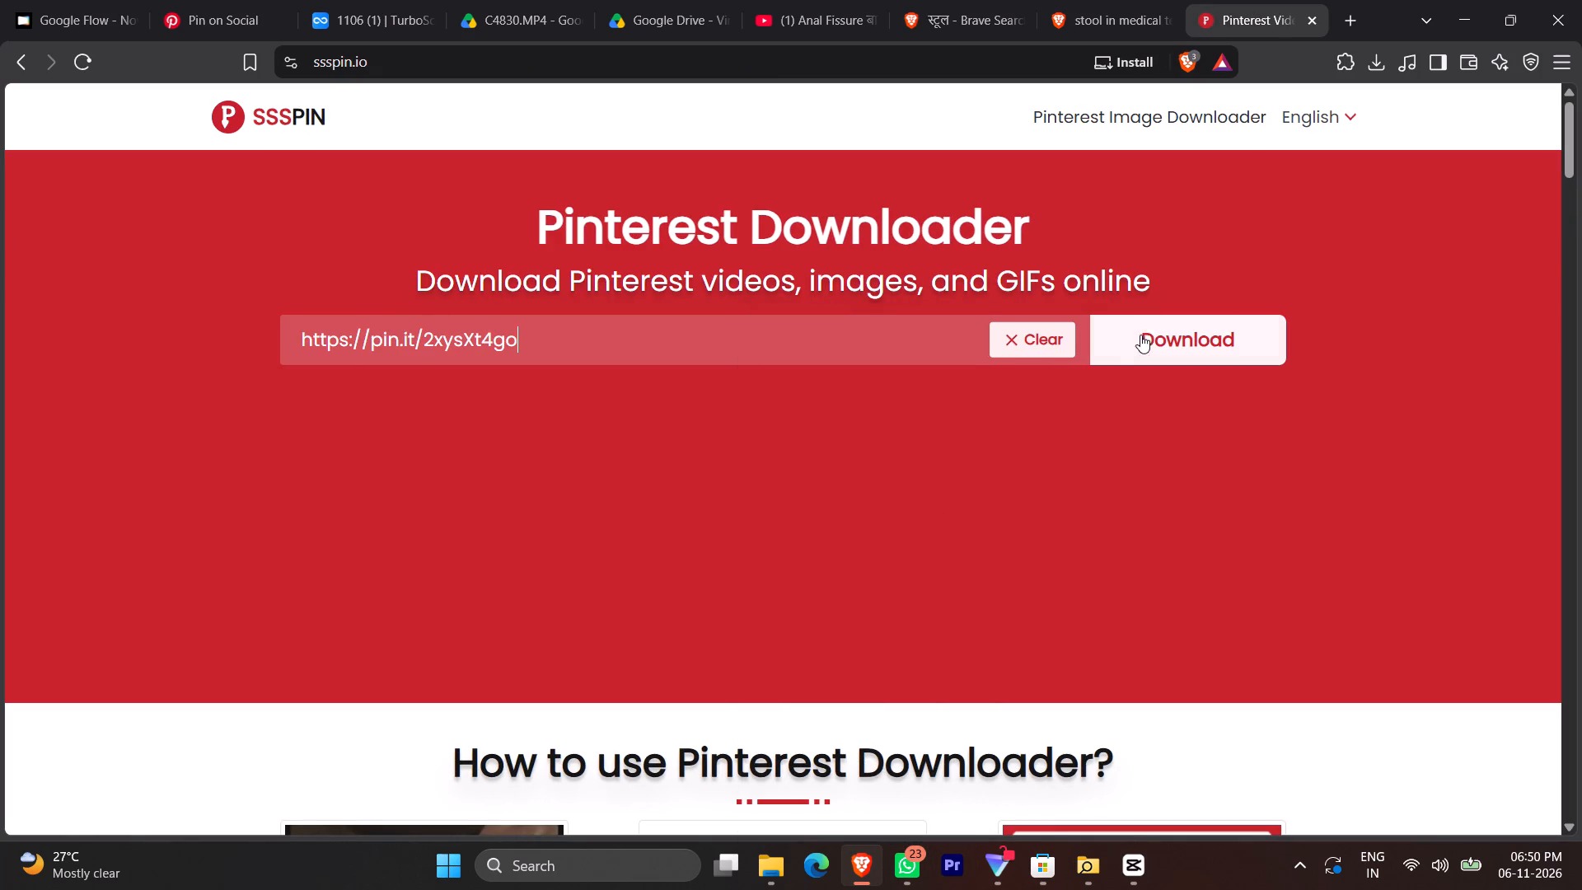
left_click(1141, 335)
scroll(1065, 757, "down", 3)
left_click(996, 480)
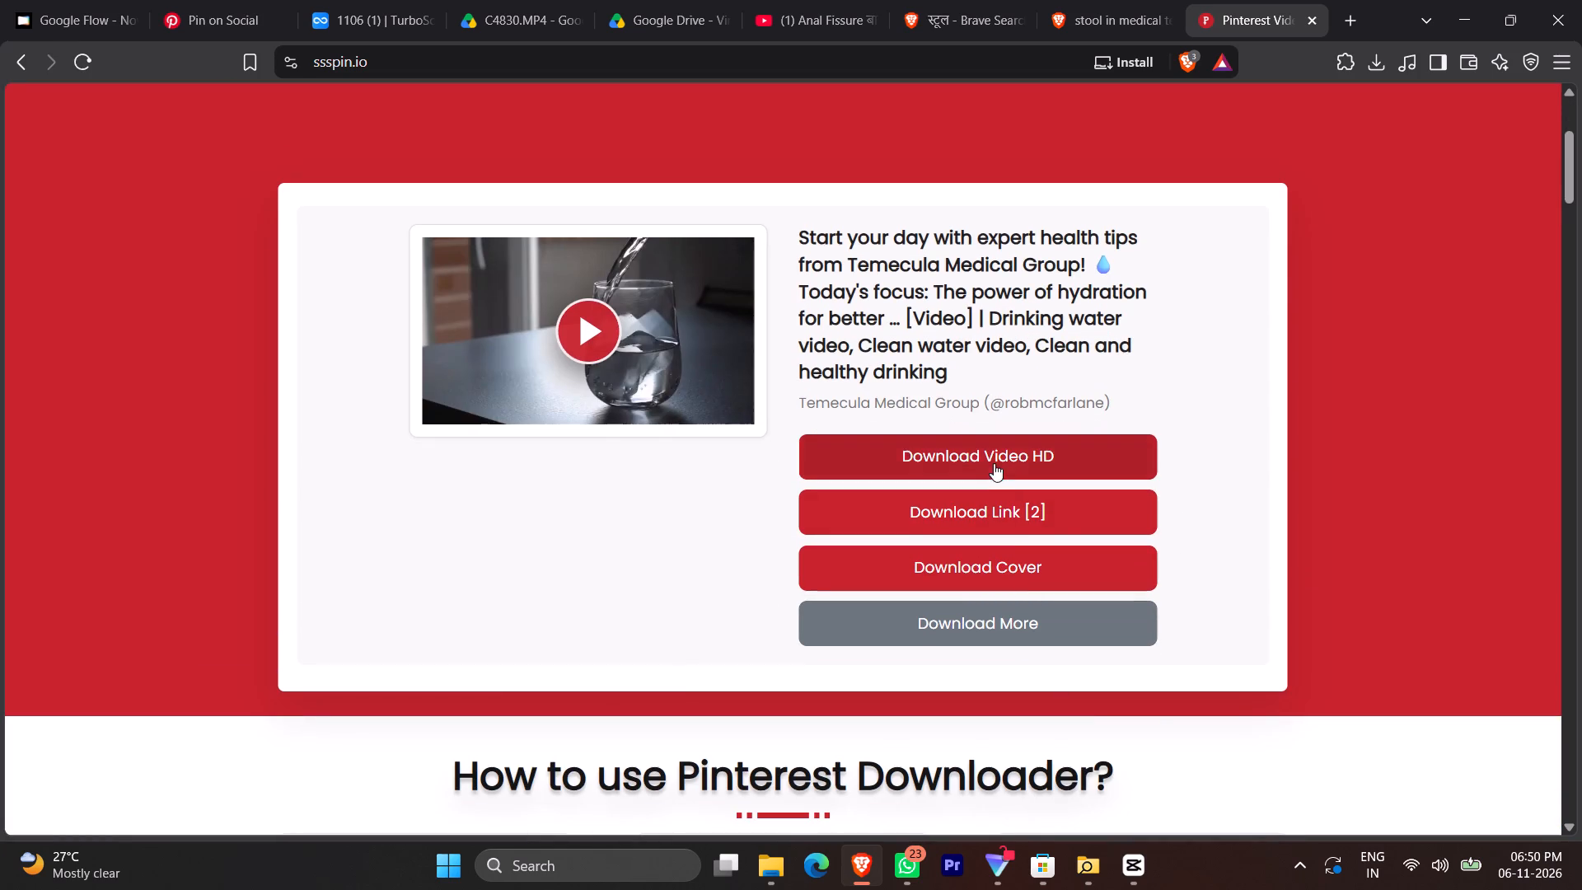
left_click(994, 463)
left_click(982, 607)
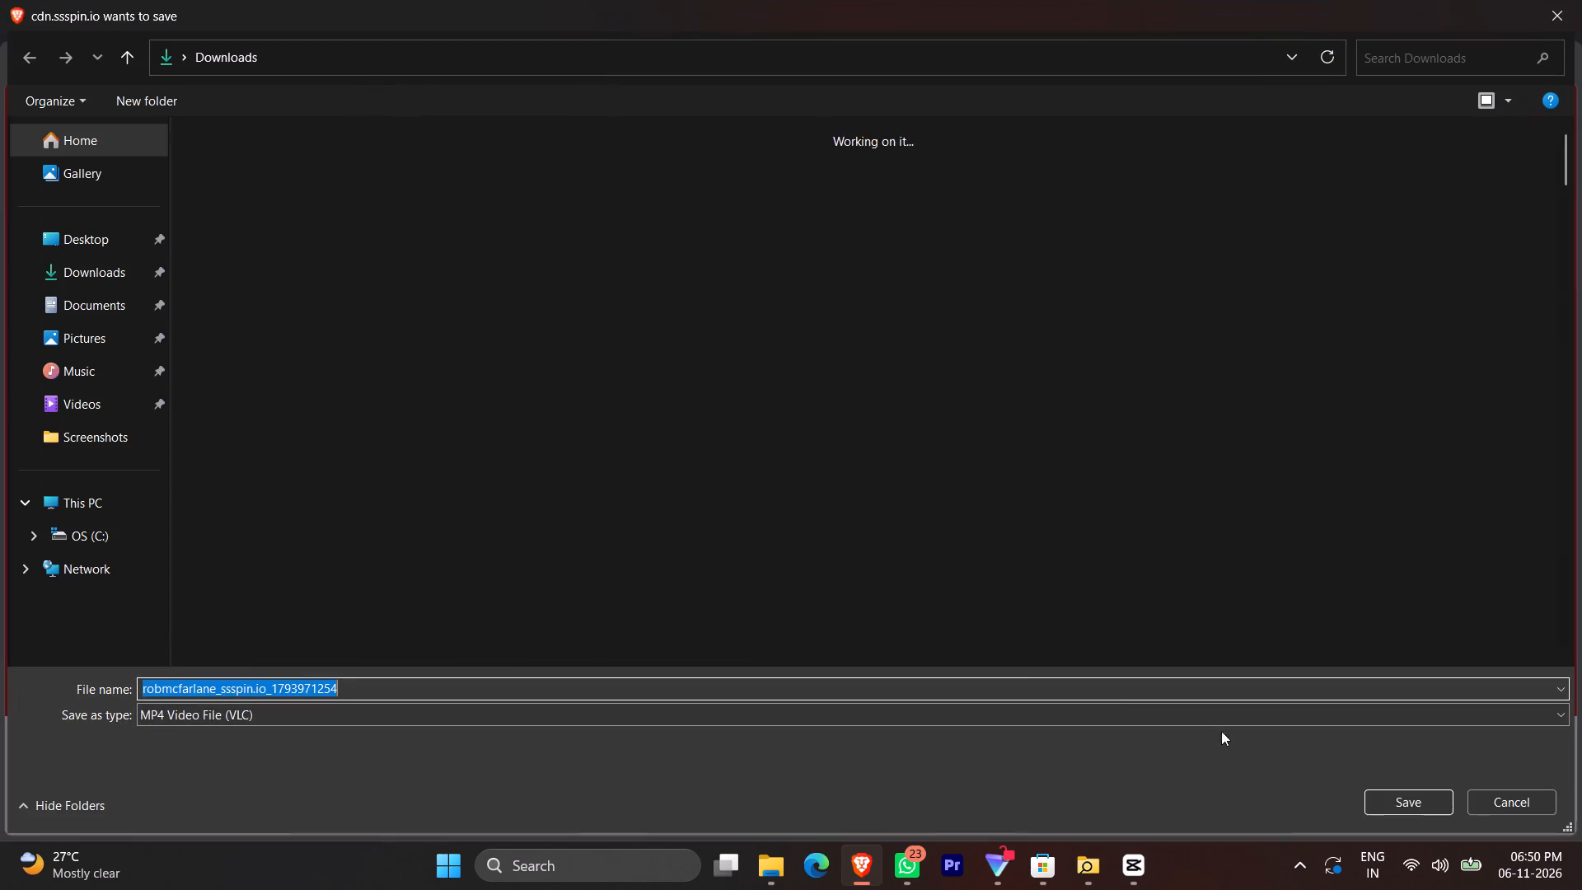
left_click(1379, 794)
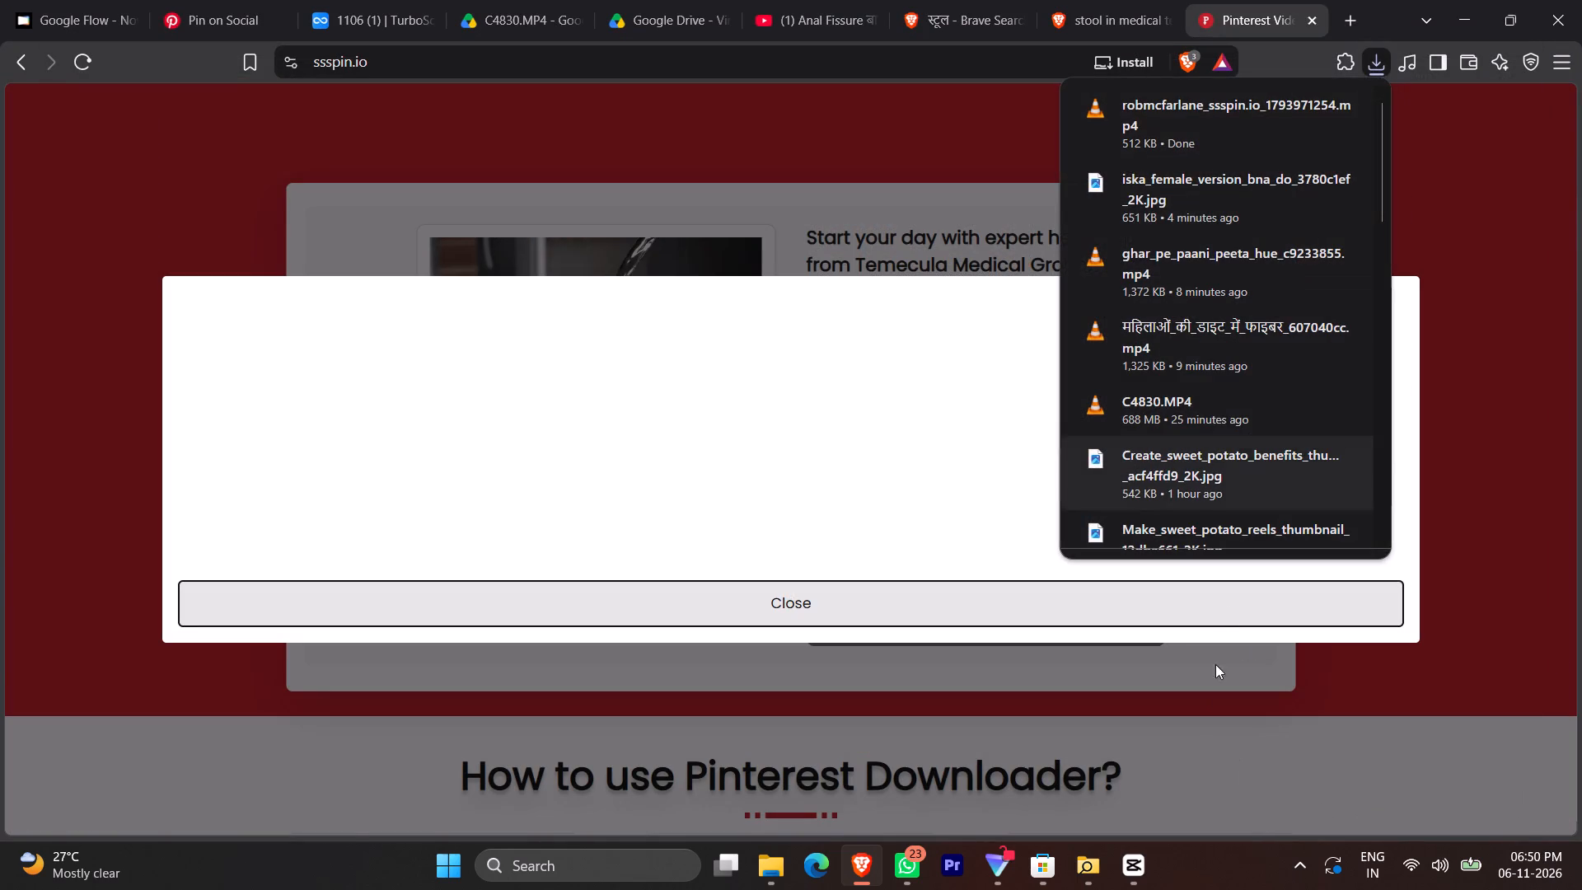
Switch to CapCut and import the newly downloaded water-glass video from Downloads into the project media.
left_click(1145, 871)
left_click(180, 103)
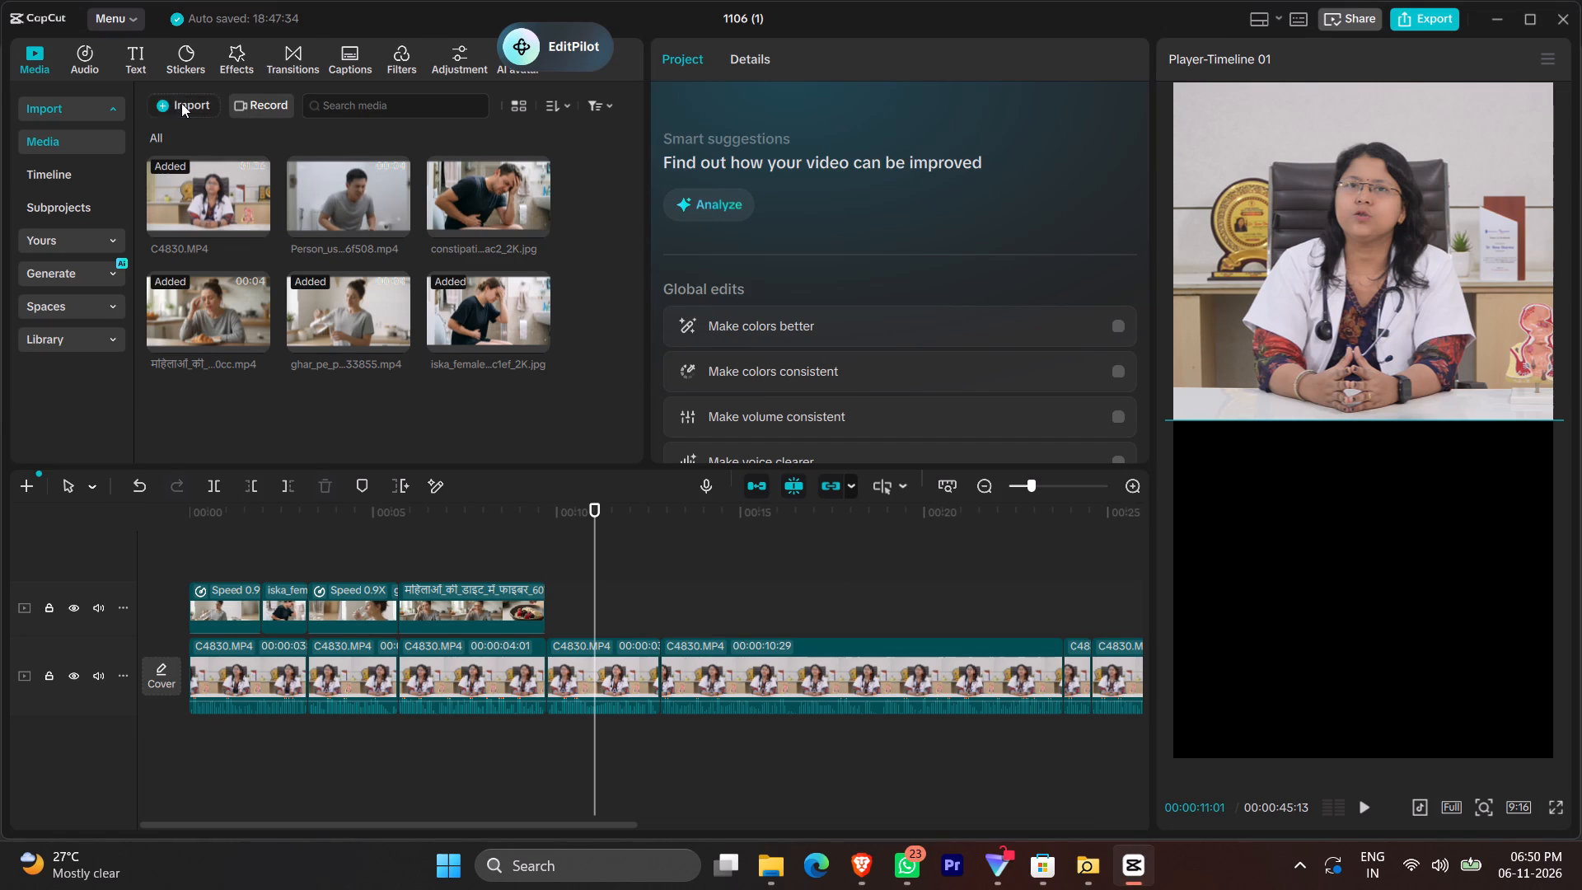
left_click(181, 103)
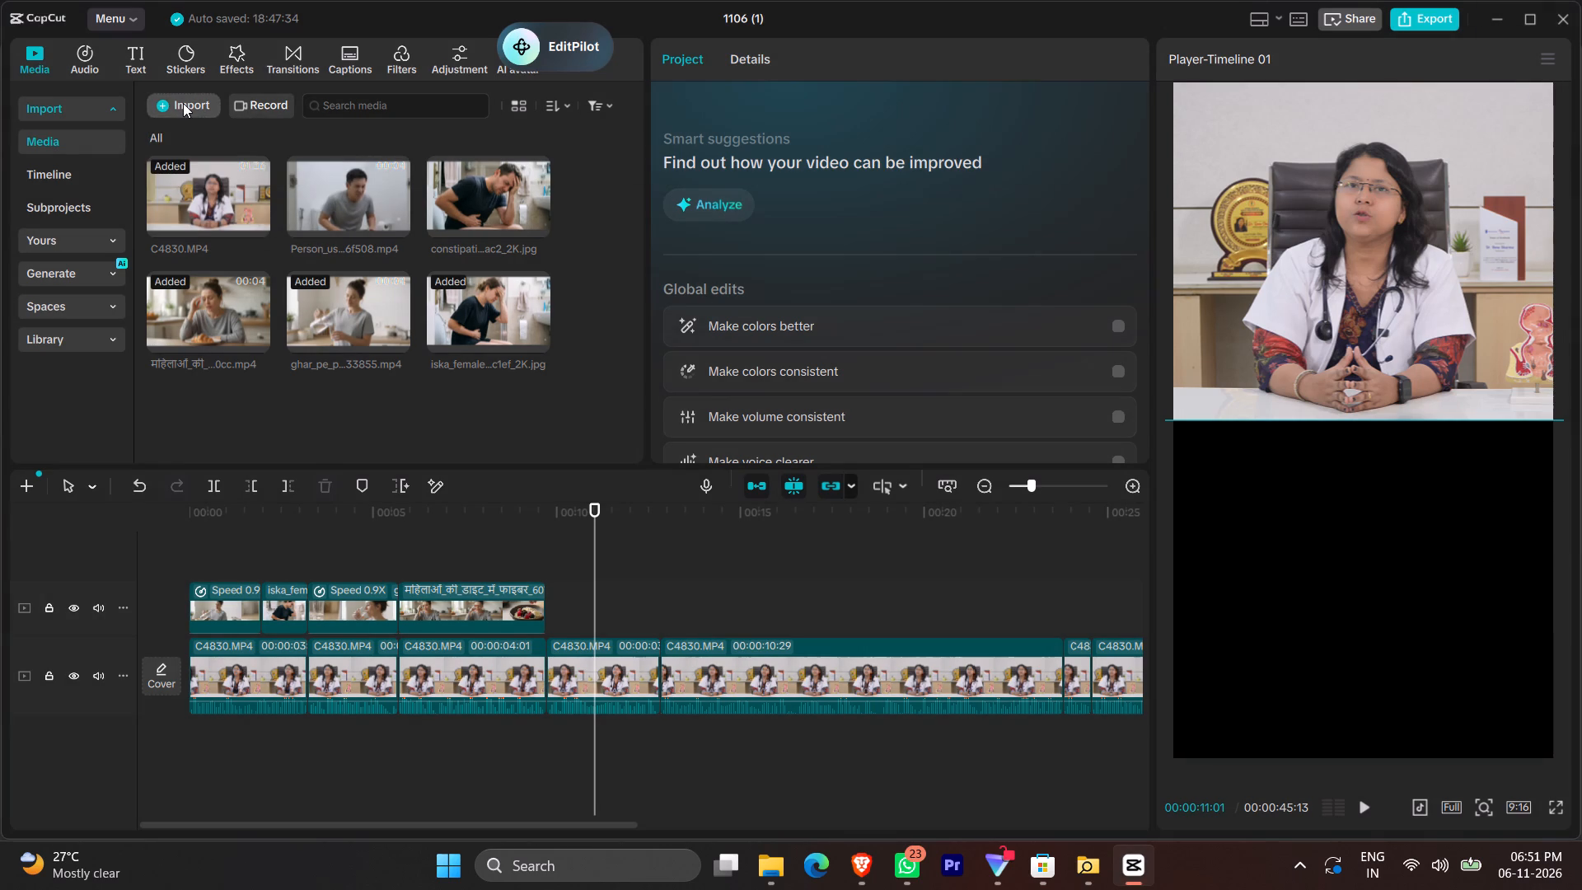
left_click(172, 108)
left_click(203, 157)
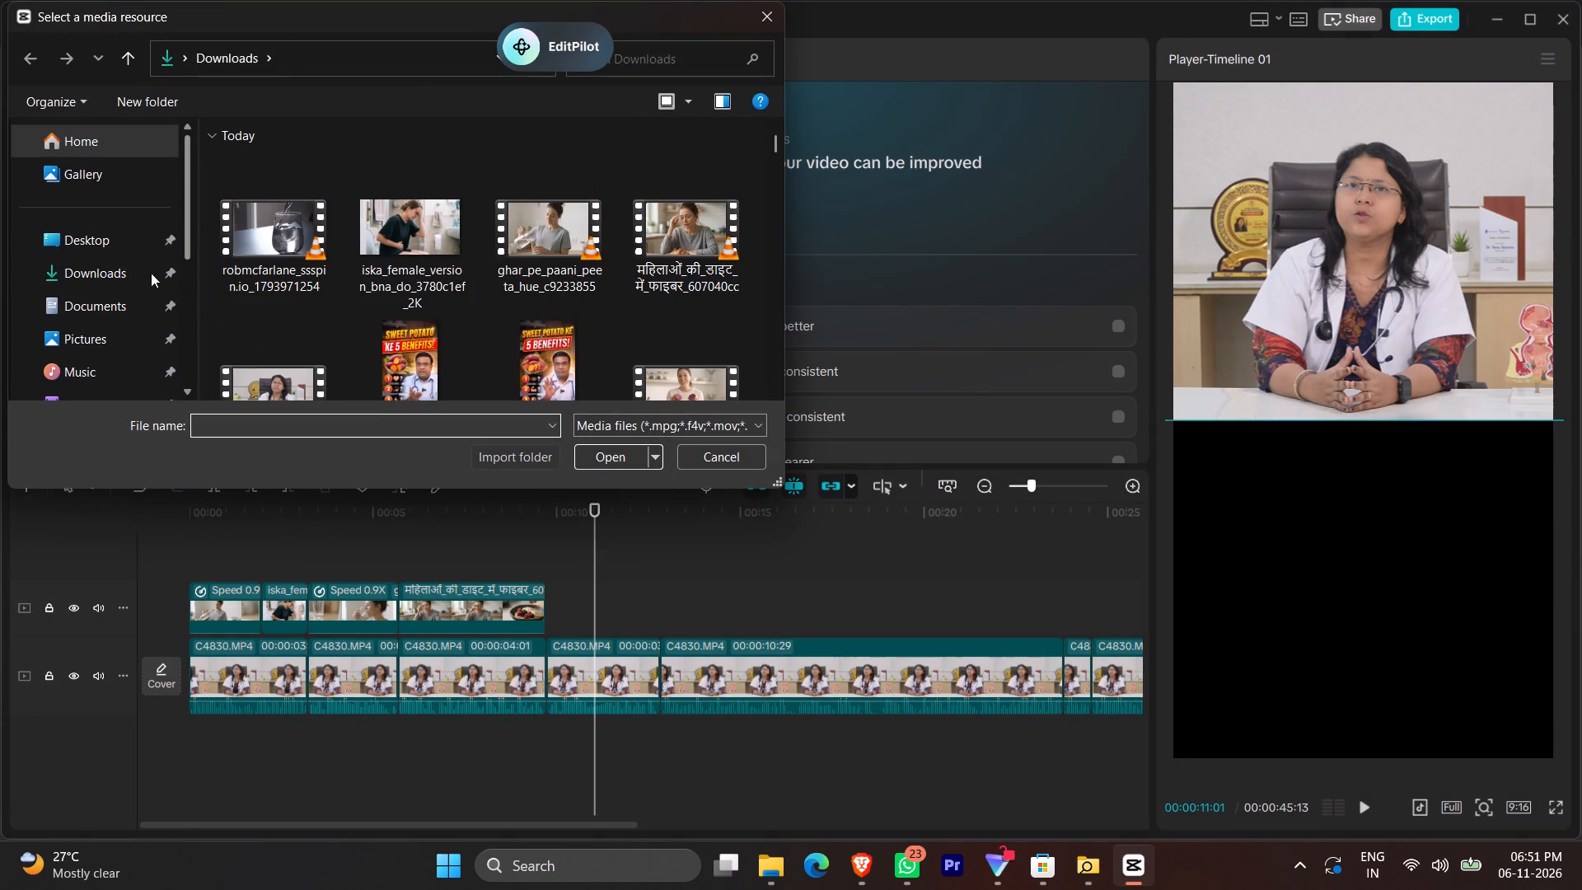
double_click(236, 241)
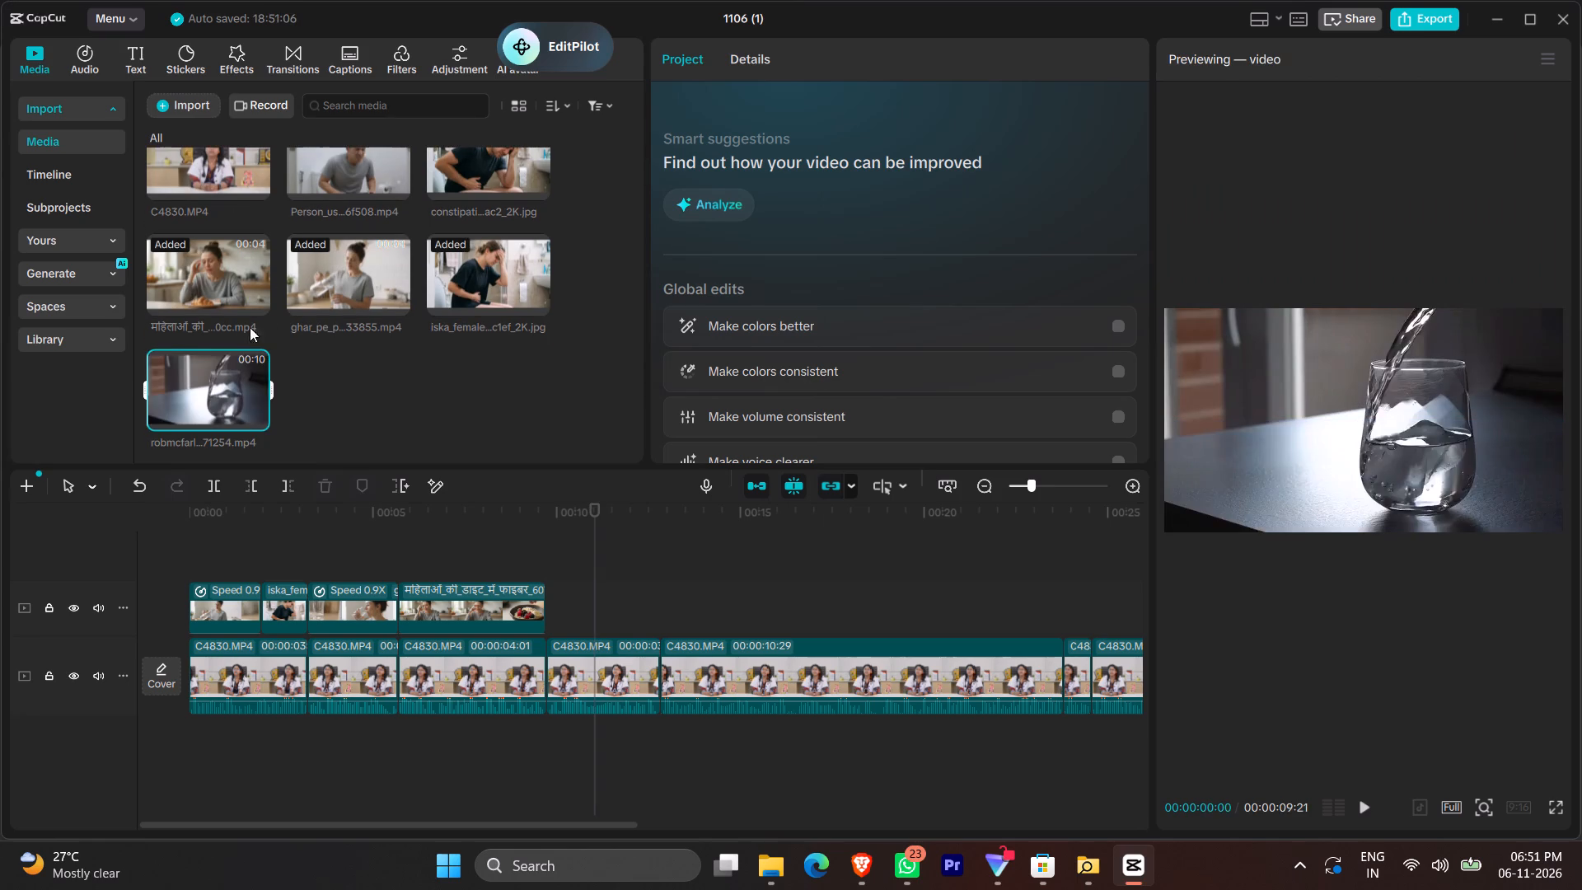
Place the water-glass video on the upper track directly against the end of the fibre clip, leaving no gap.
left_click_drag(234, 338, 601, 560)
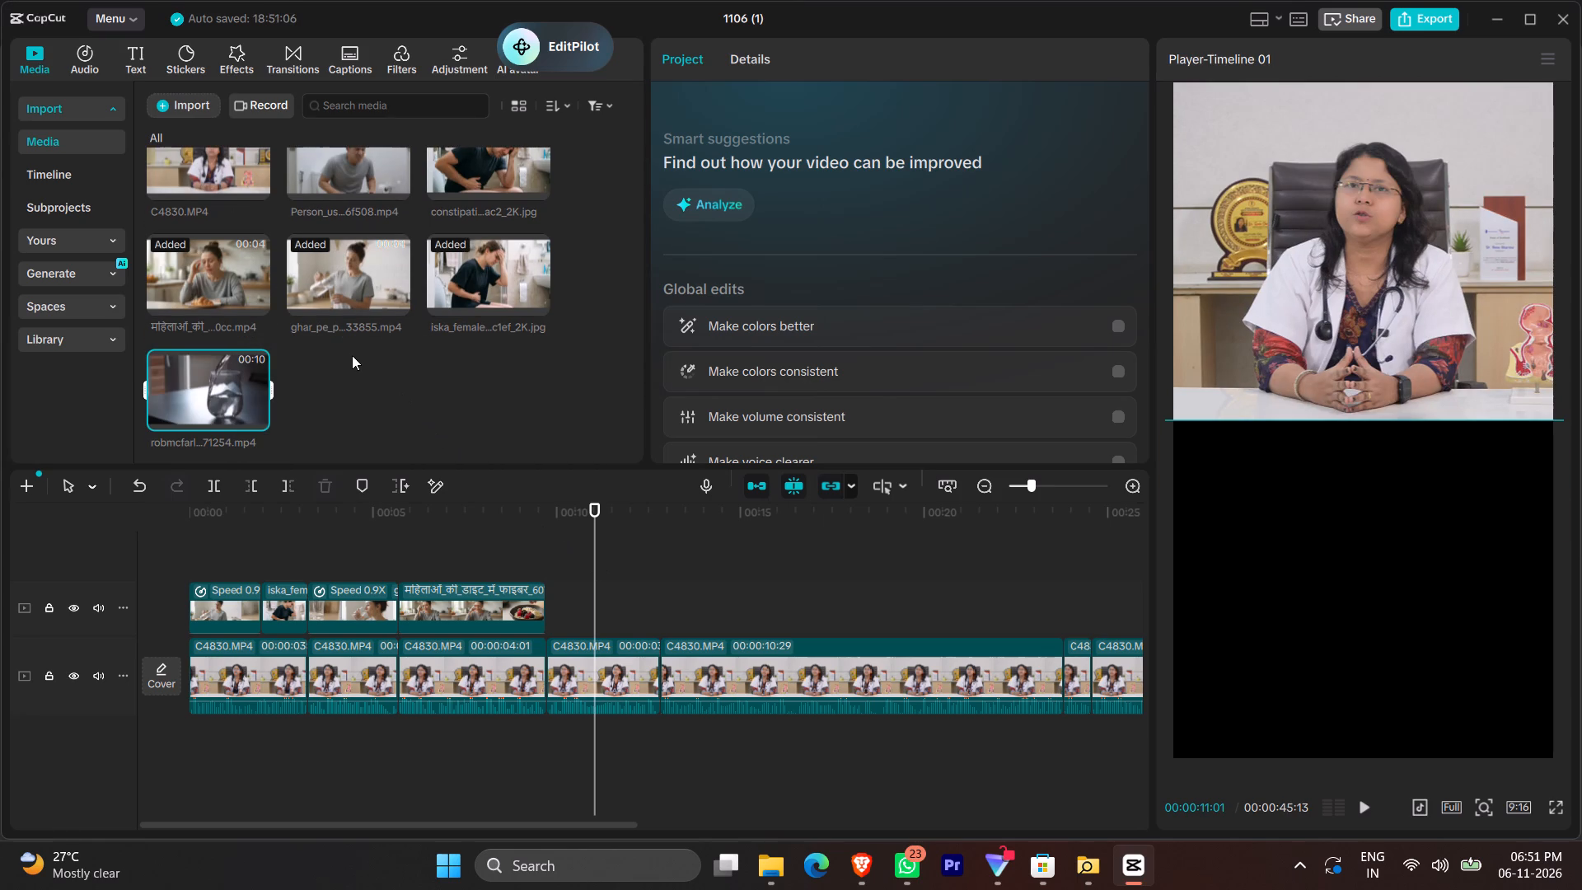
left_click_drag(200, 389, 556, 586)
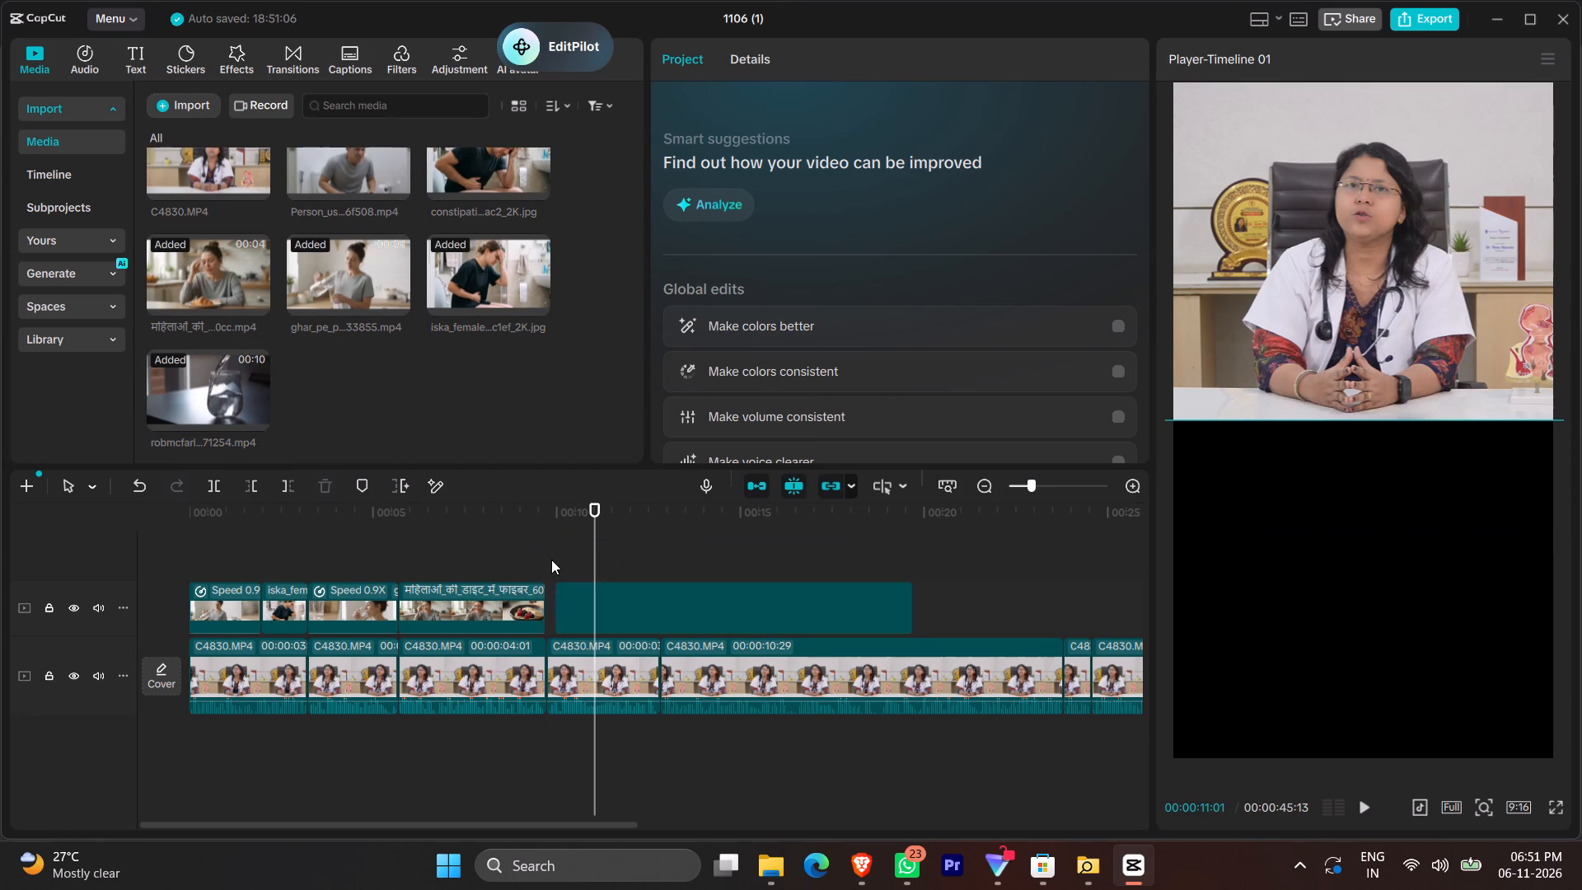
left_click(541, 569)
key("space")
key("space")
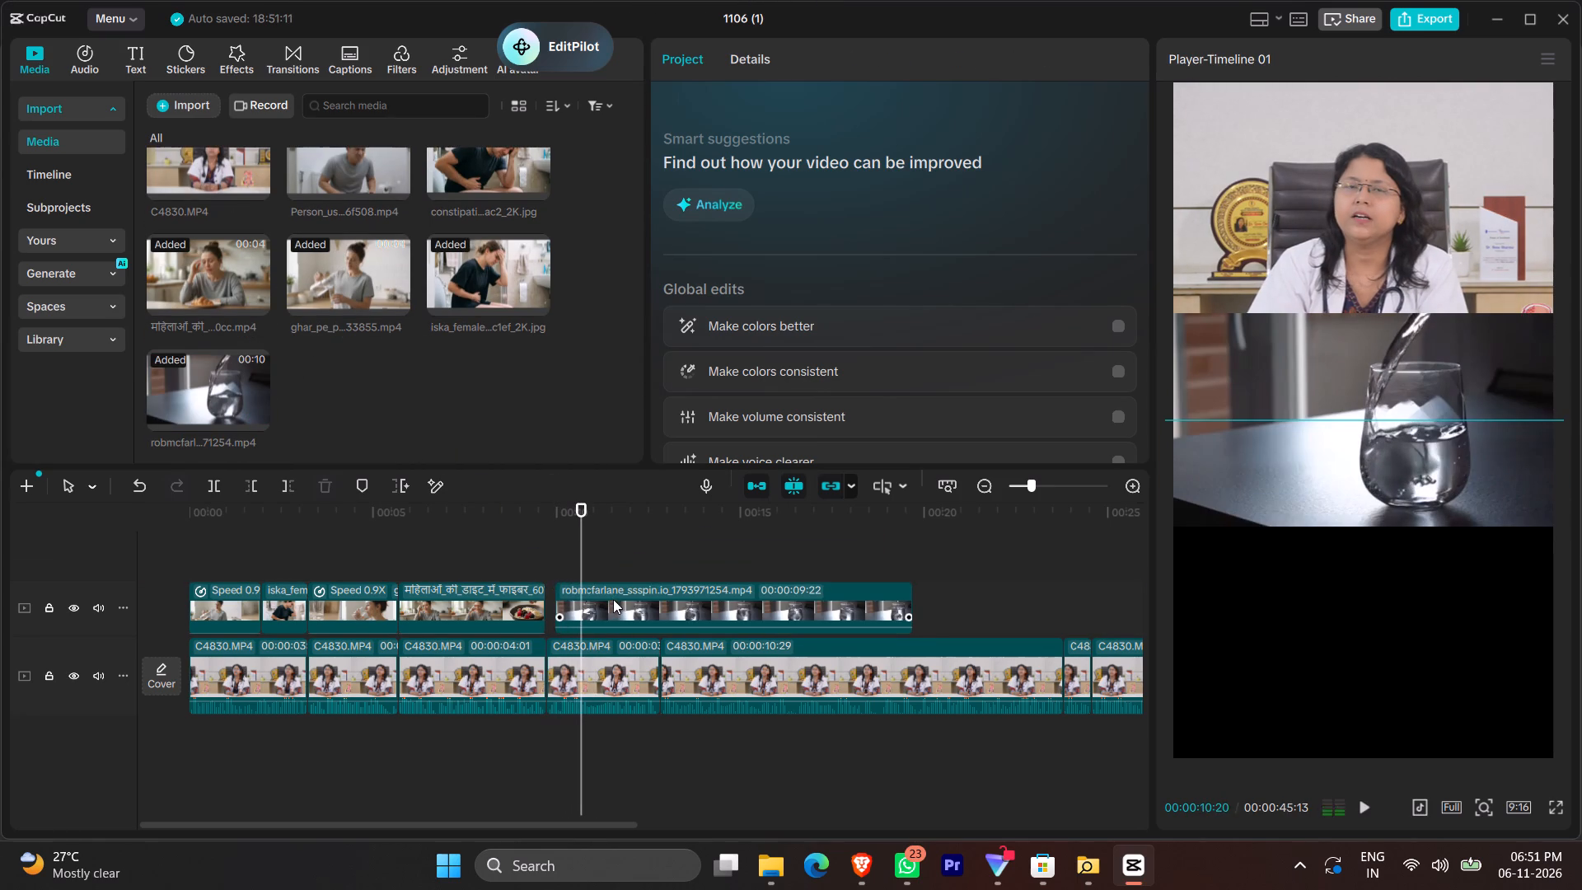
left_click(611, 593)
left_click_drag(613, 597, 600, 606)
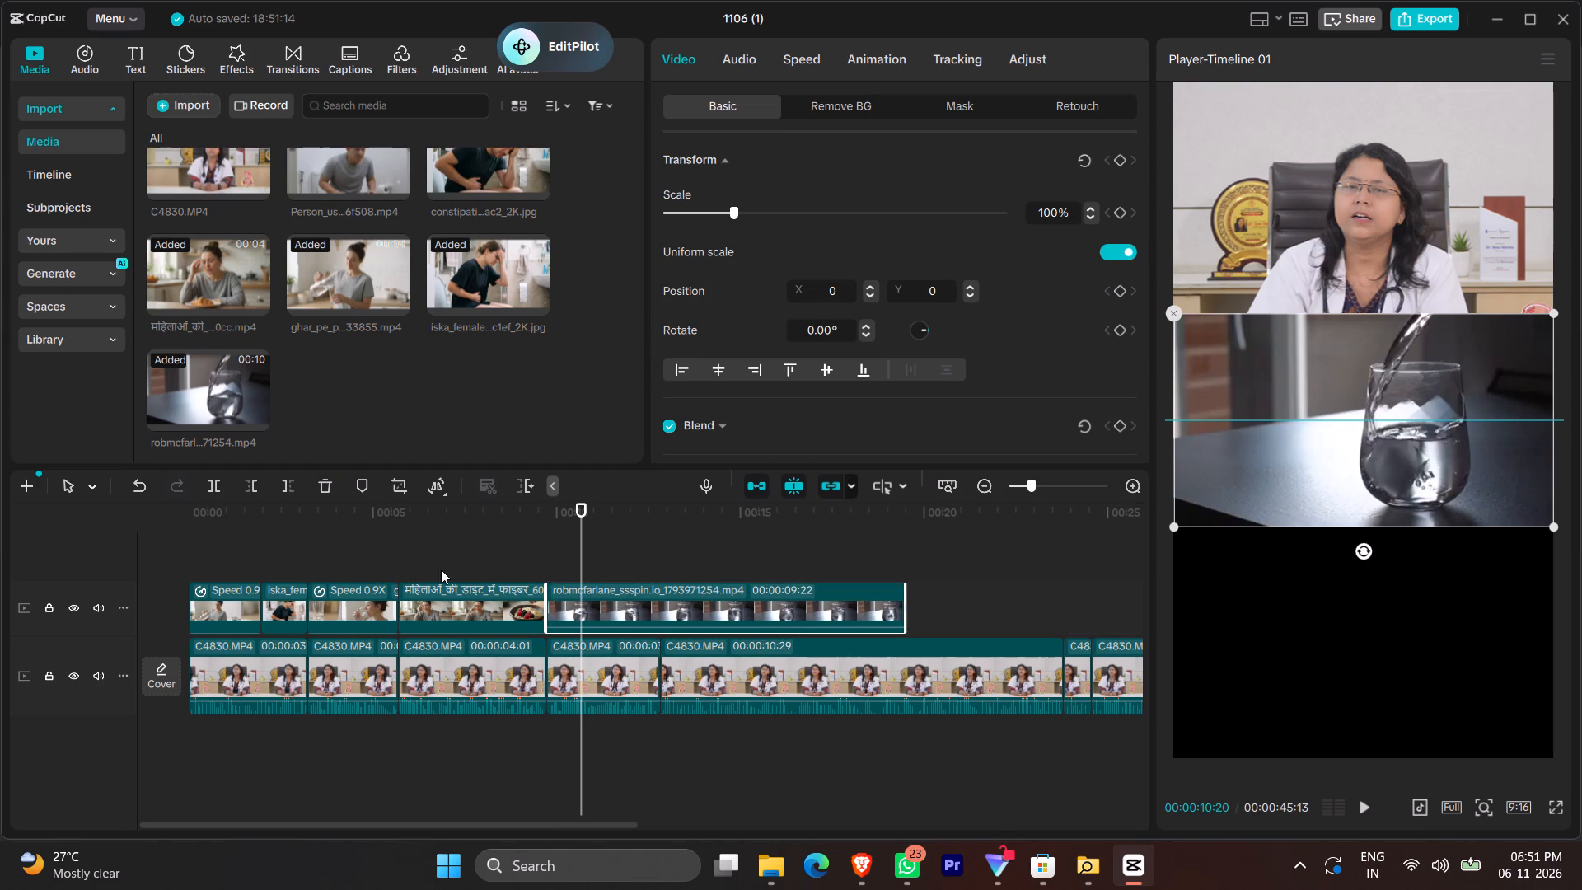
Copy the fibre clip's attributes and paste them onto the water-glass clip so it fills the lower half.
left_click(512, 611)
right_click_drag(512, 611, 503, 622)
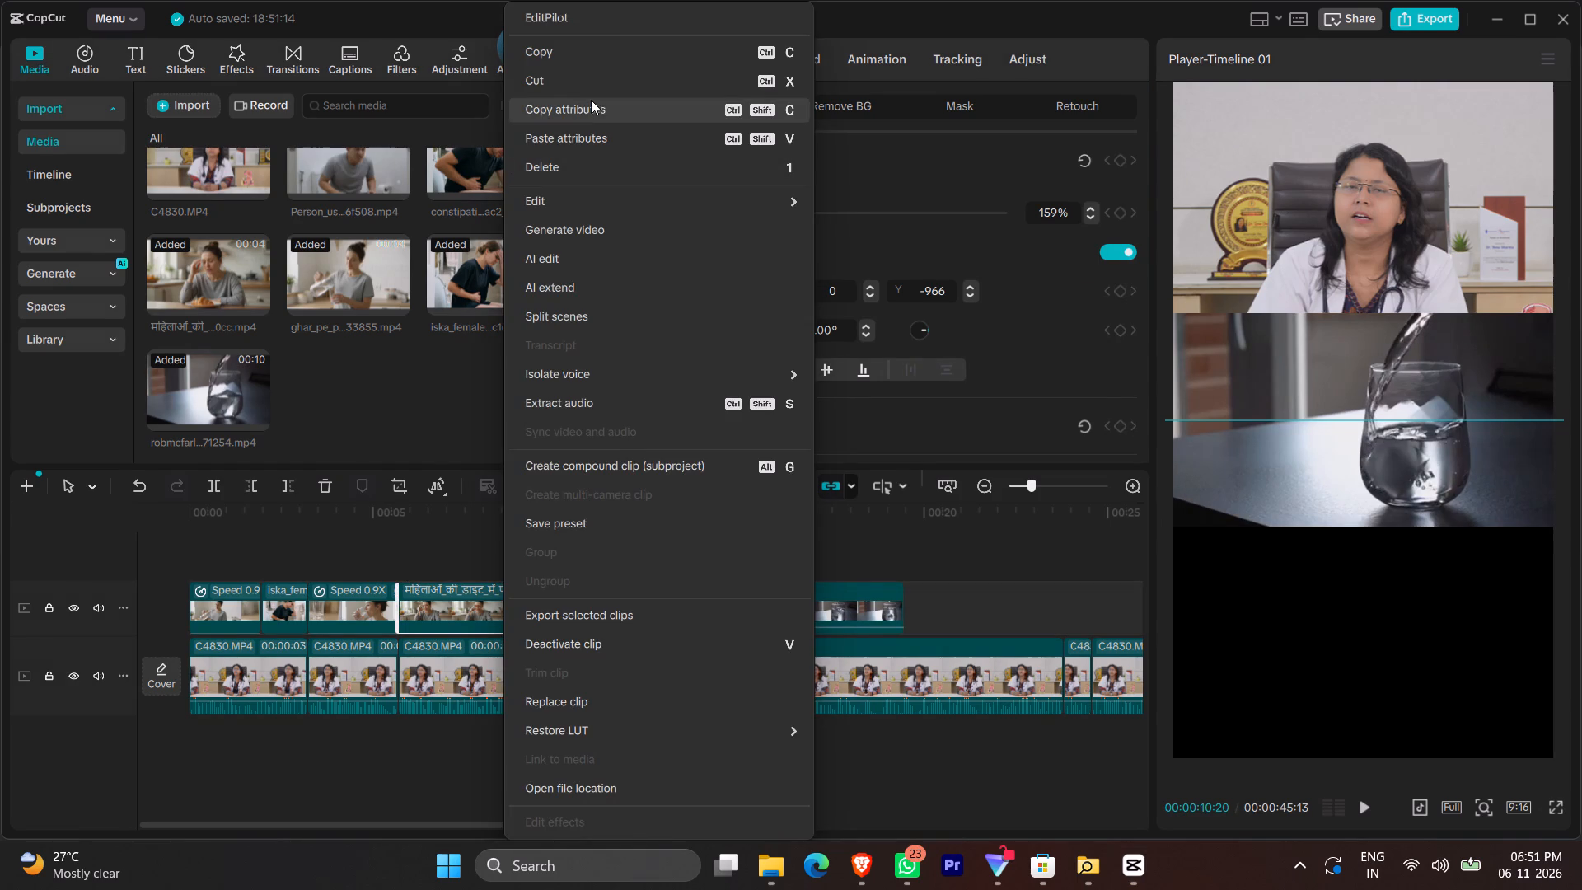
left_click(606, 116)
left_click(714, 595)
right_click(714, 595)
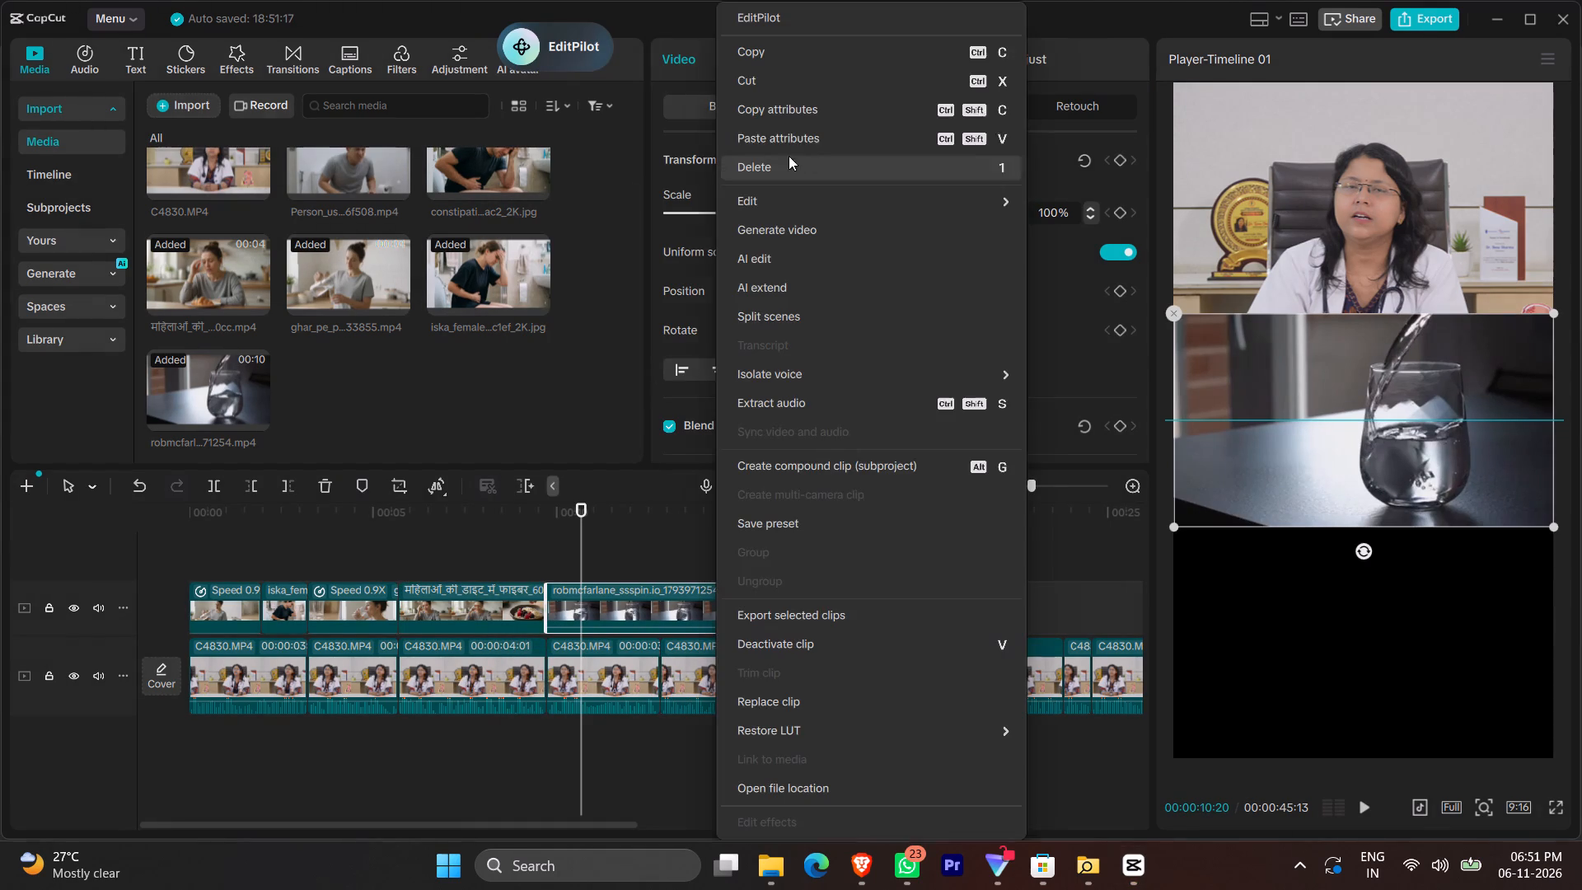
left_click(814, 143)
left_click(1047, 584)
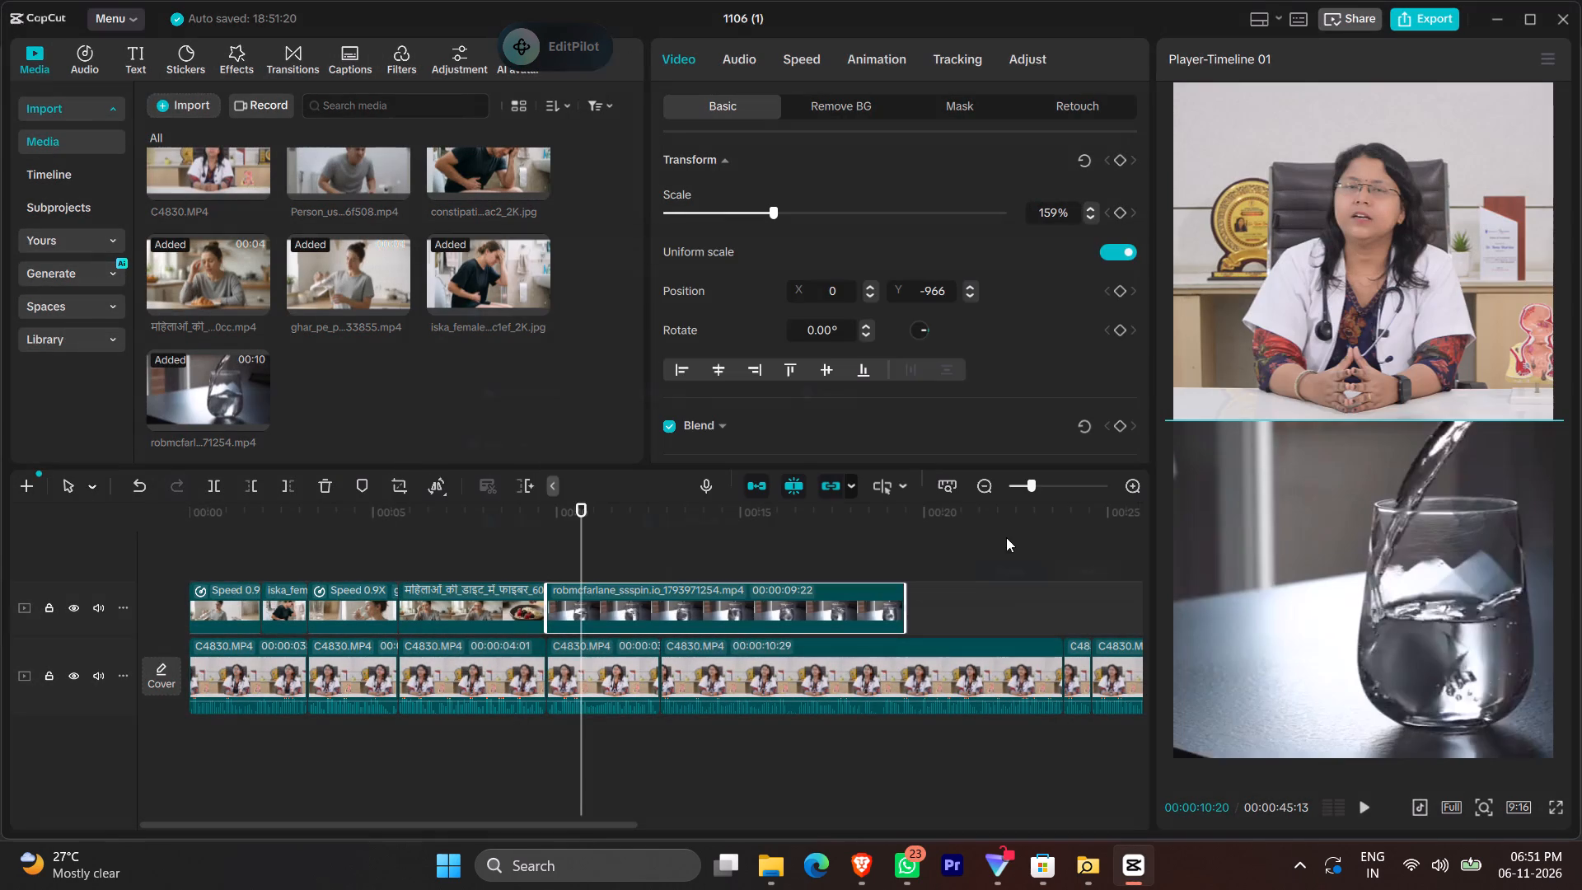
Split the water-glass clip at 00:00:12:25, where the doctor's clip beneath it ends, and delete the remaining part.
key("space")
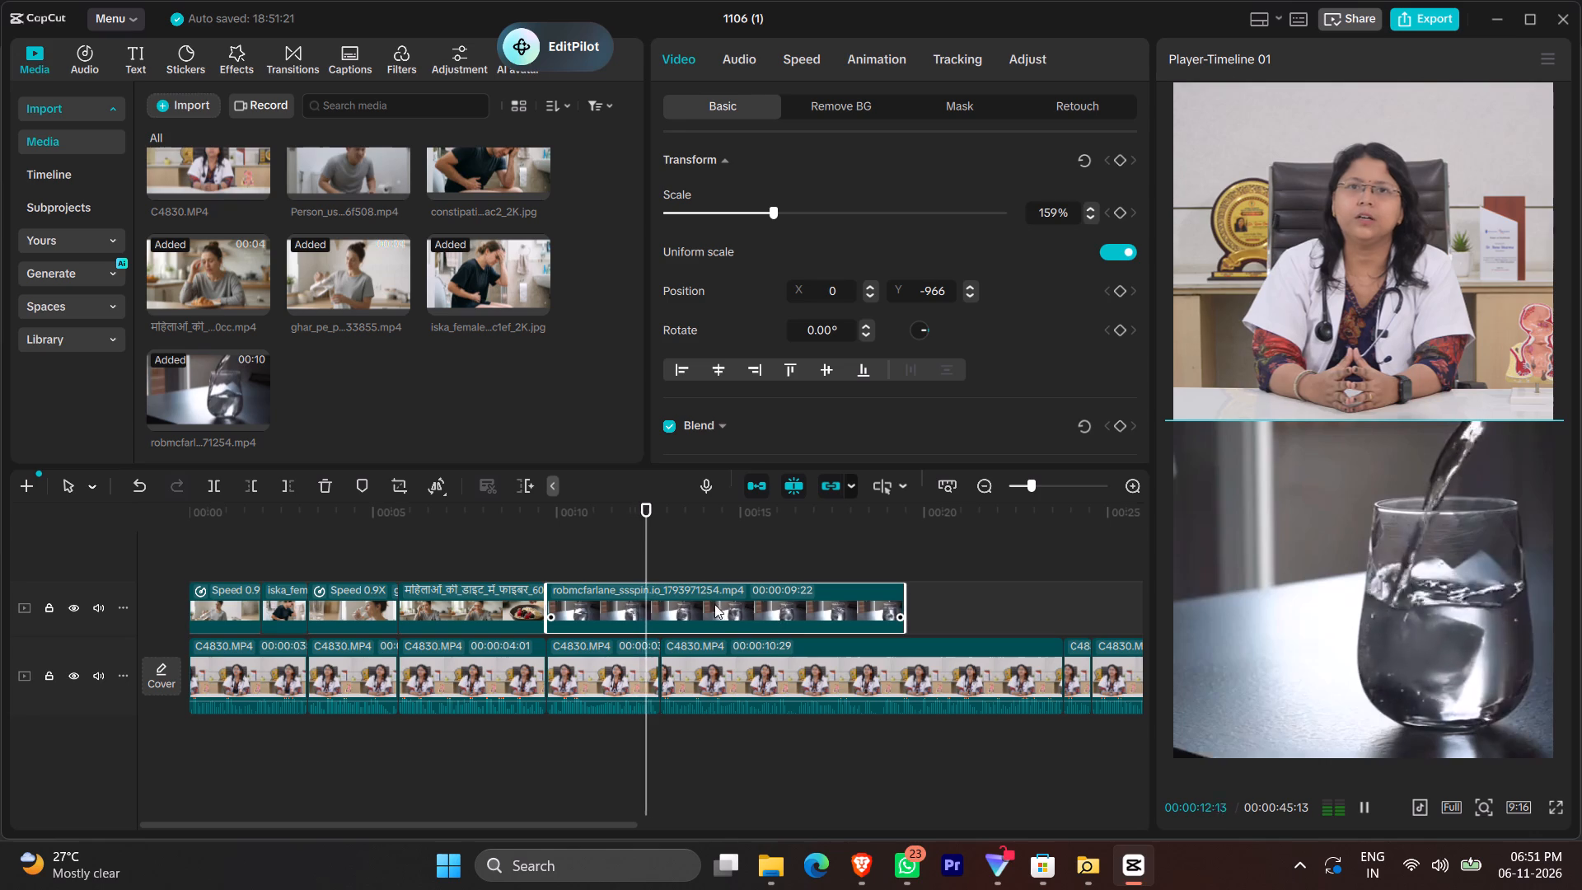
key("space")
left_click(654, 564)
scroll(644, 568, "up", 8, "ctrl")
left_click(663, 555)
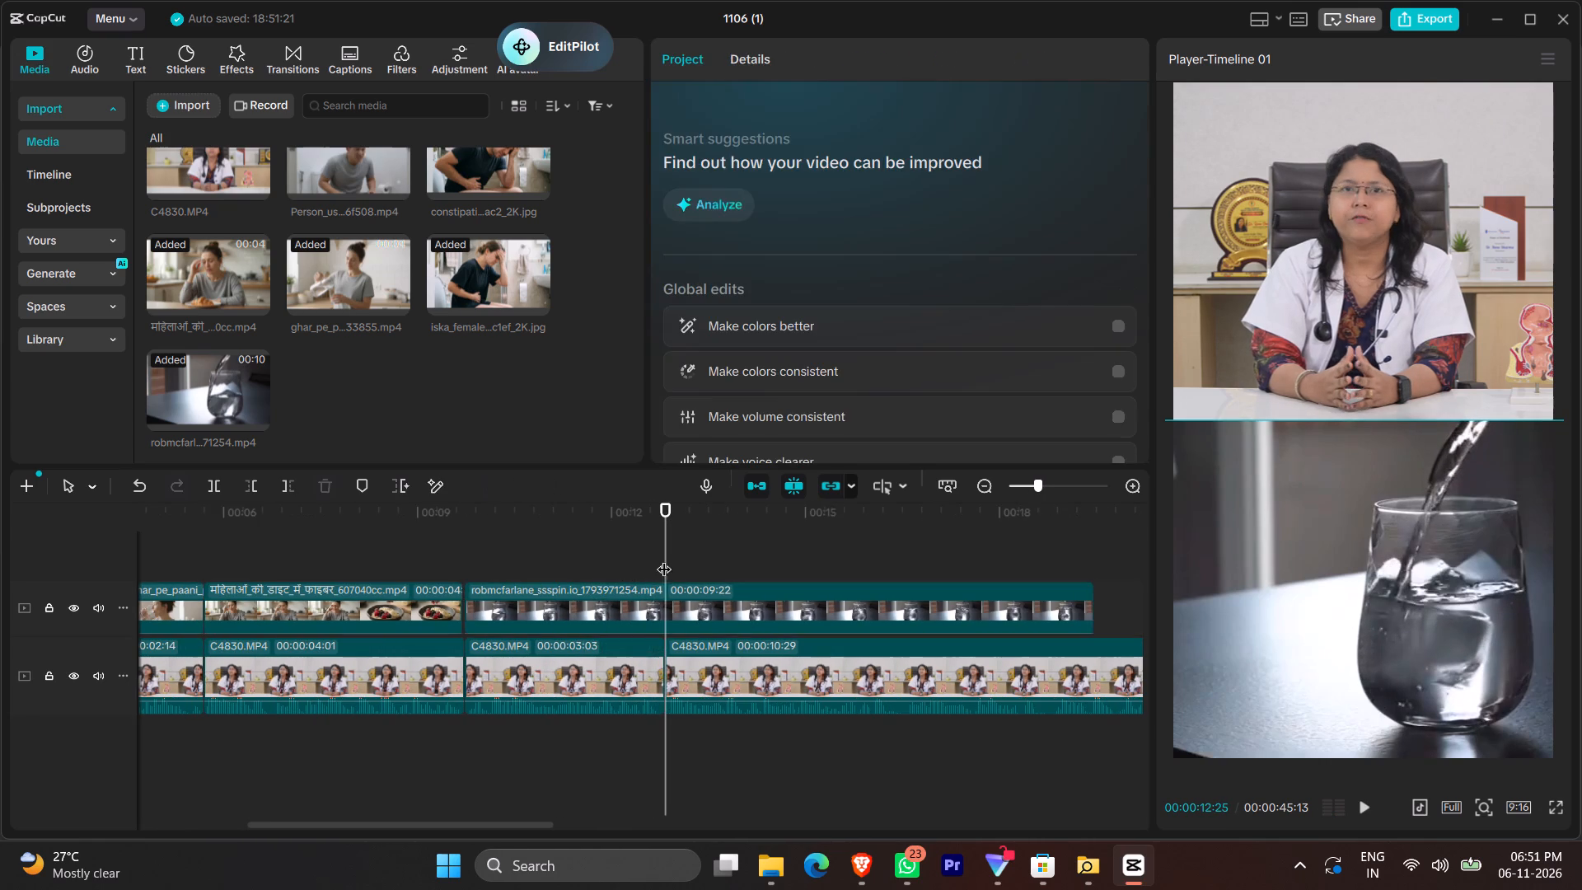
left_click(680, 602)
key("ctrl+b")
key("1")
key("space")
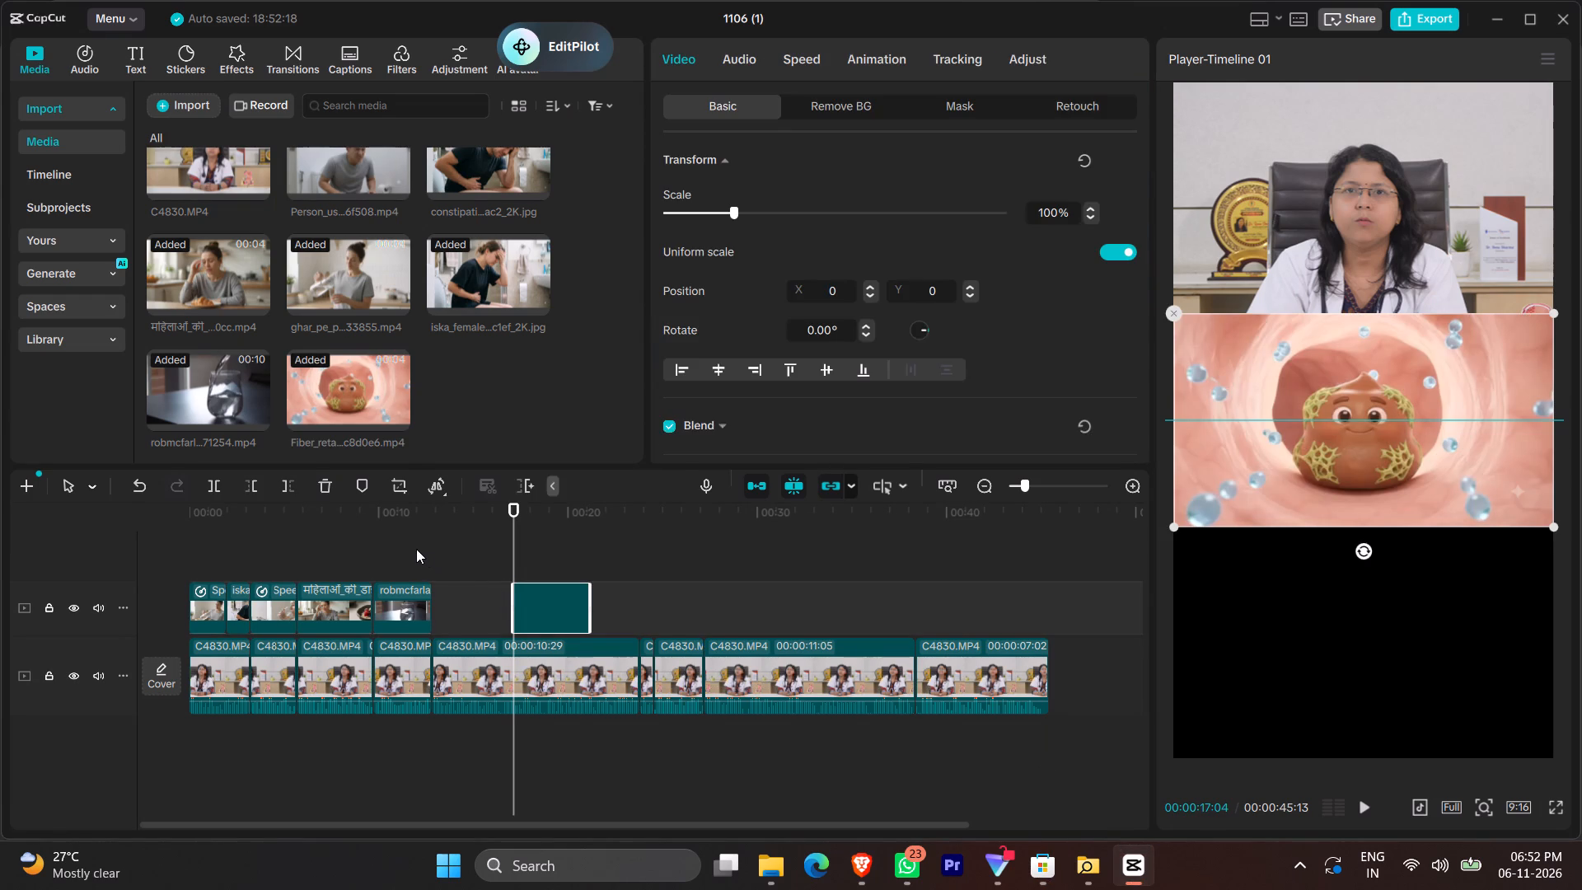
left_click(439, 560)
scroll(452, 590, "up", 14, "ctrl")
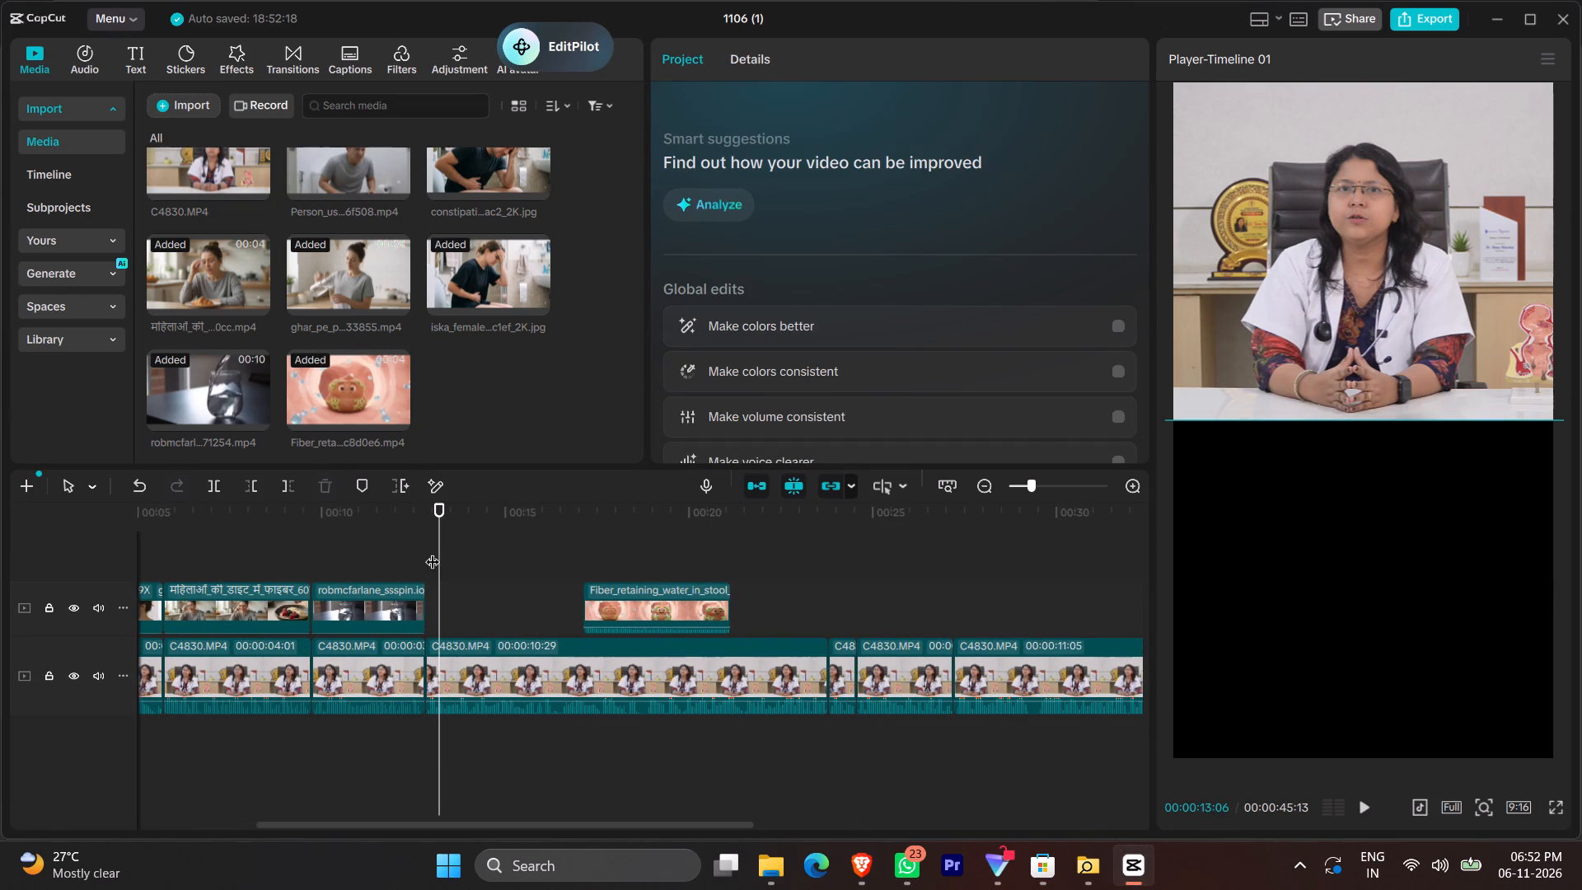
left_click(424, 553)
left_click_drag(683, 619, 522, 621)
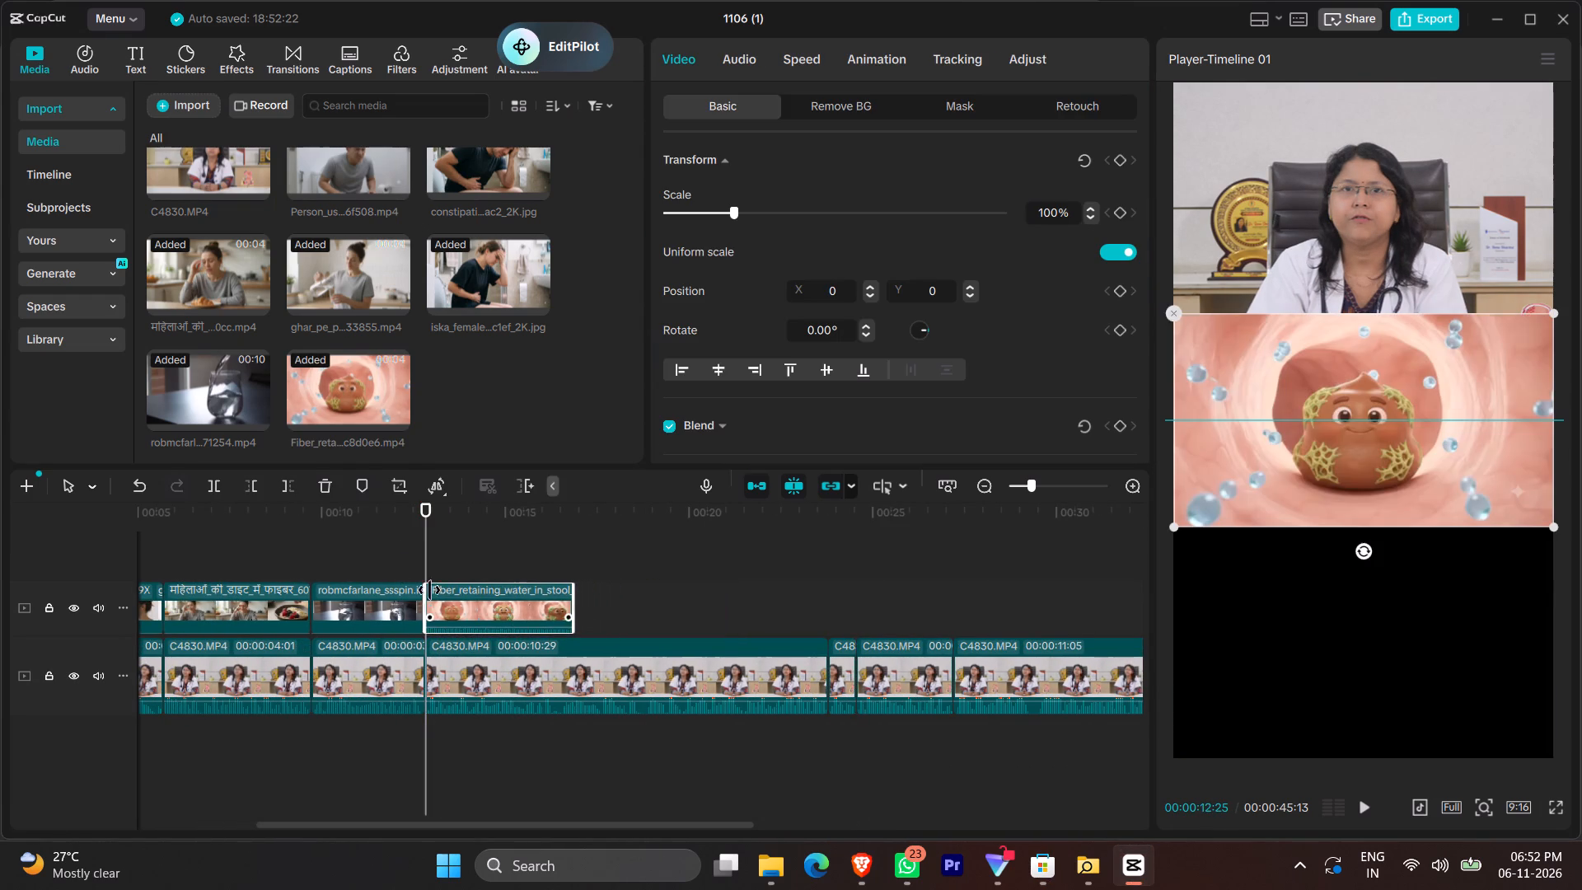
Copy the fibre clip's attributes and paste them onto the stool clip so it fills the lower half.
left_click(235, 550)
left_click(270, 616)
right_click(270, 616)
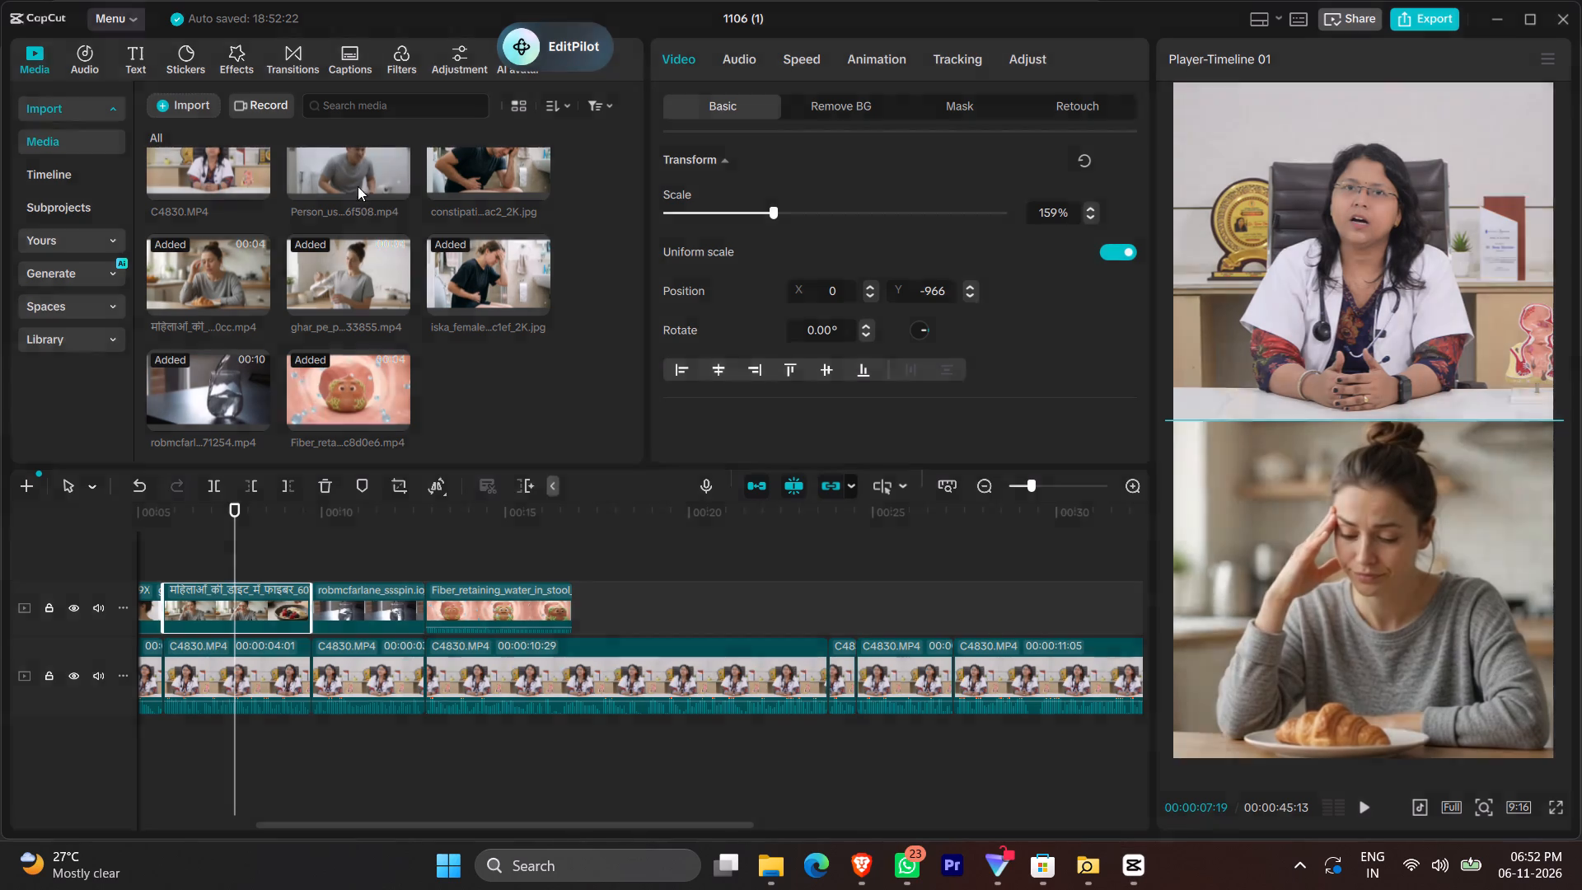
left_click(363, 109)
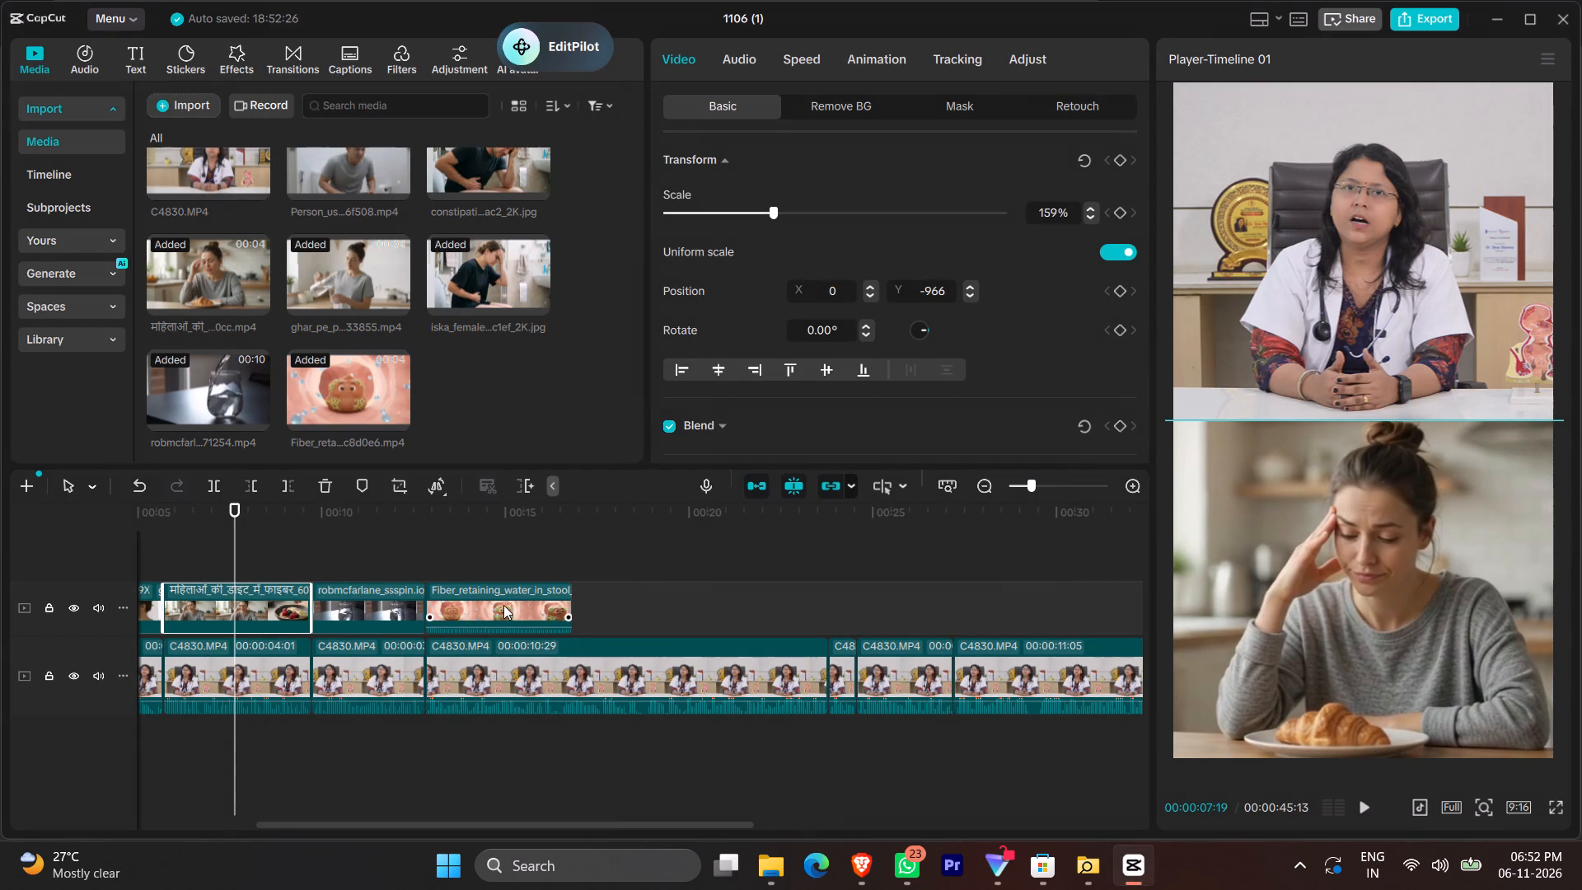
left_click(503, 605)
right_click(503, 605)
left_click(559, 134)
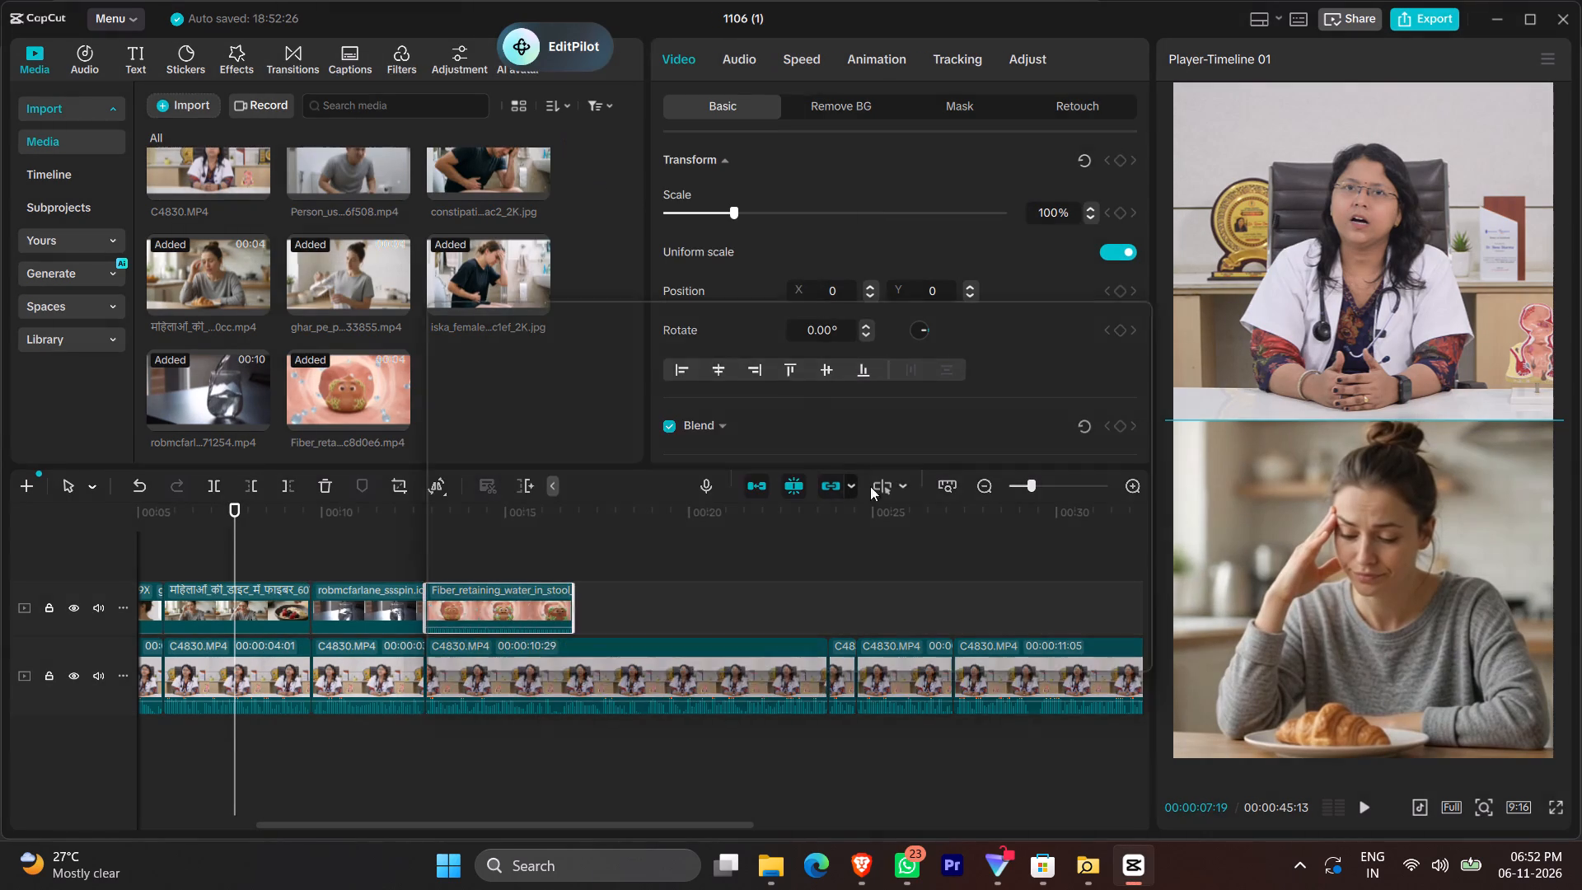
left_click(1045, 581)
Play from the water-glass clip past the stool clip to check the match with the speech, then return to 00:00:16:25.
left_click(344, 546)
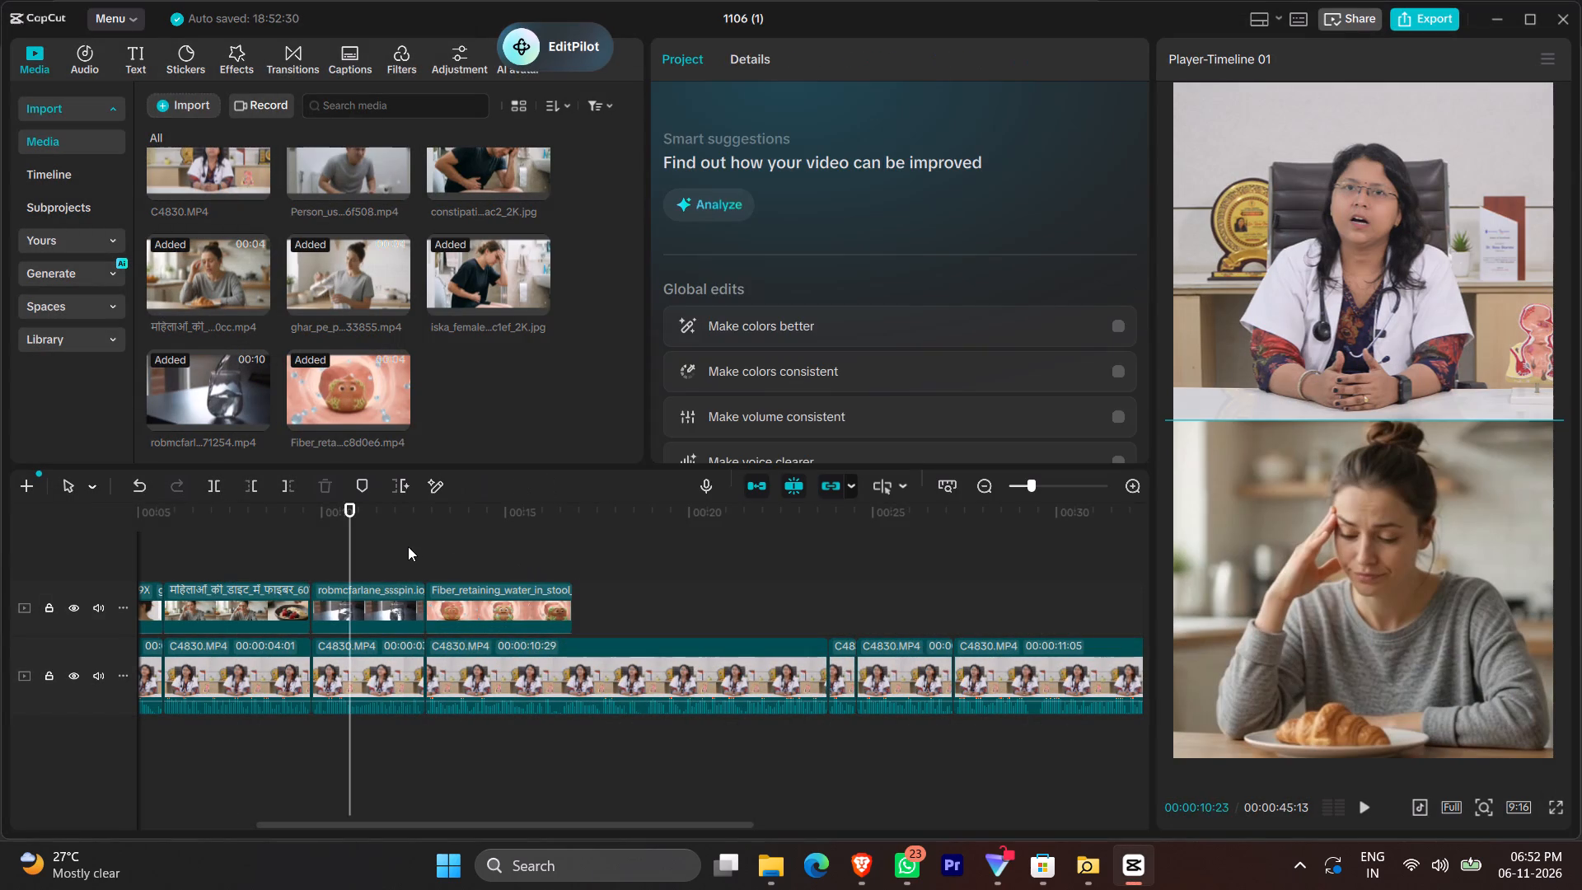
left_click(409, 546)
key("space")
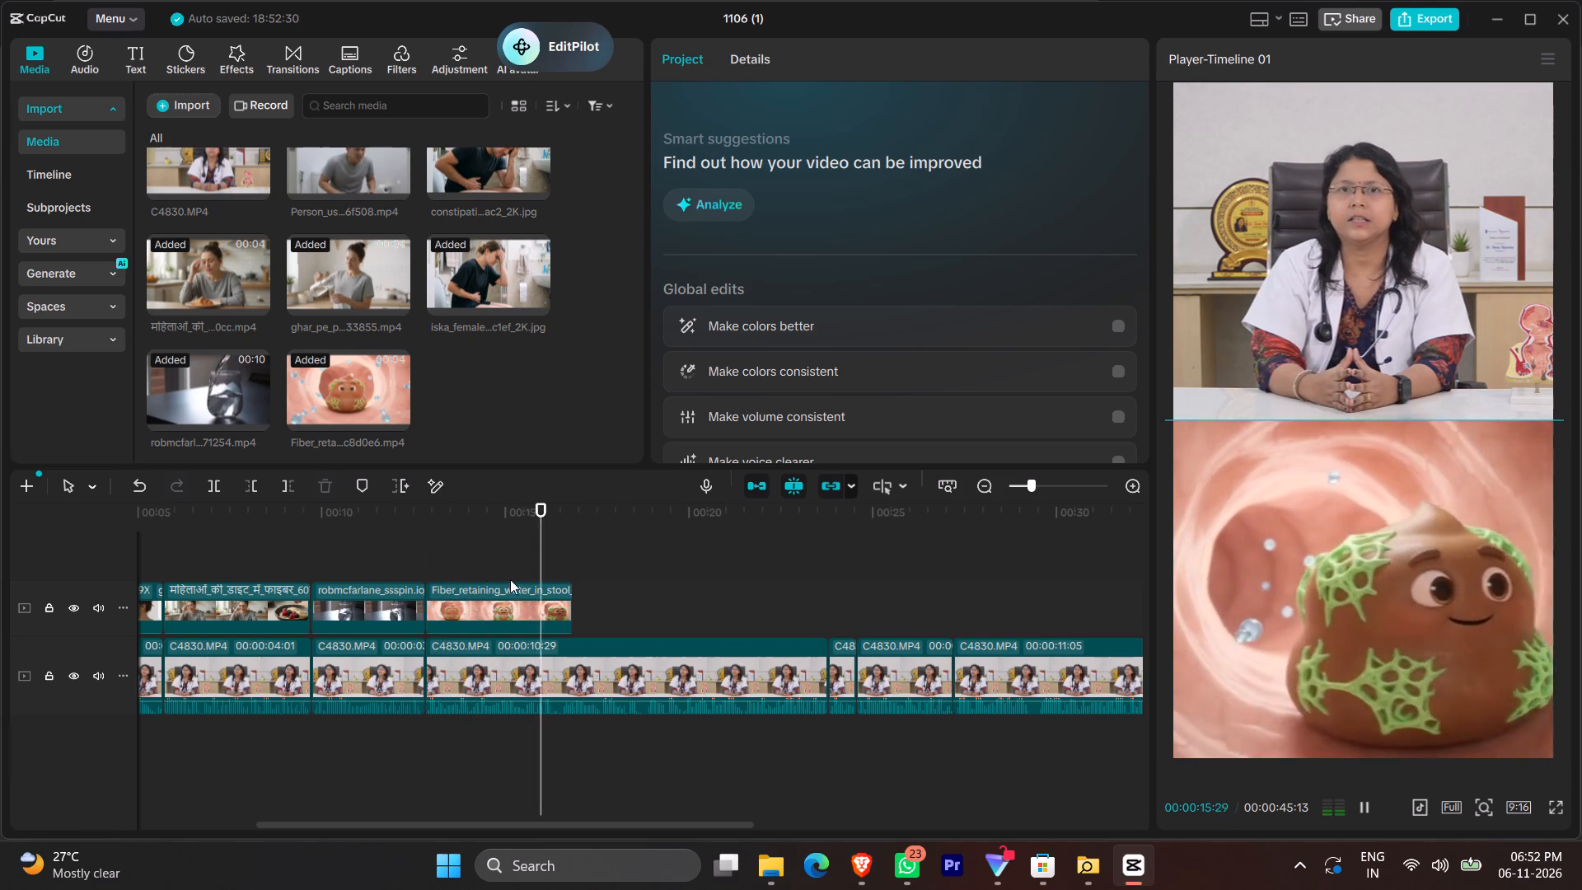
key("space")
key("space")
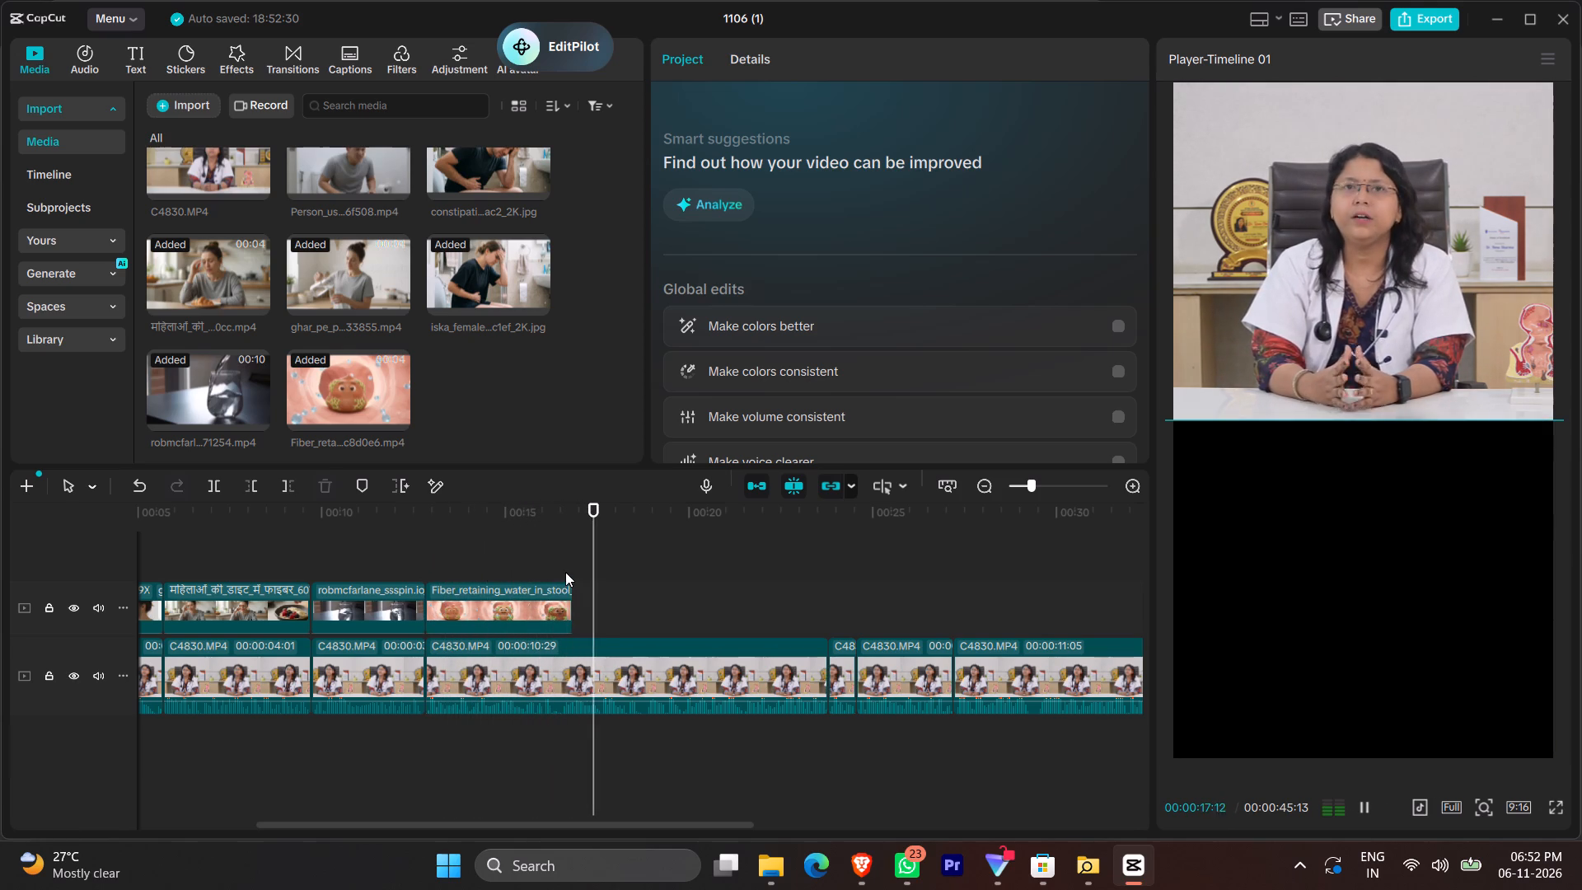
left_click(568, 557)
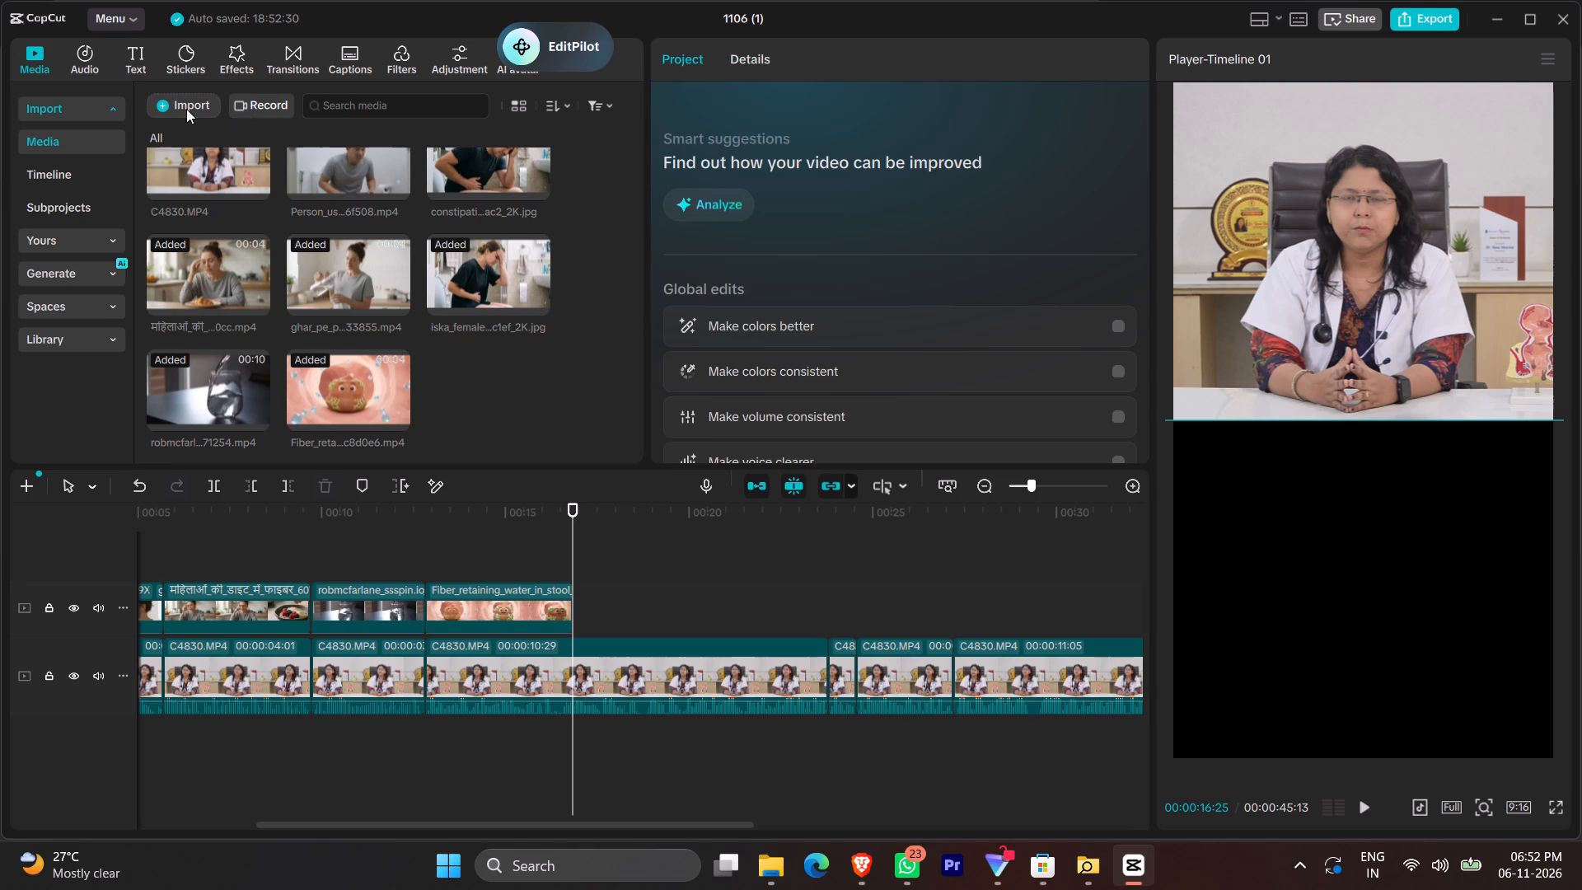
Browse the Downloads folder from today's files back through last month's for a visual matching the speech after 00:00:16:25.
left_click(775, 860)
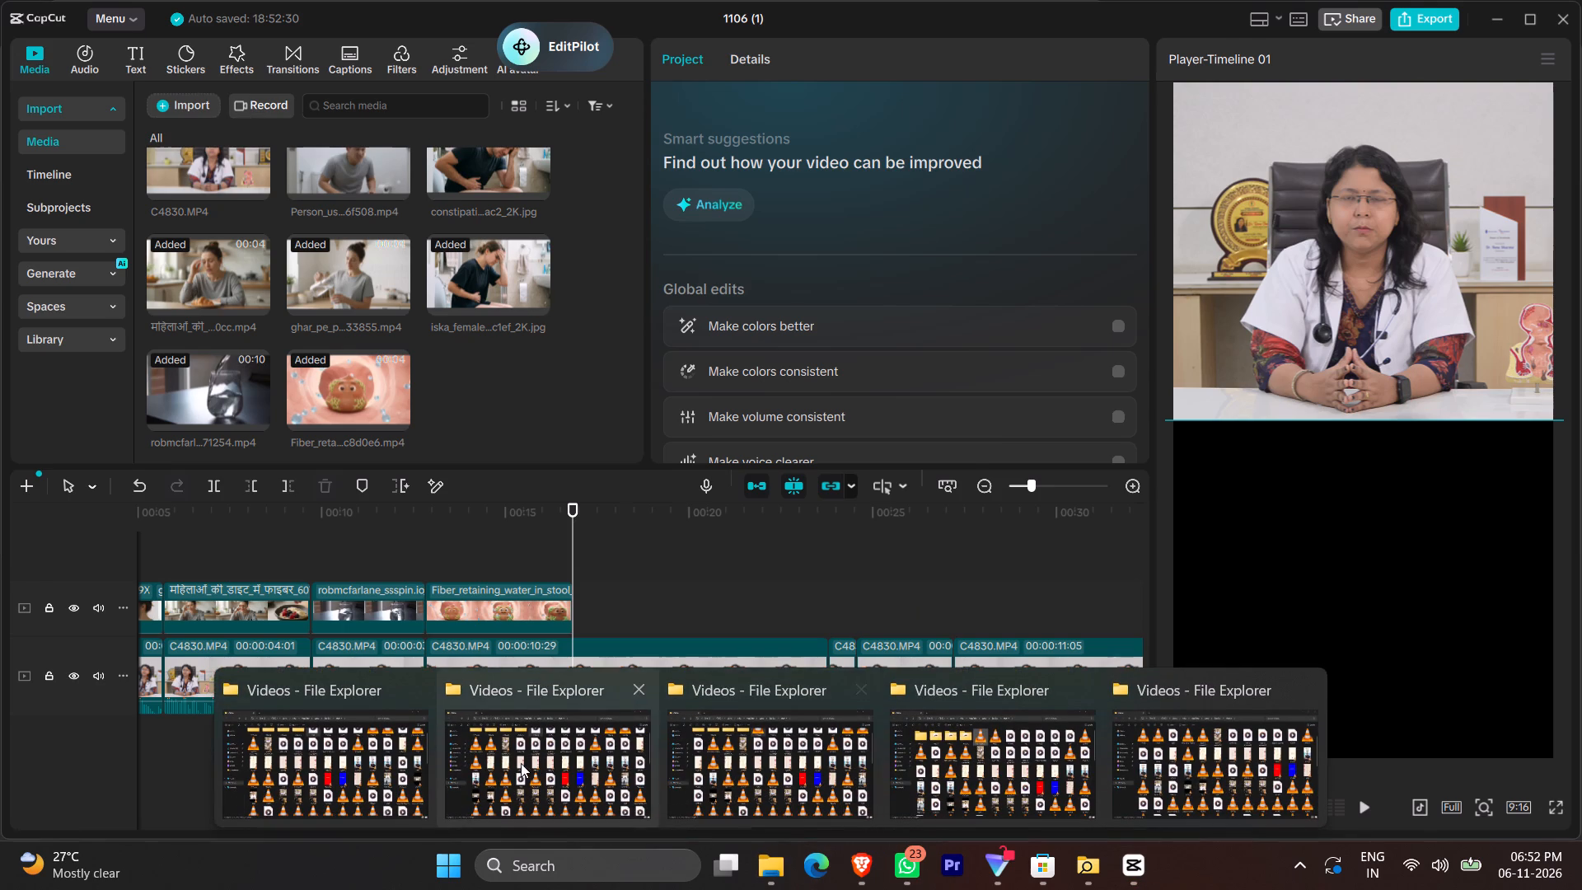
left_click(382, 759)
scroll(819, 630, "up", 18)
scroll(1029, 546, "down", 3)
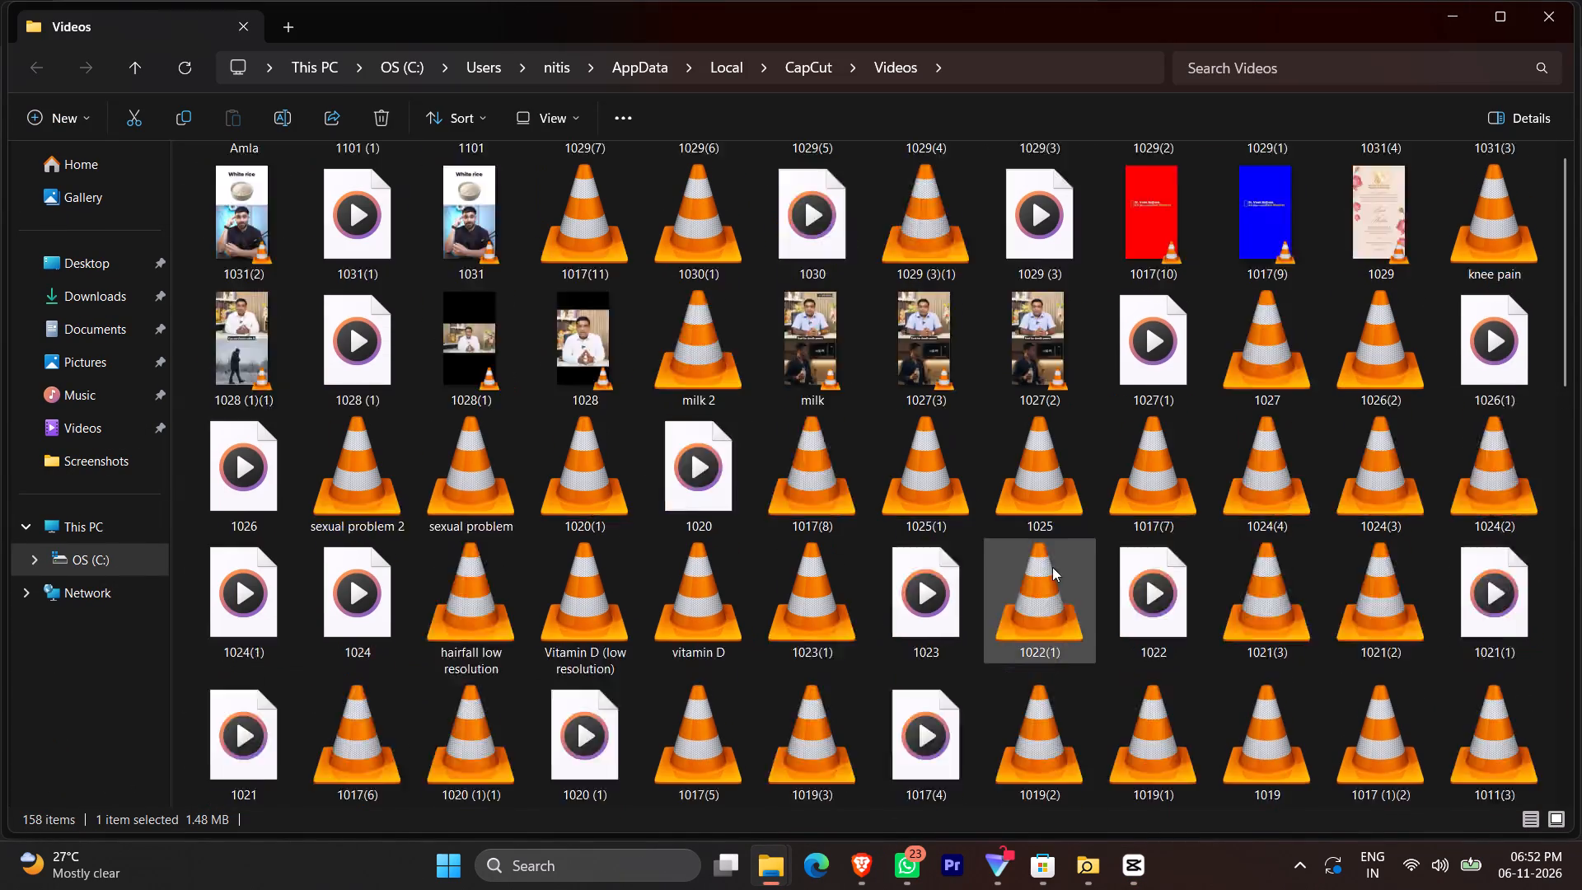
scroll(1157, 449, "up", 3)
left_click(65, 283)
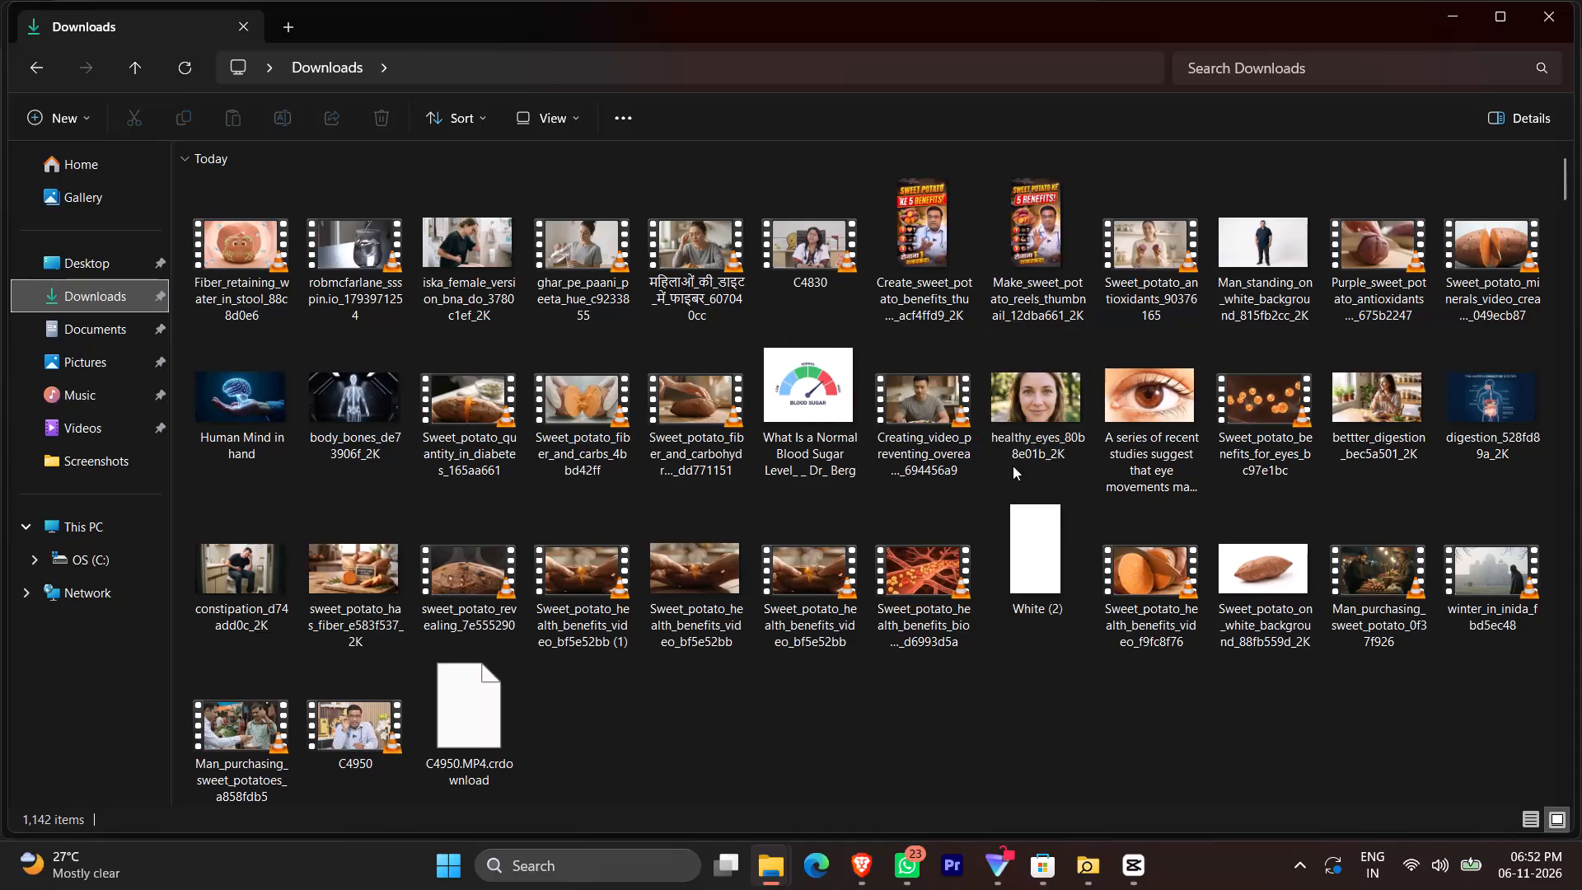
scroll(1009, 466, "down", 3)
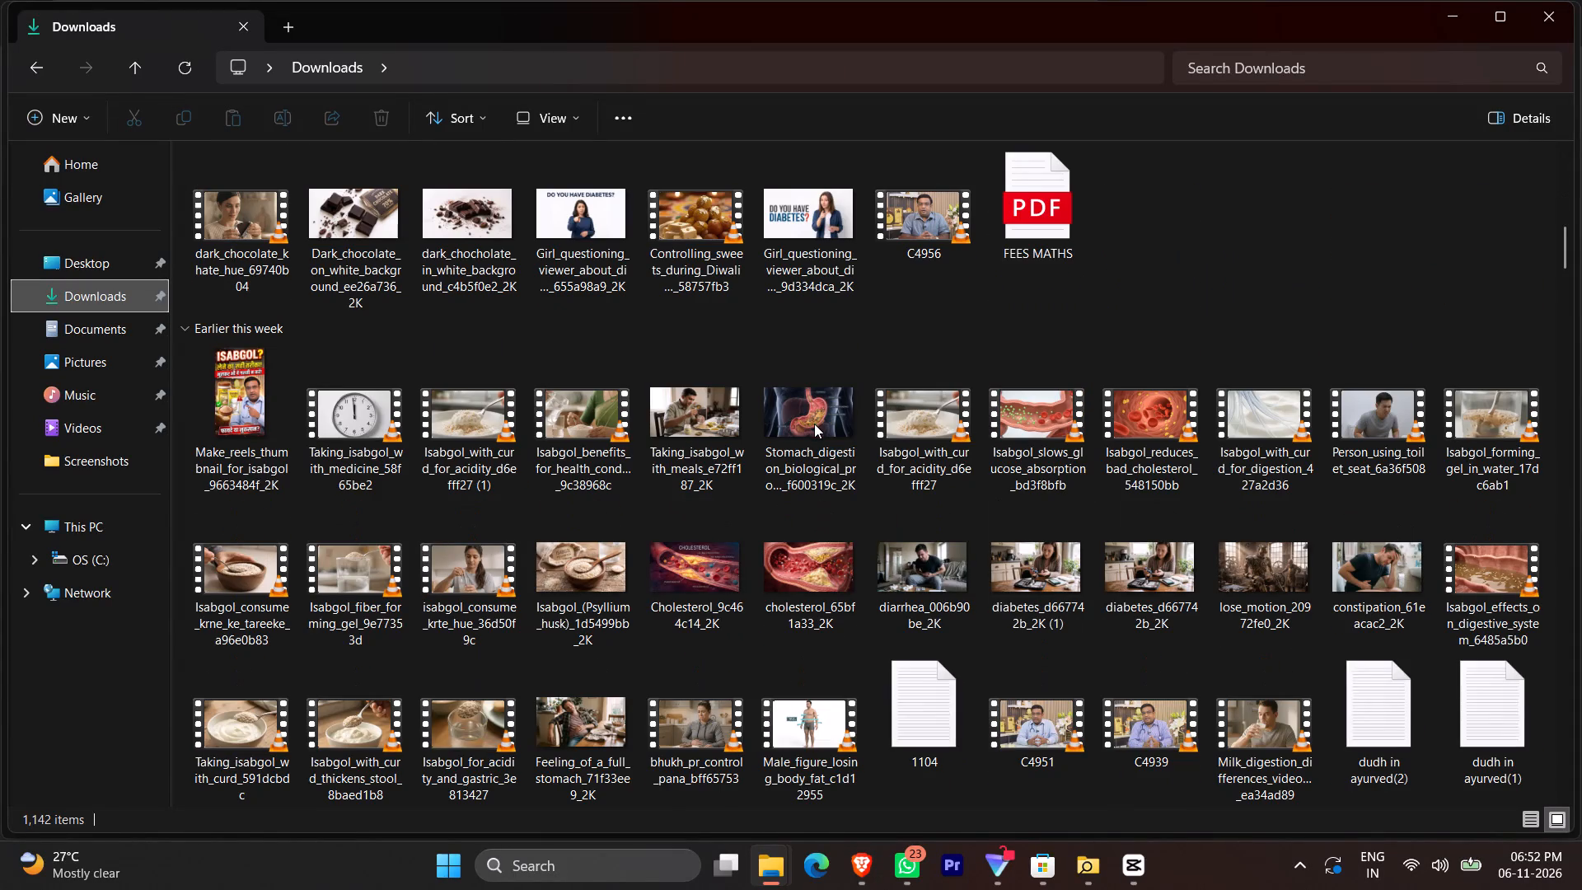
scroll(775, 466, "down", 1)
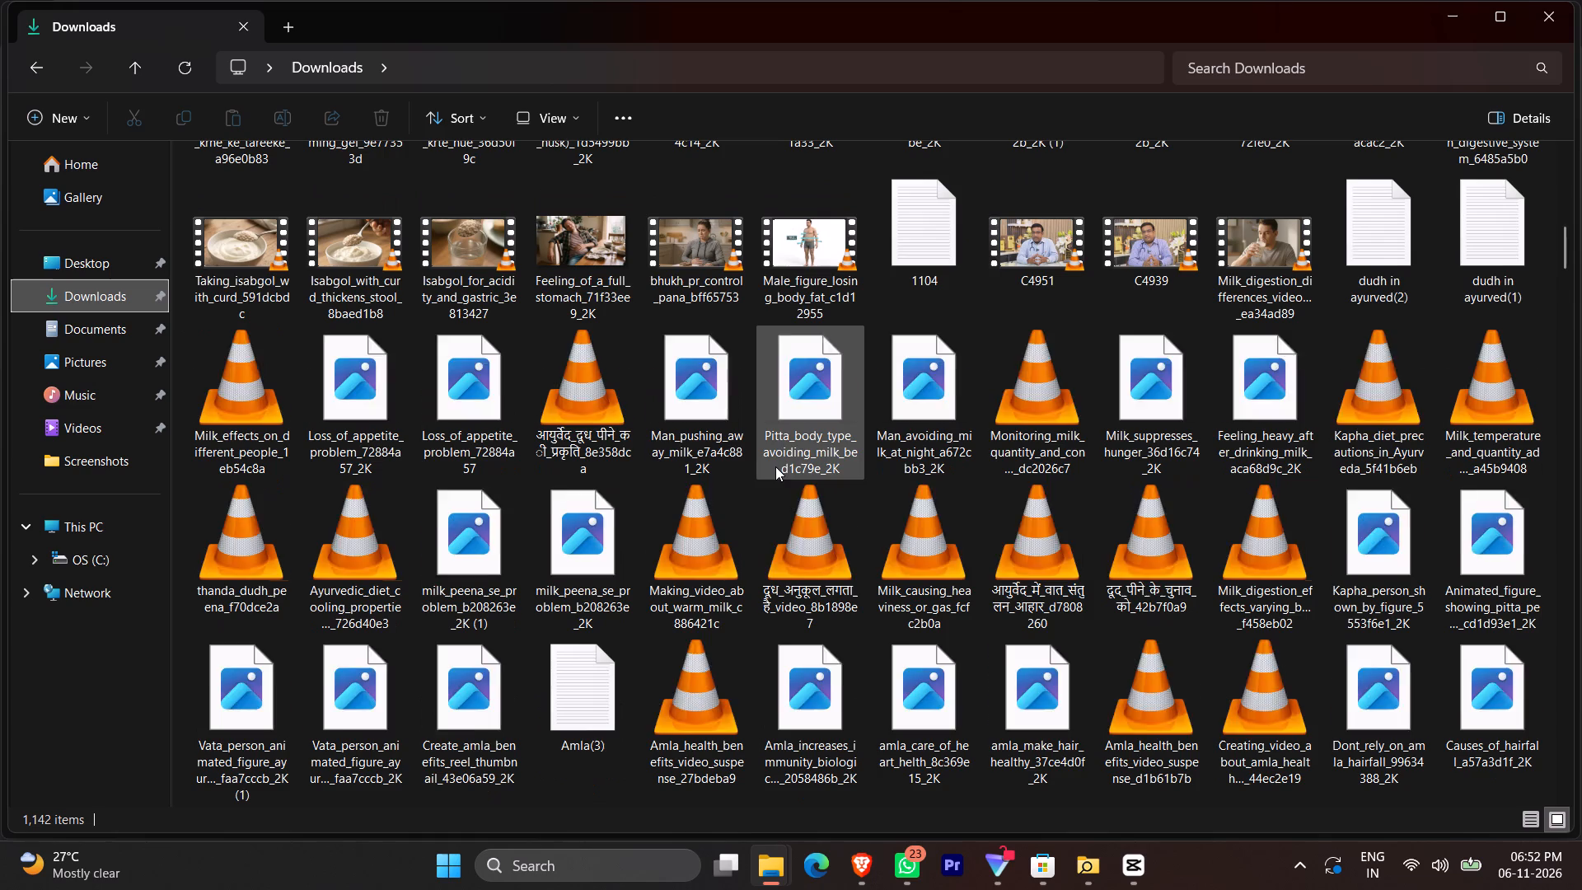
scroll(699, 317, "up", 1)
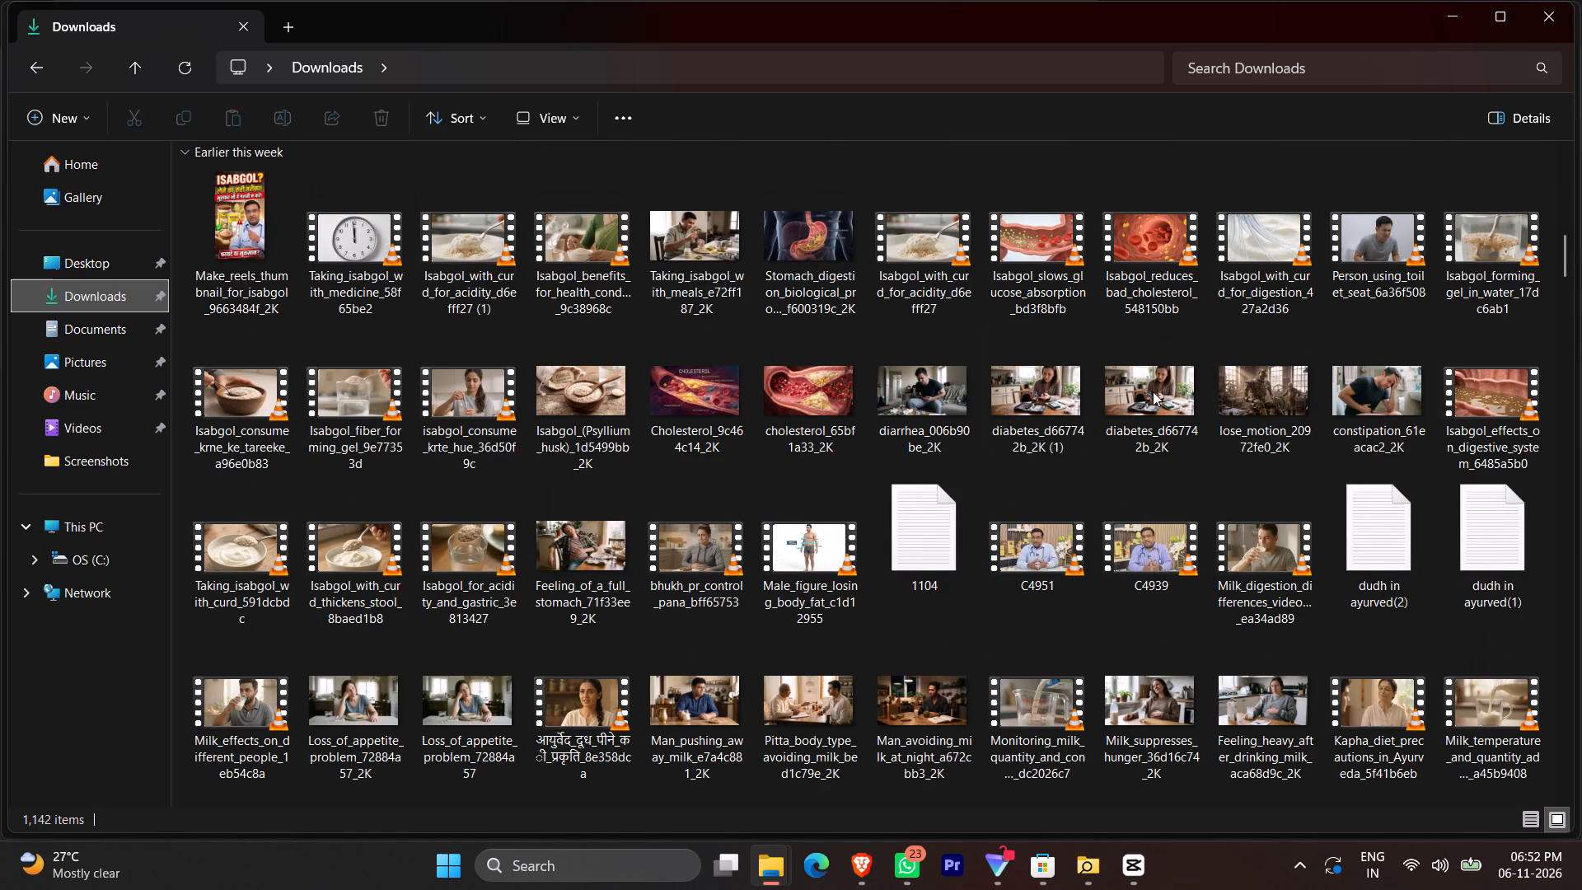
scroll(1161, 410, "down", 1)
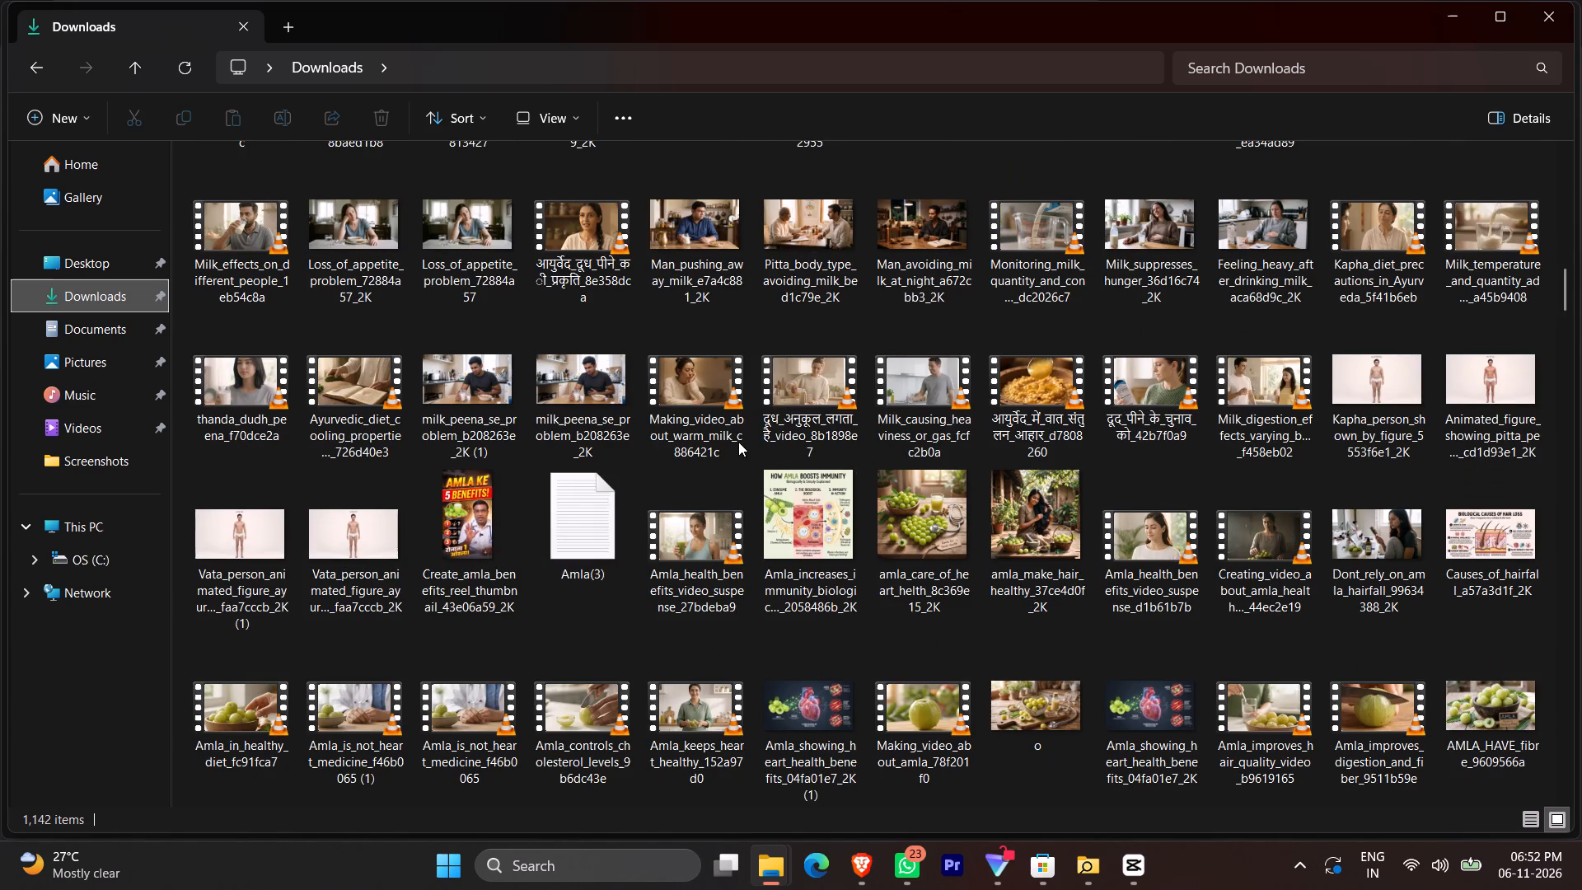
scroll(1198, 536, "down", 1)
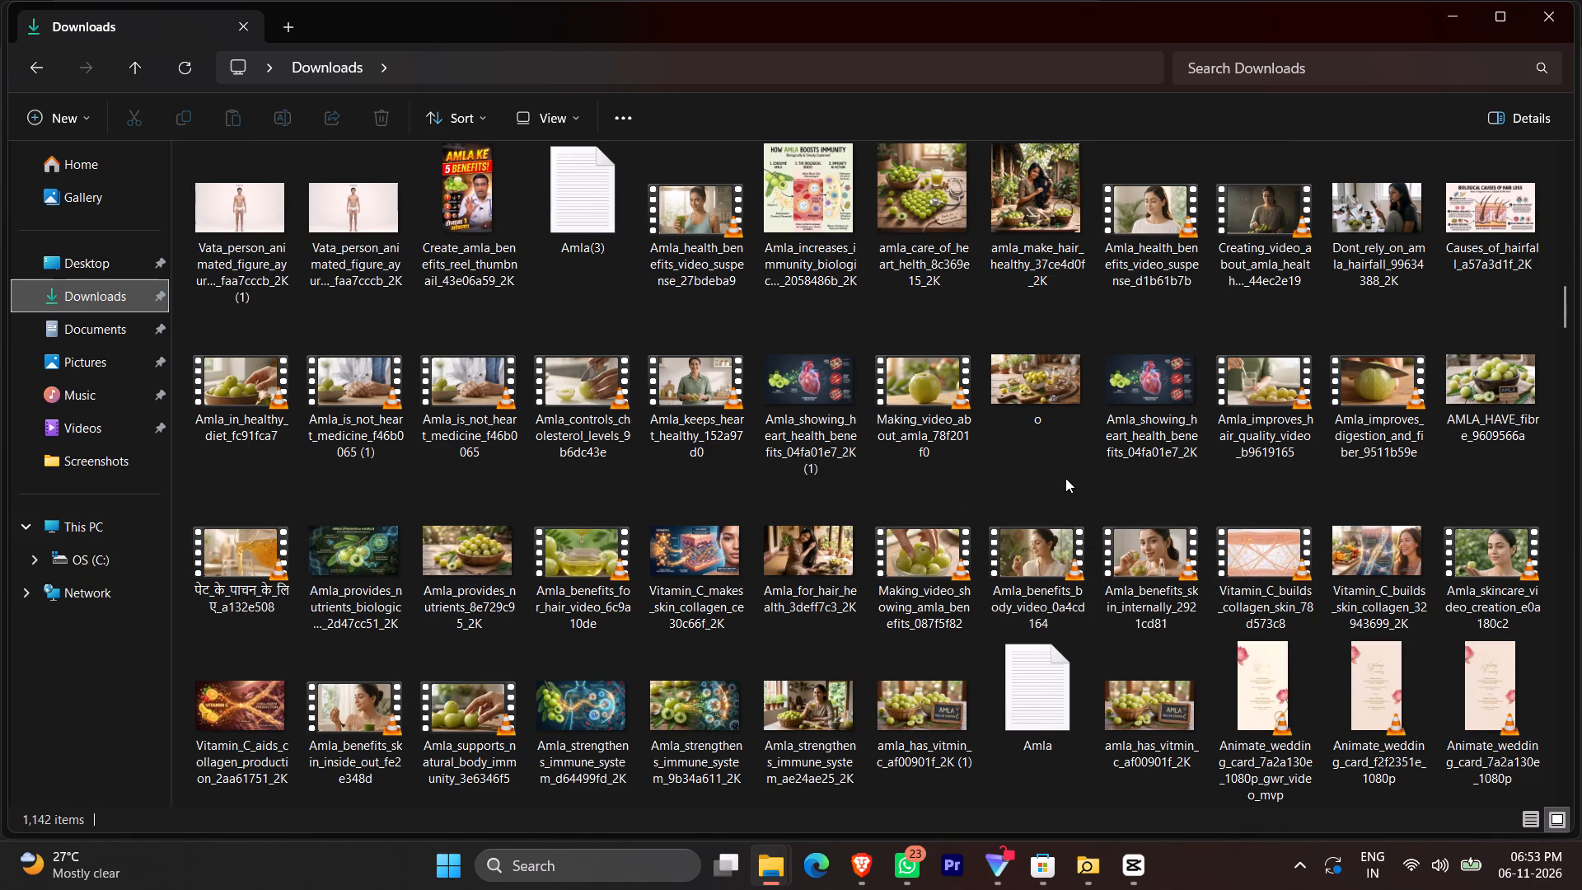
scroll(1065, 468, "down", 1)
scroll(1086, 391, "down", 1)
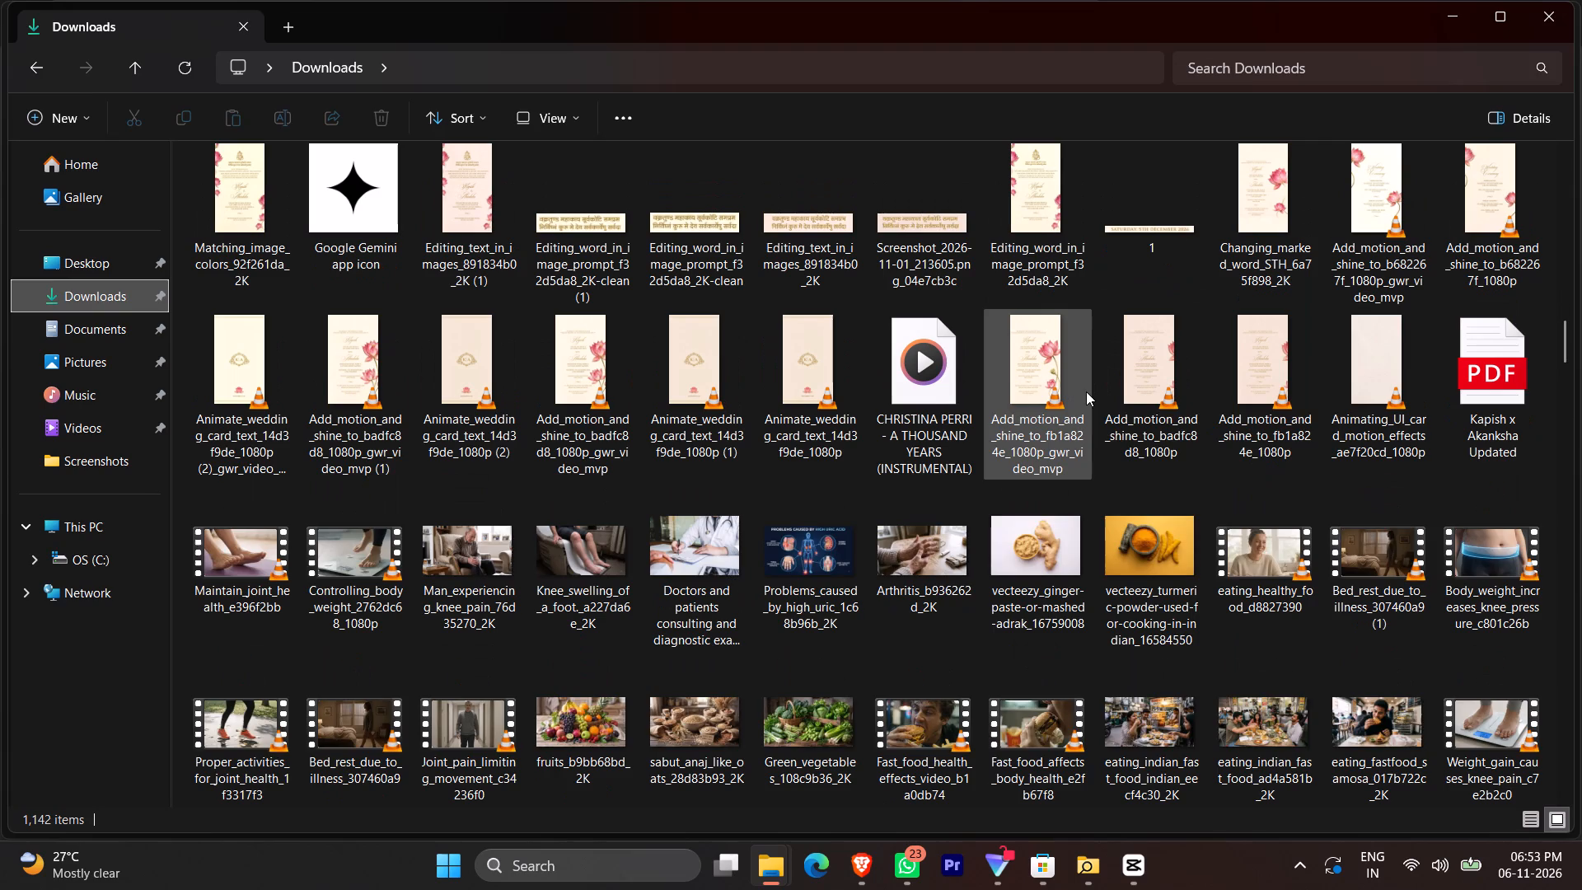
scroll(868, 557, "down", 1)
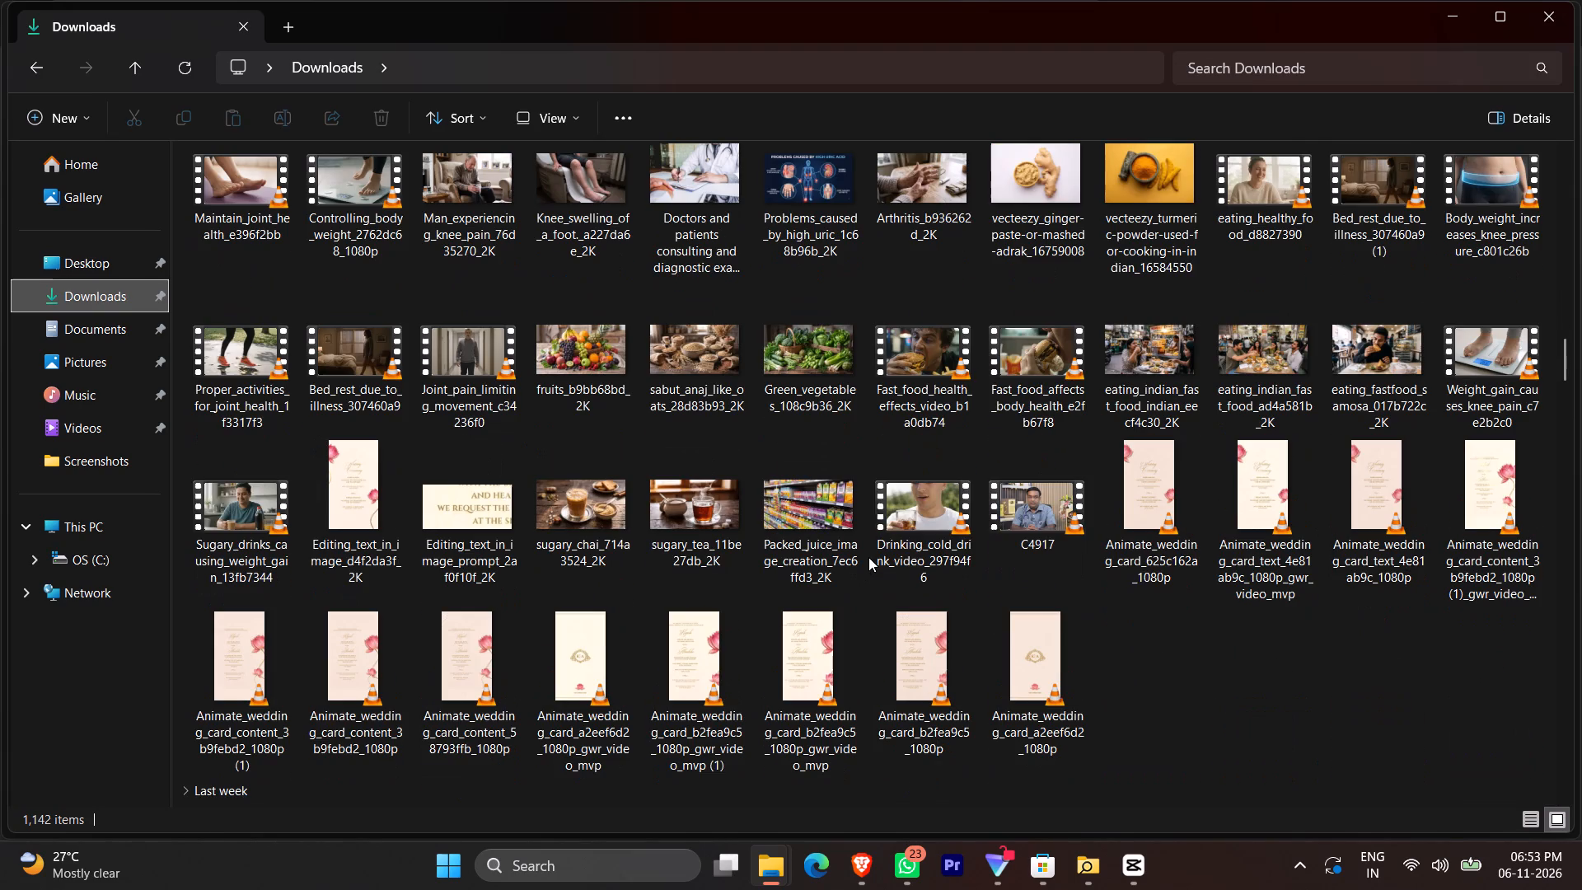
scroll(1030, 536, "down", 1)
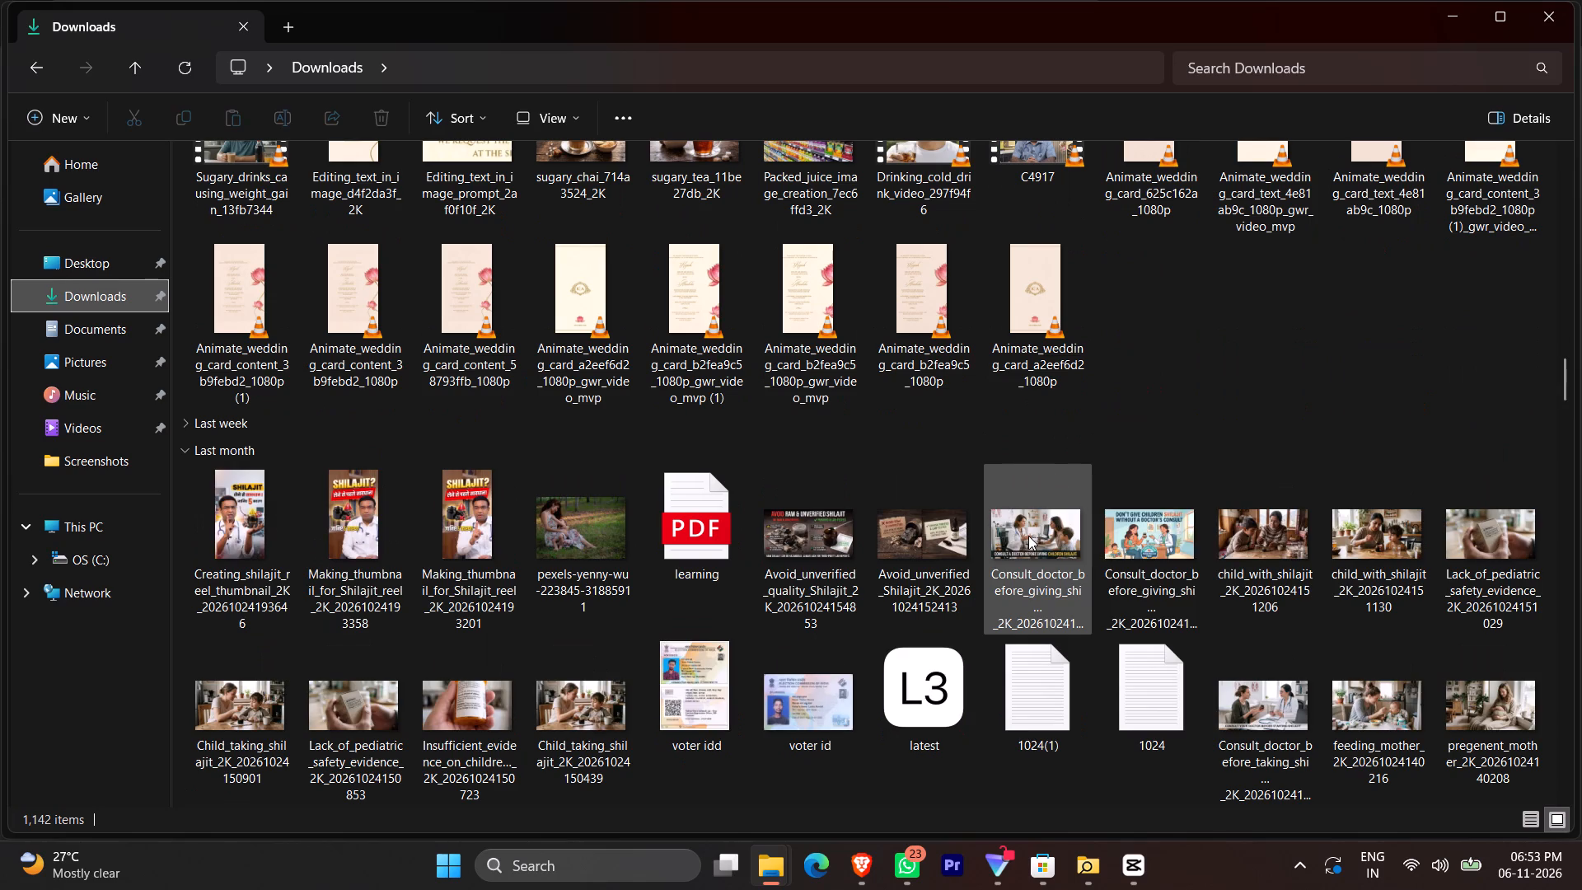
scroll(1102, 552, "down", 1)
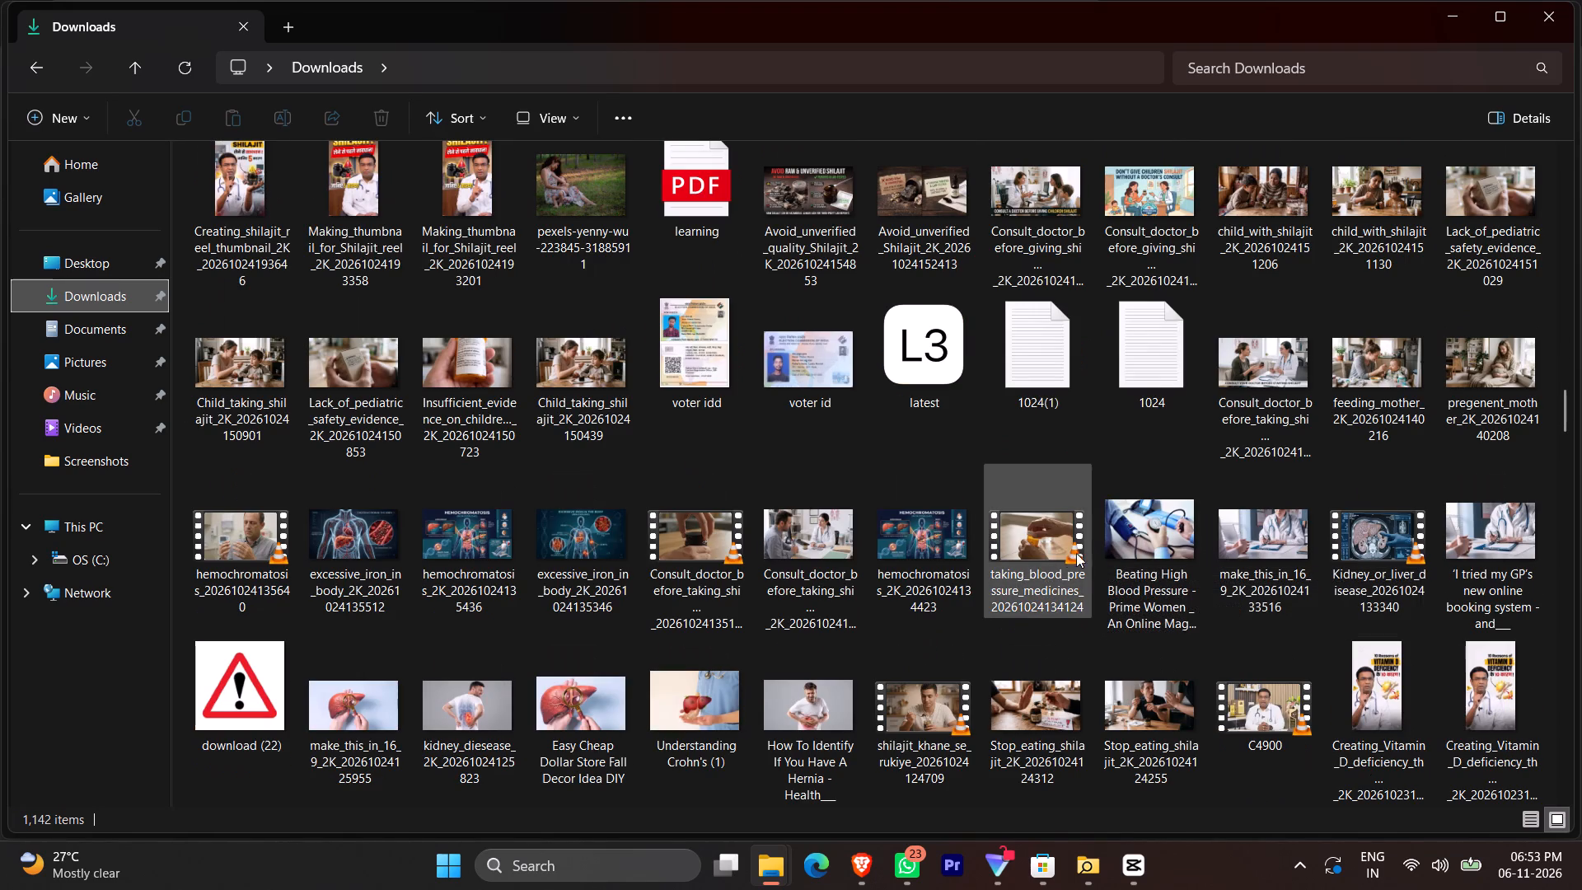
scroll(1032, 558, "down", 1)
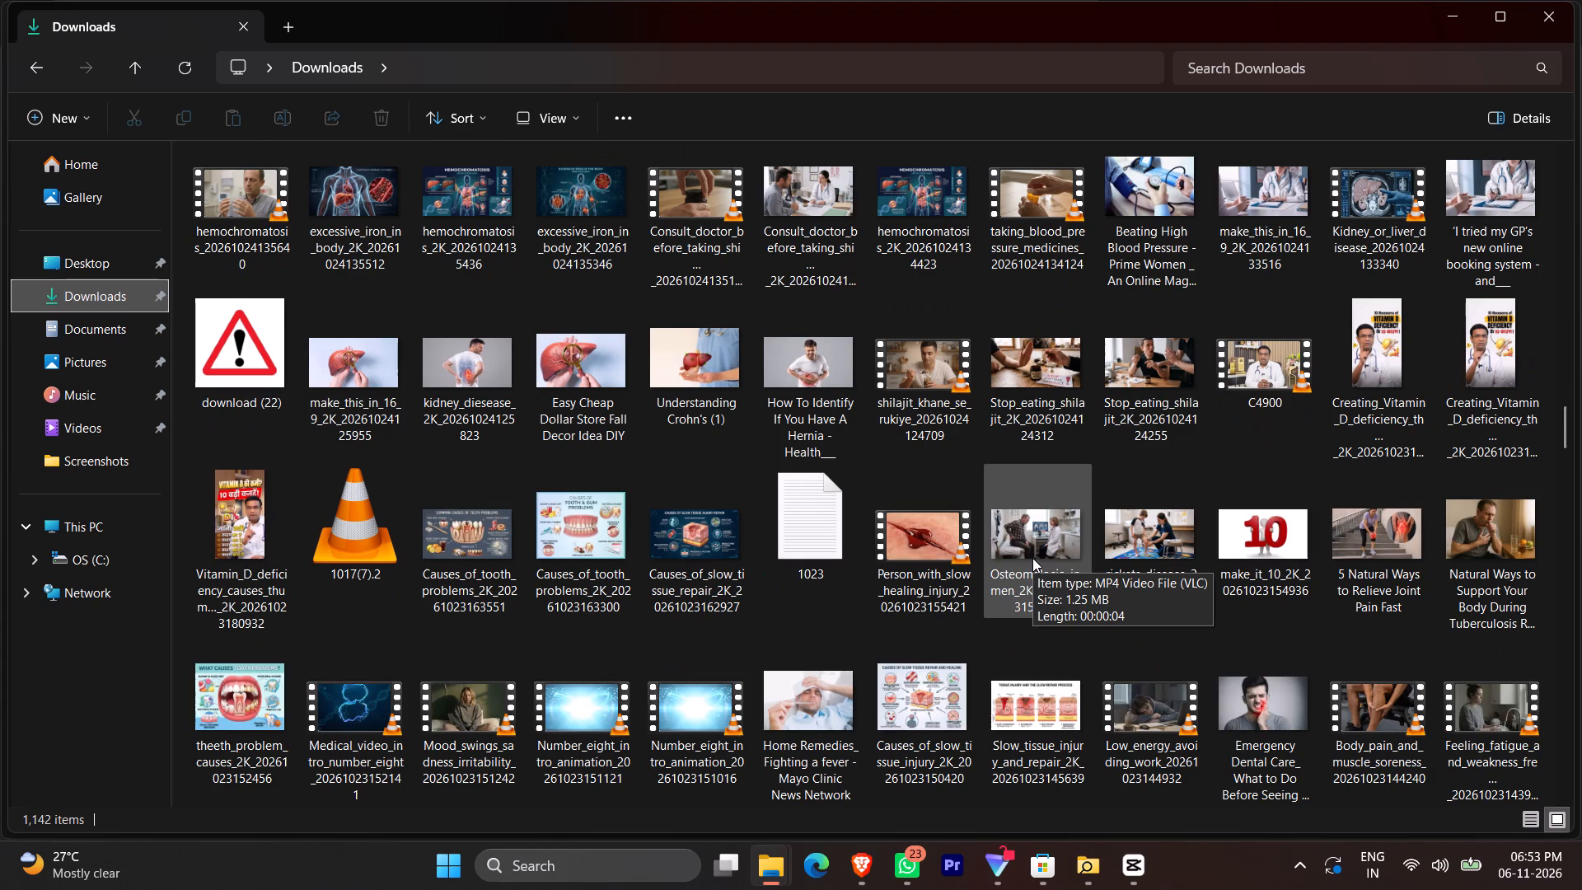
scroll(1032, 558, "down", 1)
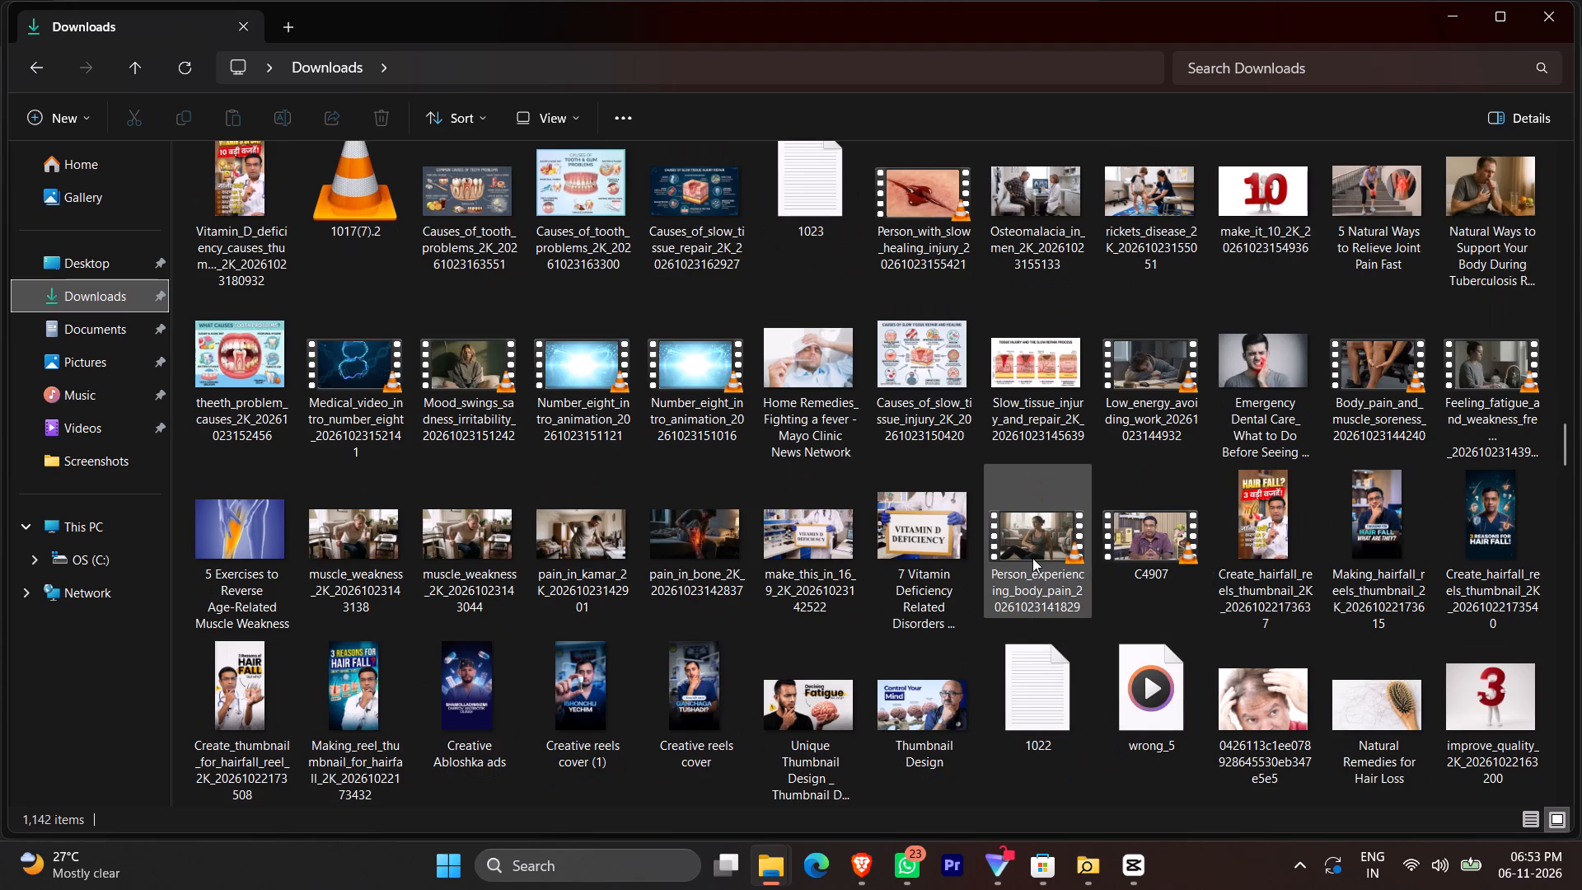
scroll(1031, 556, "down", 1)
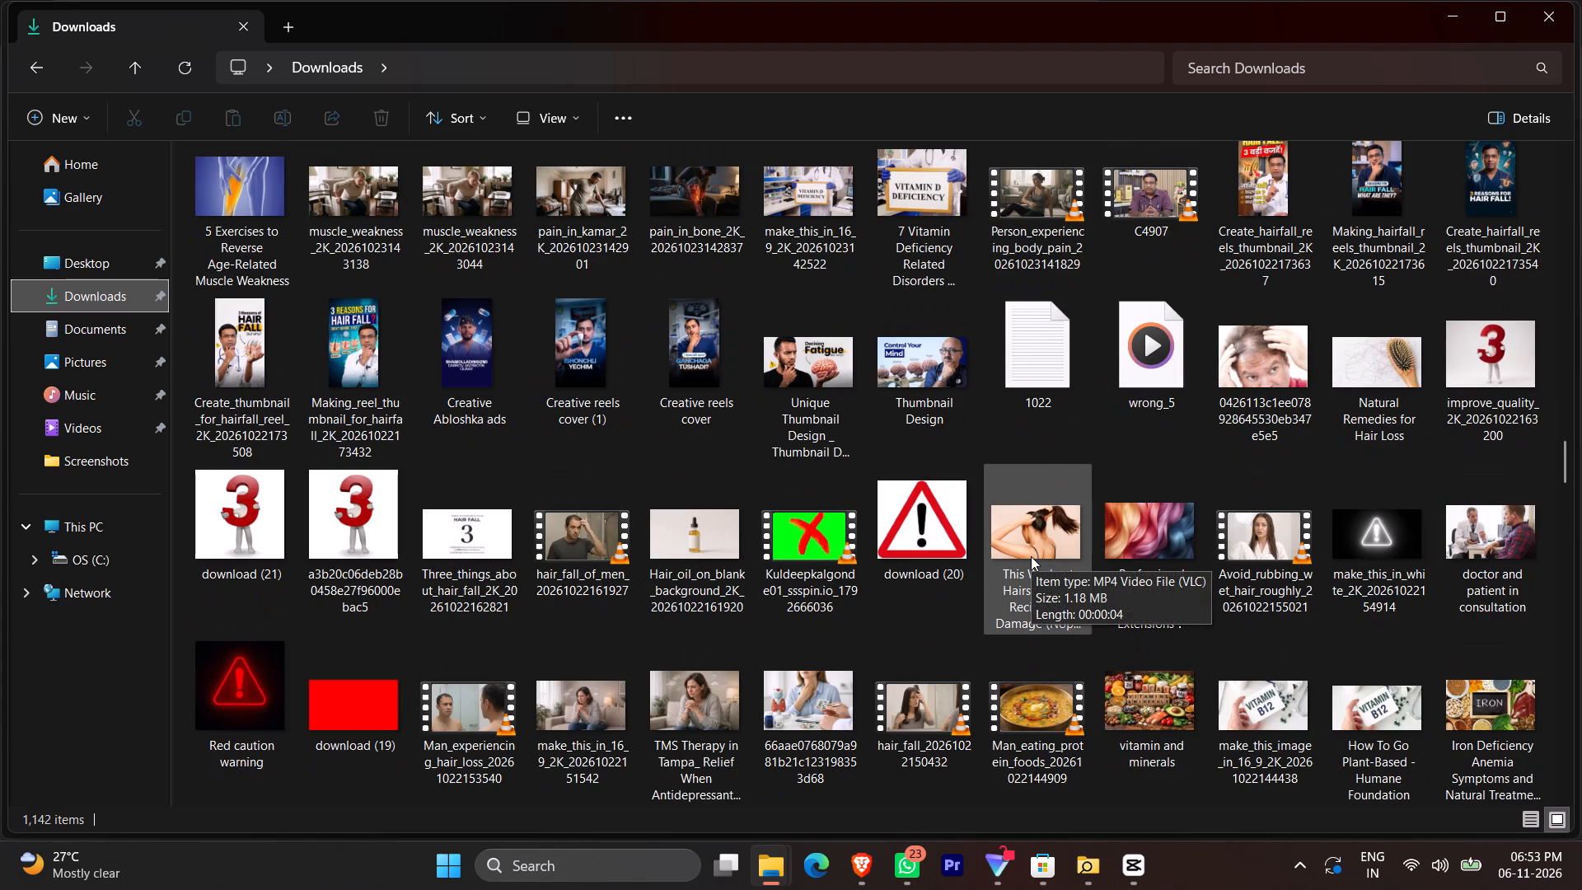
scroll(1031, 567, "down", 1)
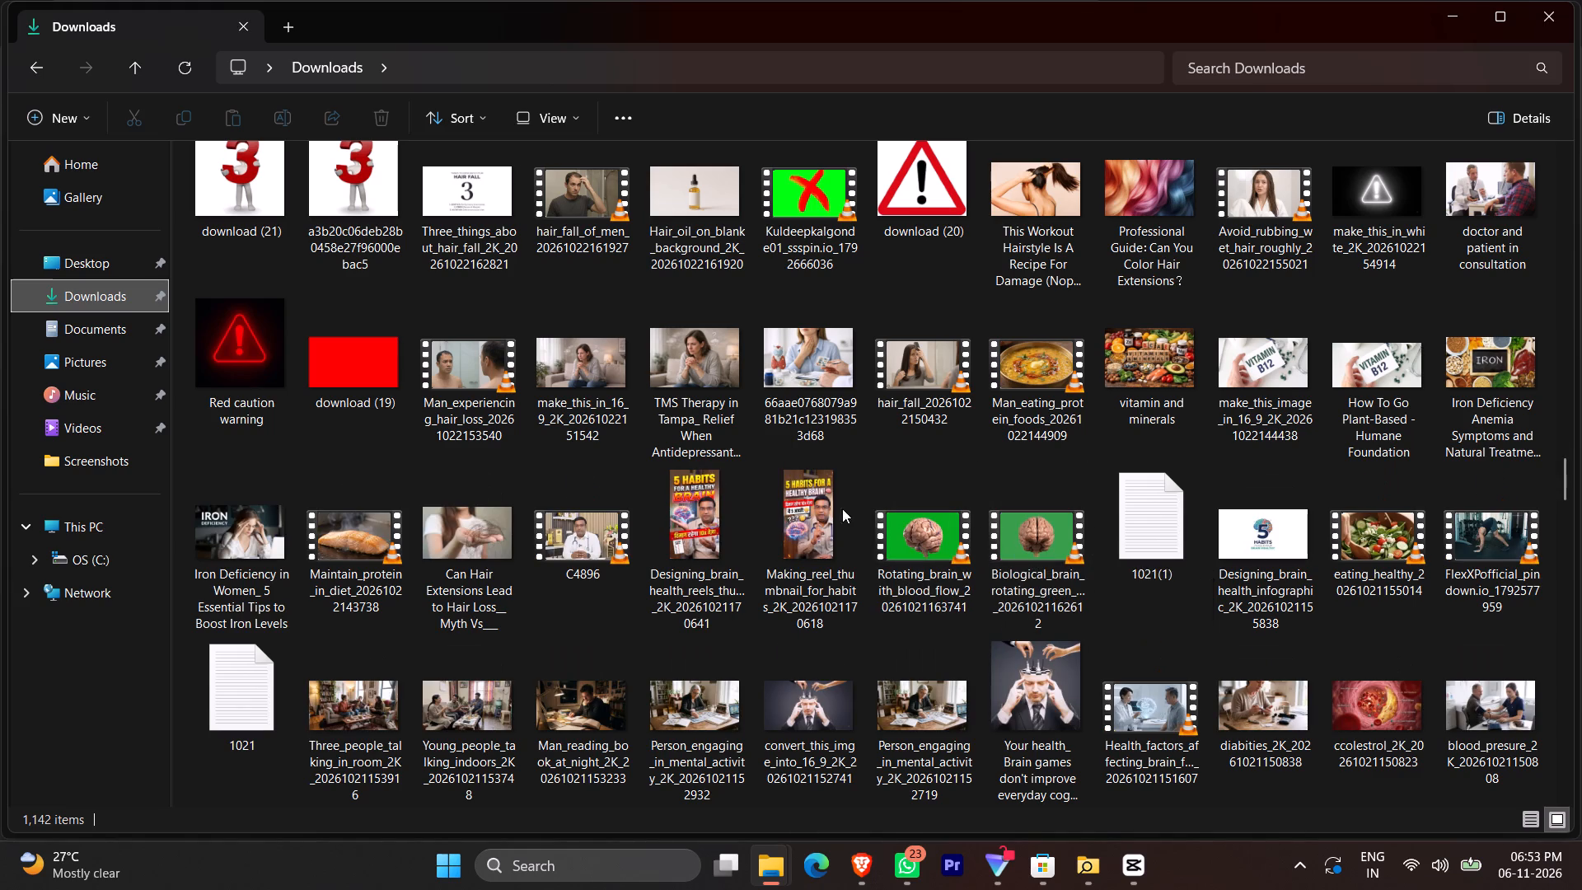
scroll(811, 507, "down", 1)
Go back to this week's downloads and preview the isabgol glucose, acidity, cholesterol and digestion videos and the toilet-seat video for suitability.
scroll(808, 507, "up", 13)
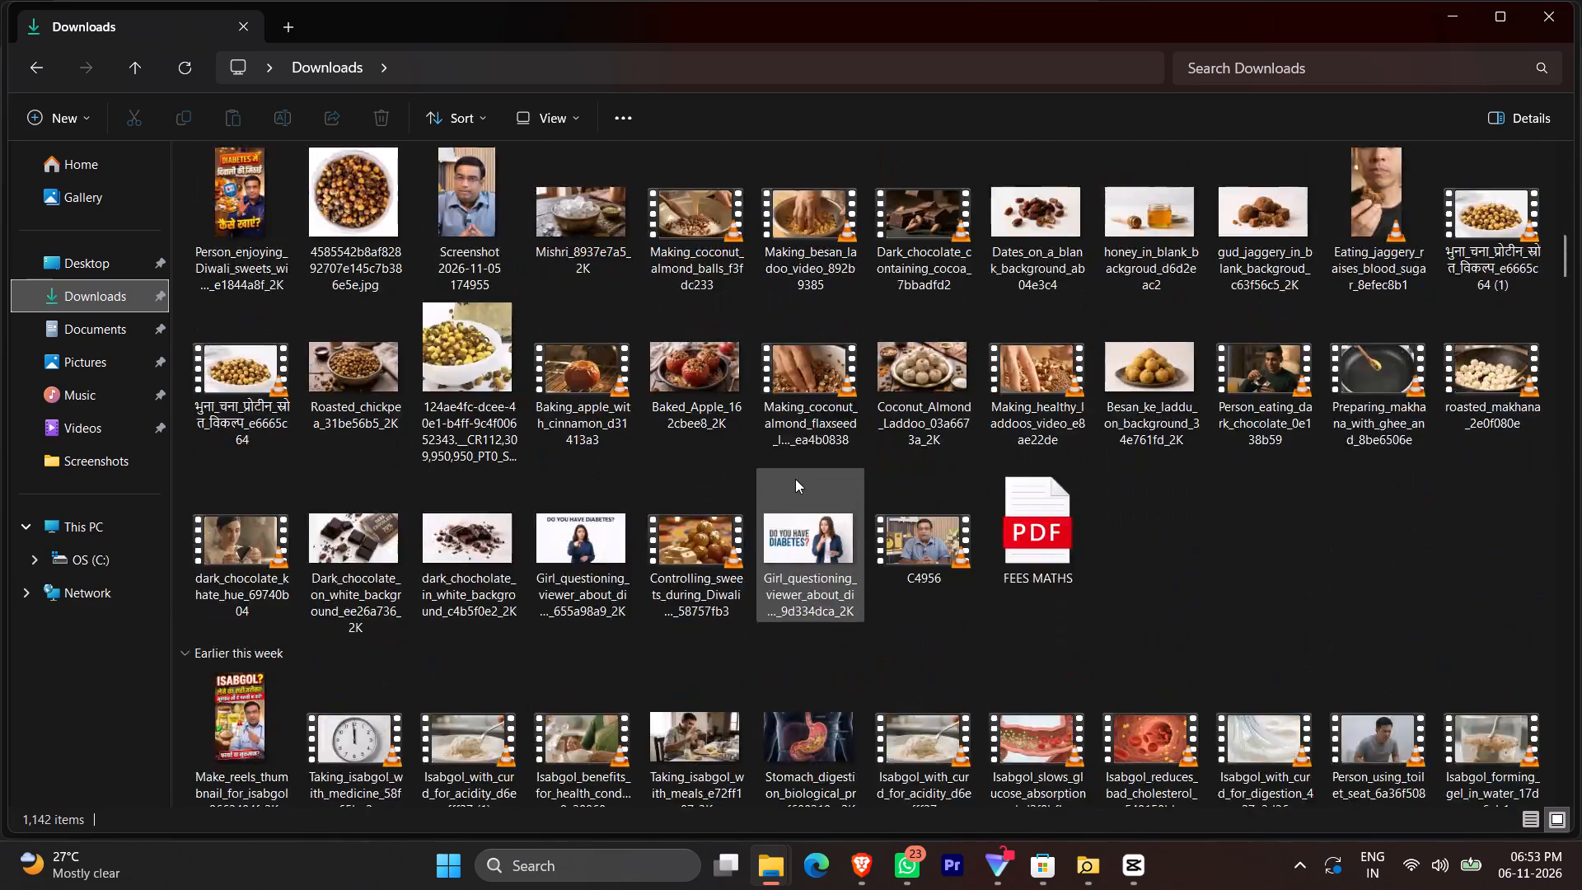
scroll(795, 479, "up", 7)
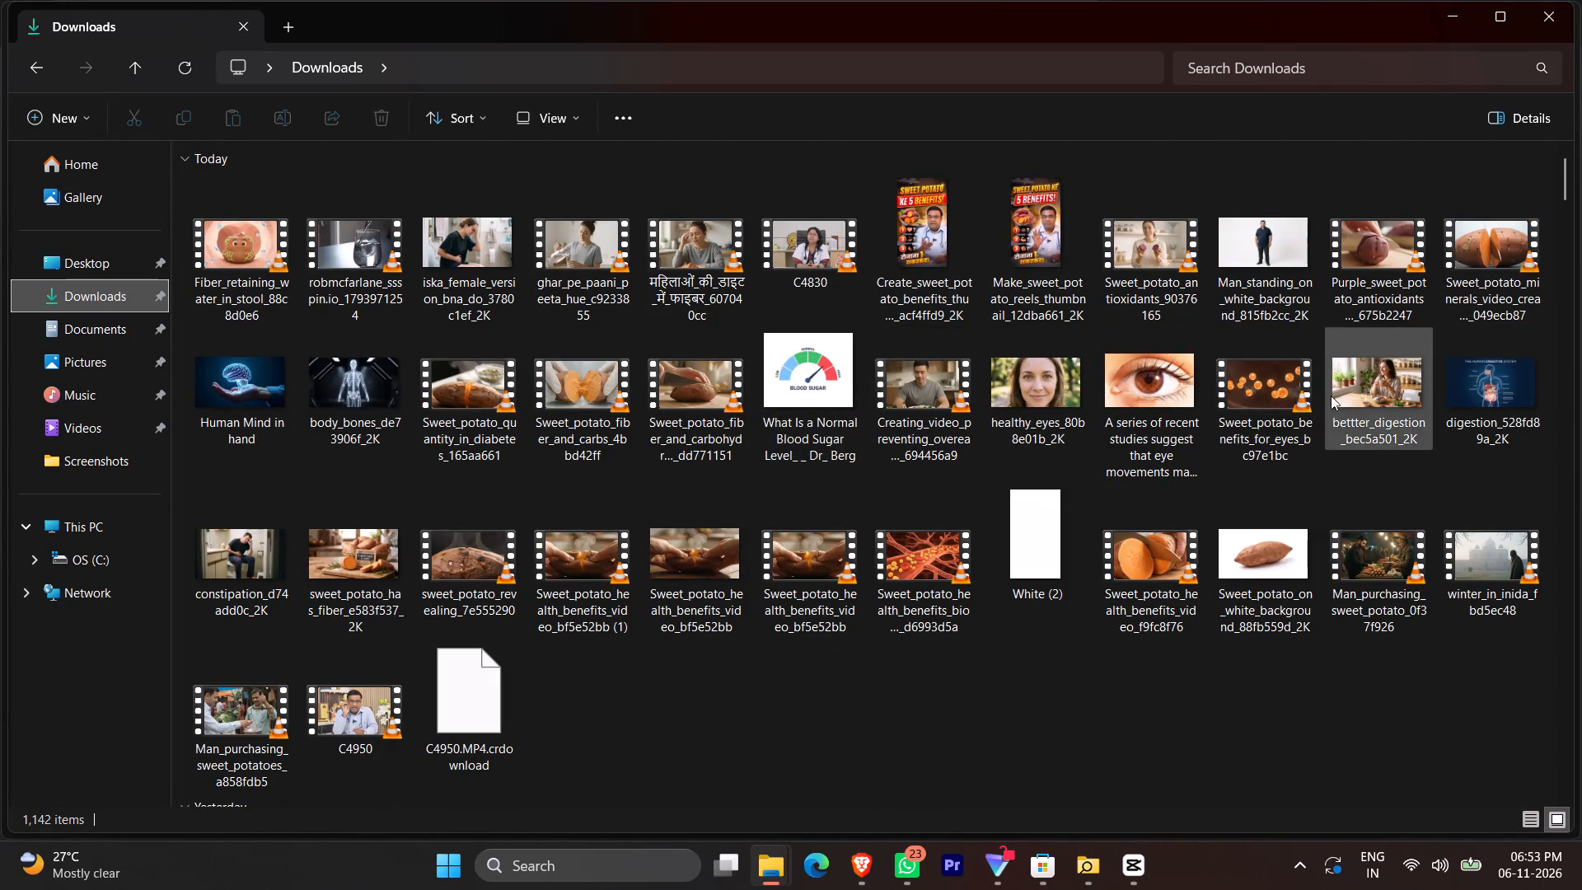
scroll(744, 569, "down", 1)
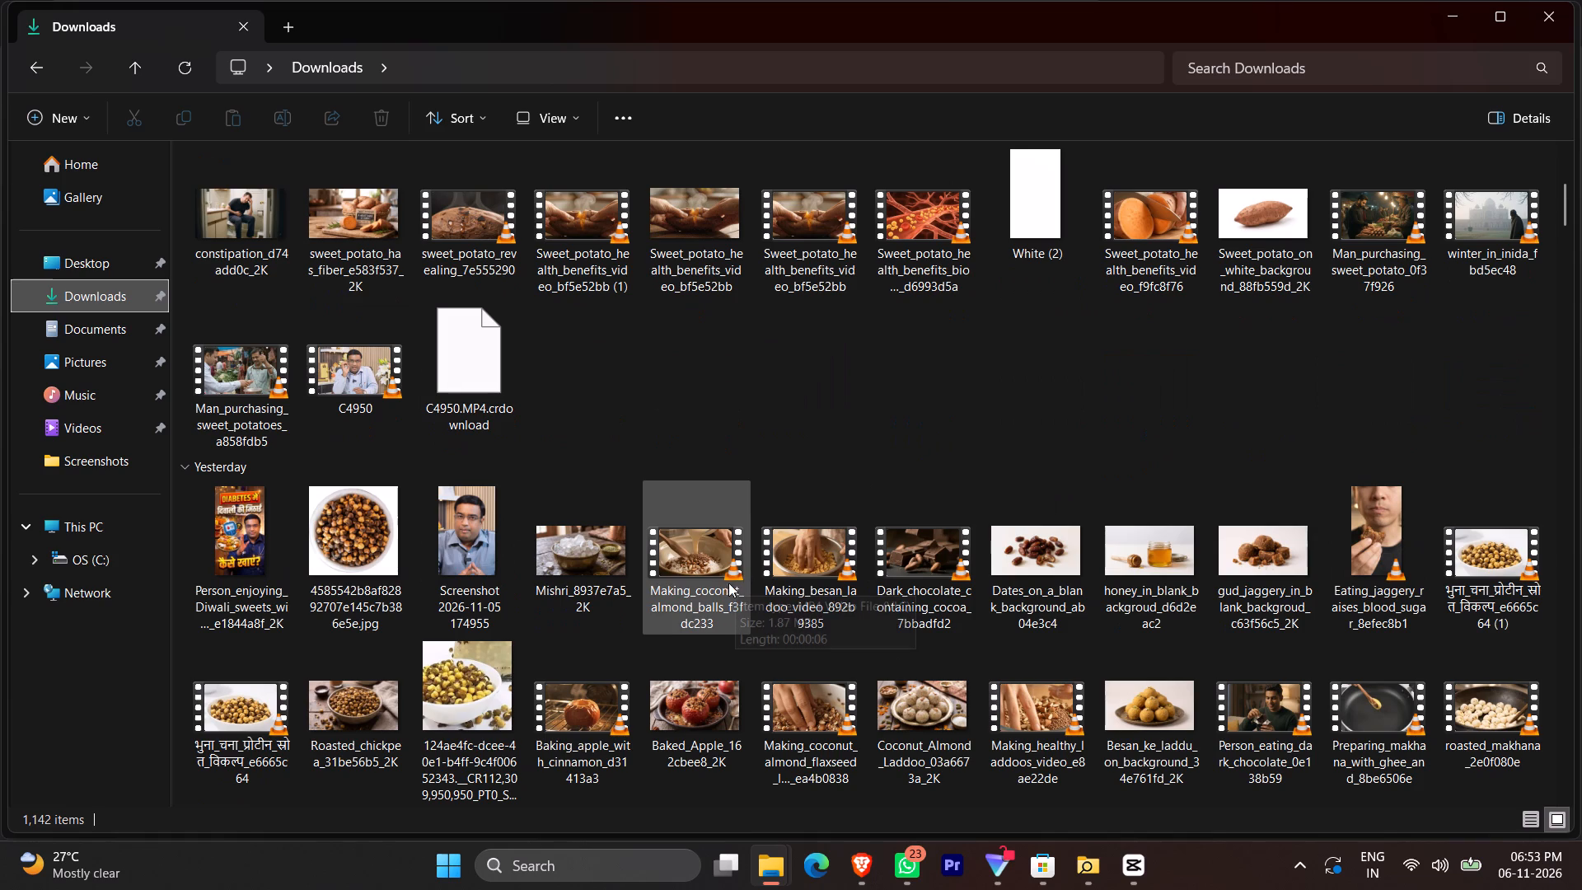
scroll(1313, 585, "down", 1)
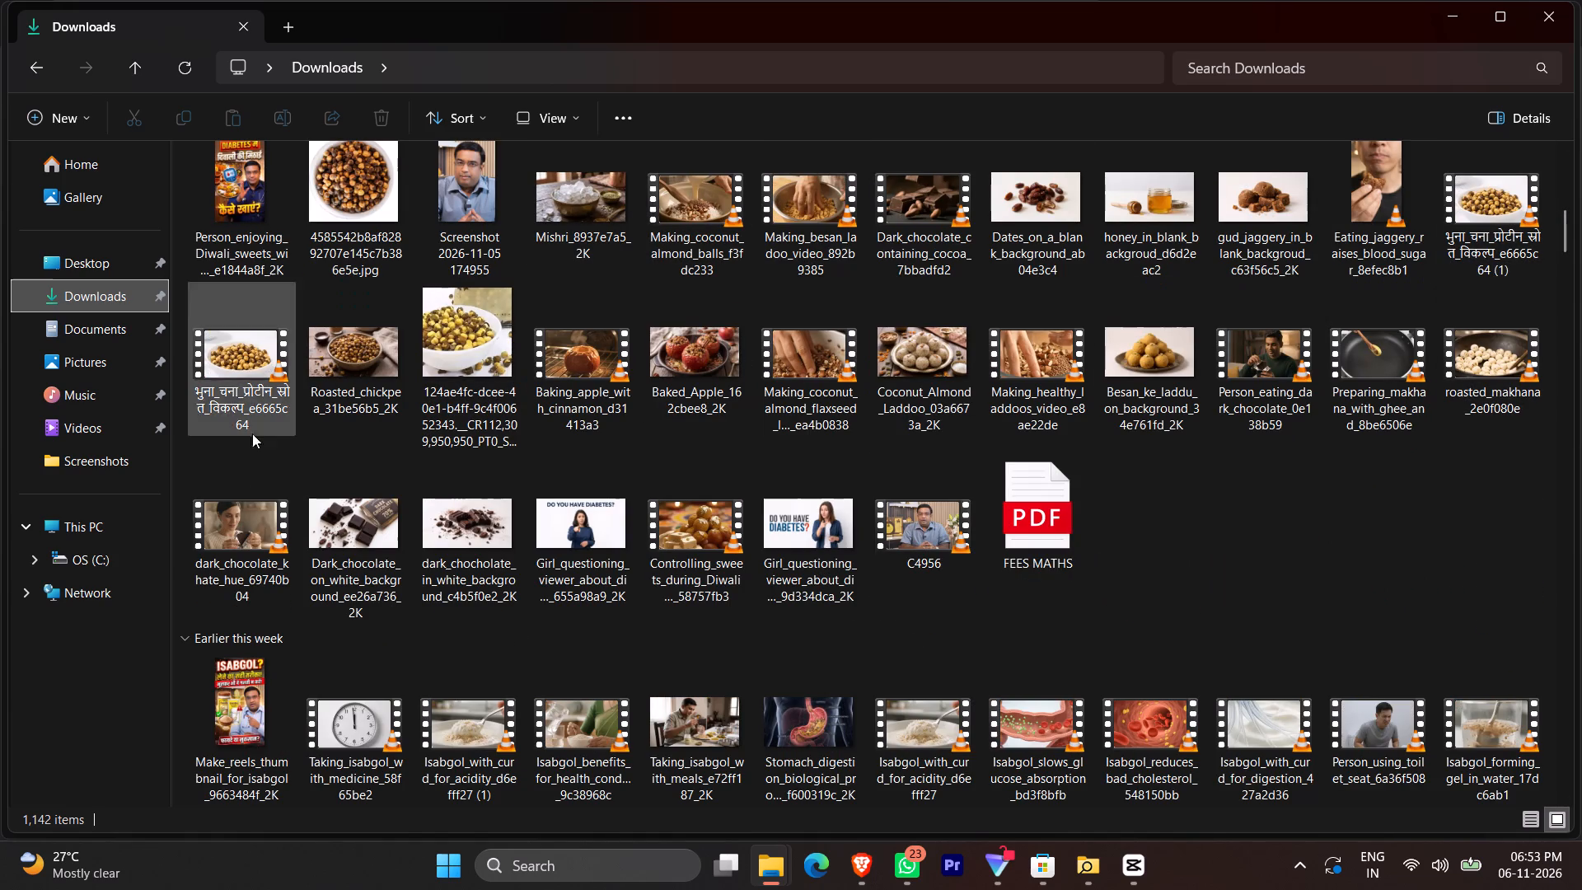
scroll(649, 583, "down", 1)
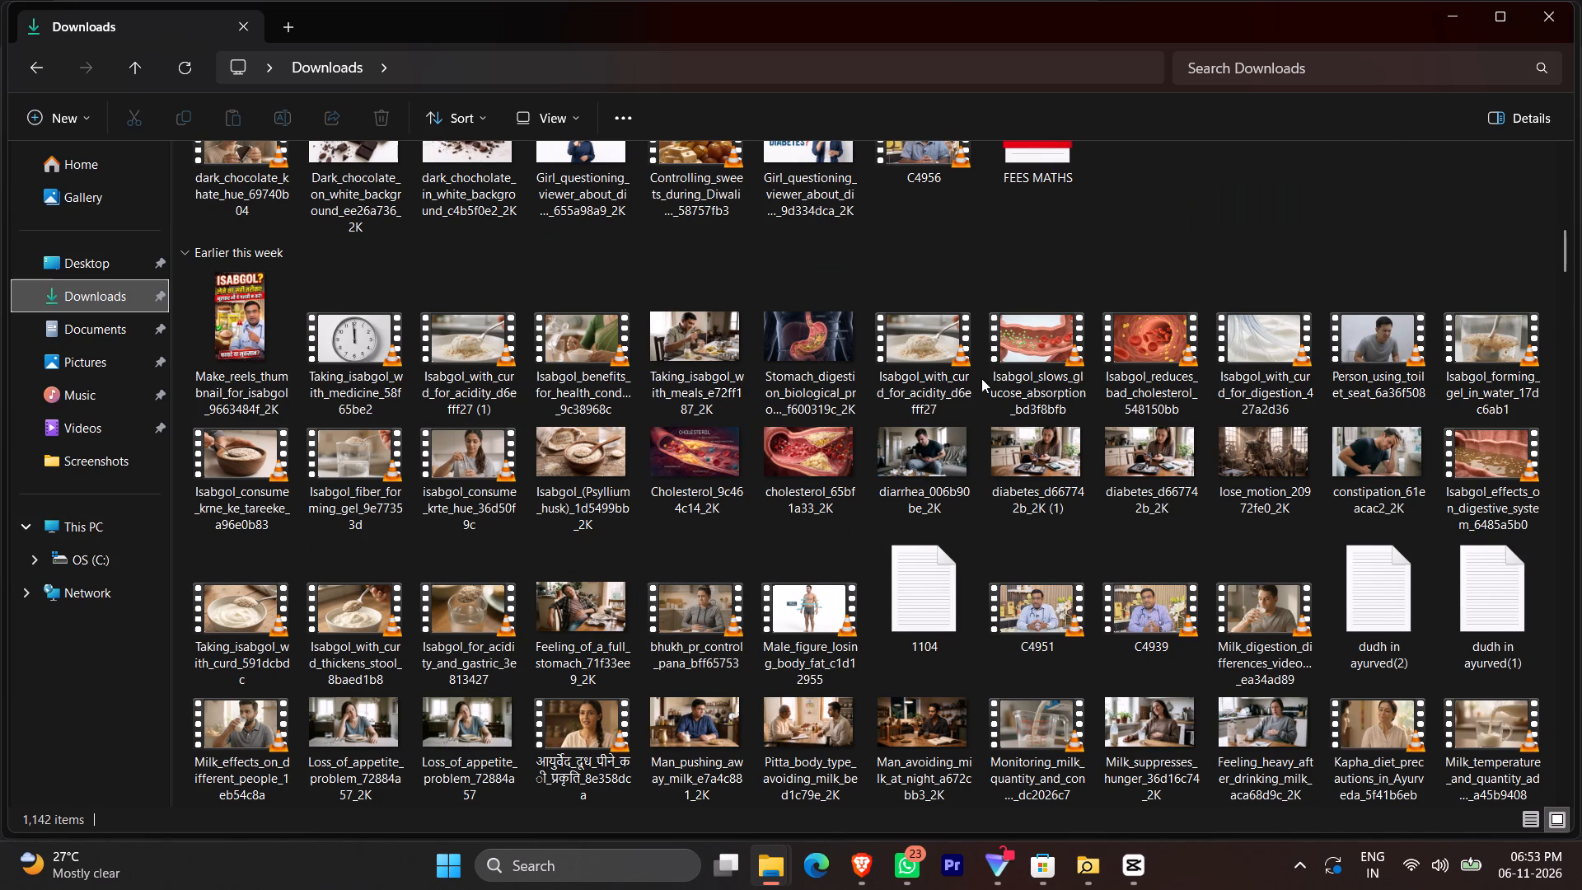
double_click(1049, 352)
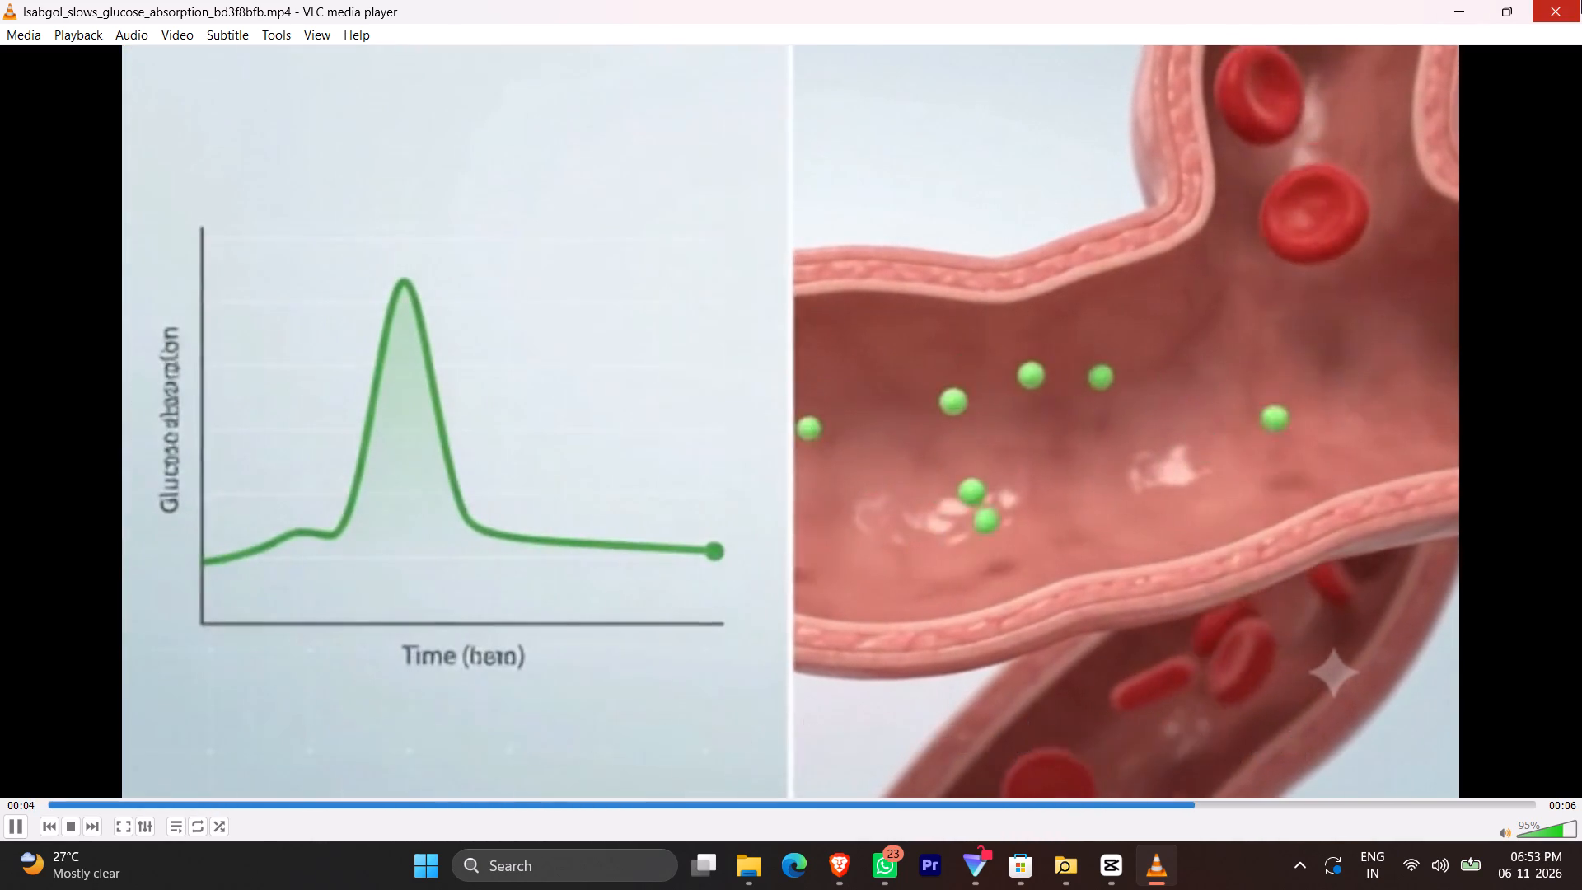
left_click(1581, 0)
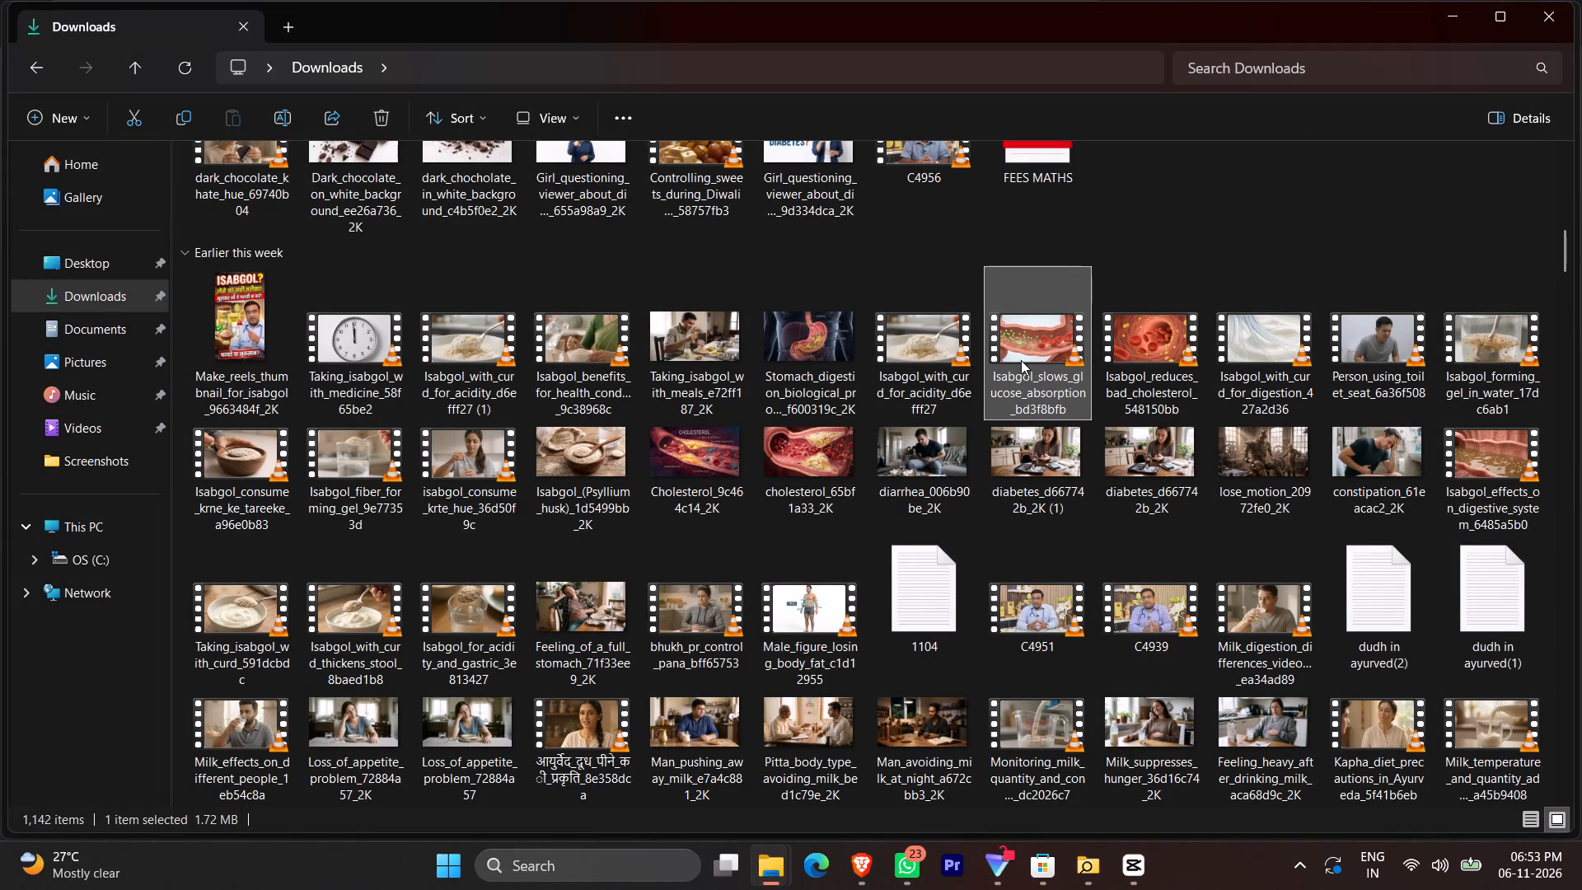
double_click(950, 361)
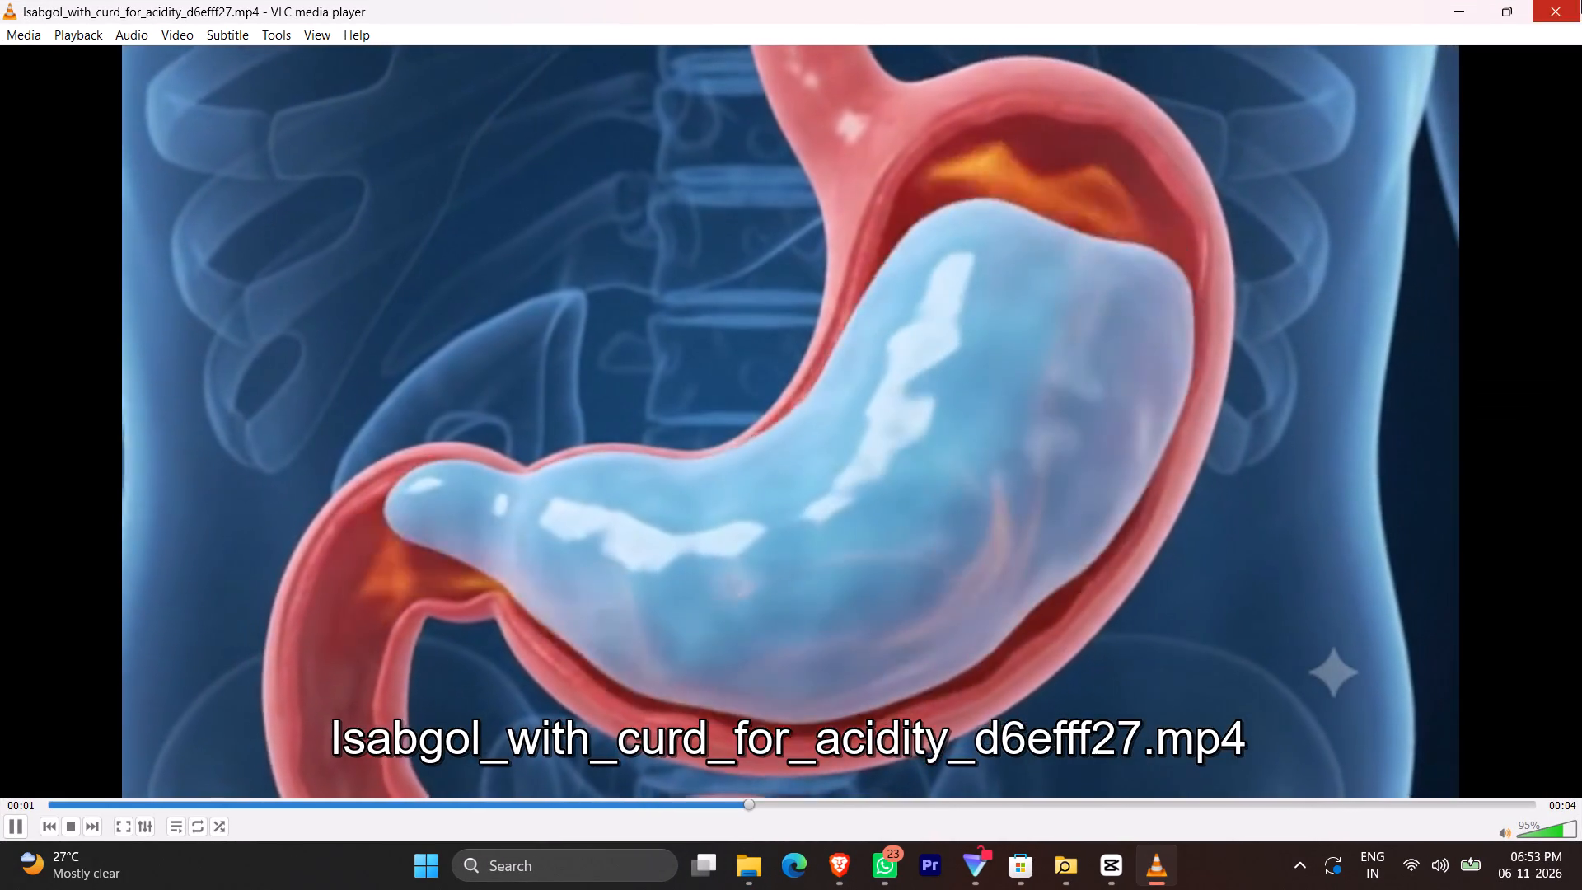
left_click(1581, 0)
double_click(1182, 358)
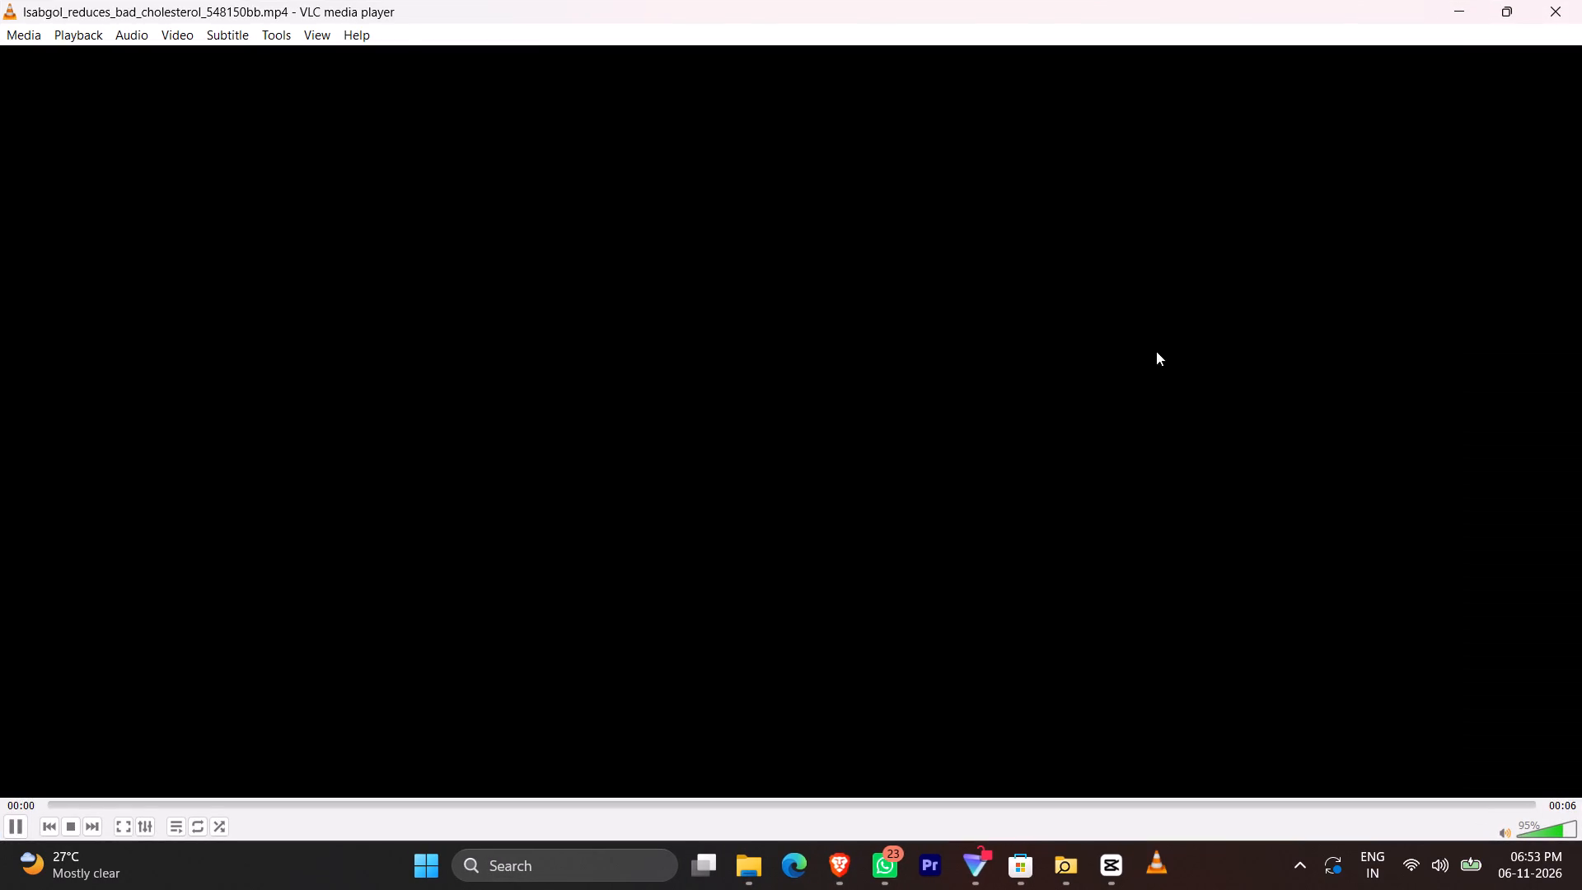
left_click(794, 802)
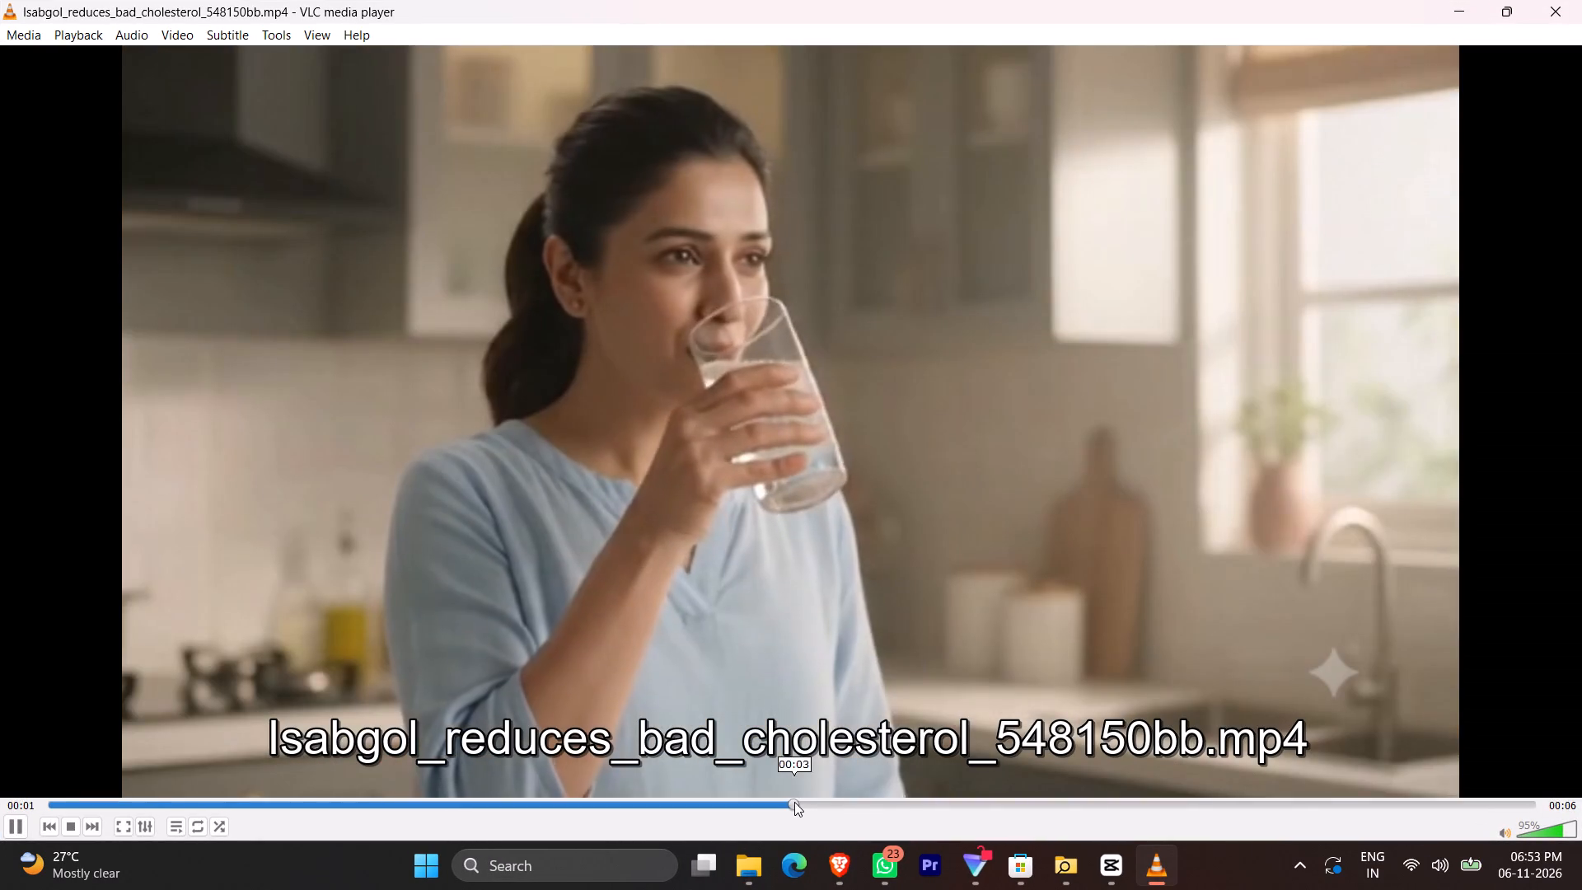
left_click(1581, 0)
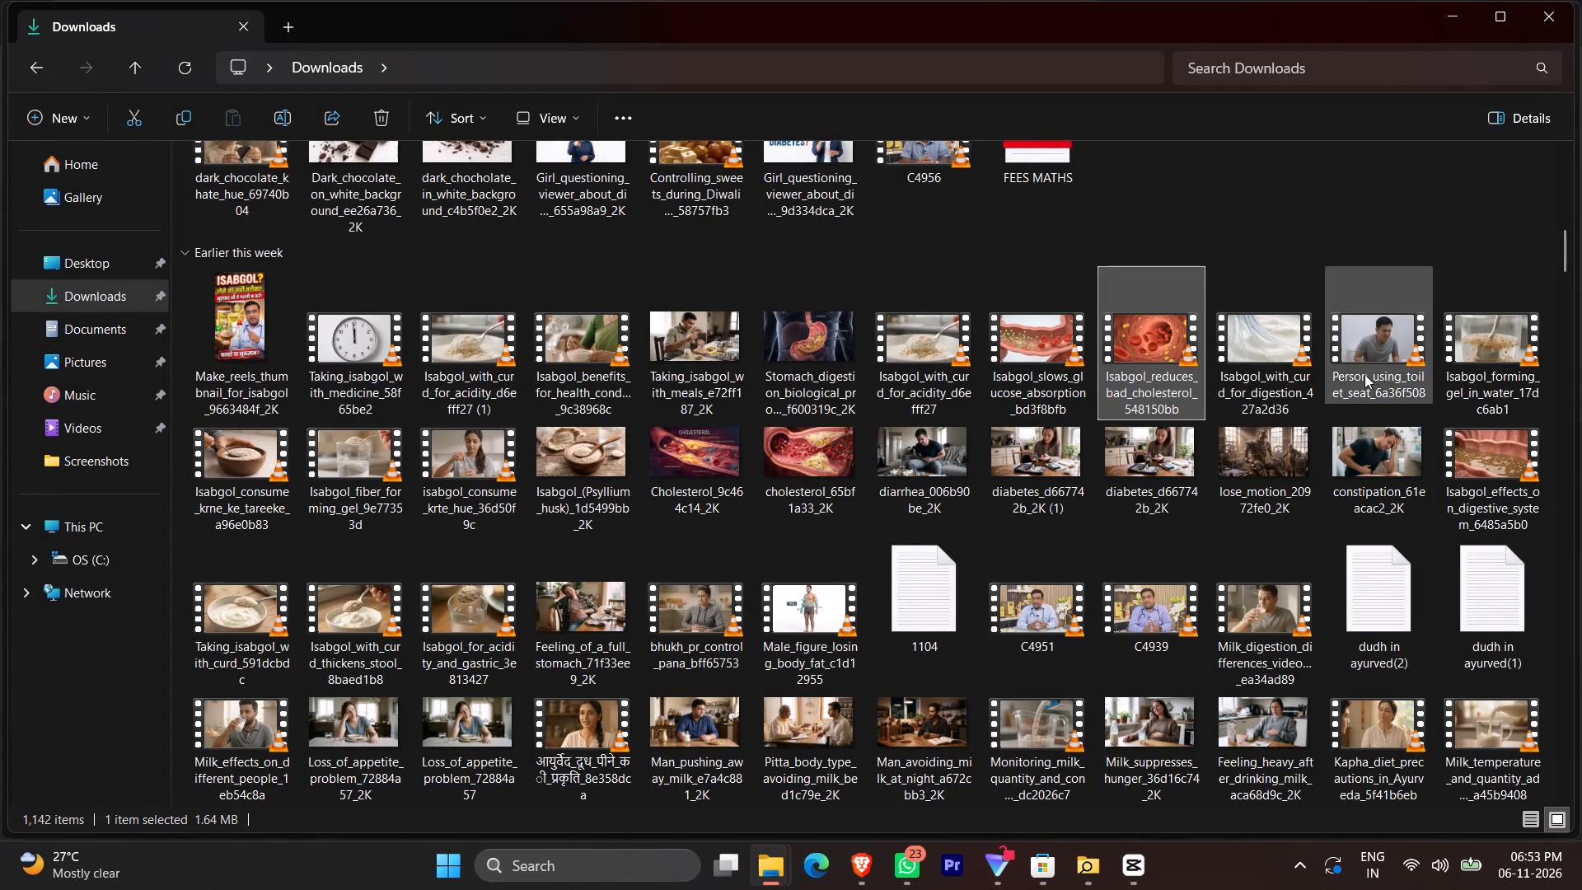
double_click(1277, 370)
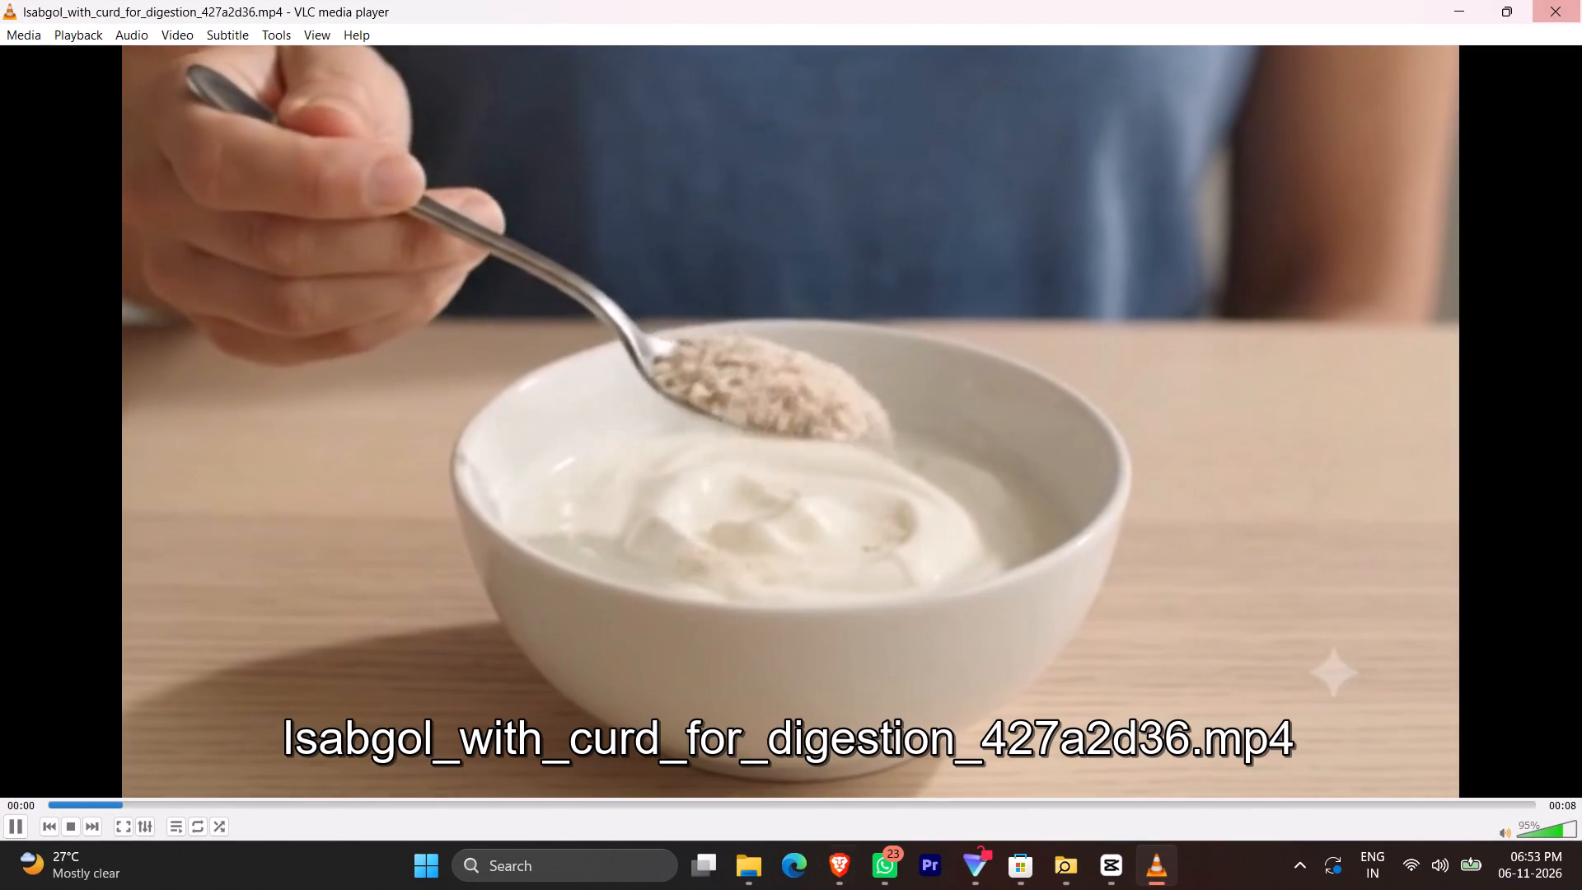
left_click(1110, 809)
left_click(1581, 0)
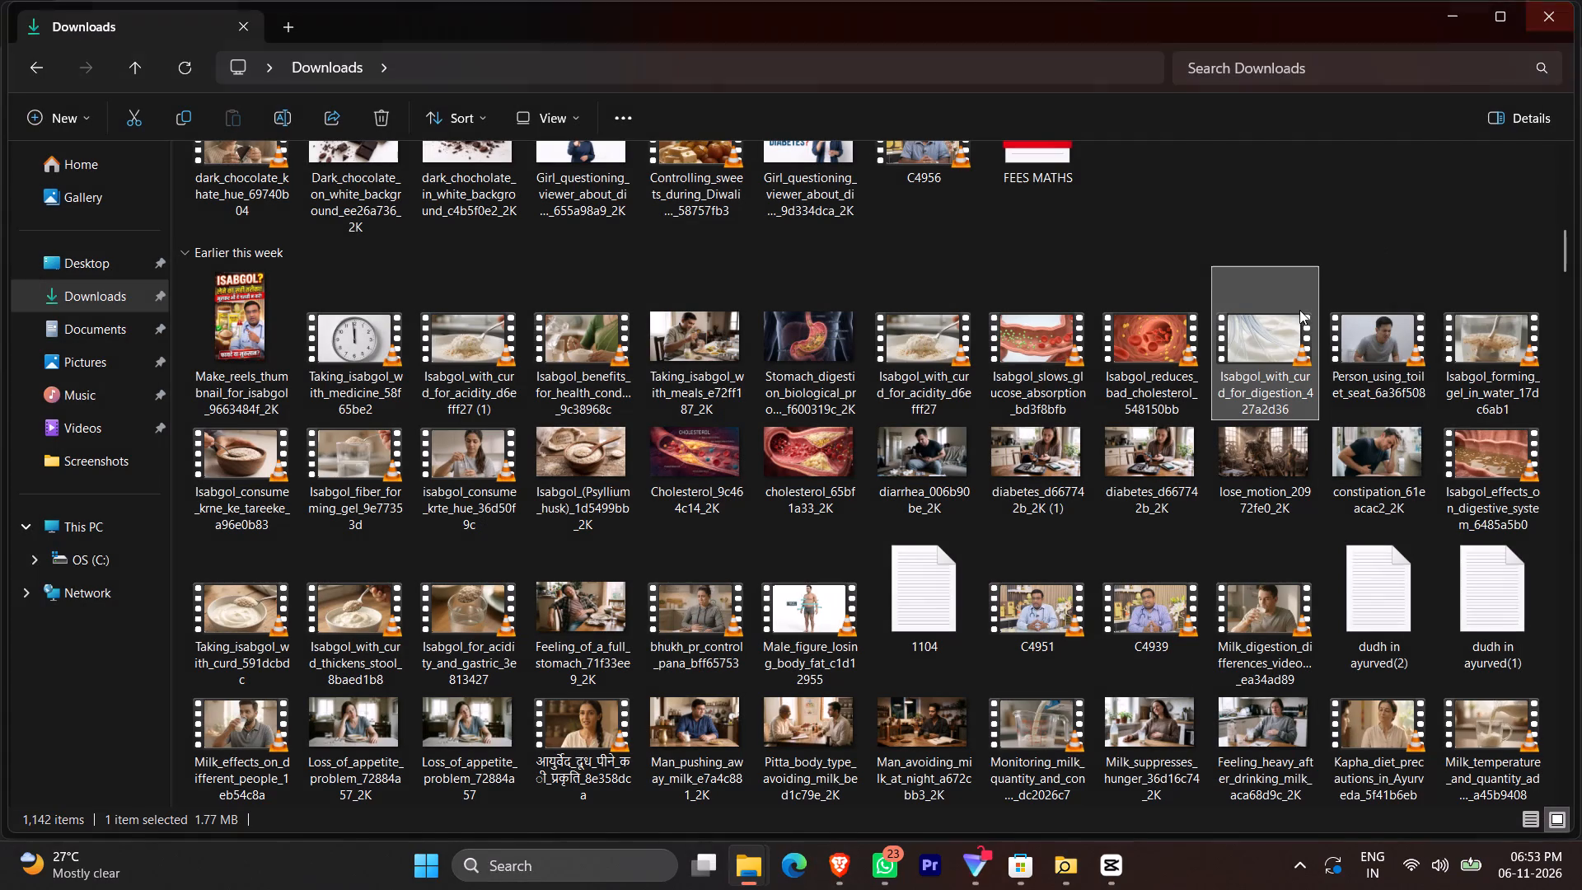
double_click(1367, 370)
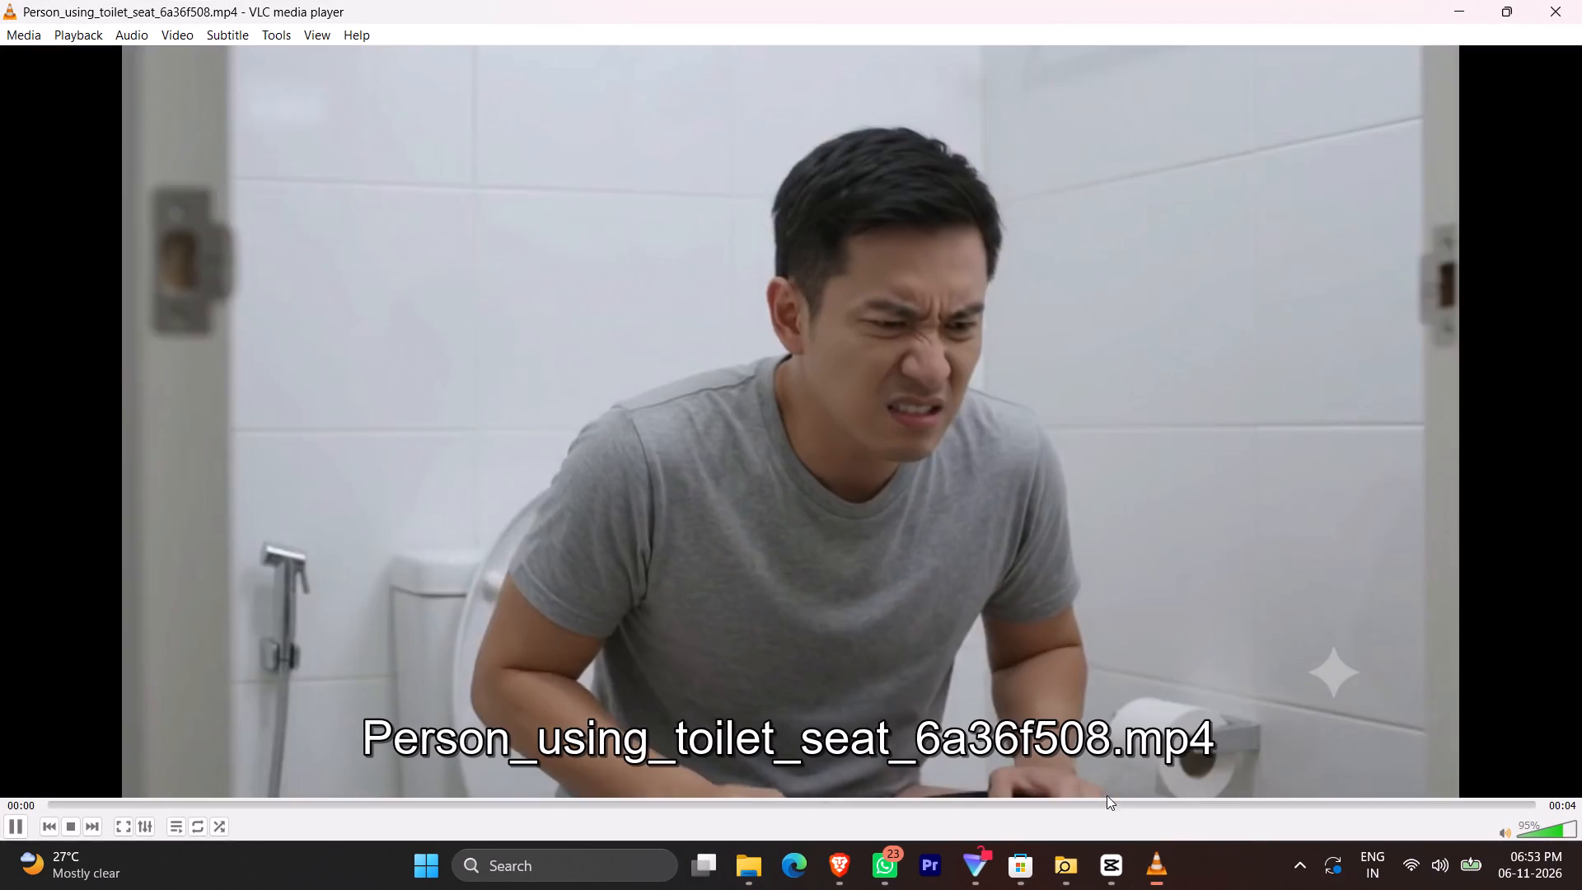
left_click(1111, 801)
left_click(1581, 0)
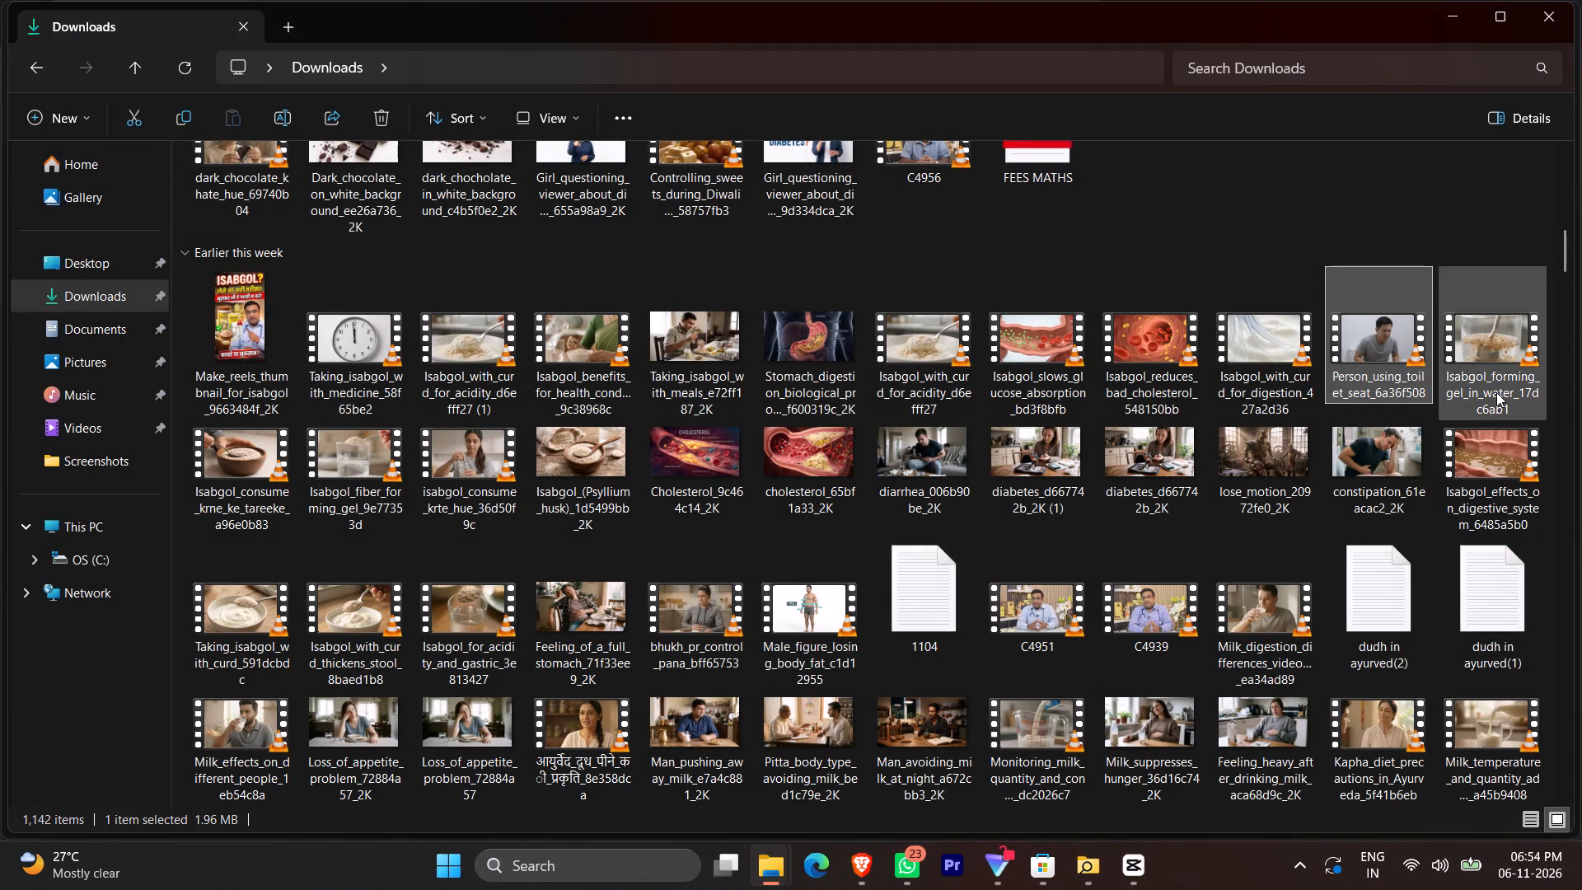
Preview the Isabgol_forming_gel_in_water video at several points and bring it from Downloads into CapCut's project media.
double_click(1496, 392)
left_click(477, 795)
left_click(480, 810)
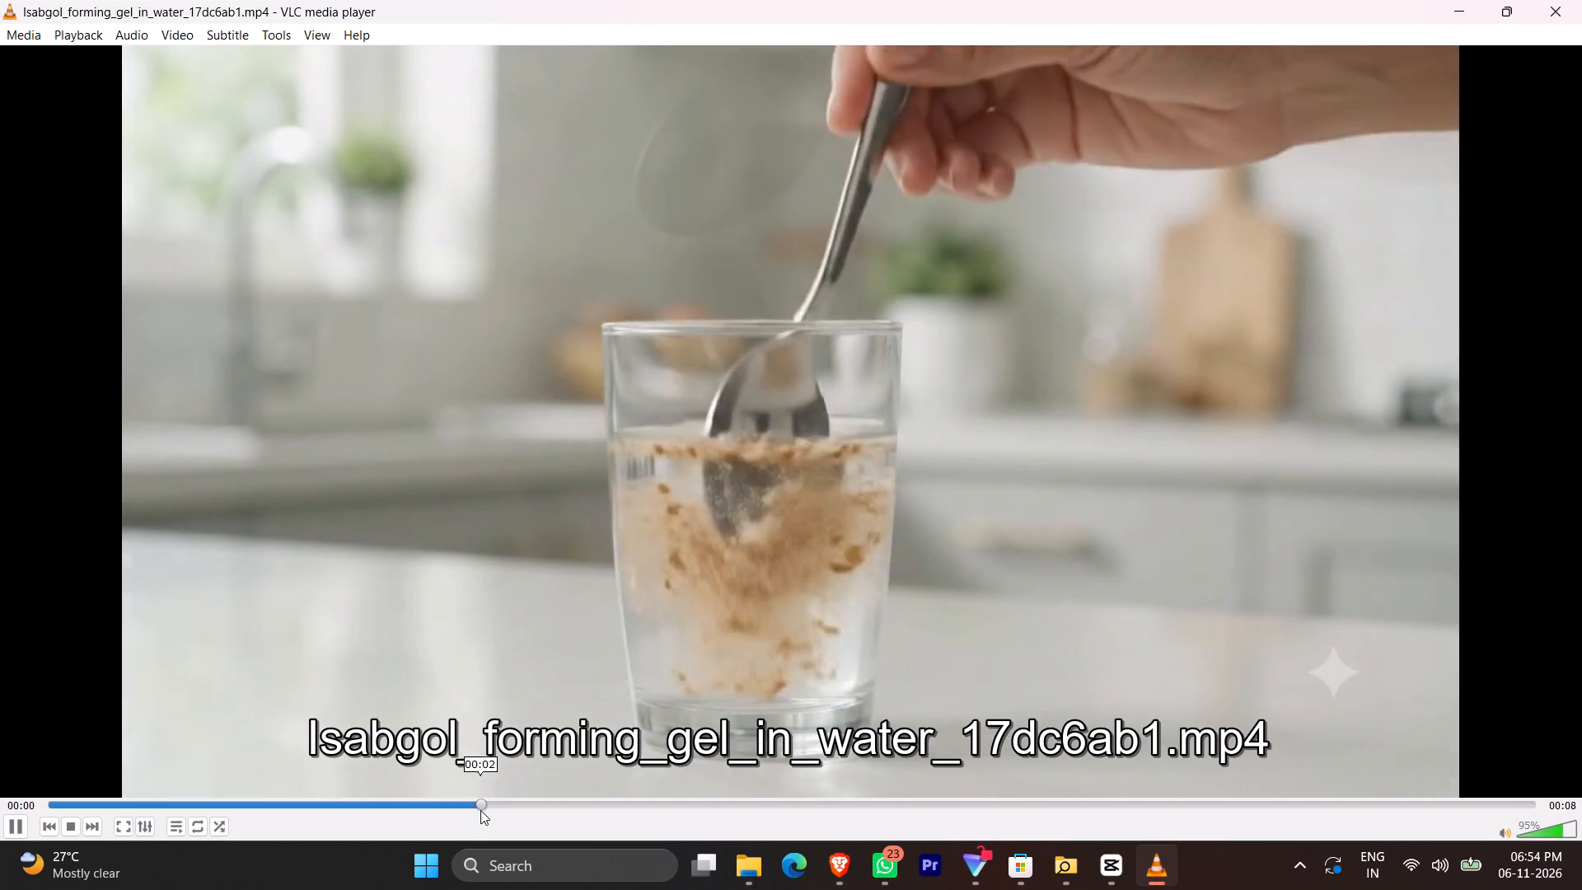
left_click(806, 816)
left_click(926, 793)
left_click(948, 809)
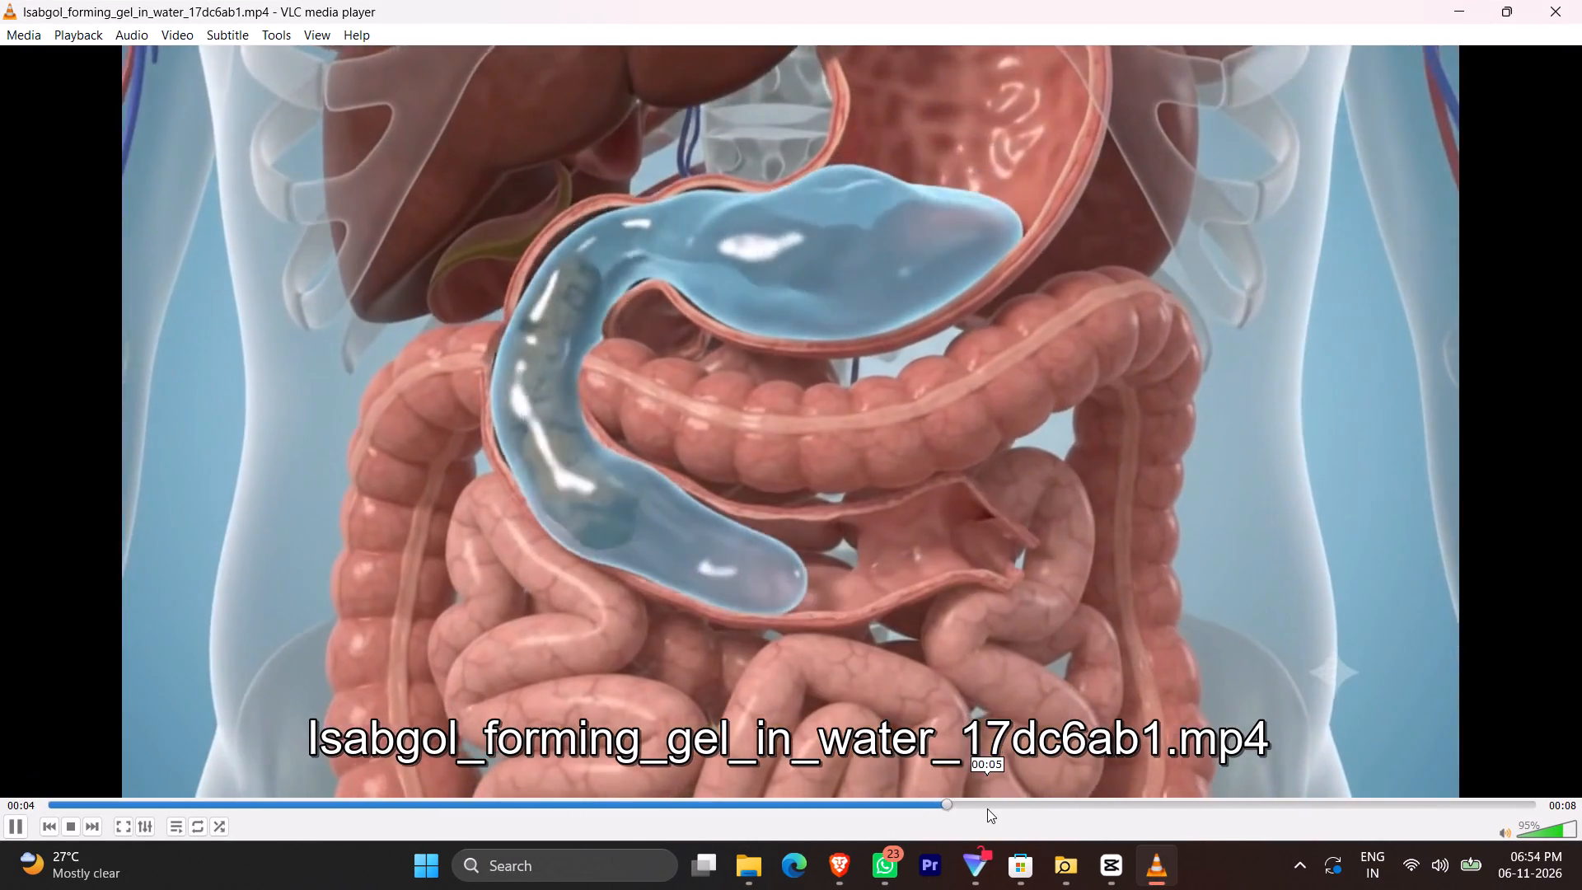
left_click(1581, 0)
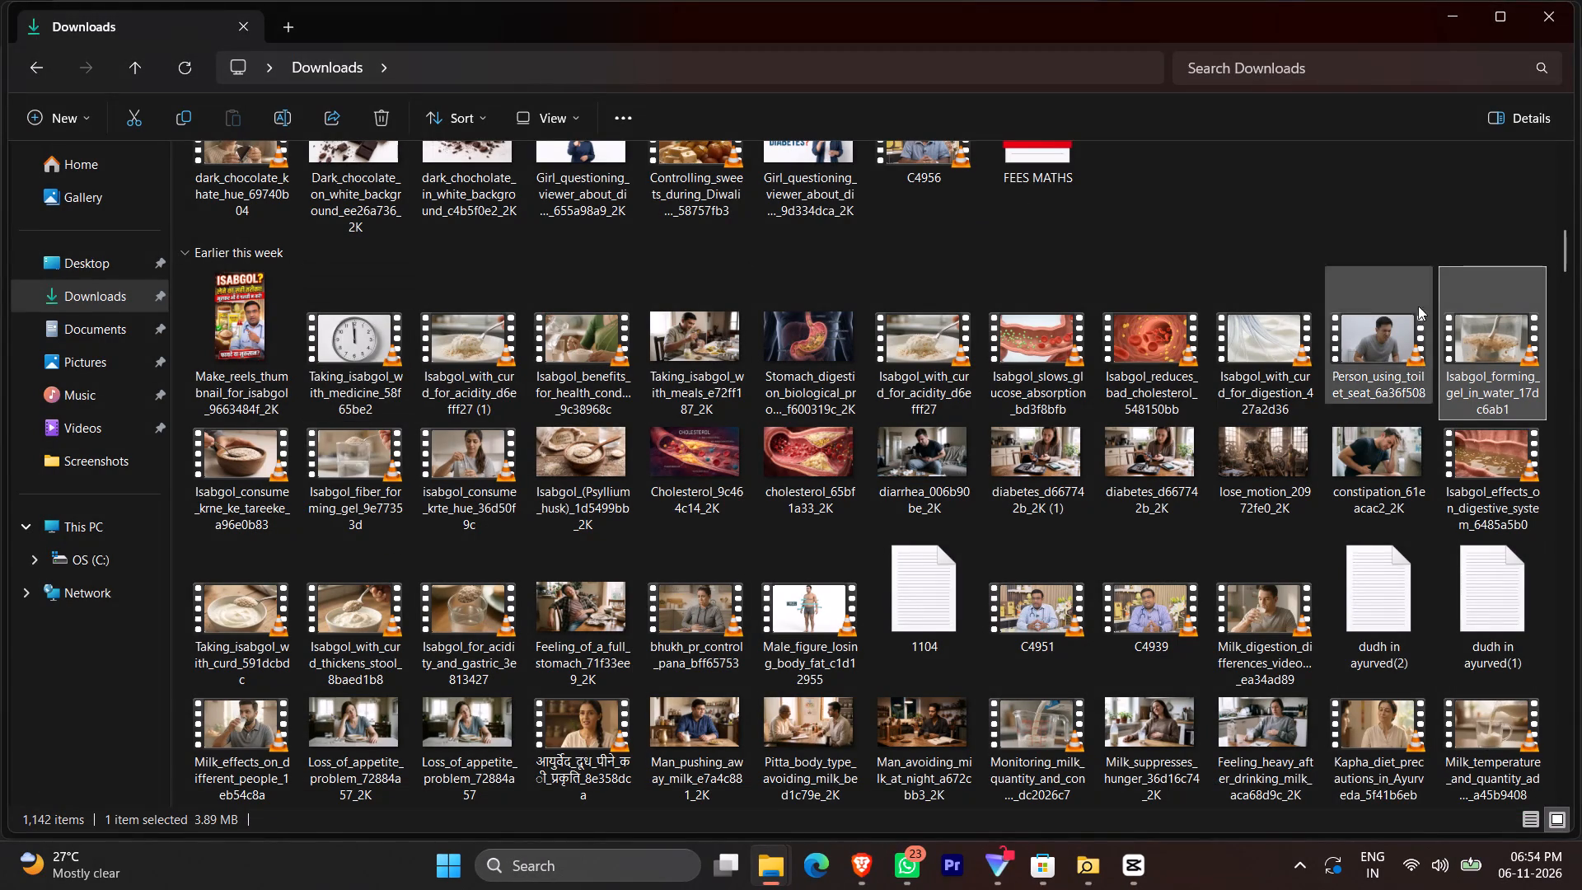
left_click_drag(1495, 306, 427, 450)
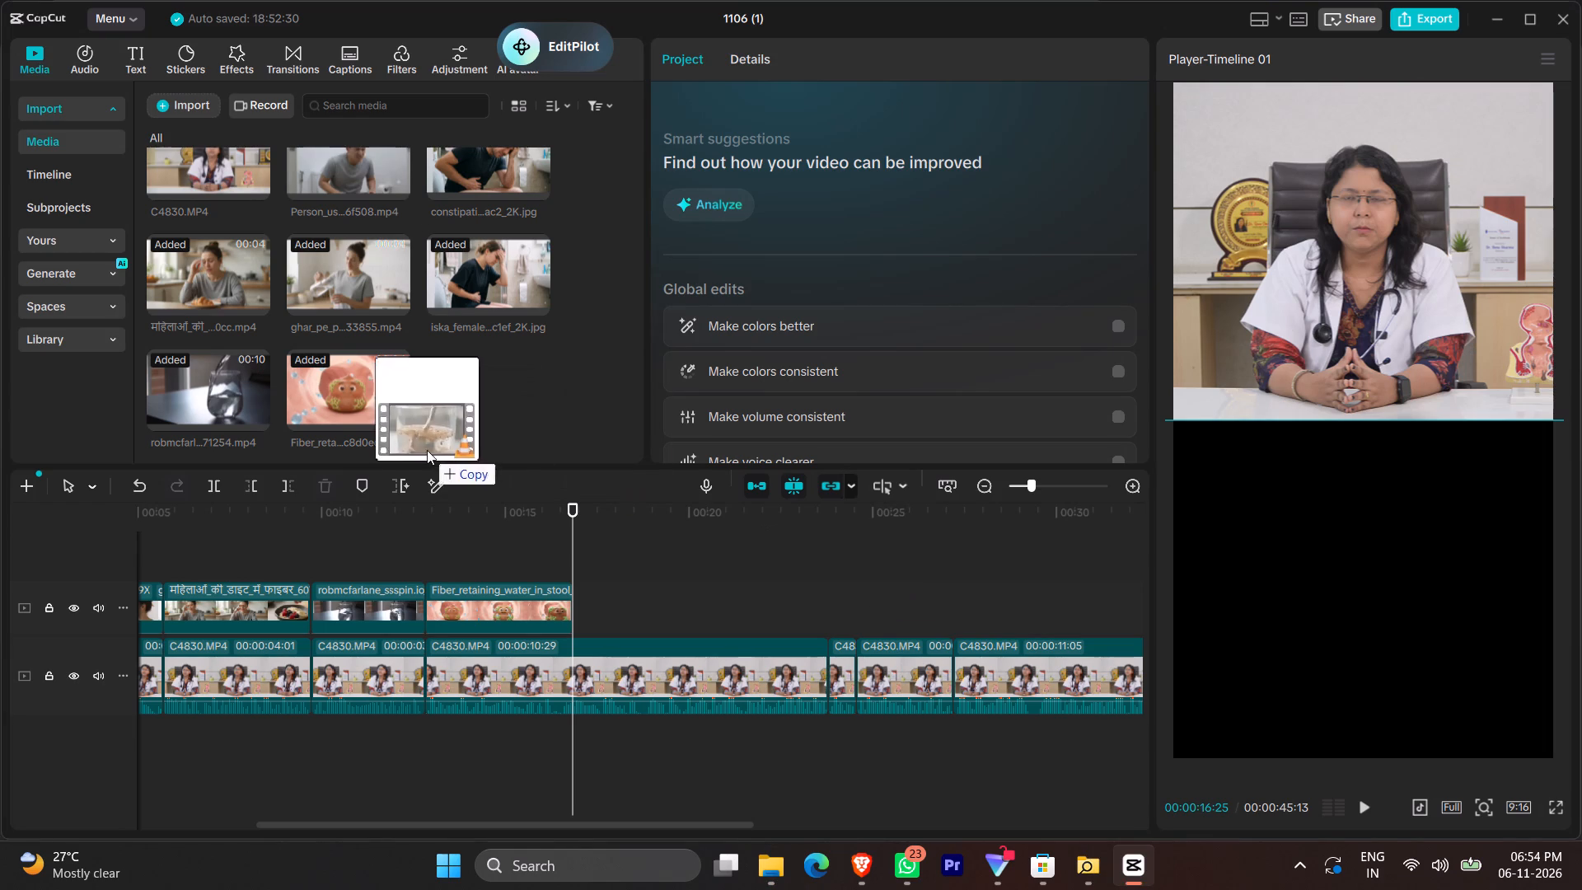
Place Isabgol_forming_gel_in_water above the stool clip and paste the copied lower-half layout onto it (scale 159%, Y position -966).
left_click_drag(427, 450, 494, 415)
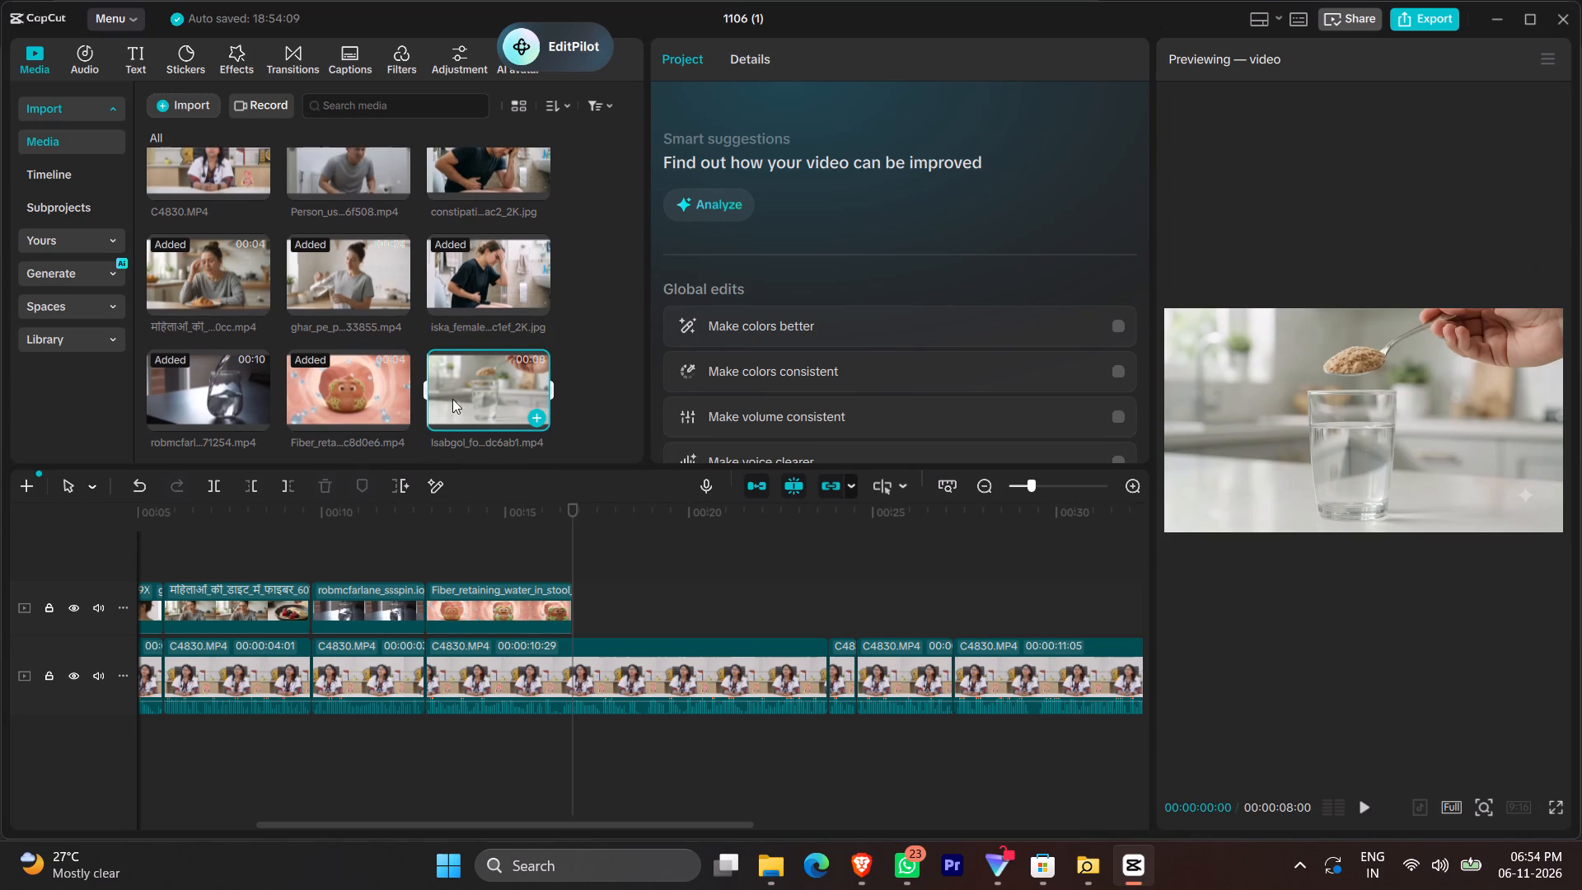
left_click_drag(523, 387, 451, 541)
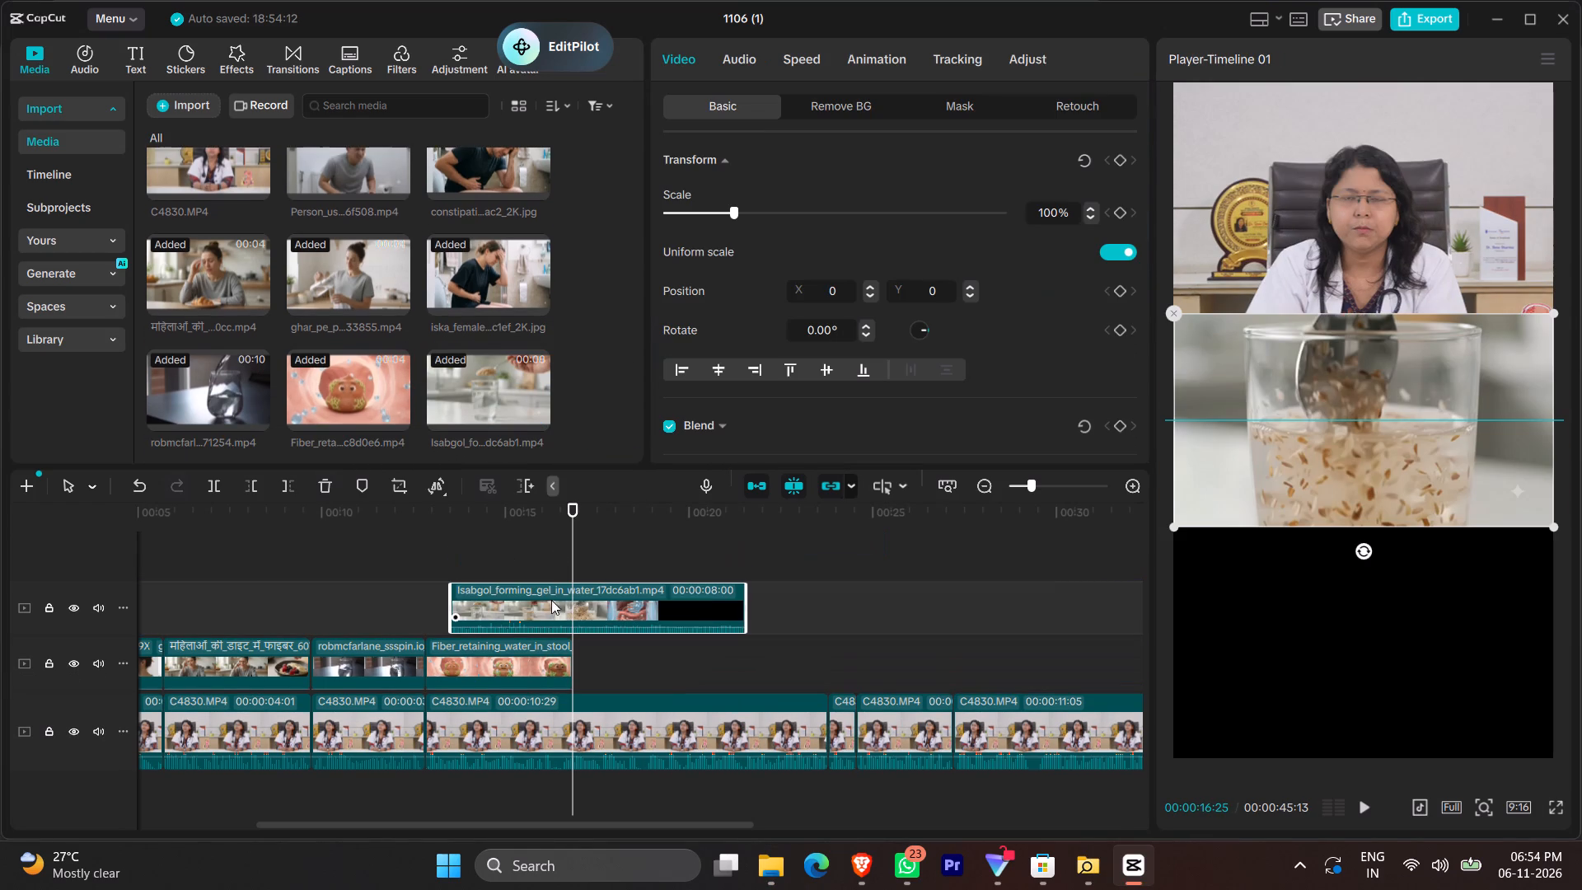
right_click(512, 631)
left_click(569, 147)
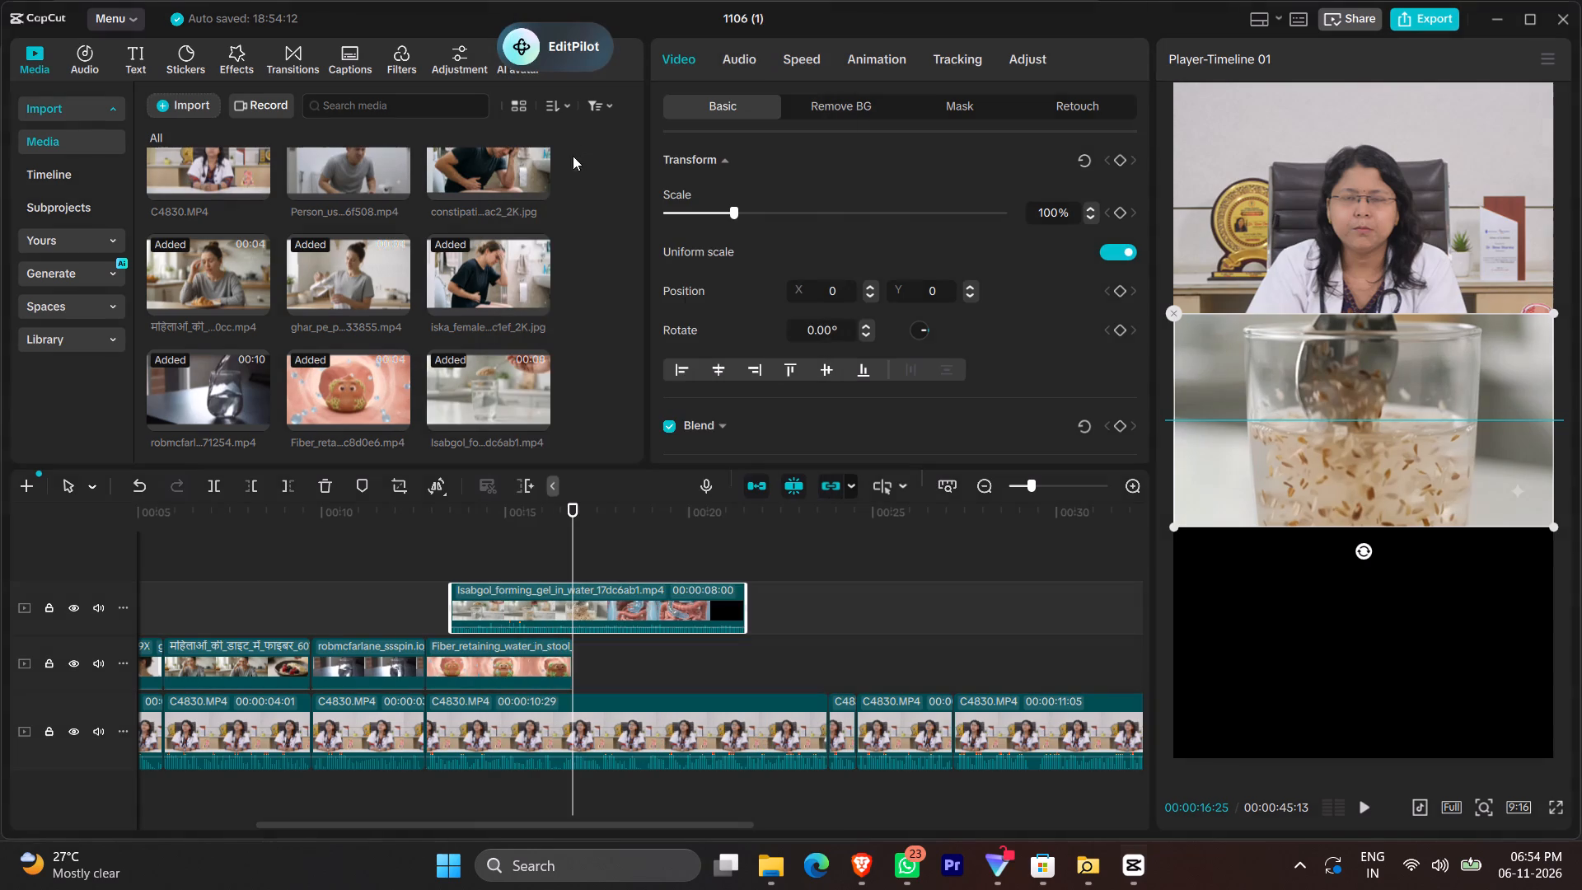
left_click(1005, 574)
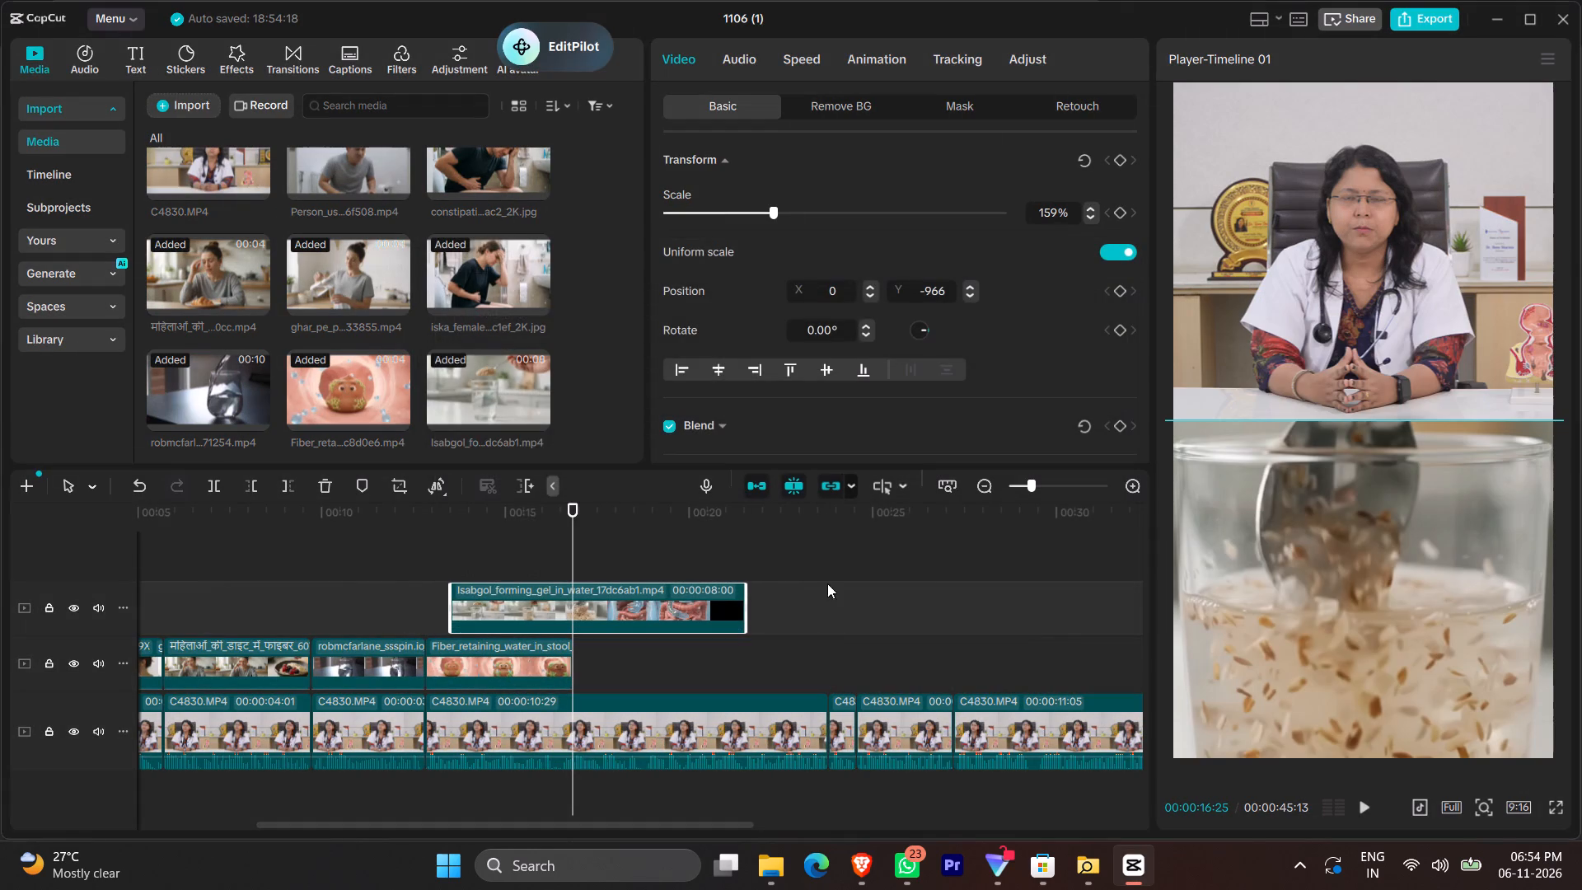
Split the isabgol clip at 00:00:17:17, where the digestive-tract shot begins, and delete the part before the cut.
left_click_drag(576, 562, 600, 569)
left_click(615, 616)
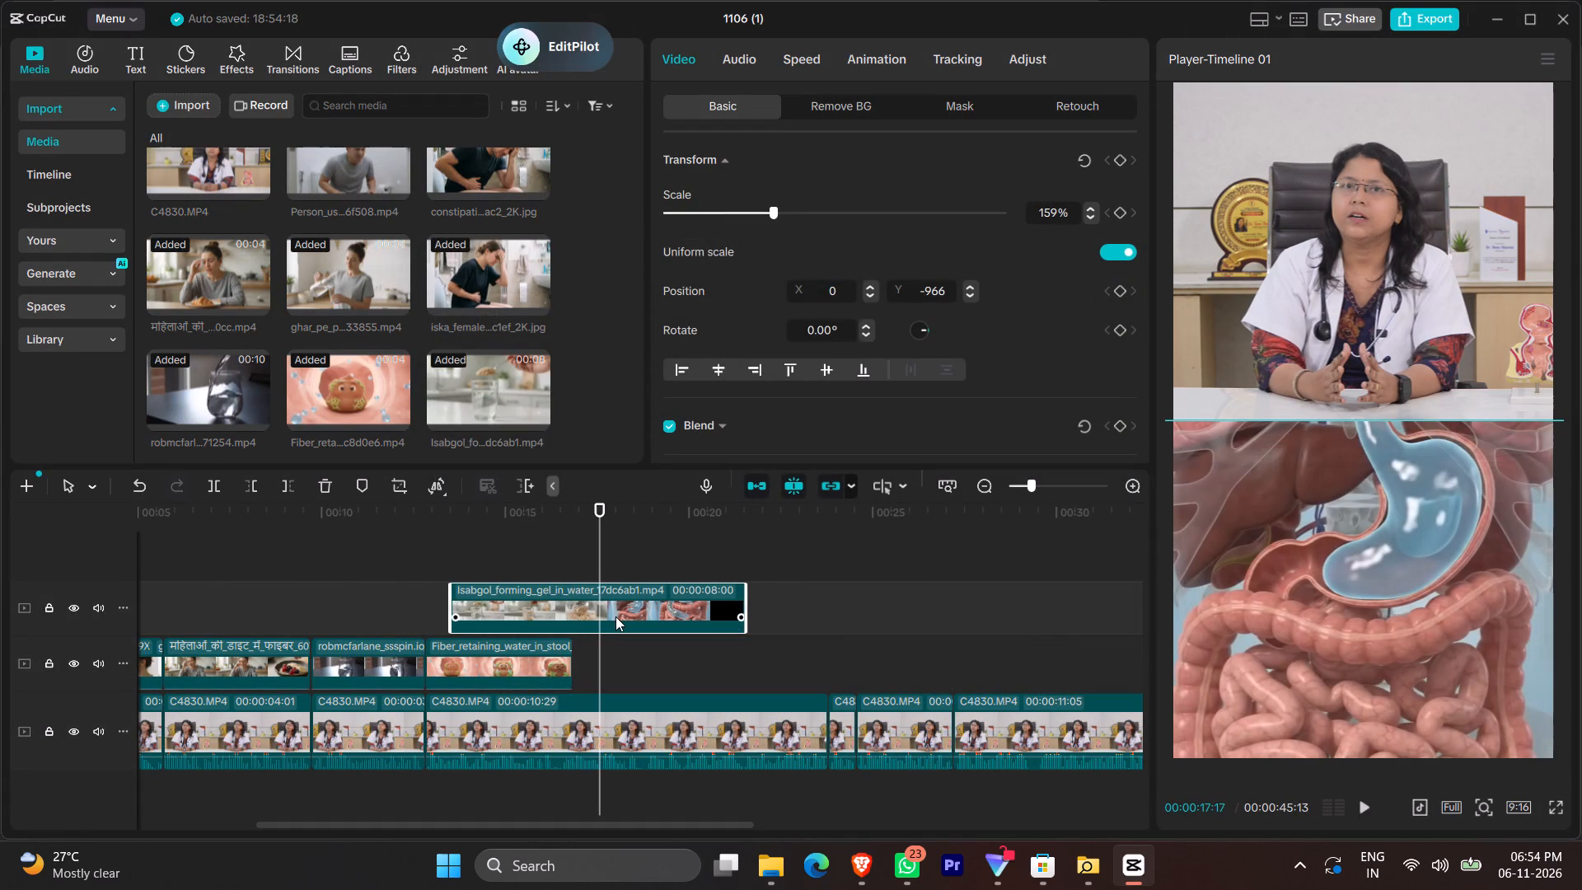
key("ctrl+b")
left_click(547, 611)
key("1")
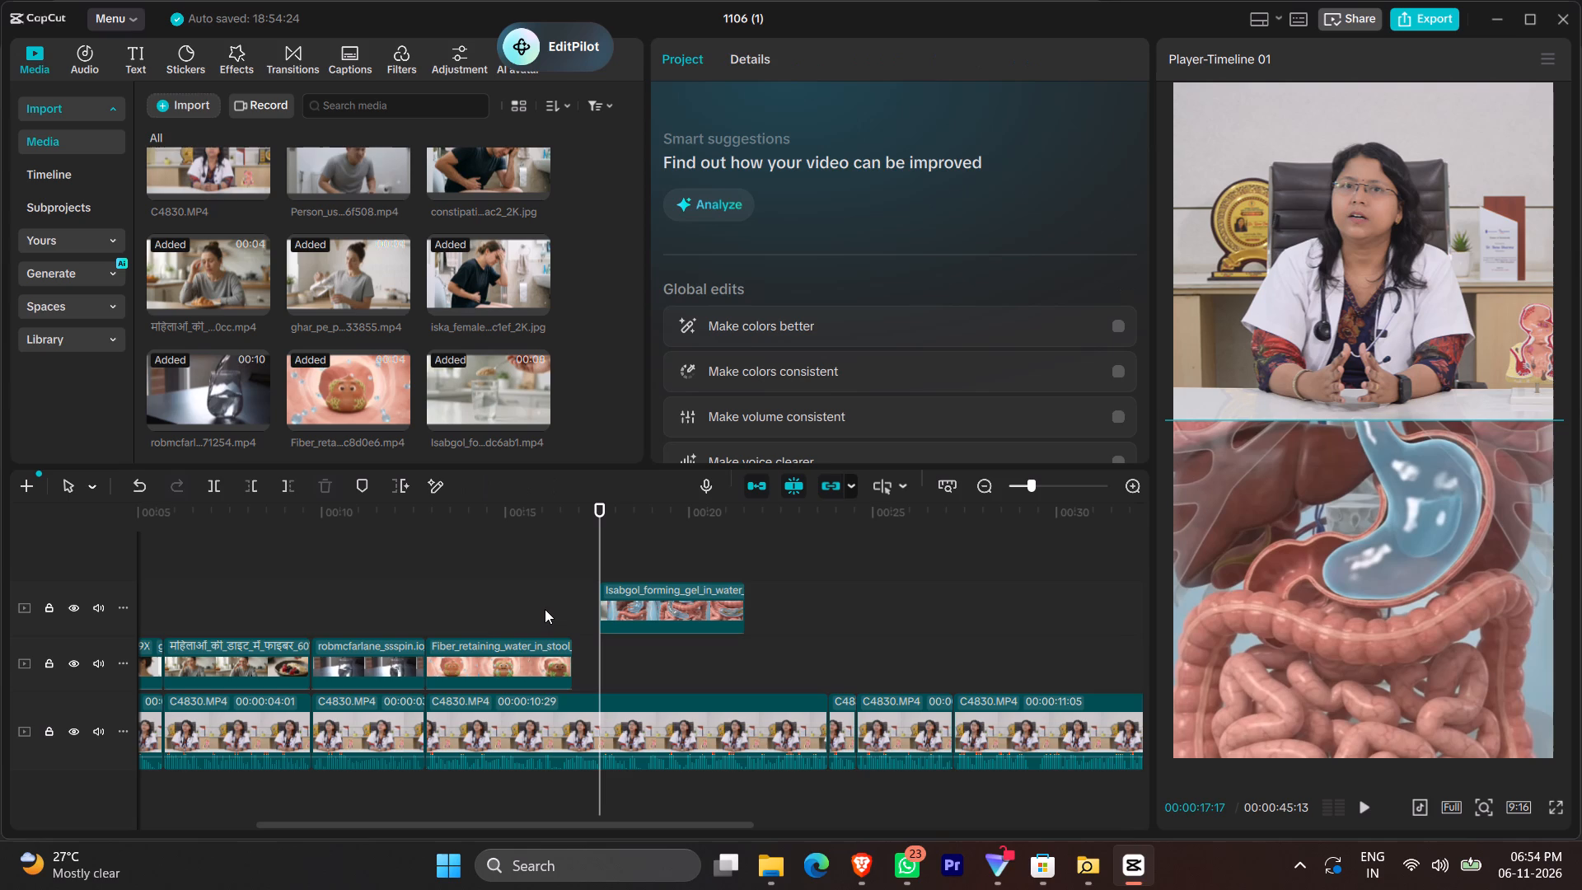
Move the remaining digestive-tract clip onto the lower-half visuals track, directly after the stool clip at 00:00:16:25.
left_click_drag(647, 599, 625, 643)
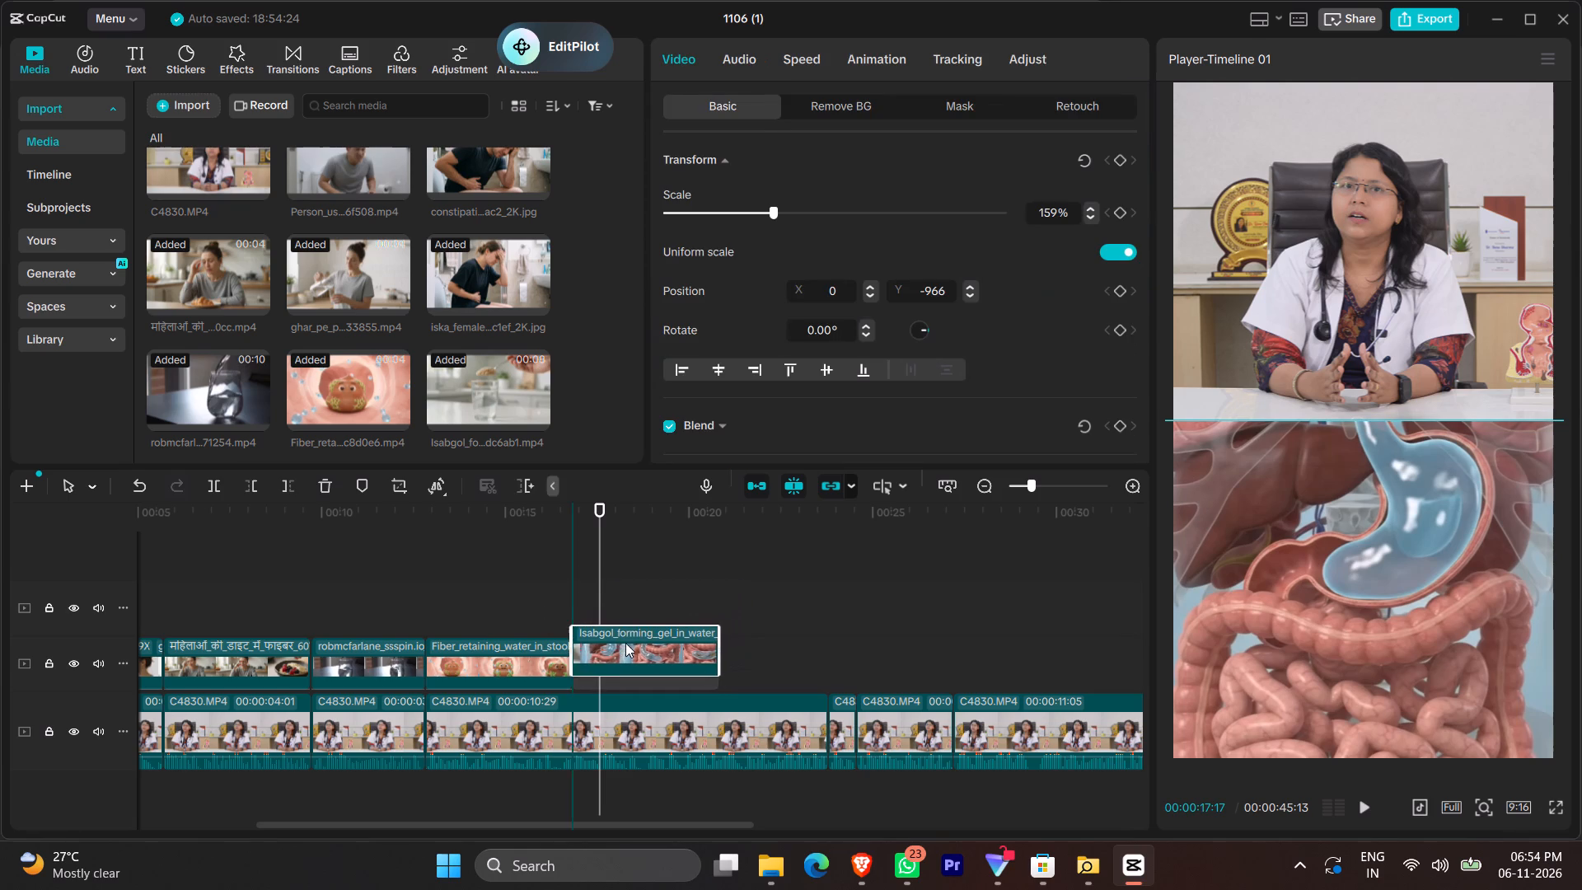
left_click_drag(625, 643, 620, 645)
Play the digestive-tract clip against the speech, split it at 00:00:18:09 and delete the part after the cut.
left_click(559, 550)
key("space")
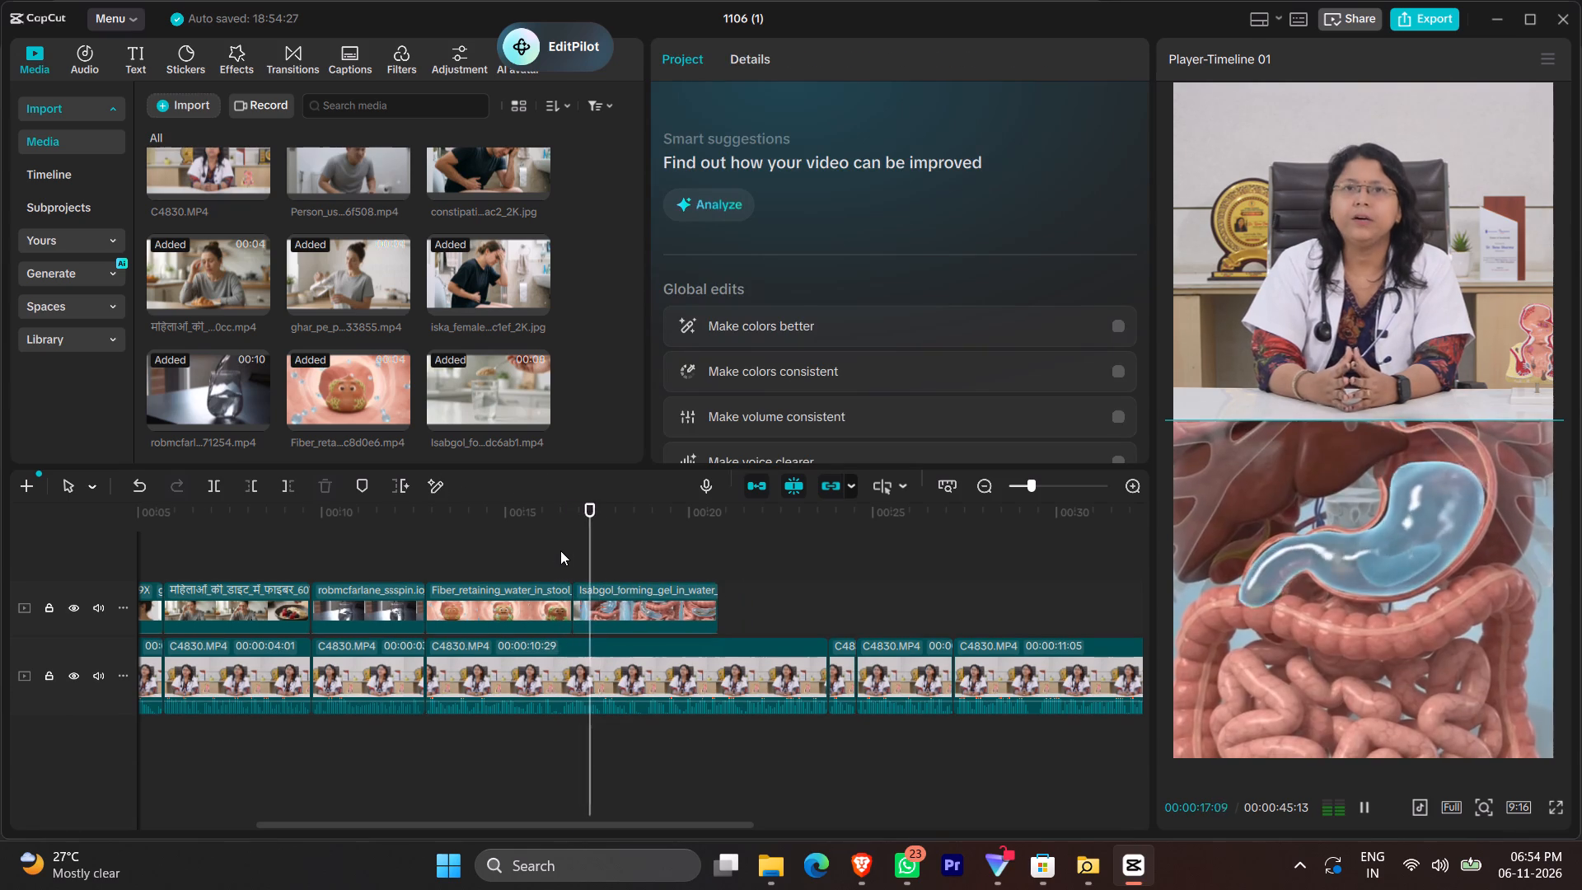
key("space")
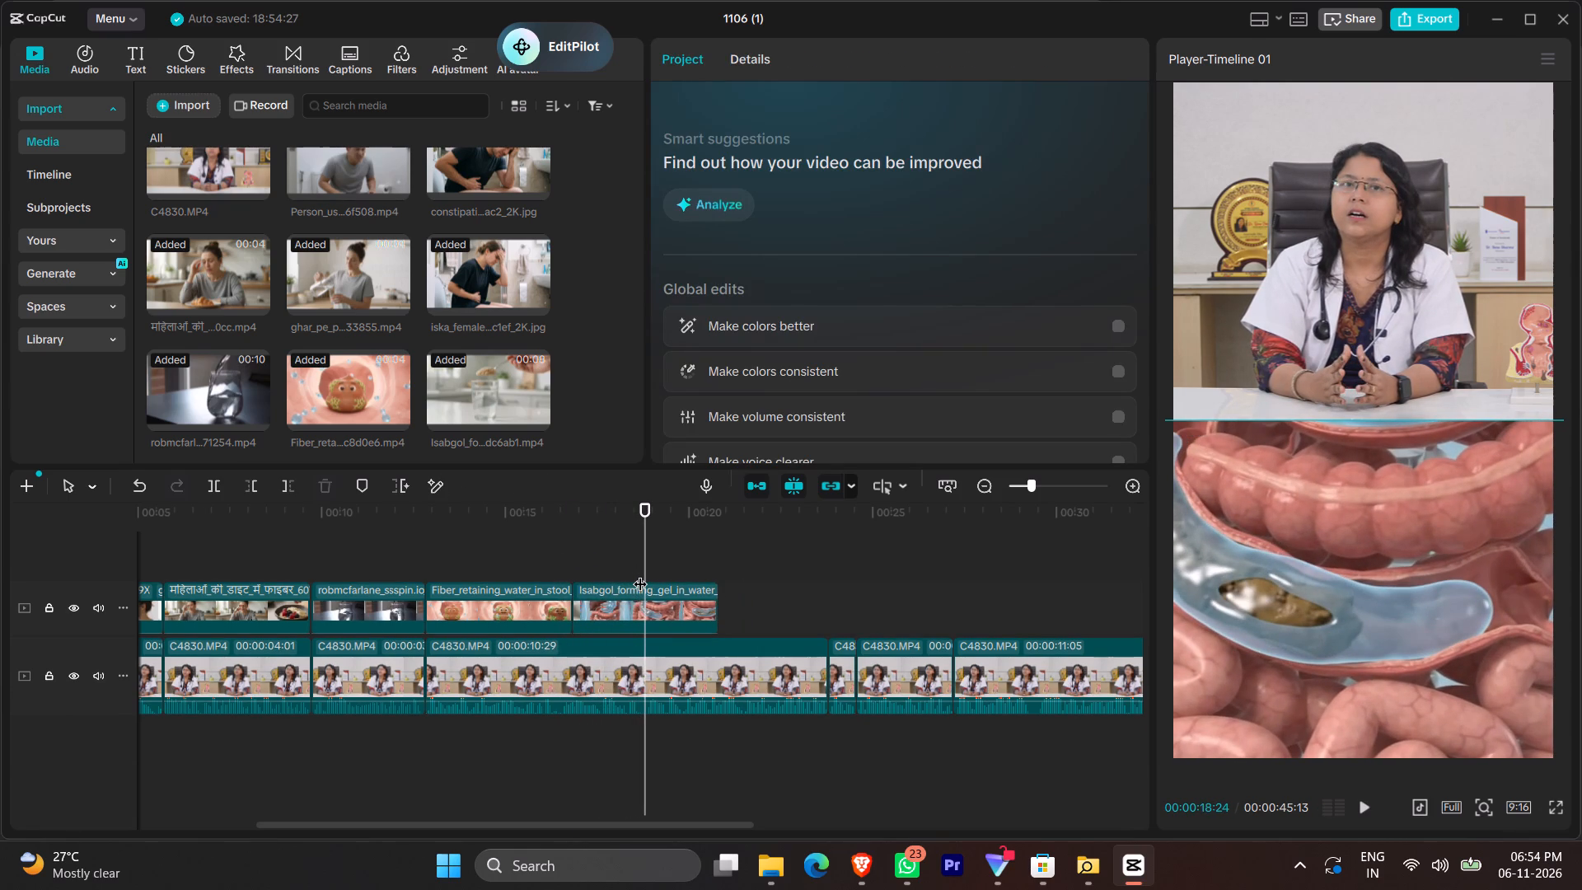
left_click(640, 574)
left_click(639, 574)
left_click(634, 574)
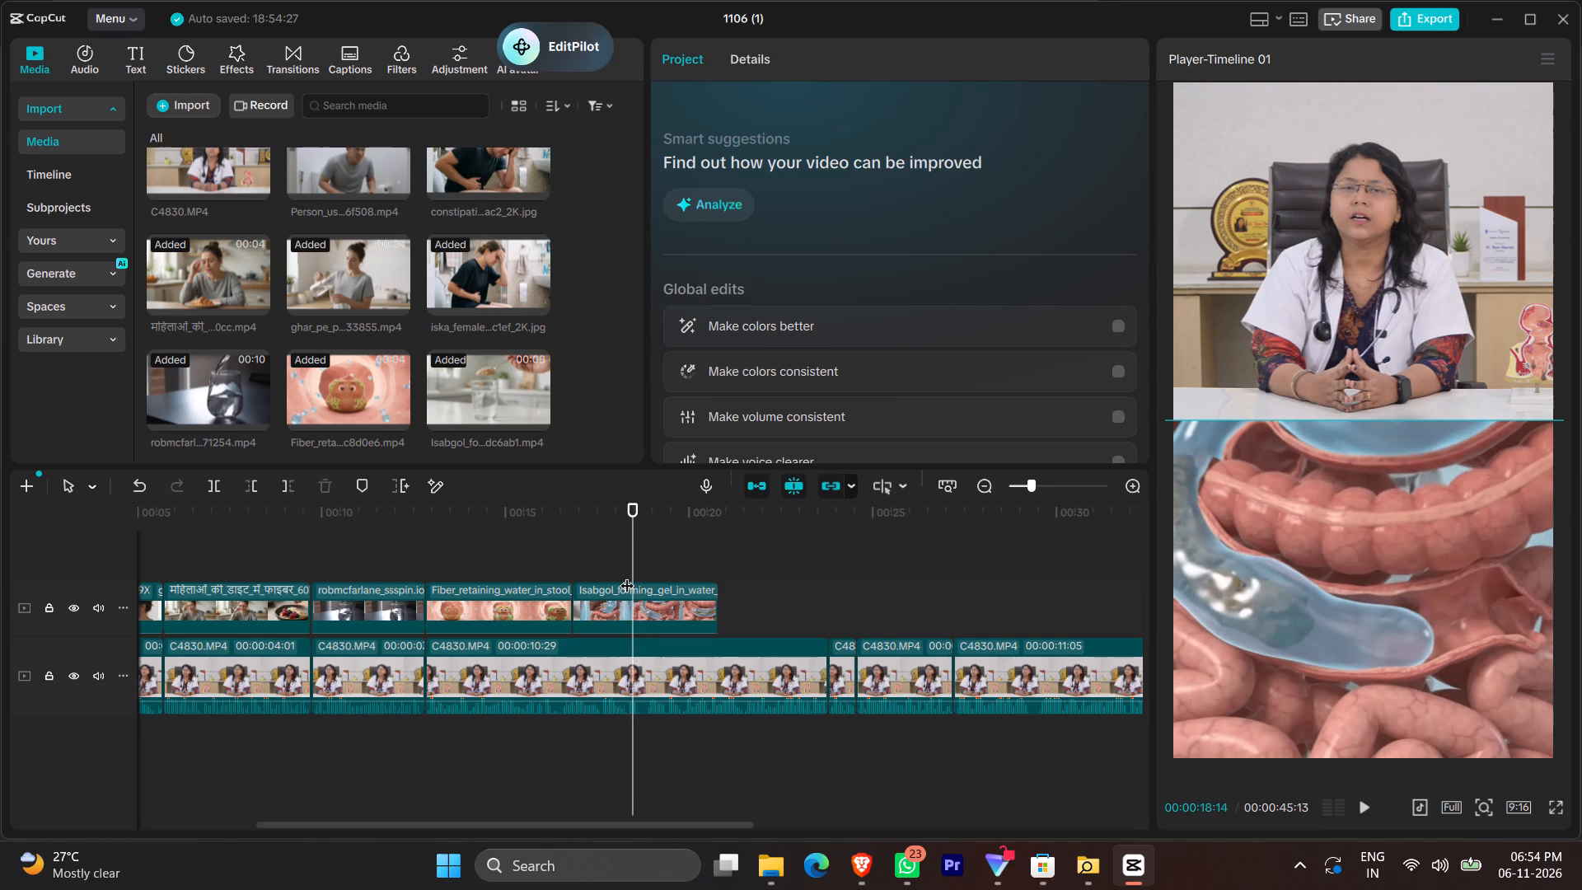
left_click(627, 575)
left_click(657, 611)
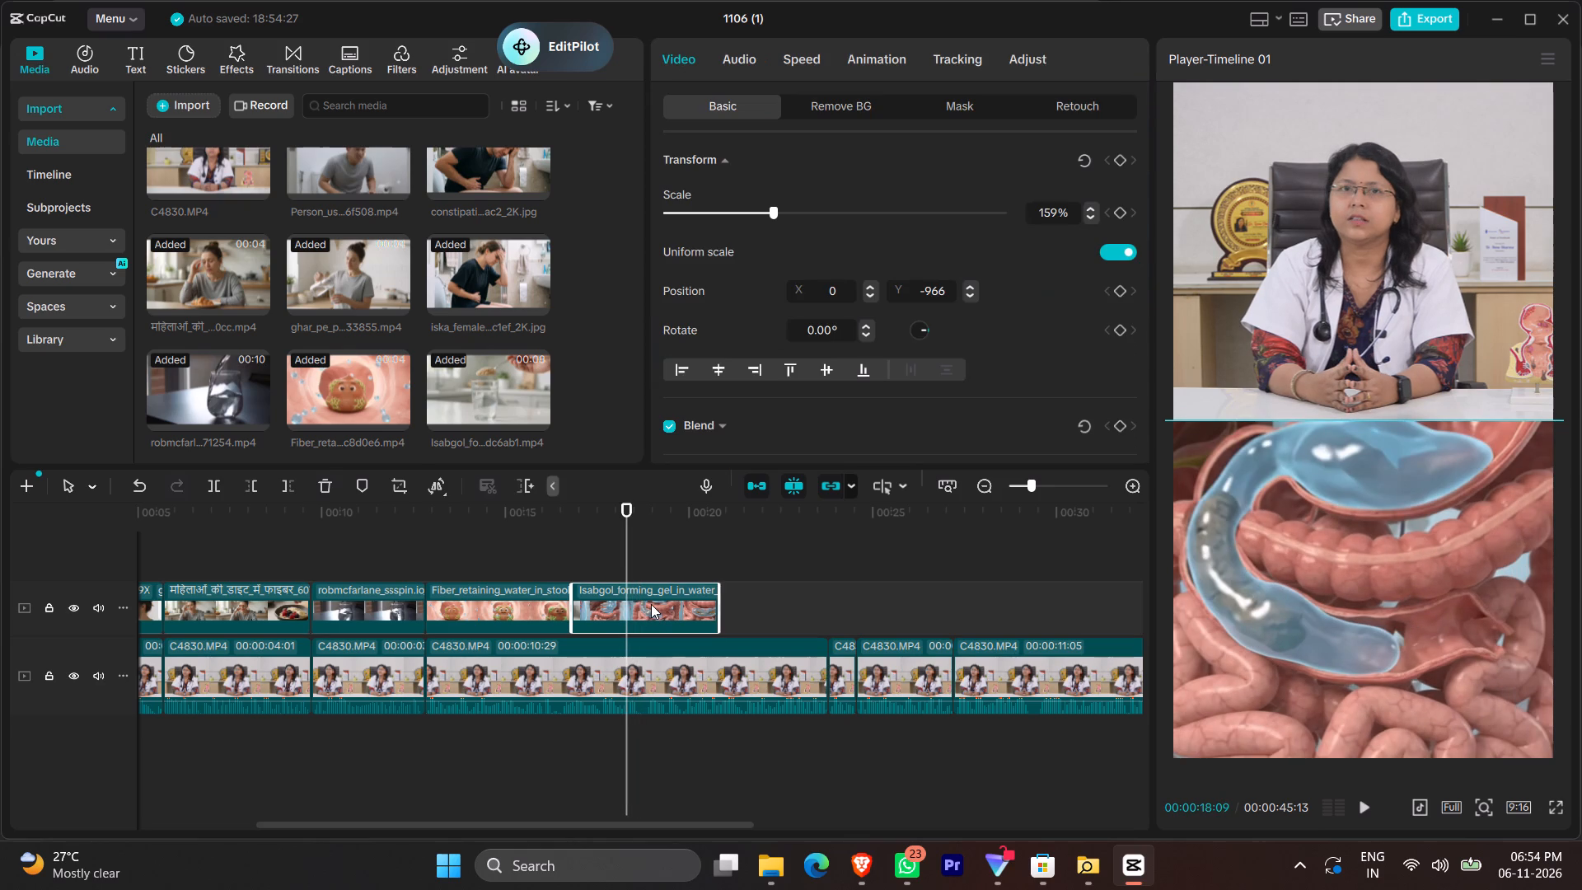
key("ctrl+b")
left_click(620, 574)
left_click_drag(630, 560, 731, 583)
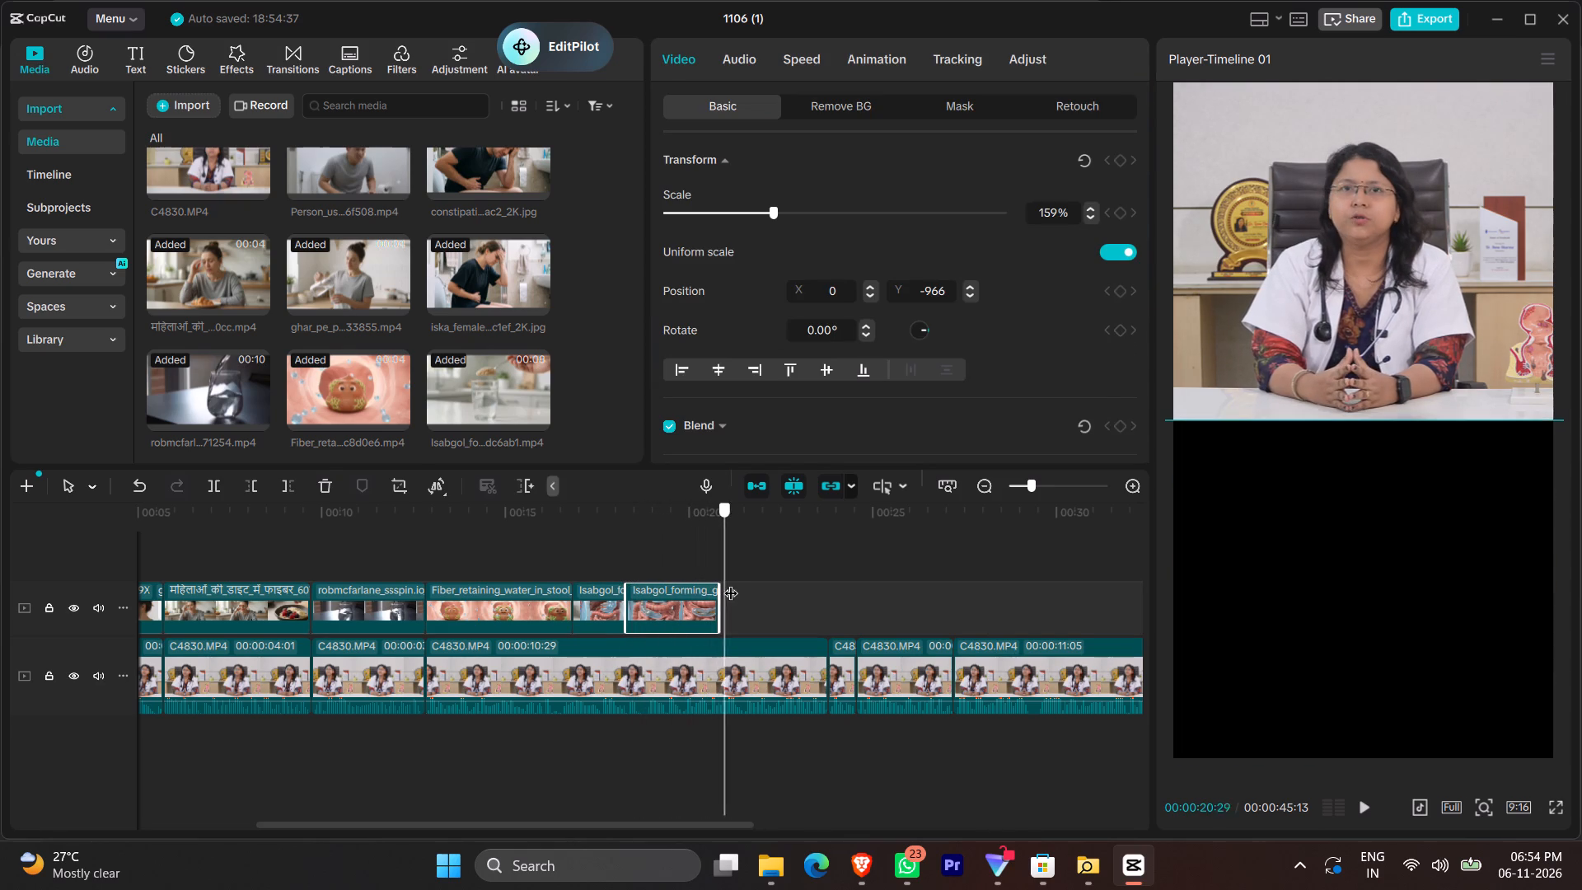
left_click_drag(731, 583, 737, 585)
left_click(681, 616)
key("1")
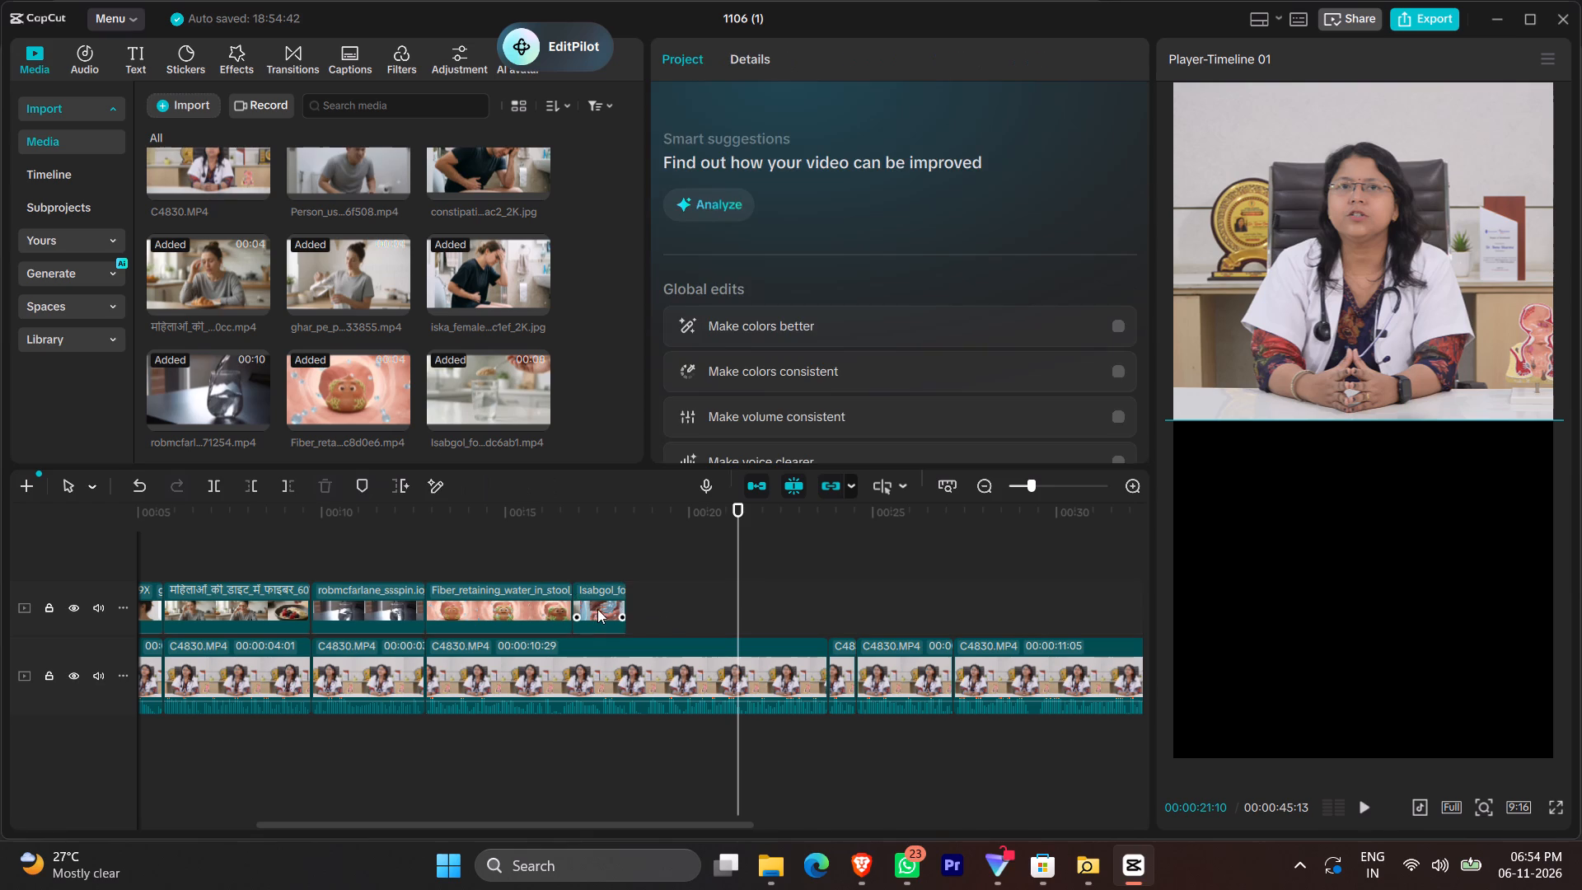
Slow the shortened digestive-tract clip down to a speed of 0.80x.
left_click(597, 609)
left_click(807, 69)
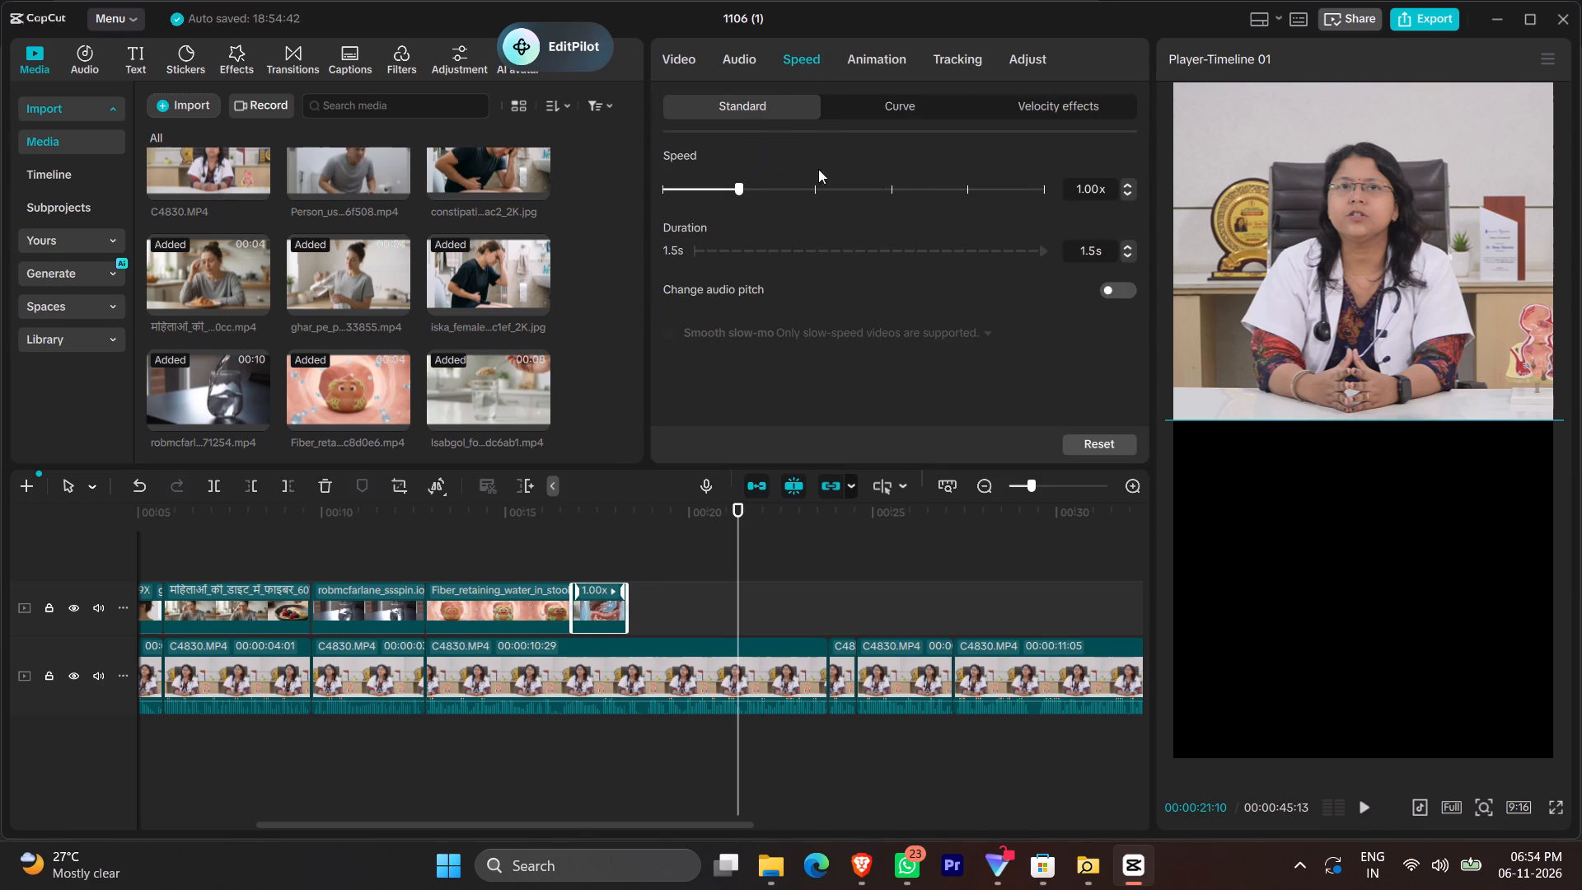
left_click(1095, 180)
scroll(1095, 181, "down", 2)
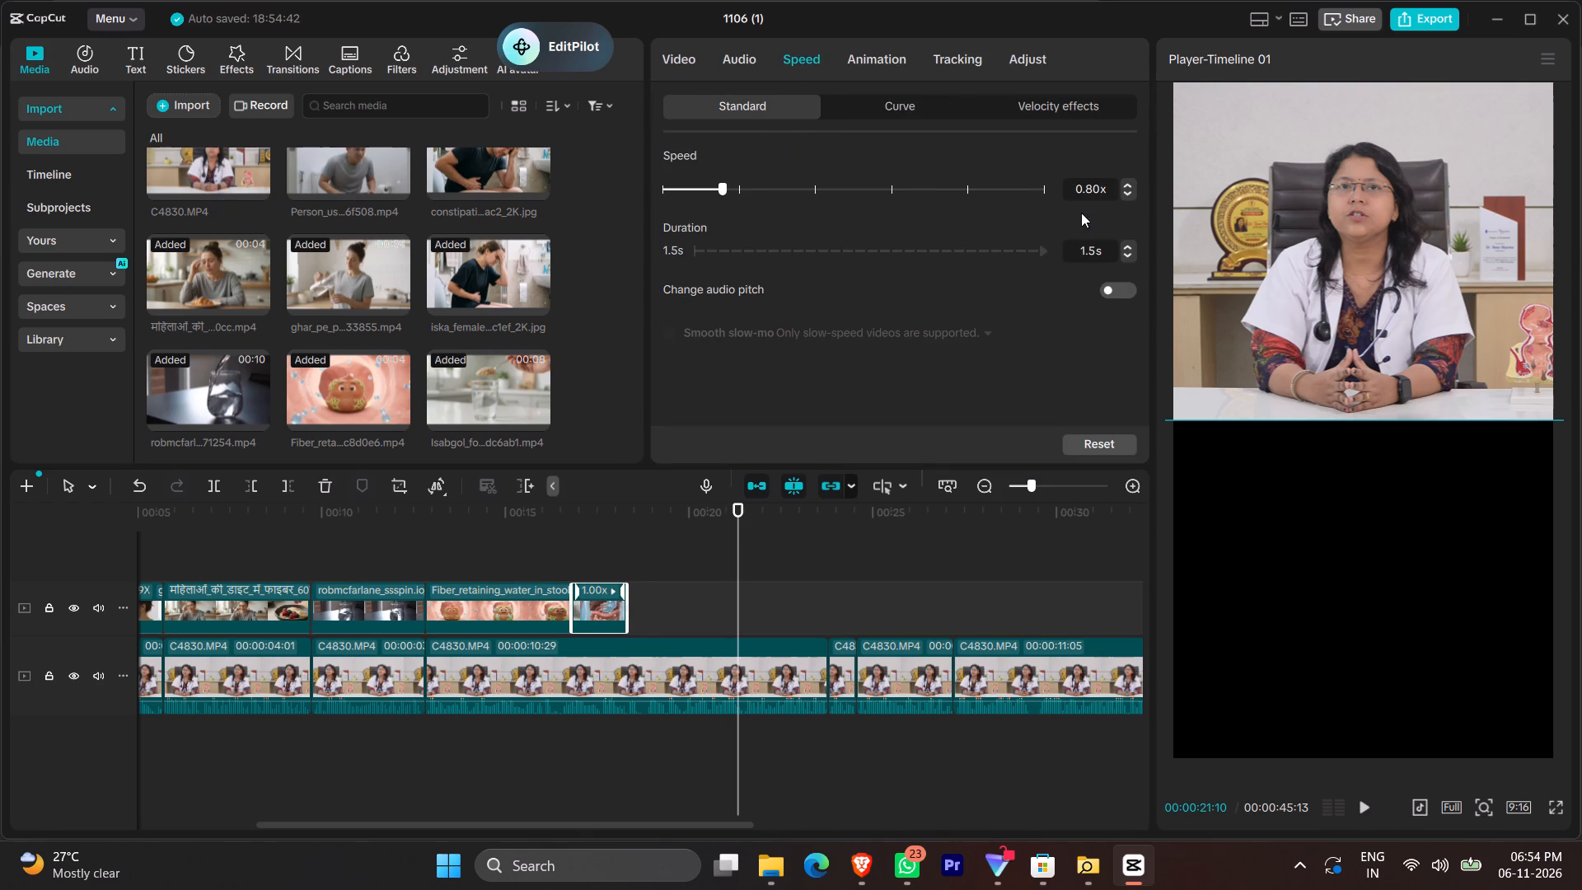
left_click(1081, 213)
Play the slowed digestive-tract clip repeatedly from around its start to check its timing against the doctor's speech.
left_click(572, 544)
key("space")
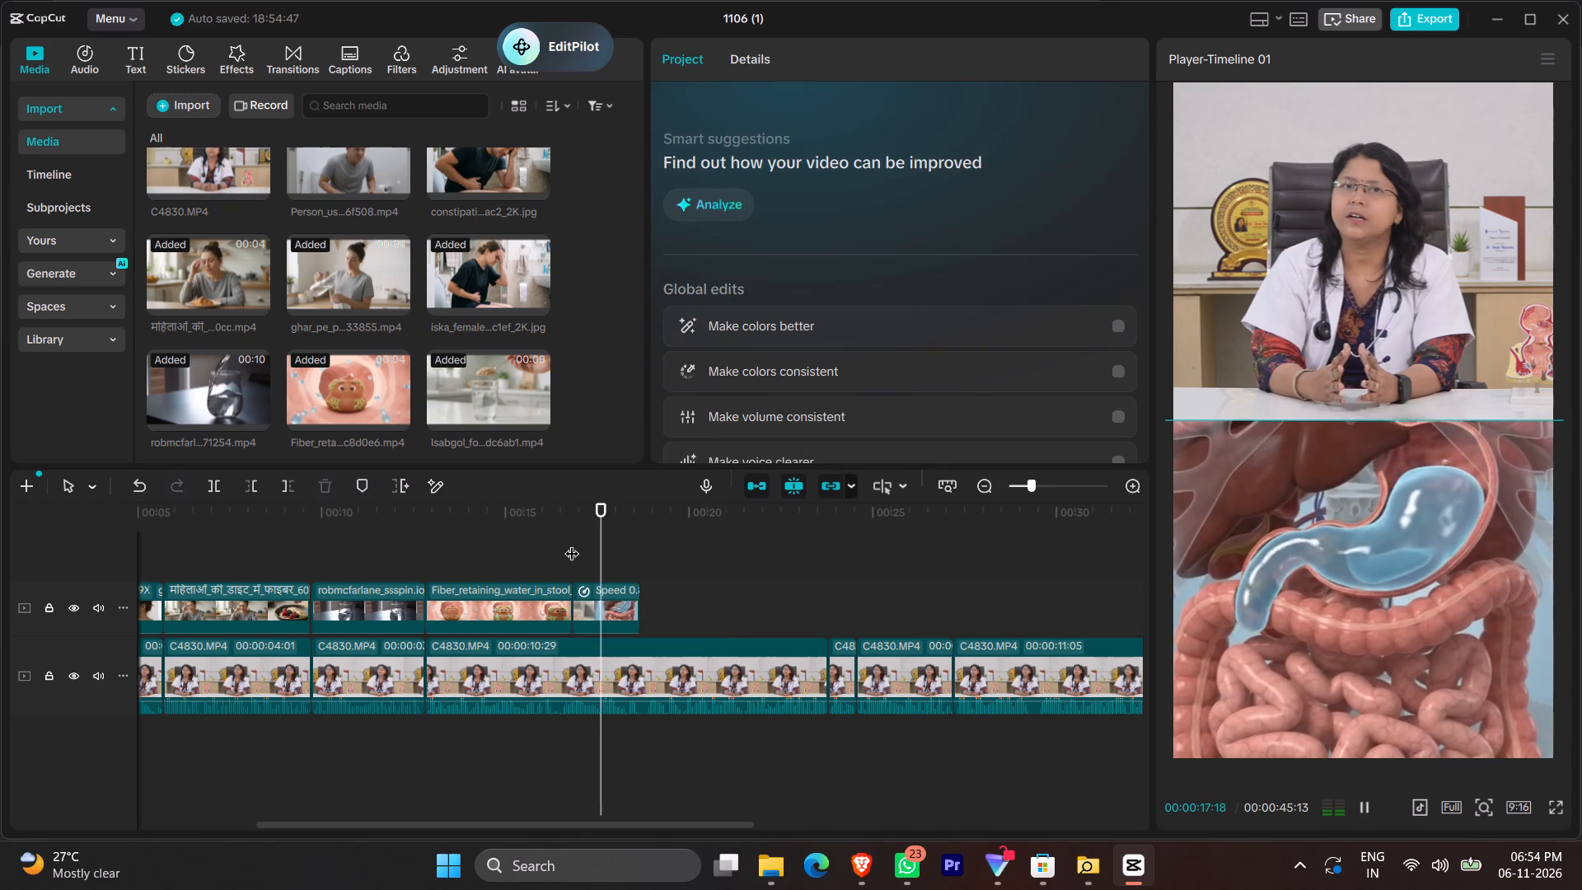
key("space")
left_click(565, 558)
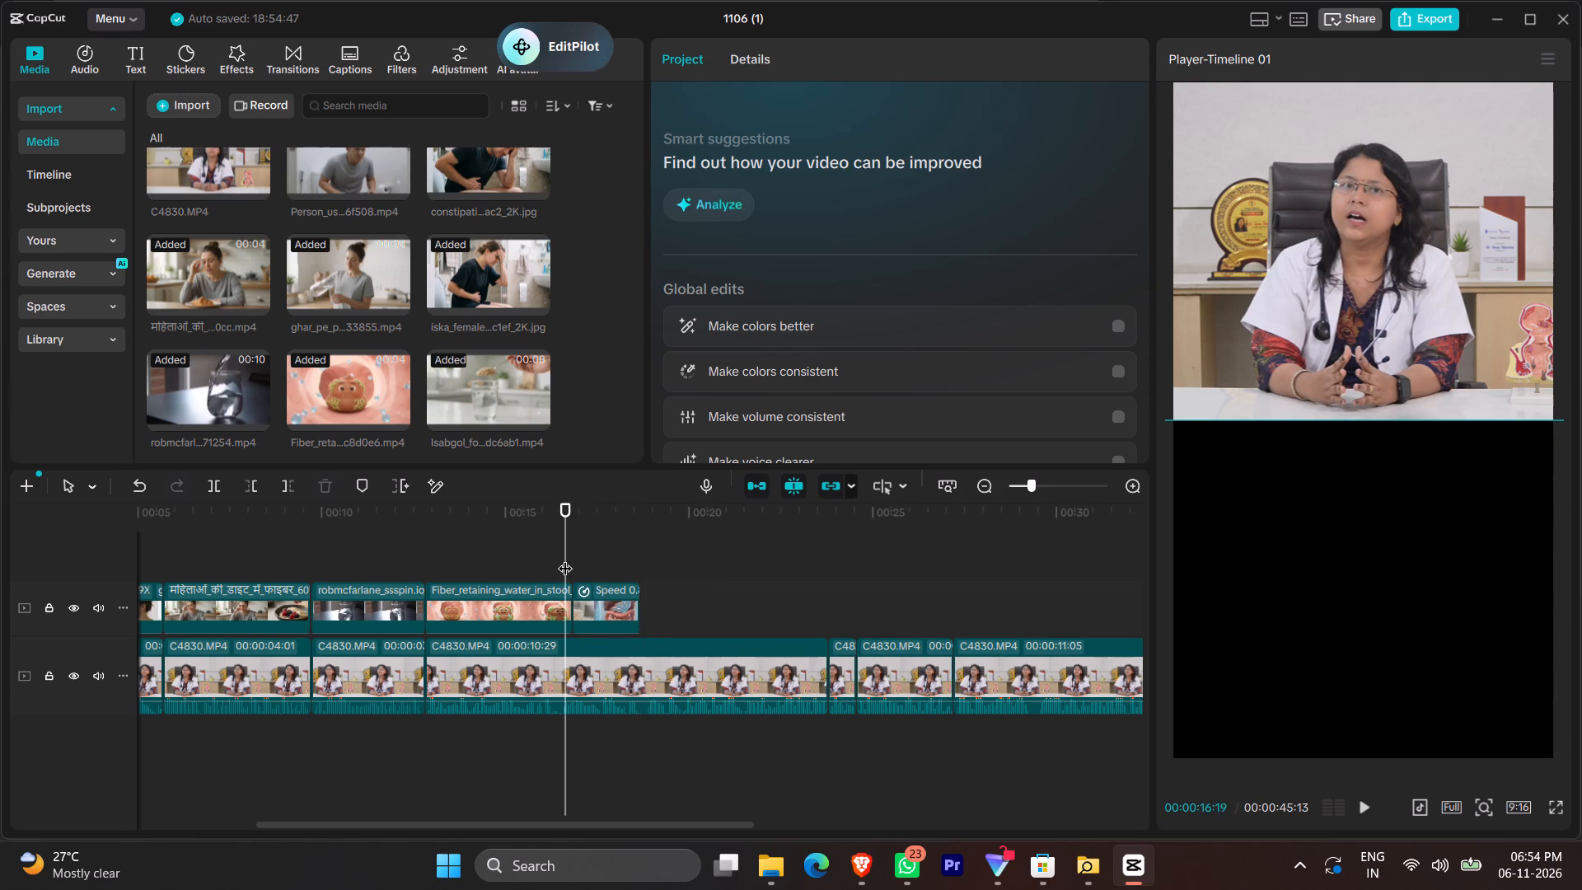
key("space")
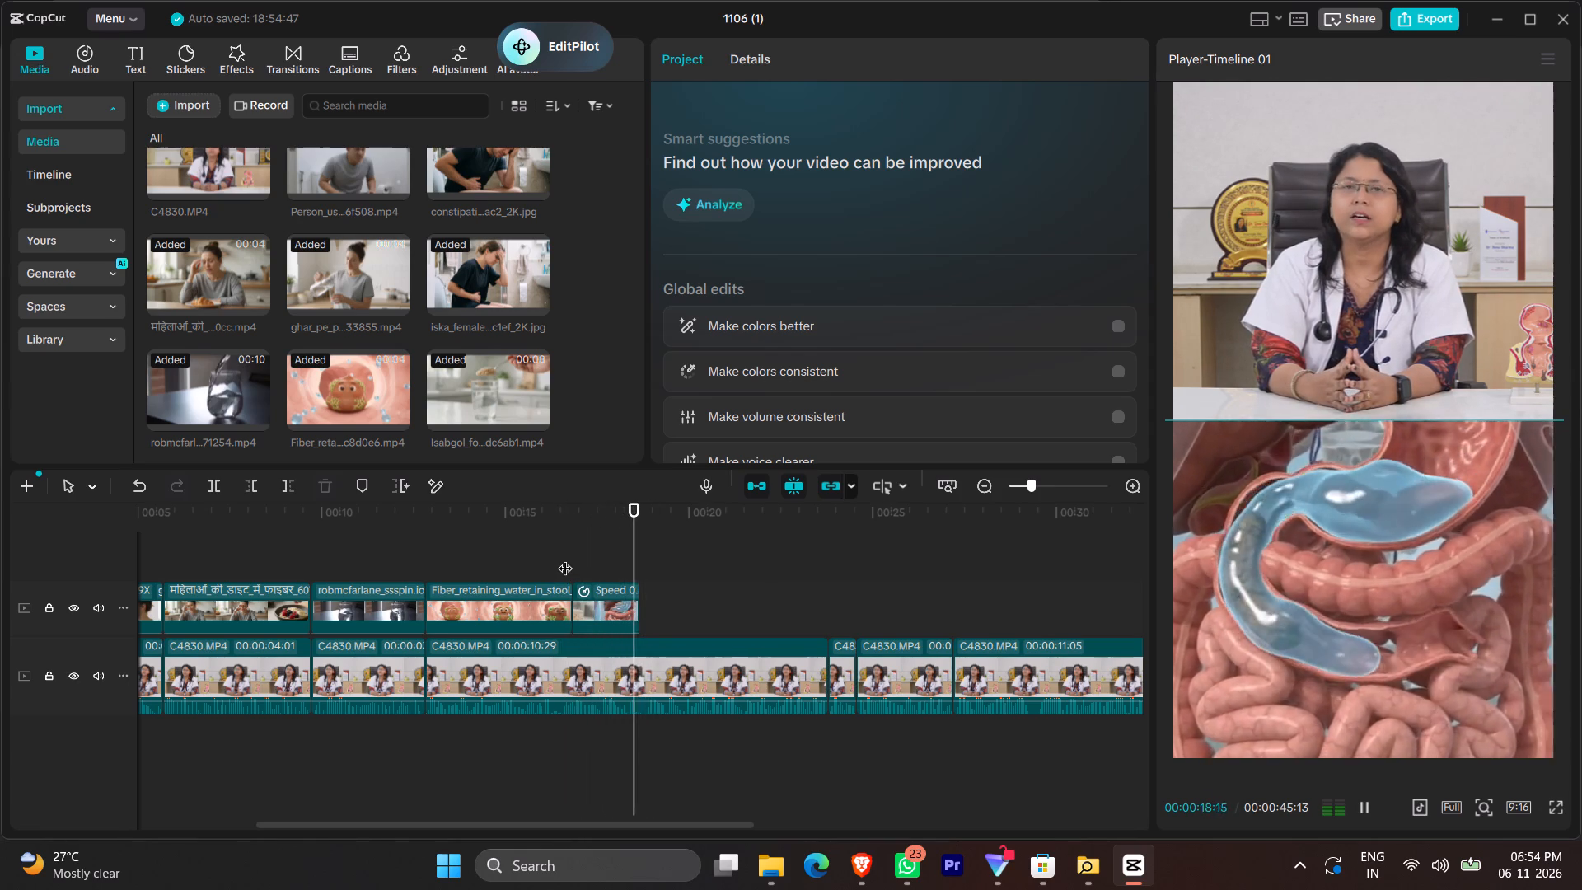
key("space")
key("space")
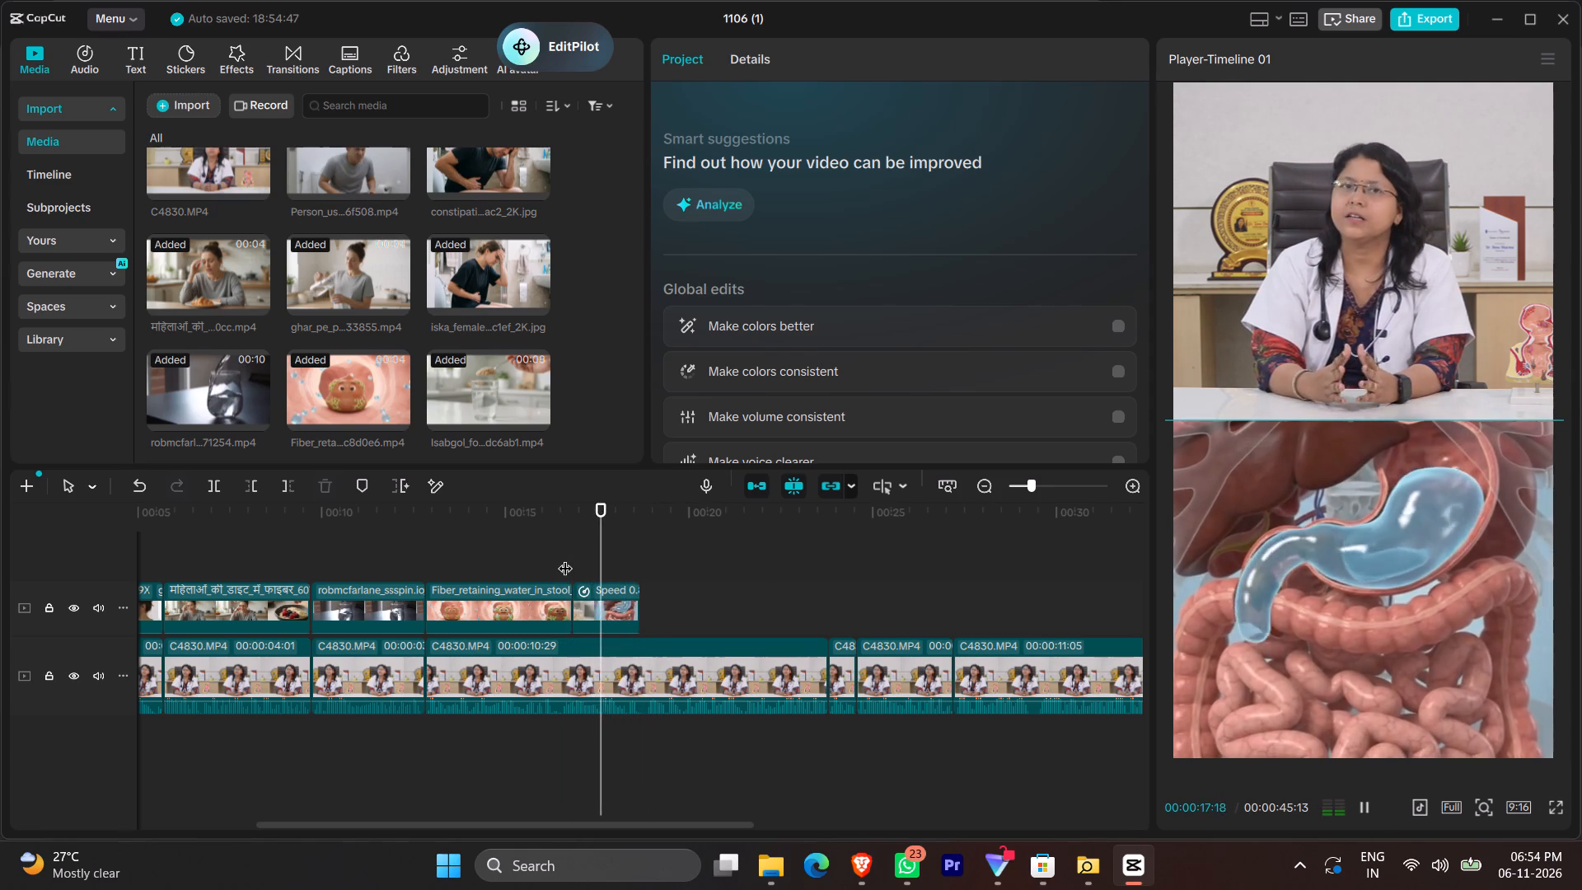
key("space")
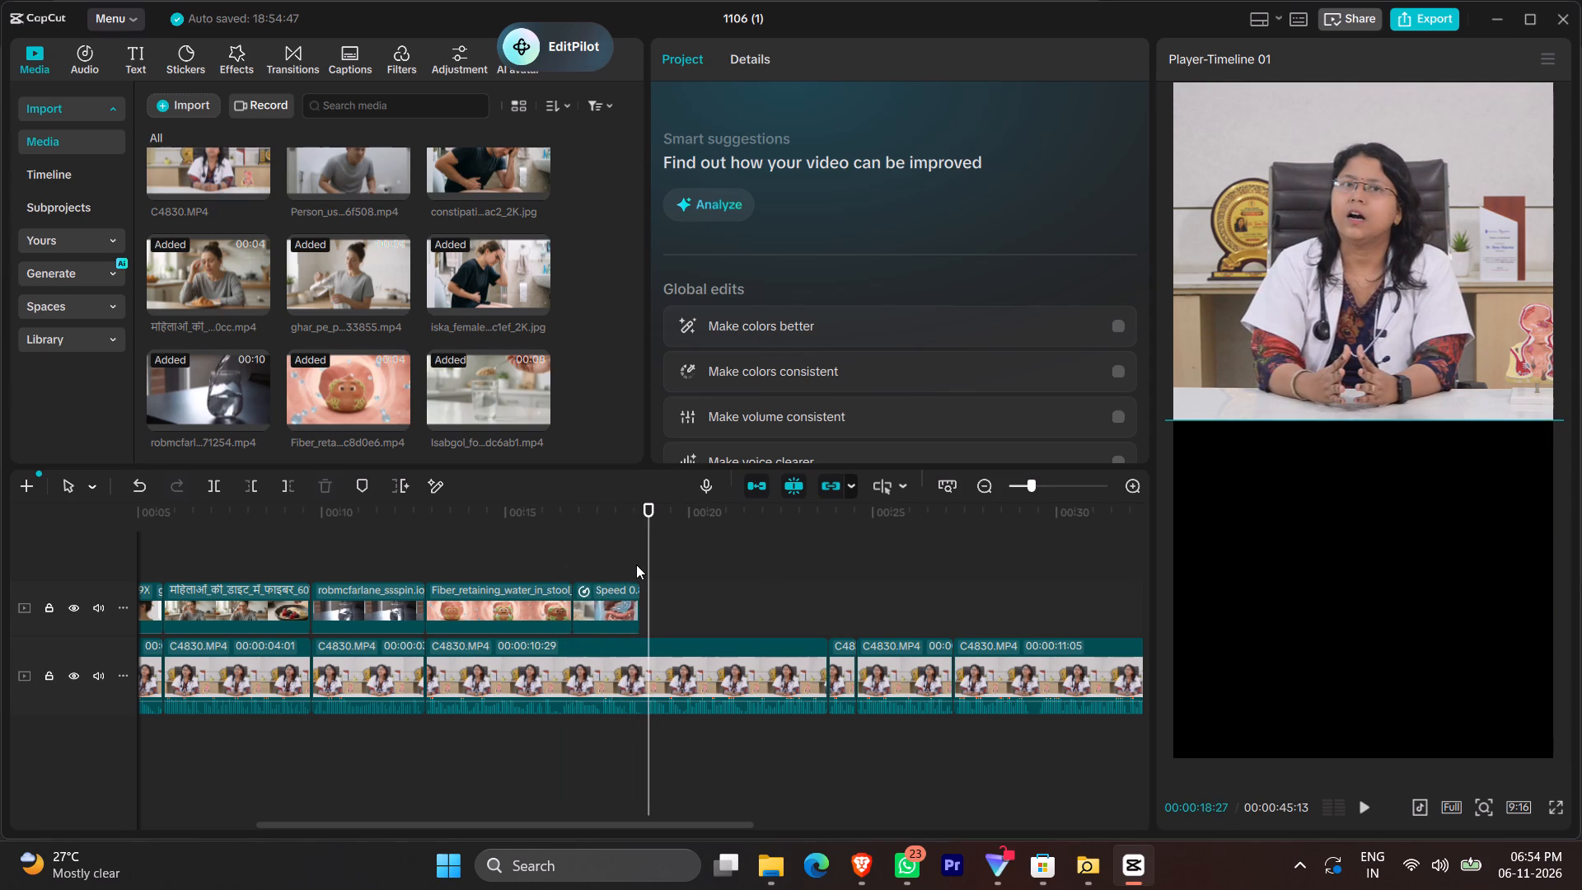
left_click(586, 564)
key("space")
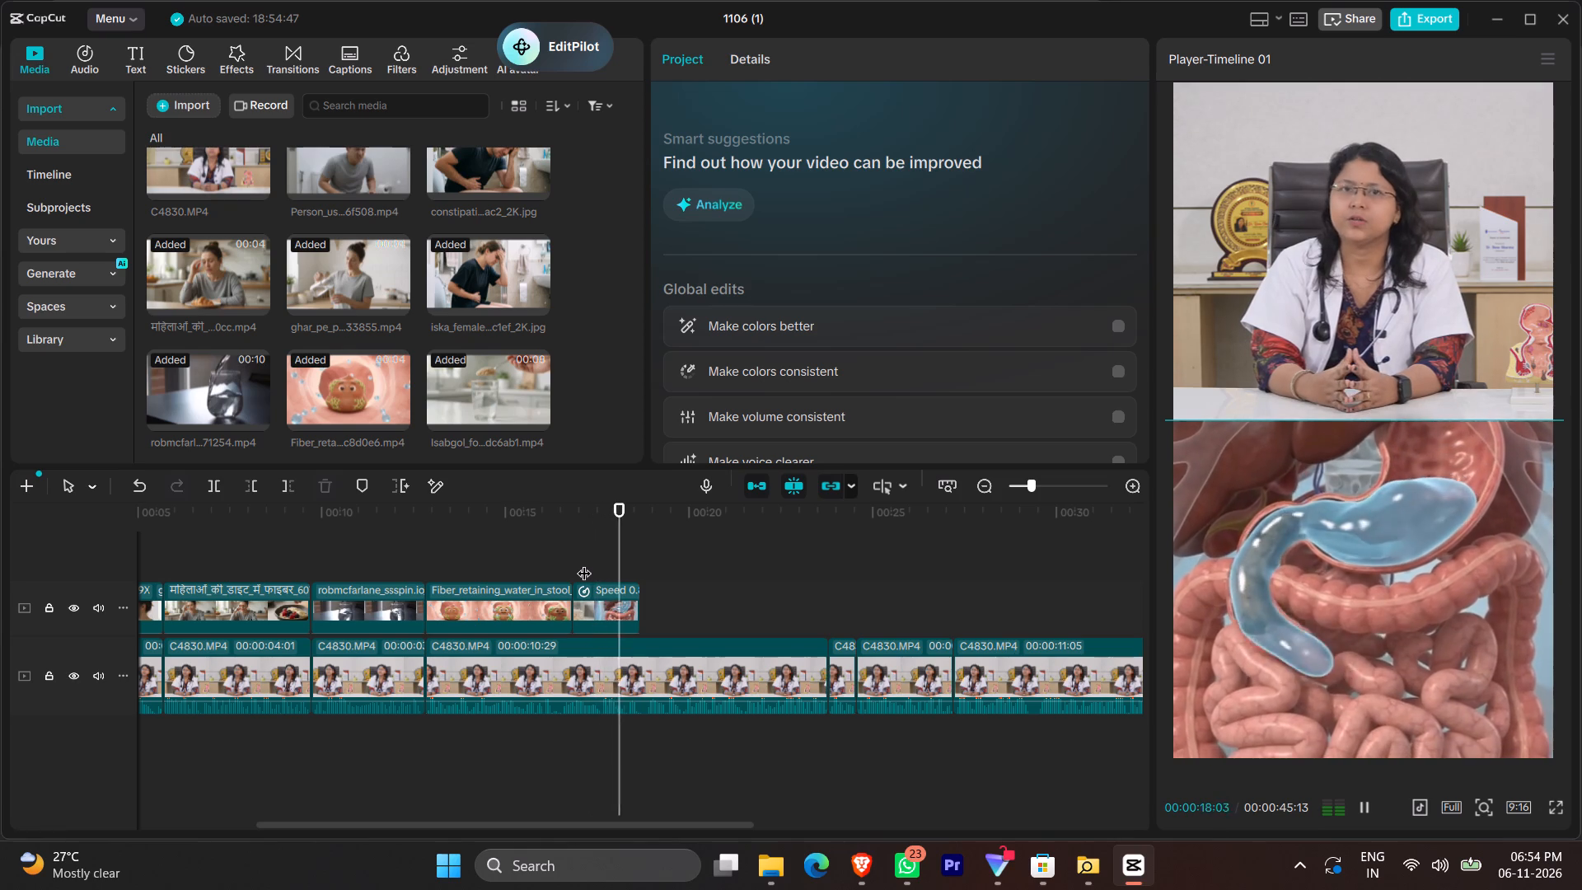
key("space")
key("space")
Listen to the doctor's speech after the digestive-tract clip to decide which visual should follow.
left_click(638, 554)
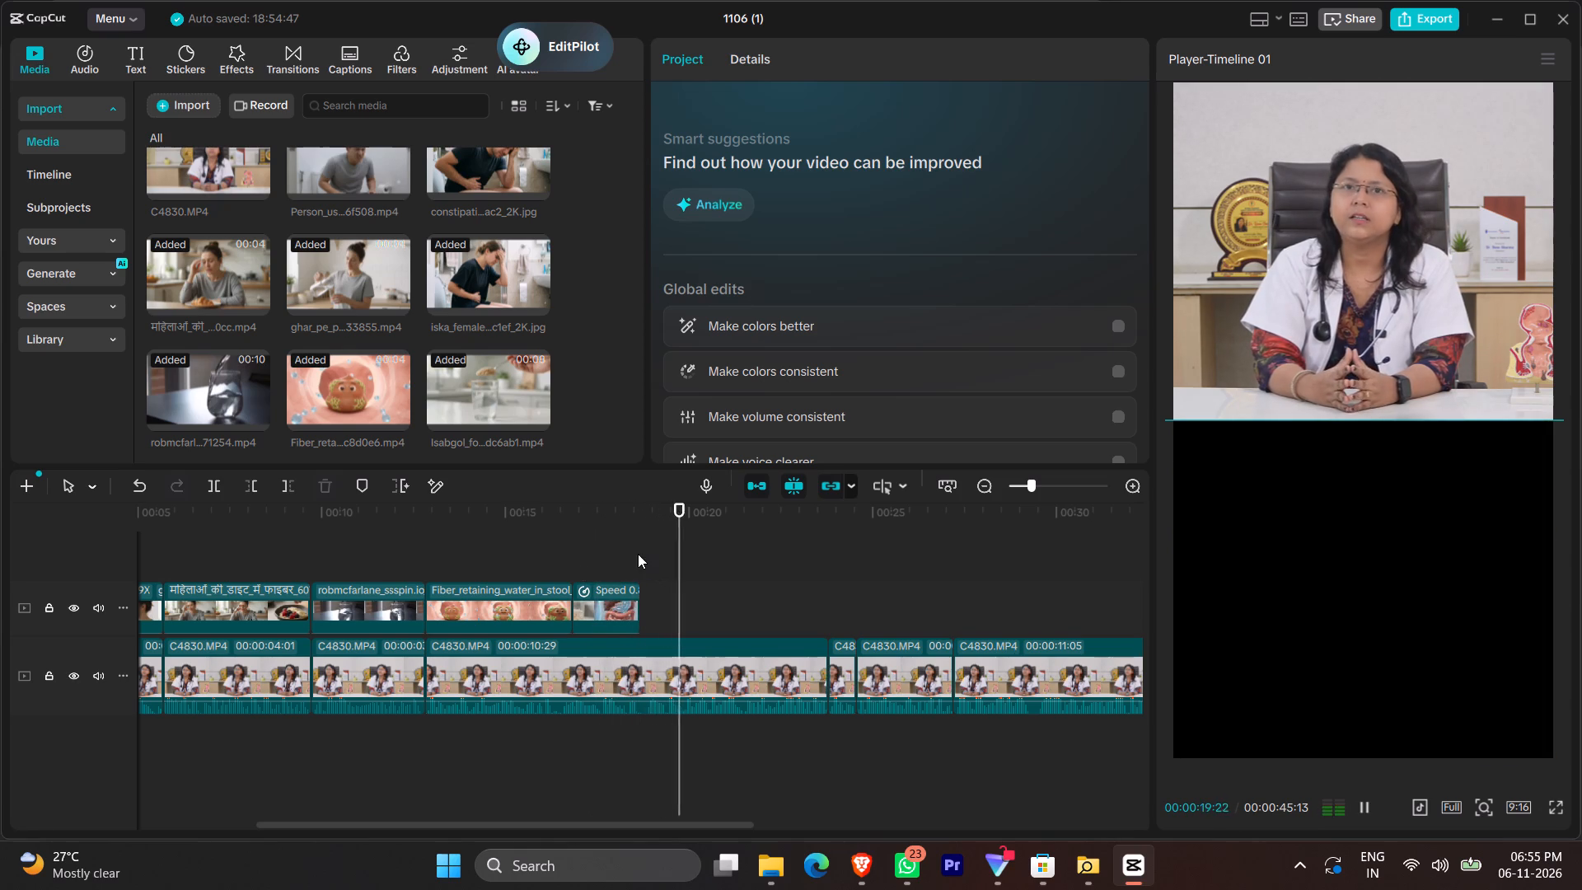
key("space")
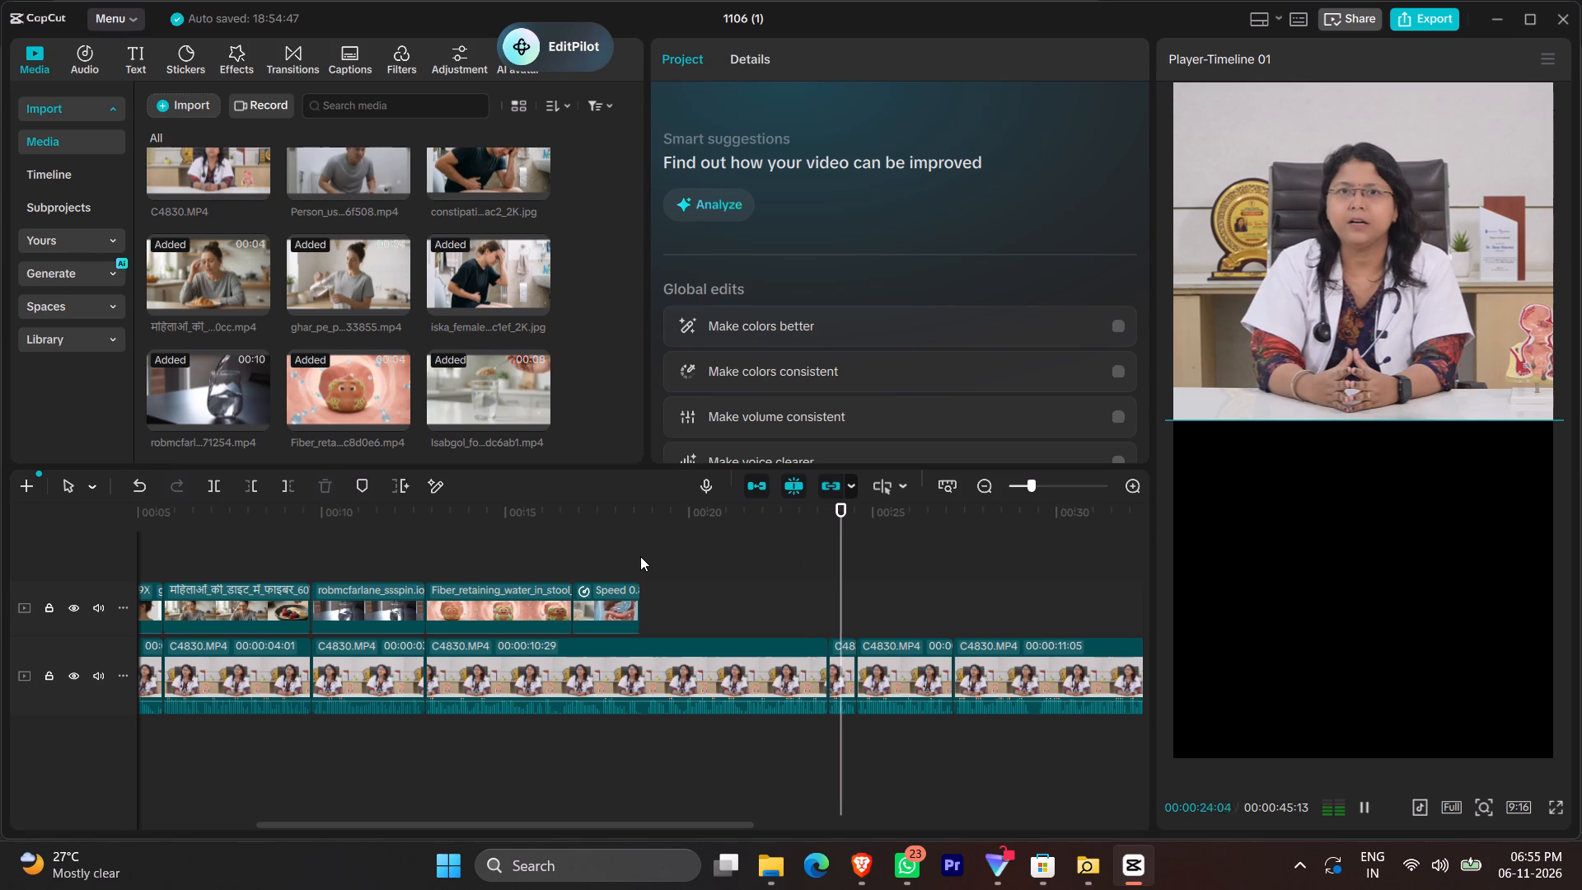
left_click(640, 556)
key("space")
key("space")
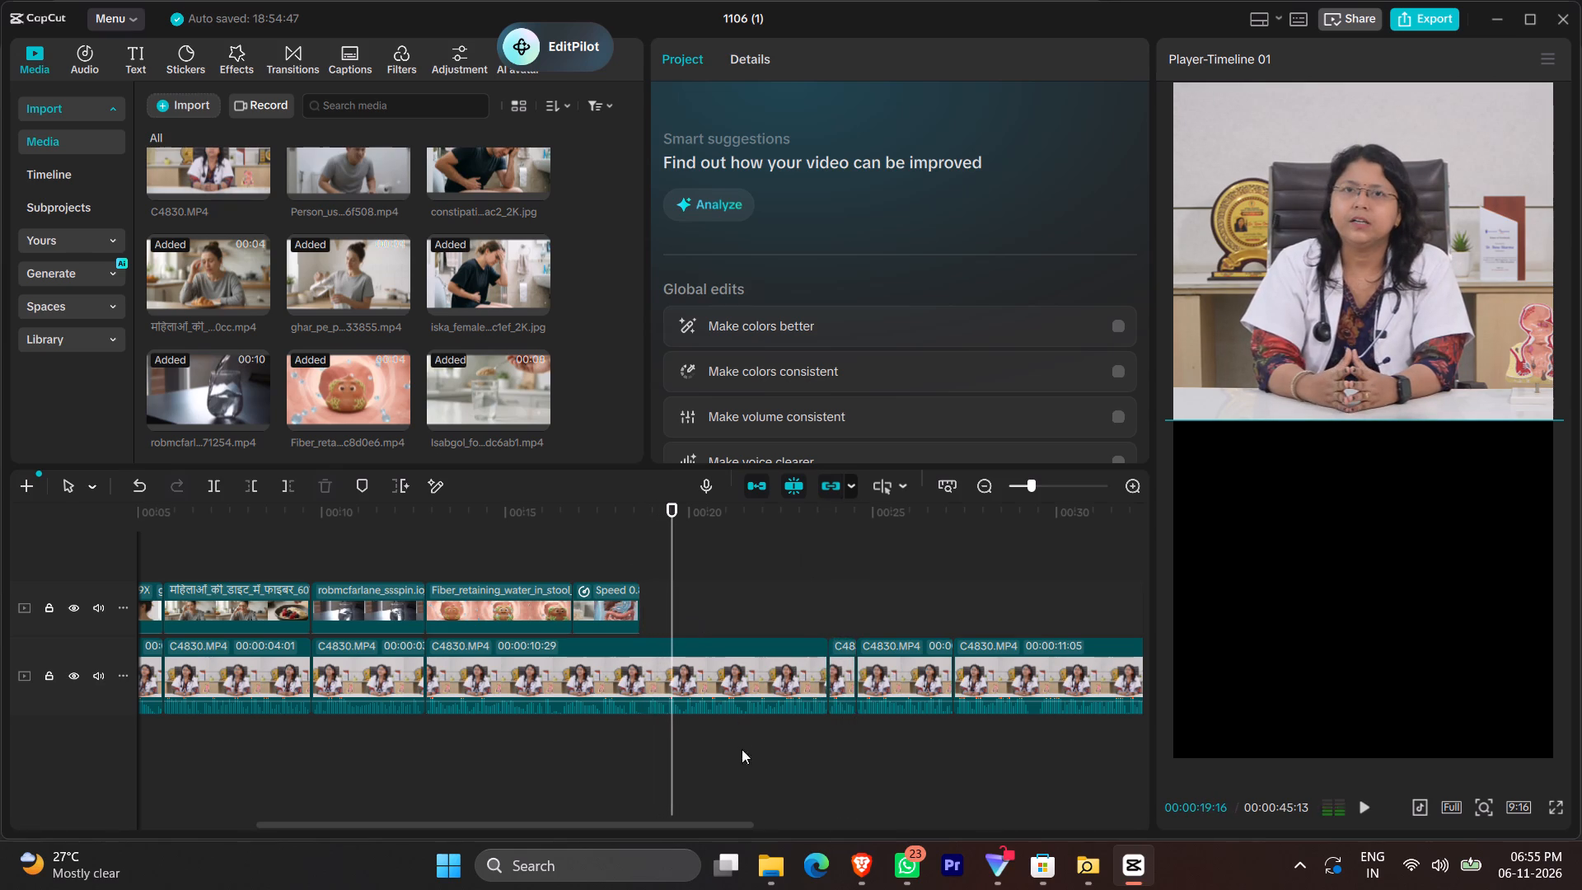
left_click(855, 873)
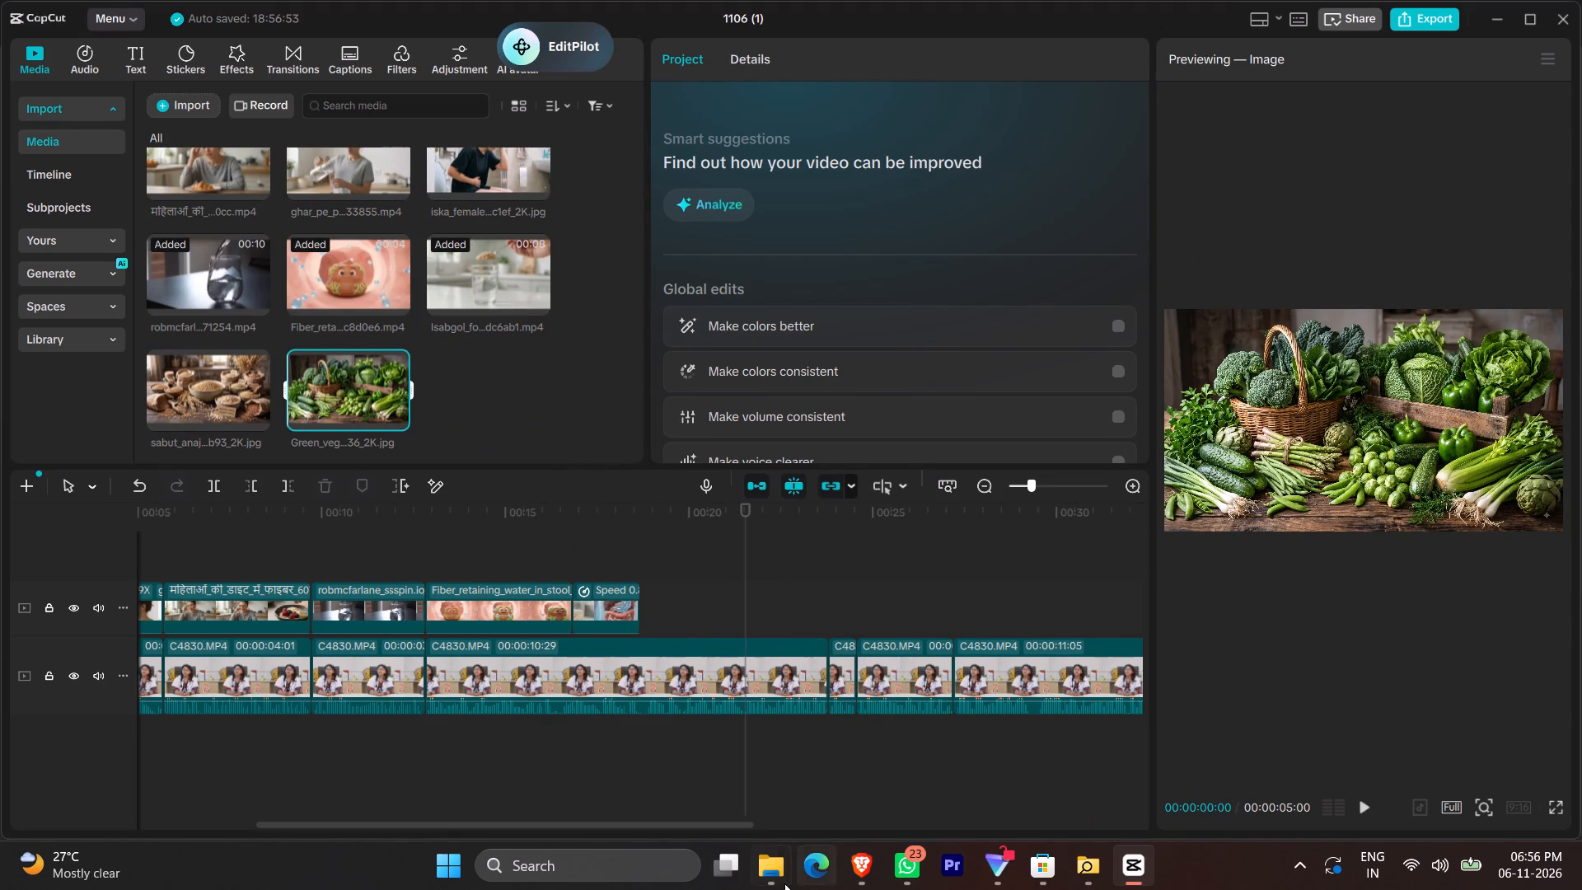
left_click(340, 760)
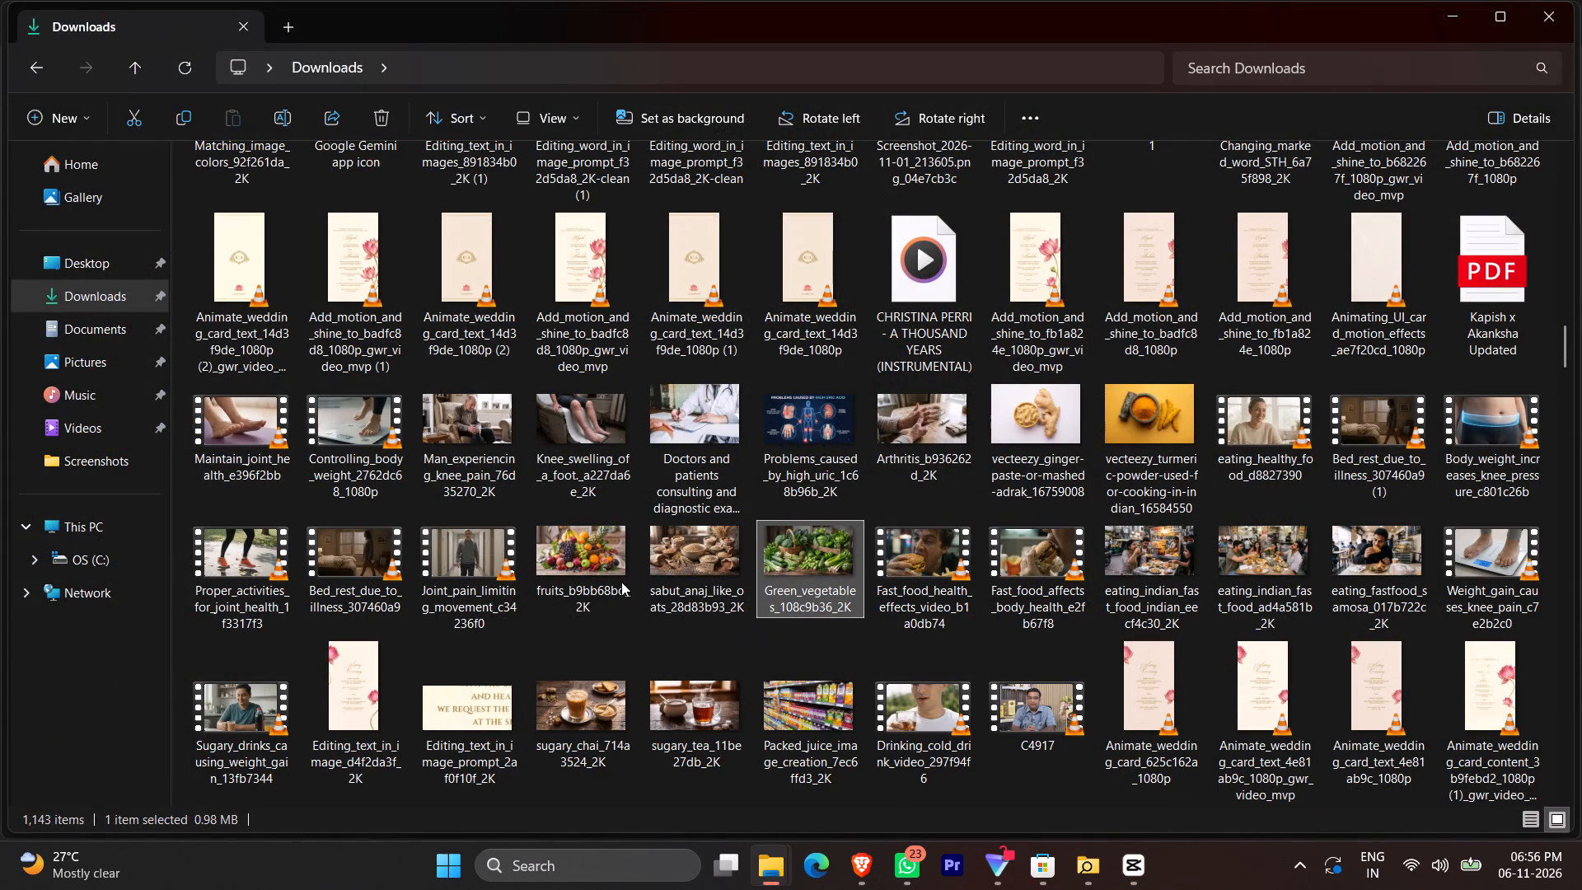
left_click_drag(553, 572, 546, 459)
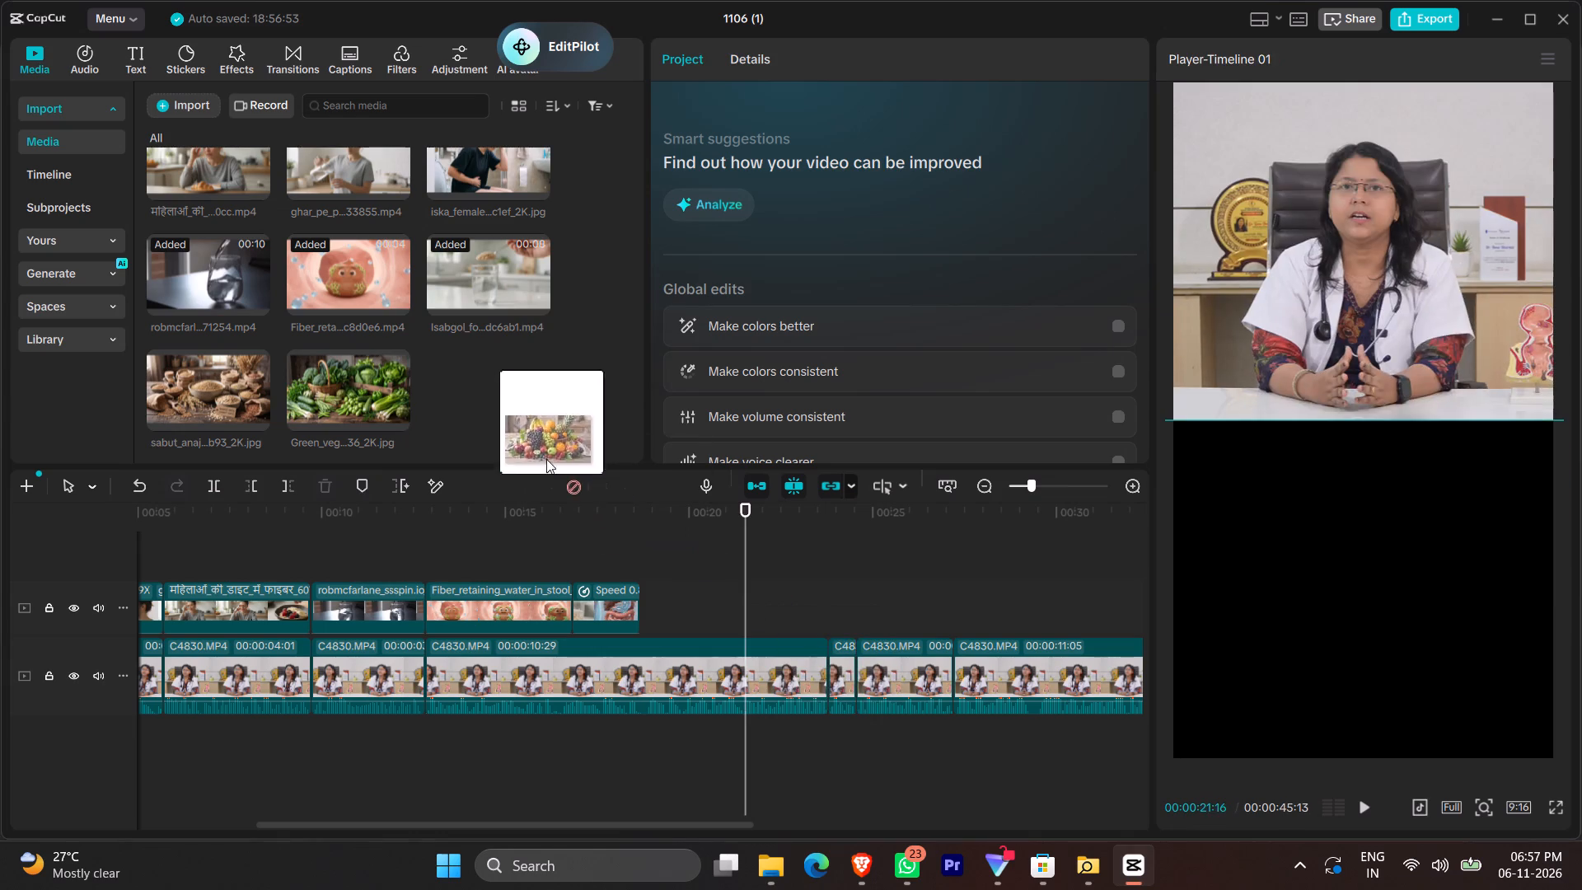
left_click_drag(546, 459, 505, 398)
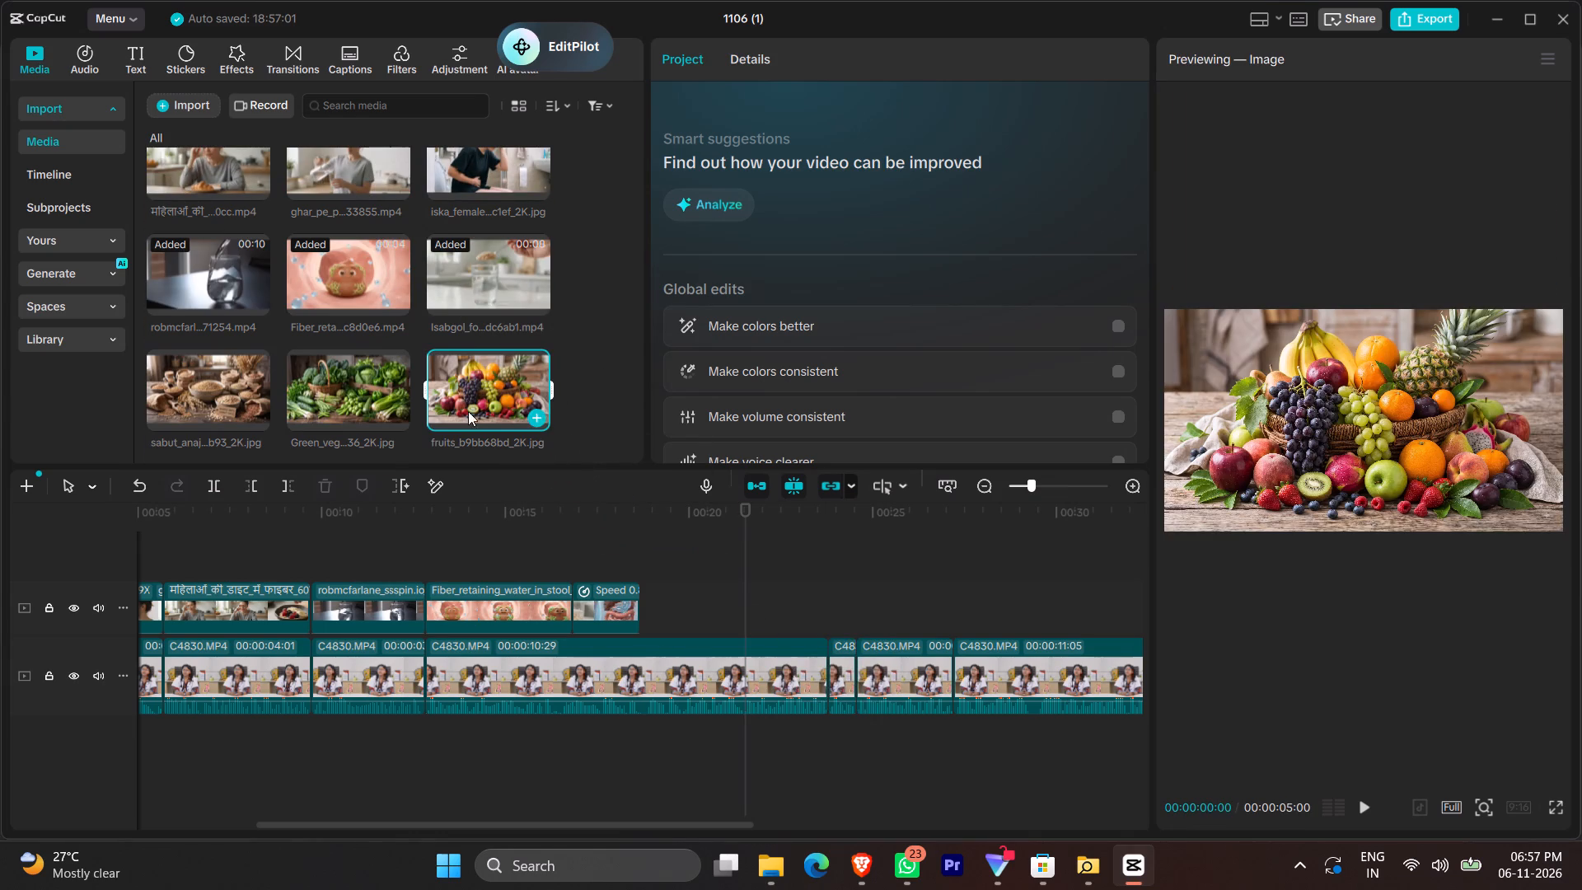
Place the fruits image on the upper track directly after the slowed digestive-tract clip.
left_click_drag(480, 375, 631, 546)
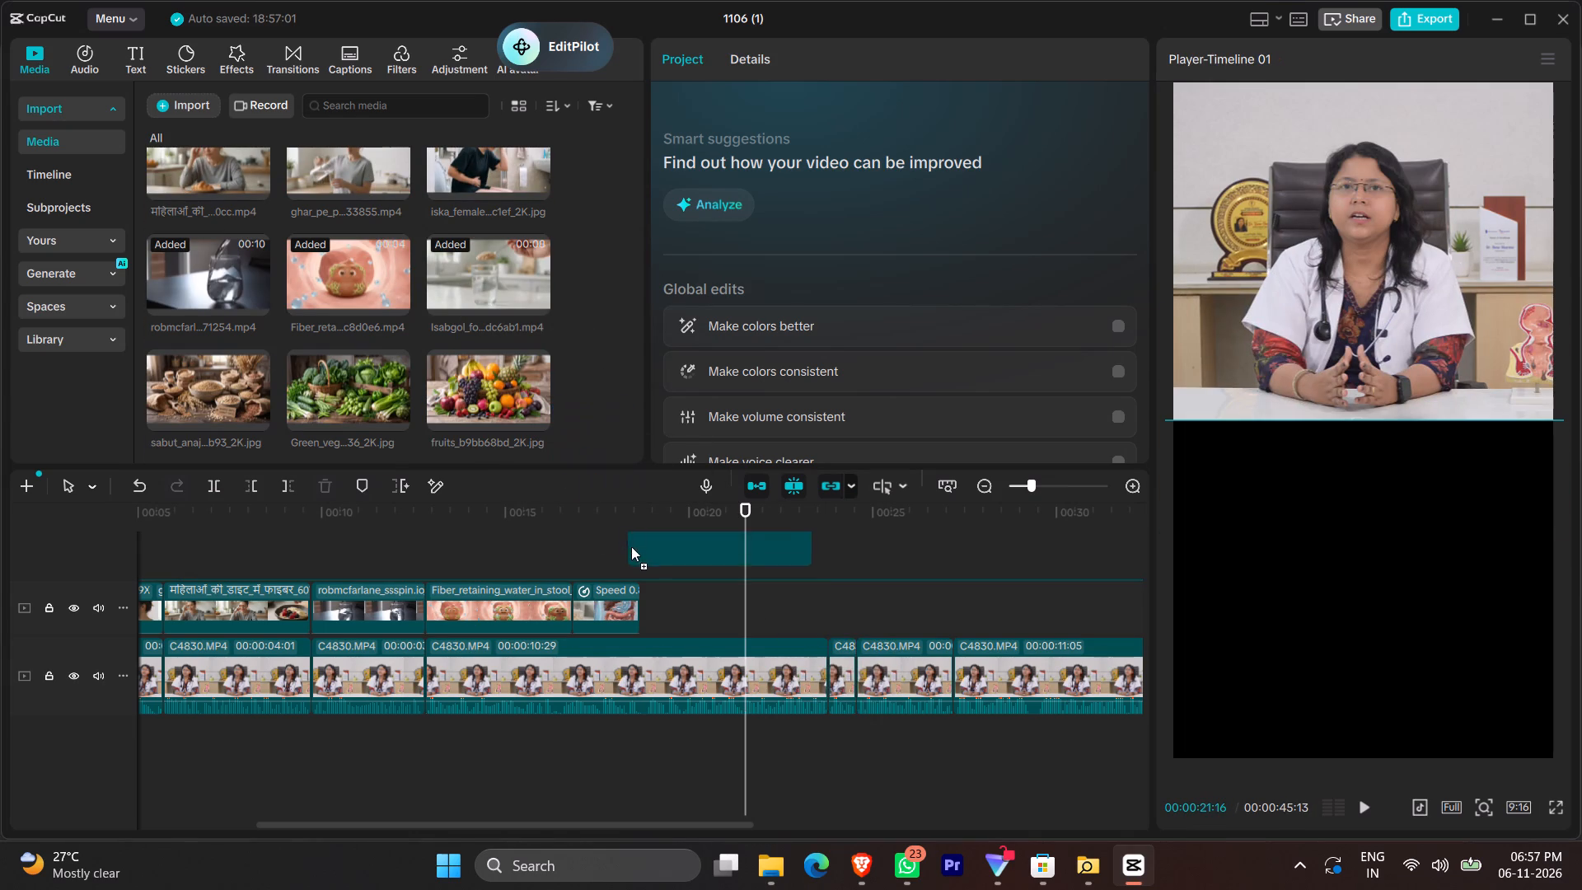
left_click_drag(631, 546, 643, 596)
left_click(621, 566)
left_click_drag(653, 599, 645, 602)
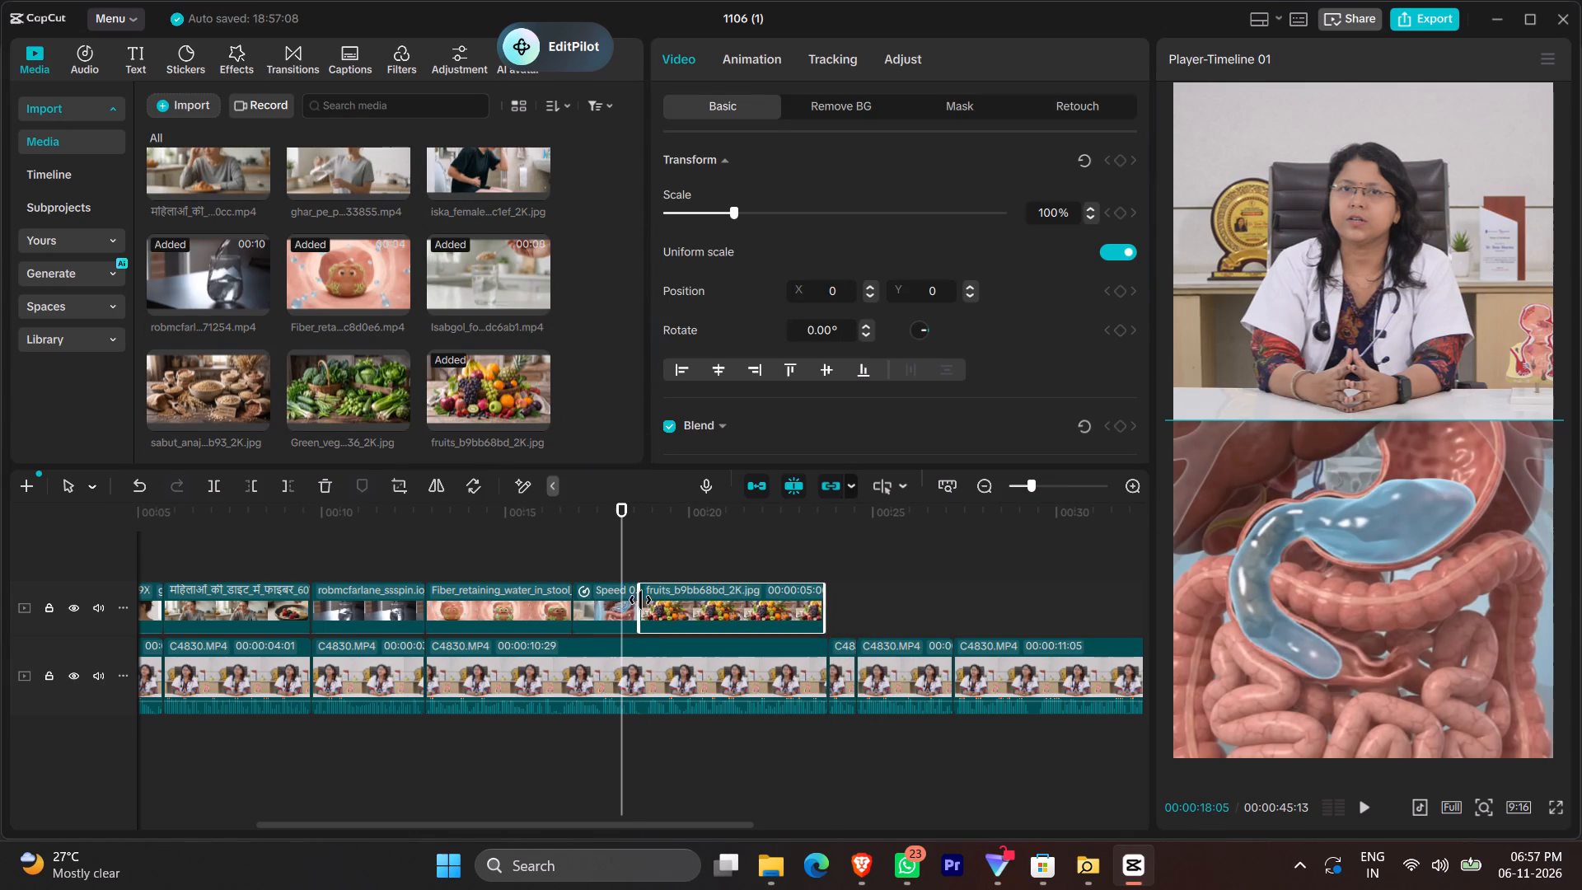
Skim the clips on the upper track from the opening through the fruits image to compare their lower-half framing.
left_click(420, 536)
left_click(494, 549)
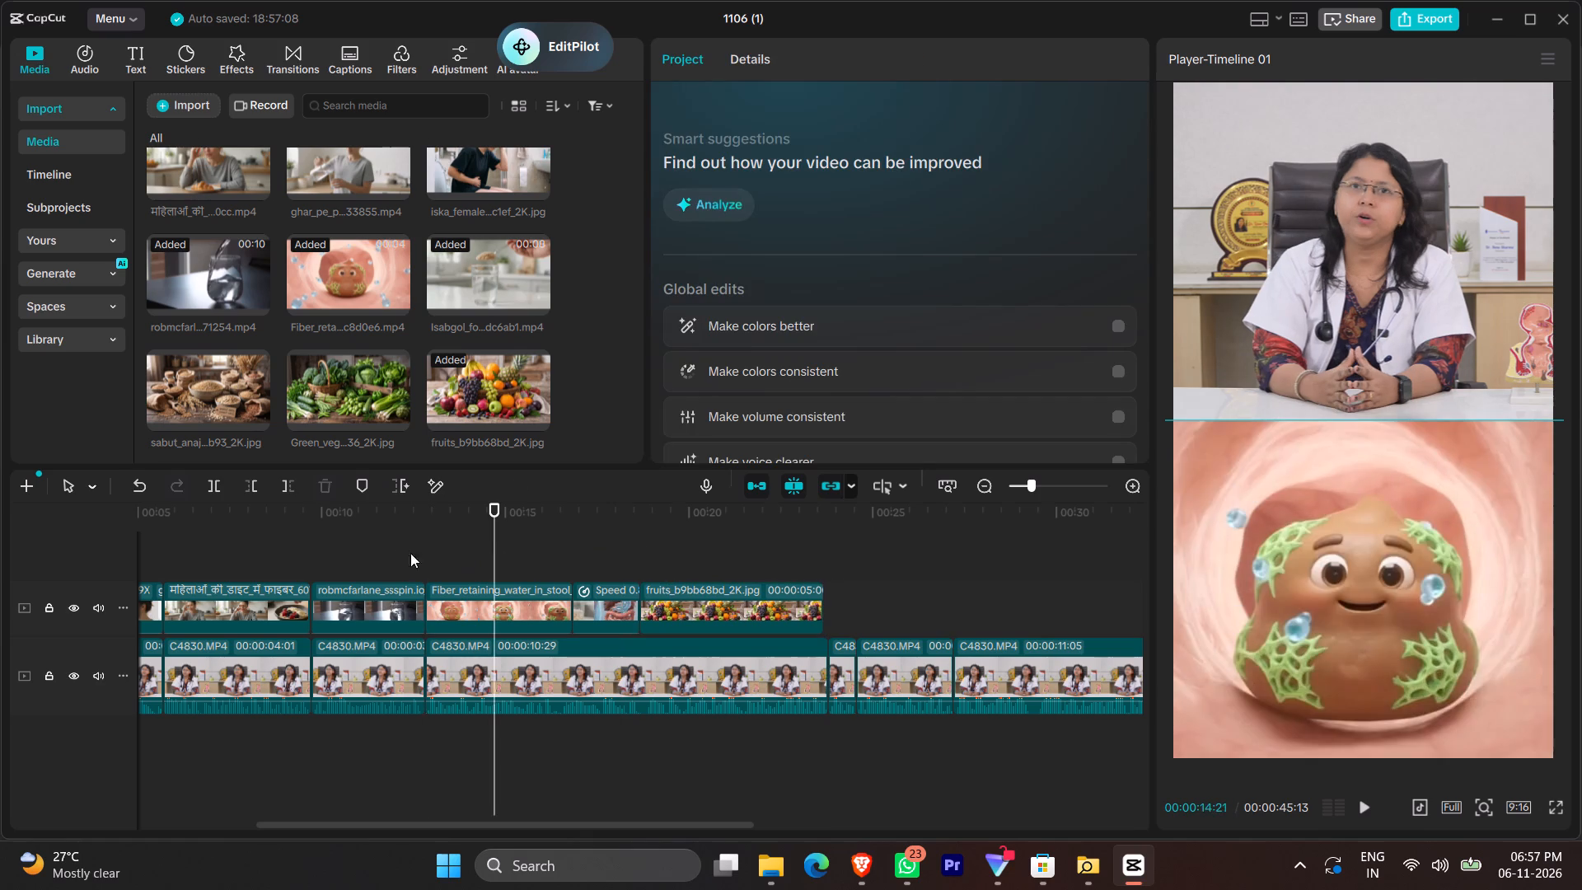
left_click(386, 546)
scroll(443, 568, "right", 4)
left_click(337, 524)
left_click(471, 550)
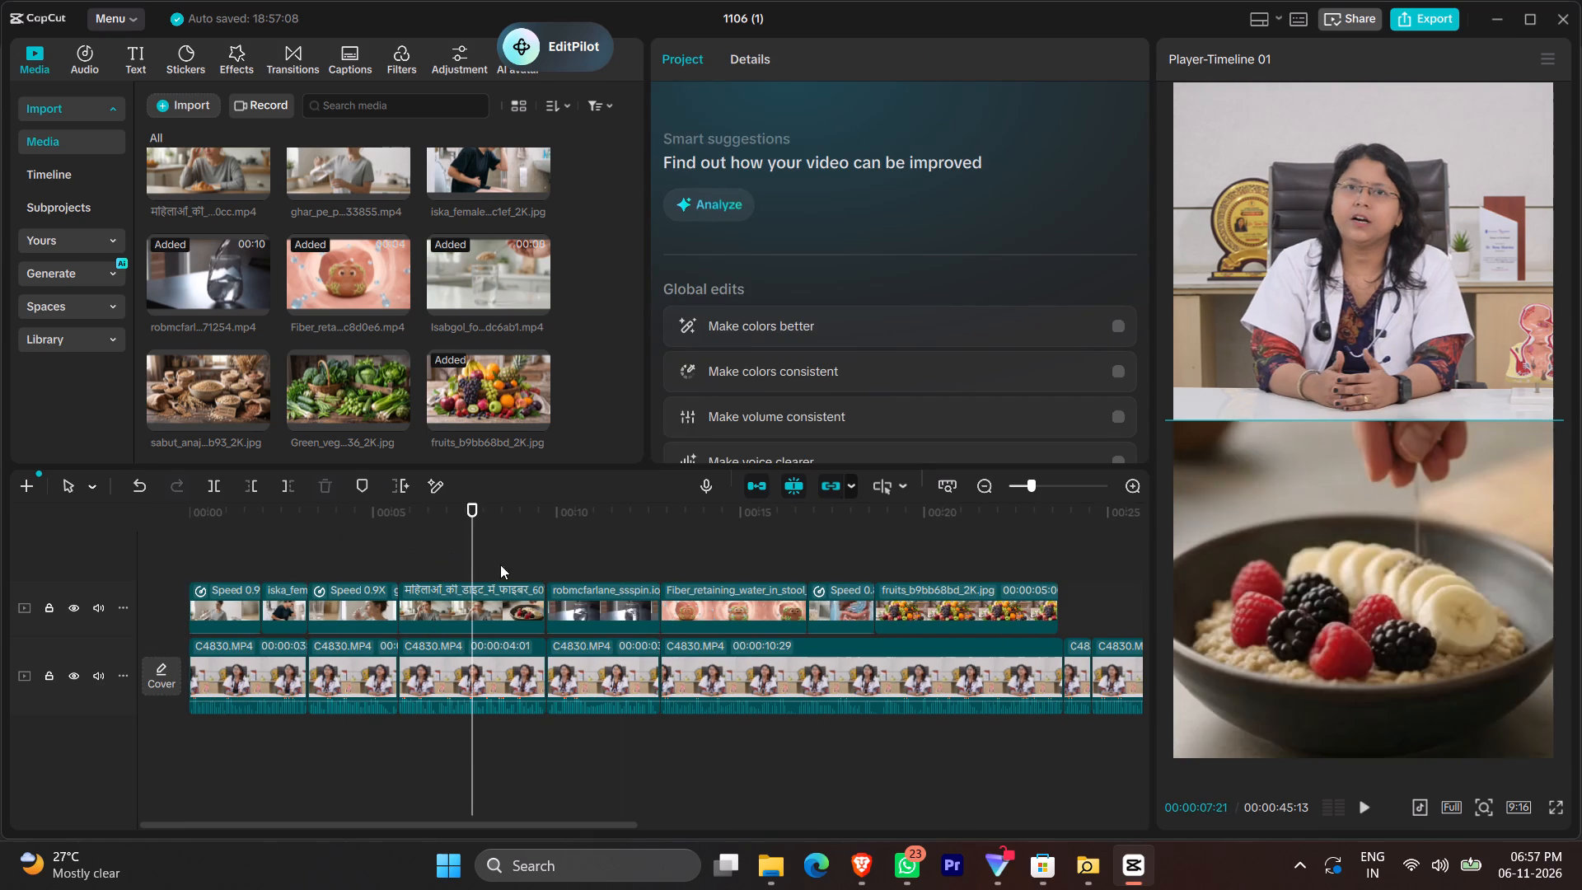
left_click(568, 543)
left_click(613, 594)
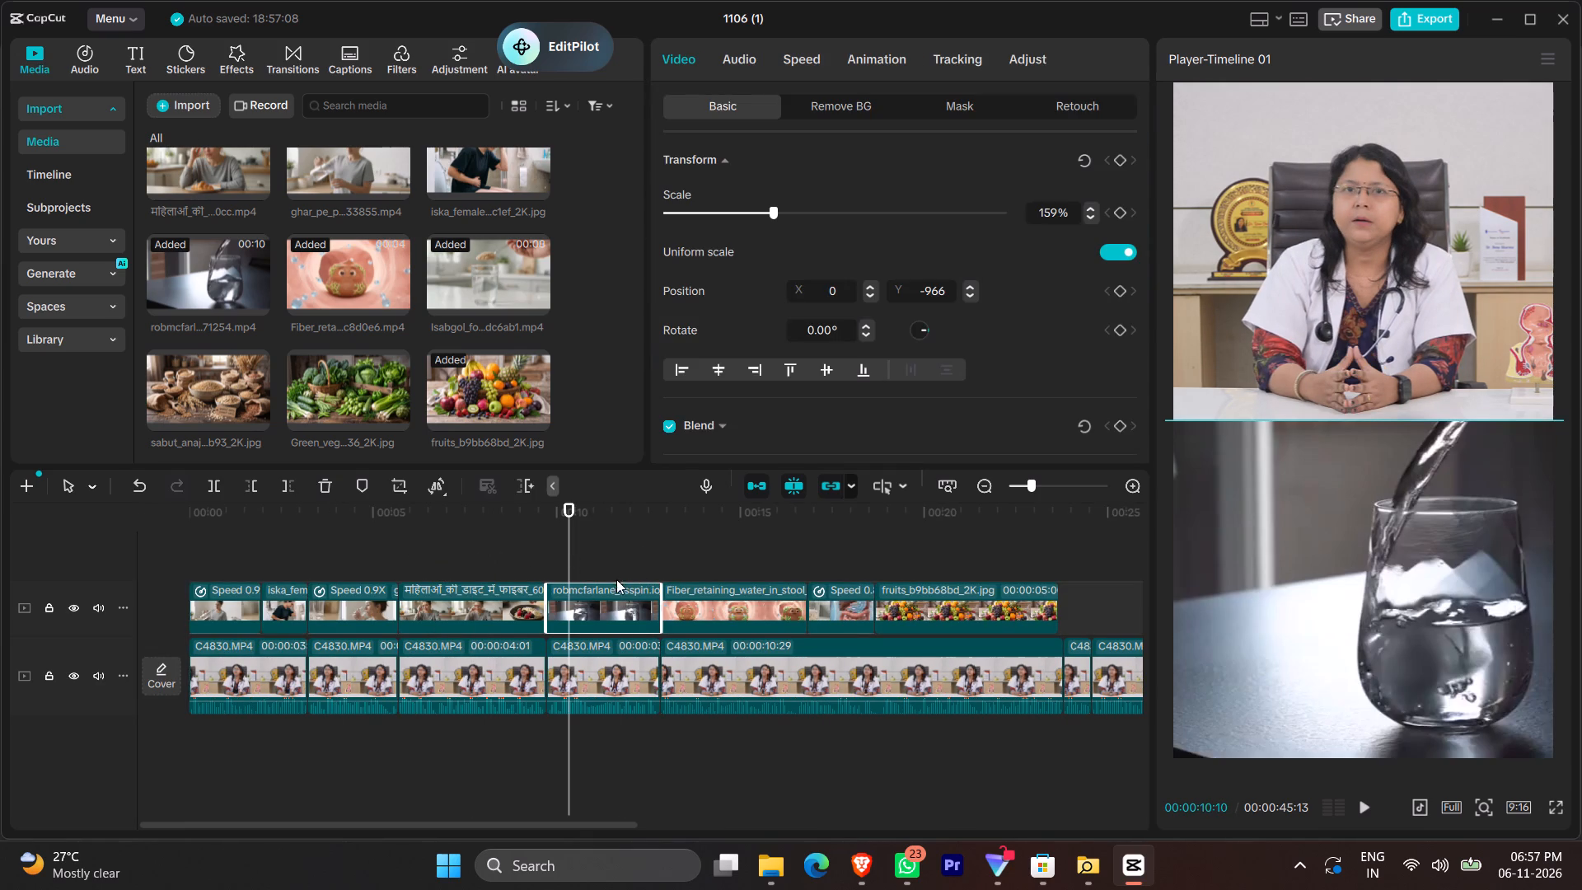
left_click(725, 569)
left_click(760, 608)
left_click(879, 578)
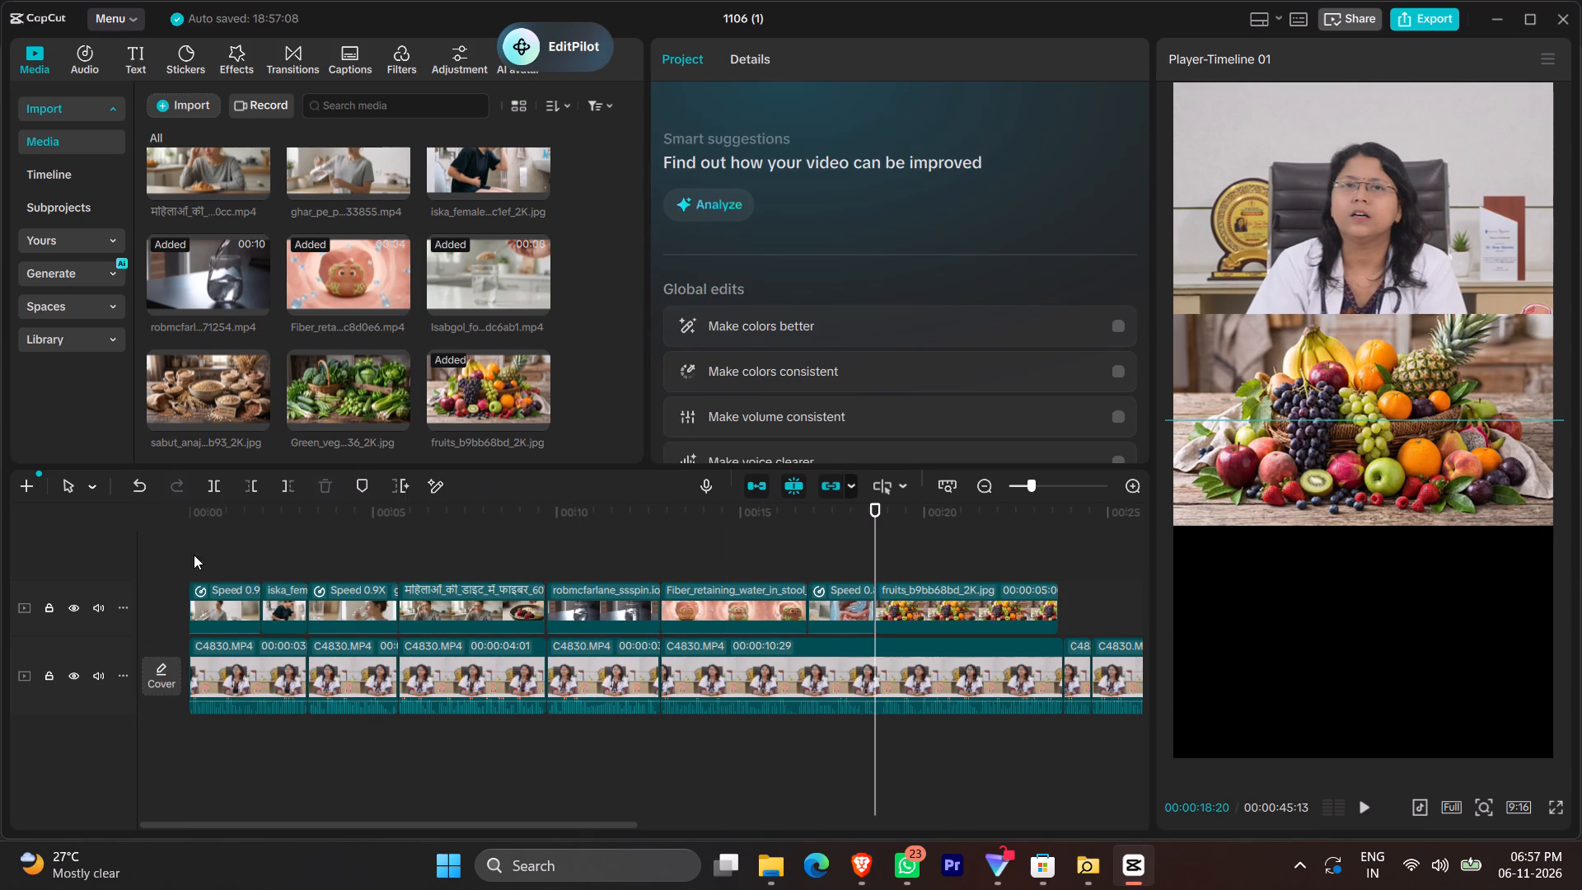
Copy the attributes of the iska_female image clip and paste them onto the fruits image clip.
left_click(180, 552)
left_click(231, 591)
left_click(269, 608)
left_click(278, 609)
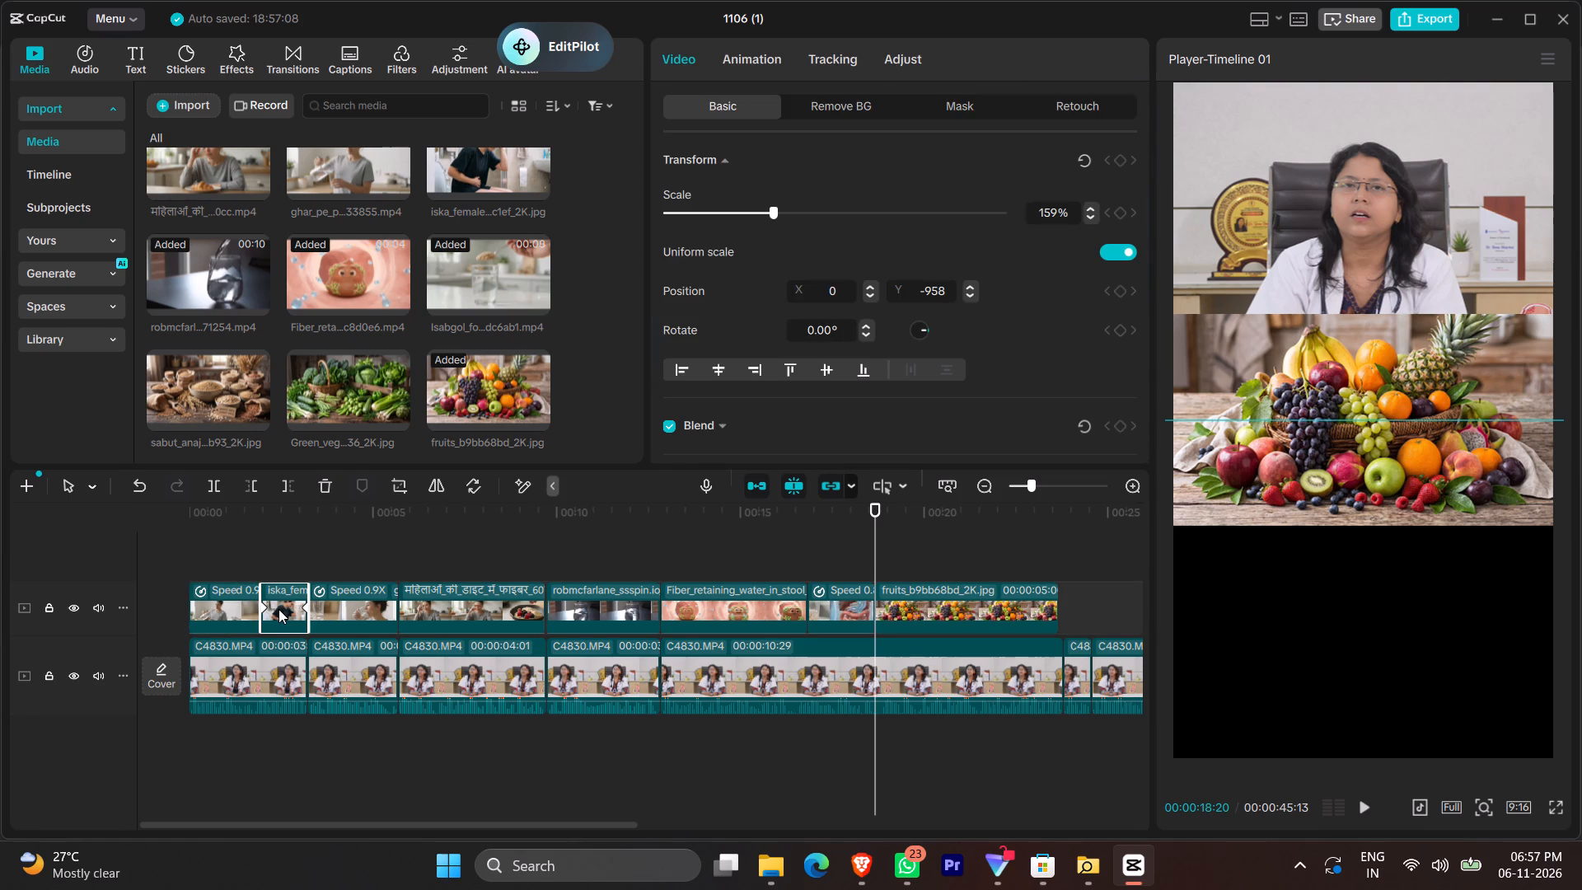
right_click(278, 609)
left_click(354, 119)
left_click(981, 606)
right_click(981, 606)
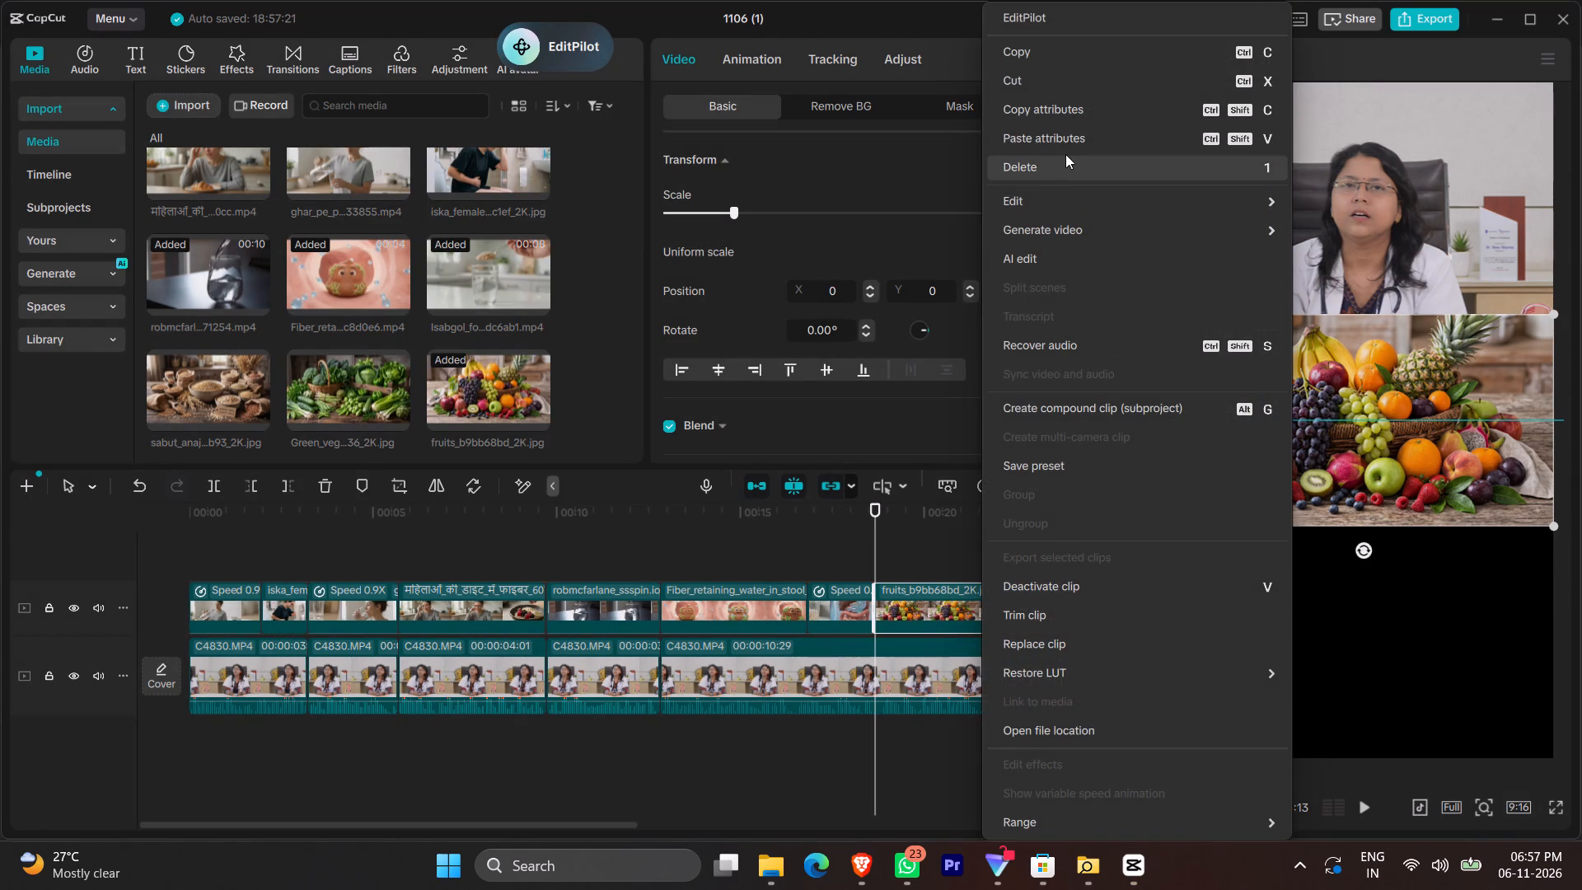
left_click(1061, 150)
left_click(1058, 505)
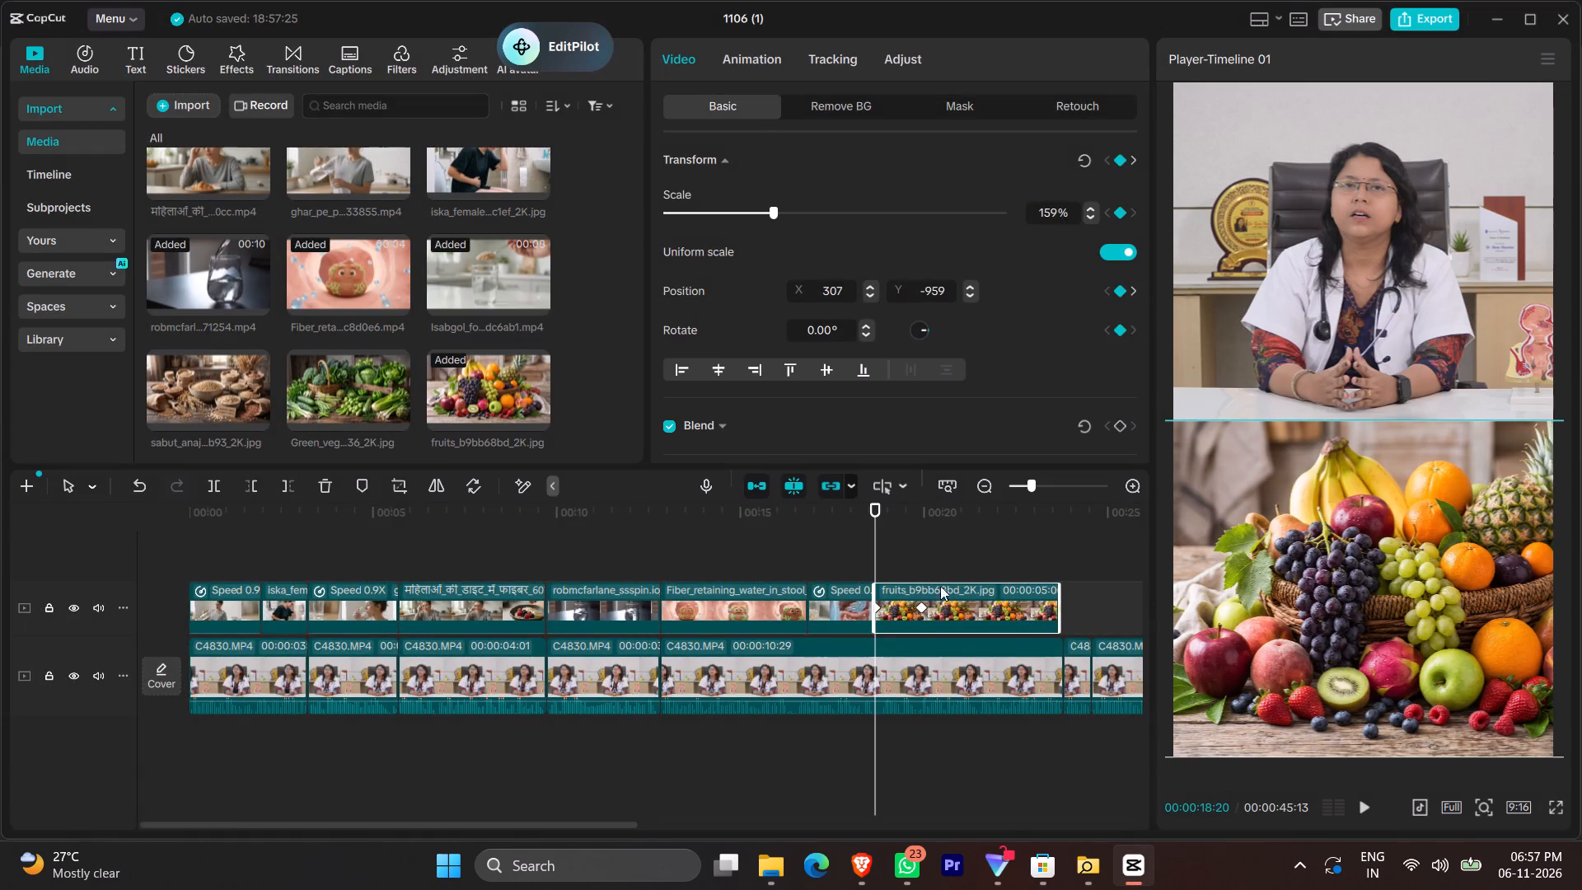
Trim the end of the fruits image clip back to its second keyframe at about 00:00:19:27.
scroll(895, 621, "up", 7, "ctrl")
scroll(895, 621, "left", 1)
key("space")
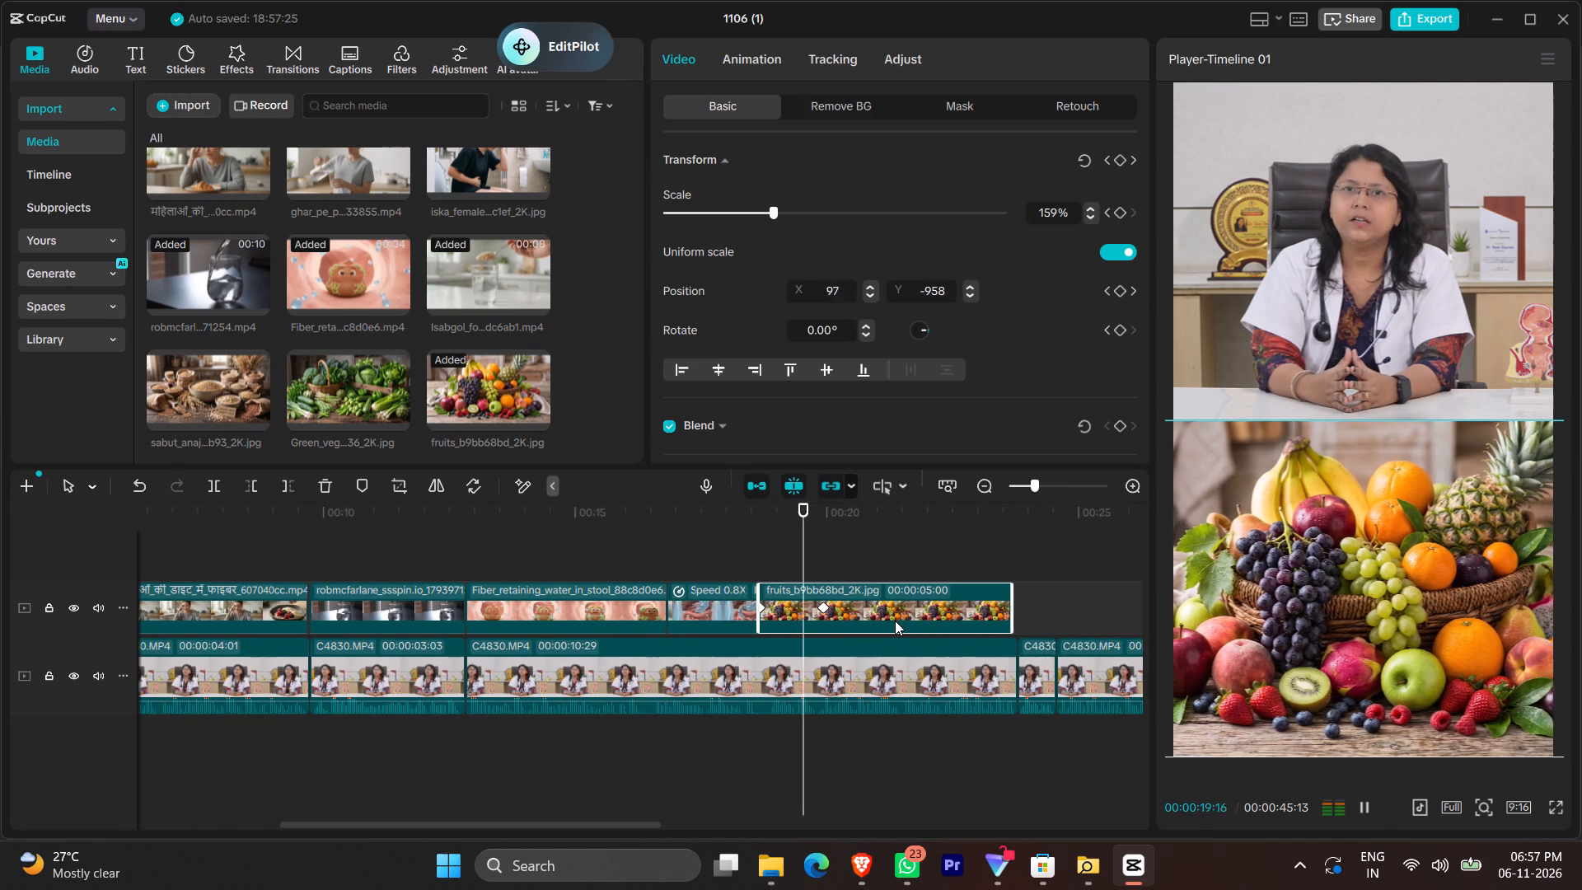
key("space")
key("space")
key("space")
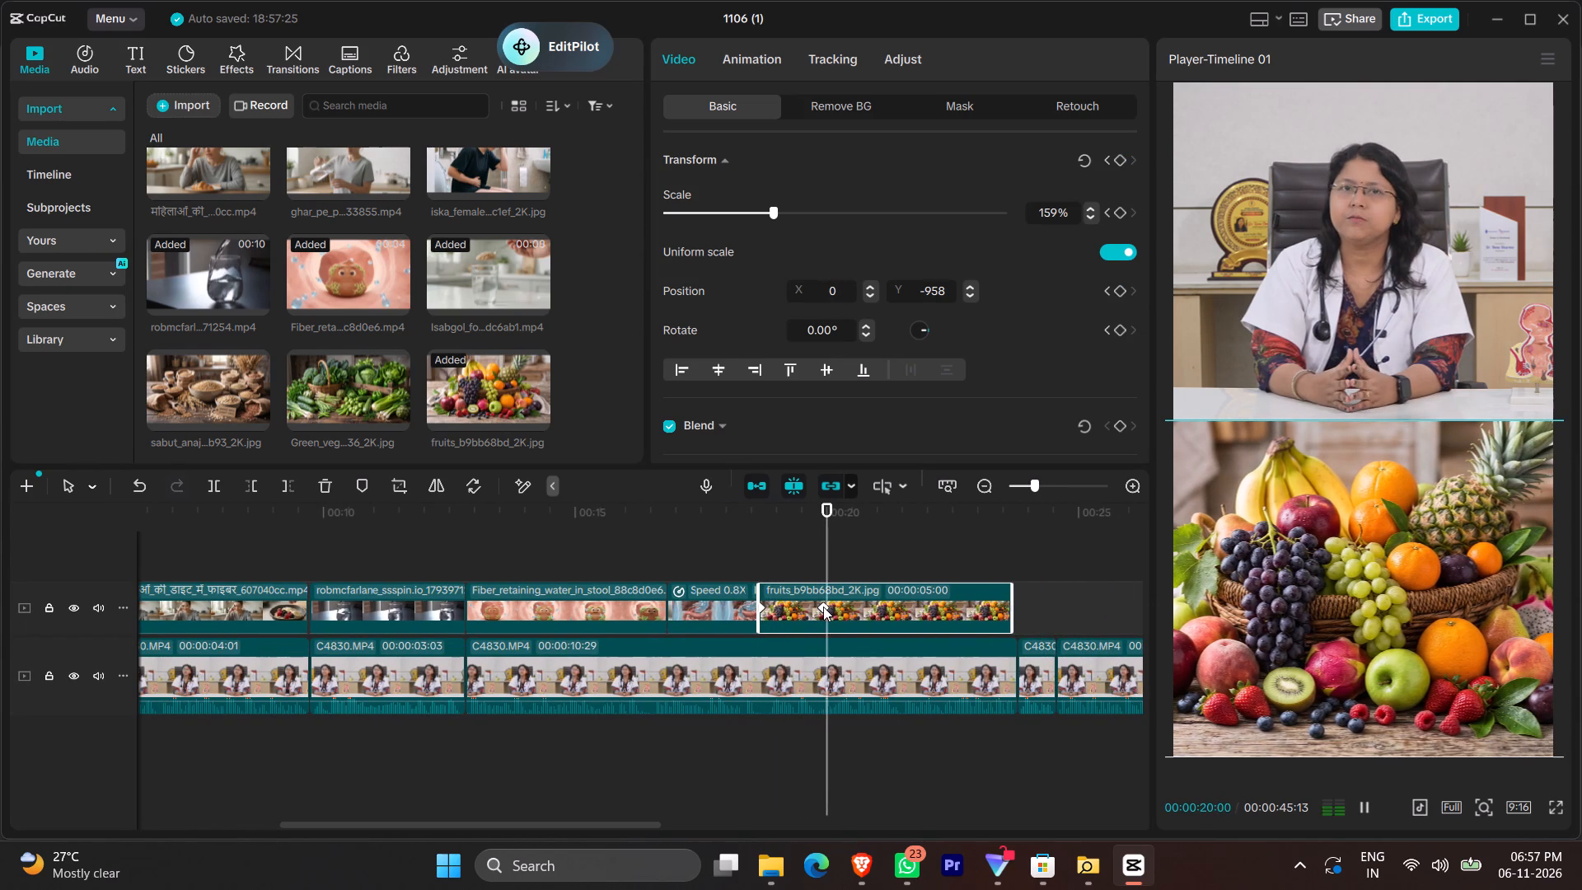
left_click(823, 607)
left_click(822, 608)
left_click(822, 608)
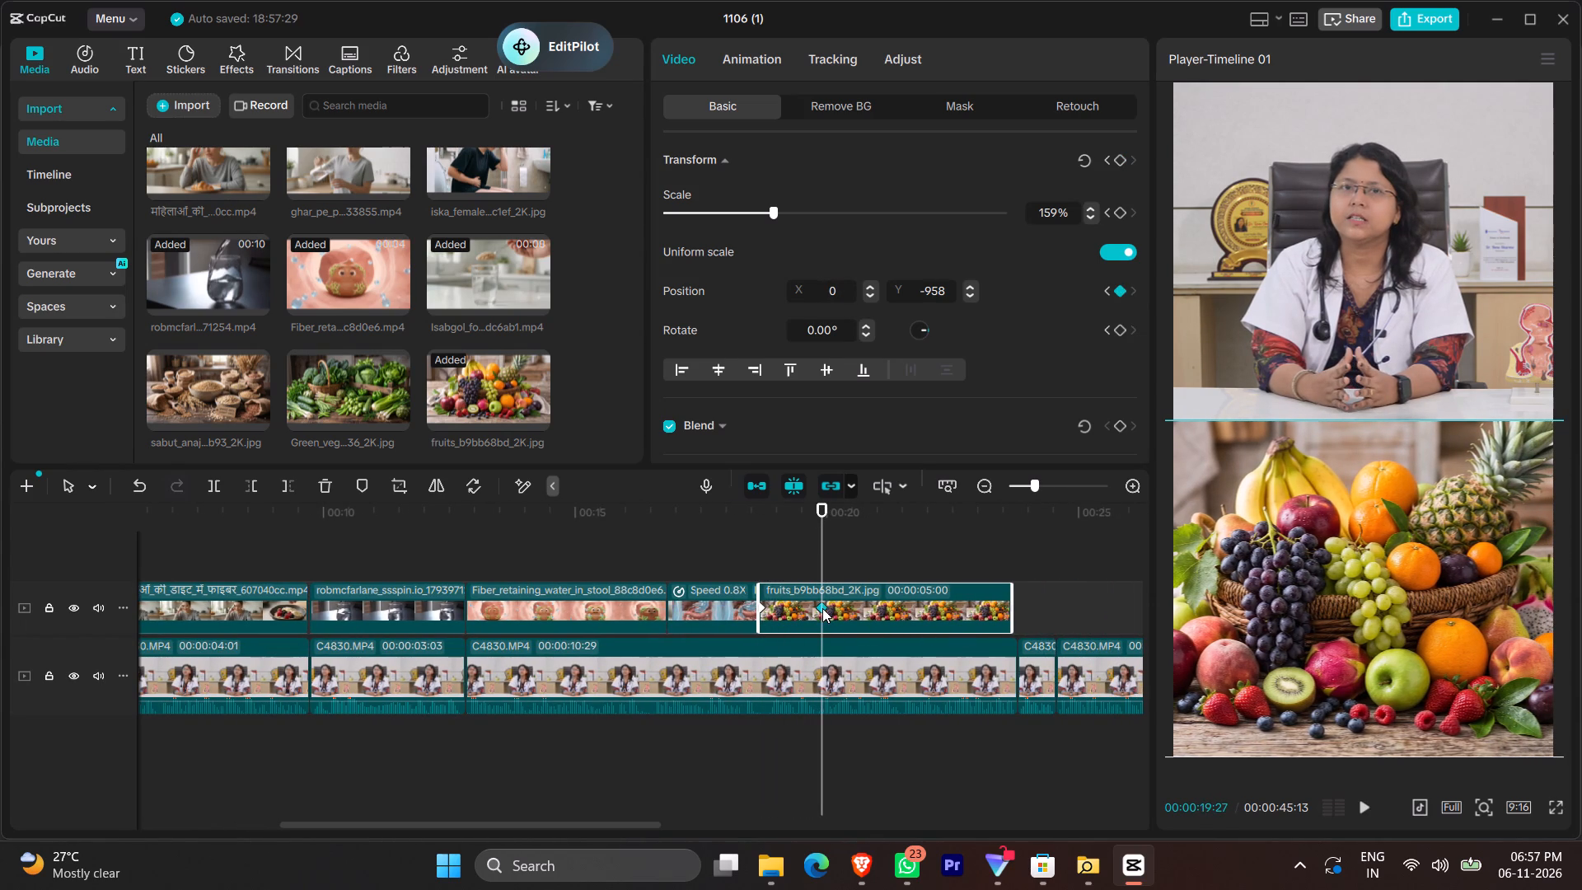
left_click_drag(1012, 607, 817, 617)
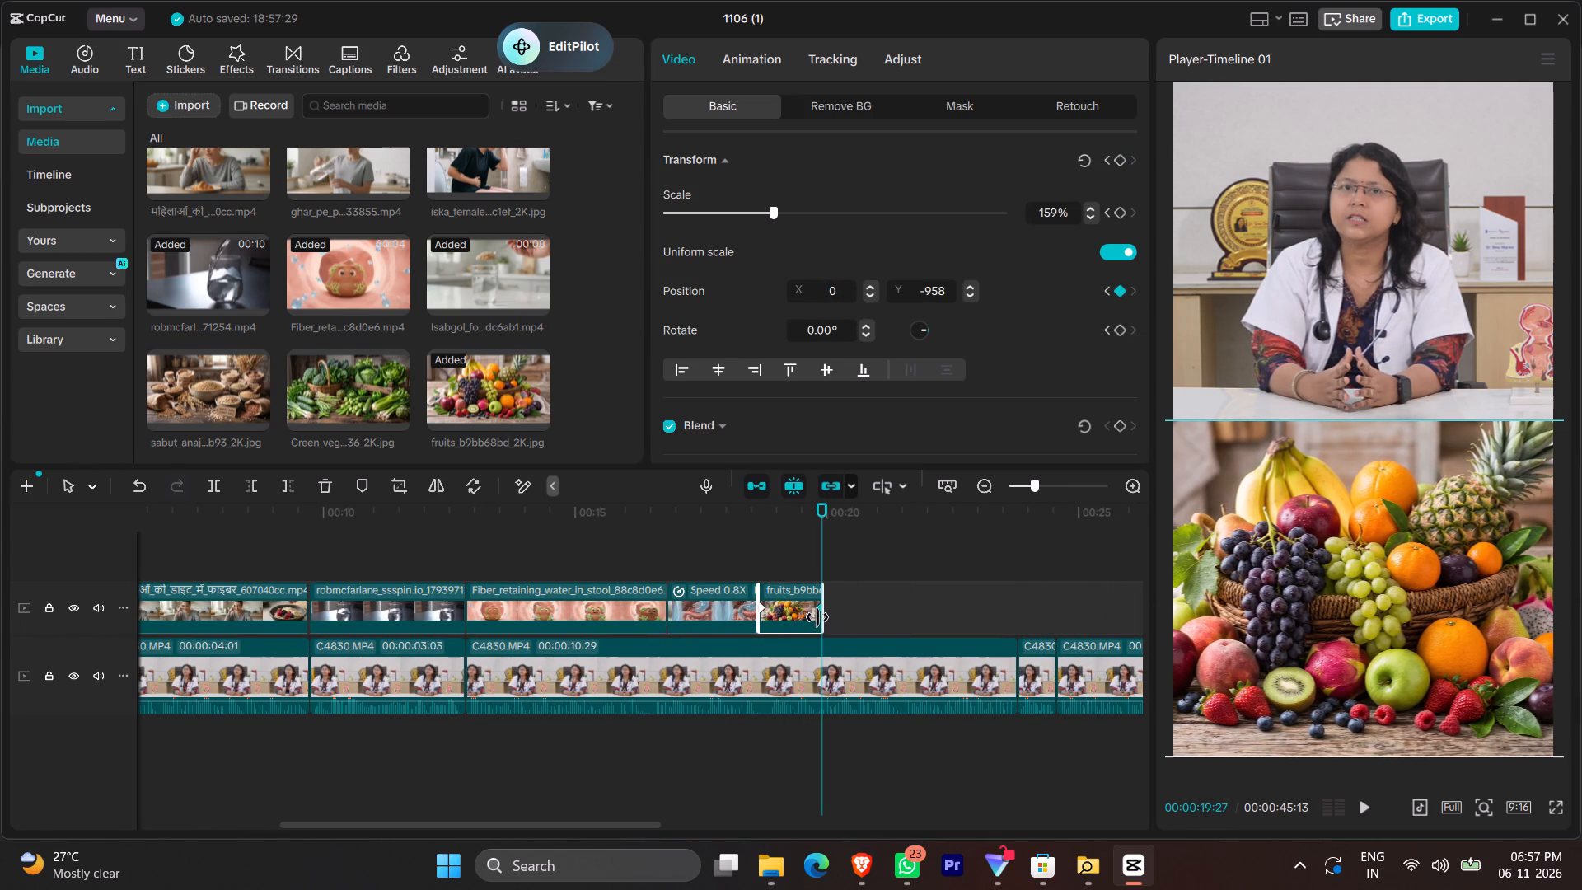
left_click_drag(817, 617, 817, 617)
Place the Green_vegetables image on the upper track directly after the fruits clip and paste the copied attributes onto it.
left_click_drag(355, 398, 829, 606)
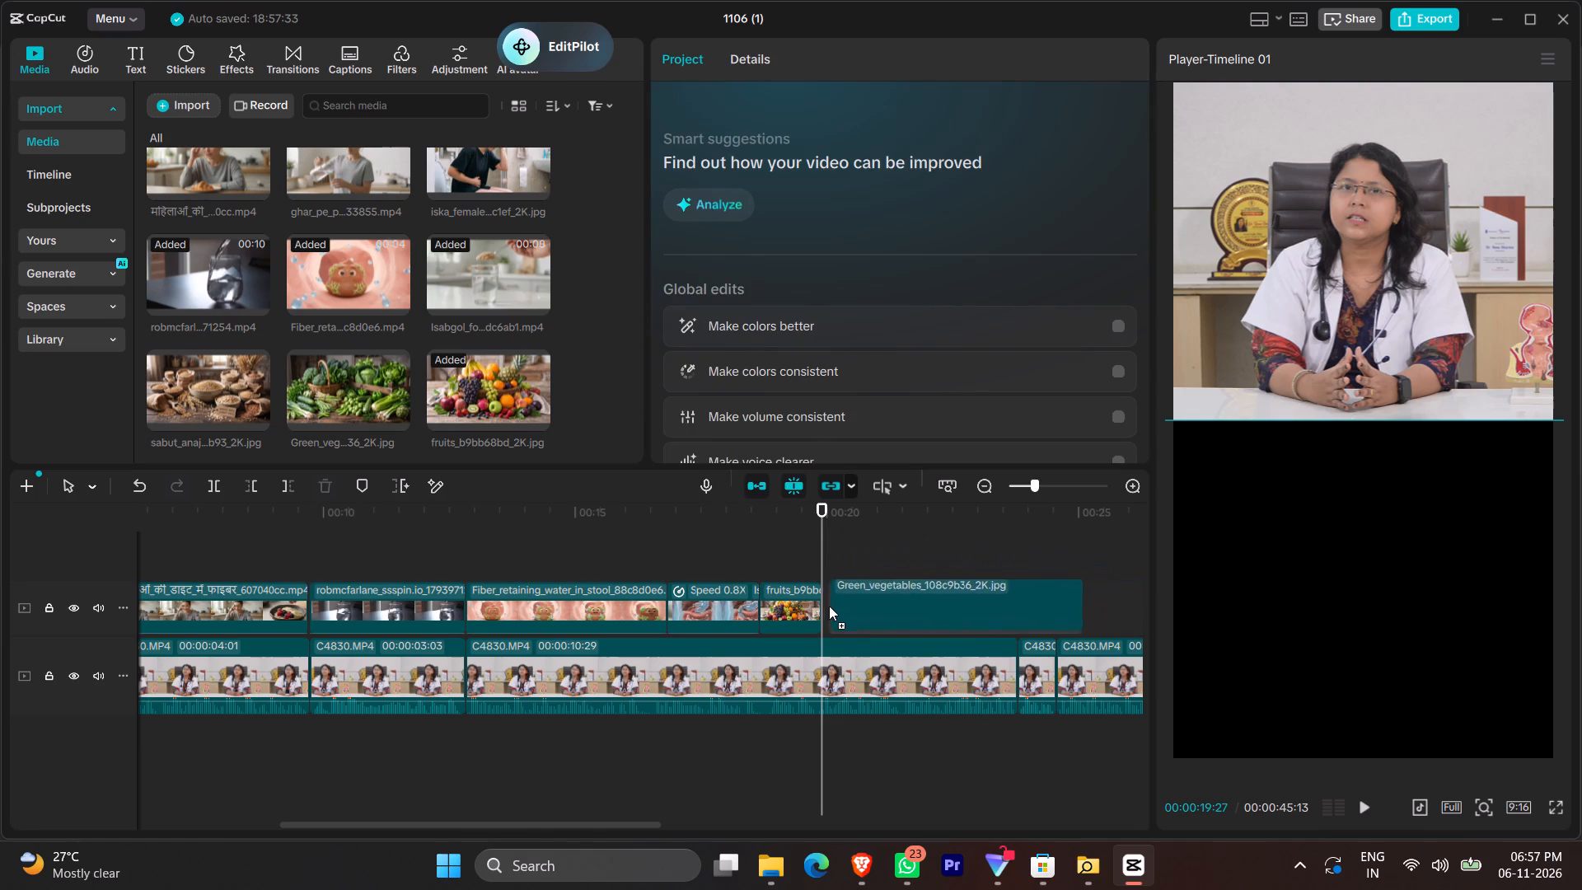
left_click_drag(829, 606, 826, 607)
right_click(873, 611)
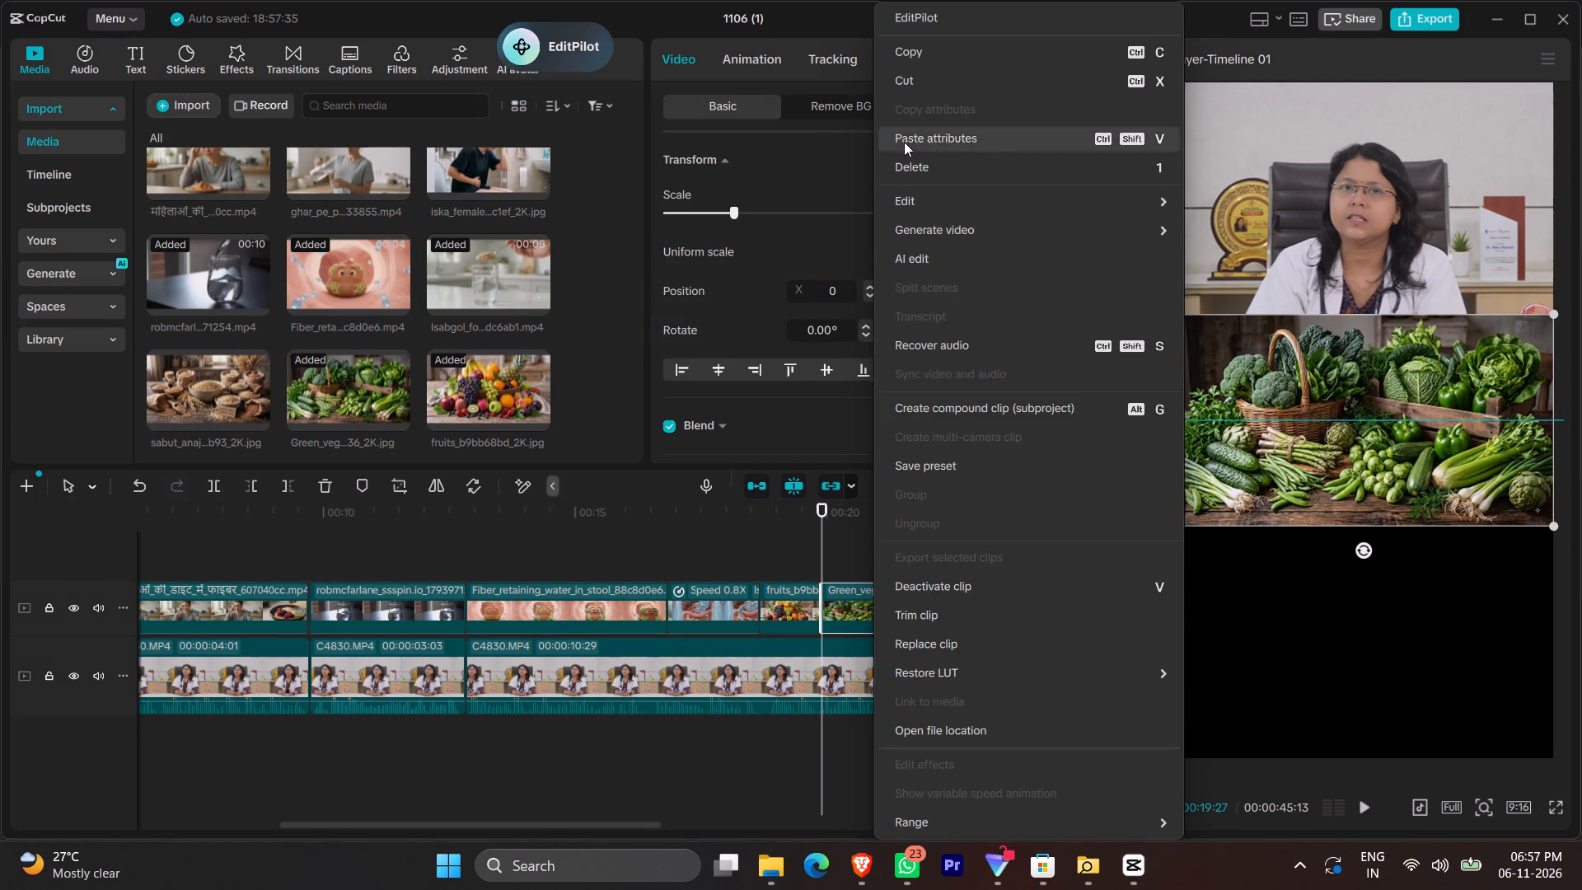
left_click(904, 142)
left_click(1004, 509)
Play the speech to find the cut point, split the Green_vegetables clip at about 00:00:20:17, and delete the part after it.
key("space")
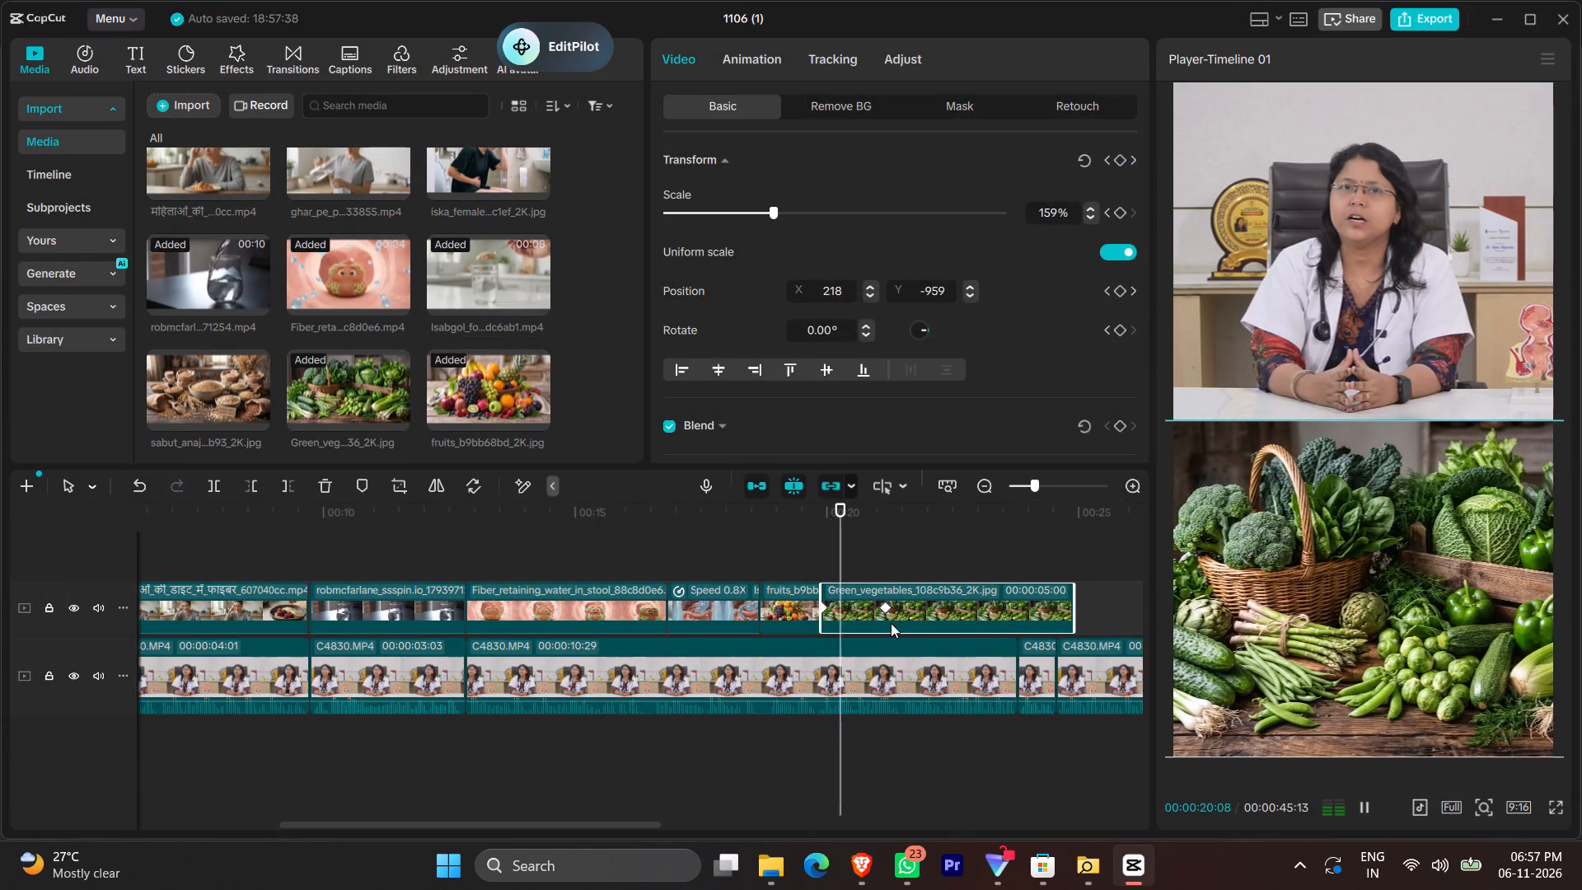
key("space")
left_click(830, 558)
key("space")
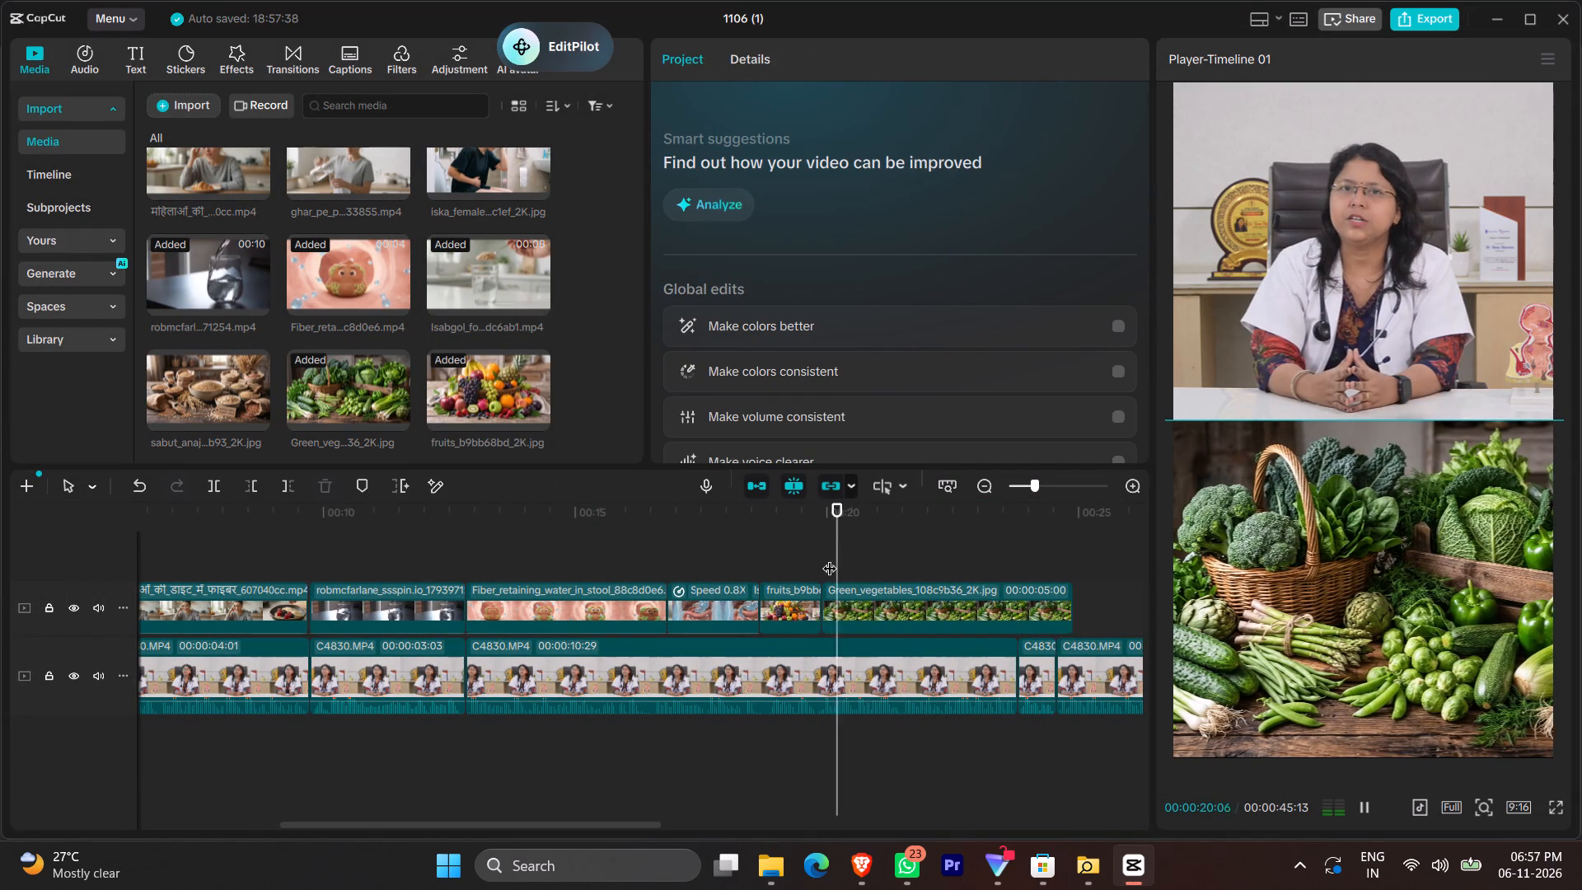
key("space")
left_click(860, 560)
left_click(859, 560)
left_click(854, 558)
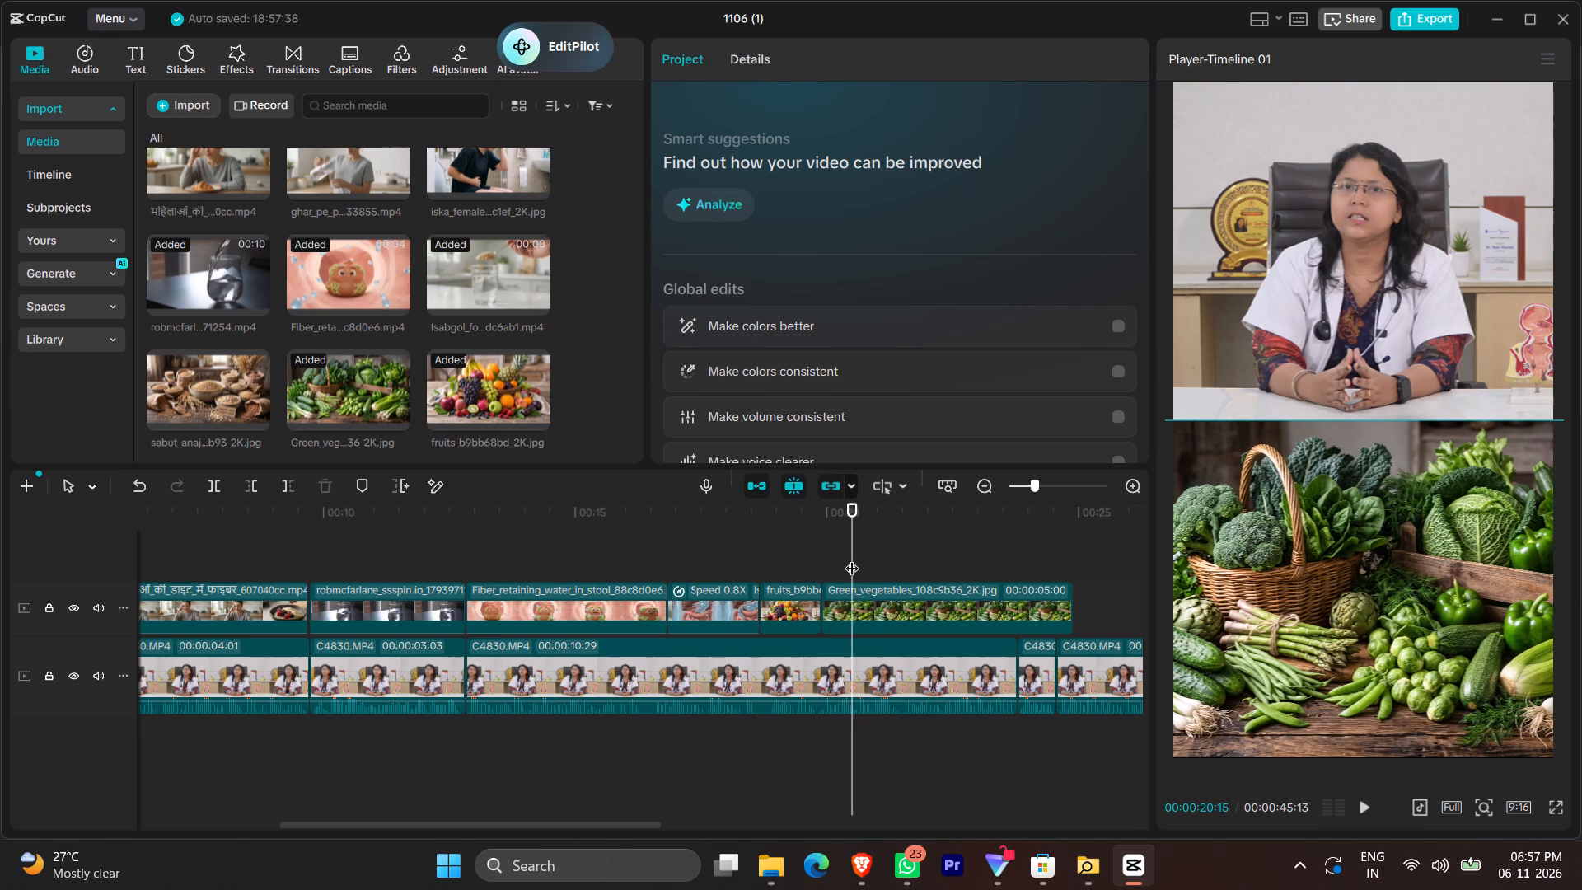
left_click(860, 565)
scroll(853, 611, "up", 9, "ctrl")
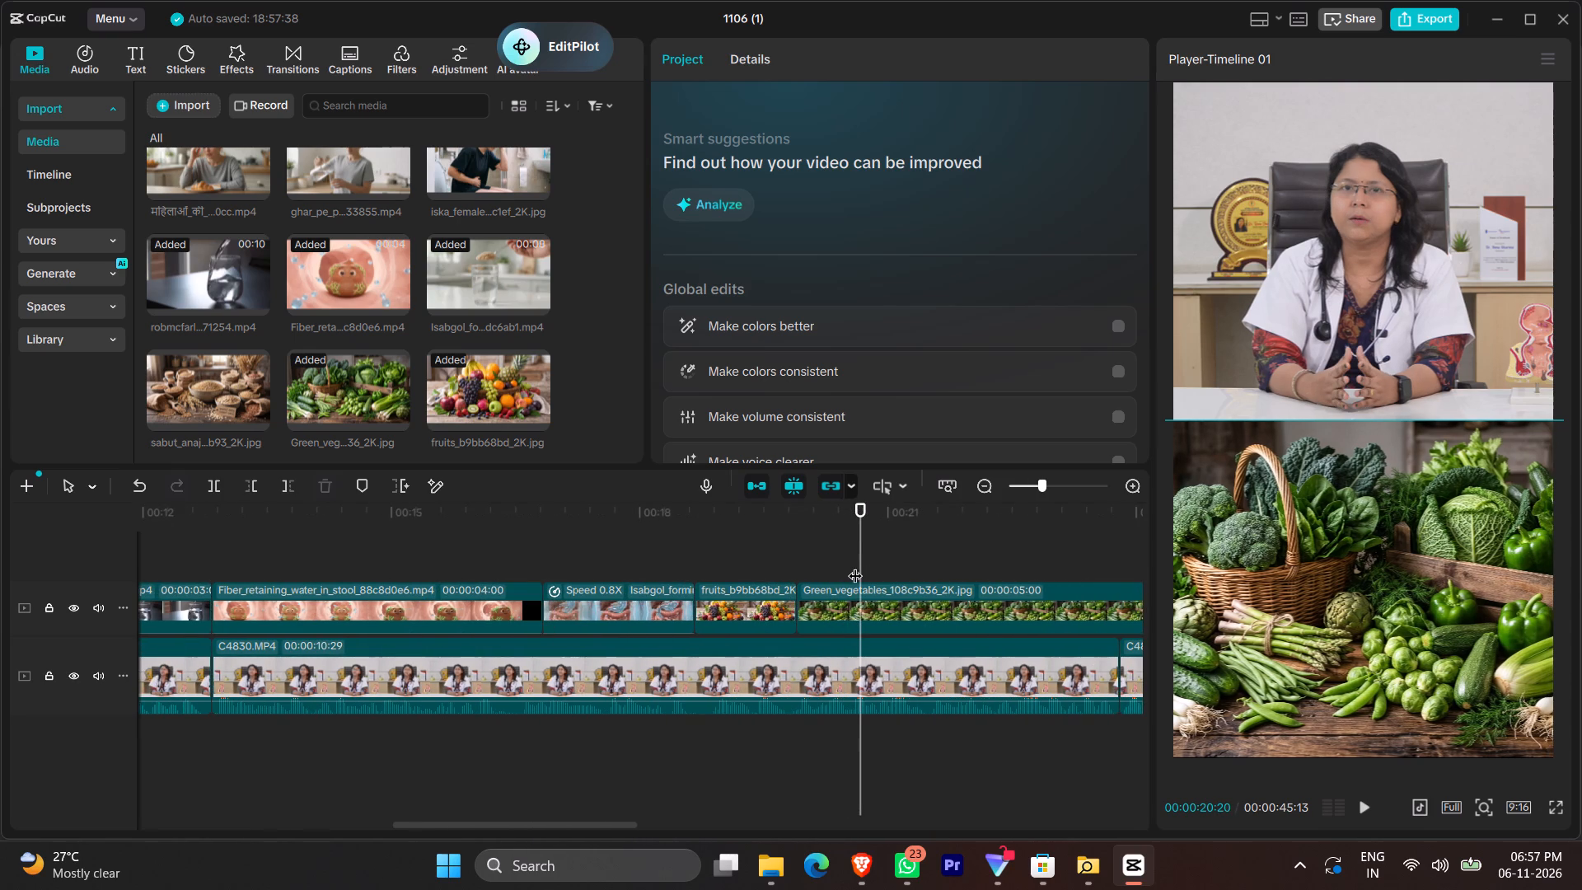
left_click(855, 566)
left_click(851, 568)
left_click(866, 616)
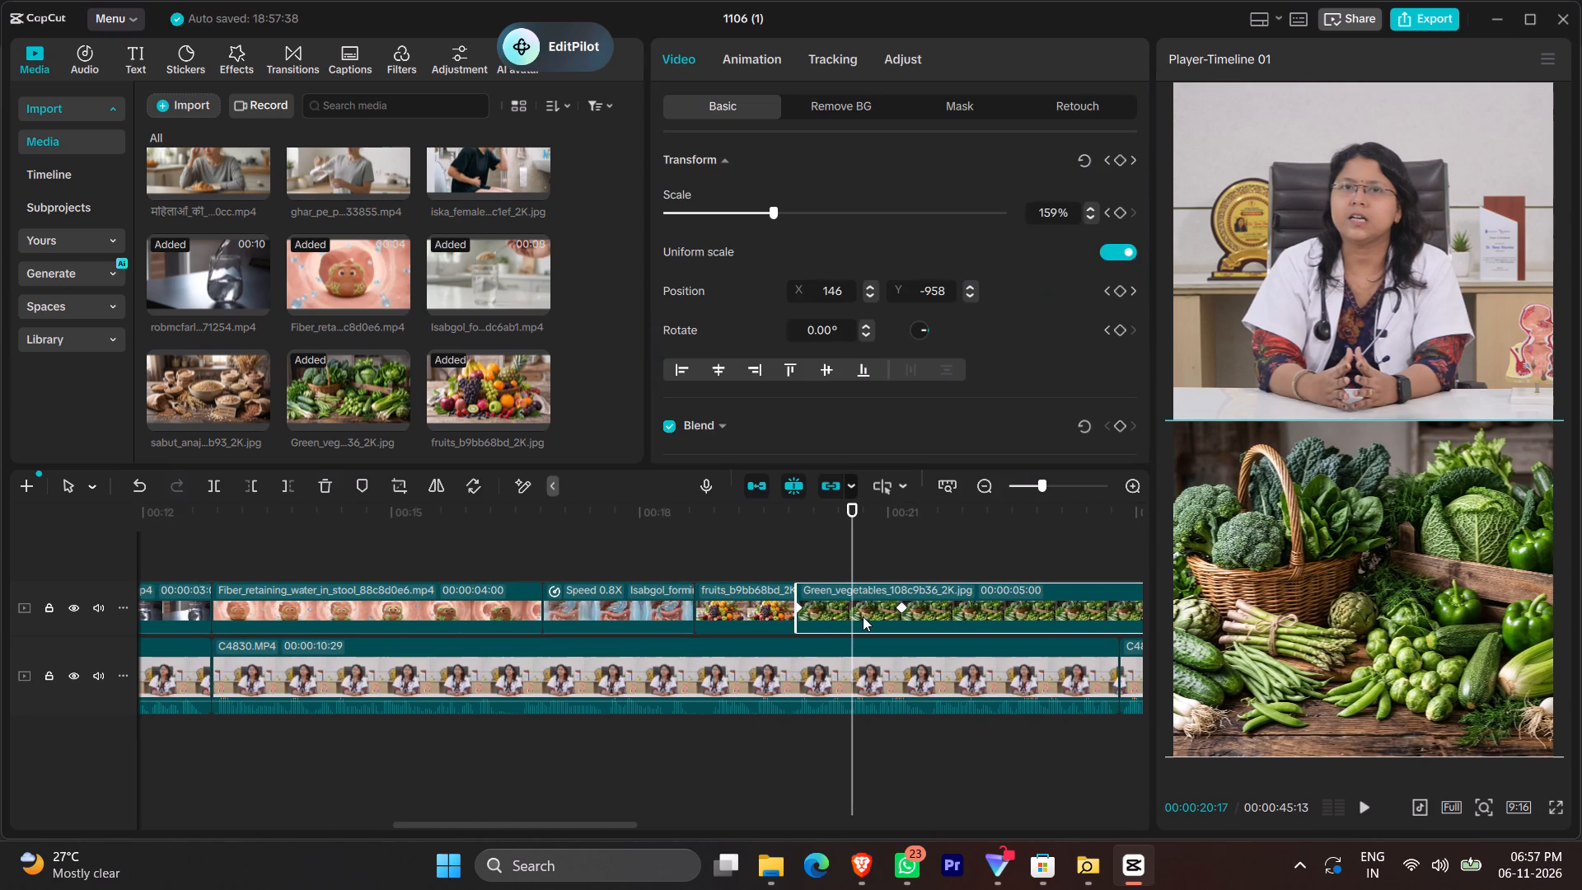
key("ctrl+b")
key("1")
Place the sabut_anaj_like_oats image directly after the vegetables clip and paste the fruits clip's attributes onto it.
left_click_drag(199, 401, 855, 604)
left_click(765, 605)
right_click(765, 605)
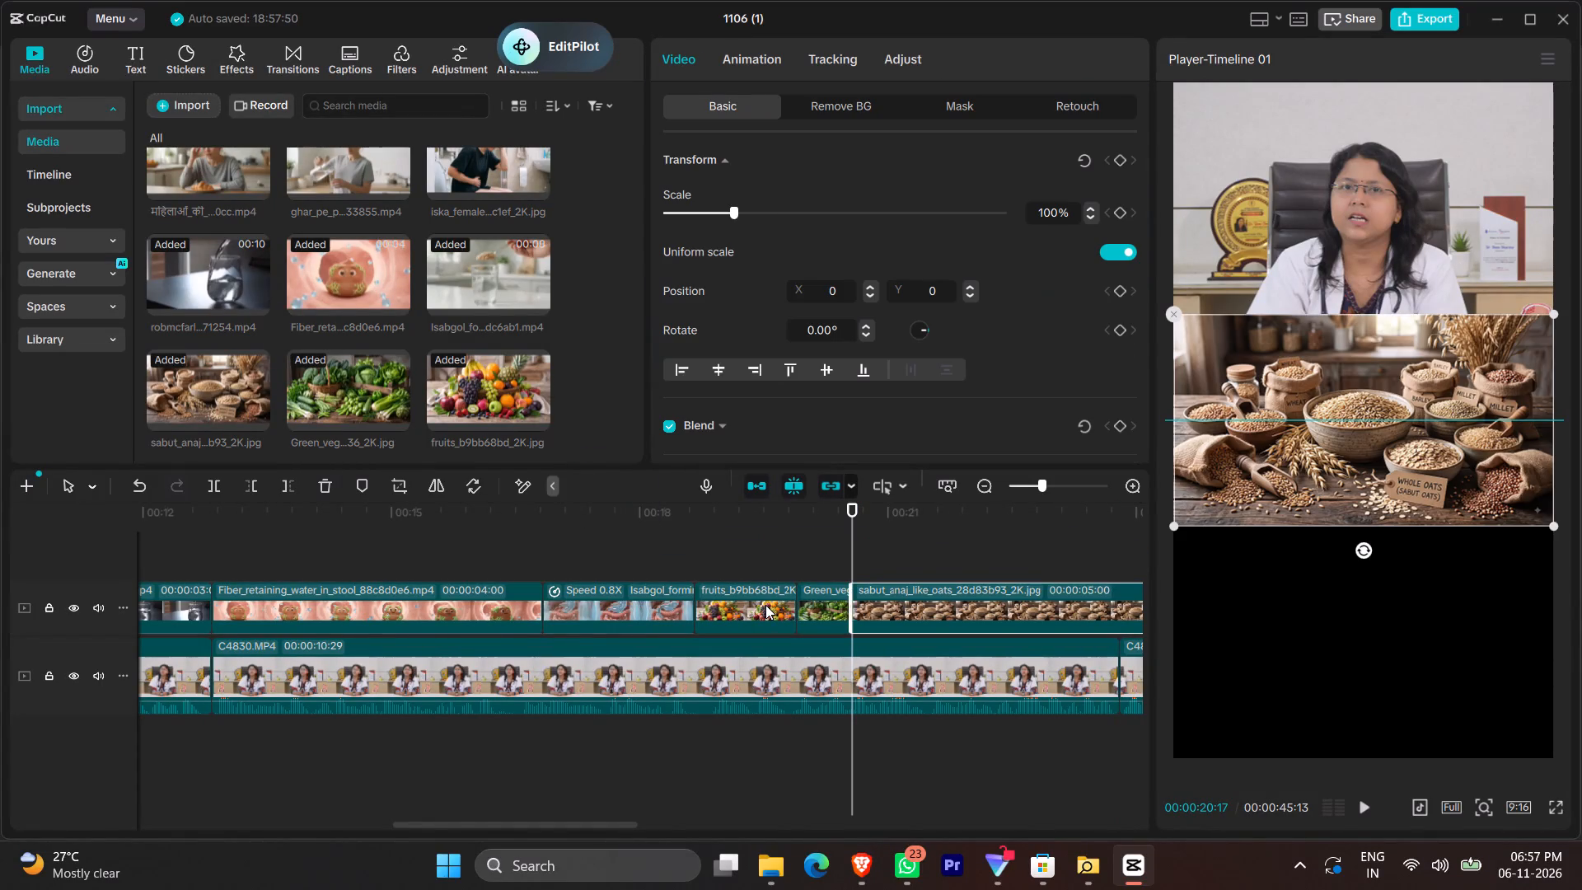
left_click(858, 107)
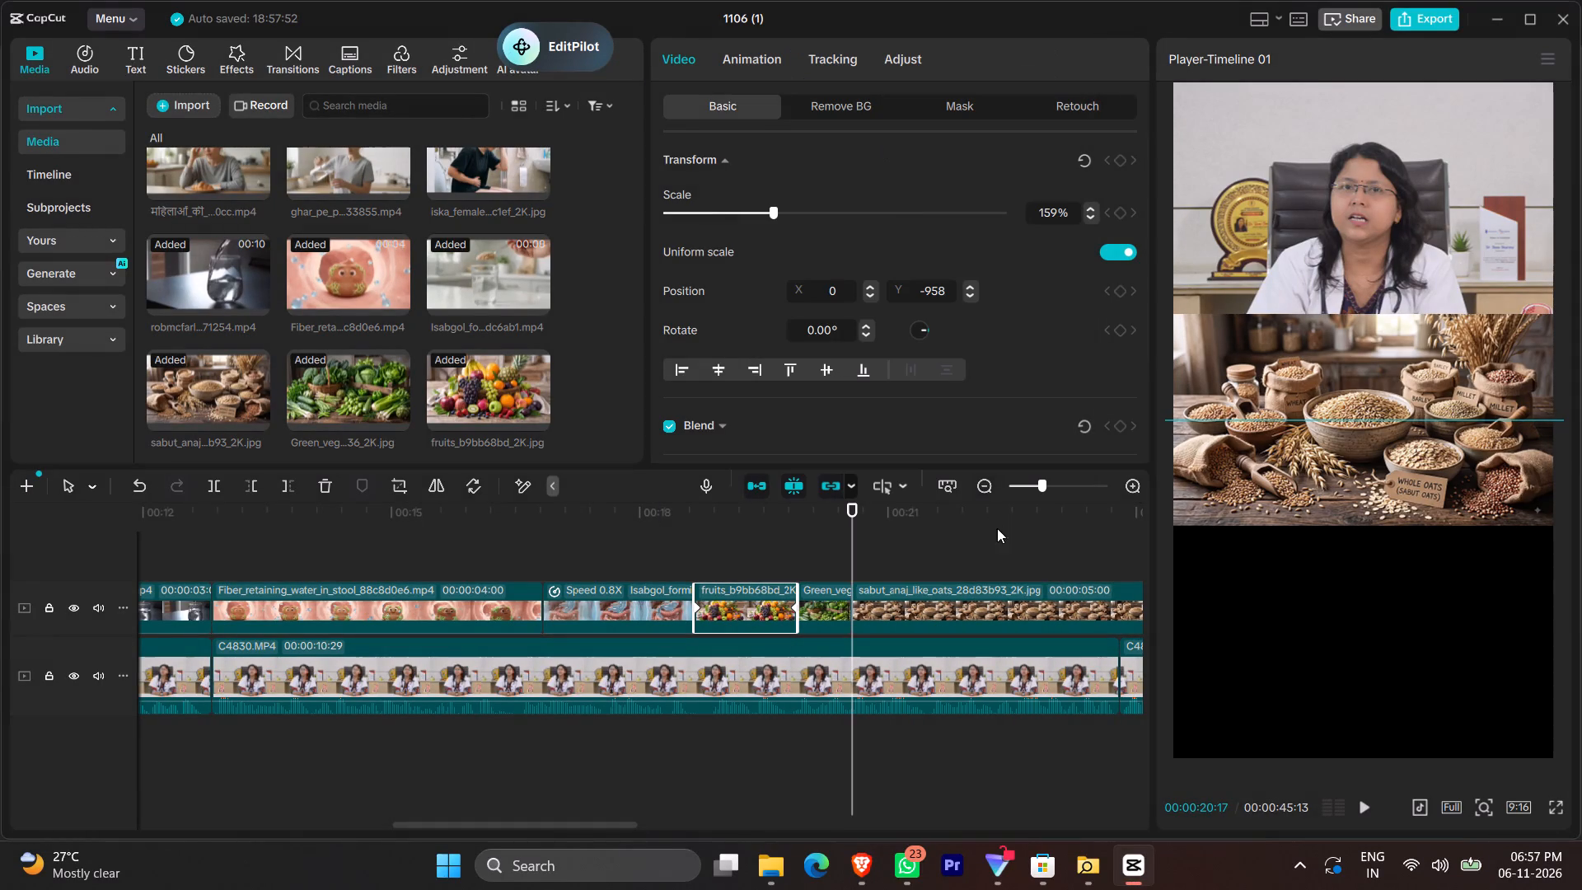
left_click(991, 585)
right_click(991, 585)
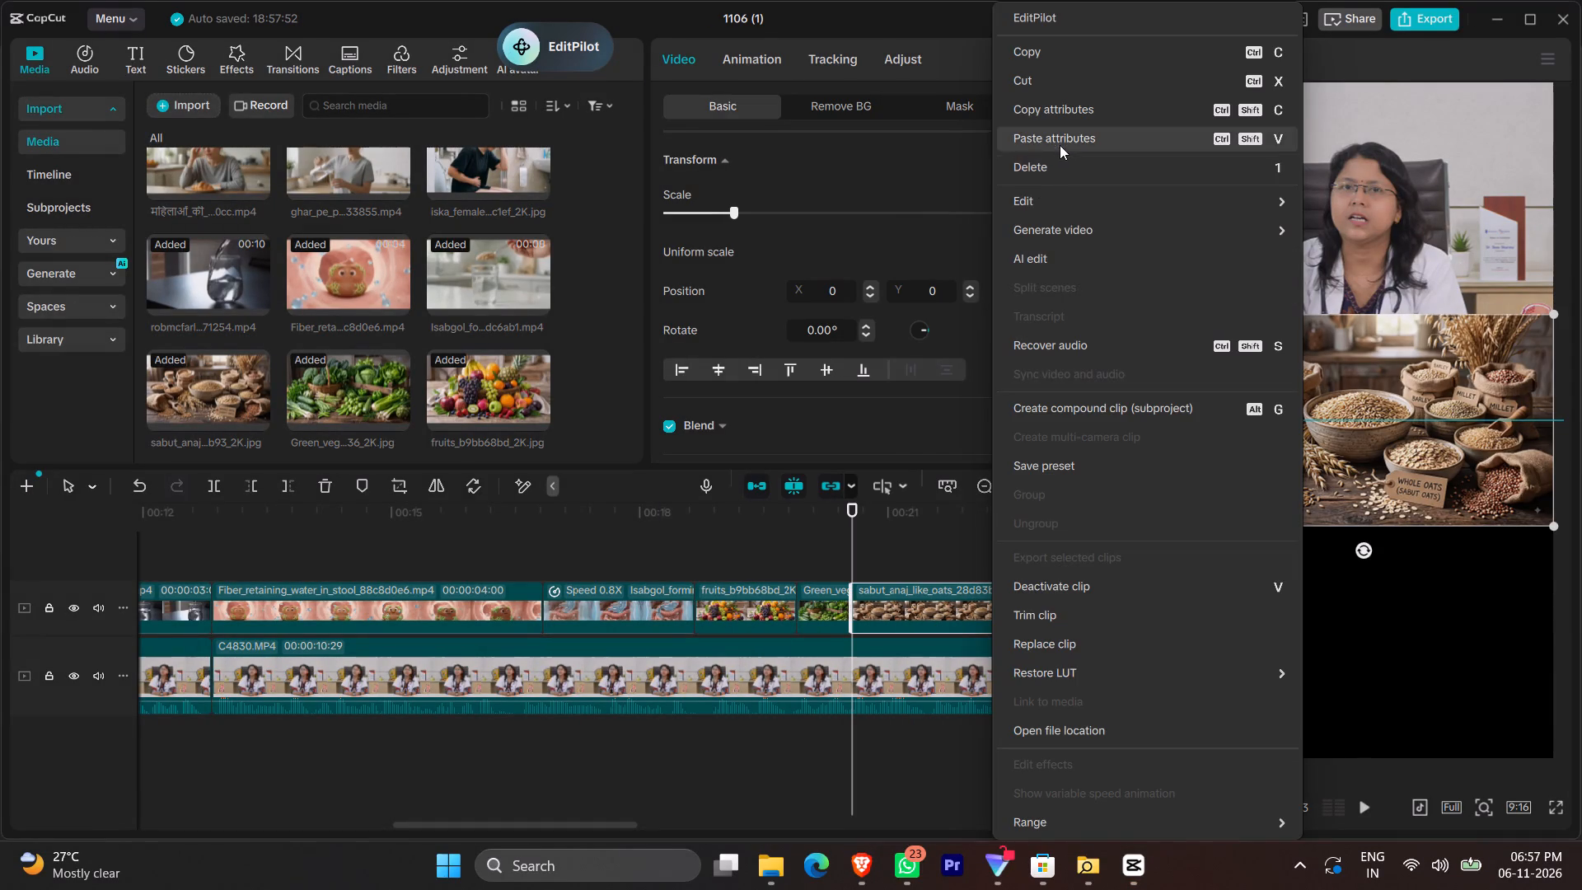
left_click(1063, 142)
left_click(1022, 513)
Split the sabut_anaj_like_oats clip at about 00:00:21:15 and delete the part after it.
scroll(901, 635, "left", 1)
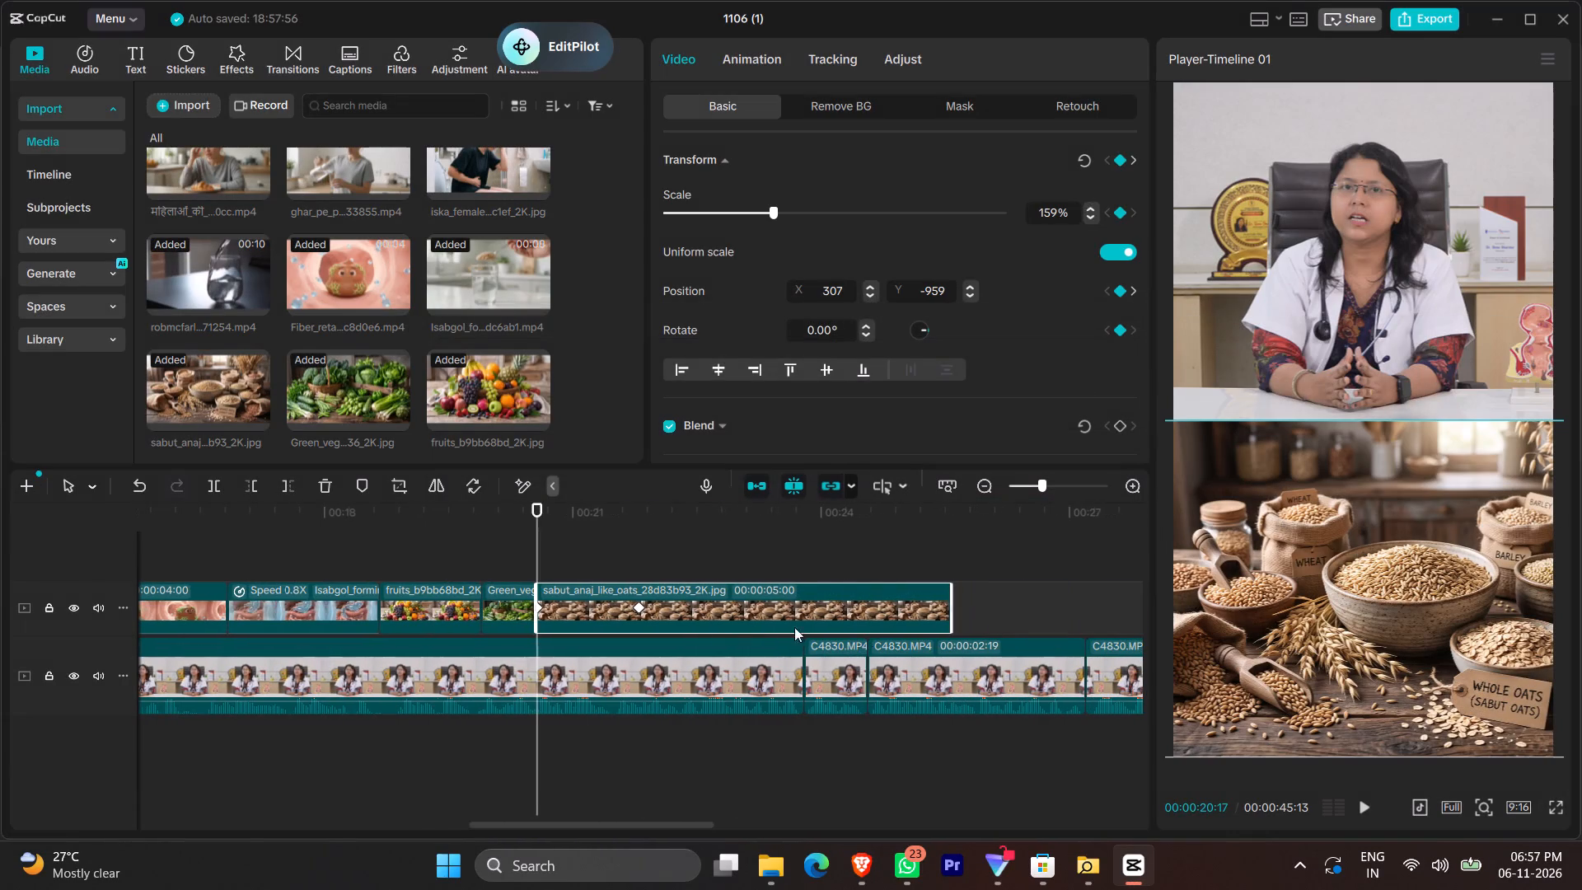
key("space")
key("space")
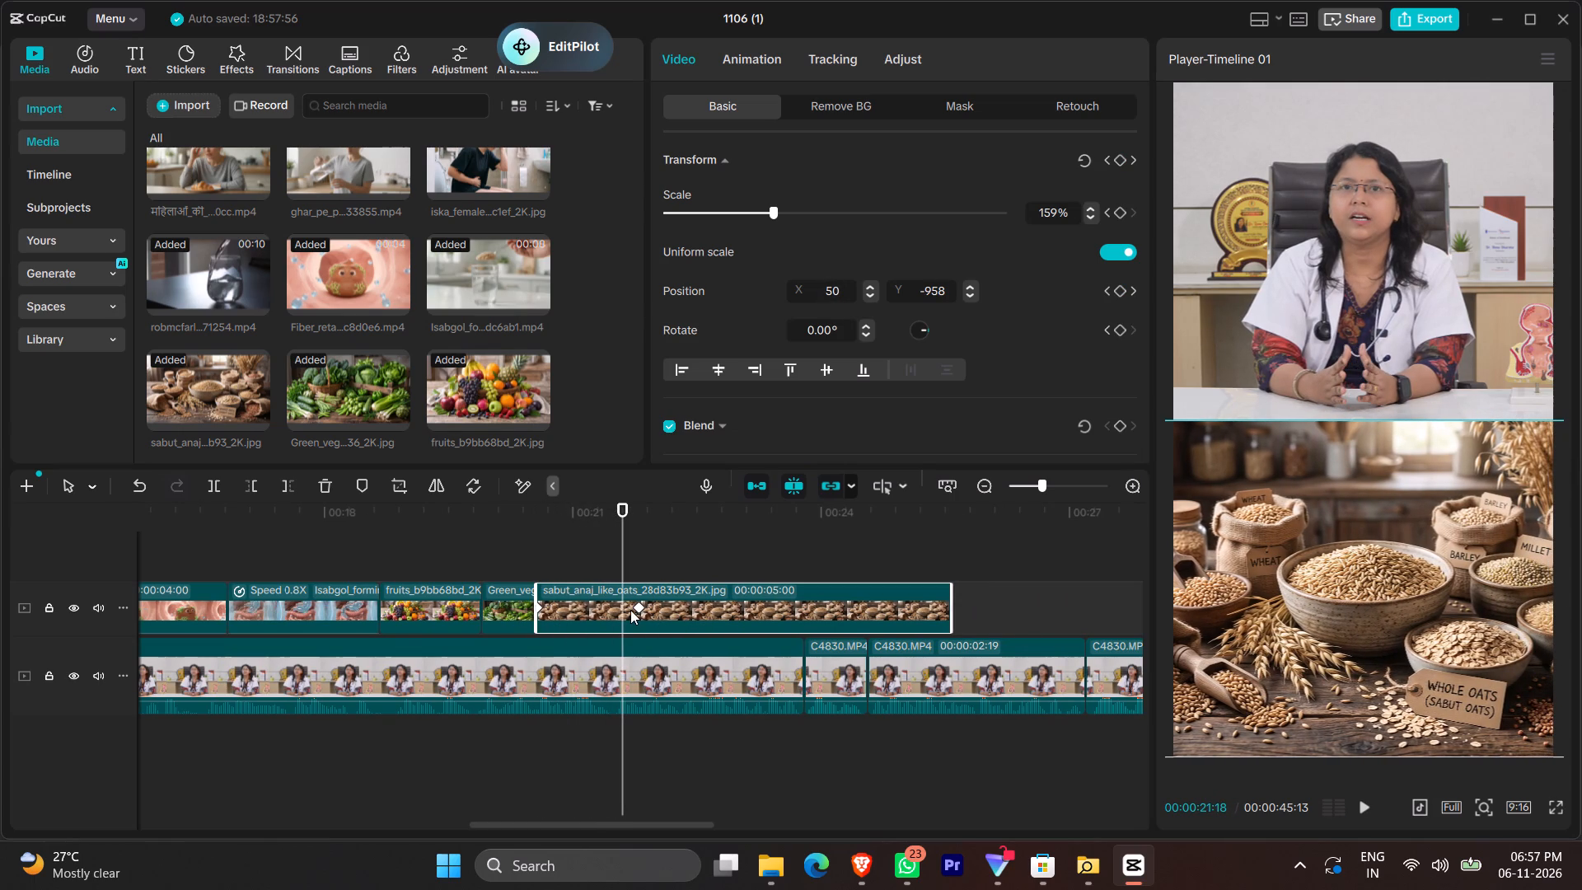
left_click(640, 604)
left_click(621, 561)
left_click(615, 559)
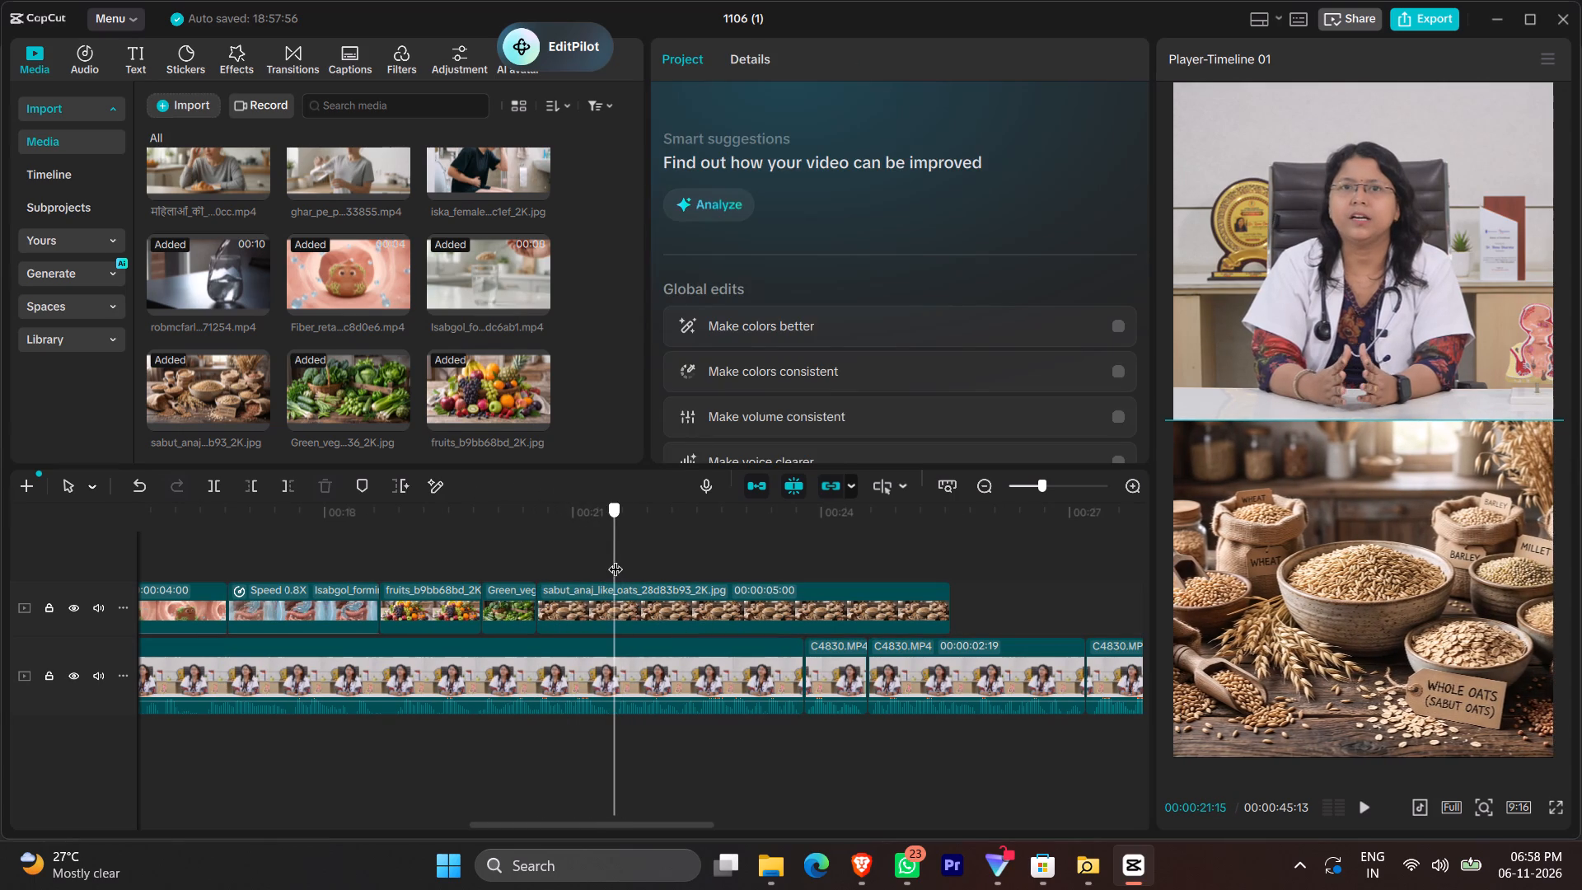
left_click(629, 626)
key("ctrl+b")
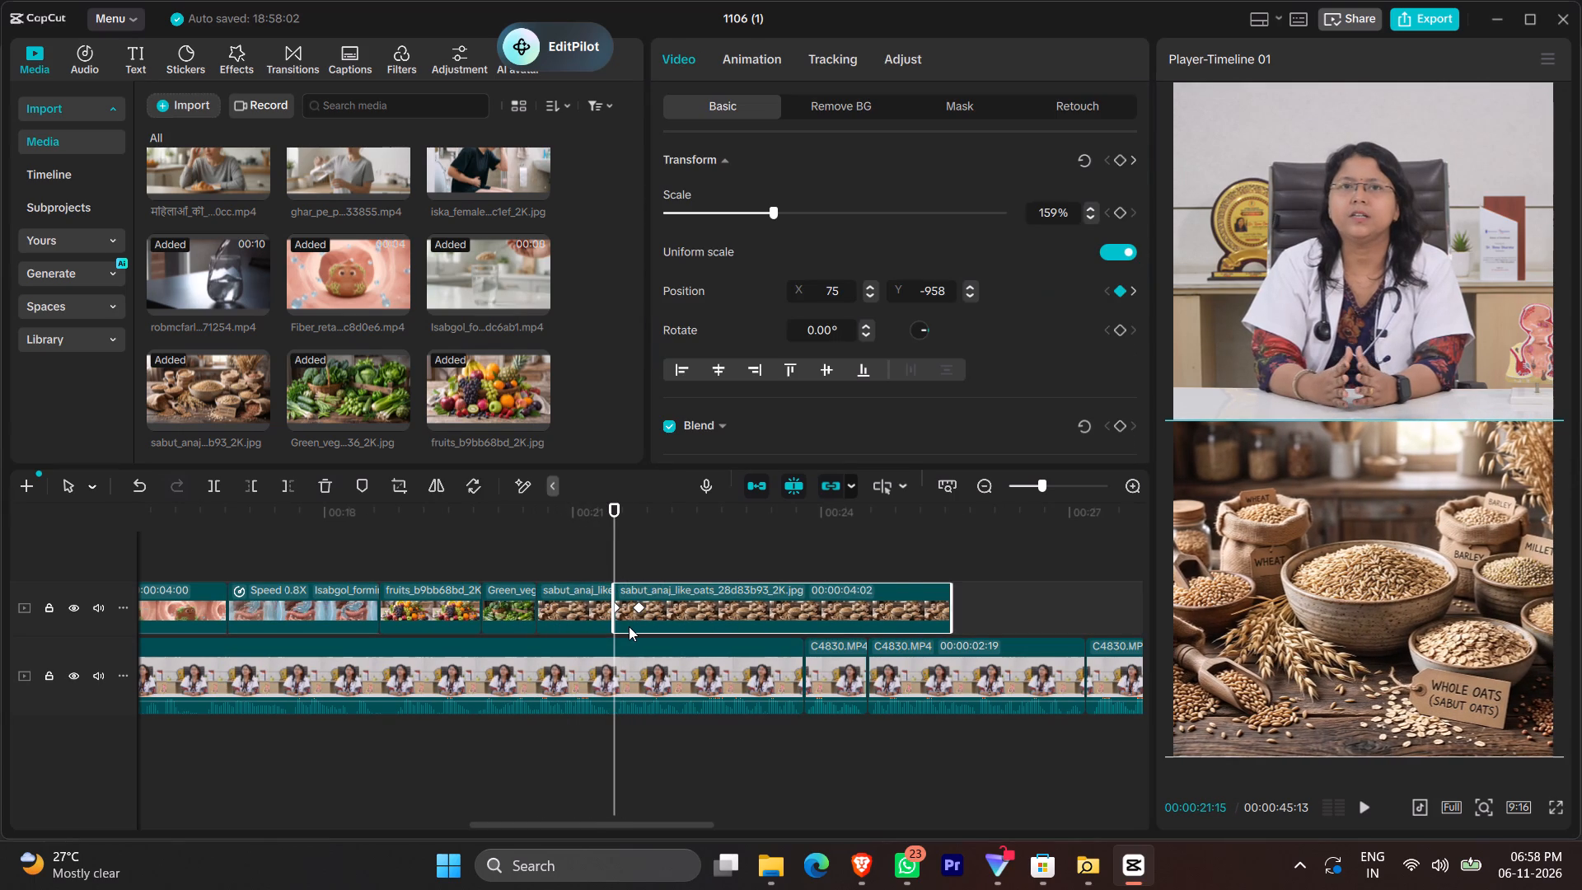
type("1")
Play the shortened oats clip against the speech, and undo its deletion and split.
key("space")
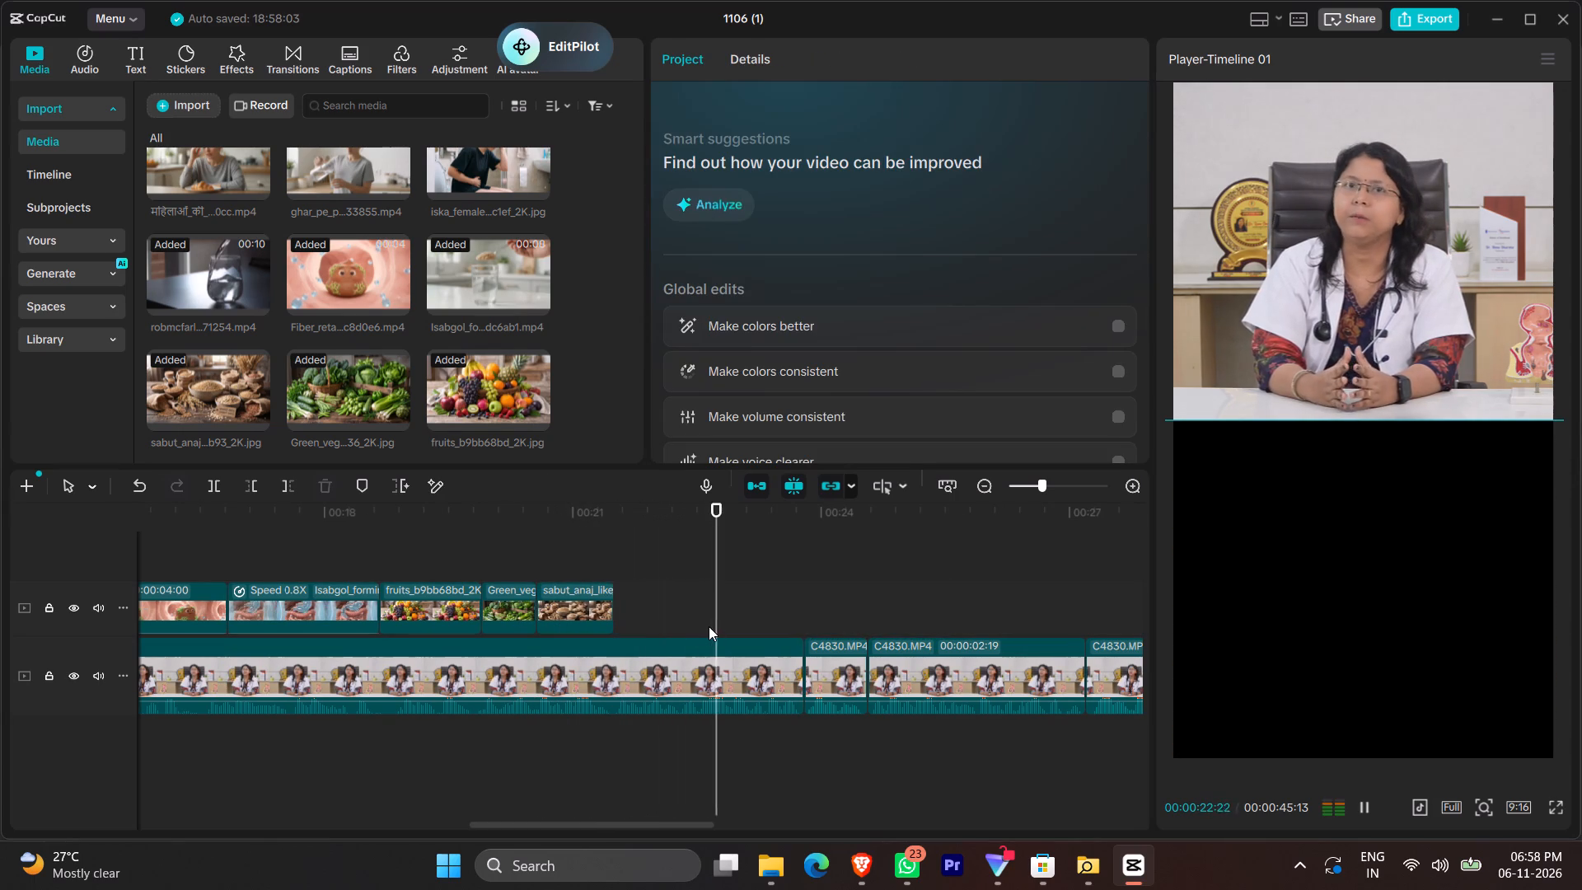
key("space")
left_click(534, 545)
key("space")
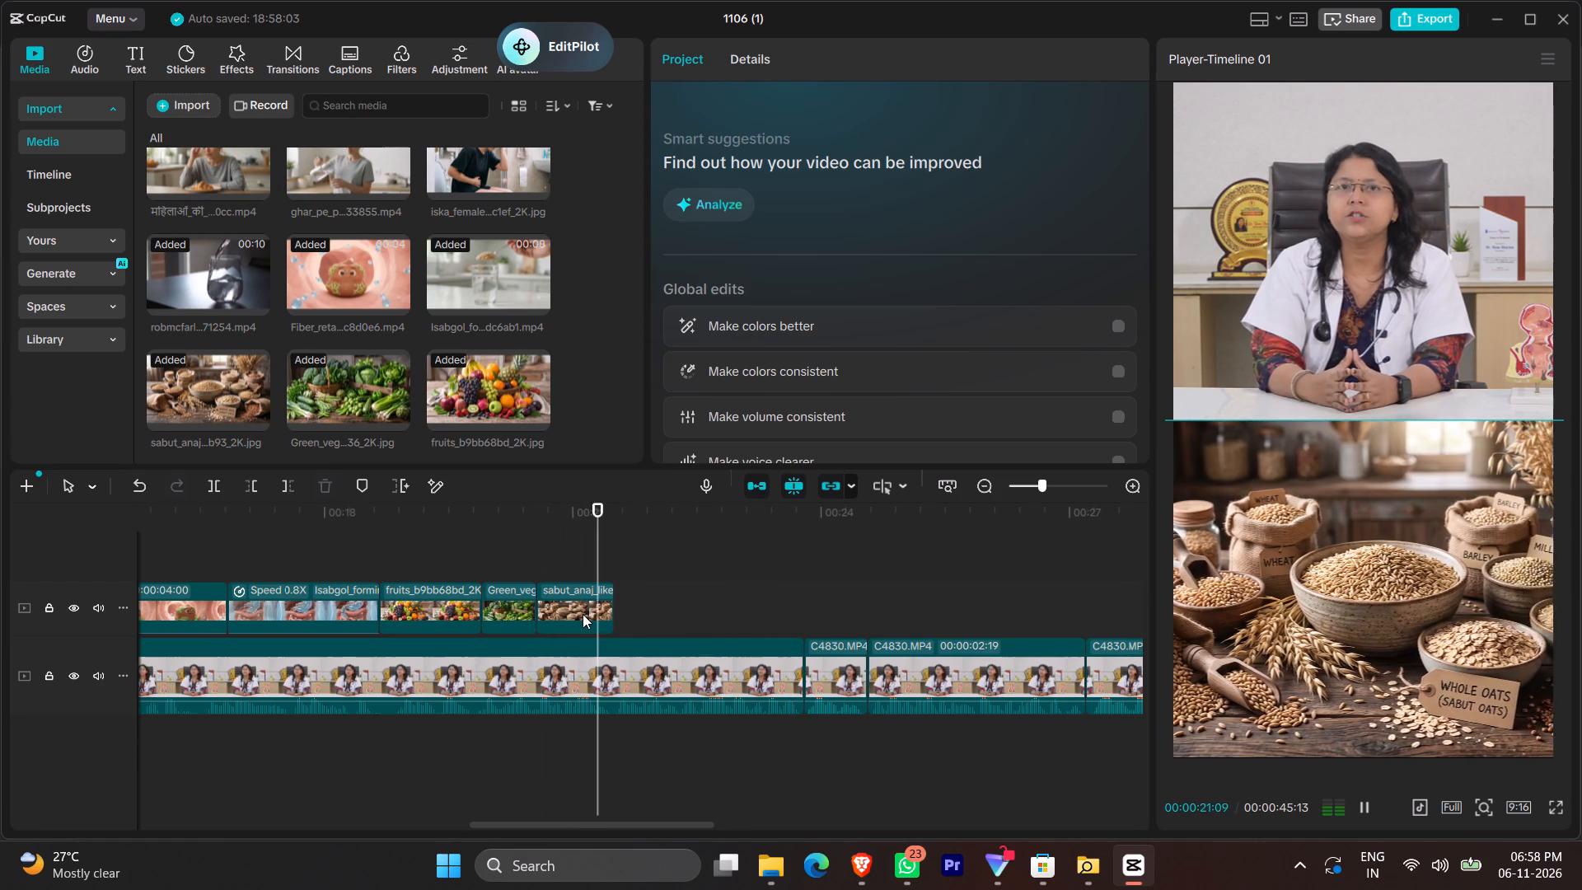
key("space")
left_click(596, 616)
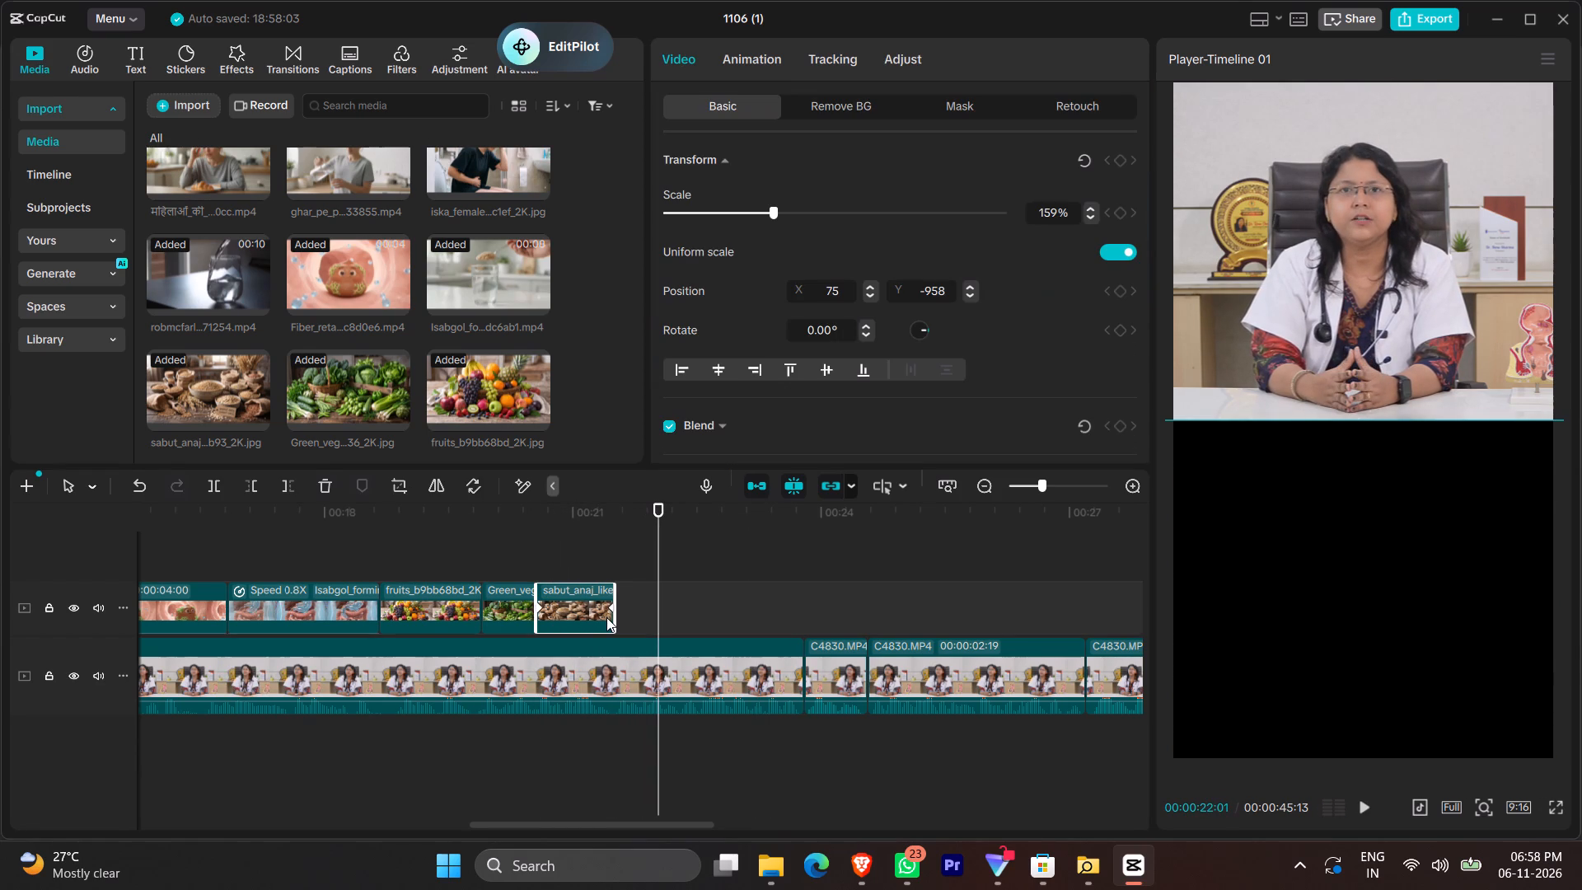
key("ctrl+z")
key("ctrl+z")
Play the speech over the oats clip and move the clip's second keyframe to about 00:00:22:08.
key("space")
key("space")
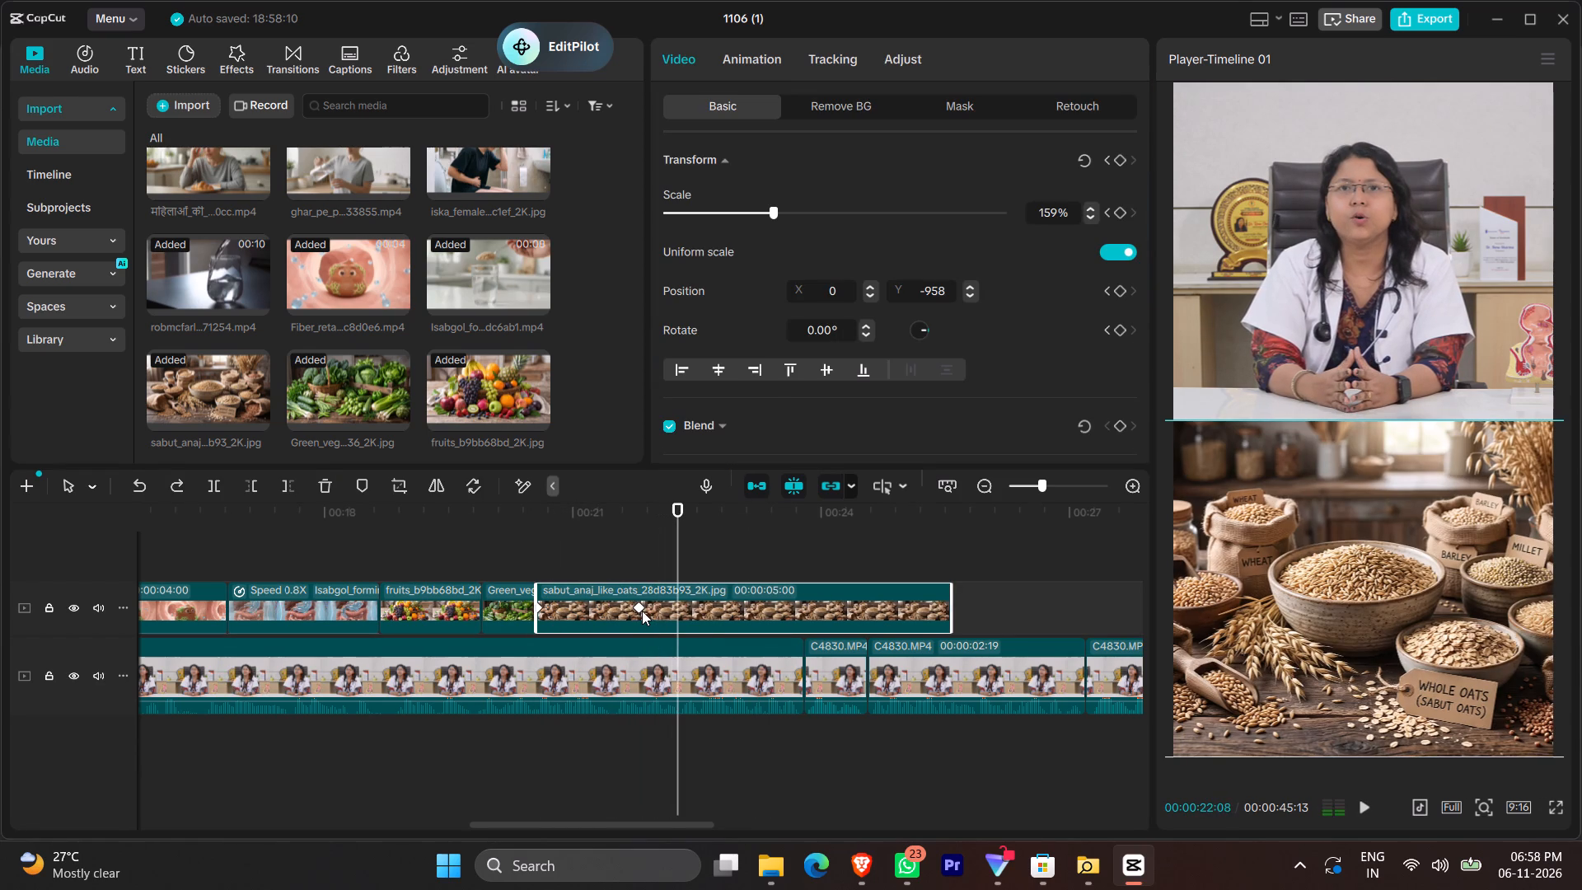
key("space")
key("space")
left_click_drag(640, 607, 648, 607)
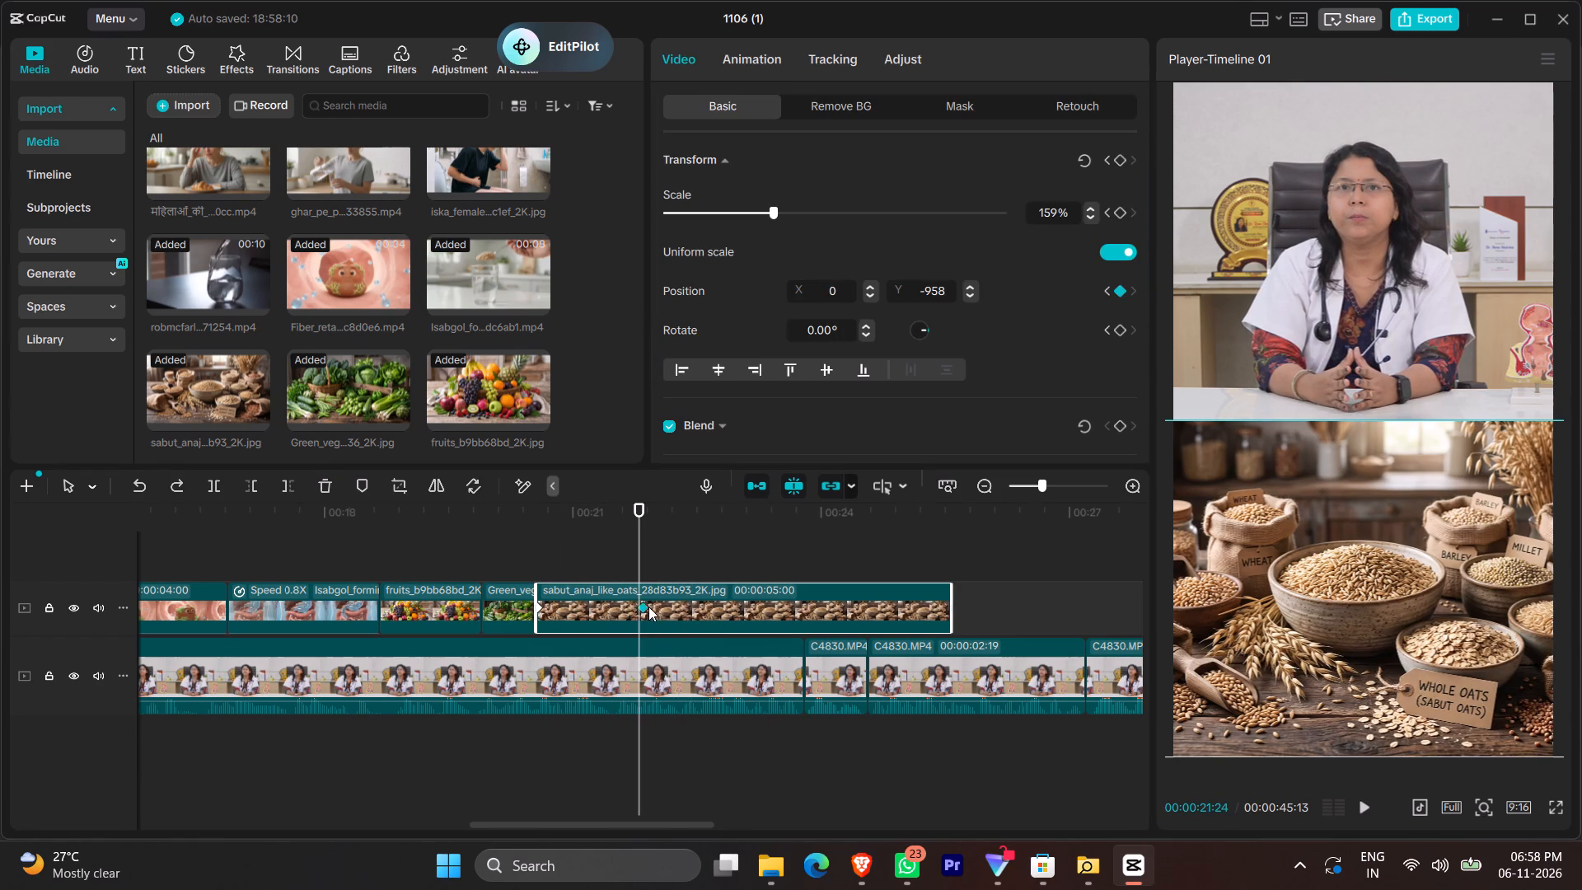
left_click_drag(648, 607, 669, 611)
left_click(671, 609)
left_click(675, 609)
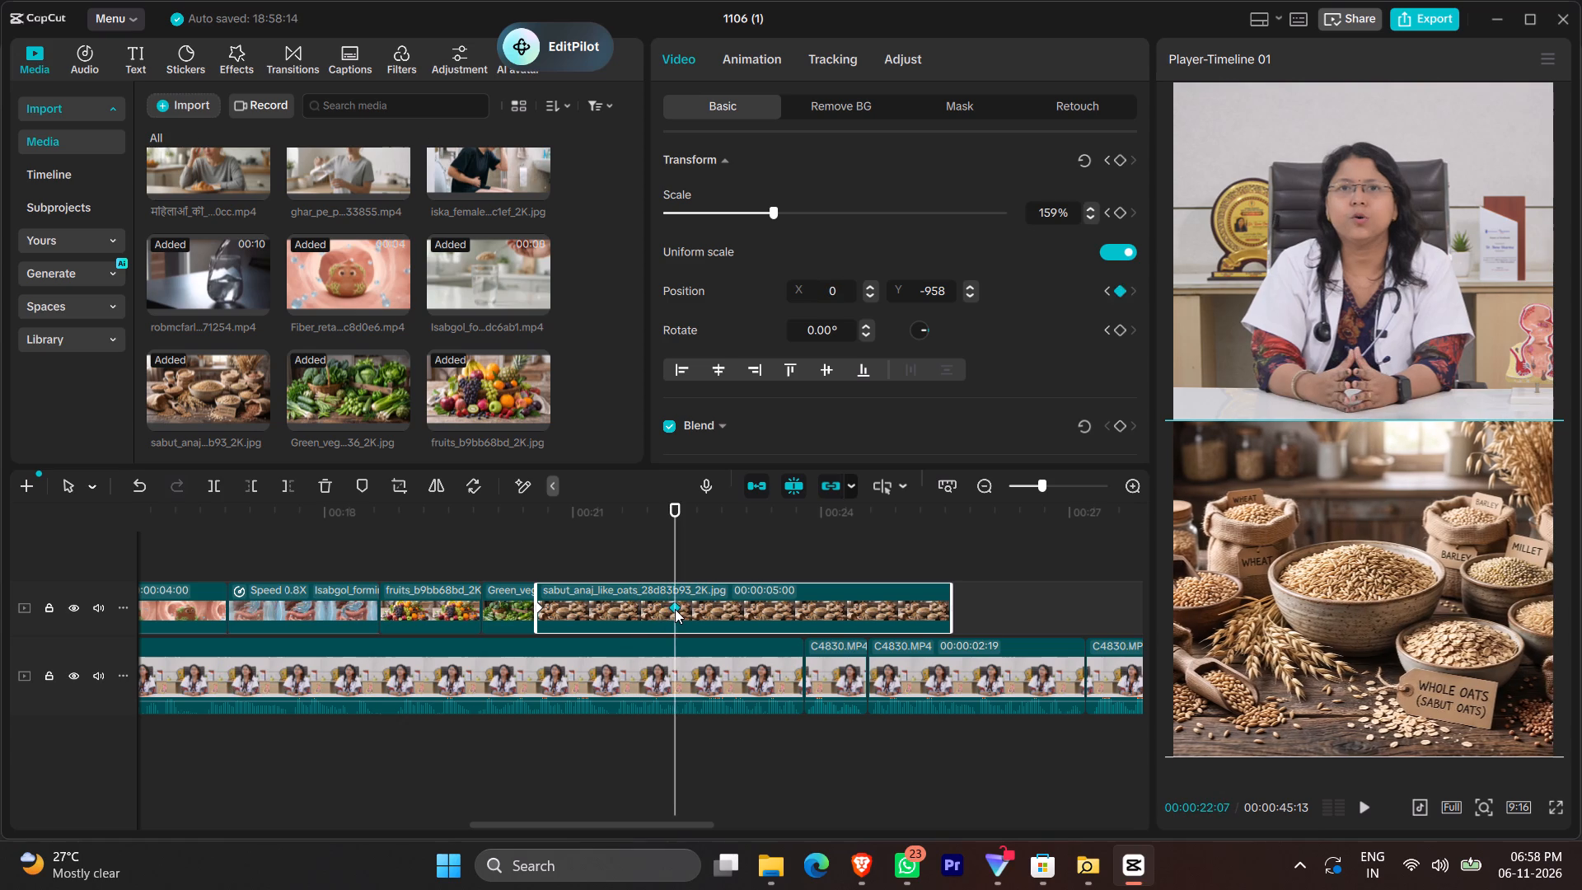
key("space")
key("space")
left_click(675, 609)
left_click(675, 609)
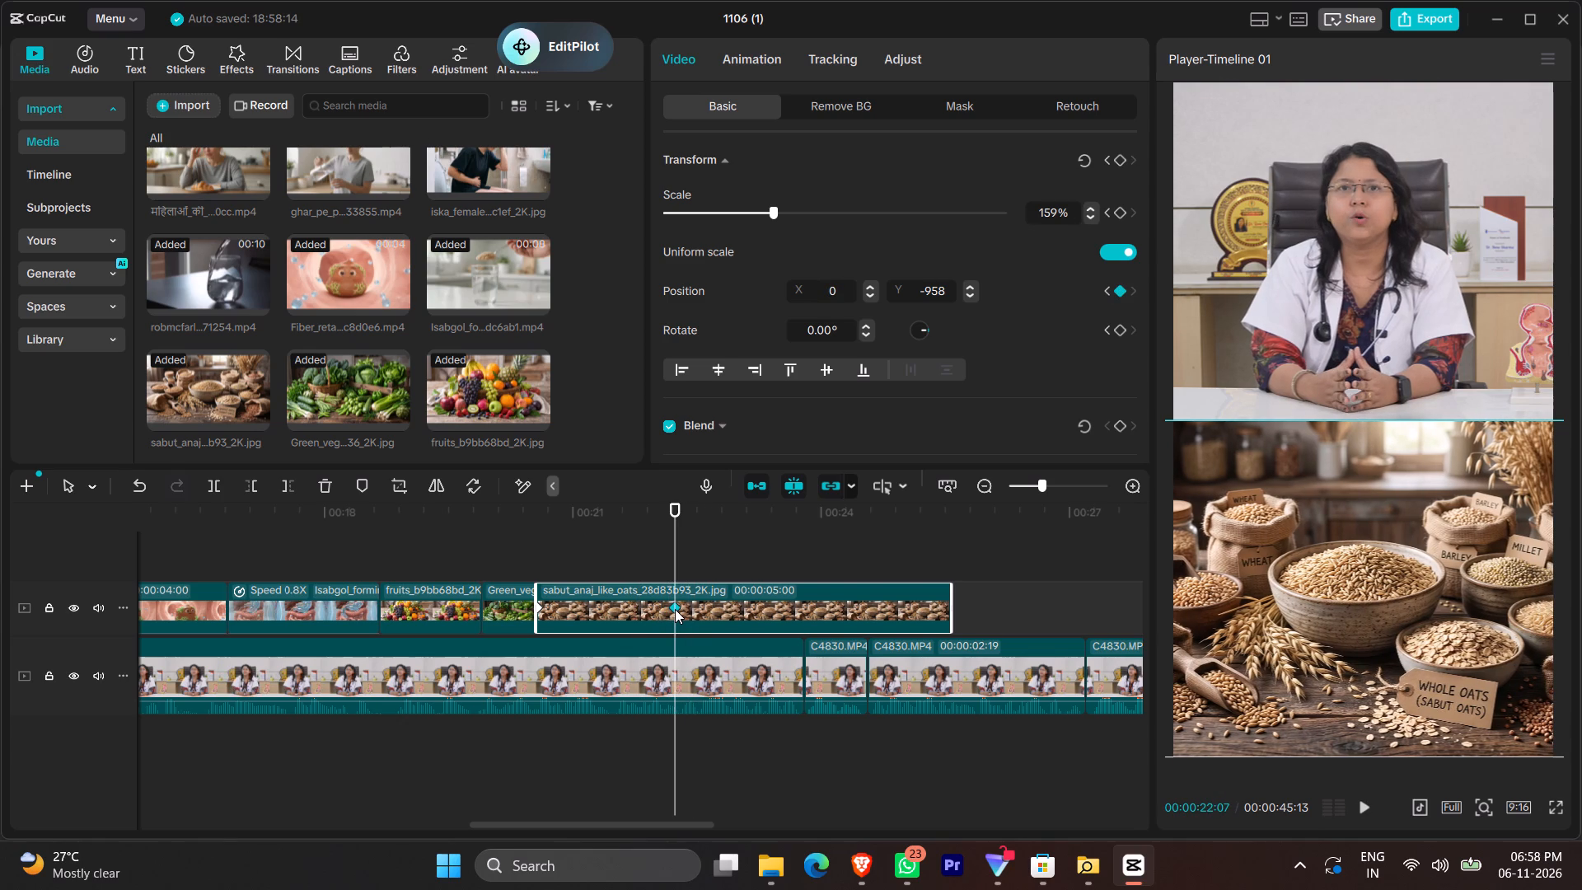
left_click(675, 609)
left_click(675, 609)
left_click(678, 609)
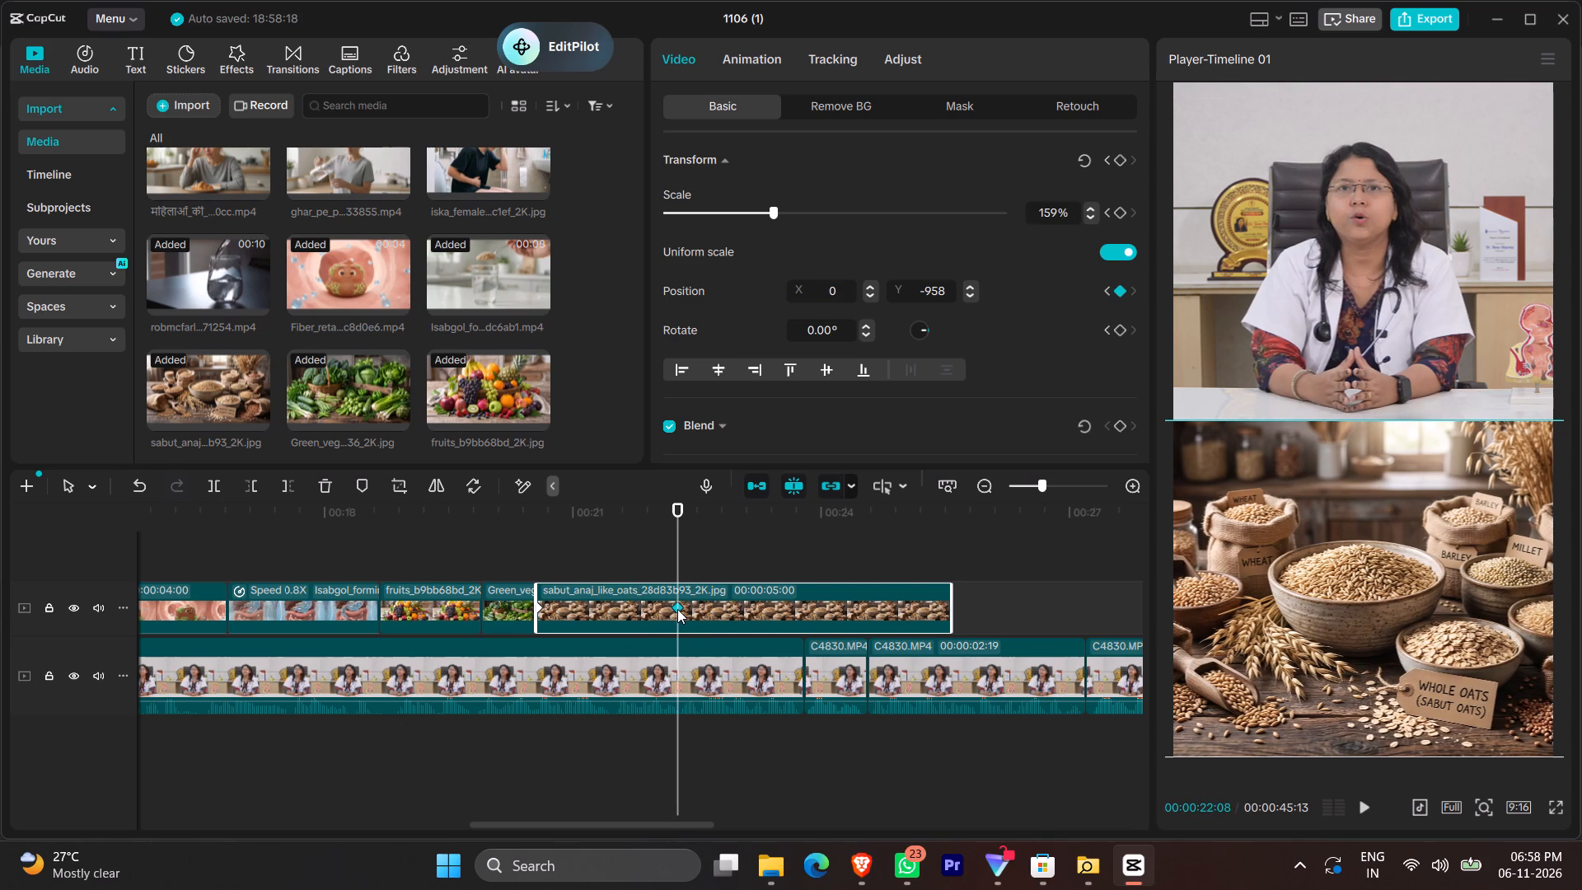
Shift the oats image to X -126 at its second keyframe and trim the clip to end there, at about 00:00:22:08.
left_click_drag(951, 602, 710, 612)
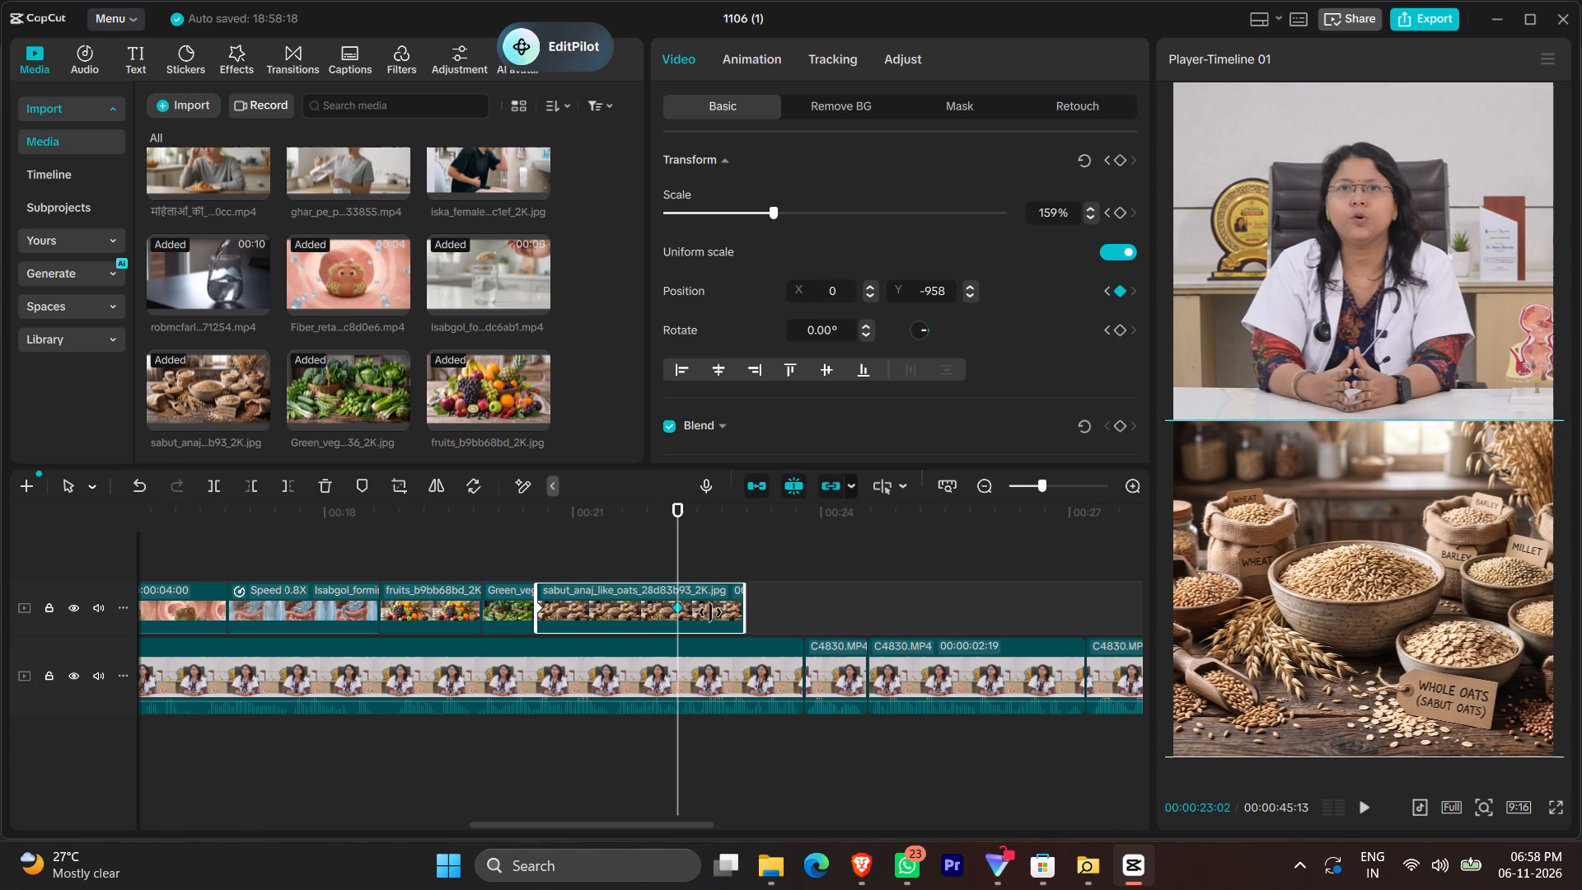
left_click_drag(710, 612, 705, 614)
left_click_drag(1286, 593, 1264, 596)
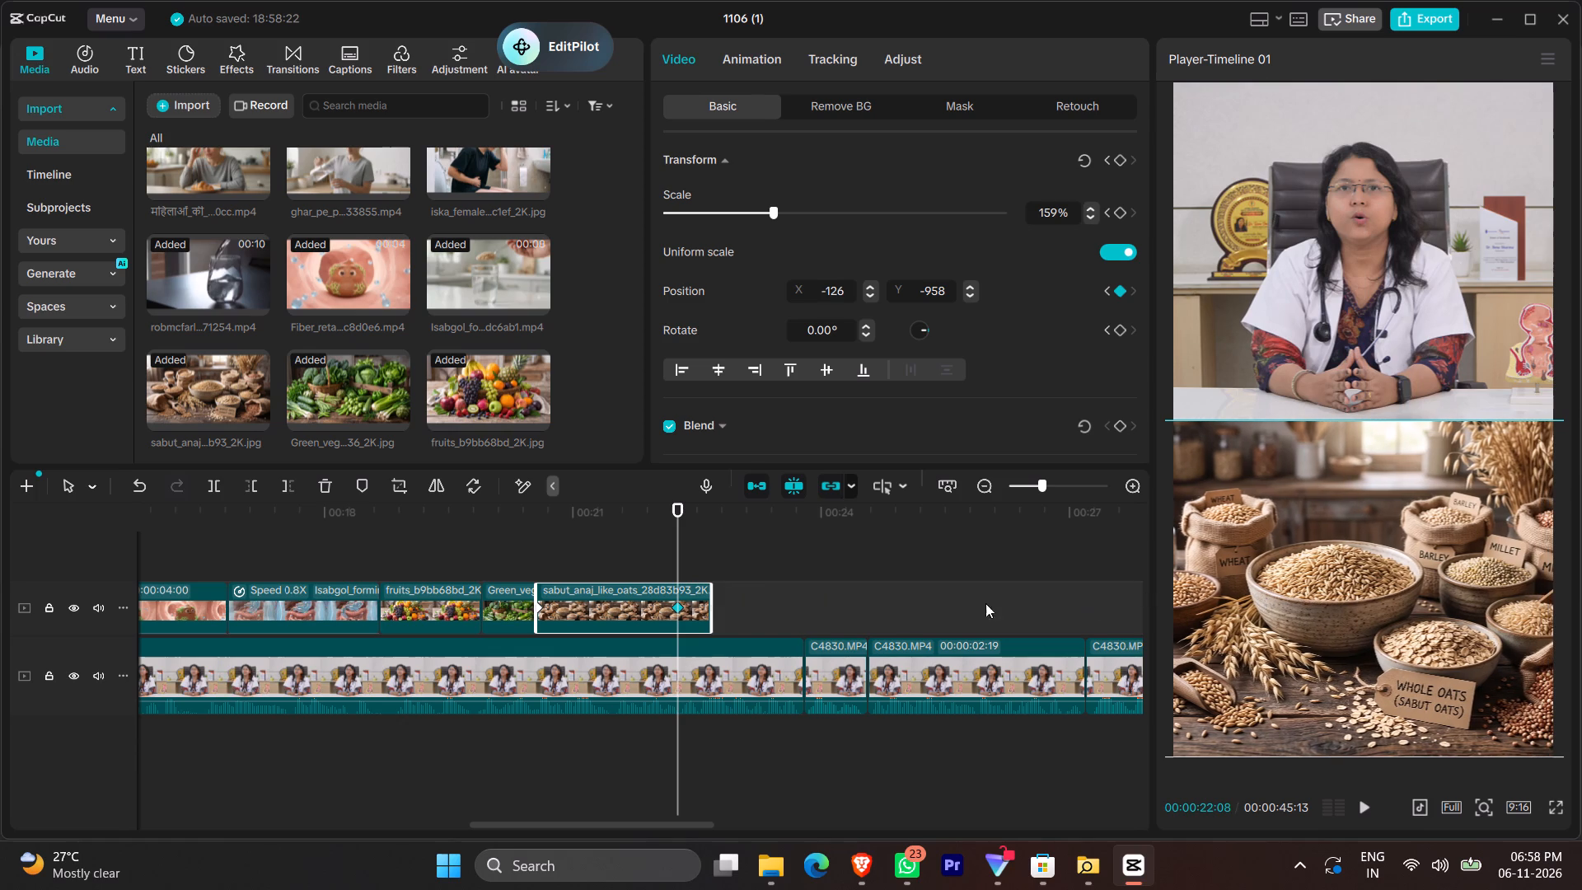
left_click_drag(715, 611, 676, 617)
left_click(565, 542)
key("space")
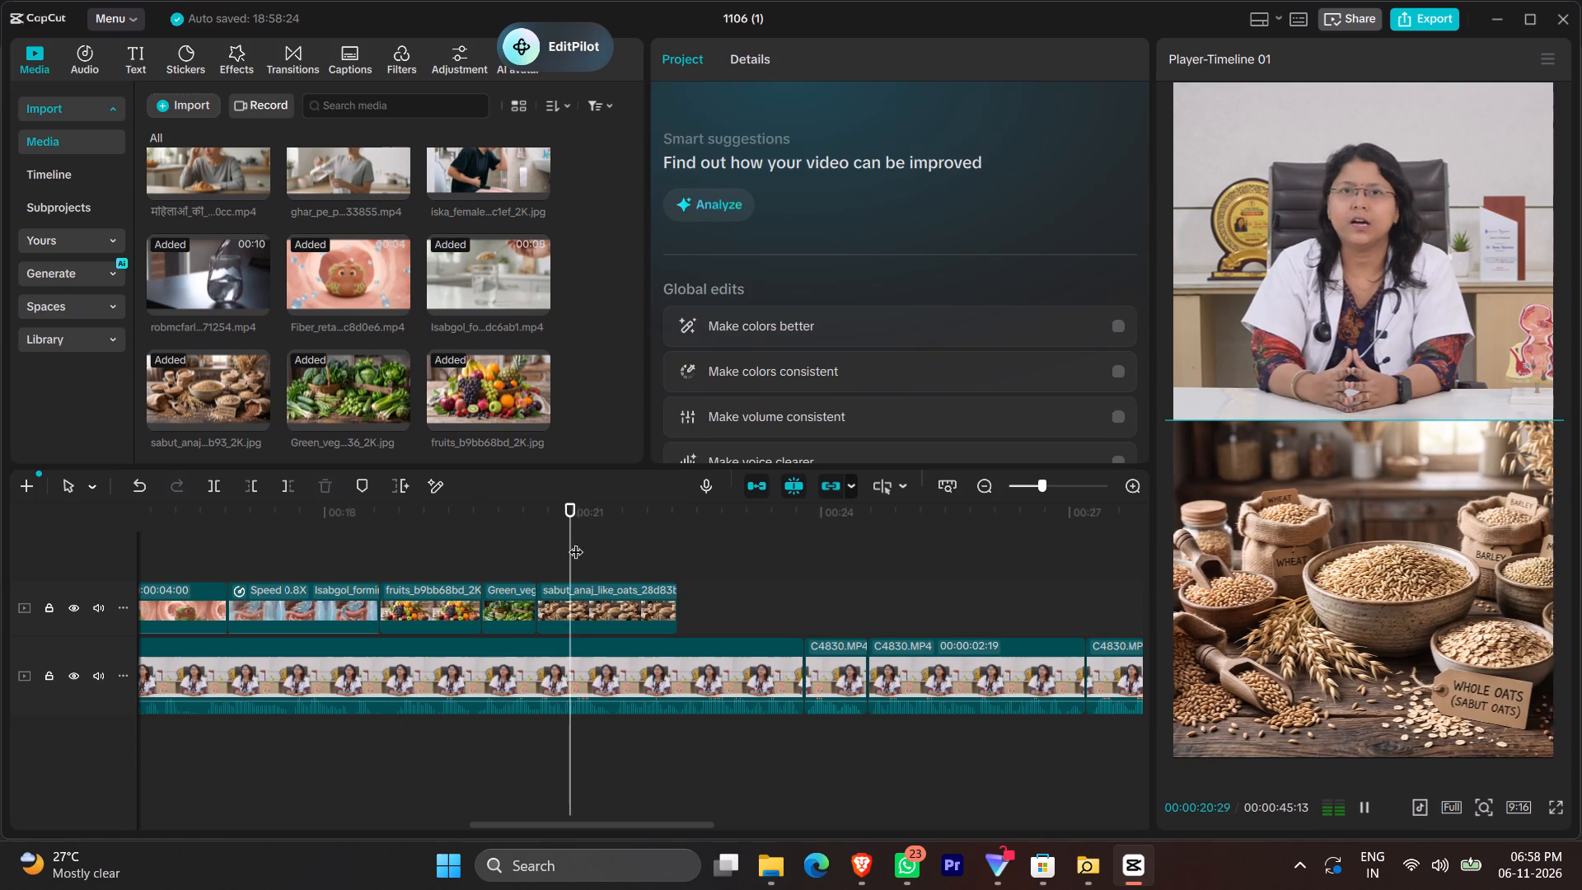
key("space")
Switch to Brave, search the web for millets, and examine the image results and the expanded overview of millet types.
left_click(866, 863)
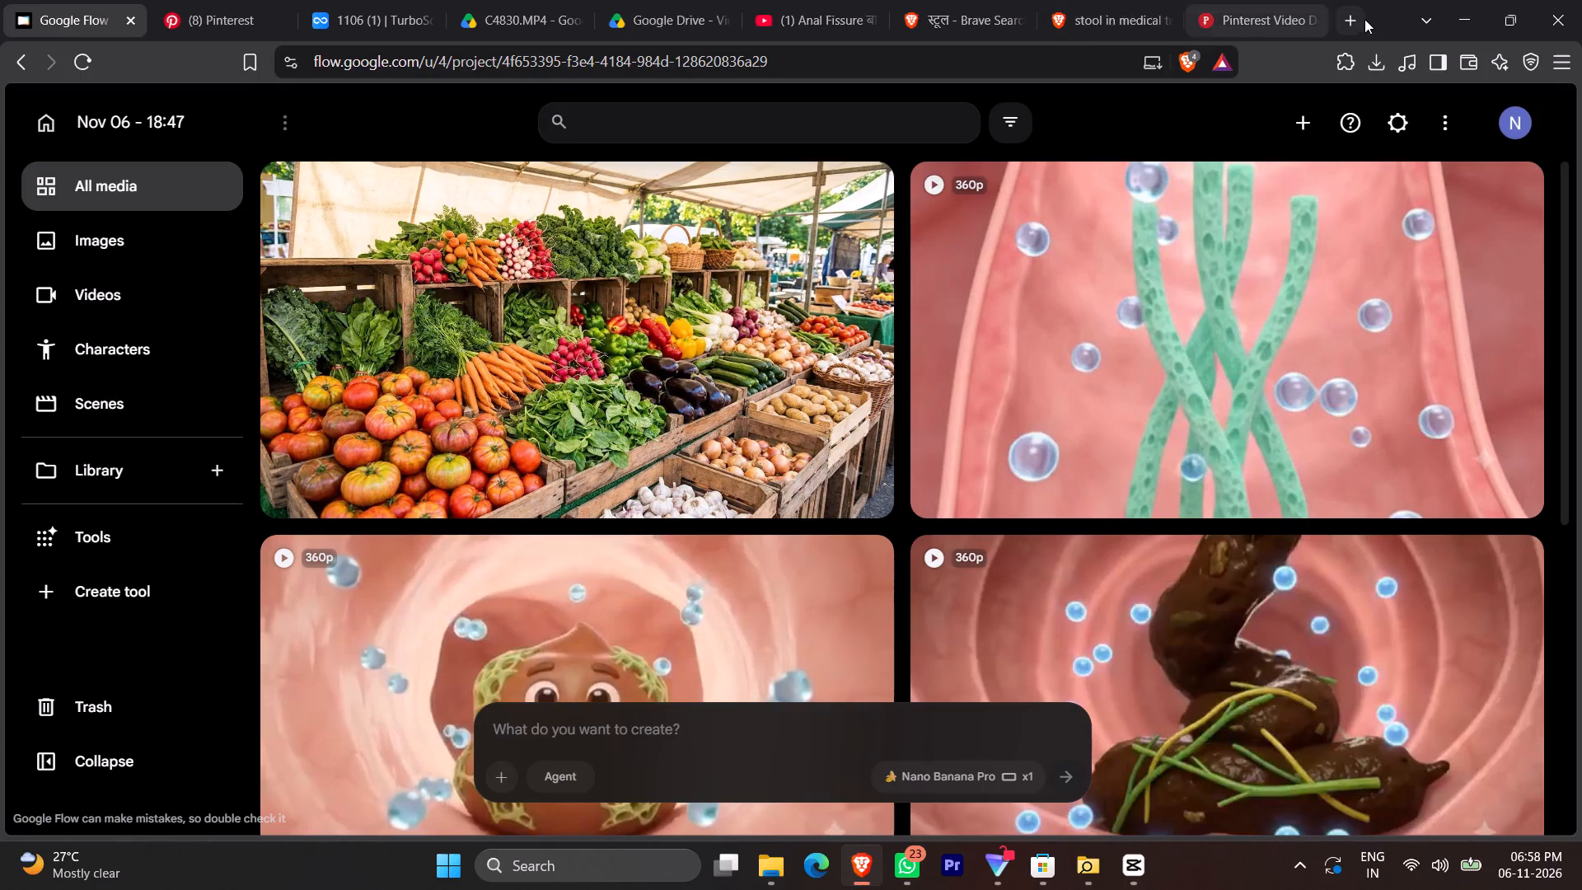
left_click(1355, 24)
left_click(1078, 61)
type("millet")
key("s")
key("Return")
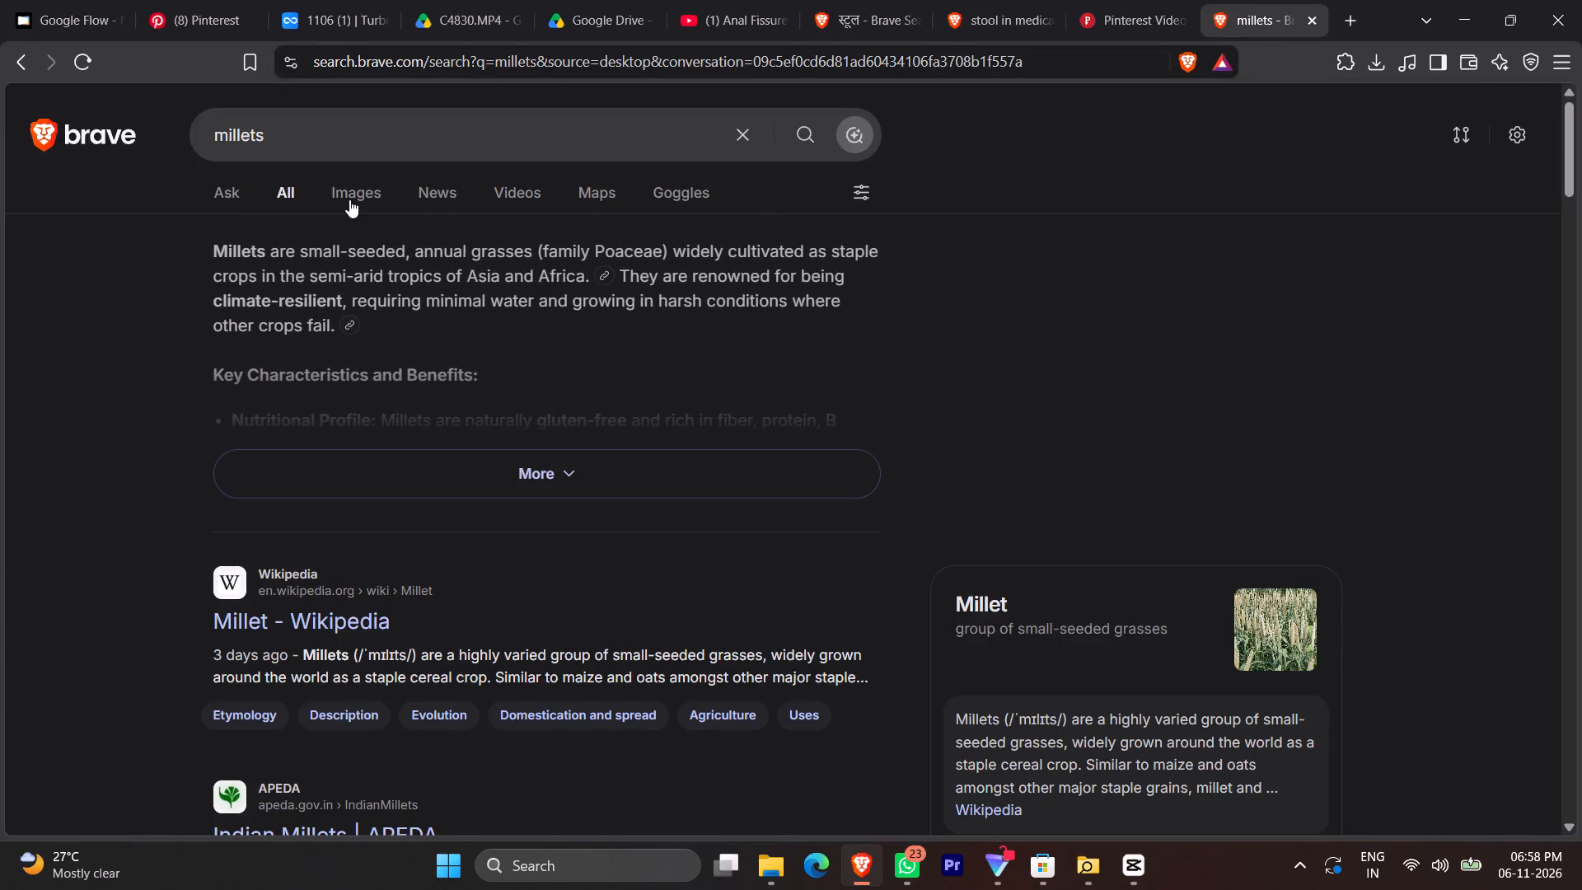
left_click(355, 189)
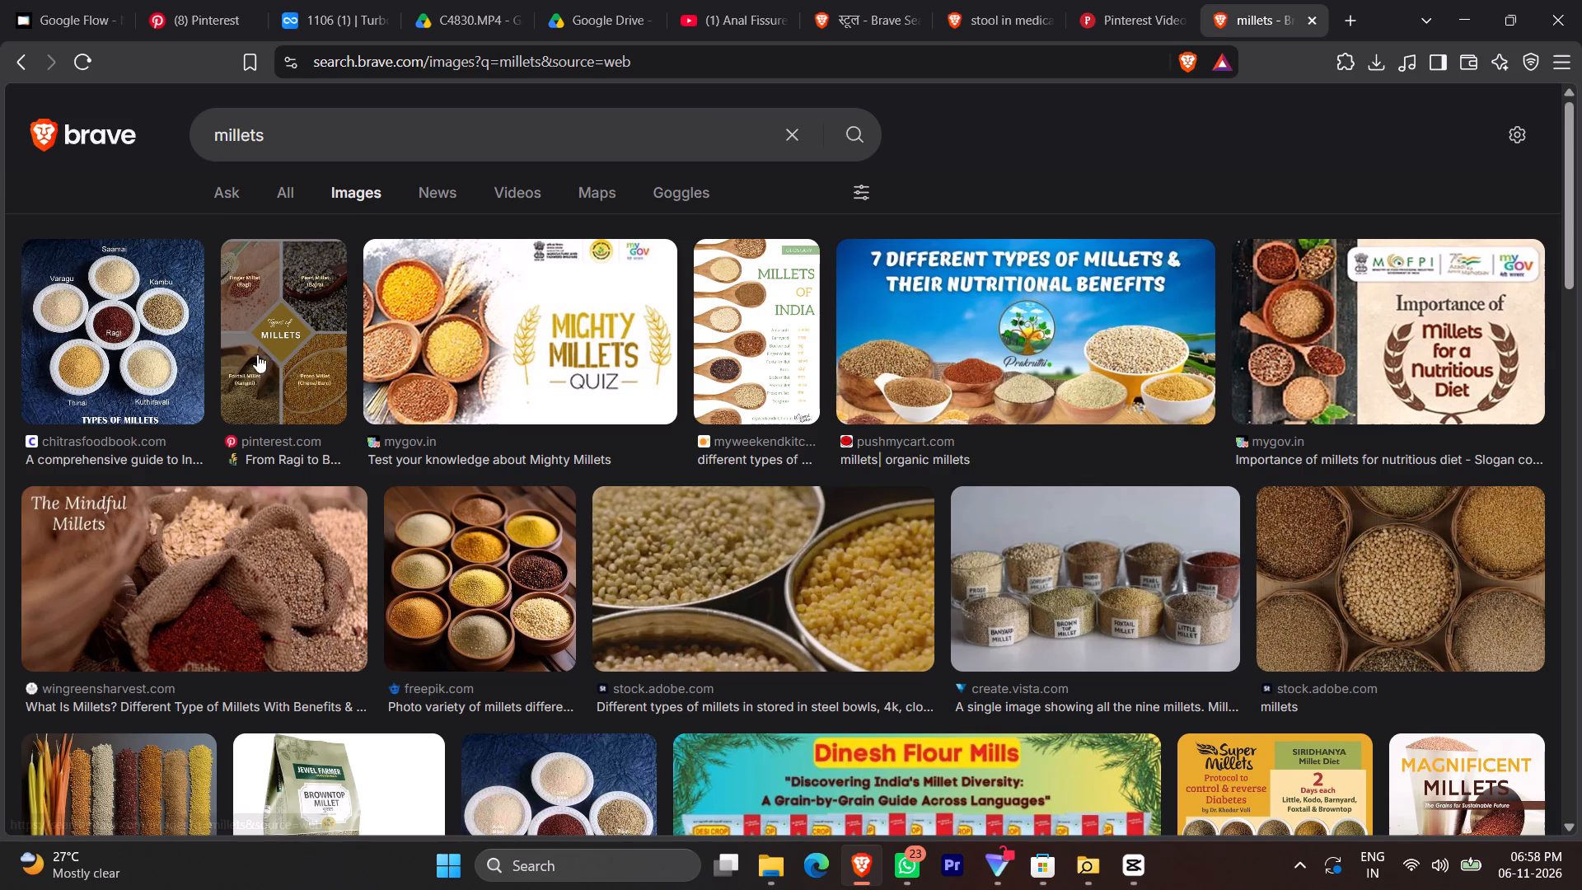
left_click(292, 189)
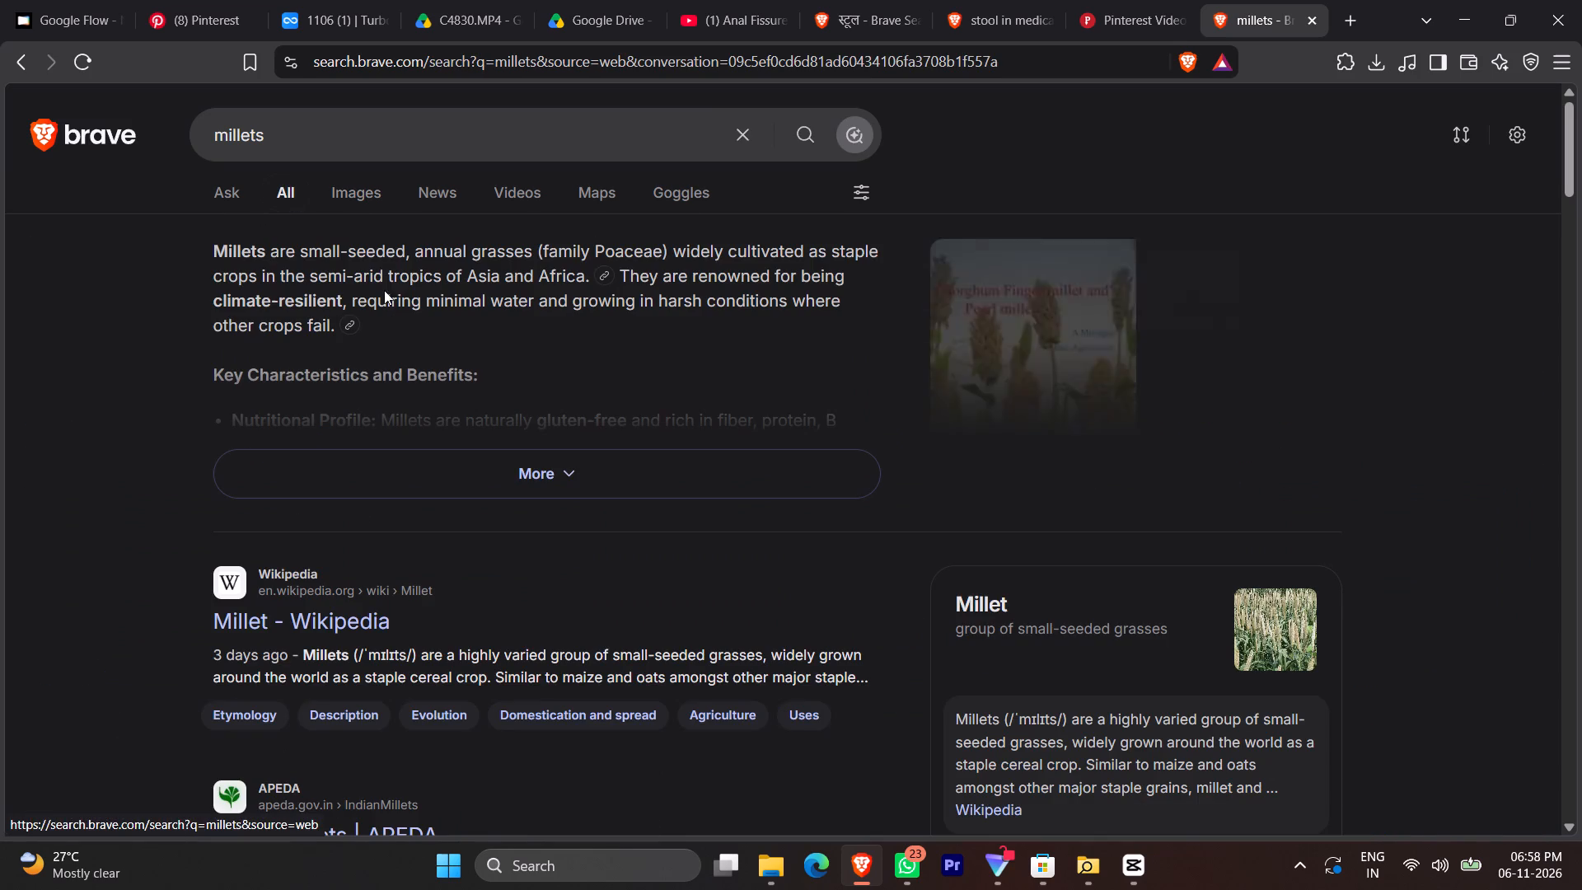
left_click(615, 460)
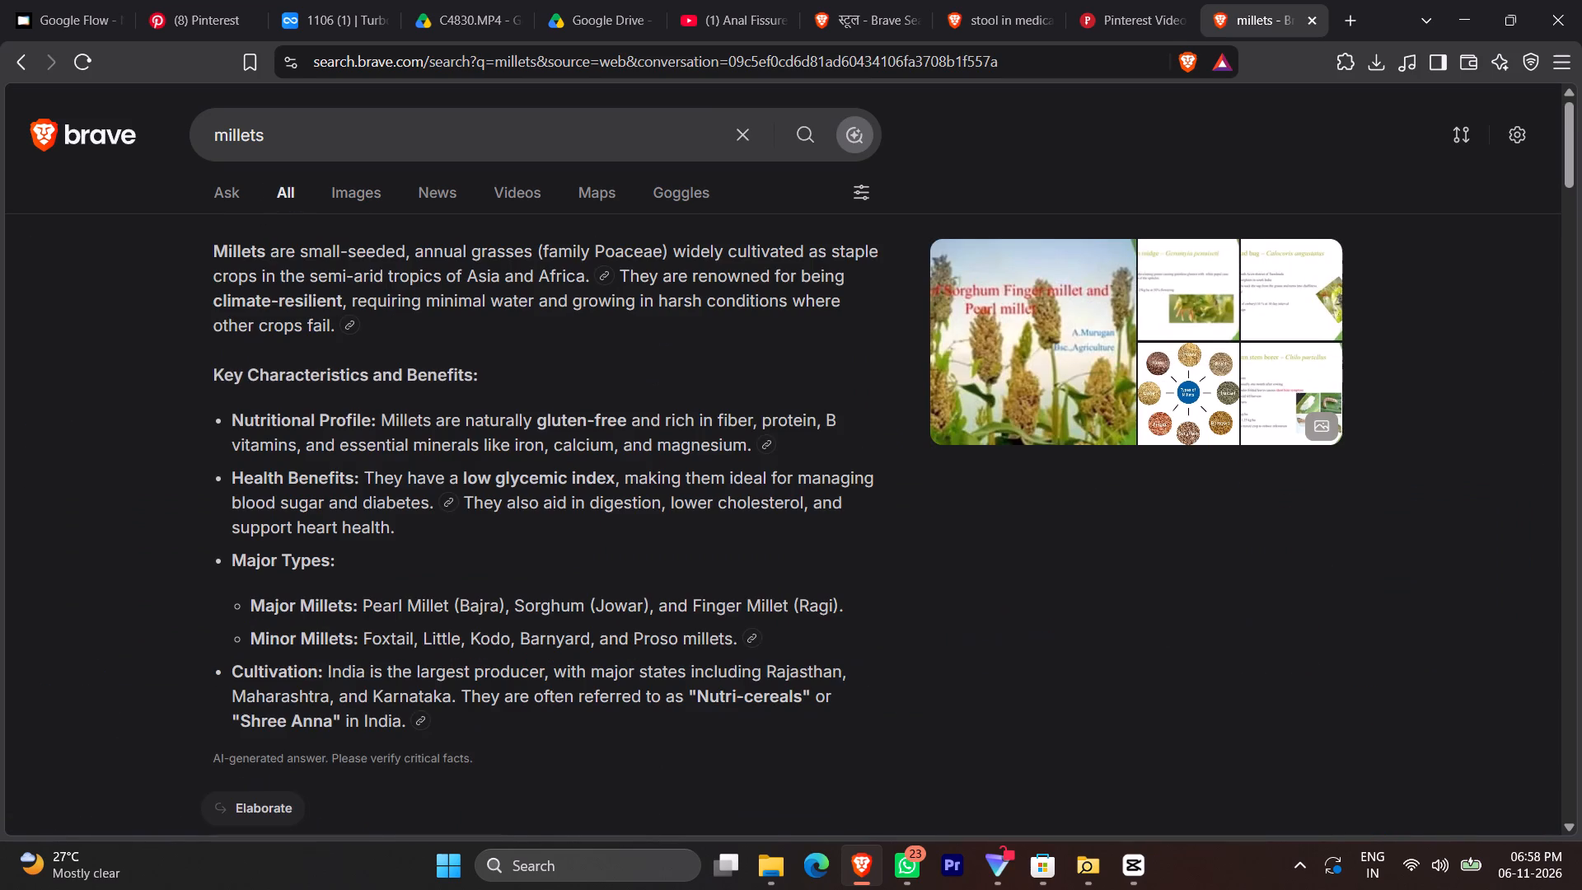
scroll(541, 603, "down", 3)
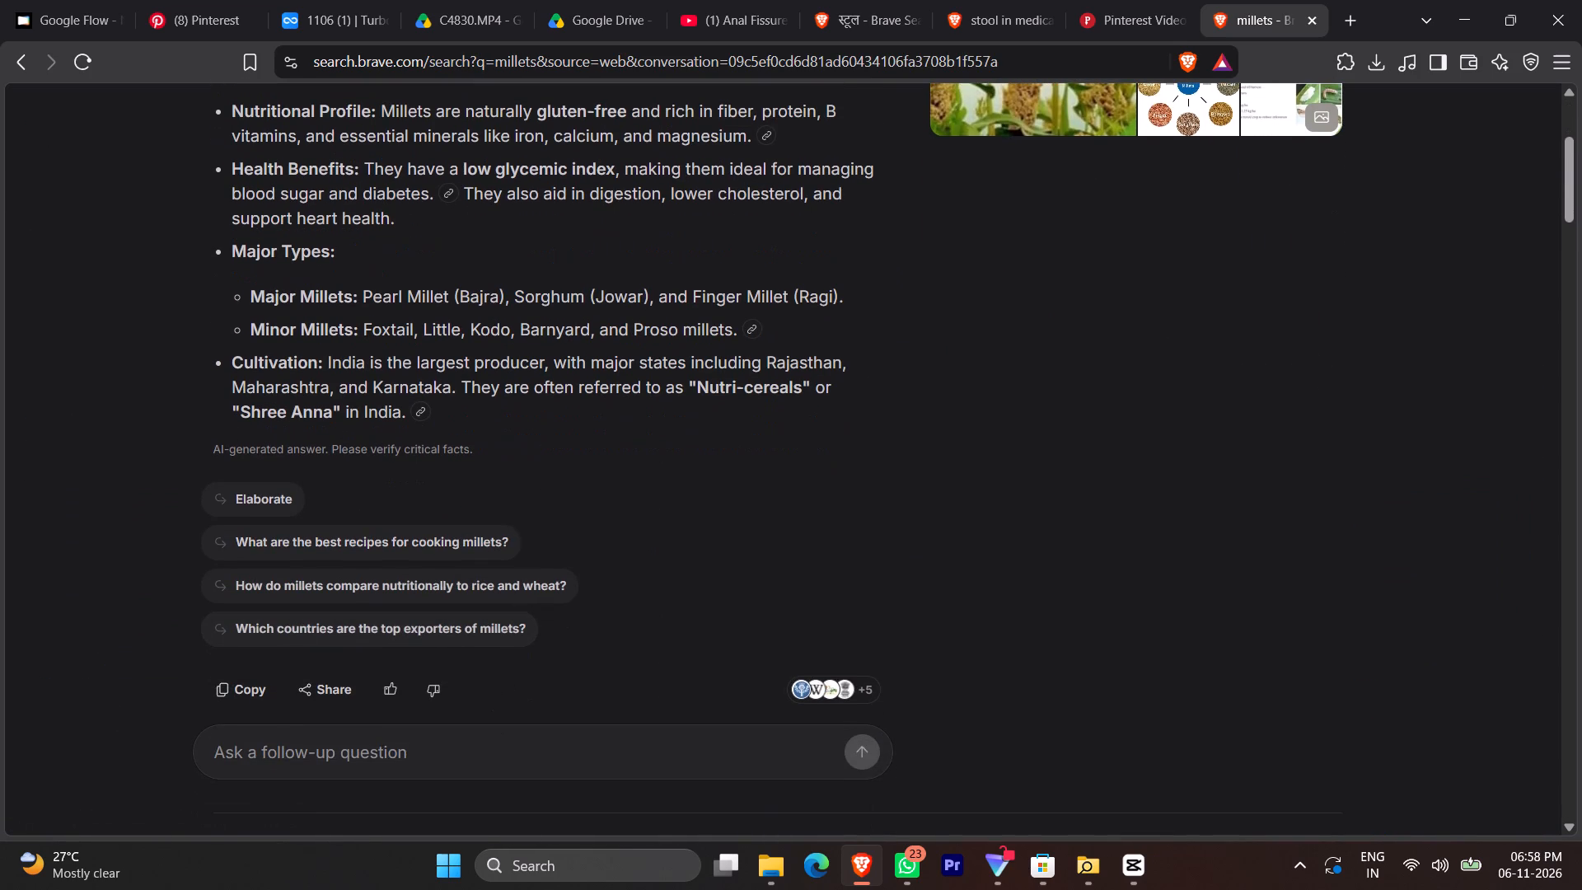
left_click(498, 744)
type("is oats is a me")
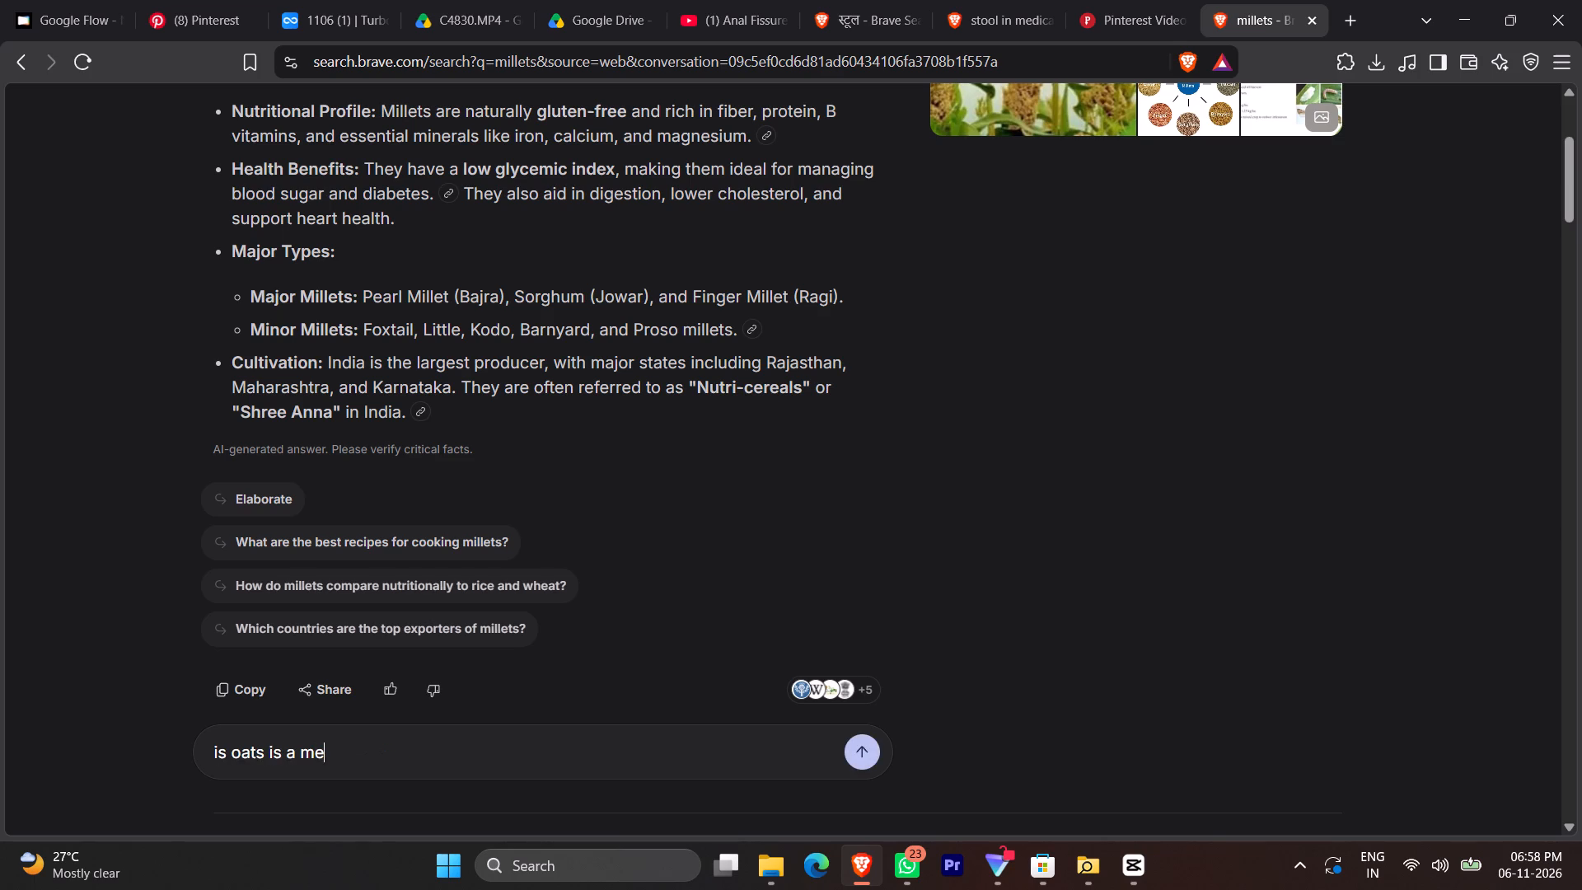
key("BackSpace")
key("o")
key("BackSpace")
type("illets")
key("Return")
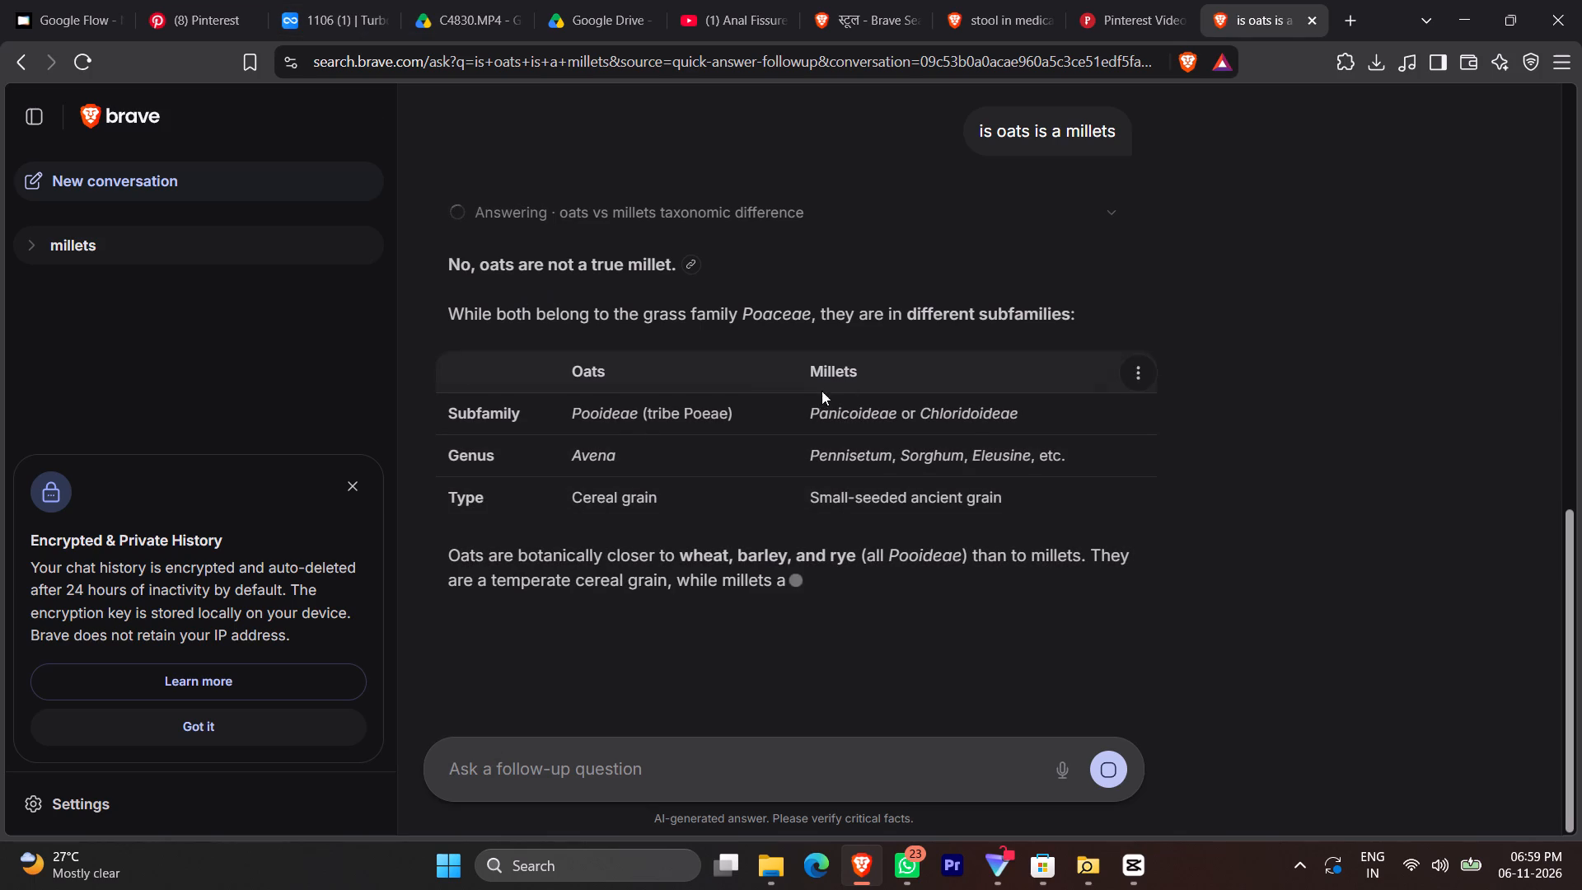
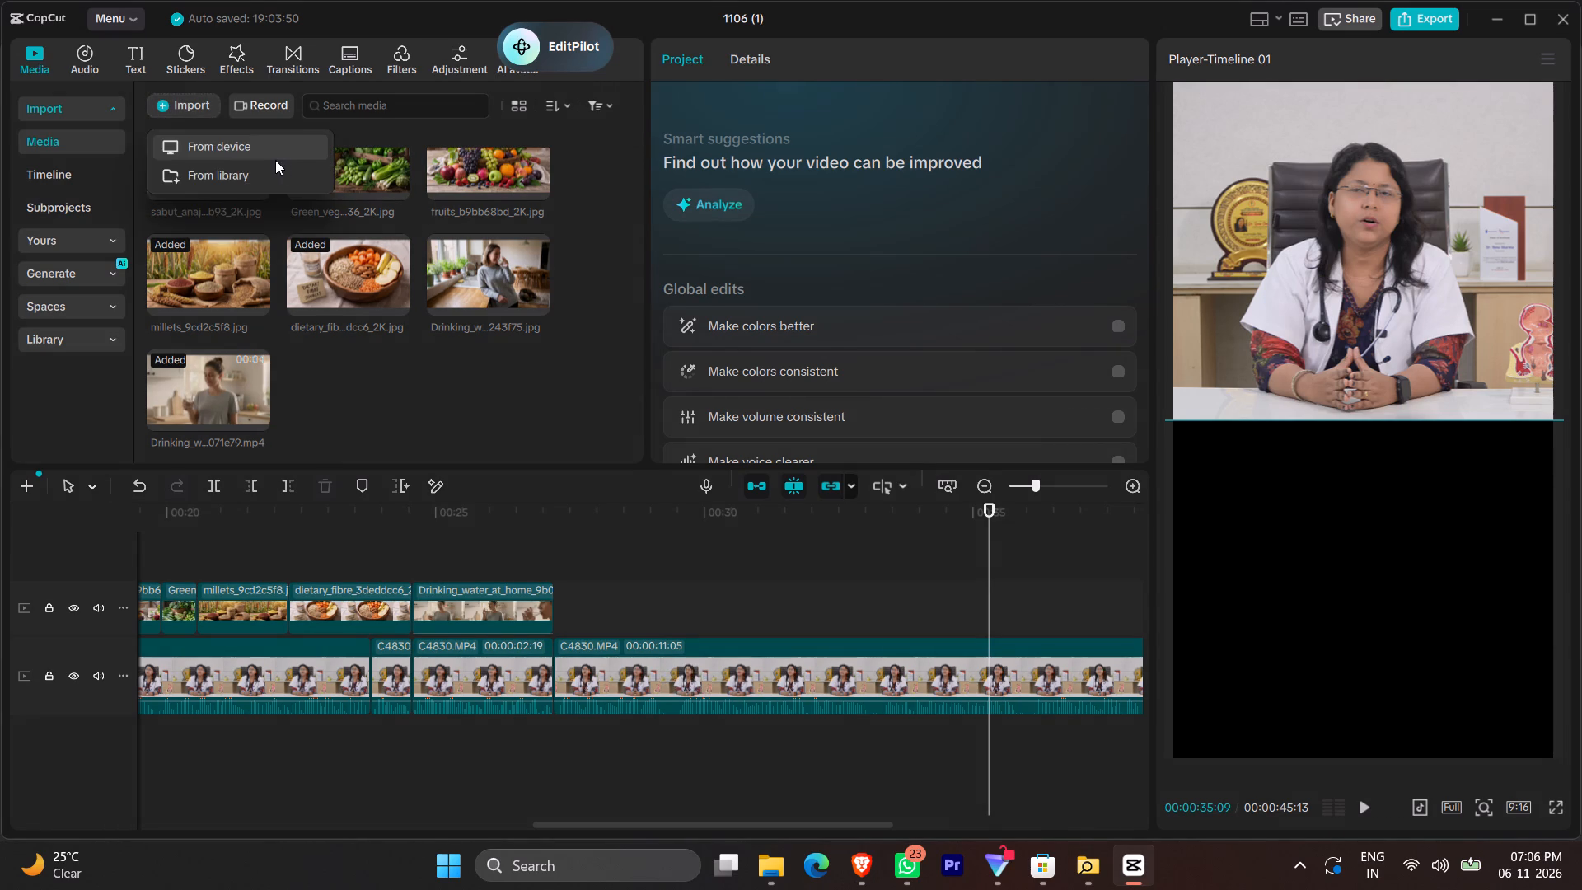
left_click(273, 153)
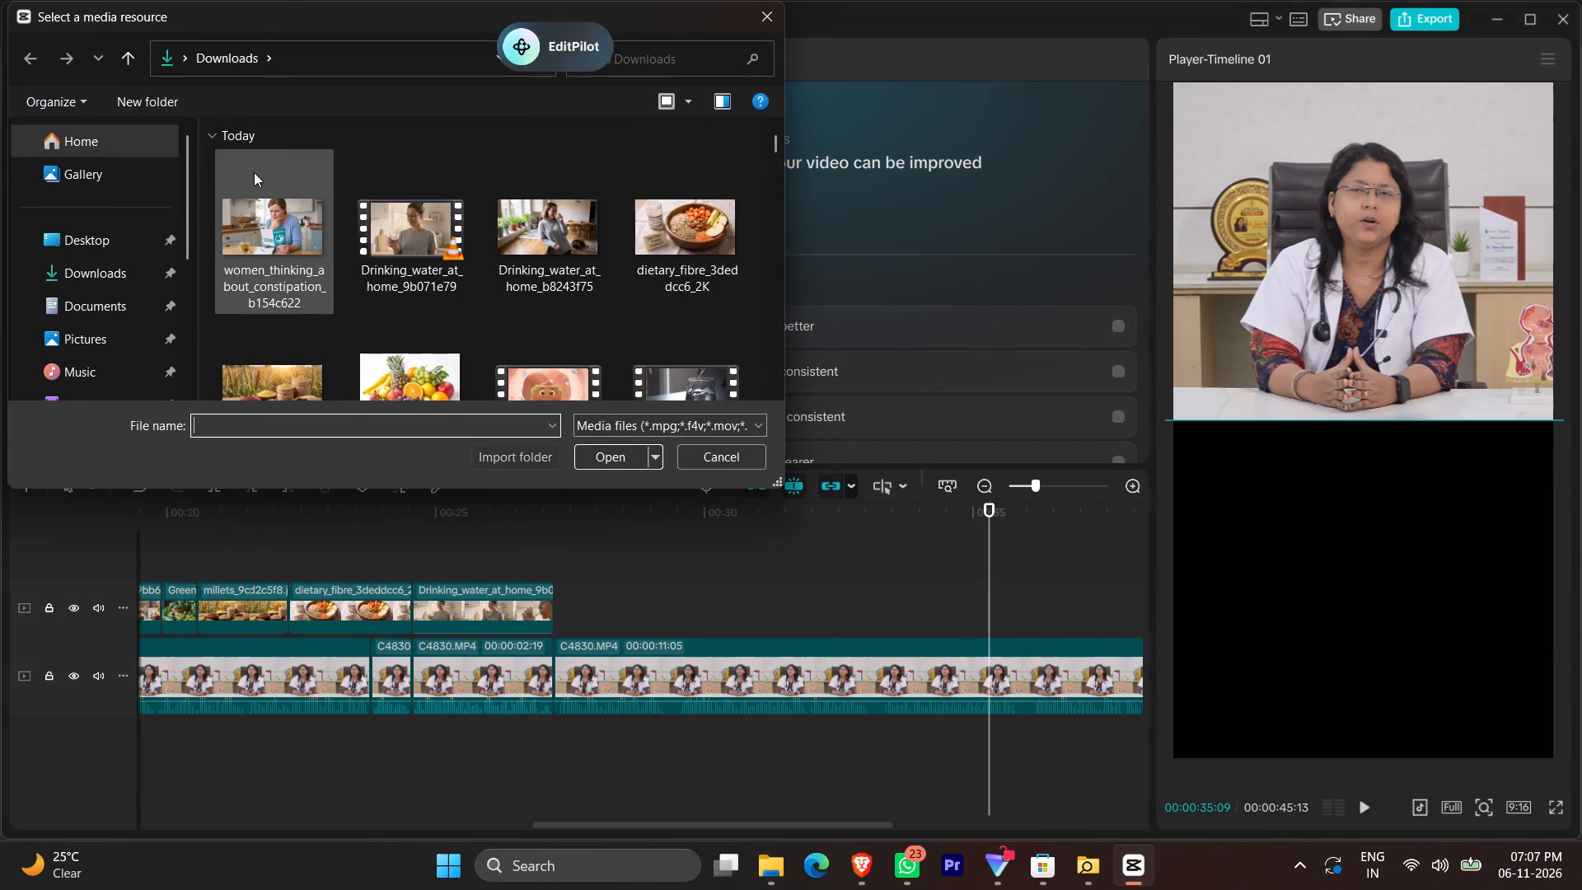
double_click(271, 203)
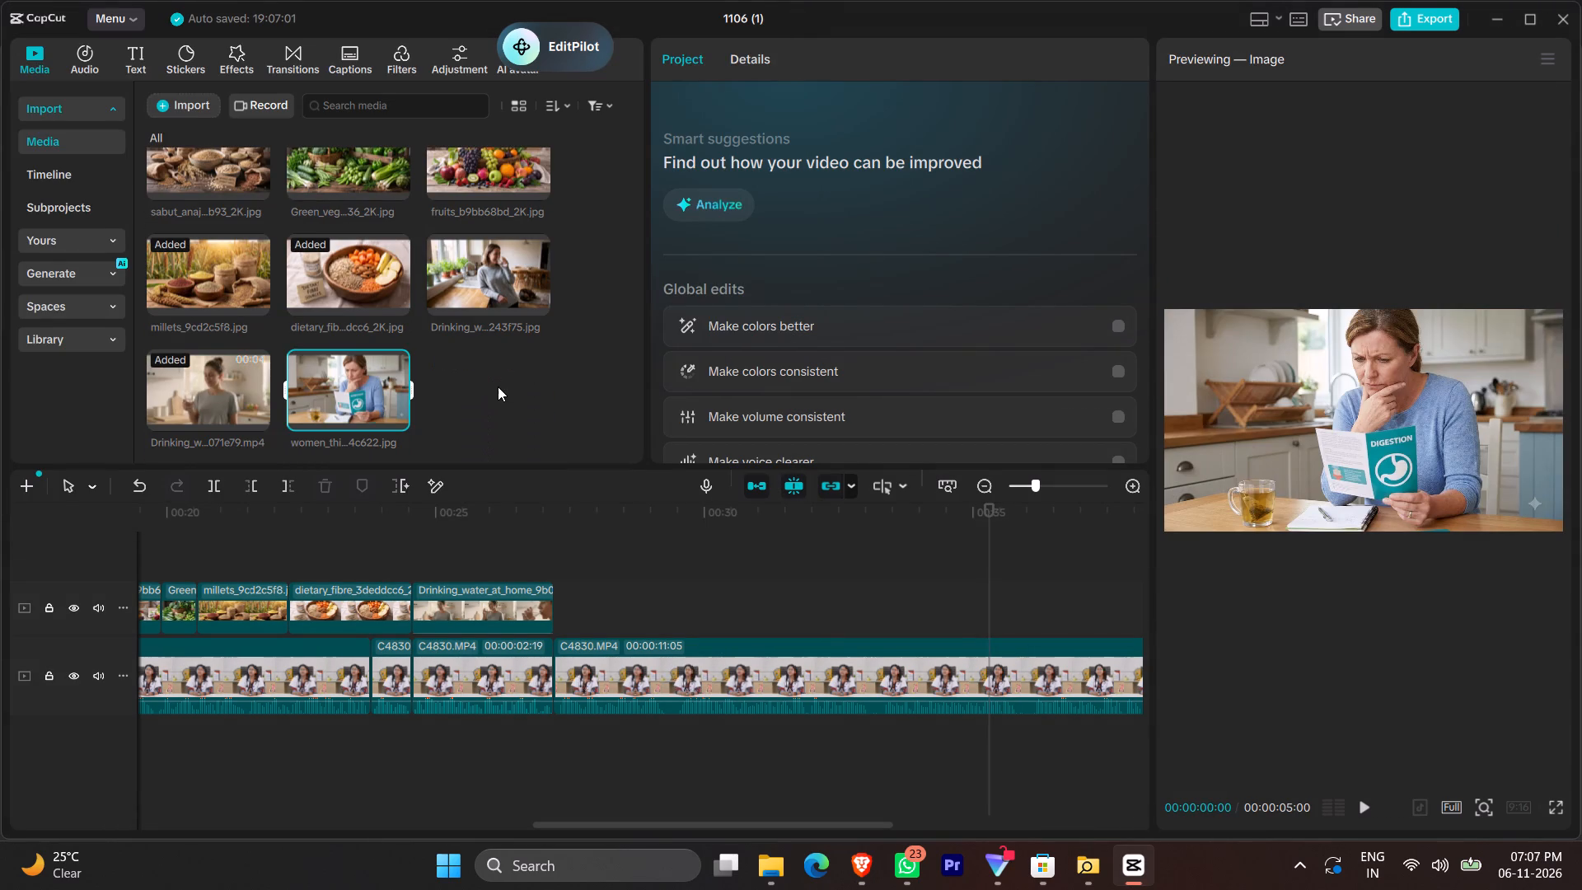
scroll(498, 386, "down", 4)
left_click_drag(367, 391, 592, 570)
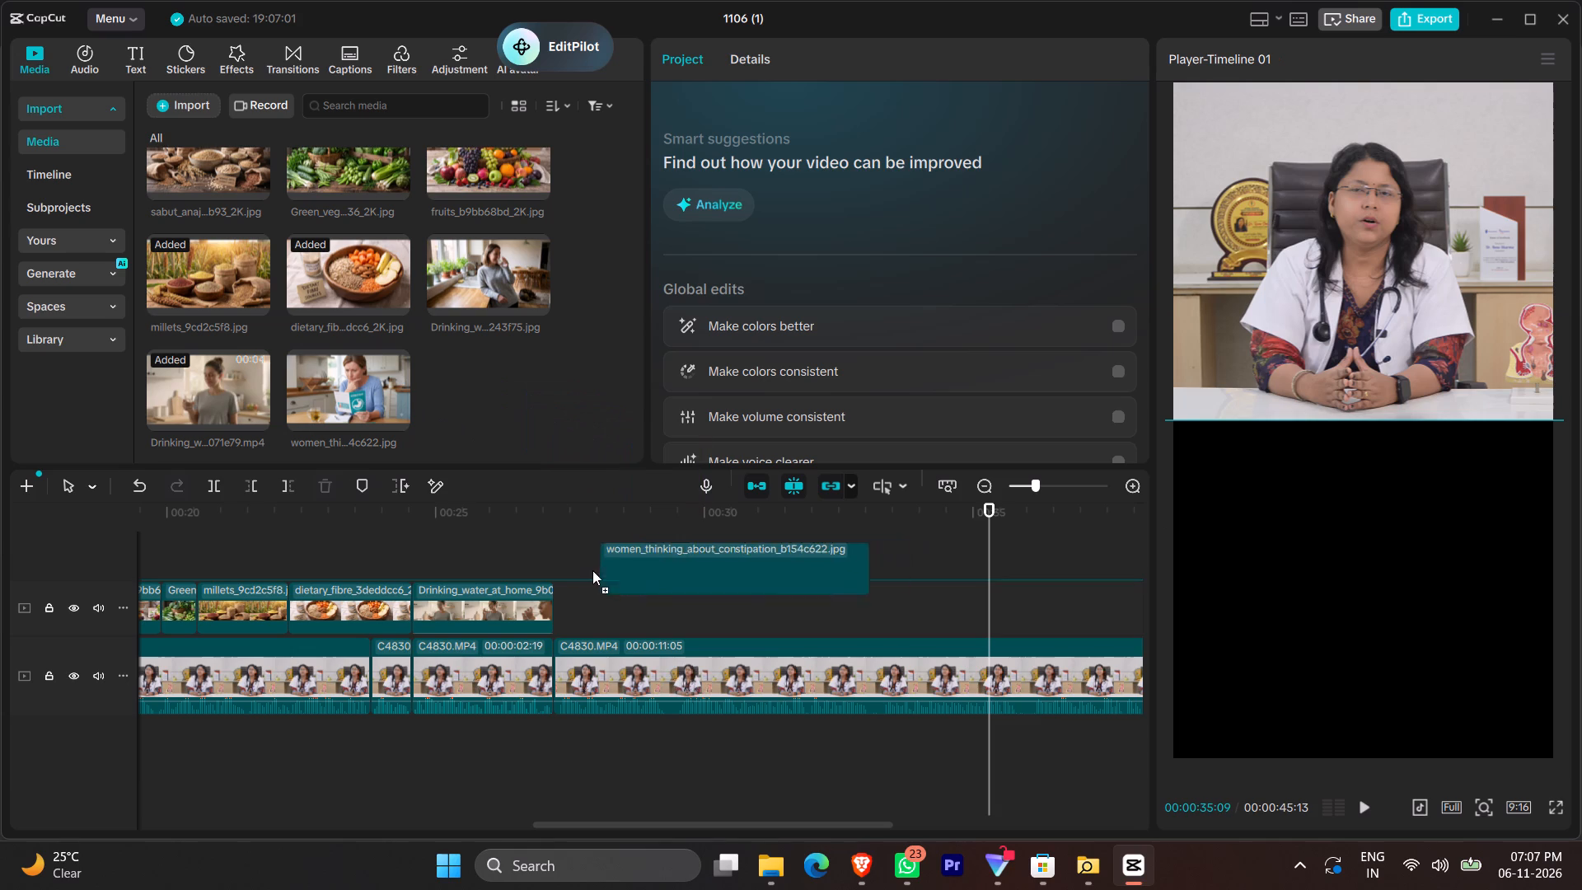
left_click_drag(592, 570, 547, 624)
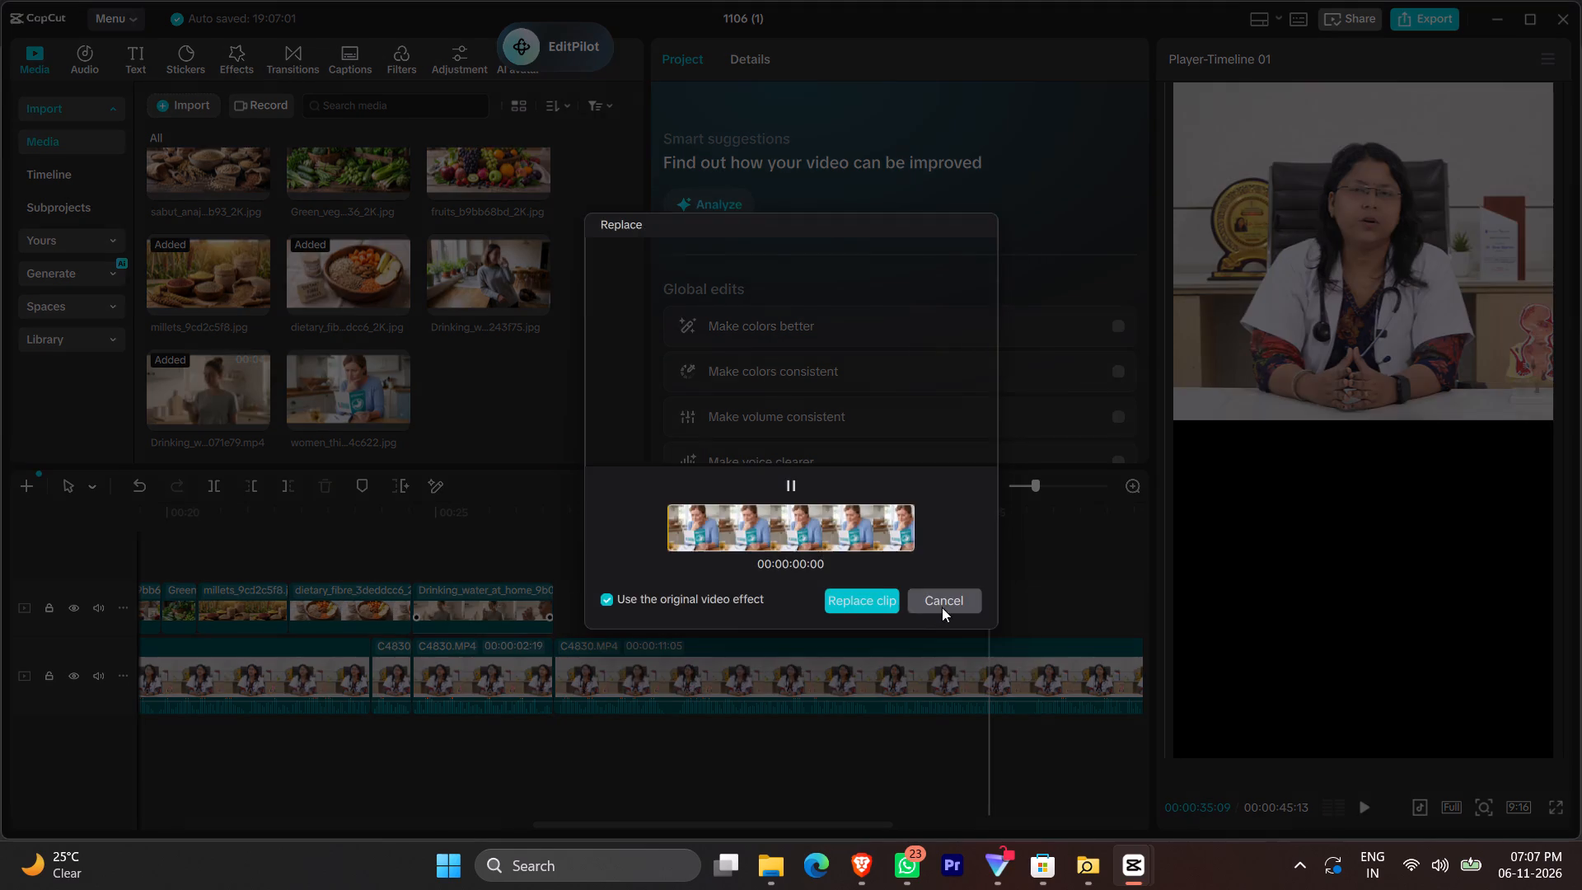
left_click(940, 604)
Add the women_thinking_about_constipation image to the overlay track in the empty stretch after the Drinking_water_at_home clip.
left_click_drag(339, 399, 645, 583)
Play the doctor's speech from 00:00:27:06 to about 00:00:33:14, shifting the new image clip along ahead of the playhead.
left_click(548, 541)
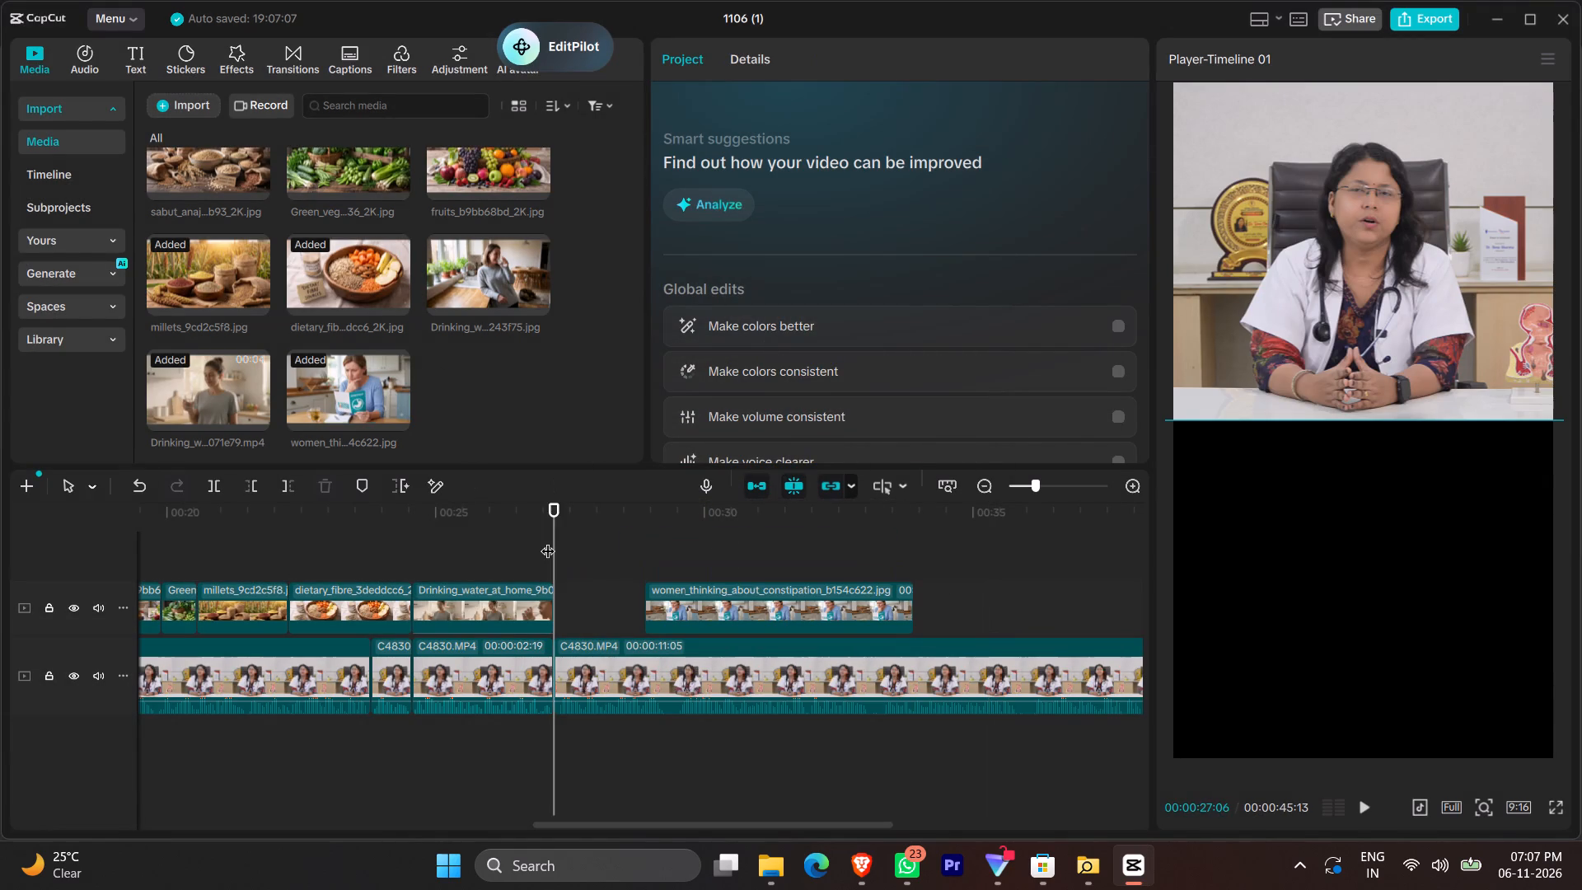
key("space")
left_click_drag(725, 607, 845, 594)
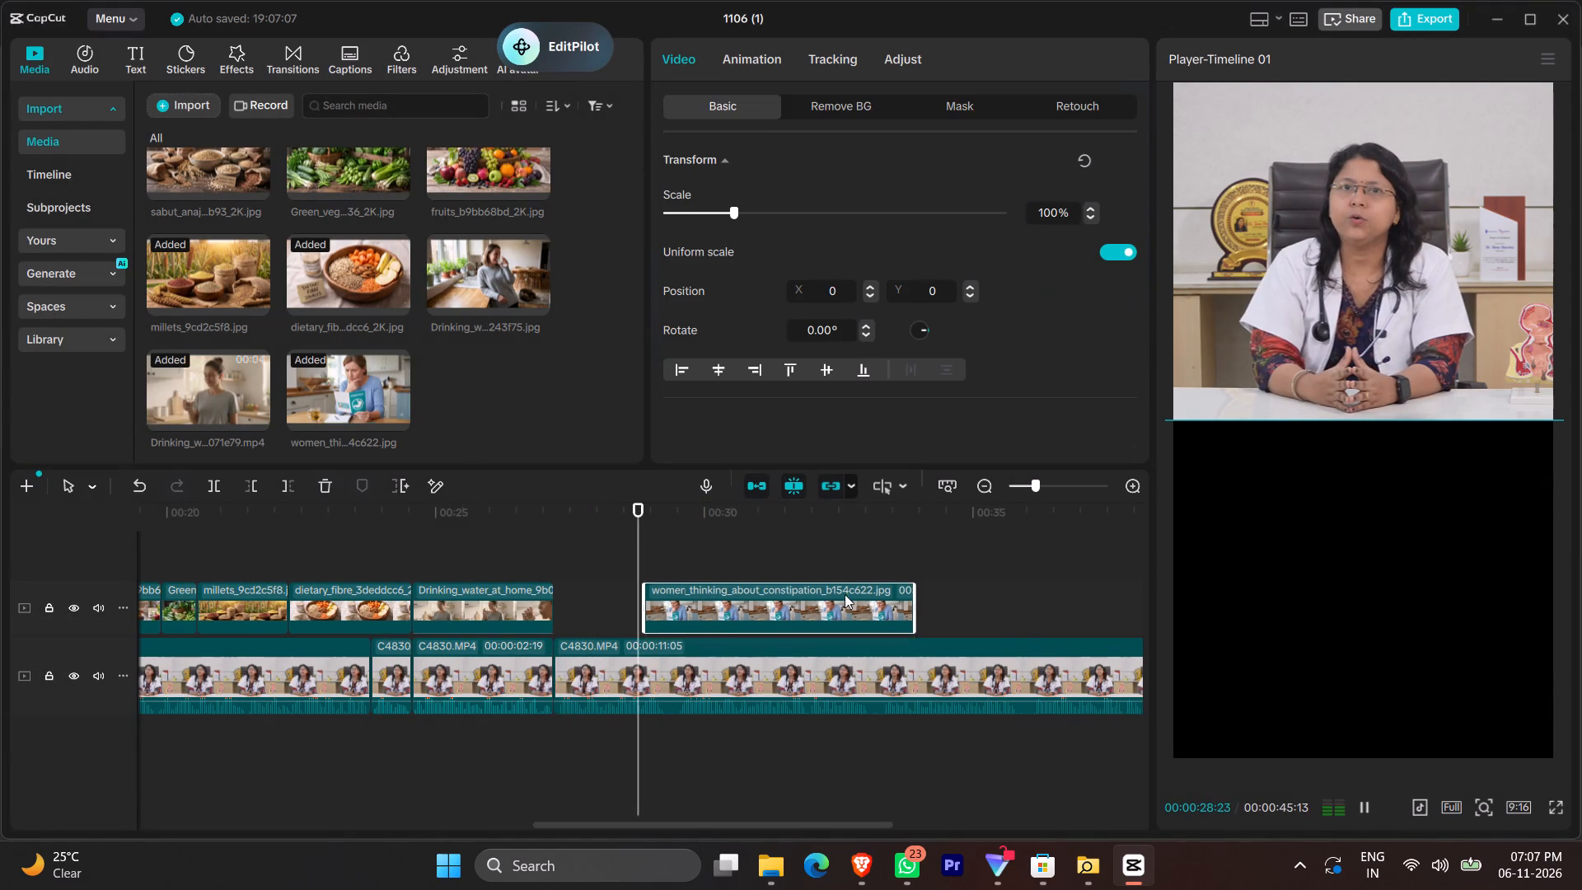
left_click_drag(845, 594, 845, 594)
key("space")
left_click_drag(831, 593, 939, 583)
key("space")
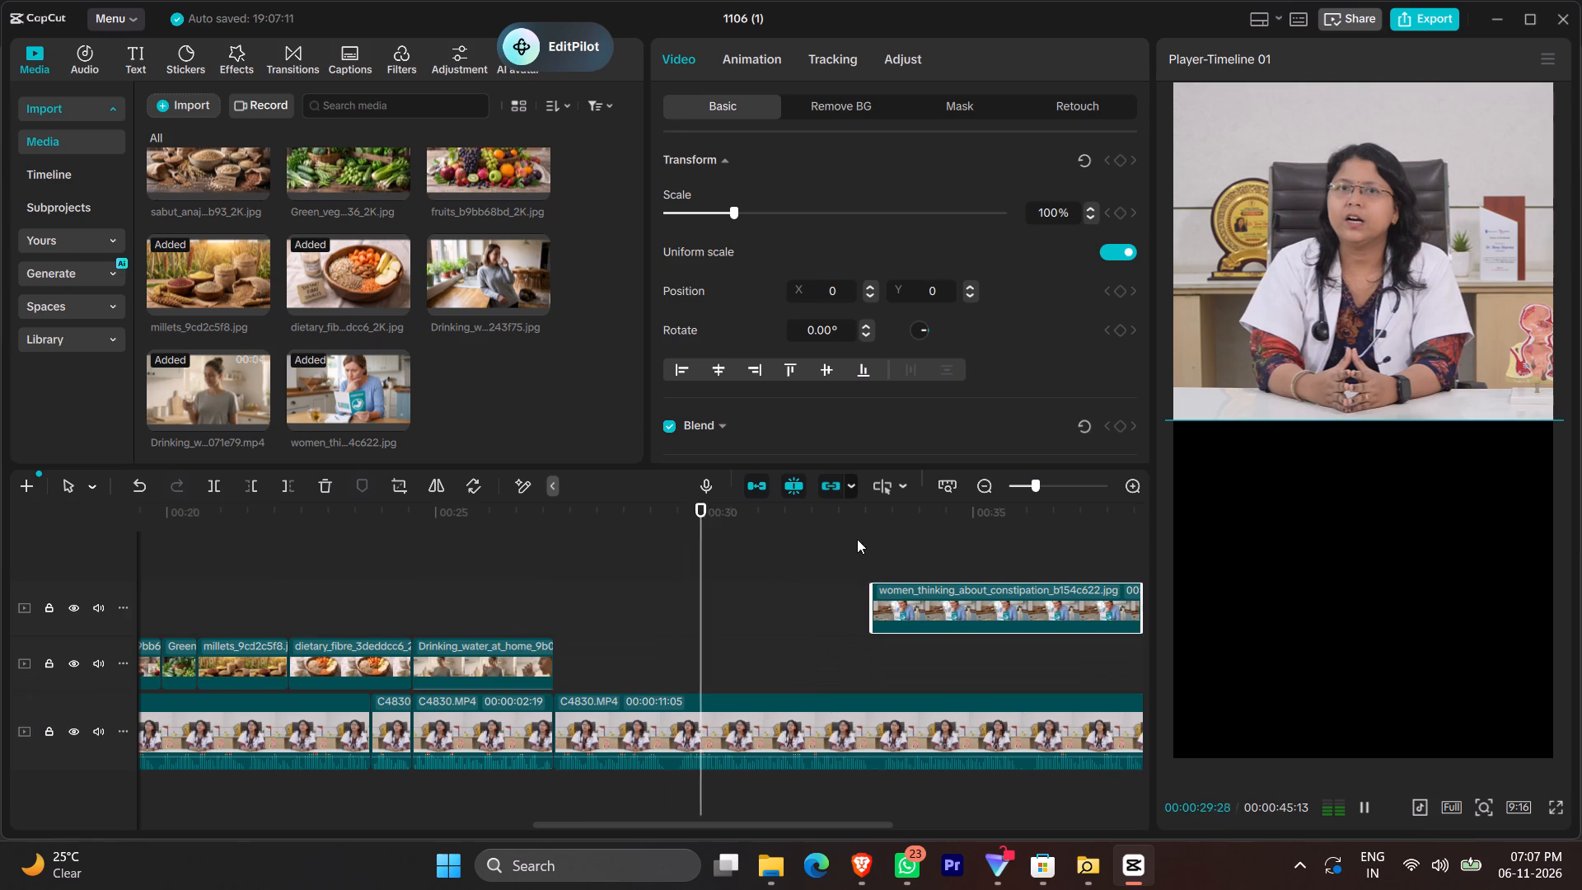
scroll(858, 539, "down", 6)
scroll(869, 562, "left", 1)
scroll(868, 588, "down", 4, "ctrl")
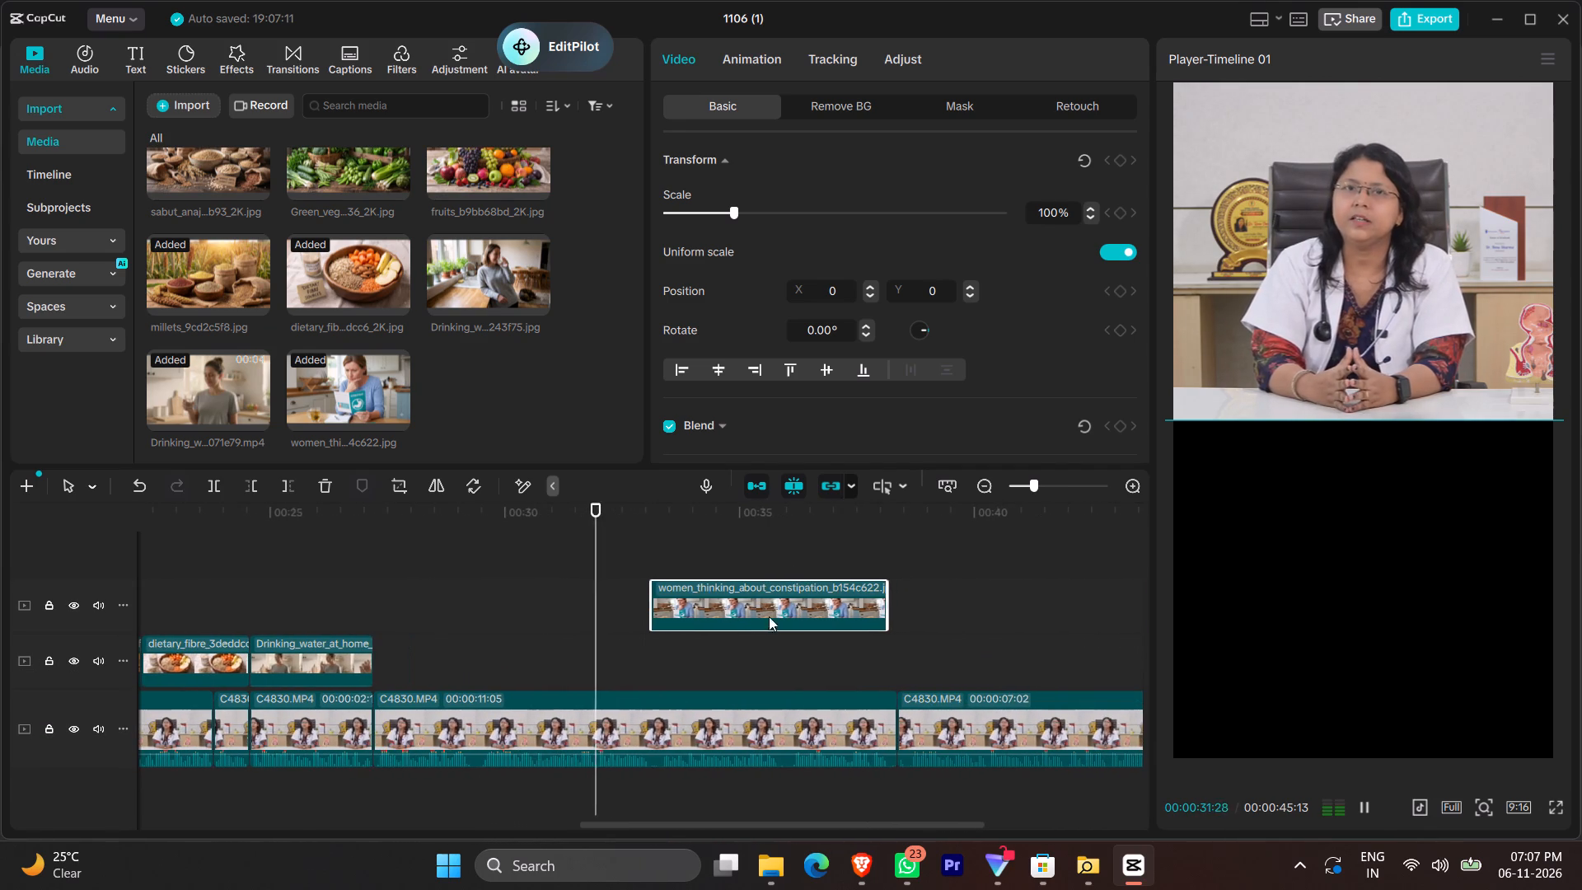
left_click_drag(759, 610, 869, 608)
key("space")
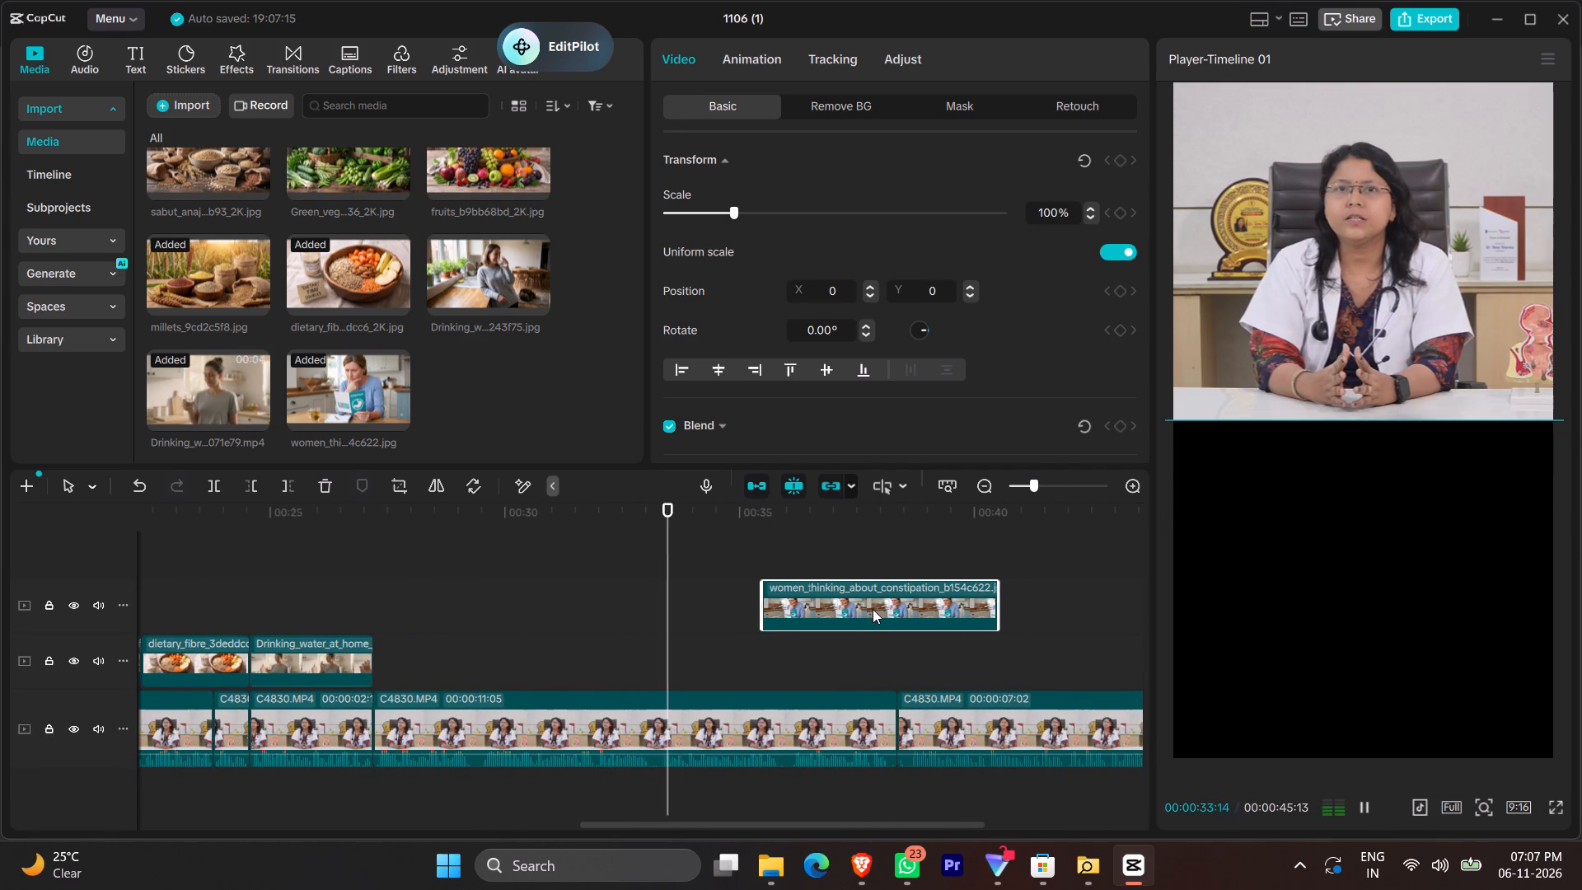
key("space")
left_click(863, 604)
Put the playhead at 00:00:33:09 and move the women-thinking image back onto the overlay track, starting there.
left_click(664, 663)
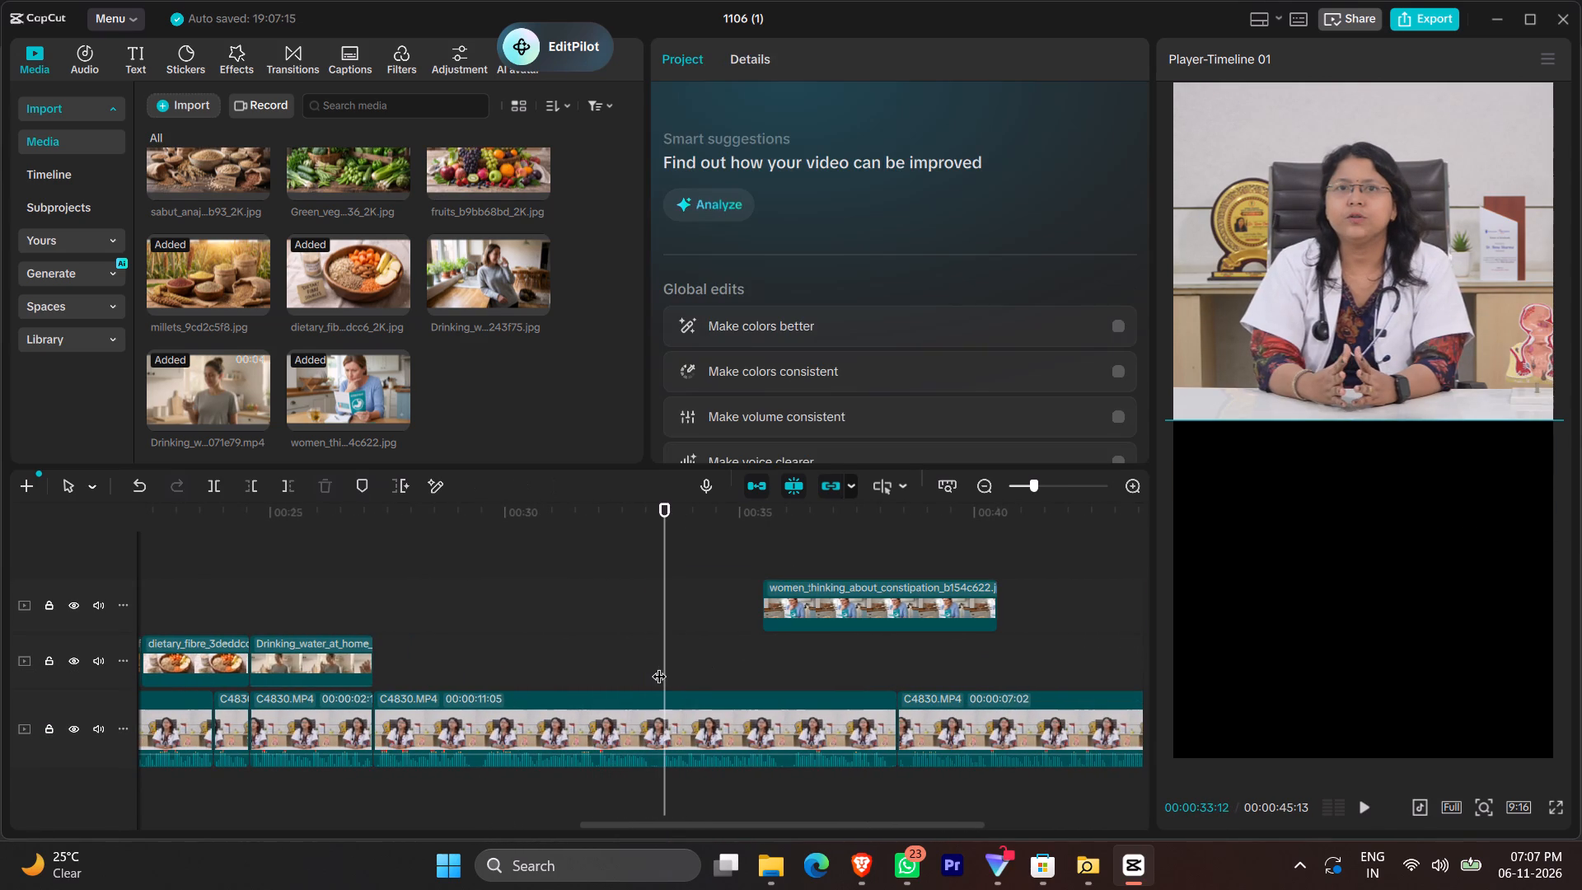
left_click(659, 666)
left_click_drag(829, 607, 736, 674)
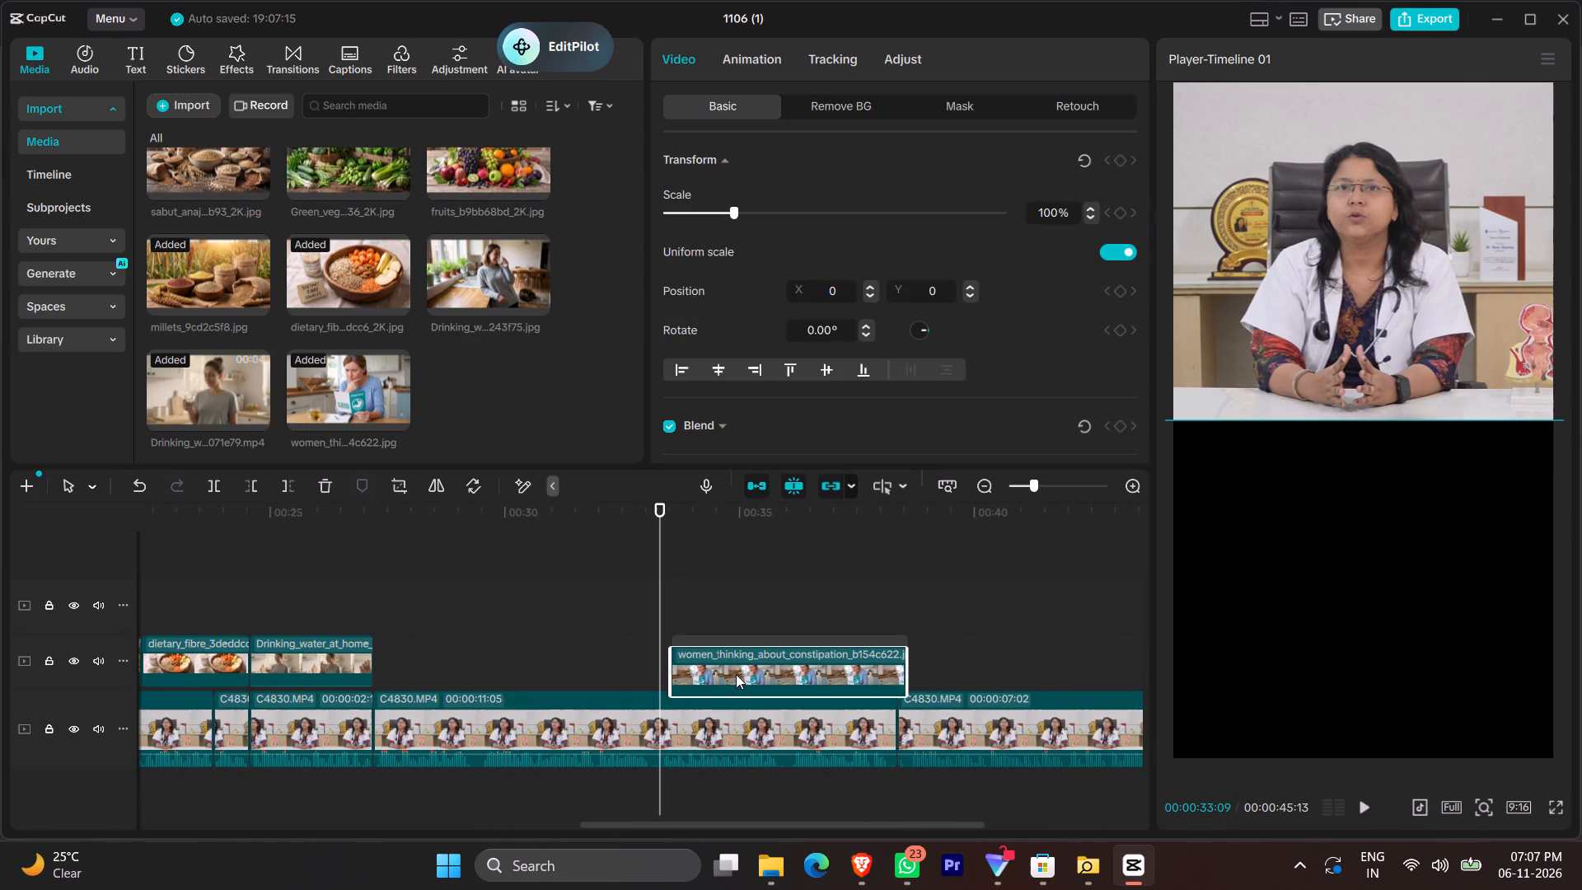
left_click_drag(736, 674, 729, 675)
Copy the attributes of the iska_female clip near the timeline's start and paste location size, blend and canvas onto the women-thinking image.
scroll(612, 603, "right", 3)
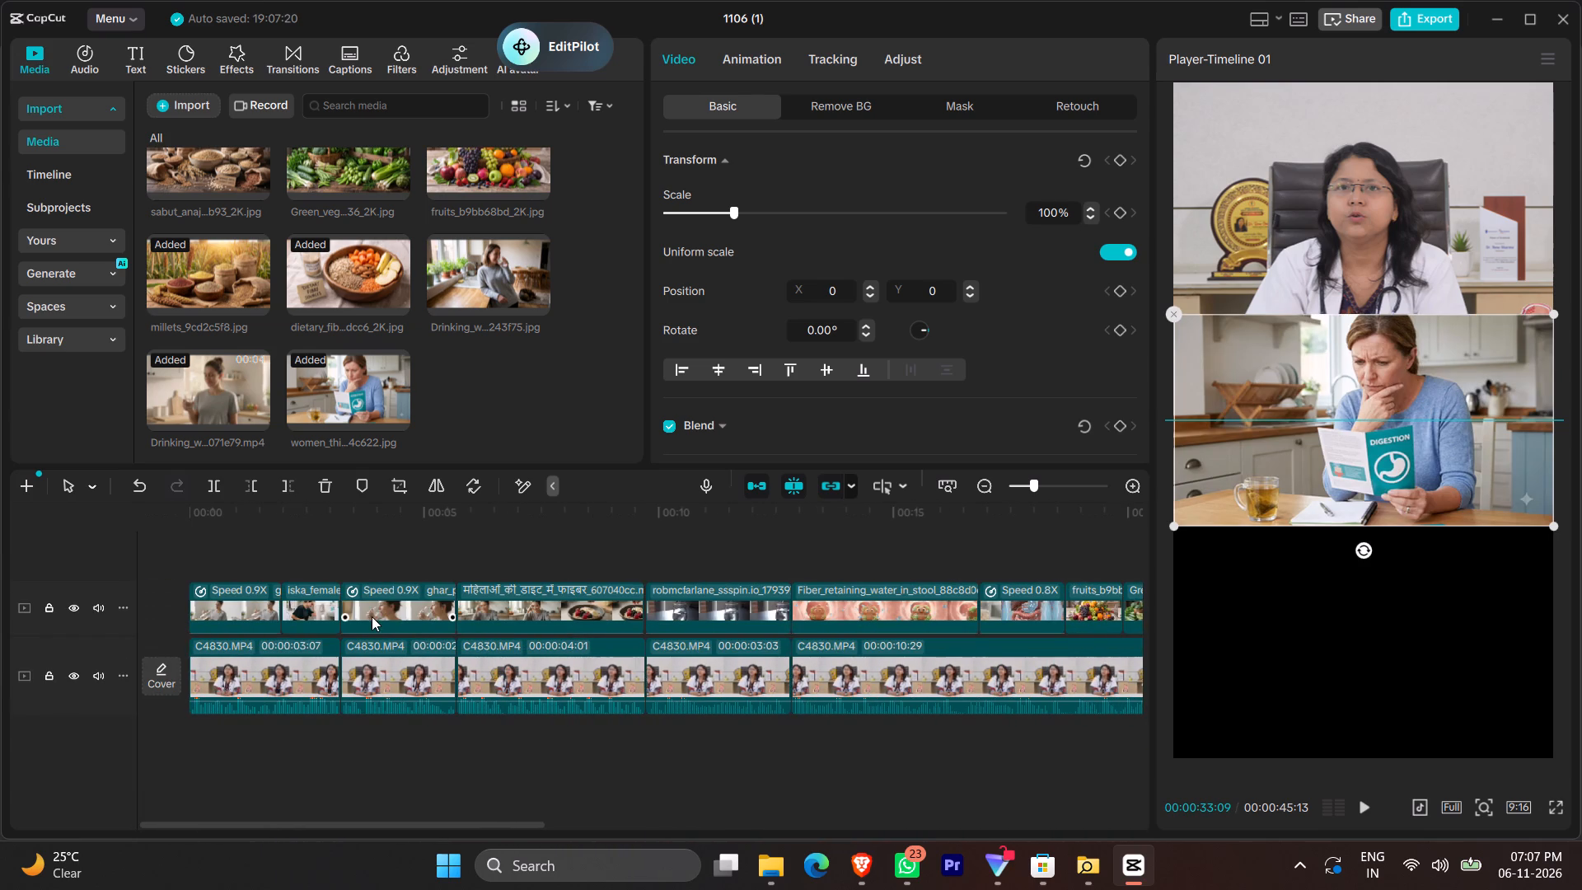
left_click(328, 611)
right_click(328, 611)
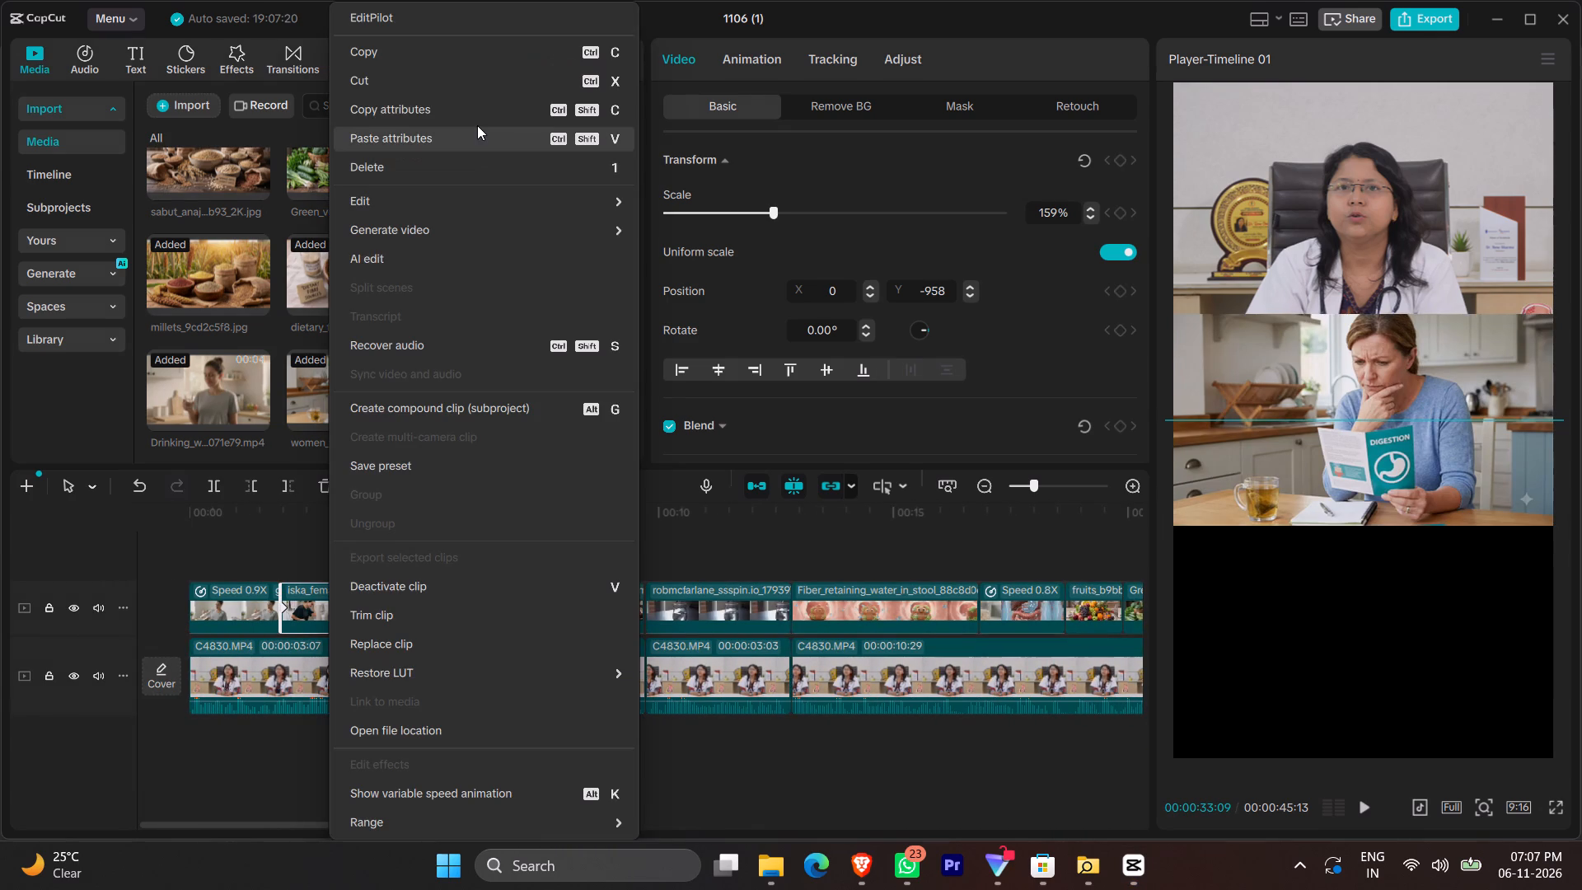
left_click(473, 117)
scroll(932, 683, "left", 3)
scroll(1026, 665, "left", 1)
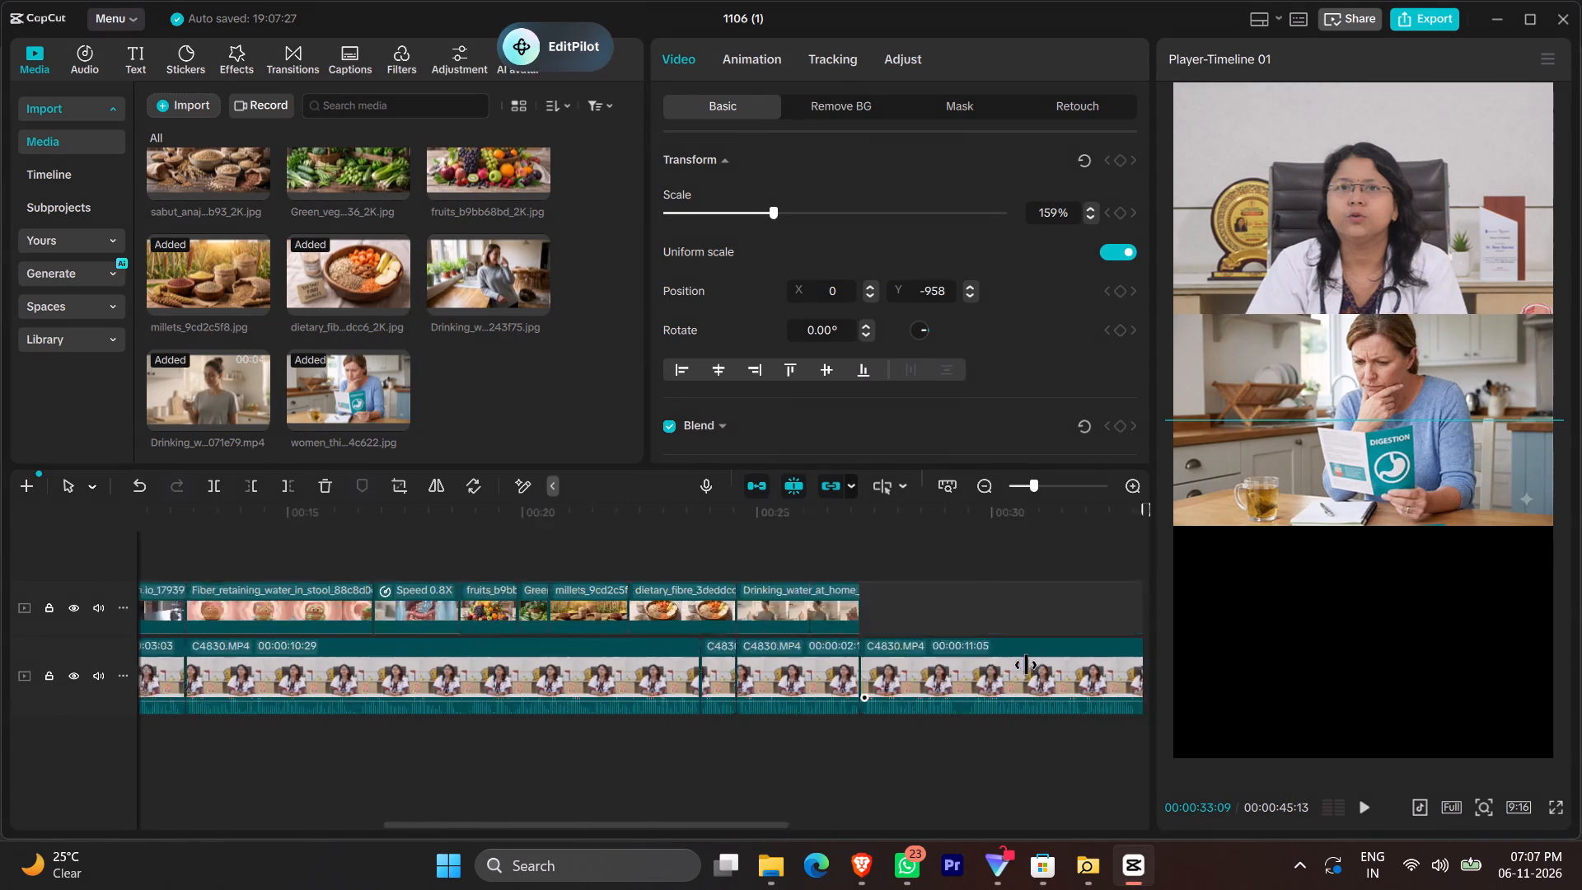
scroll(1026, 665, "left", 1)
left_click(677, 618)
right_click(677, 618)
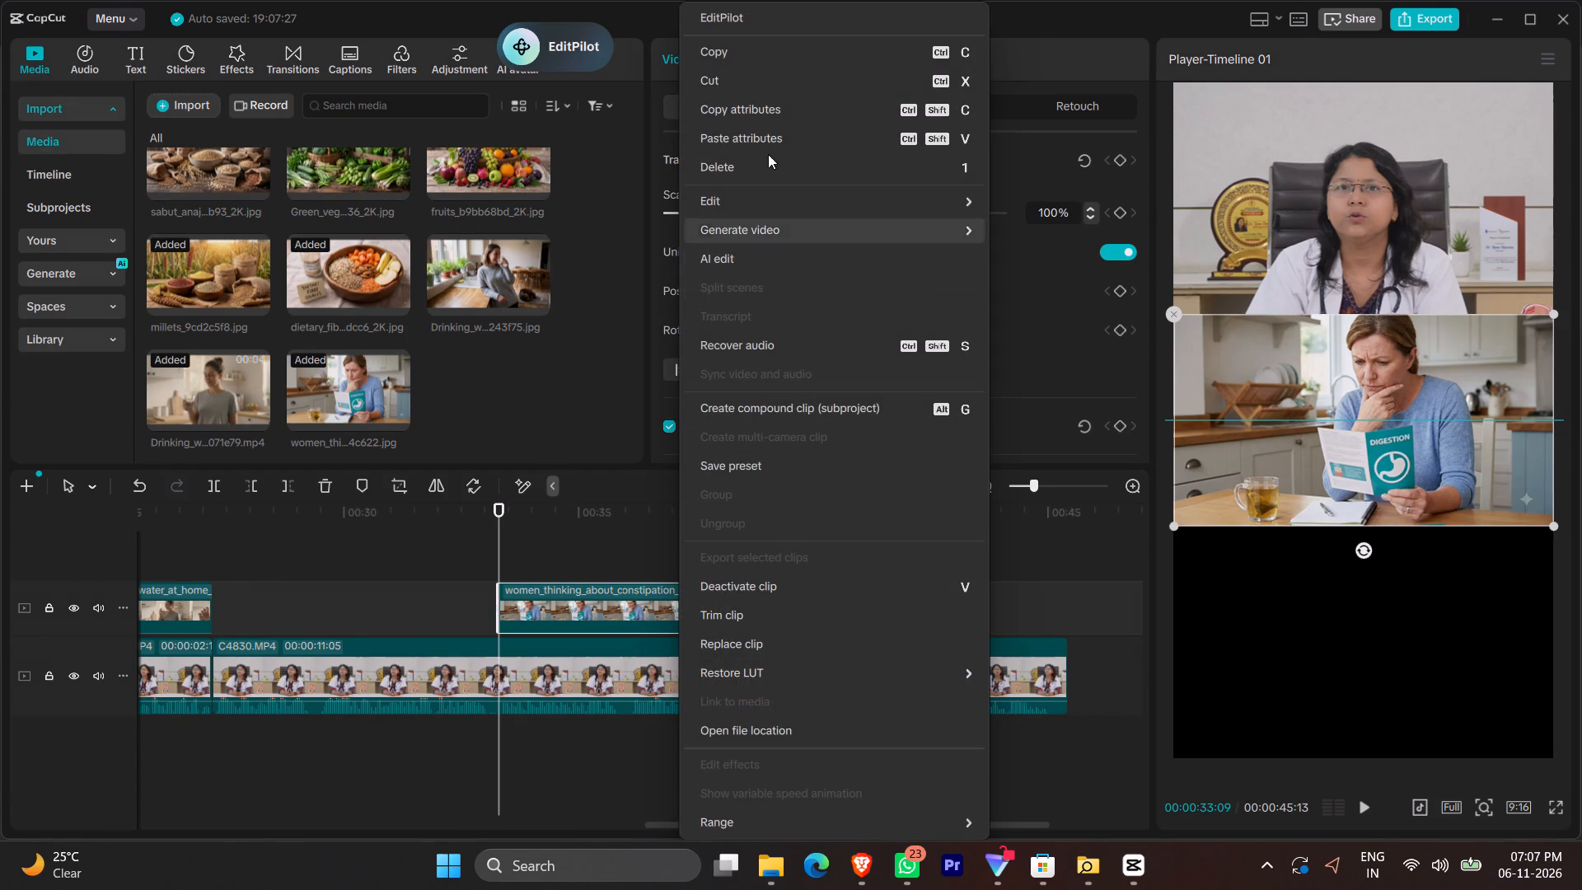
left_click(761, 147)
left_click(1012, 516)
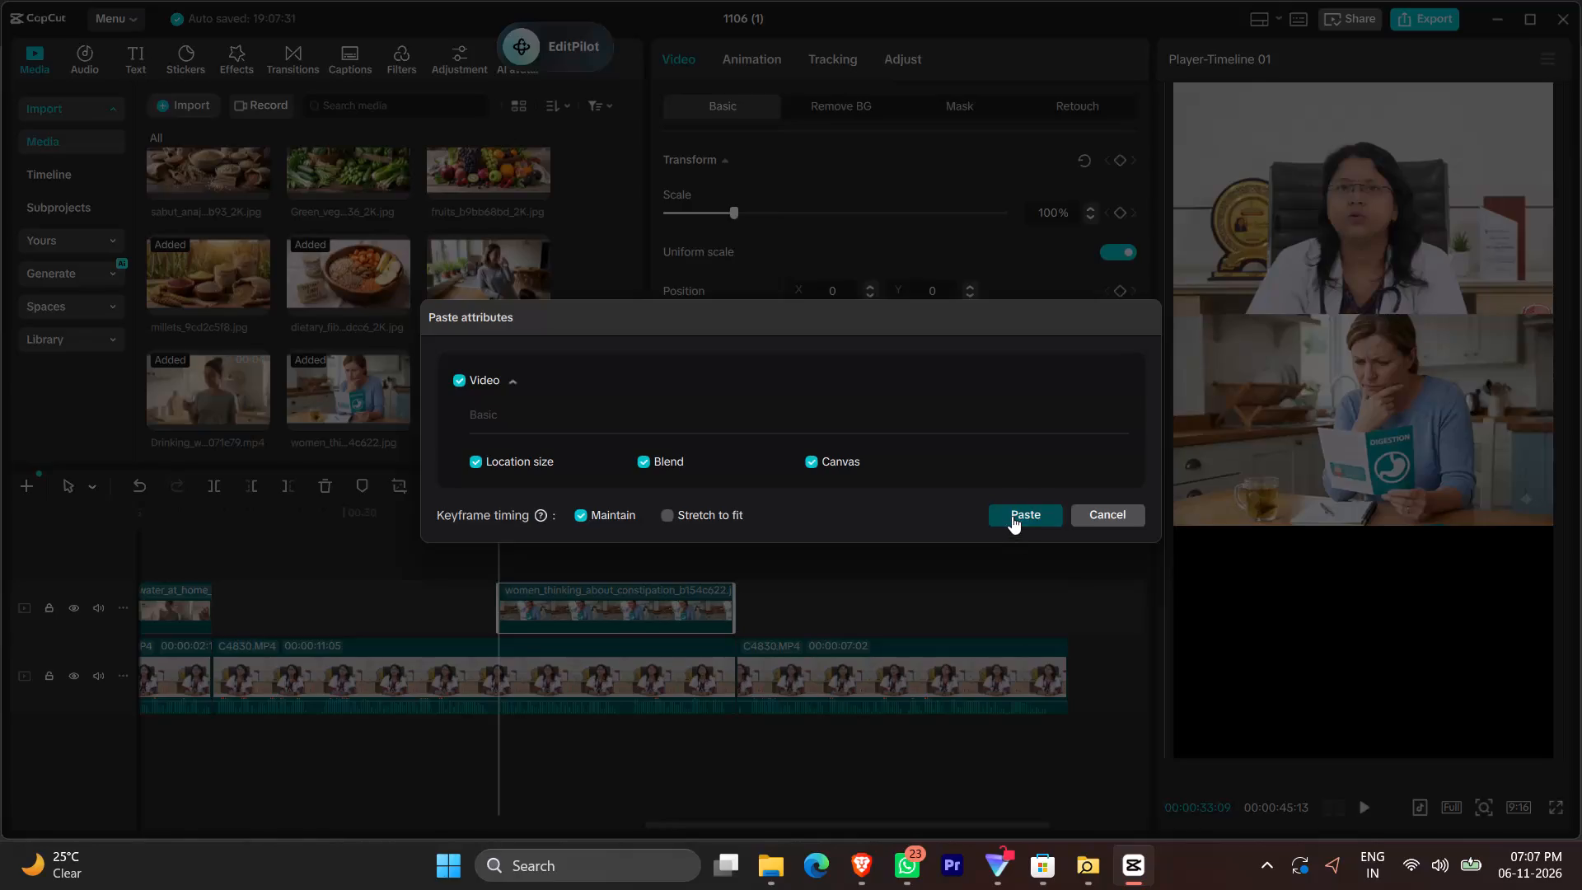
Preview the women-thinking image and move its second position keyframe to 00:00:35:26.
key("space")
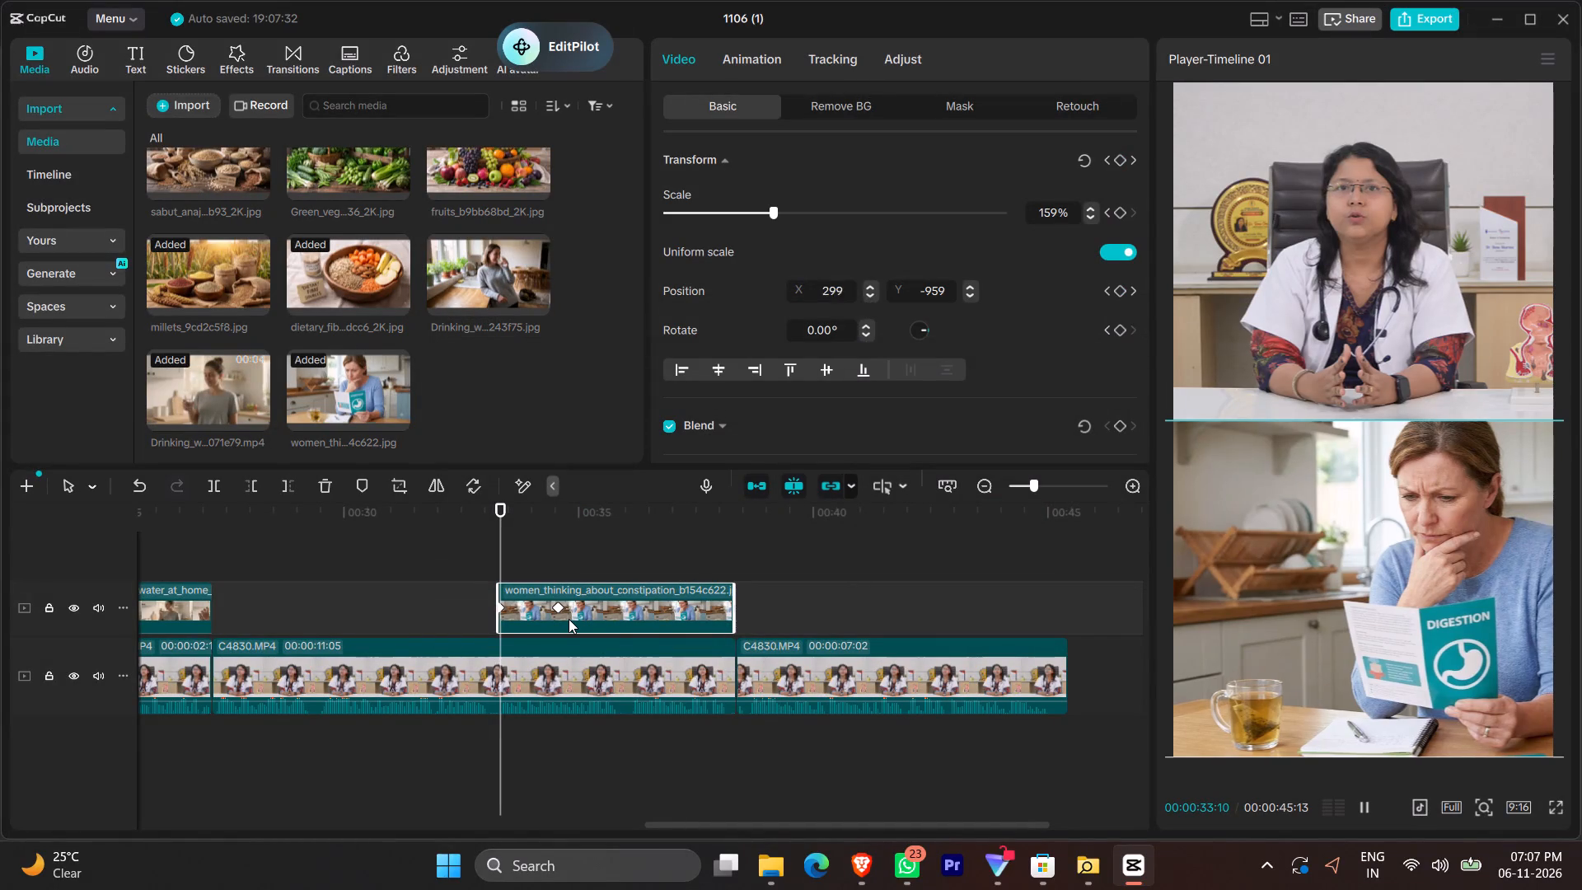
left_click_drag(558, 607, 606, 611)
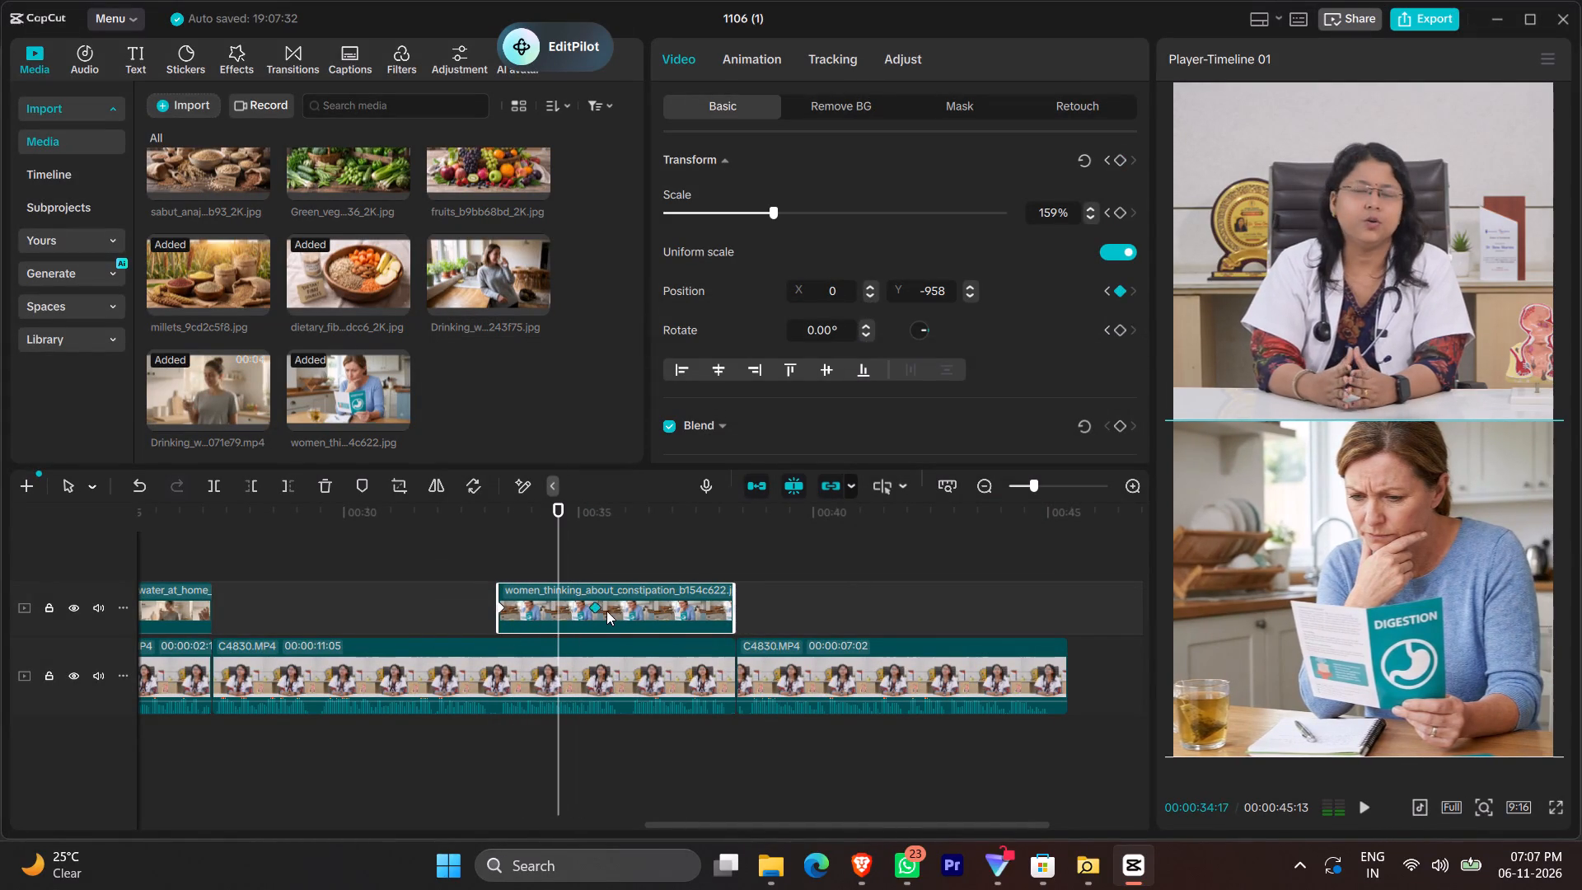
left_click_drag(606, 611, 620, 611)
left_click(617, 608)
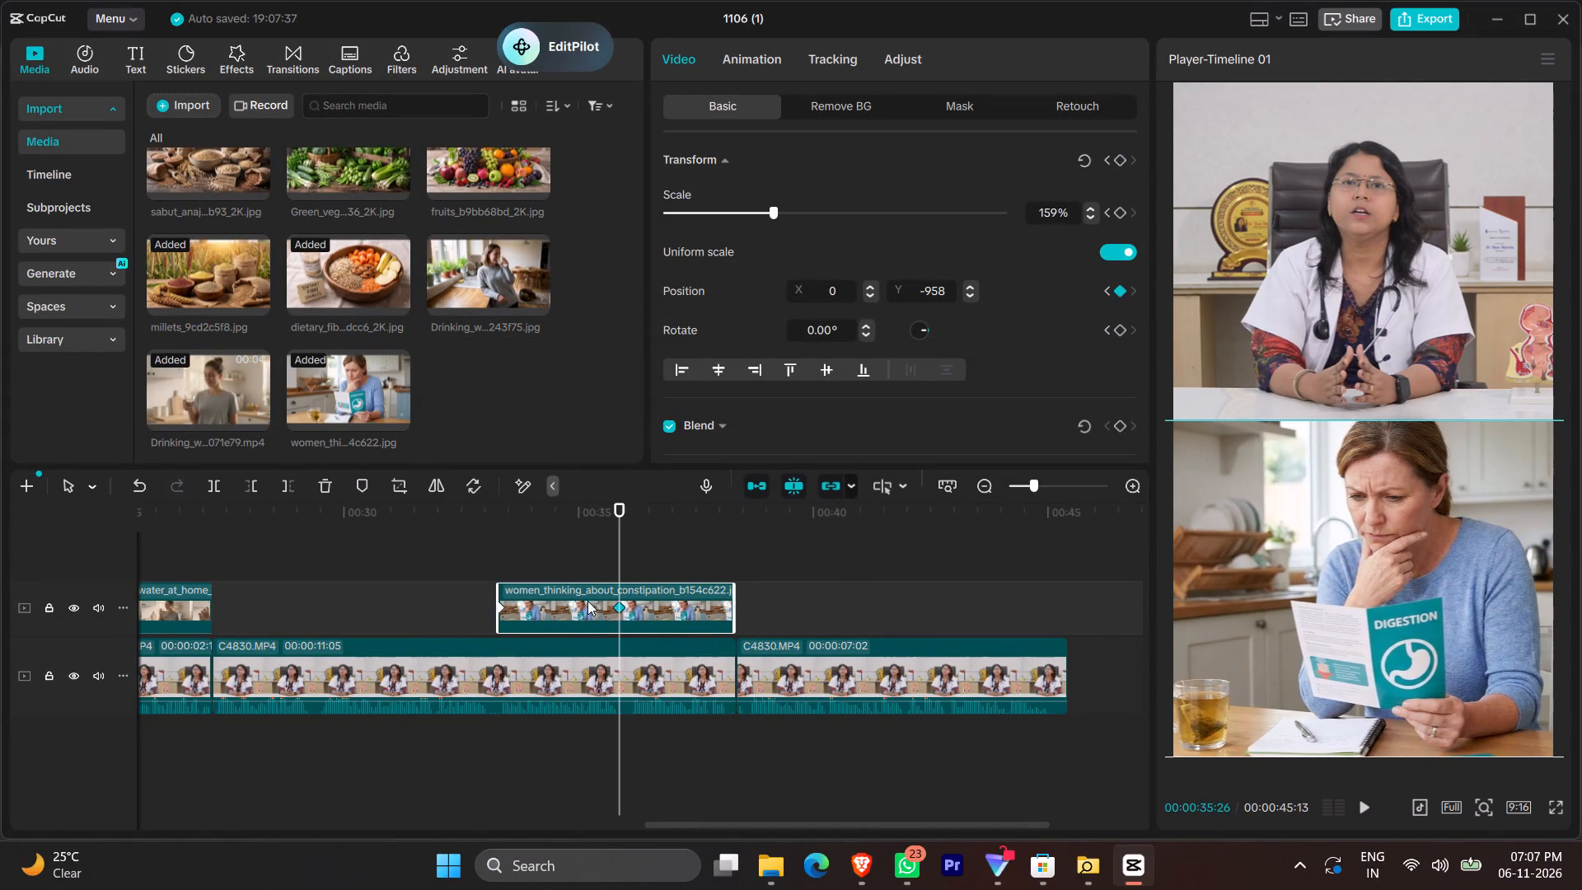
Shift the women-thinking image sideways at 00:00:36:12 to add a position keyframe there, replacing the keyframe at 00:00:35:26.
key("space")
key("space")
left_click_drag(1450, 571, 1372, 575)
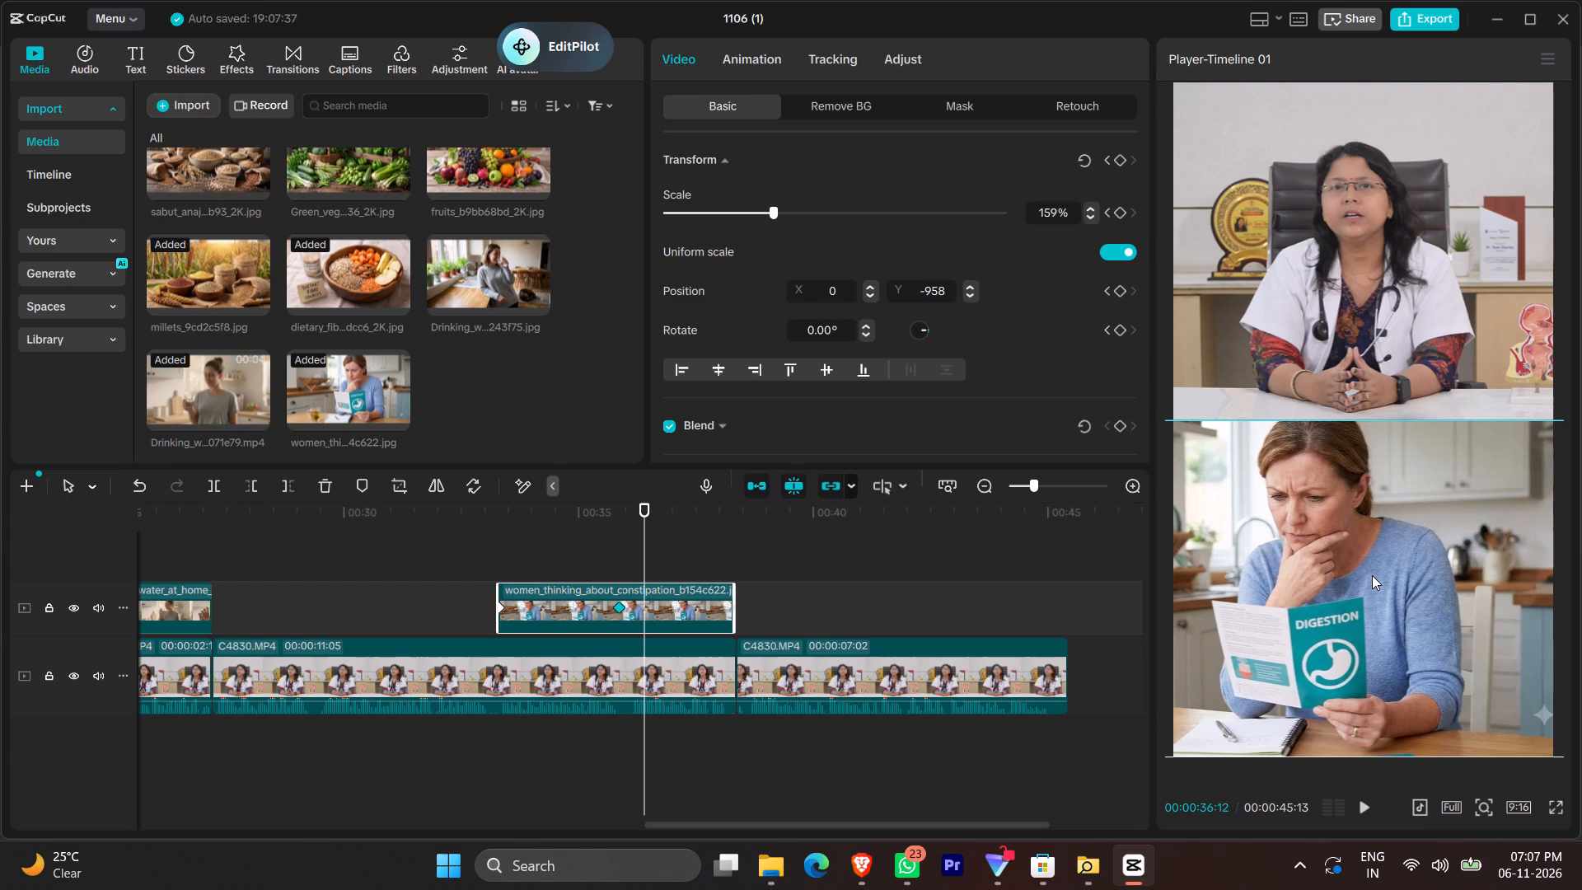
left_click_drag(1372, 575, 1370, 574)
left_click(616, 606)
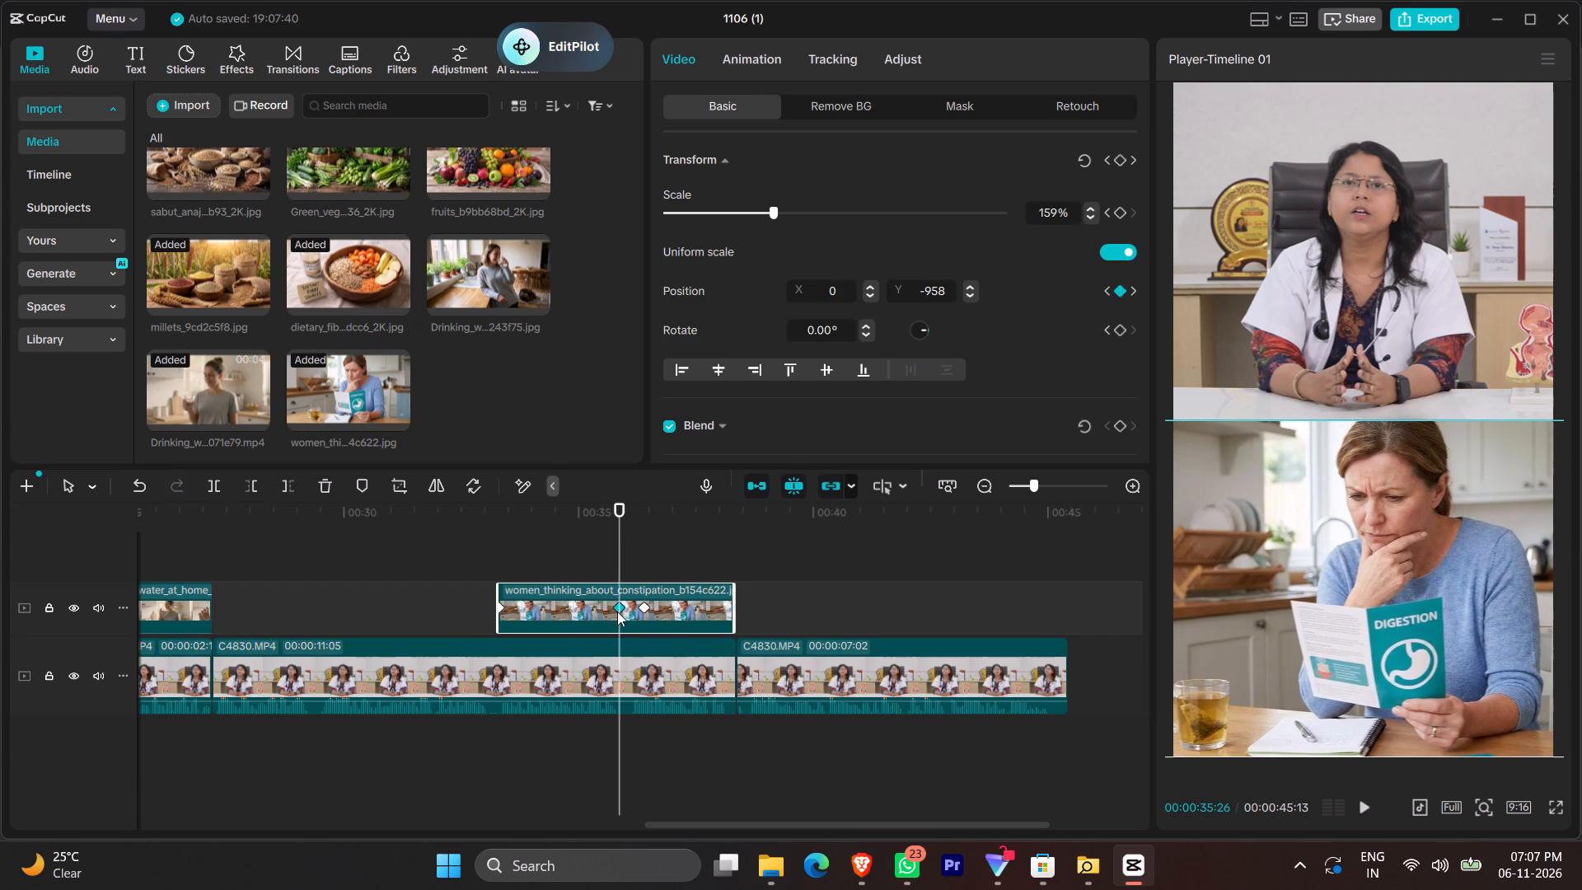
left_click(620, 605)
key("1")
Preview the women-thinking image from 00:00:33:09, split it at 00:00:36:04 and delete the part after the cut.
left_click(501, 566)
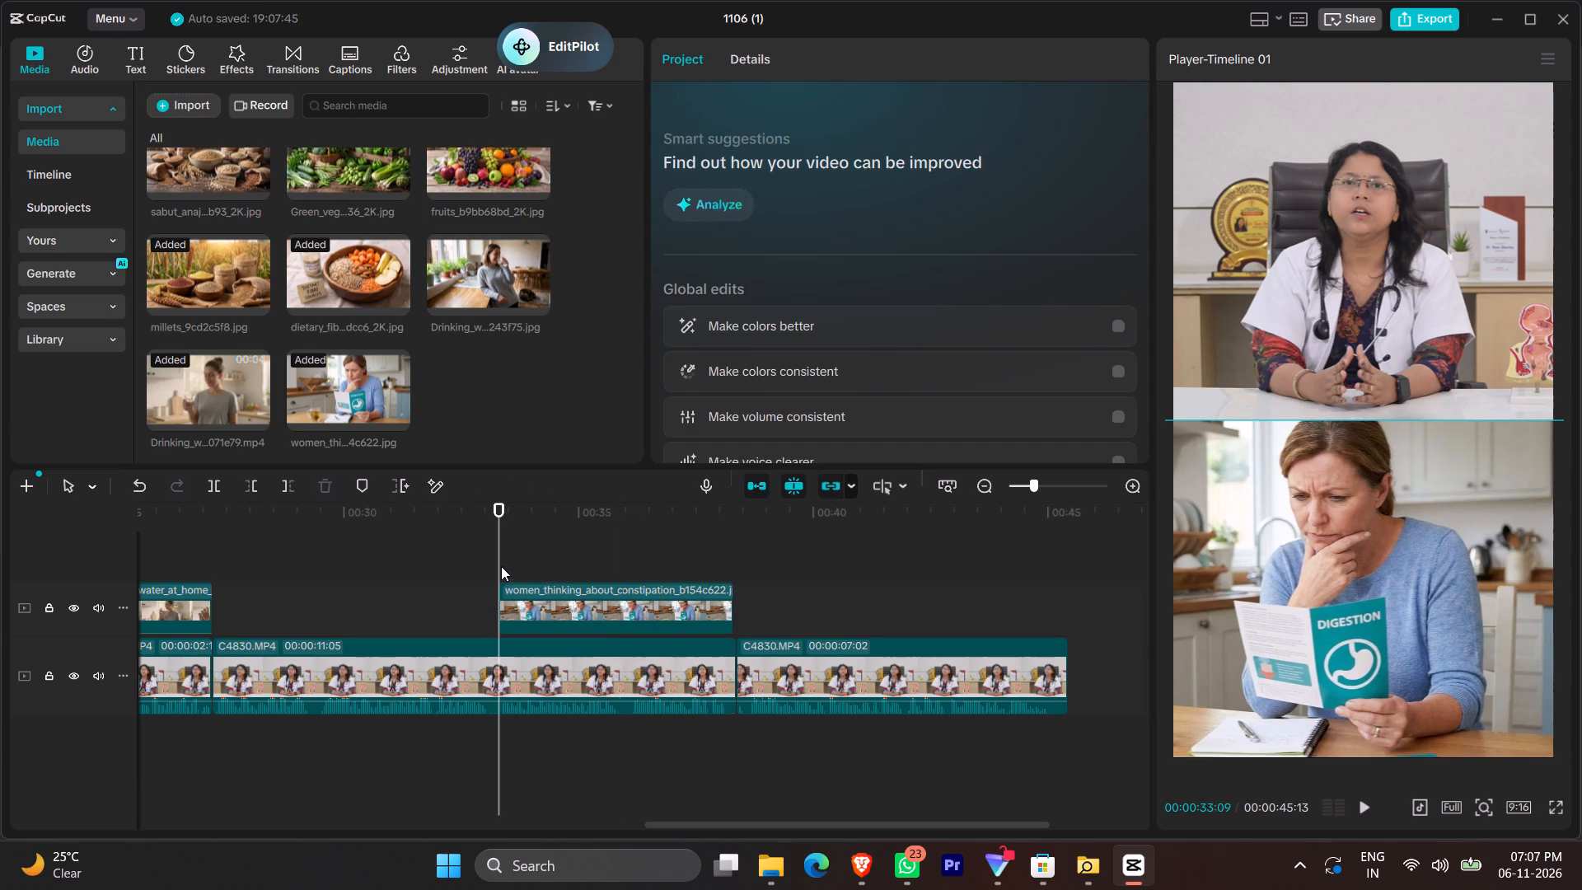
key("space")
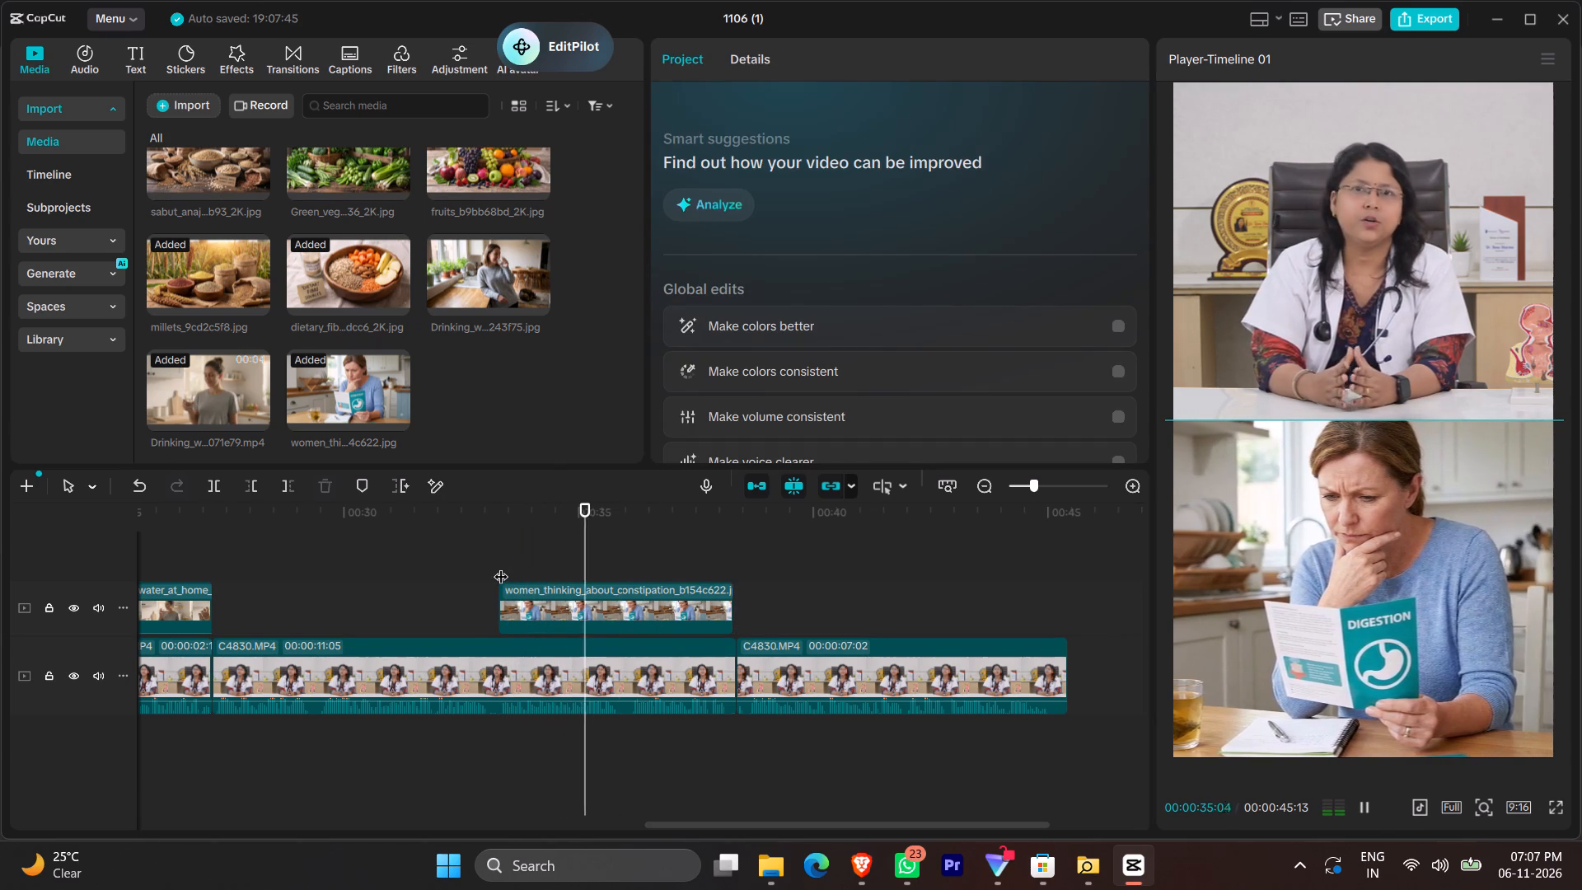
key("space")
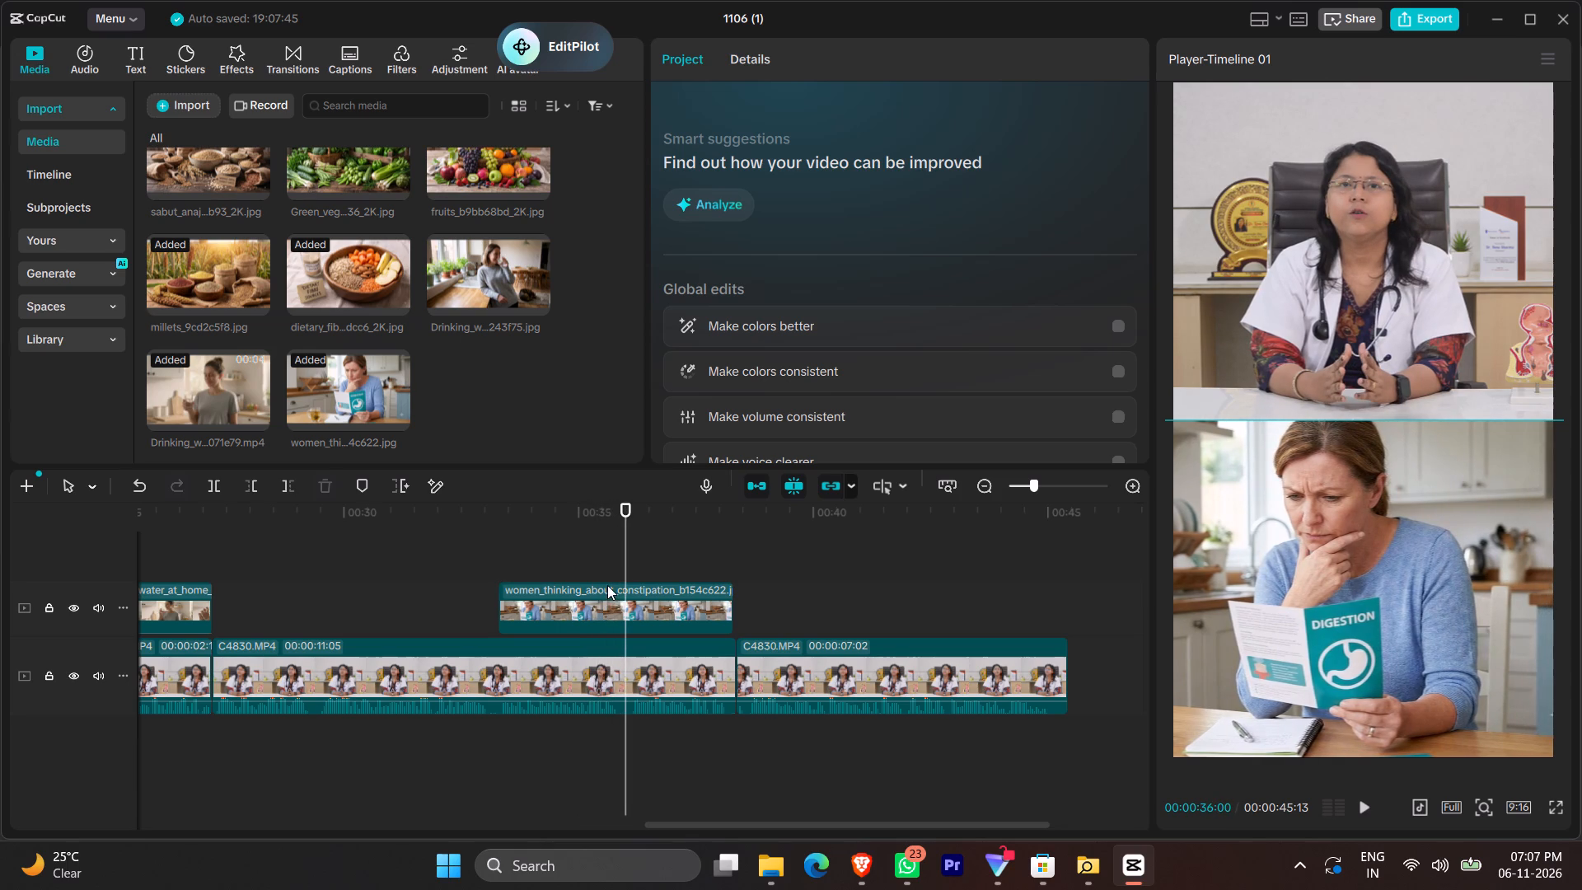
key("space")
key("space")
left_click(625, 578)
left_click(626, 574)
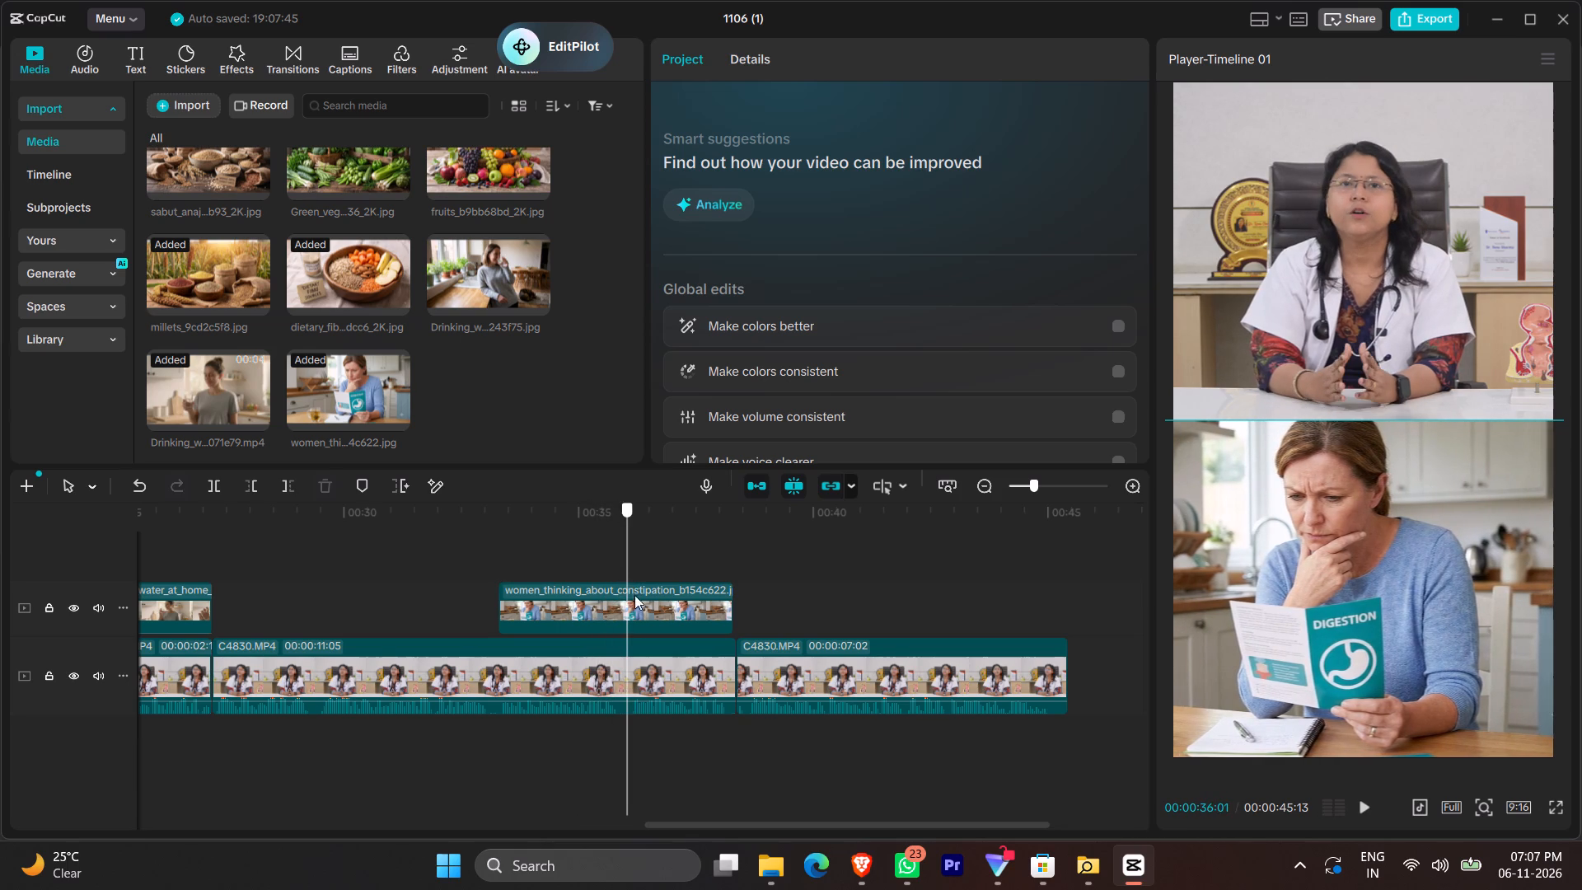
left_click(635, 604)
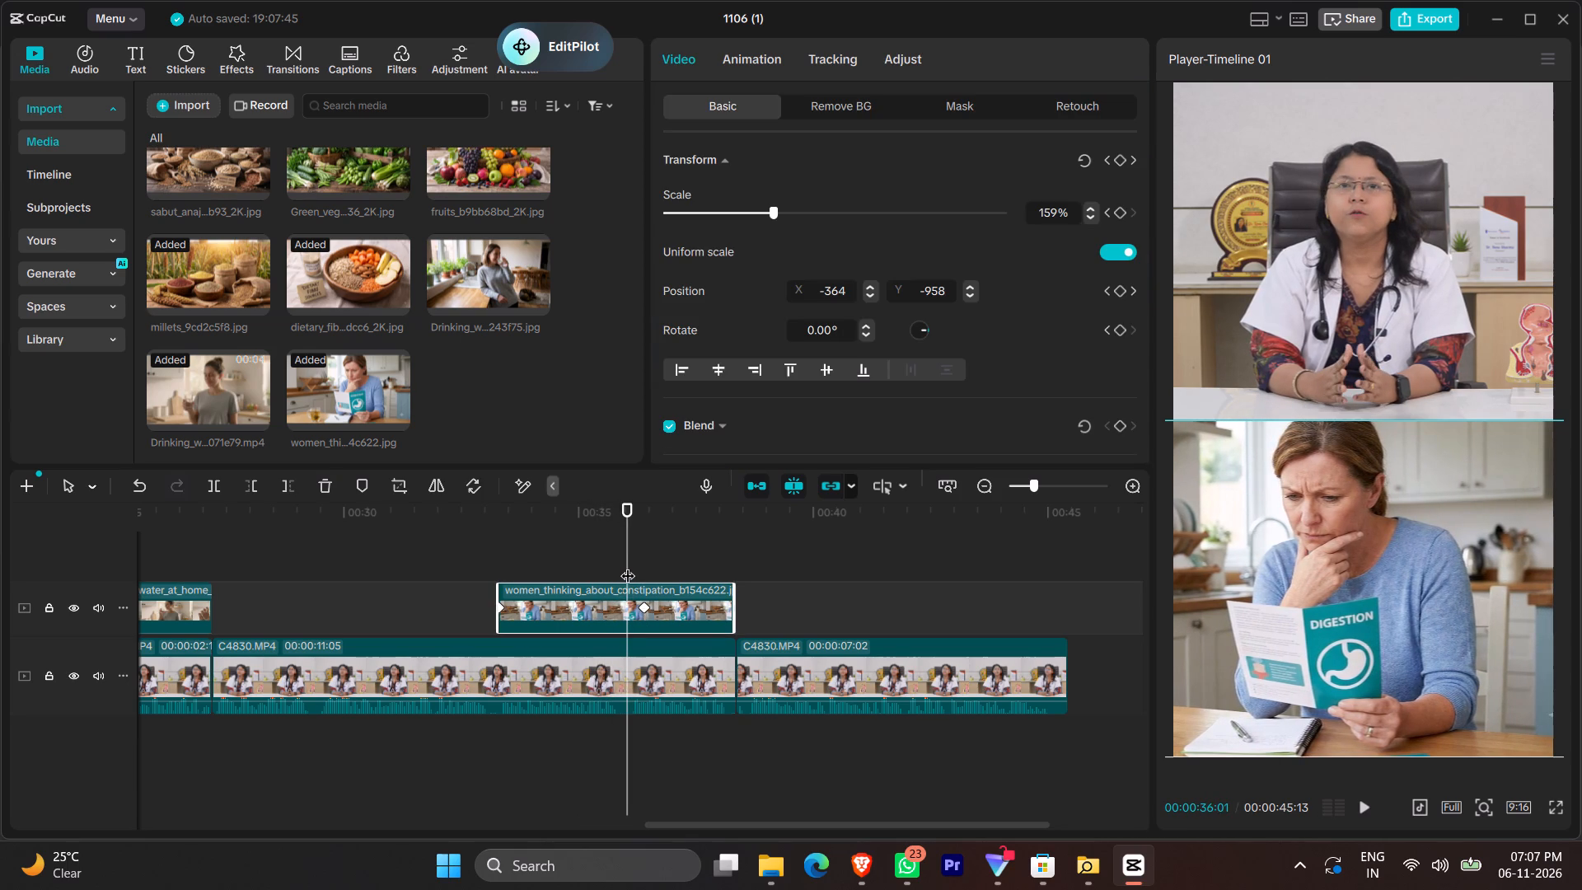
left_click(630, 565)
left_click(631, 566)
left_click(628, 602)
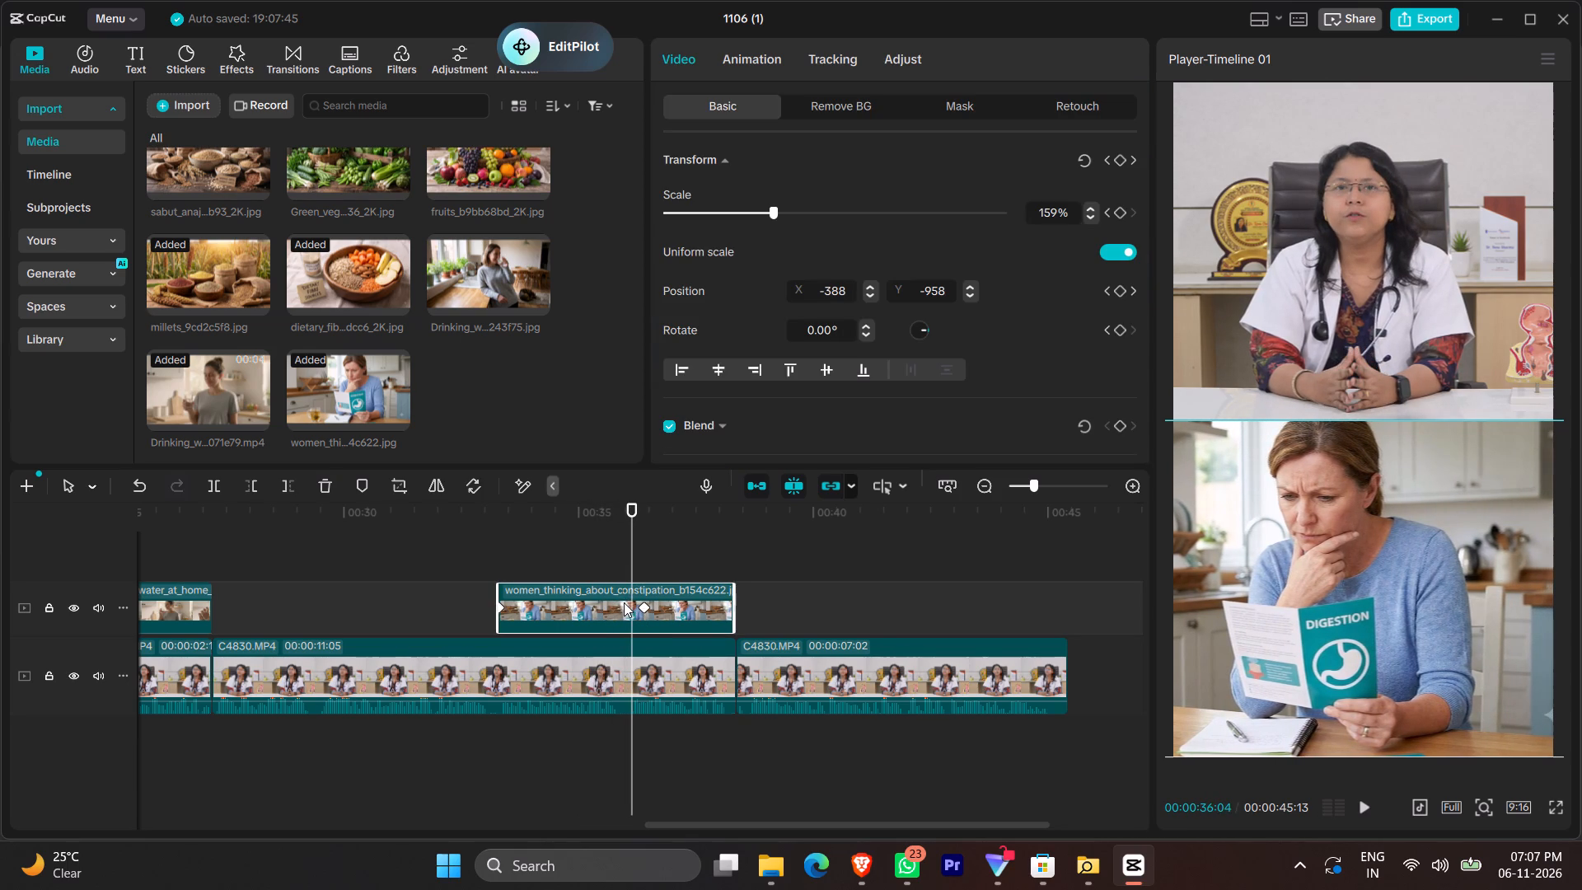
key("ctrl+b")
type("1")
key("space")
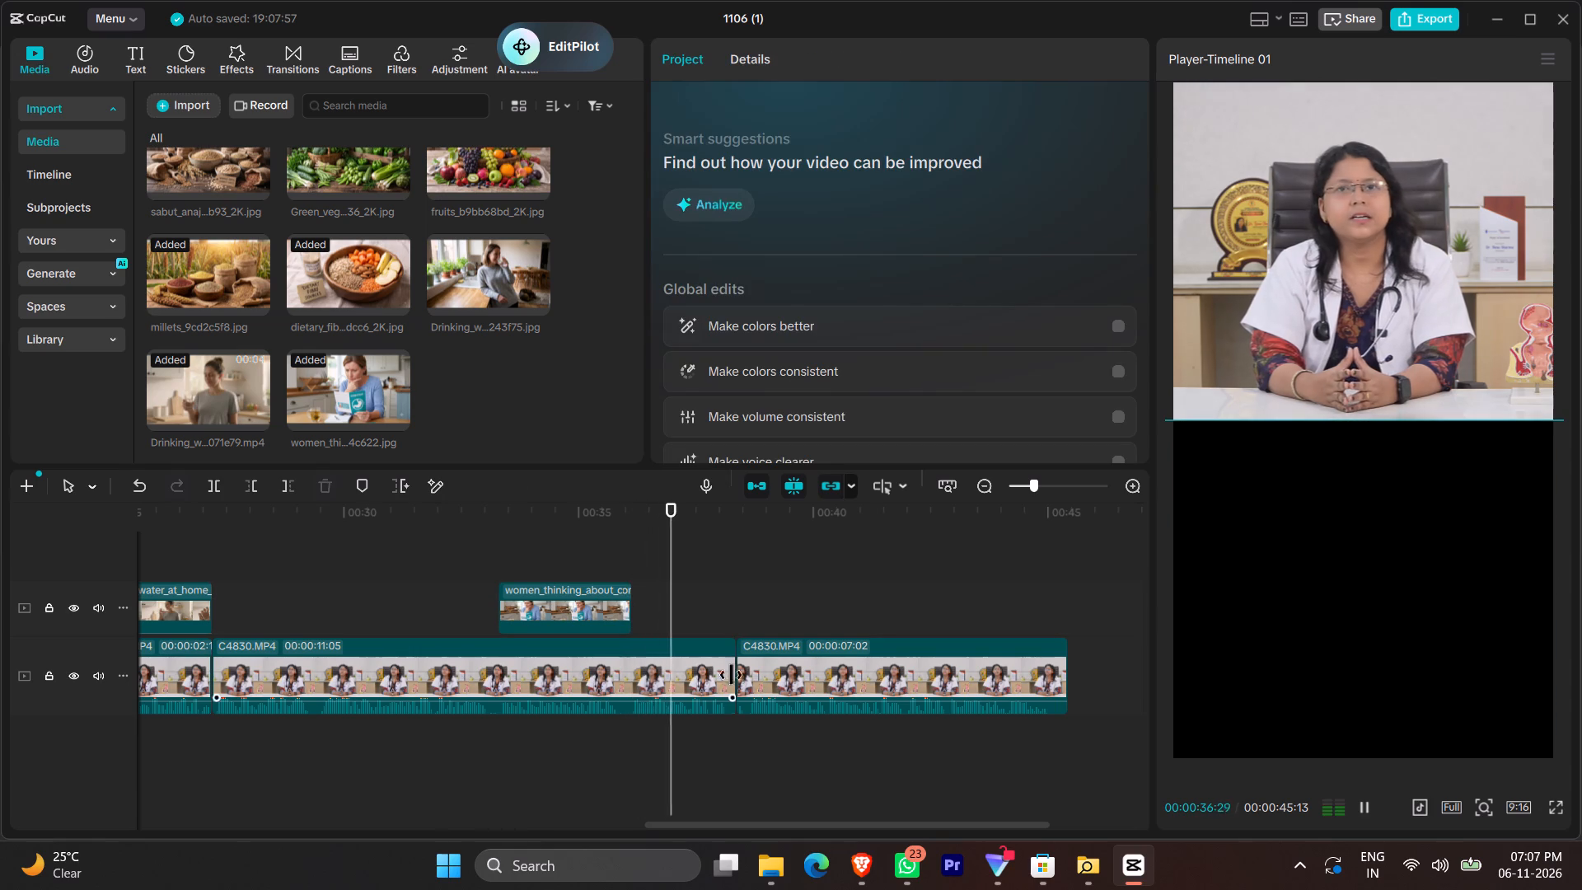
left_click(515, 558)
key("space")
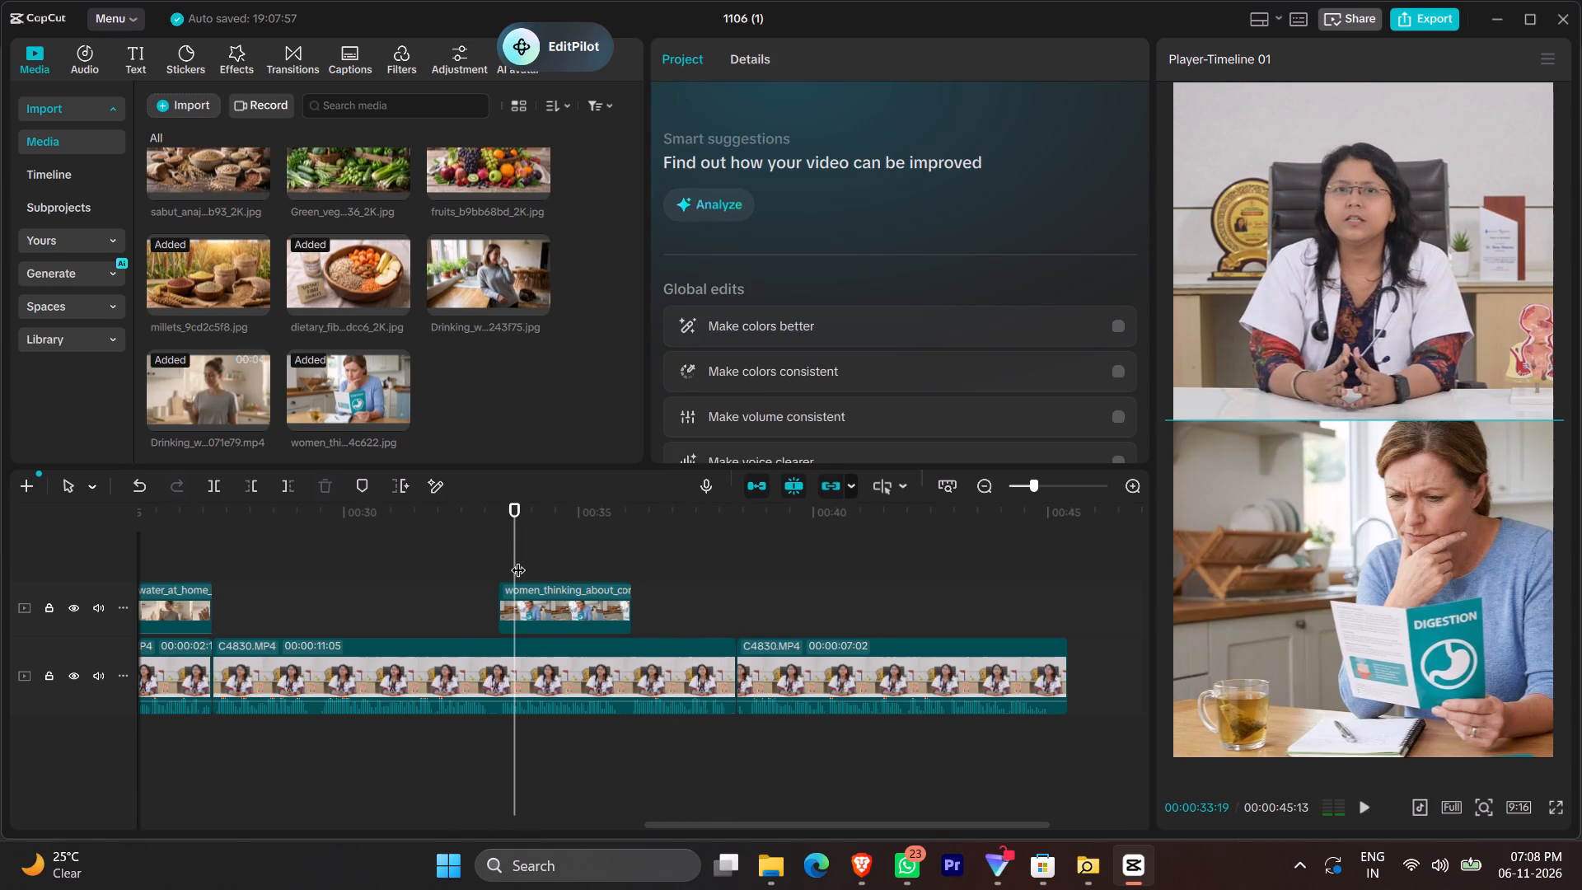
key("space")
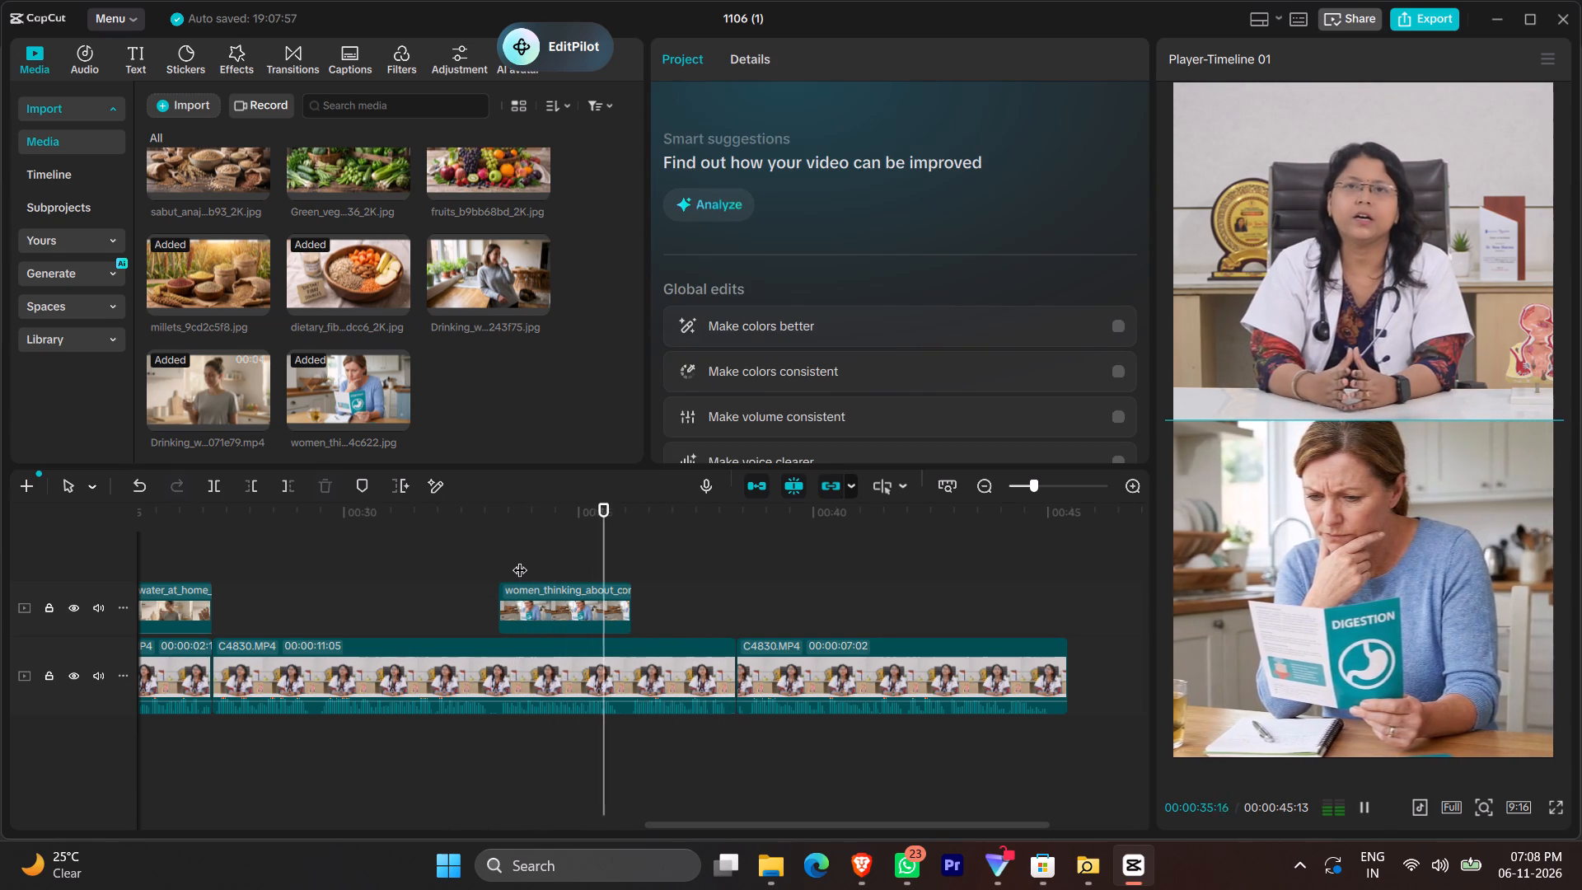
key("space")
key("space")
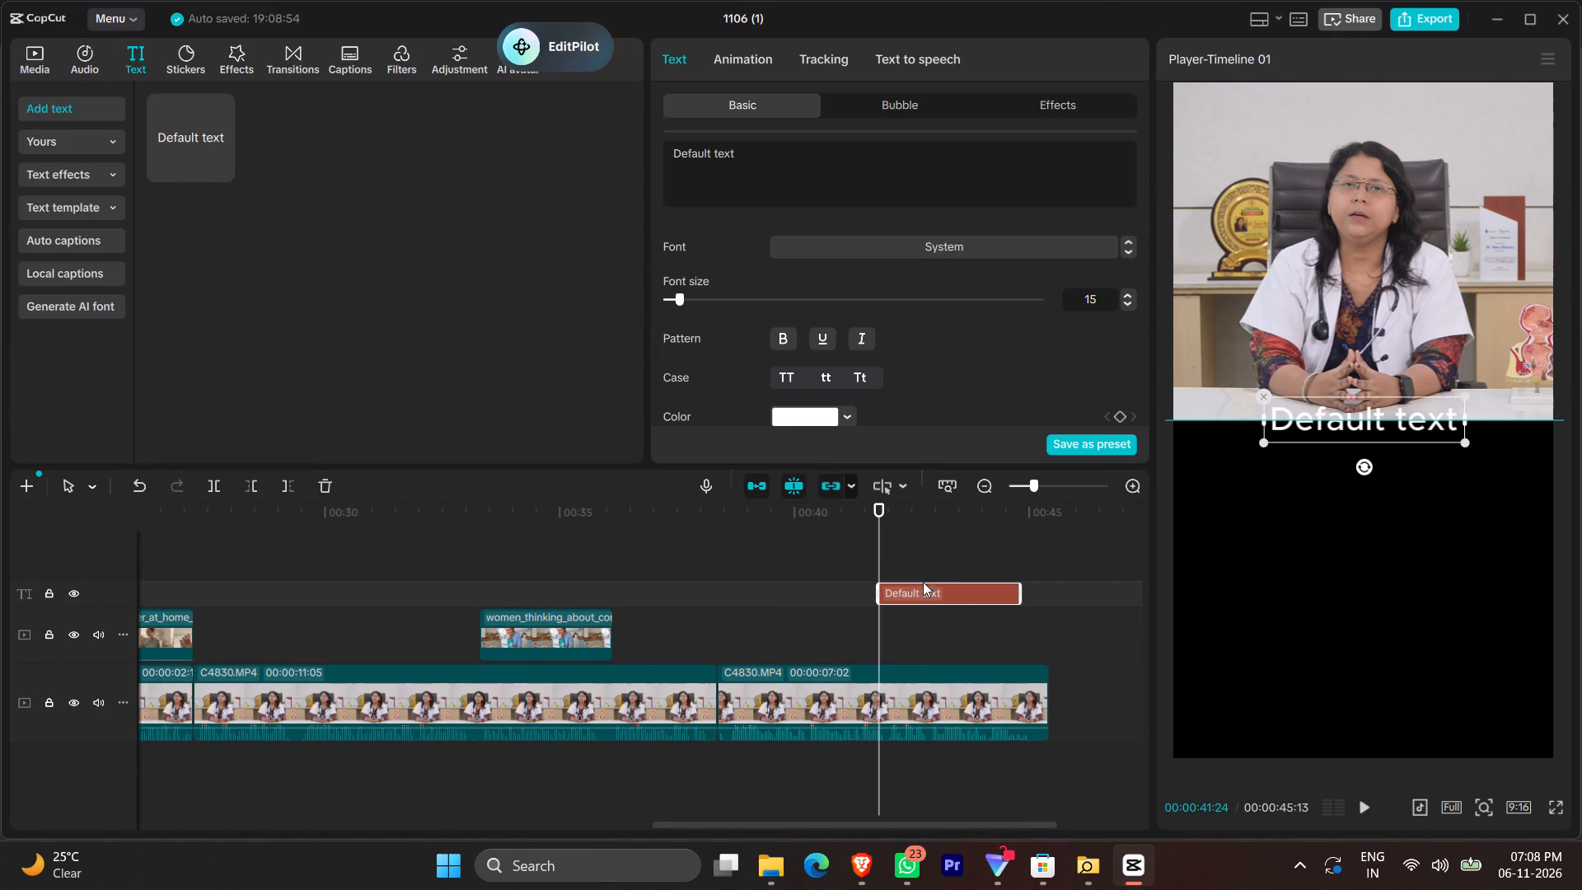
left_click_drag(924, 594, 888, 583)
left_click_drag(1327, 415, 1287, 220)
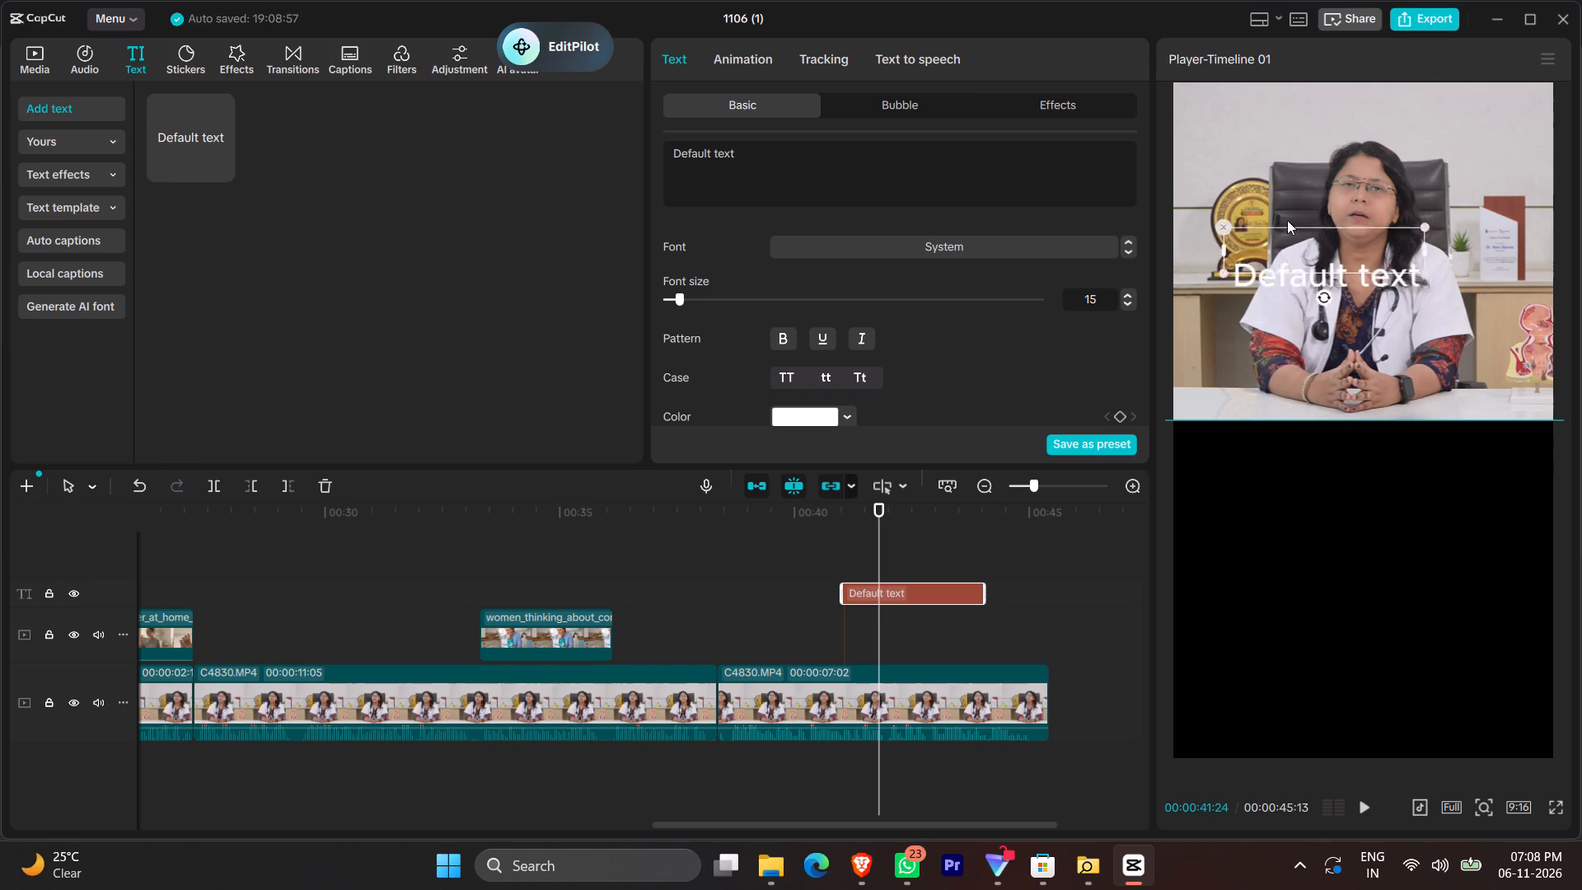
left_click_drag(1287, 220, 1324, 408)
Replace the default text with "Online consultaion available".
triple_click(733, 178)
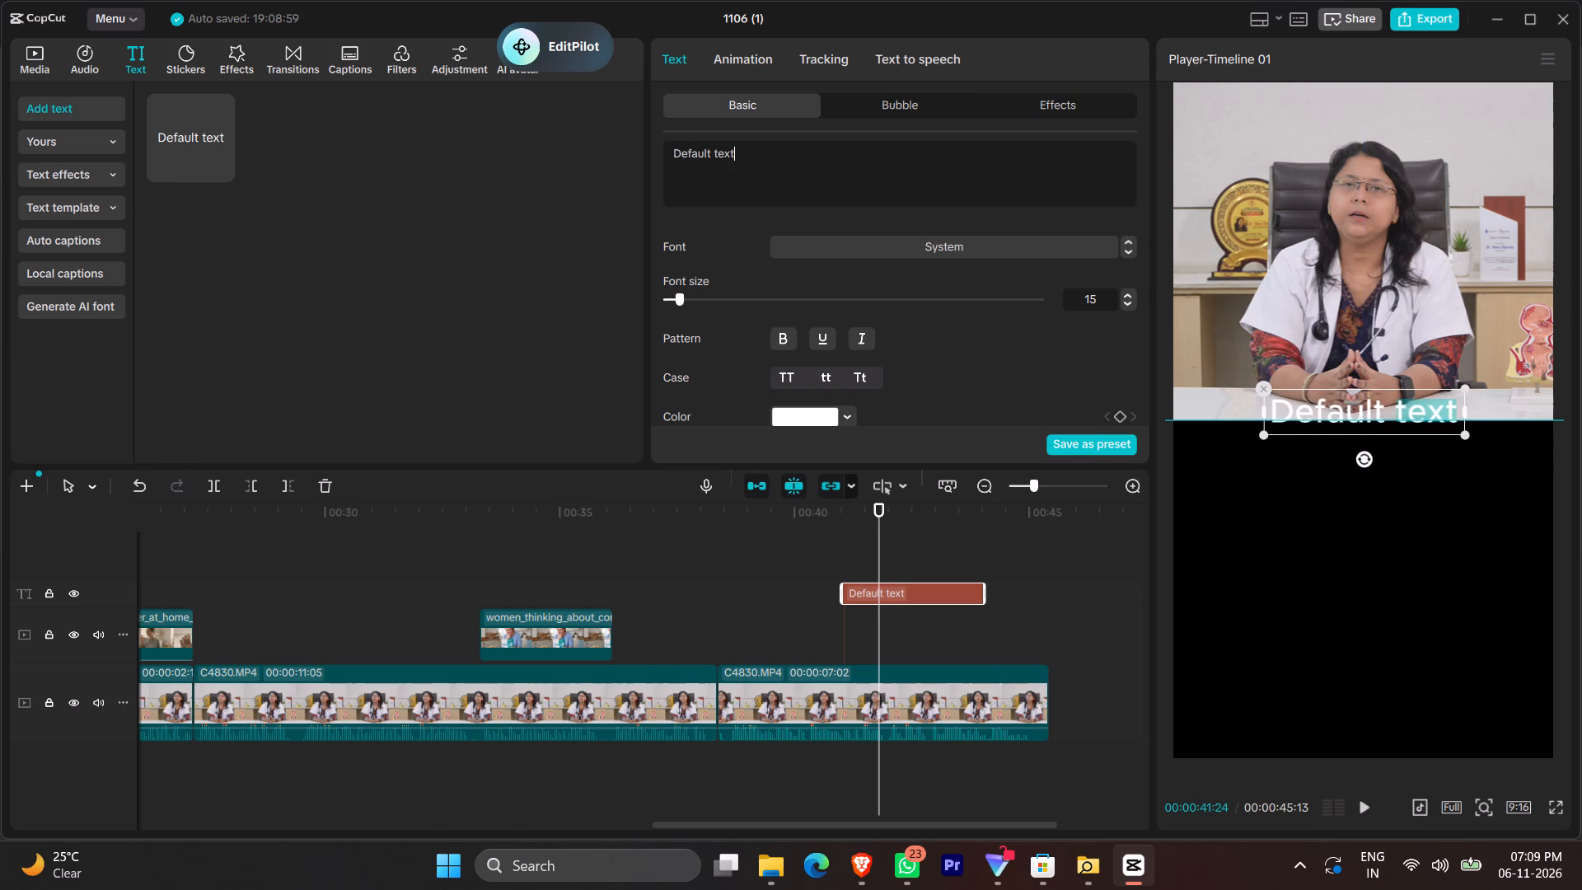
type("Online")
key("space")
type("consula")
key("BackSpace")
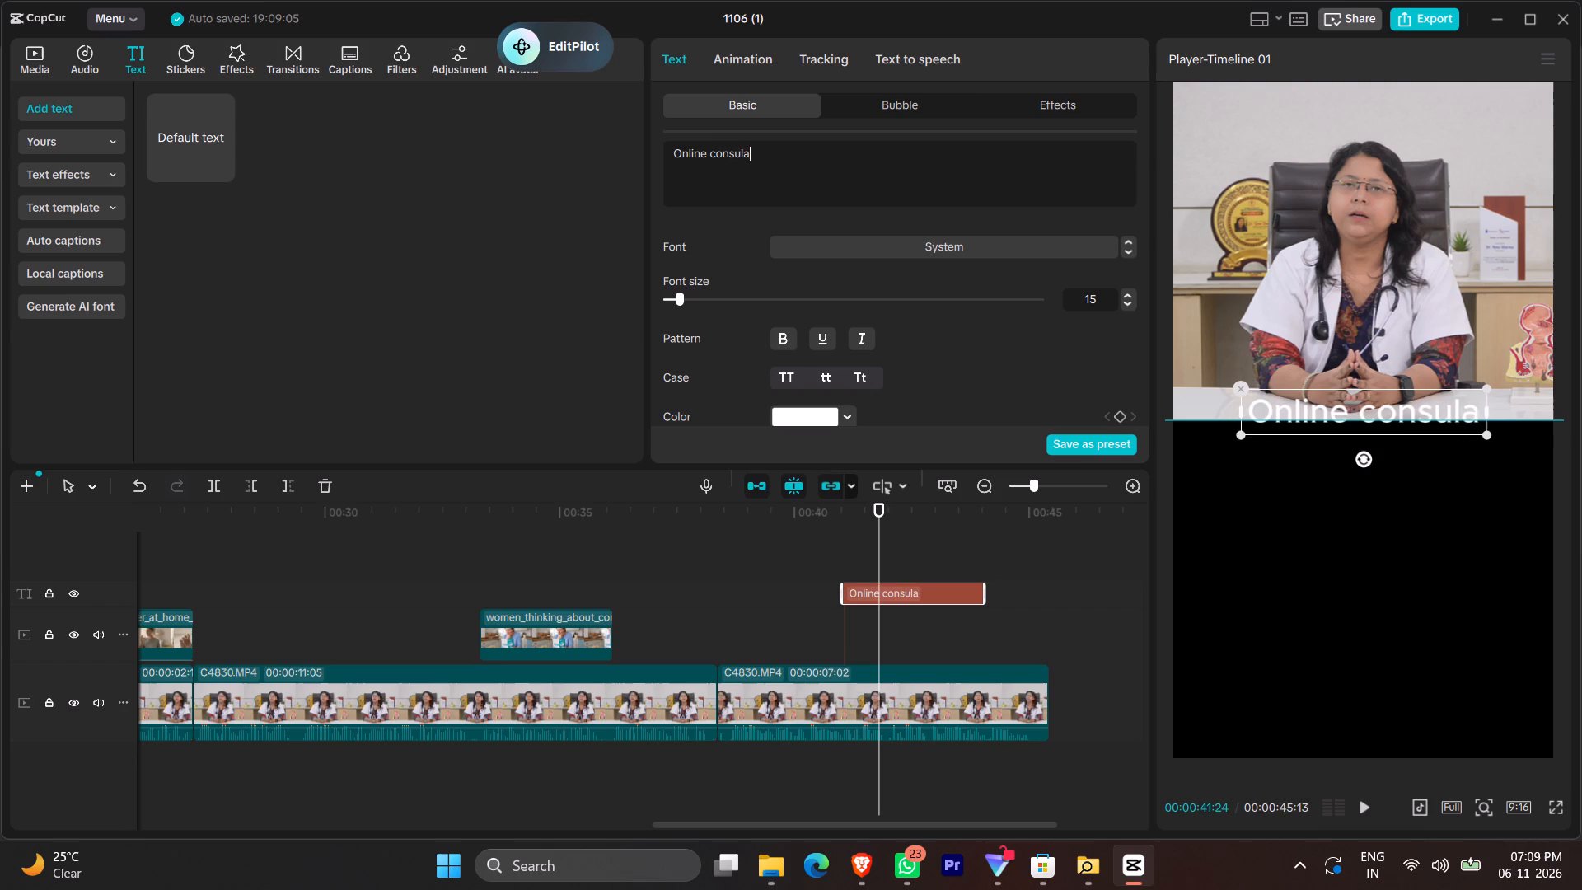
type("taion")
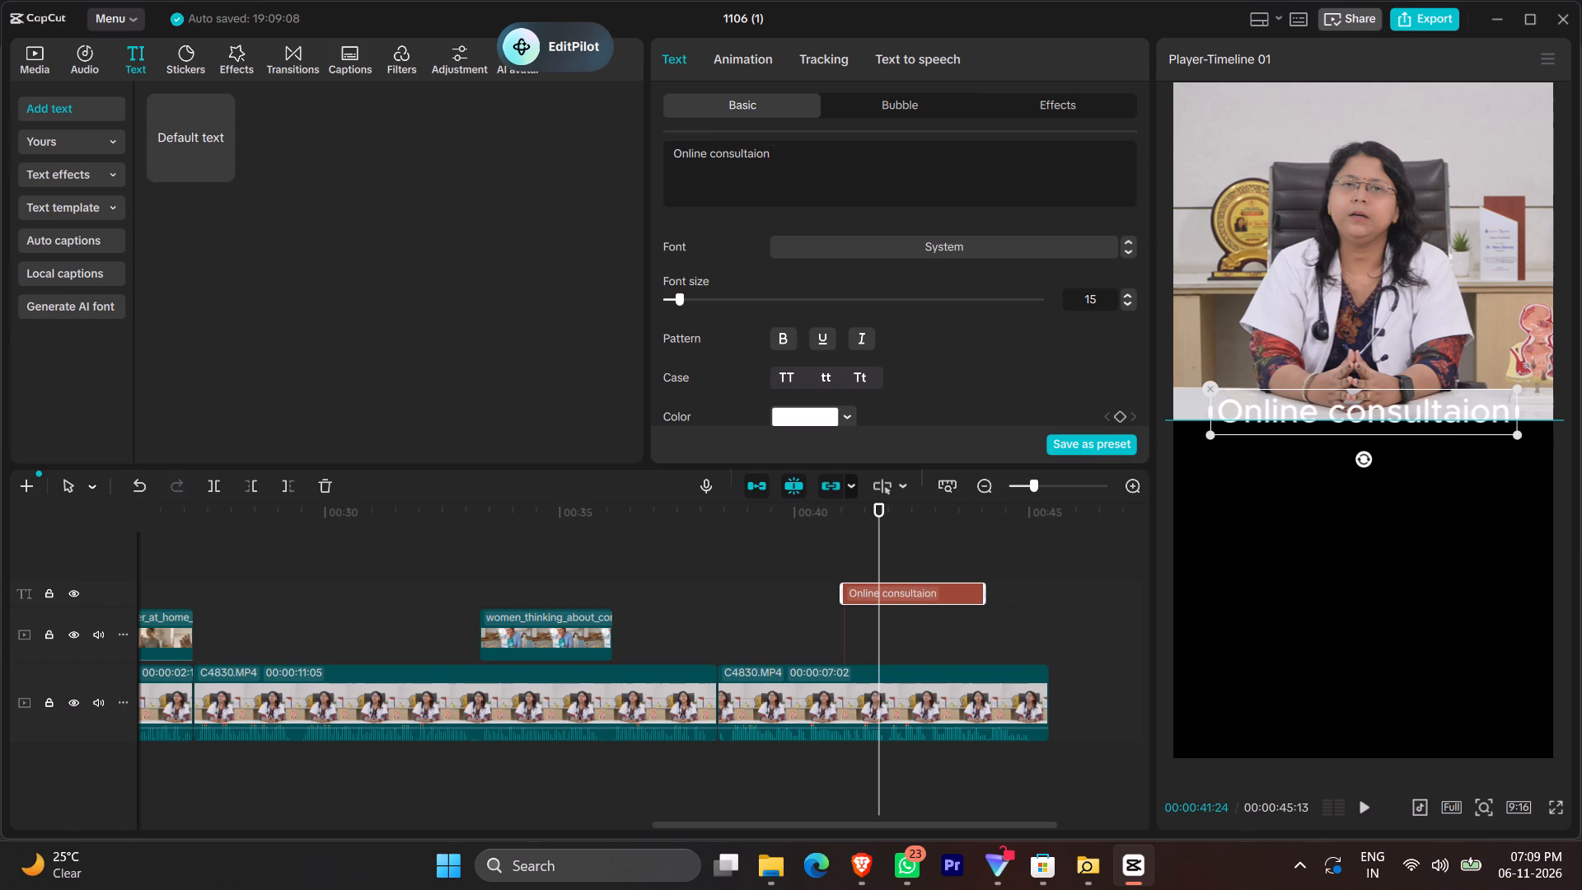
key("space")
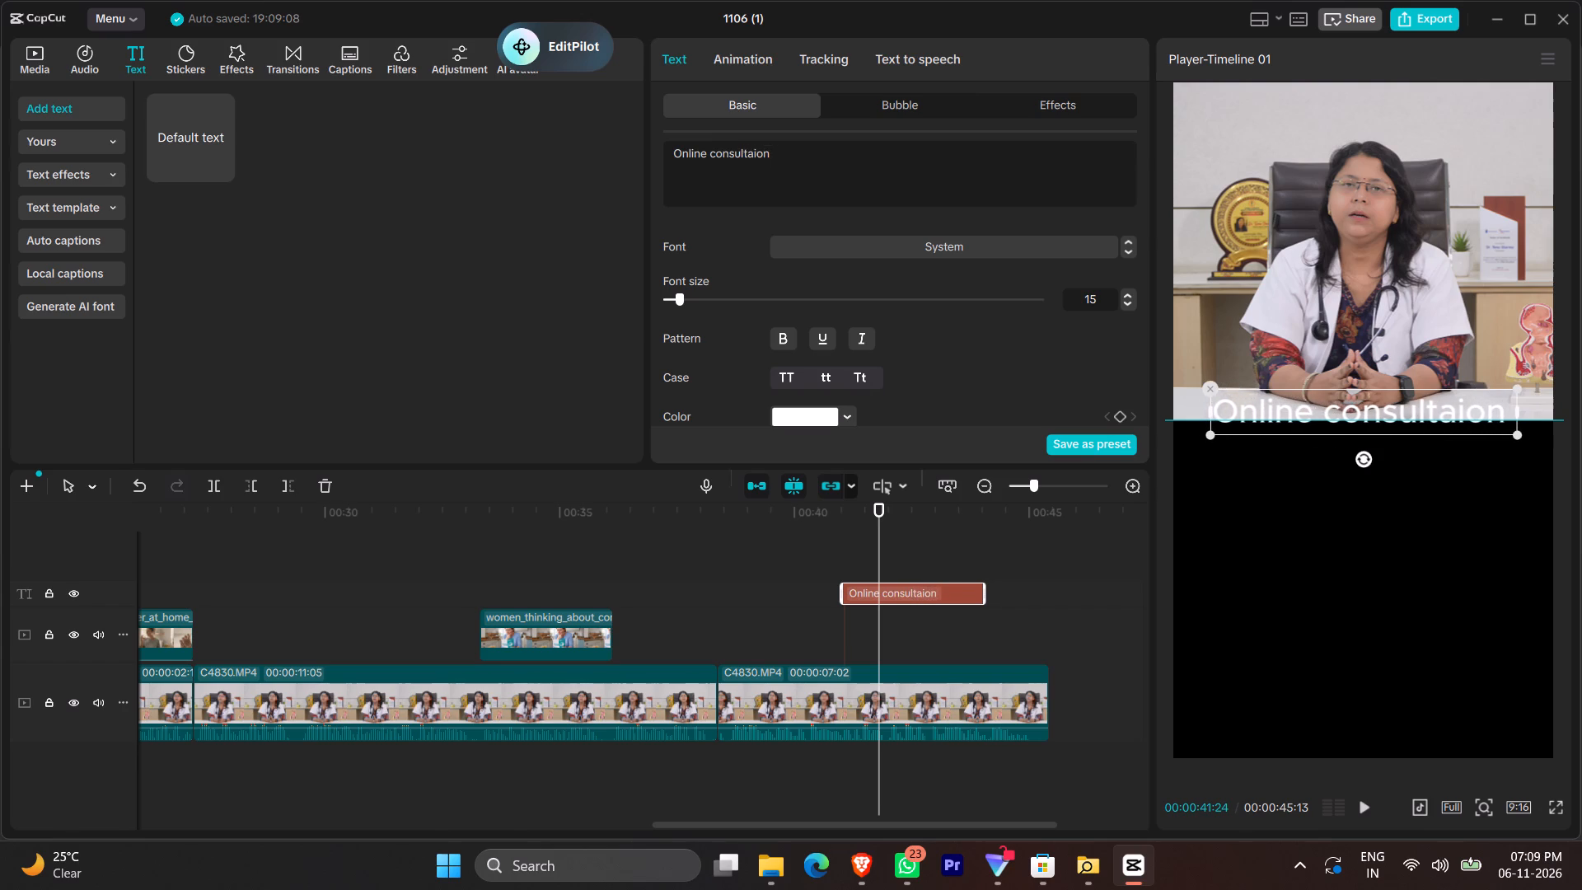
type("available")
key("space")
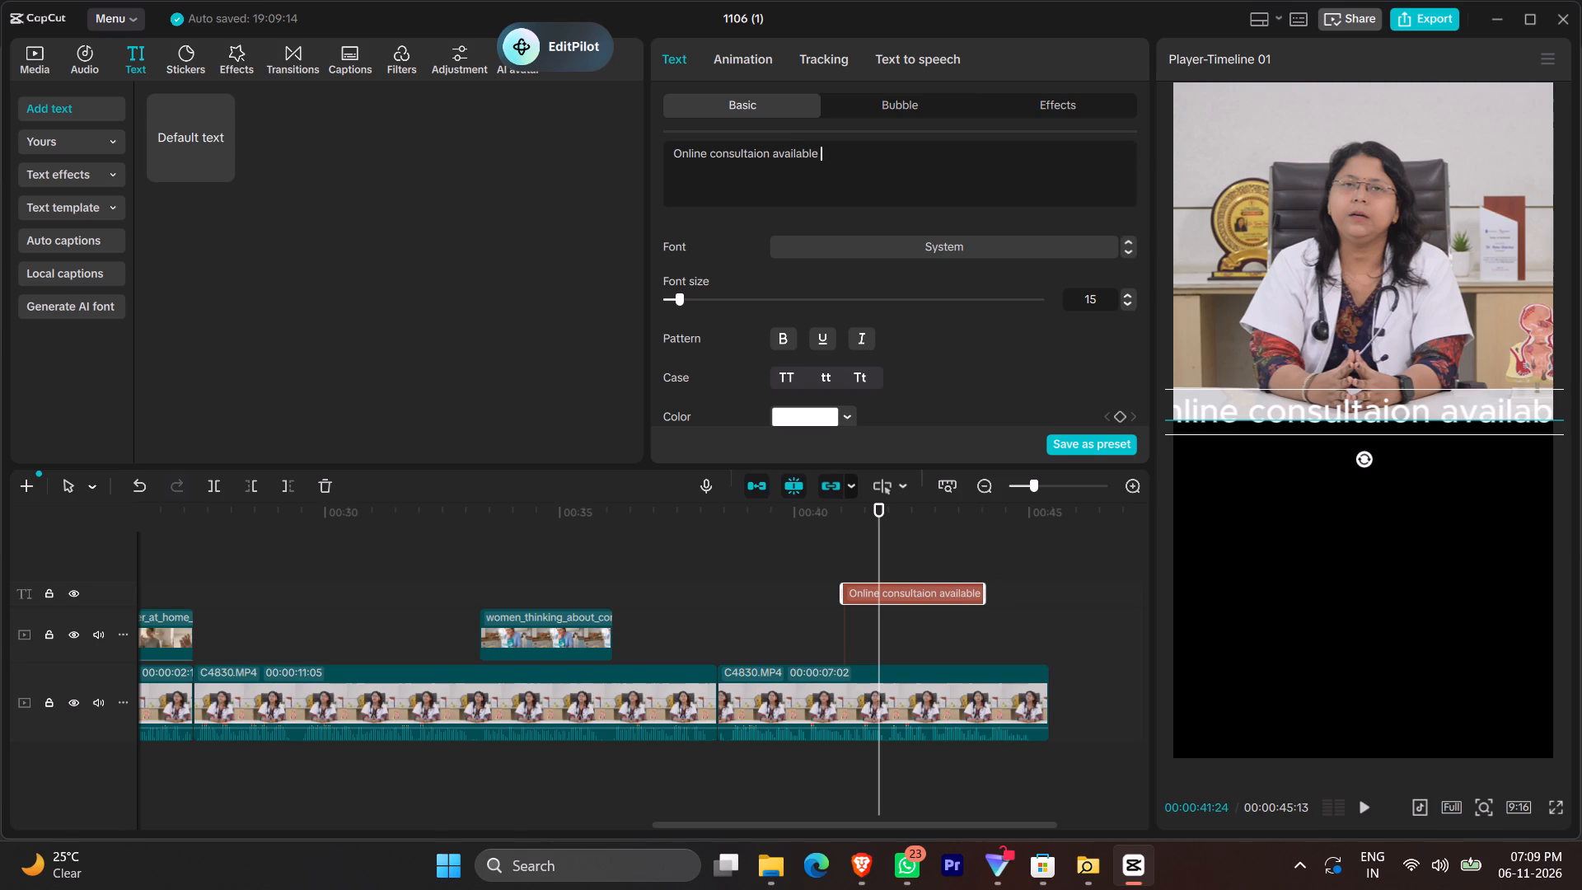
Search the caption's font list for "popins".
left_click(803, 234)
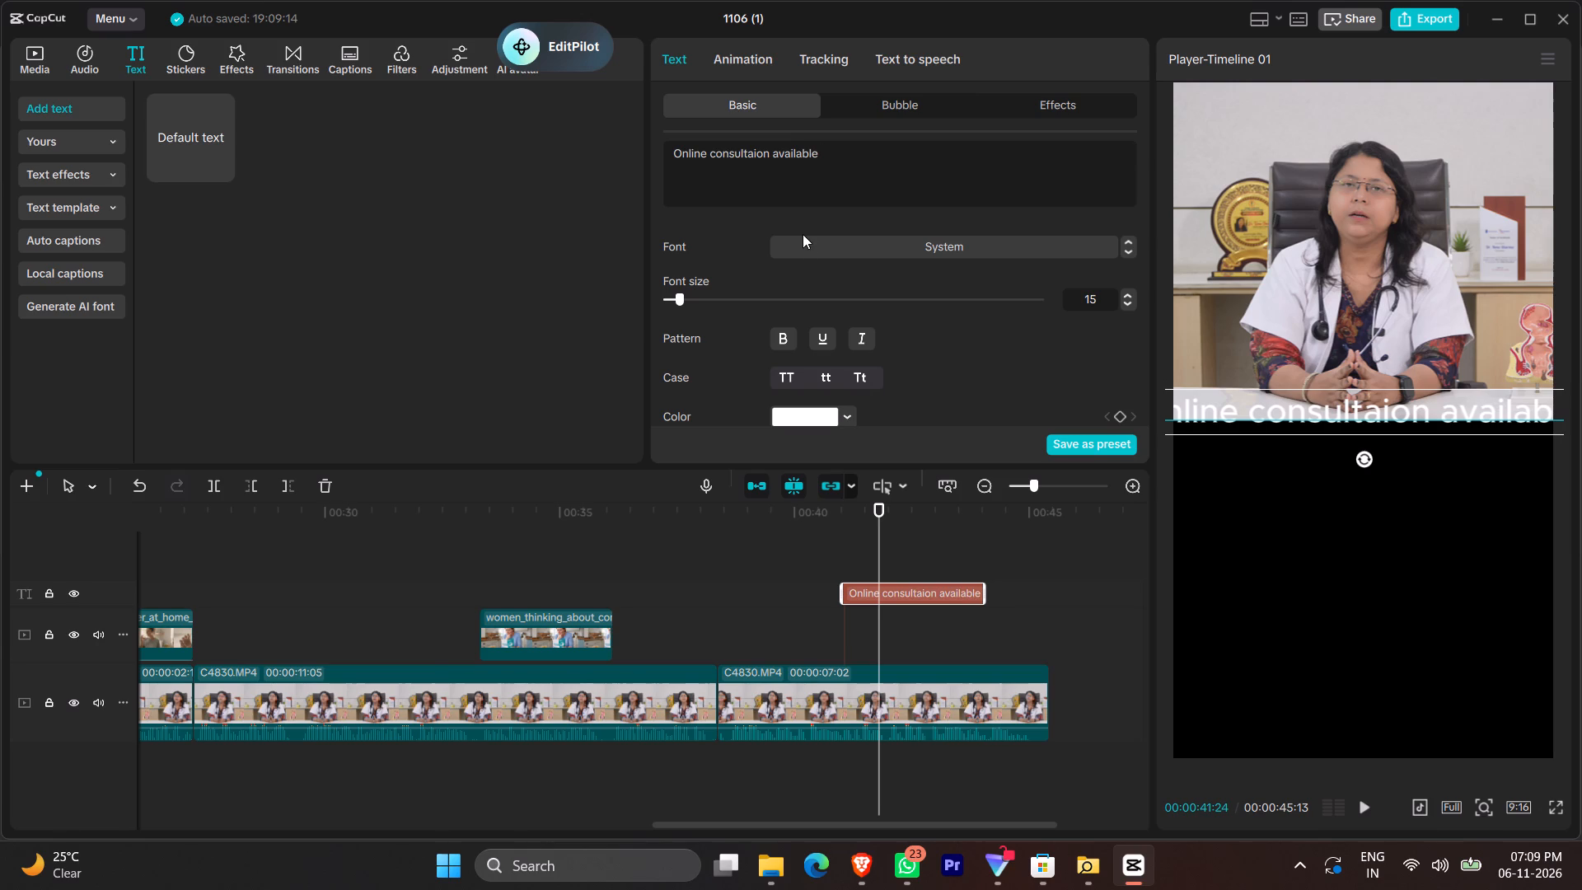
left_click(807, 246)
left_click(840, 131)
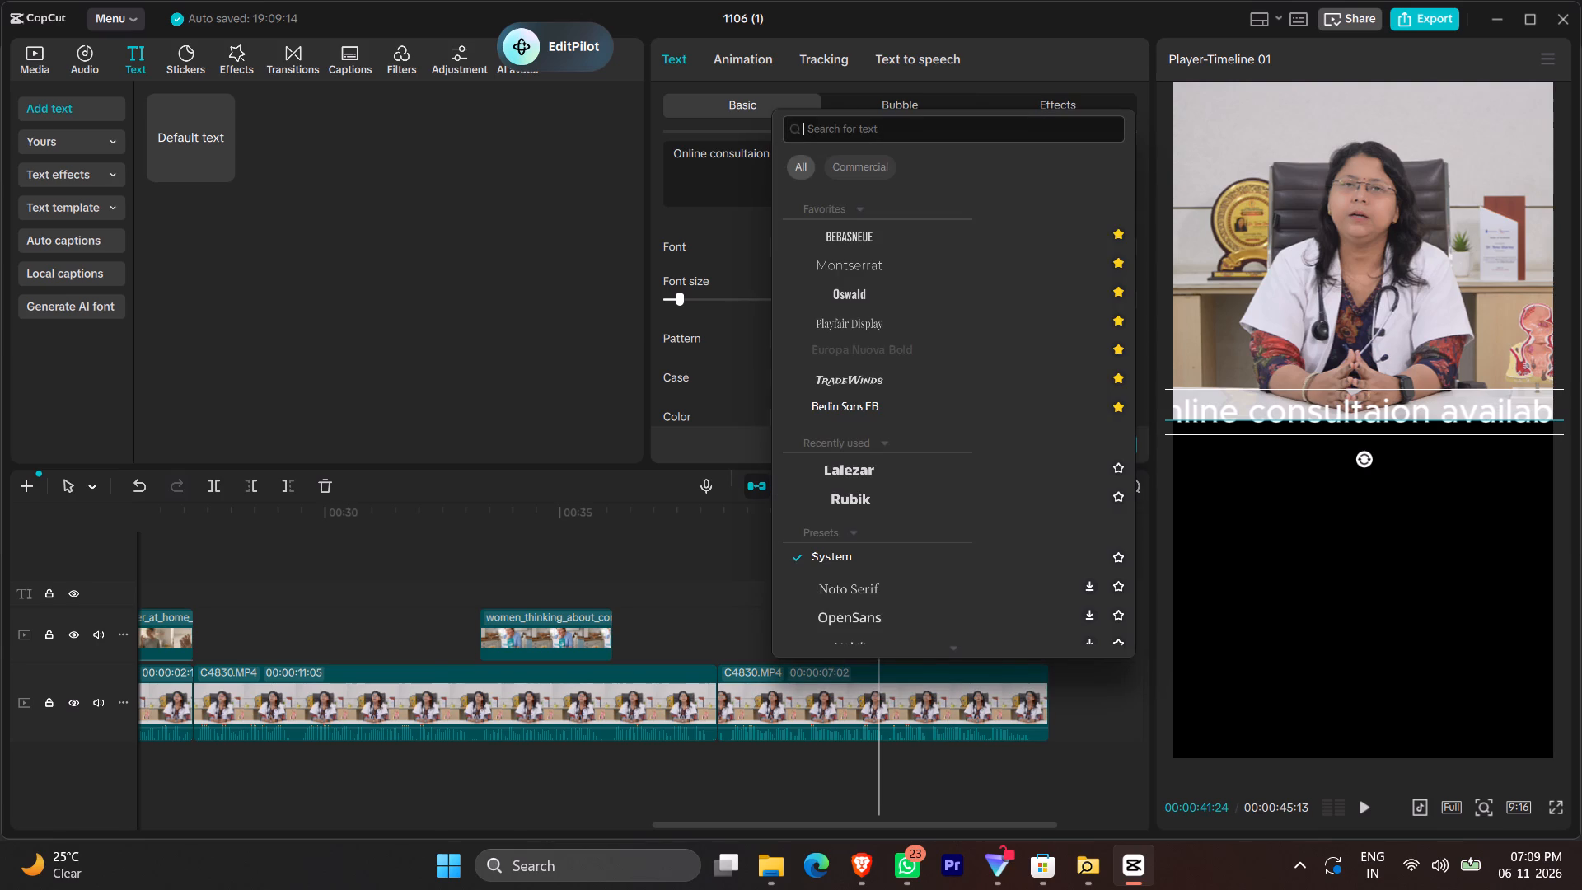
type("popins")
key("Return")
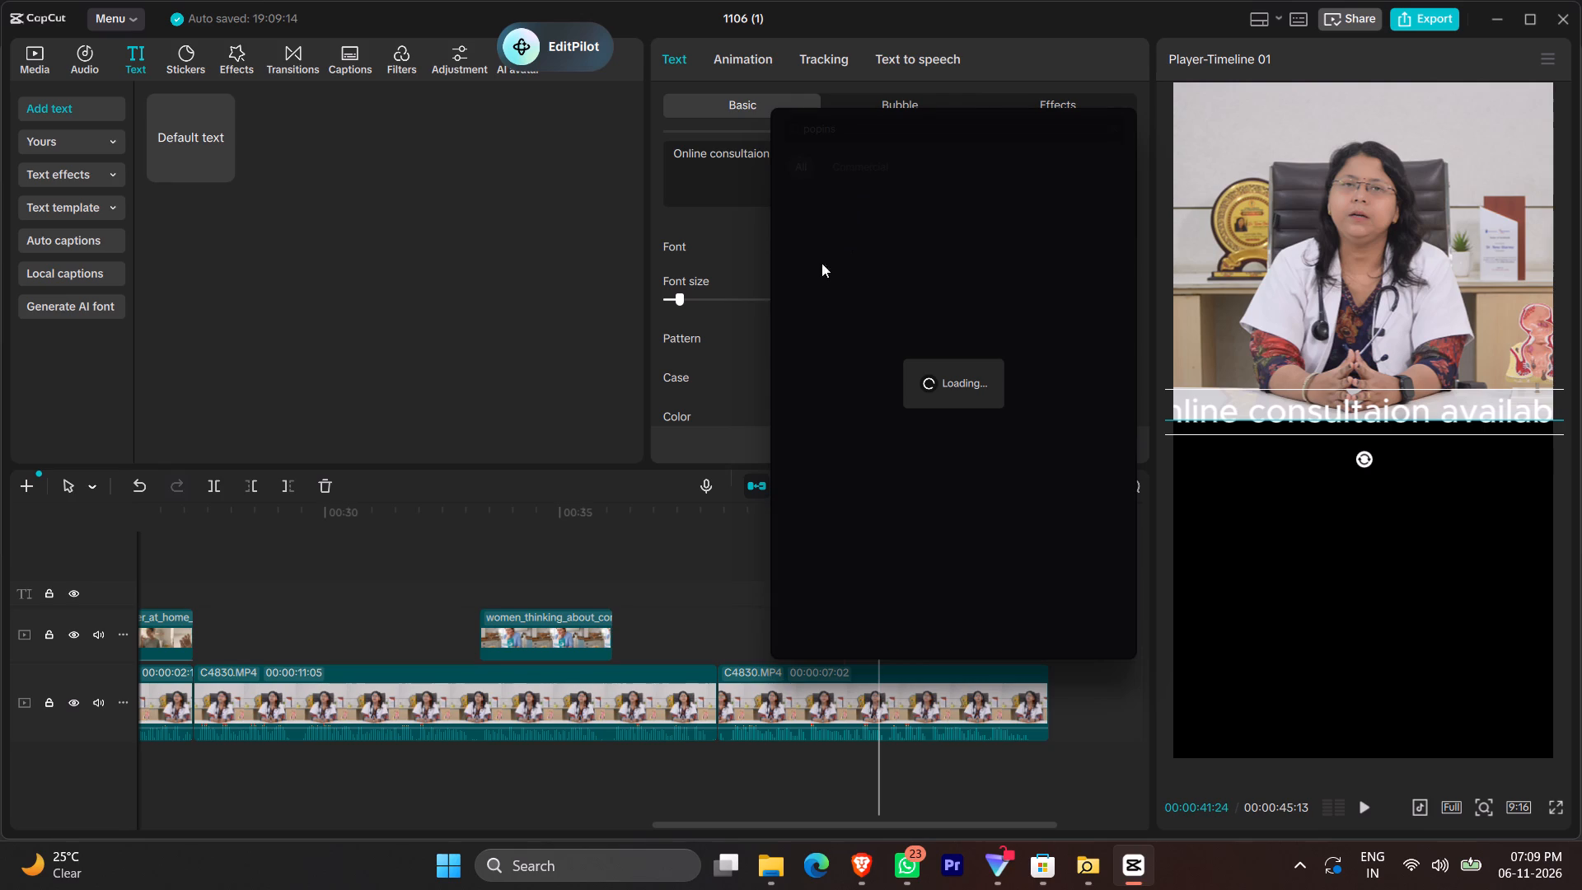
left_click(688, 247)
Set the font of the "Online consultaion available" caption to Oswald.
left_click(824, 246)
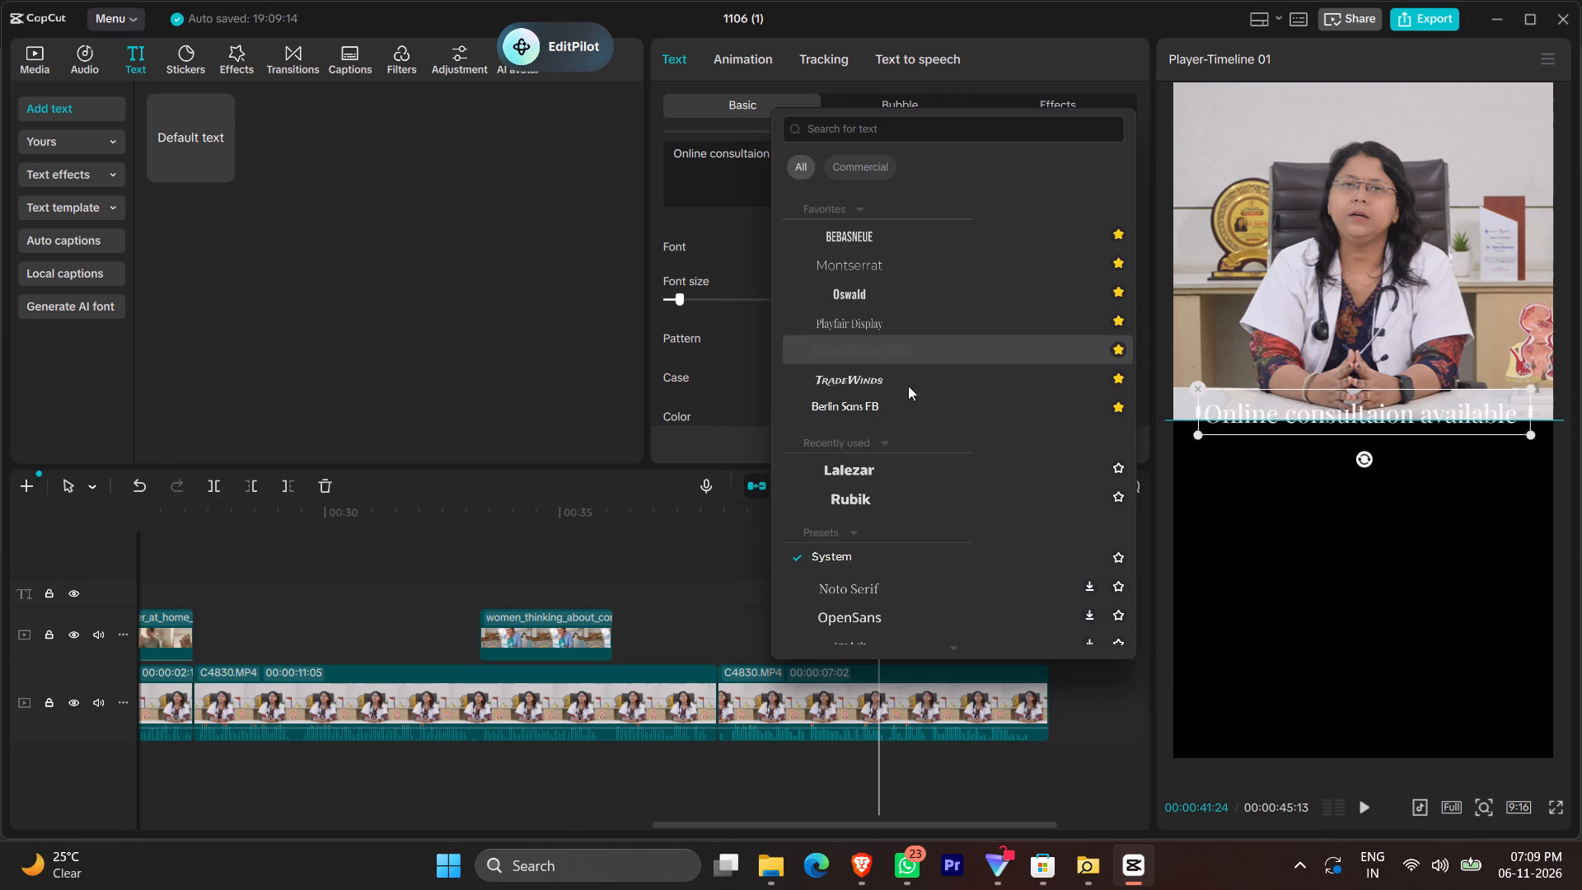
left_click(884, 293)
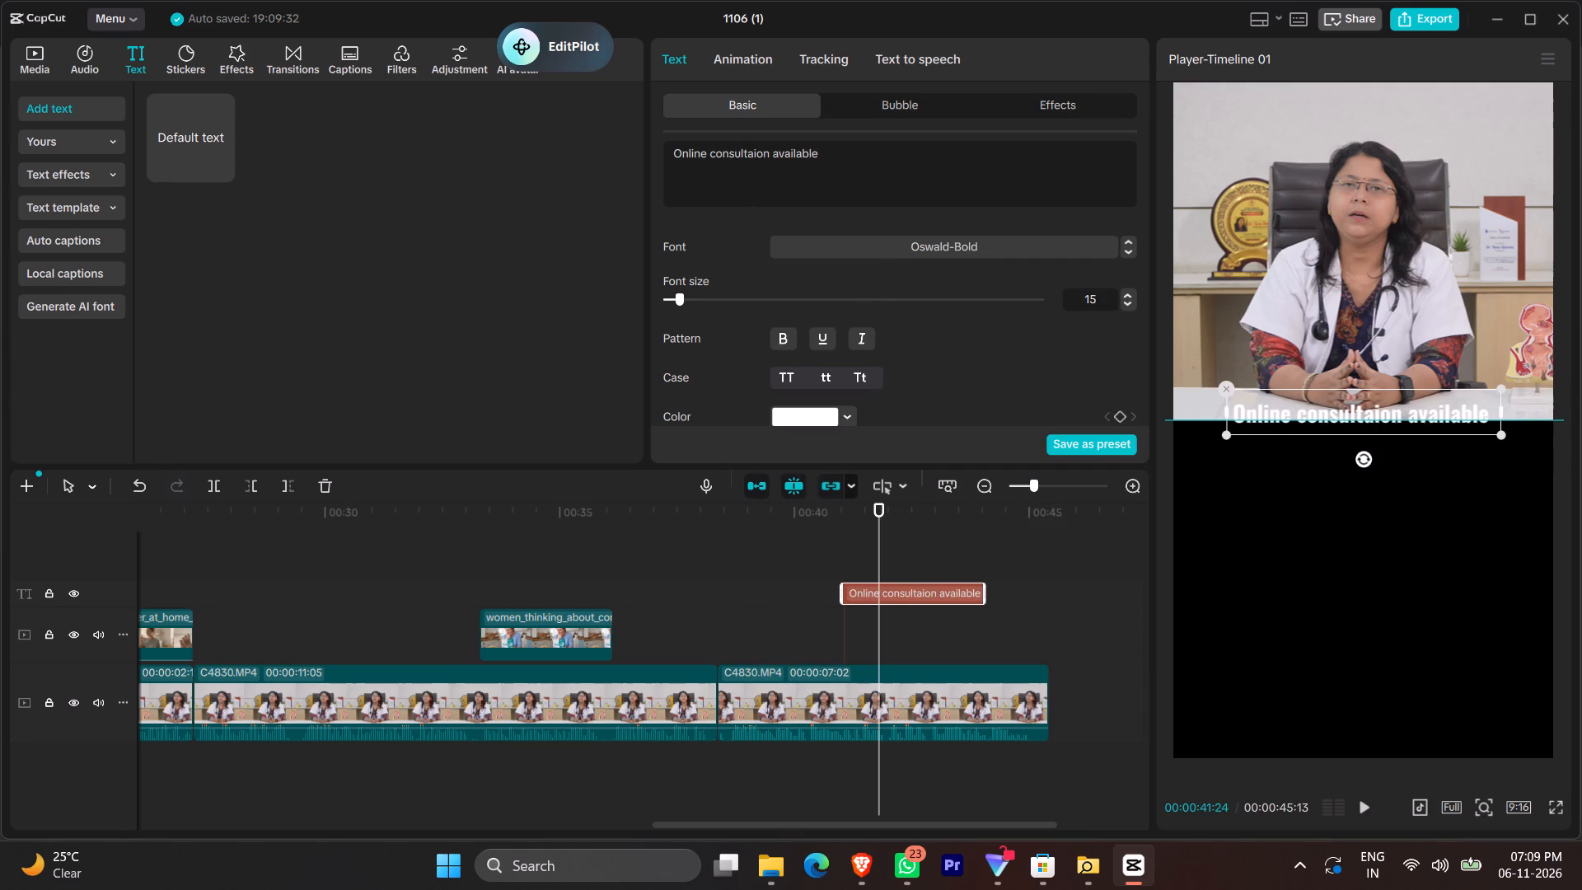
Close the PowerToys Peek window.
left_click(1104, 886)
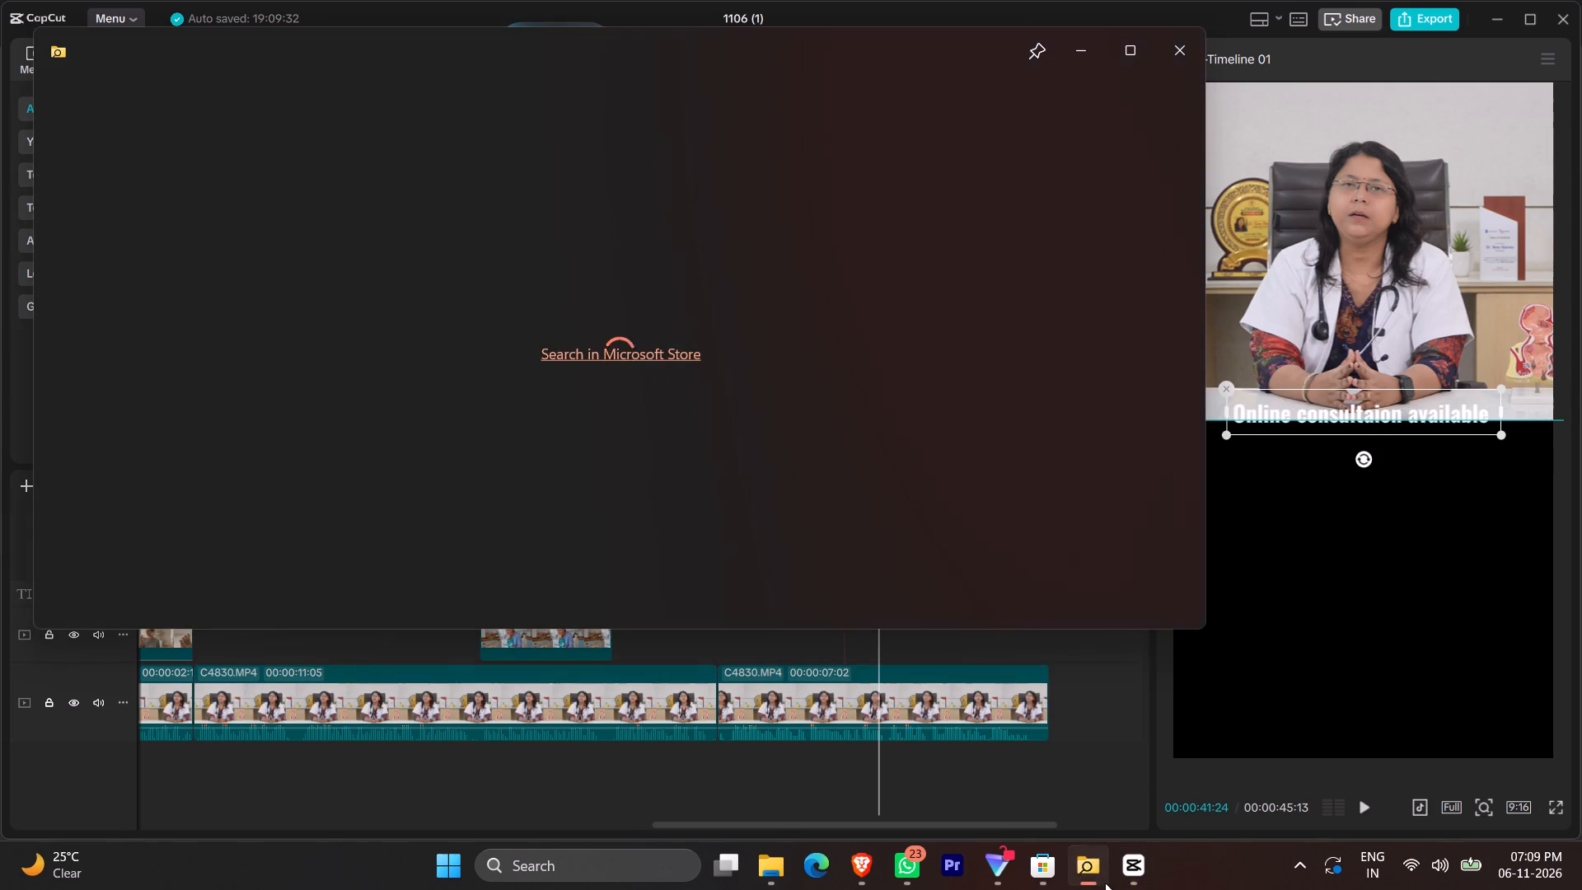
left_click(1105, 883)
left_click(1093, 873)
right_click(1093, 873)
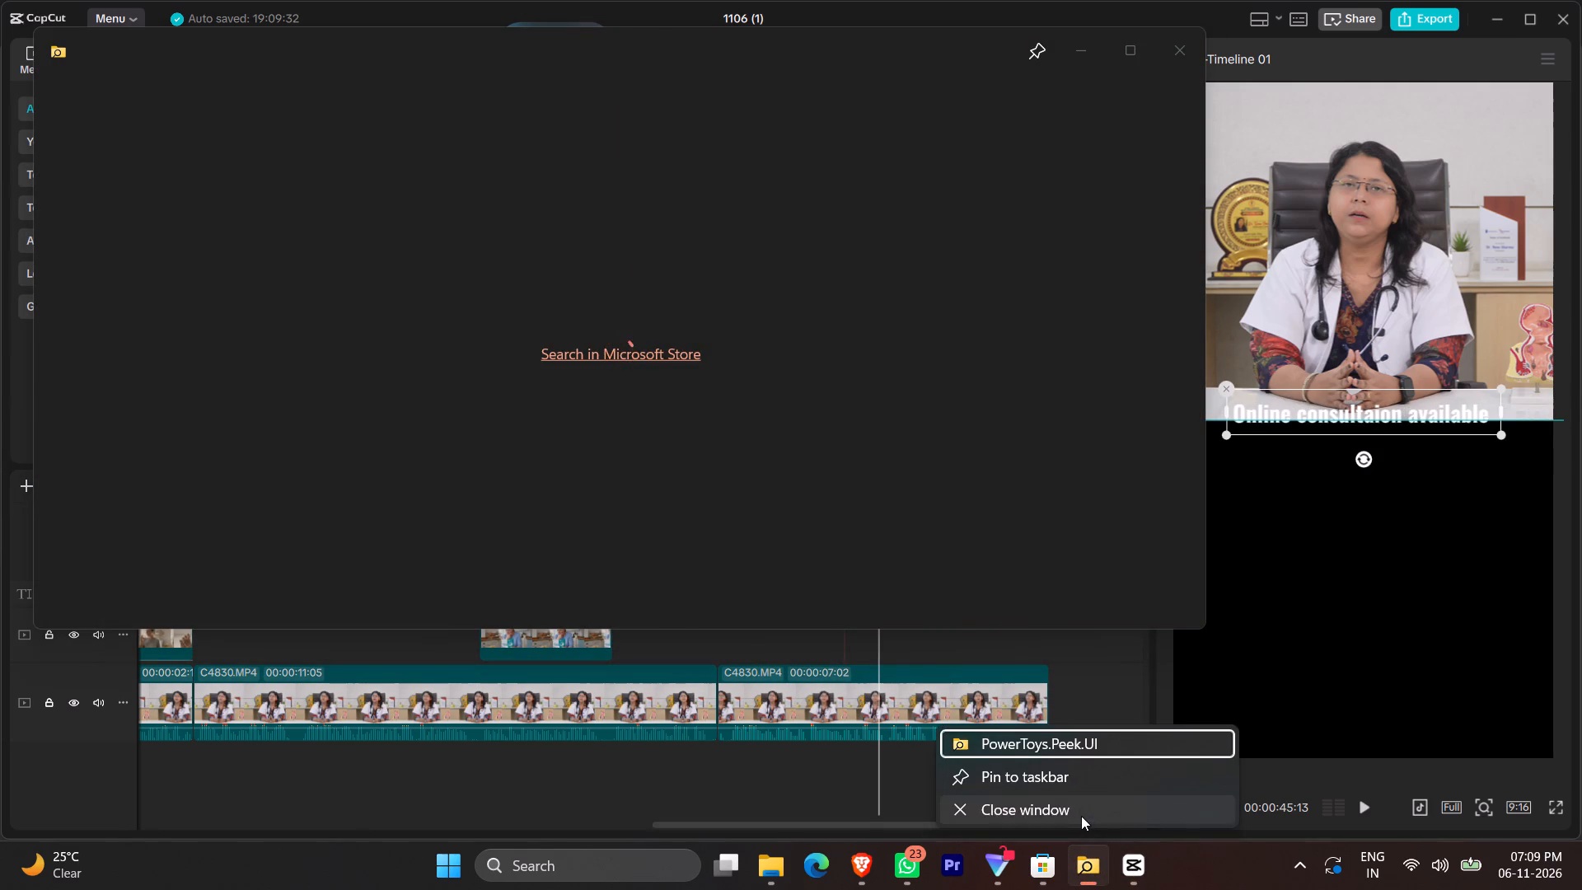
left_click(1081, 816)
Check the reference short in Brave and add a second line to the CapCut caption beginning with the country code +91.
left_click(1134, 873)
left_click(1125, 873)
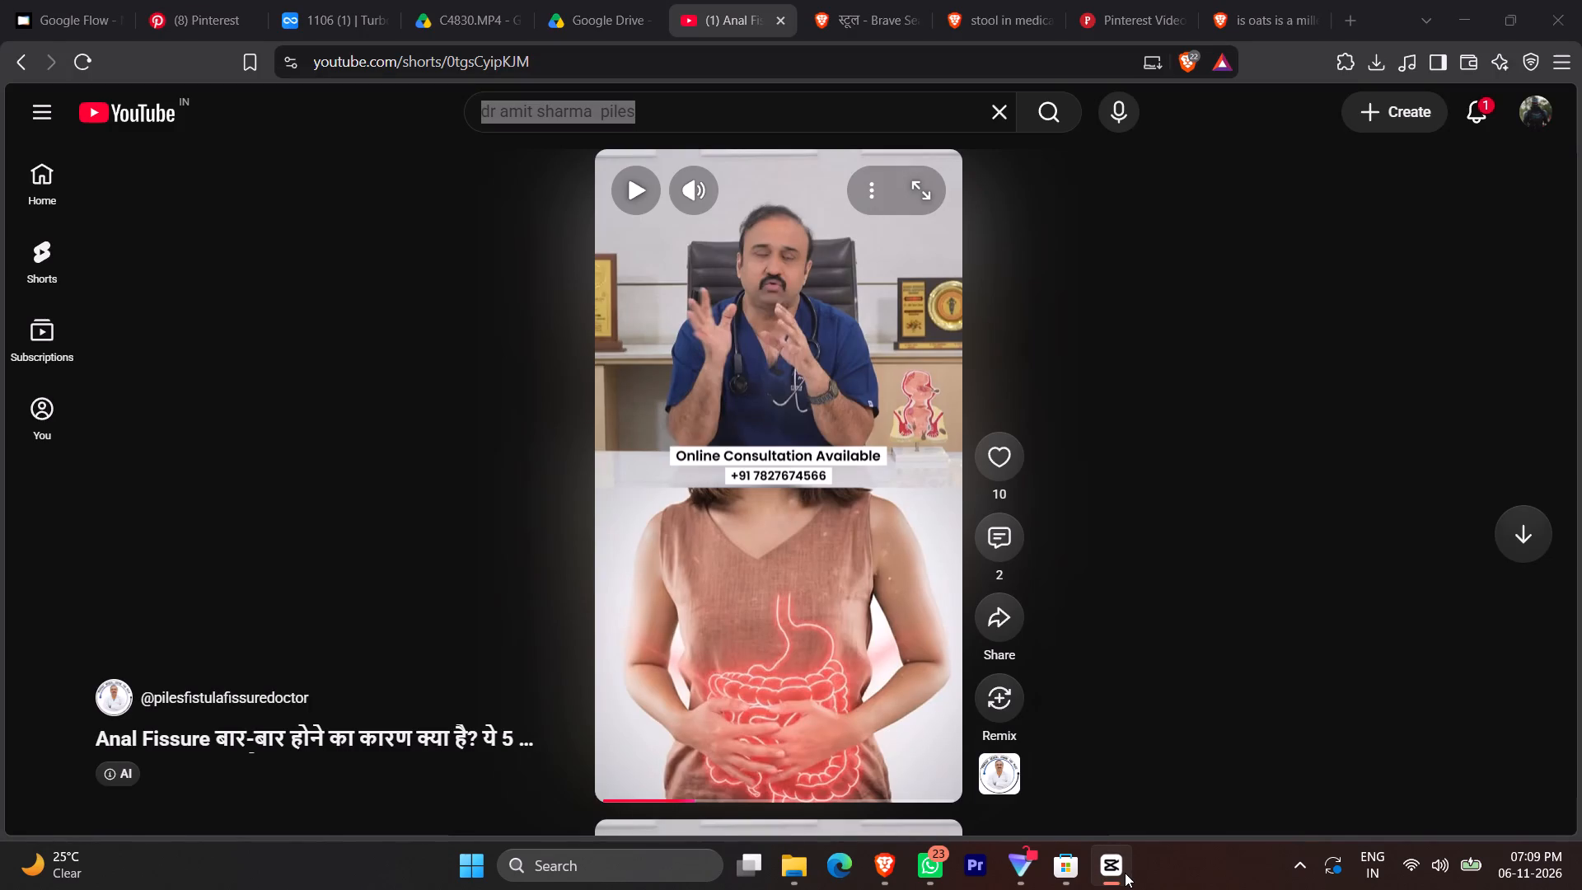
left_click(1125, 873)
left_click(859, 168)
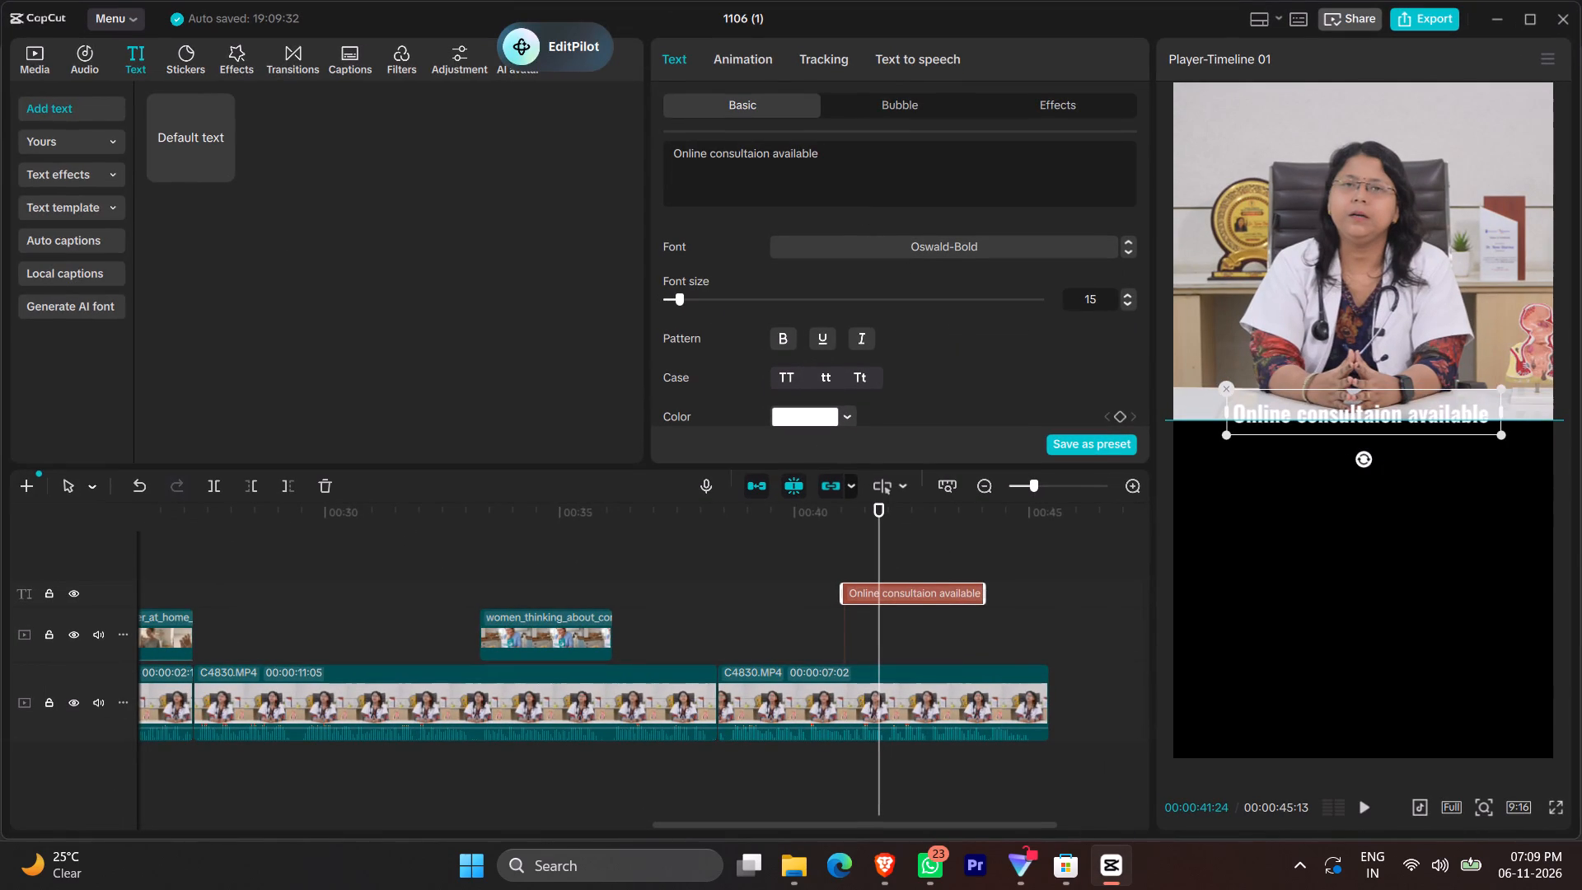
key("Return")
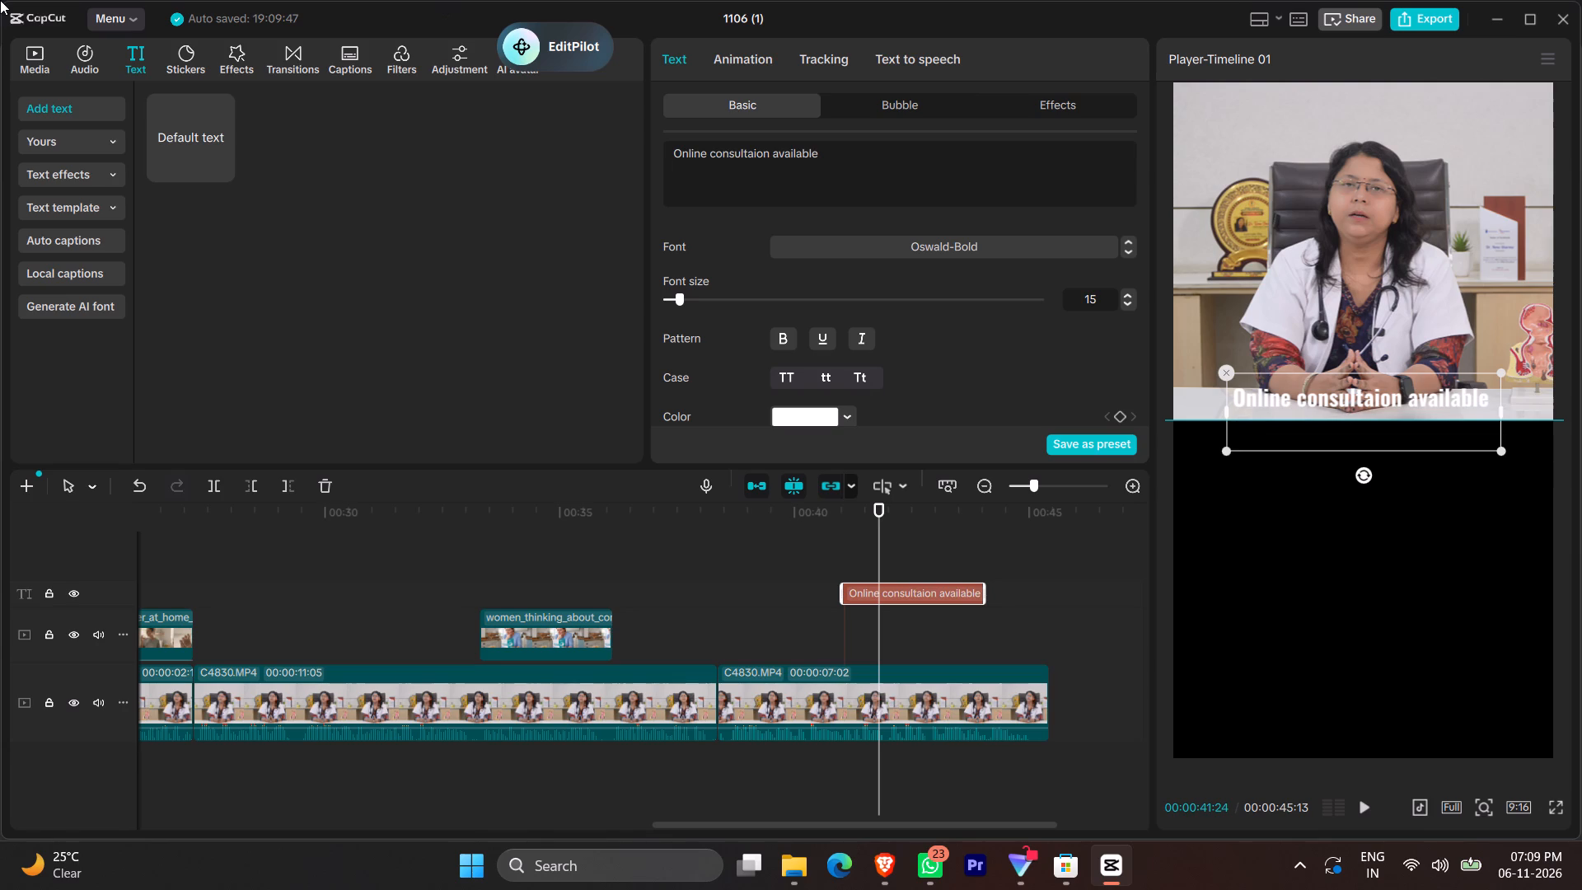
type("91+")
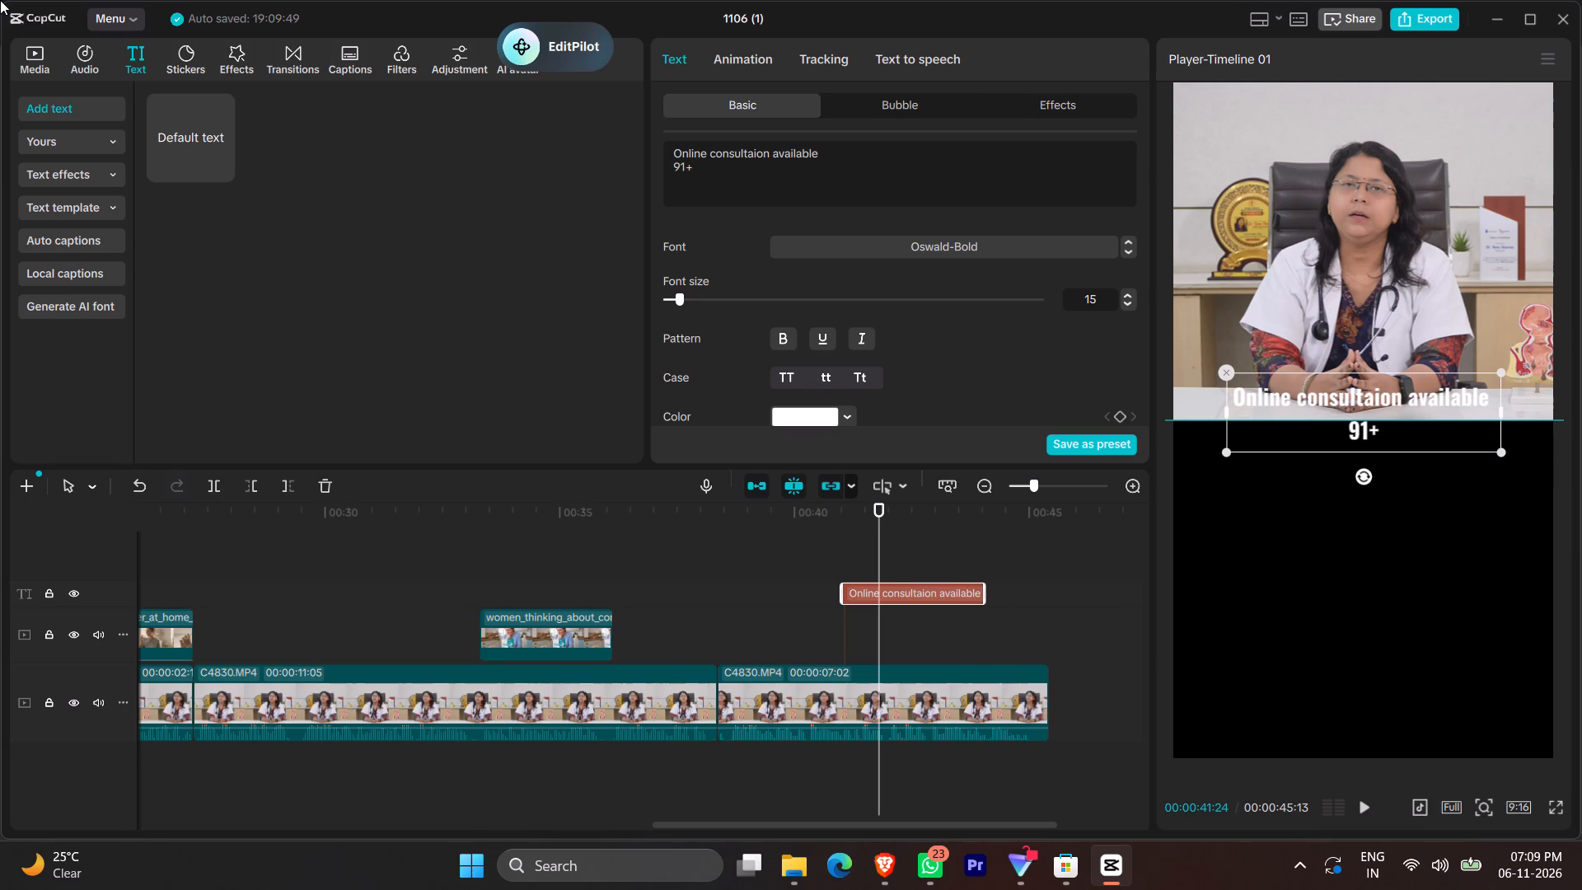
left_click(1110, 873)
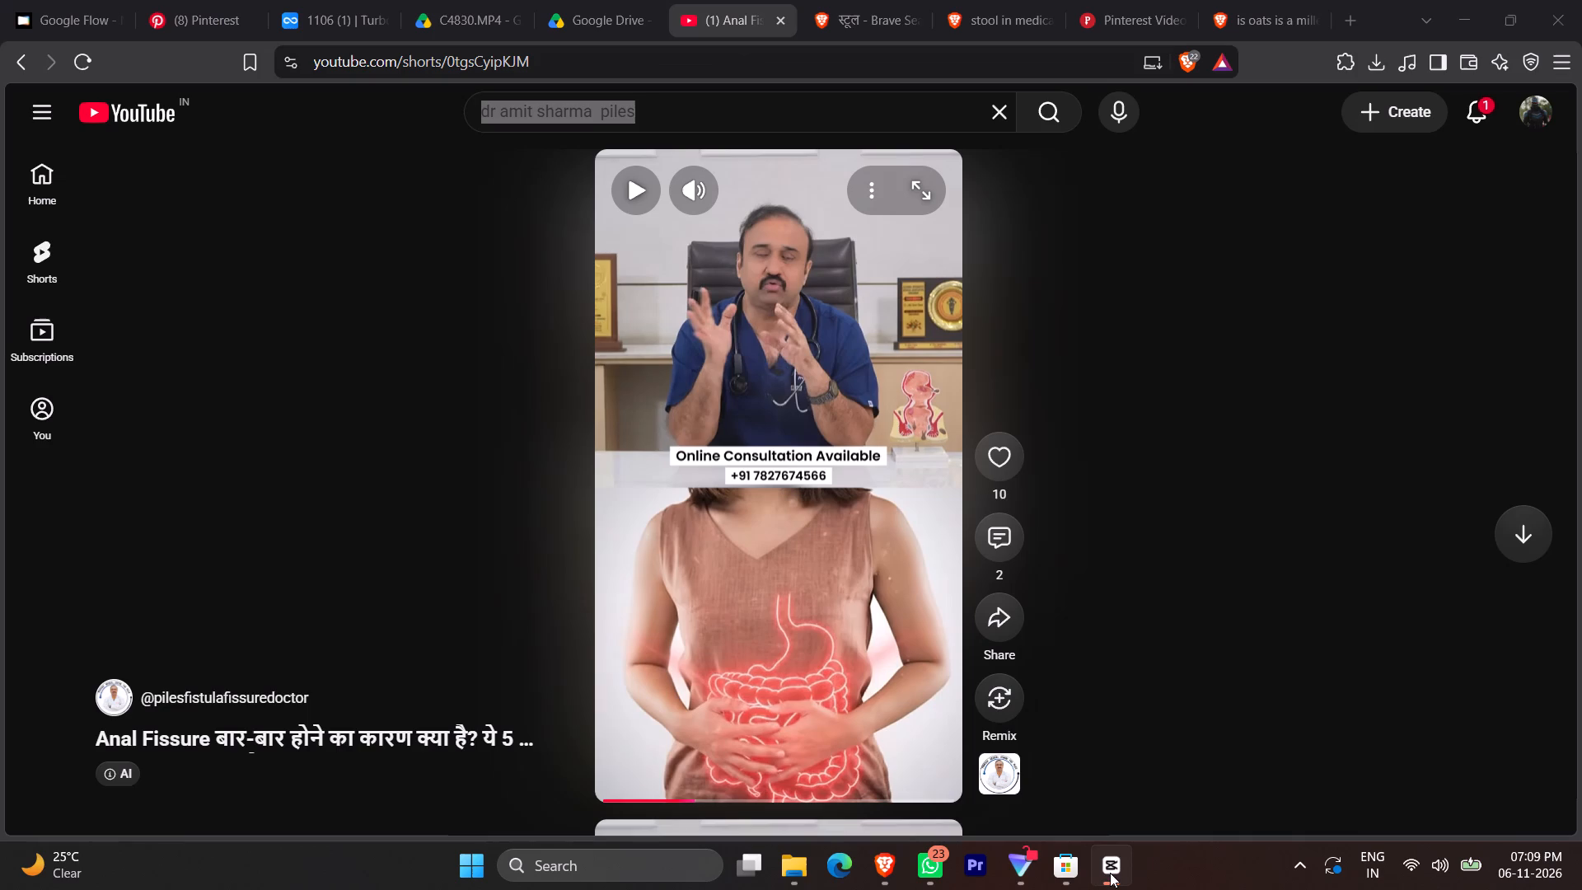
left_click(1110, 873)
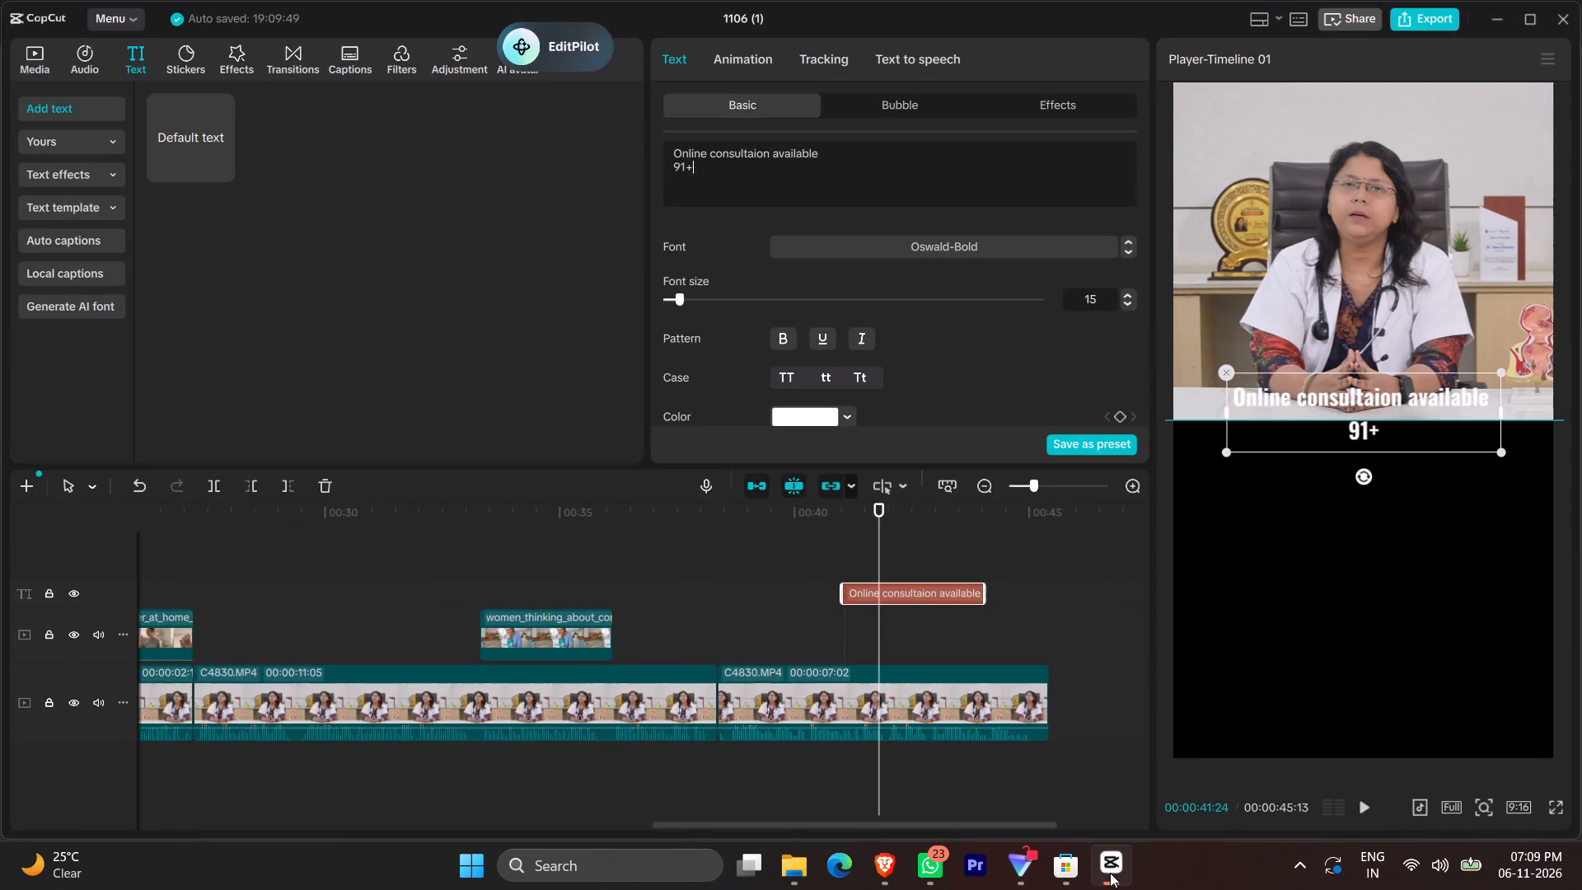
left_click(1110, 873)
left_click(1110, 873)
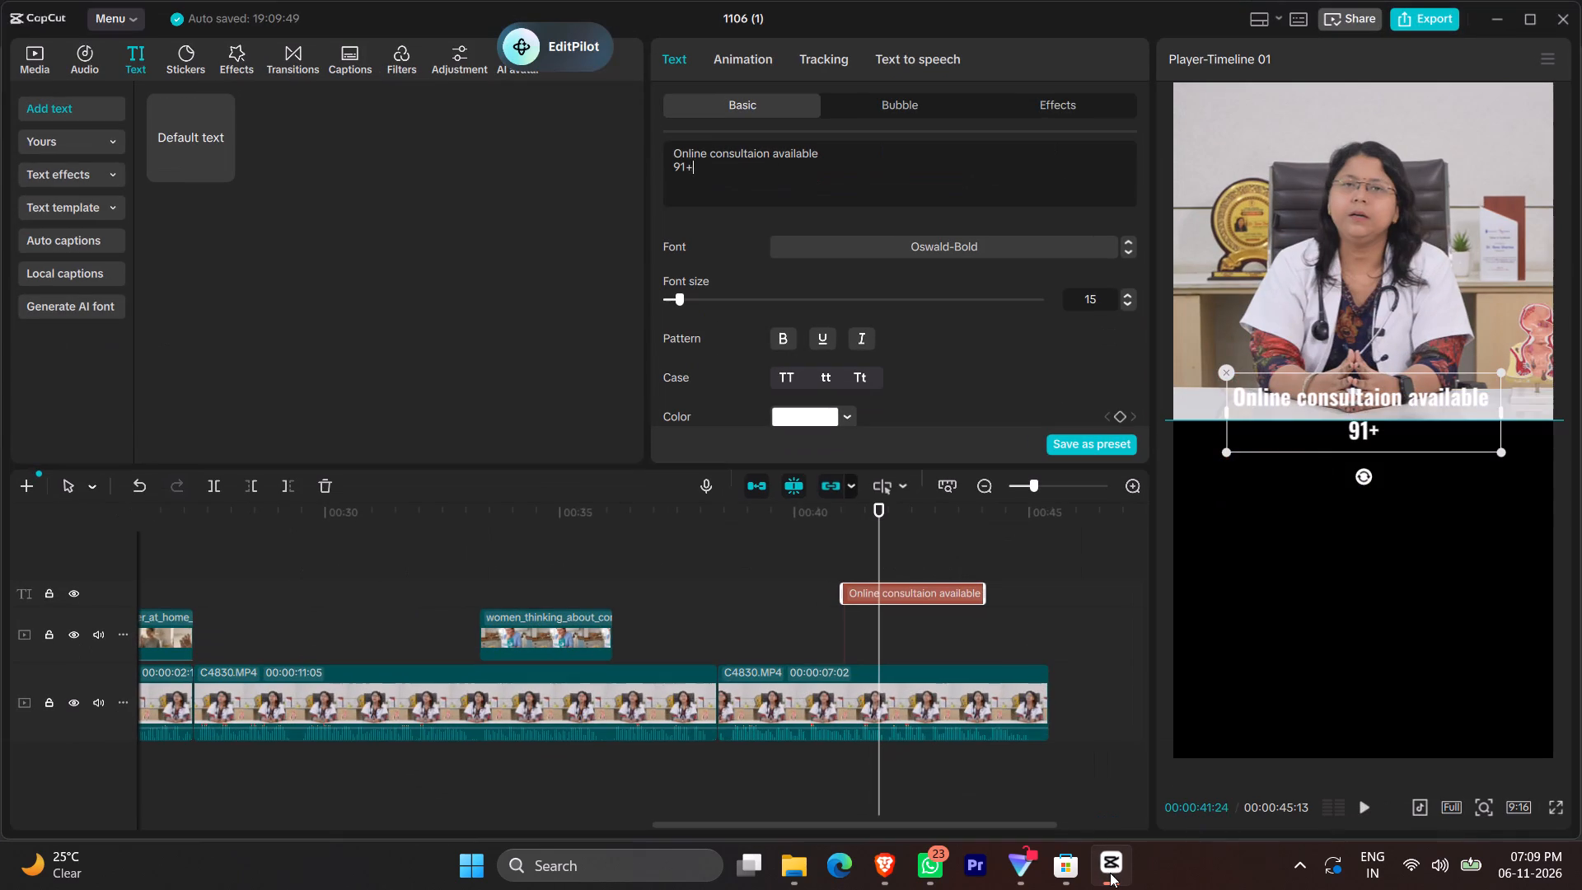
key("BackSpace")
key("BackSpace")
key("BackSpace")
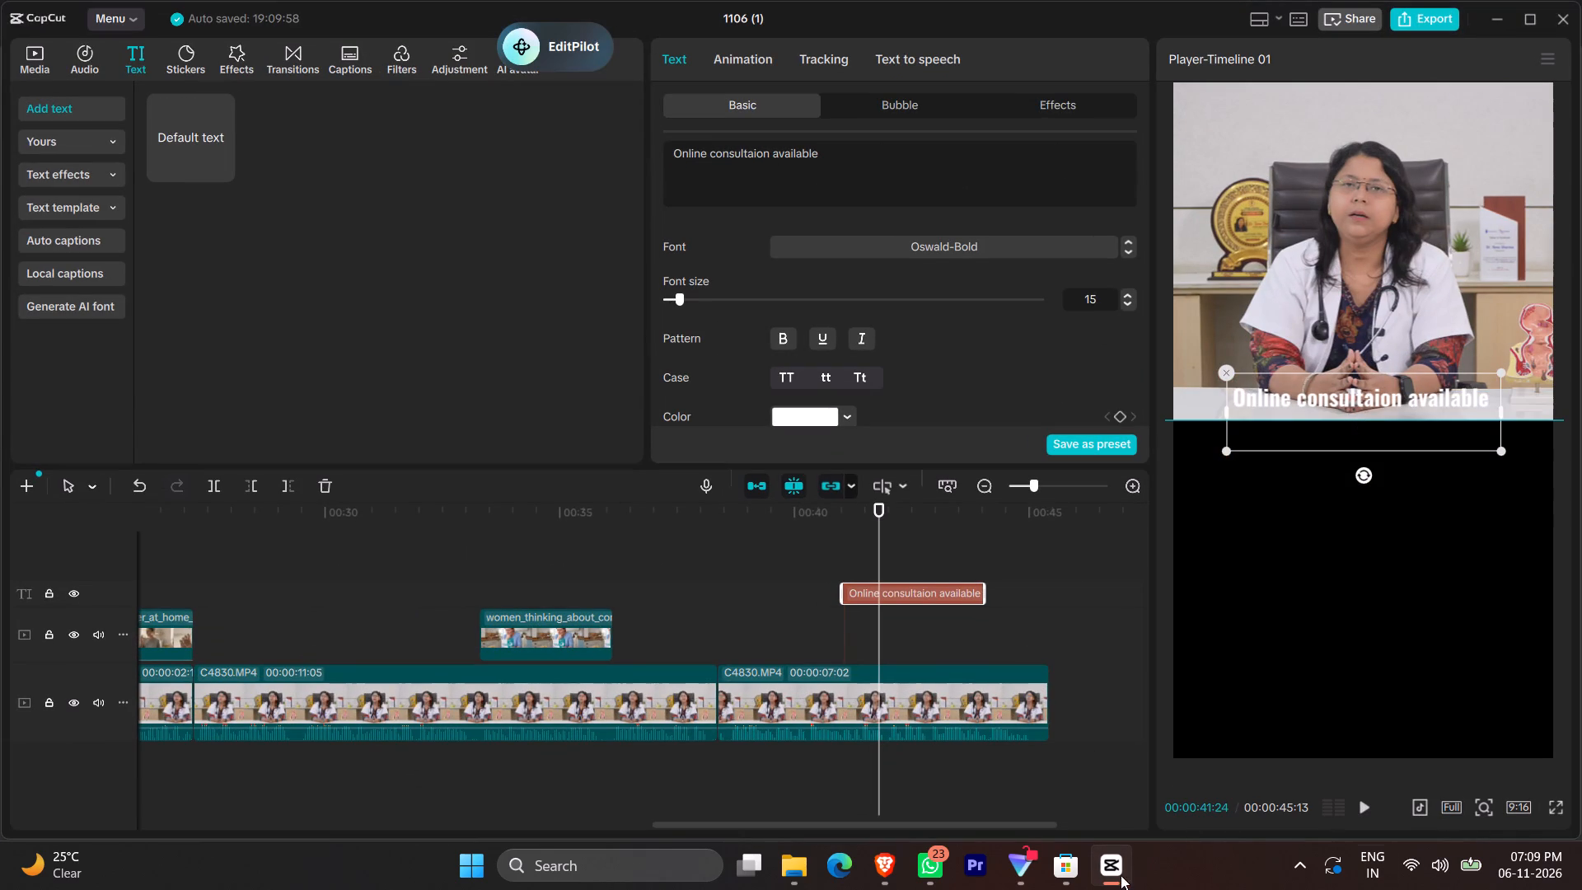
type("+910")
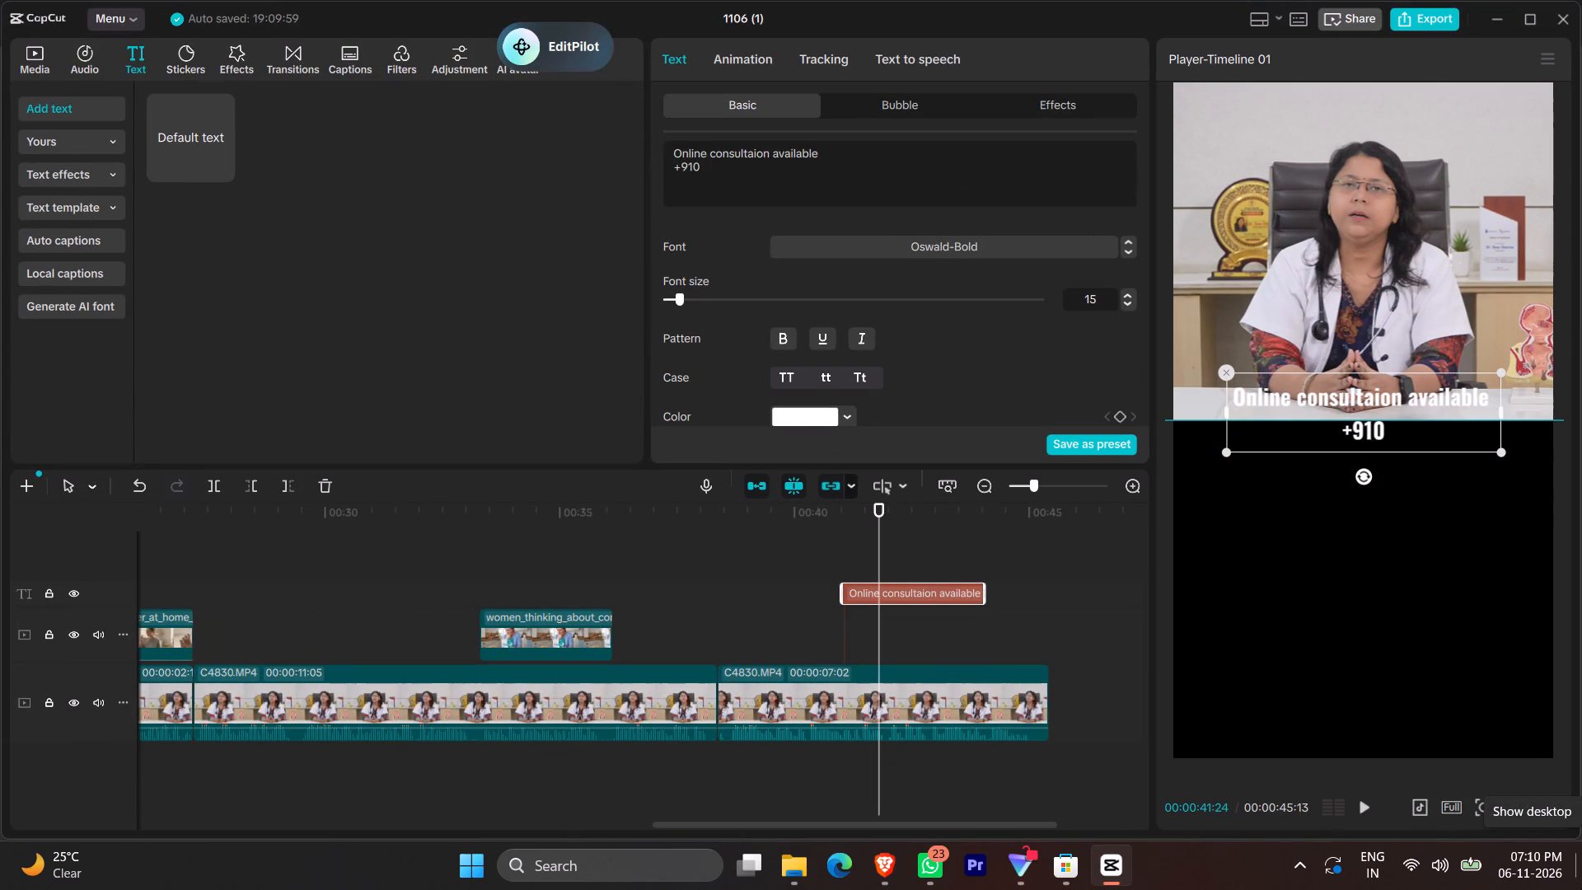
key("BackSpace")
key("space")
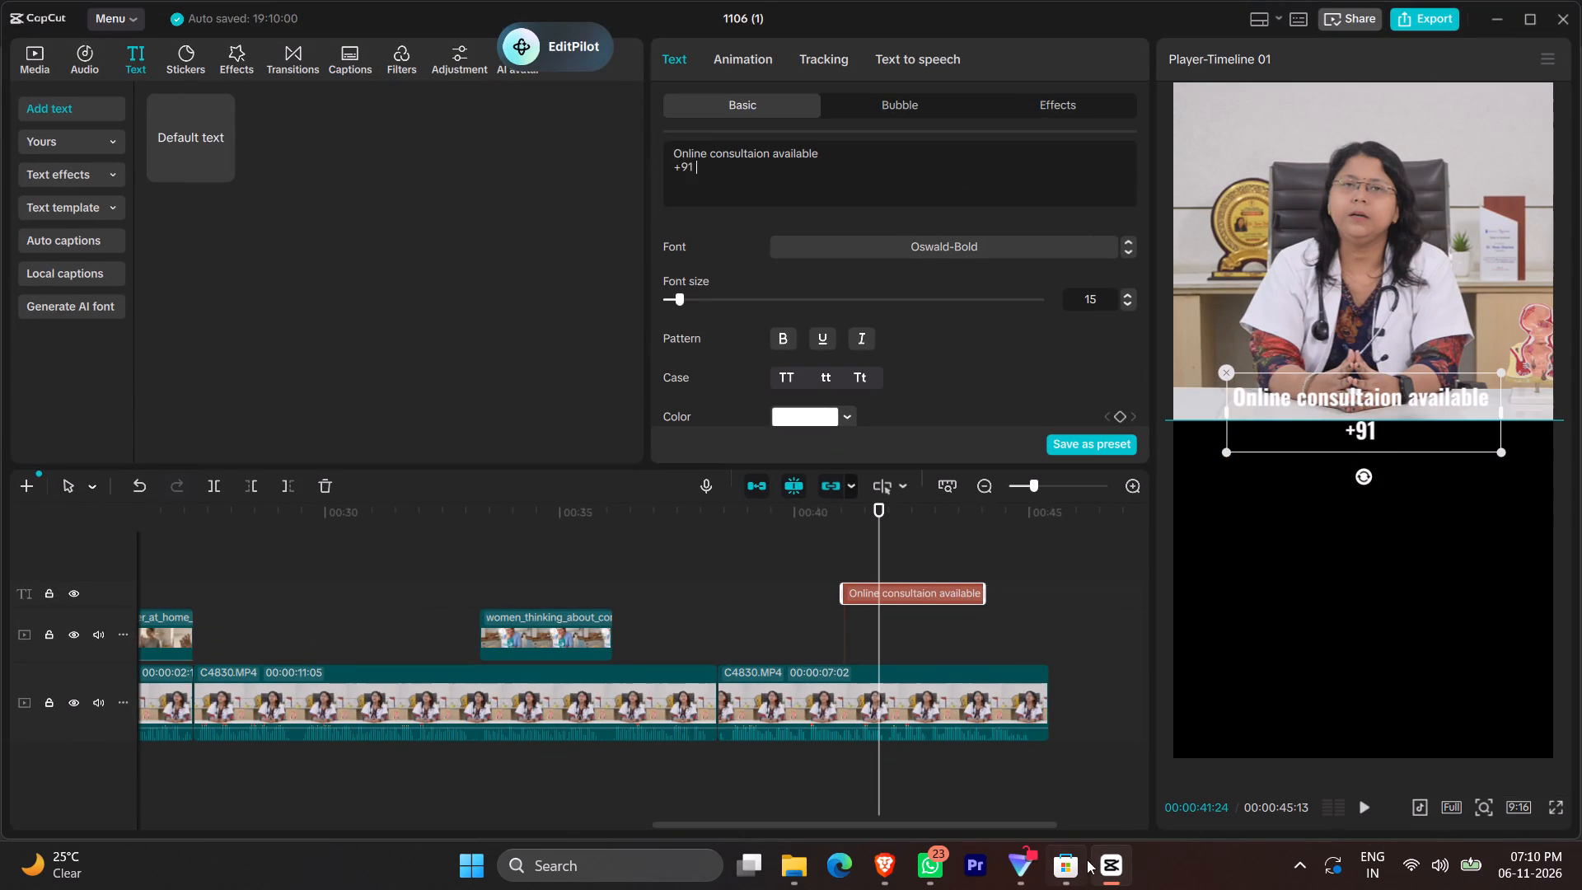
Enter the first six digits of the consultation phone number after +91, checking them against the reference short in Brave.
left_click(1107, 860)
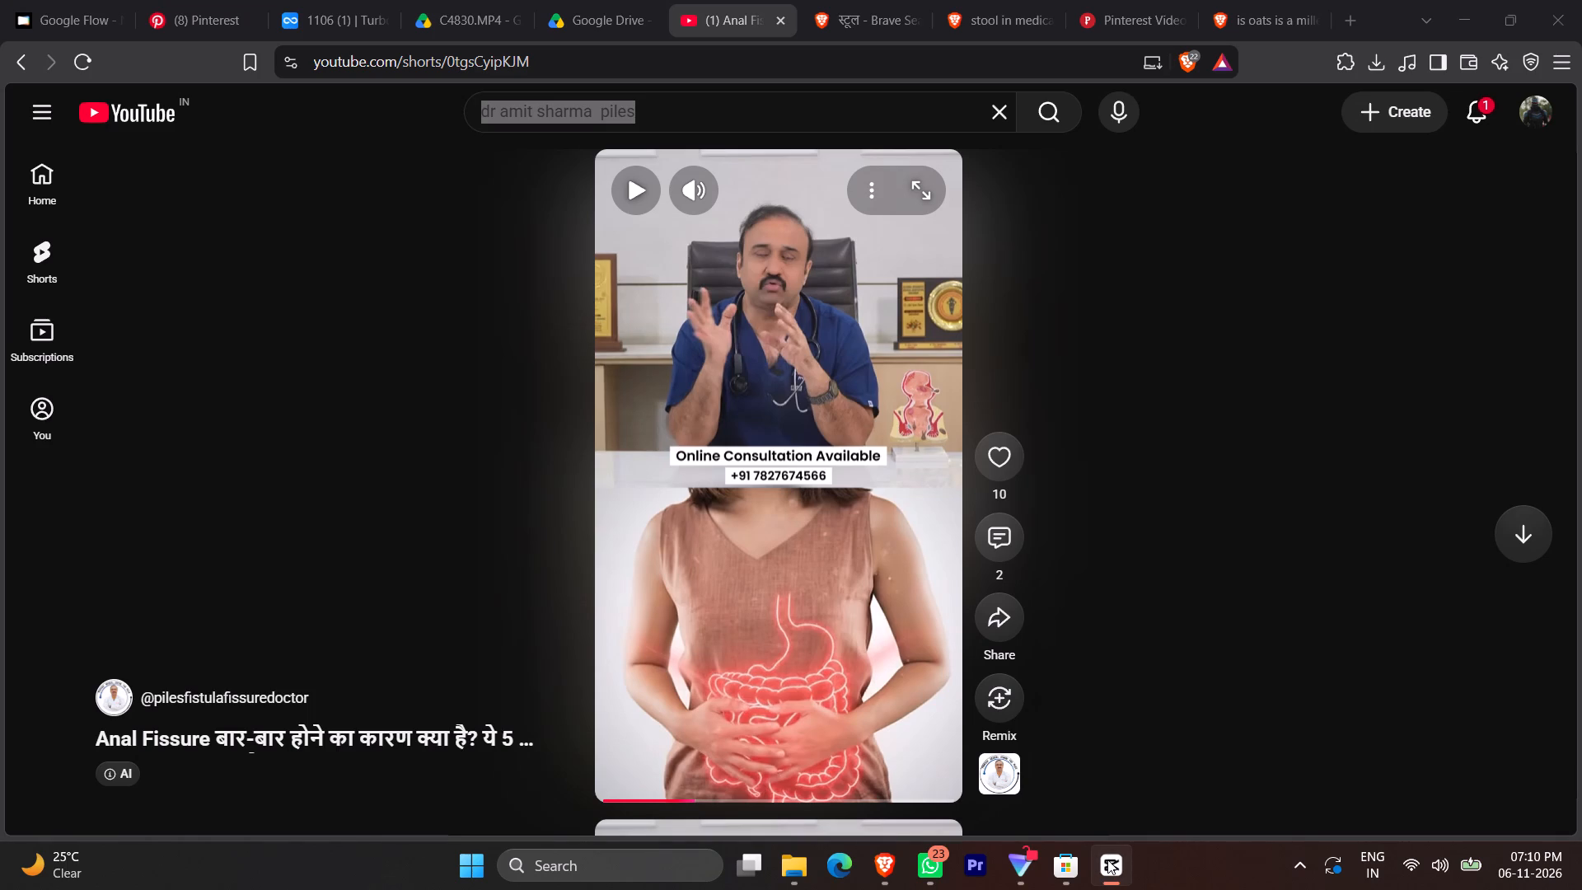
left_click(1107, 860)
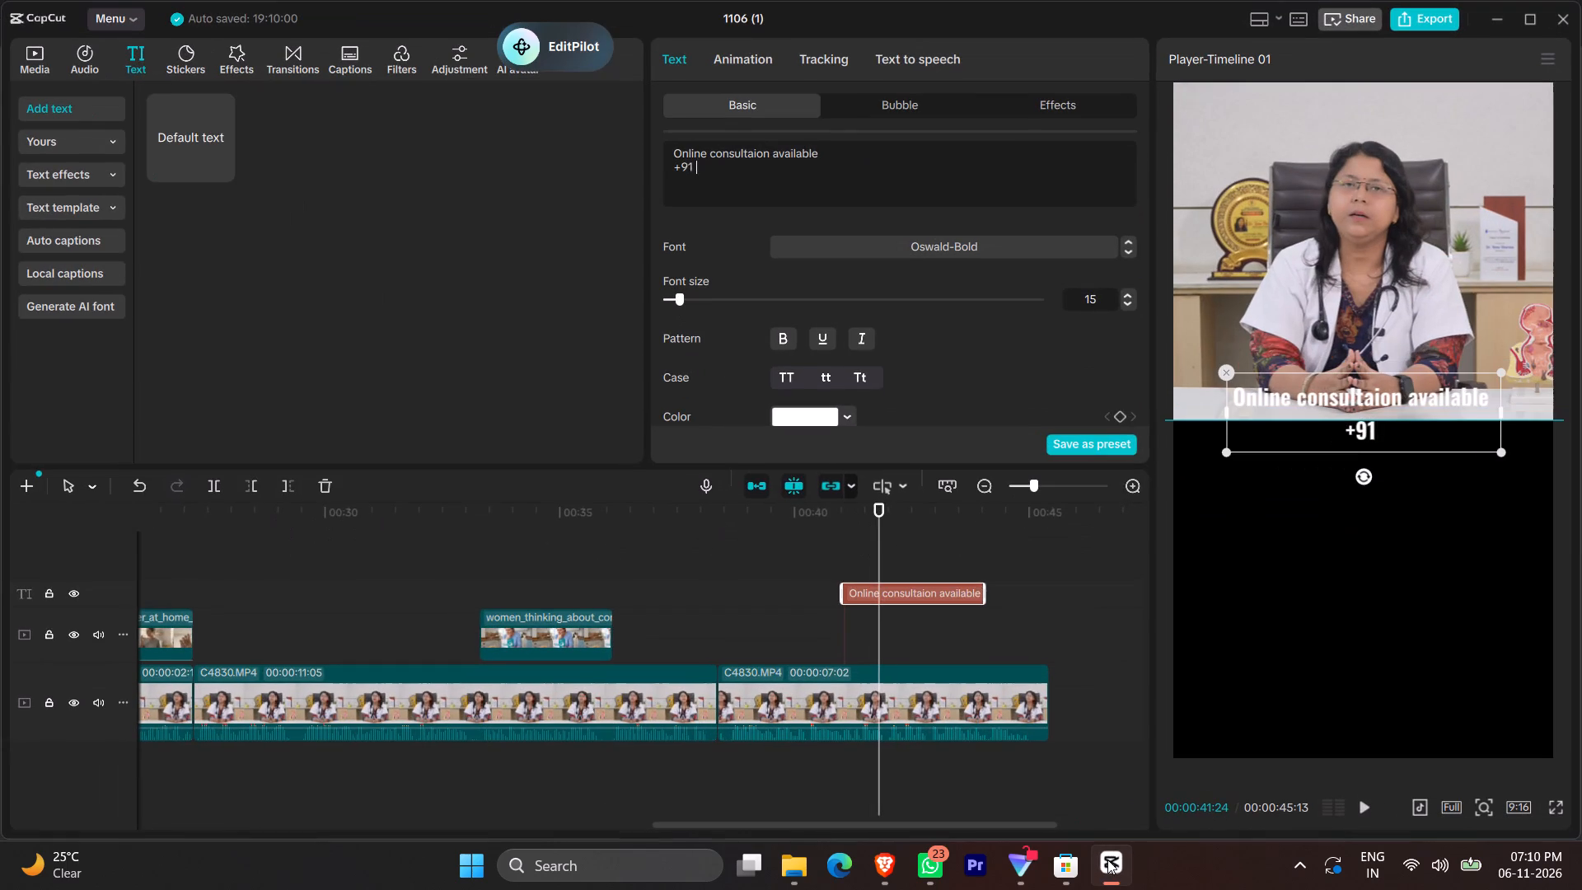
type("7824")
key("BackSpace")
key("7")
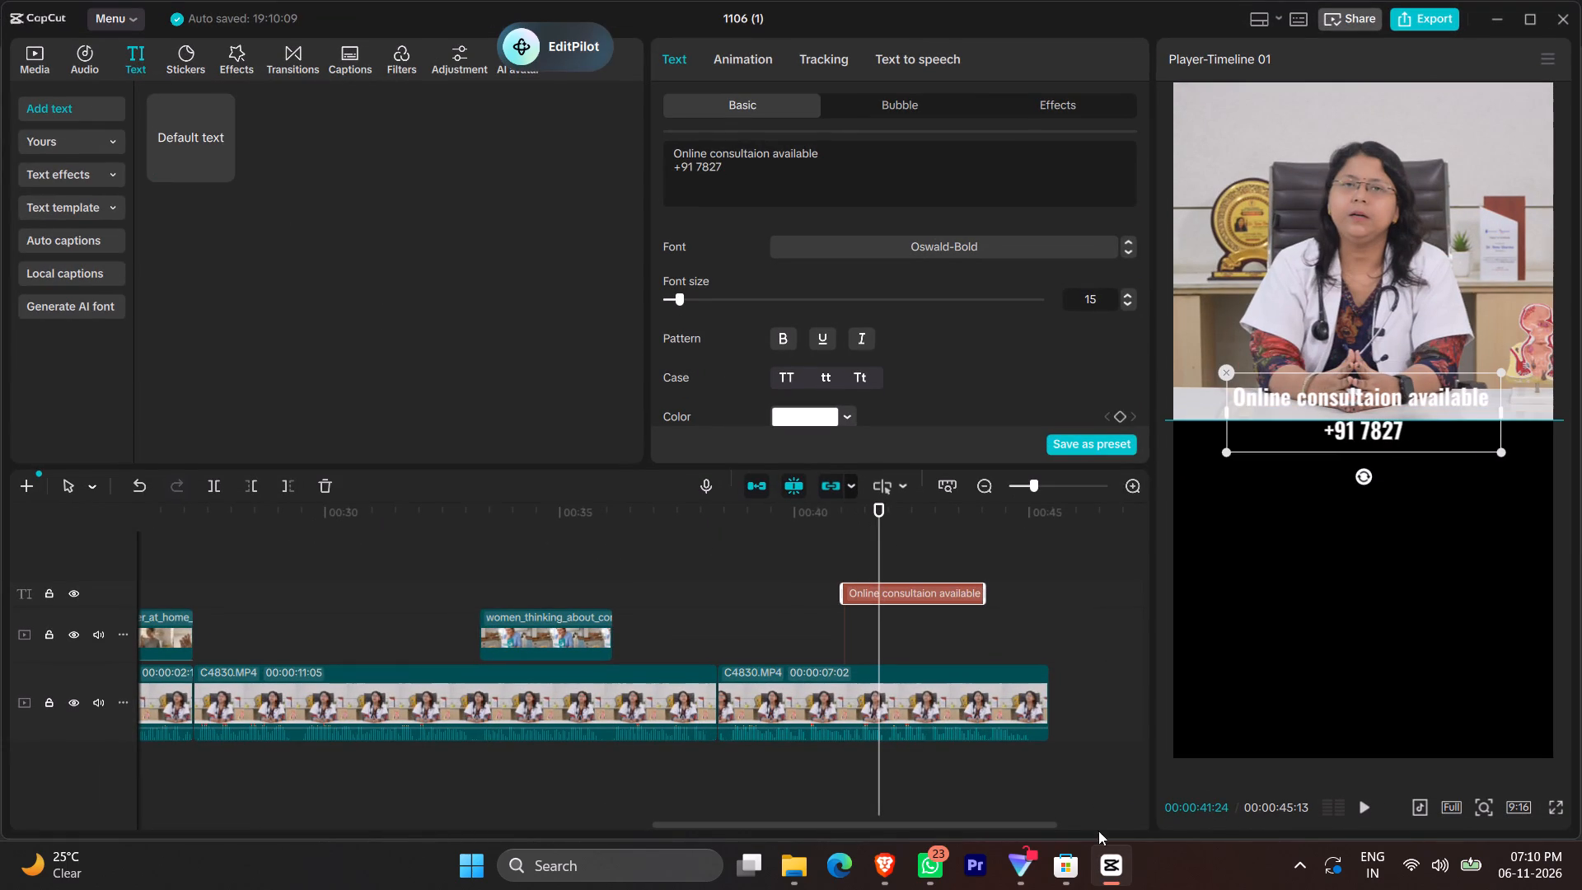
left_click(1107, 860)
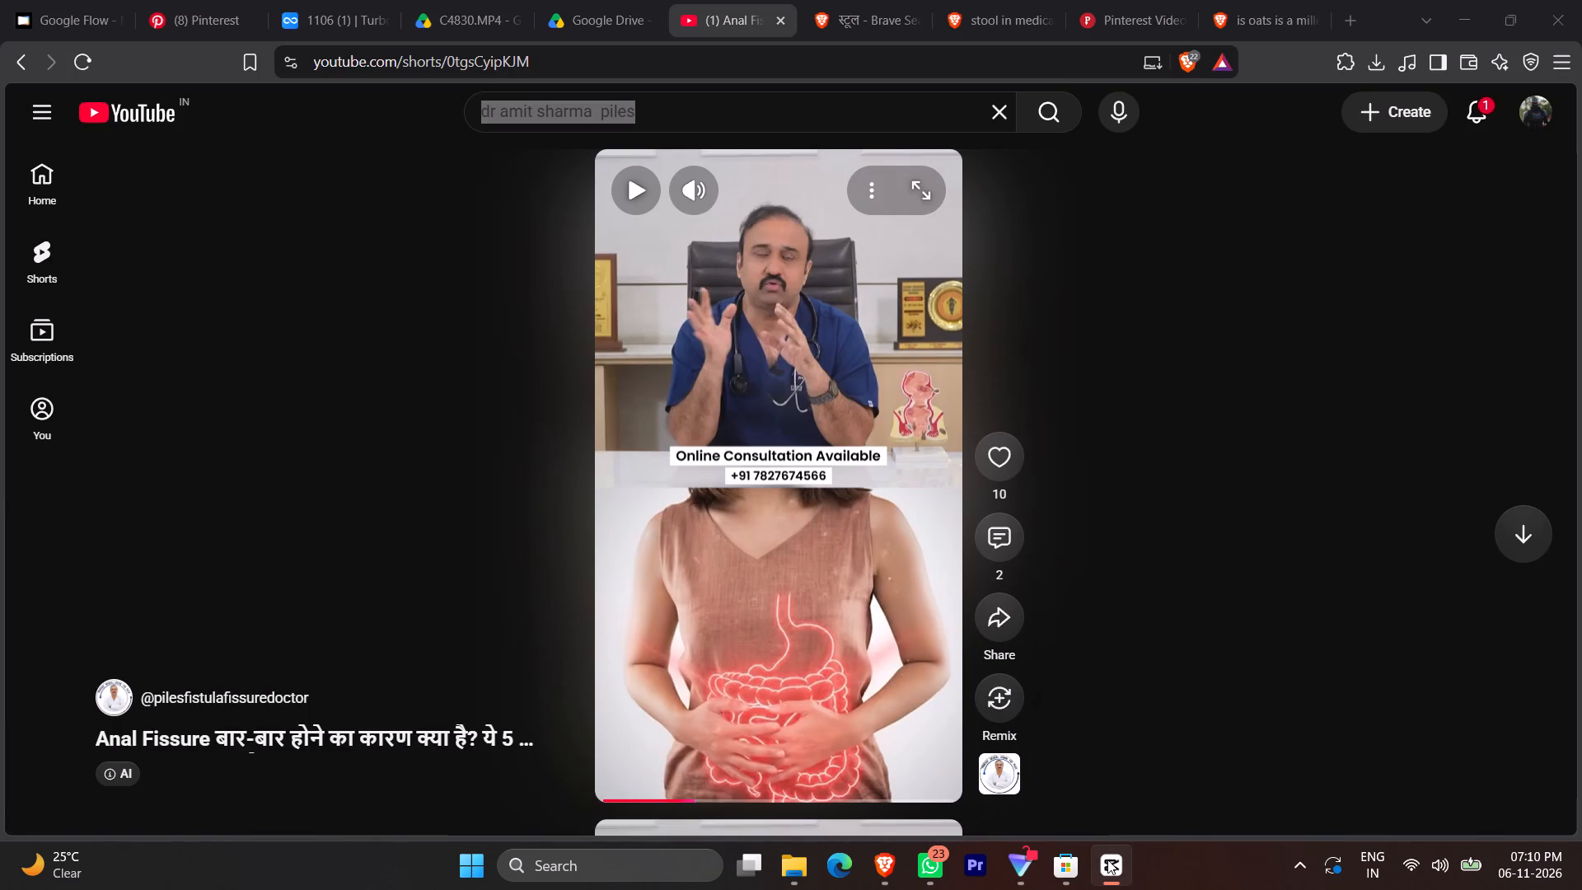
left_click(1107, 860)
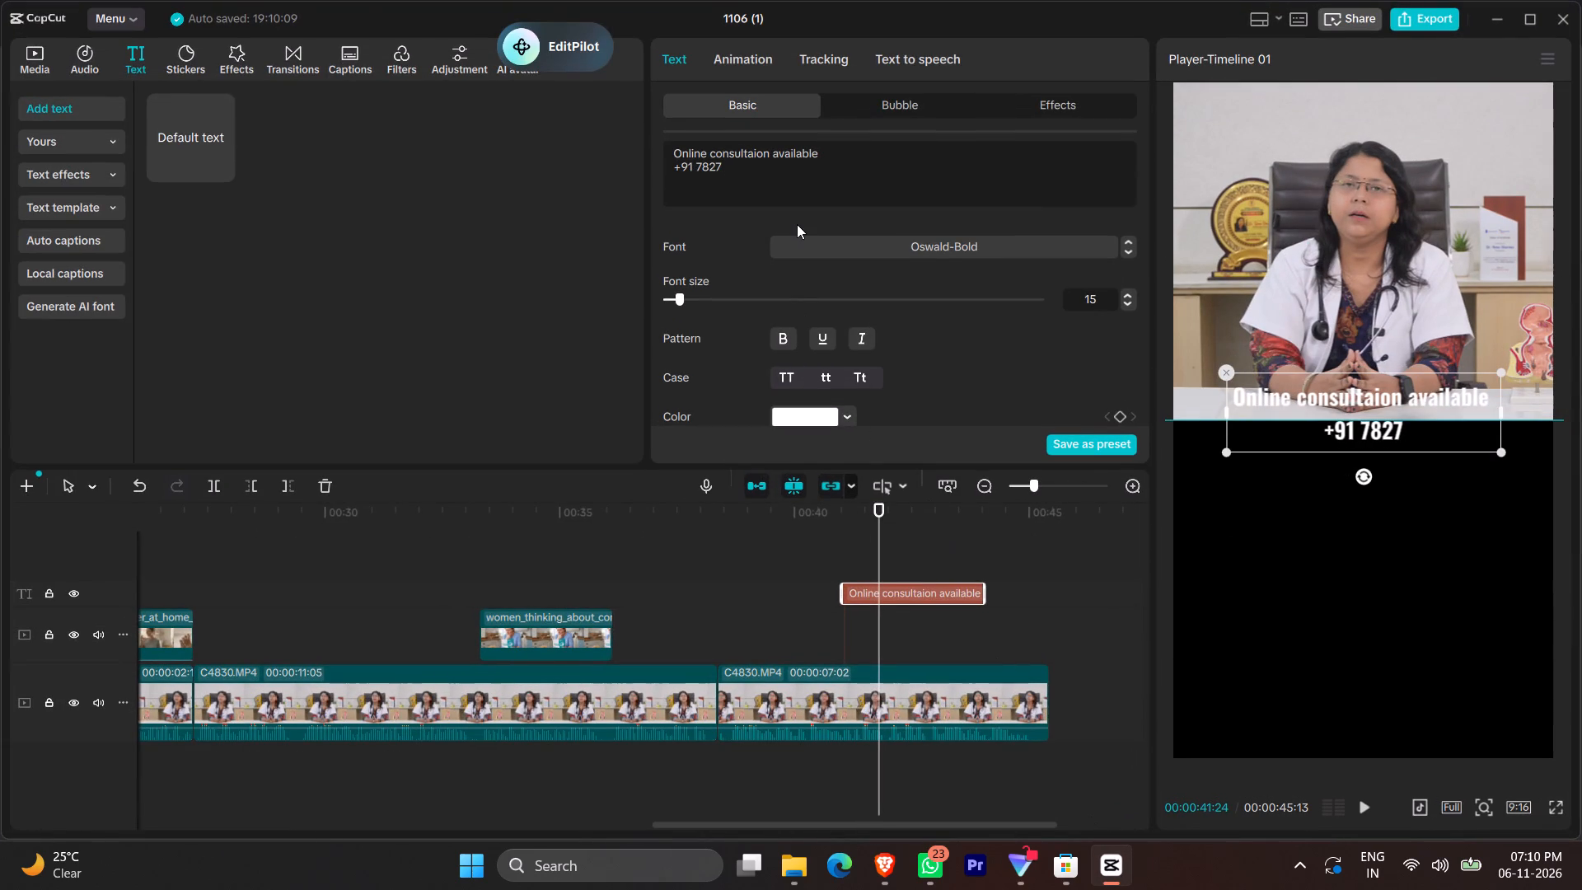
key("6")
key("backslash")
key("7")
key("BackSpace")
key("BackSpace")
key("BackSpace")
type("67")
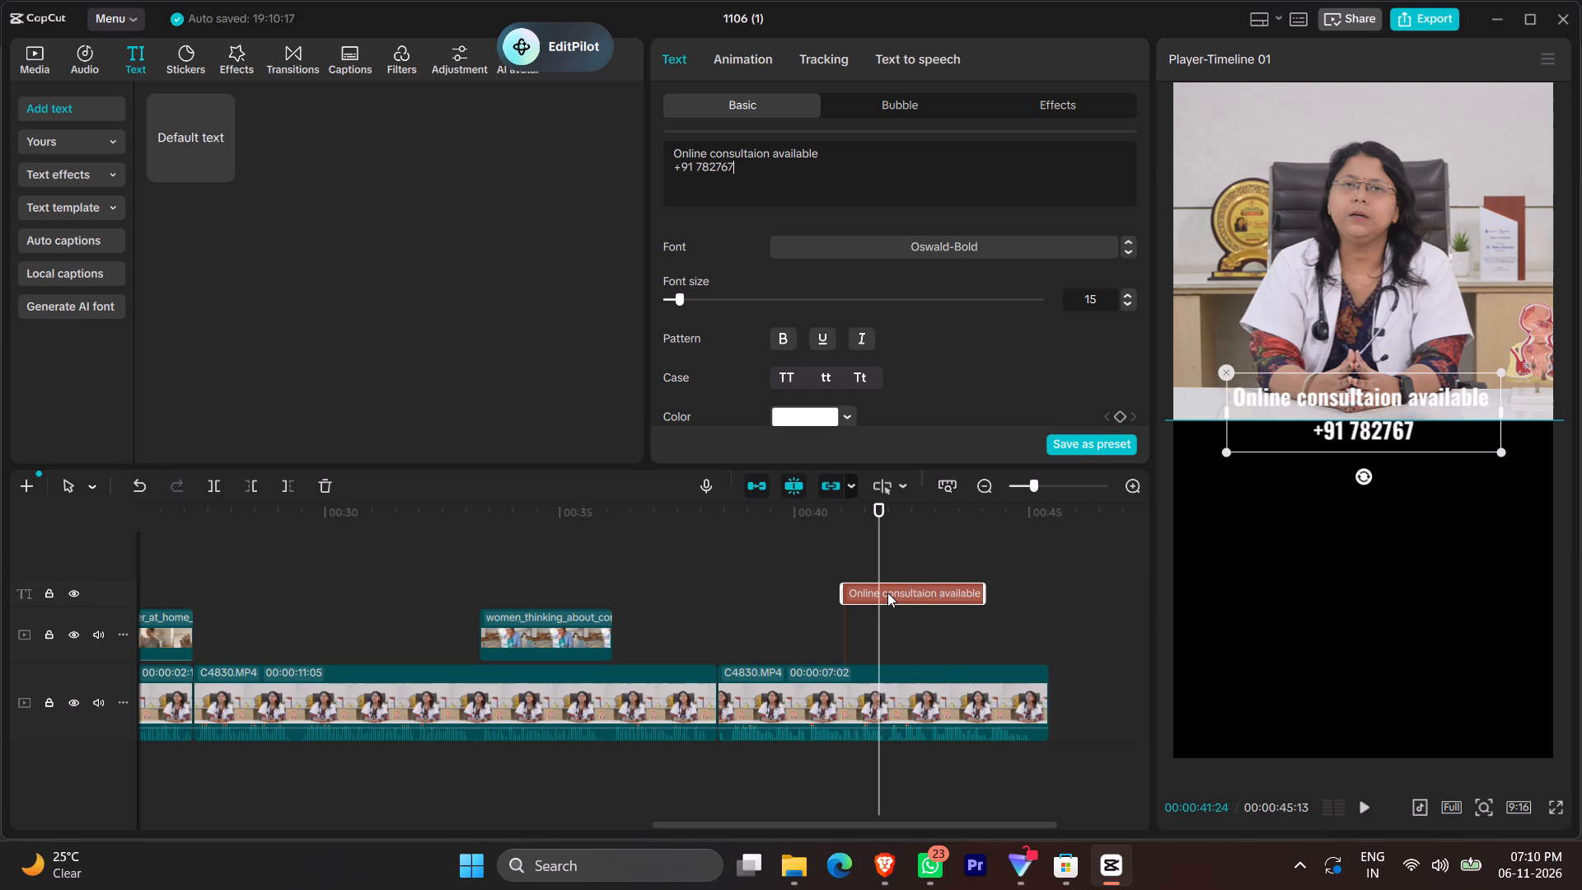
left_click(1121, 862)
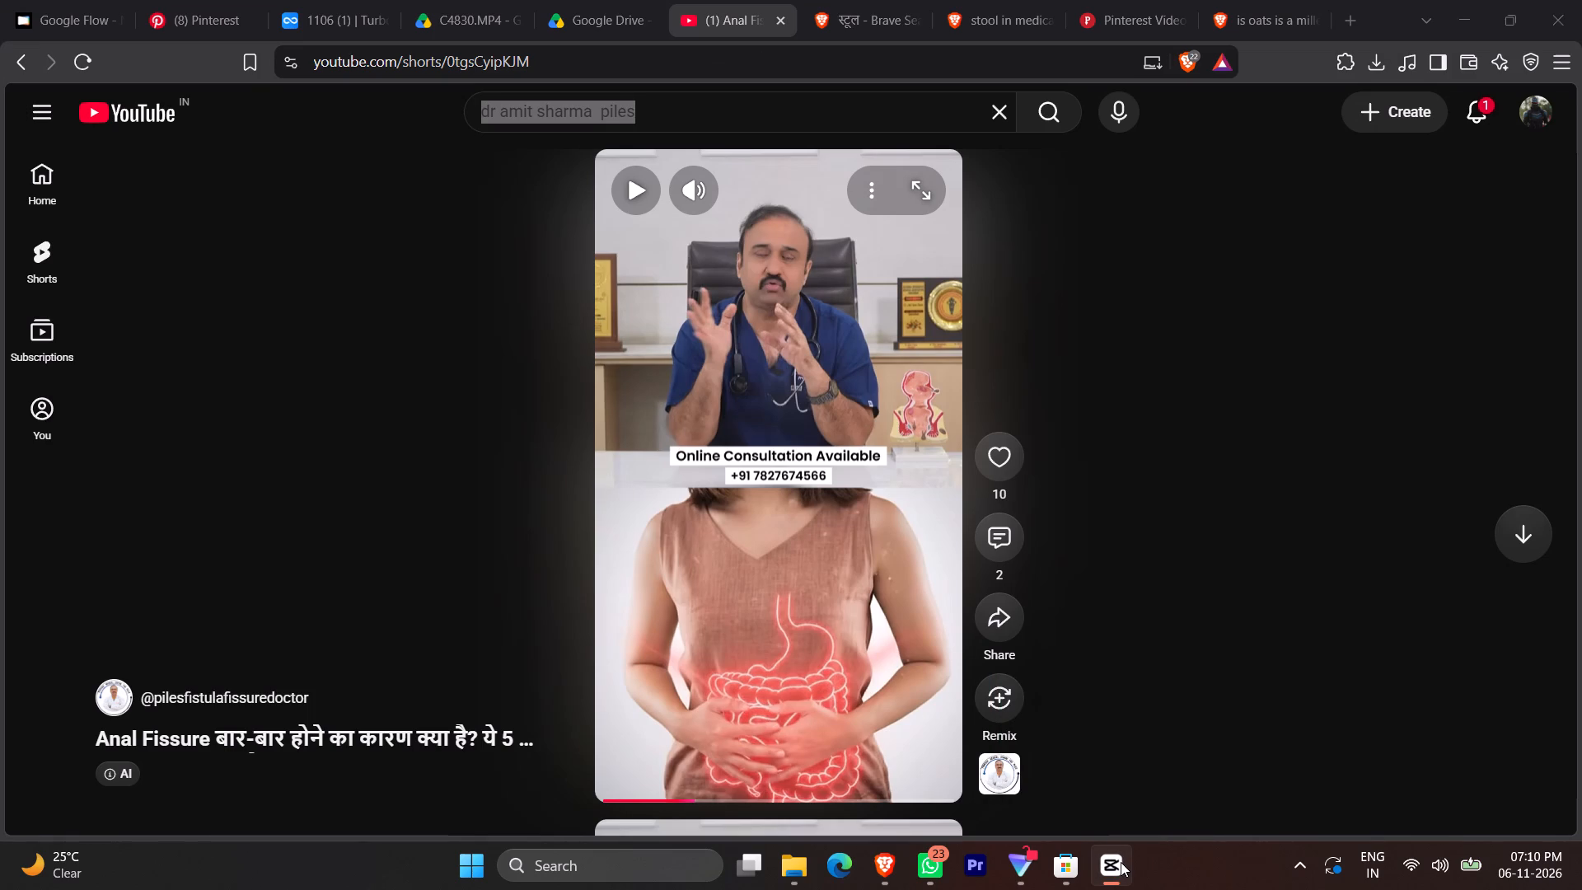
Recheck the reference short in Brave and add the last four digits of the consultation phone number to the CapCut caption.
left_click(1121, 862)
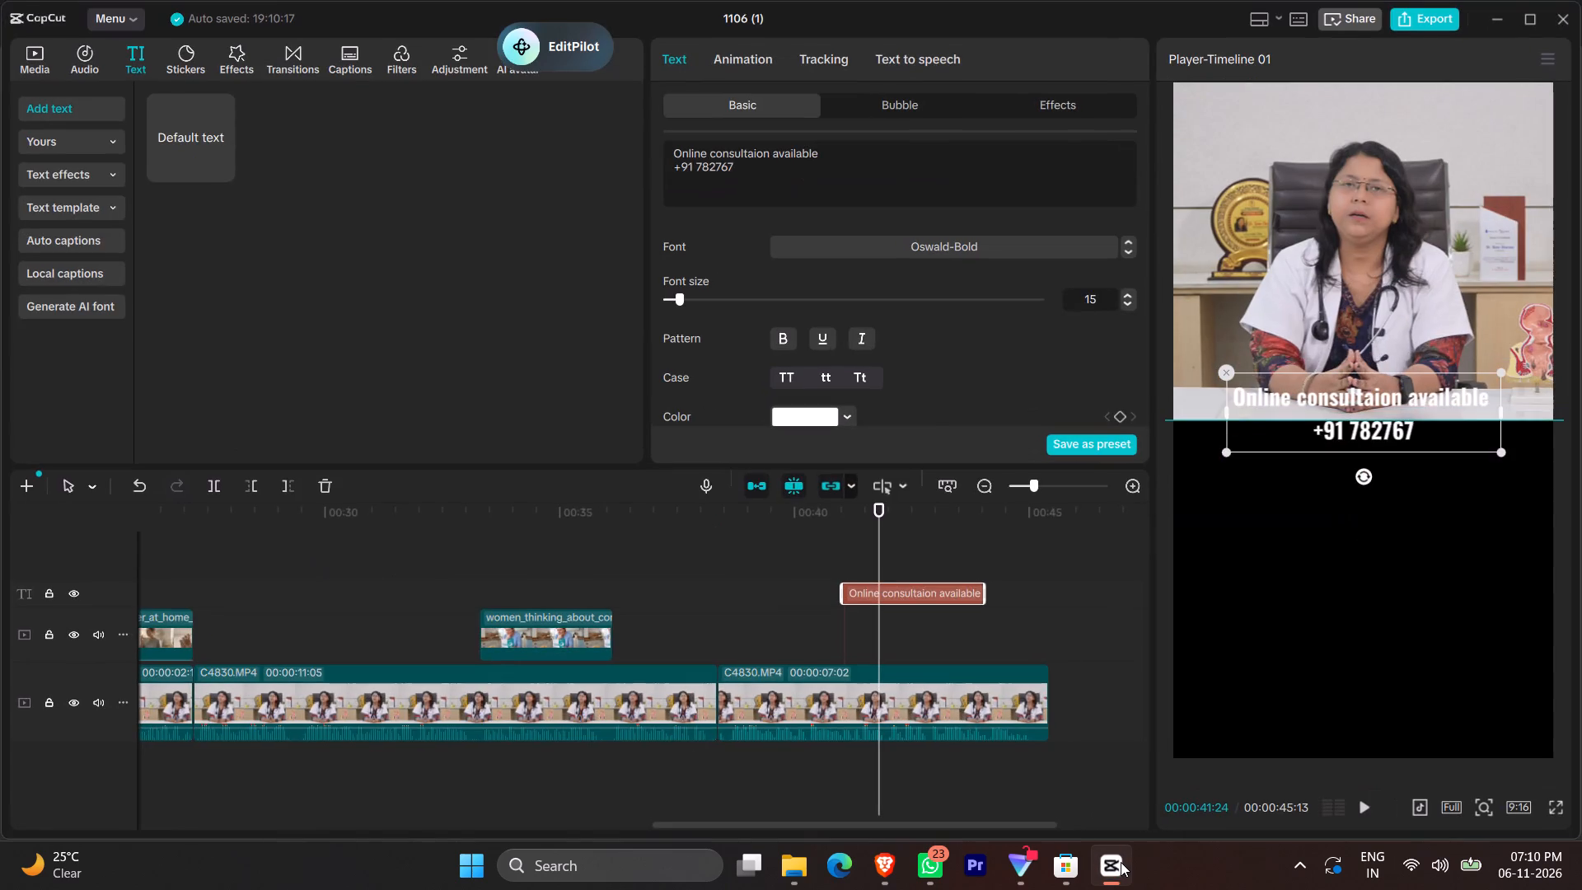
left_click(1121, 862)
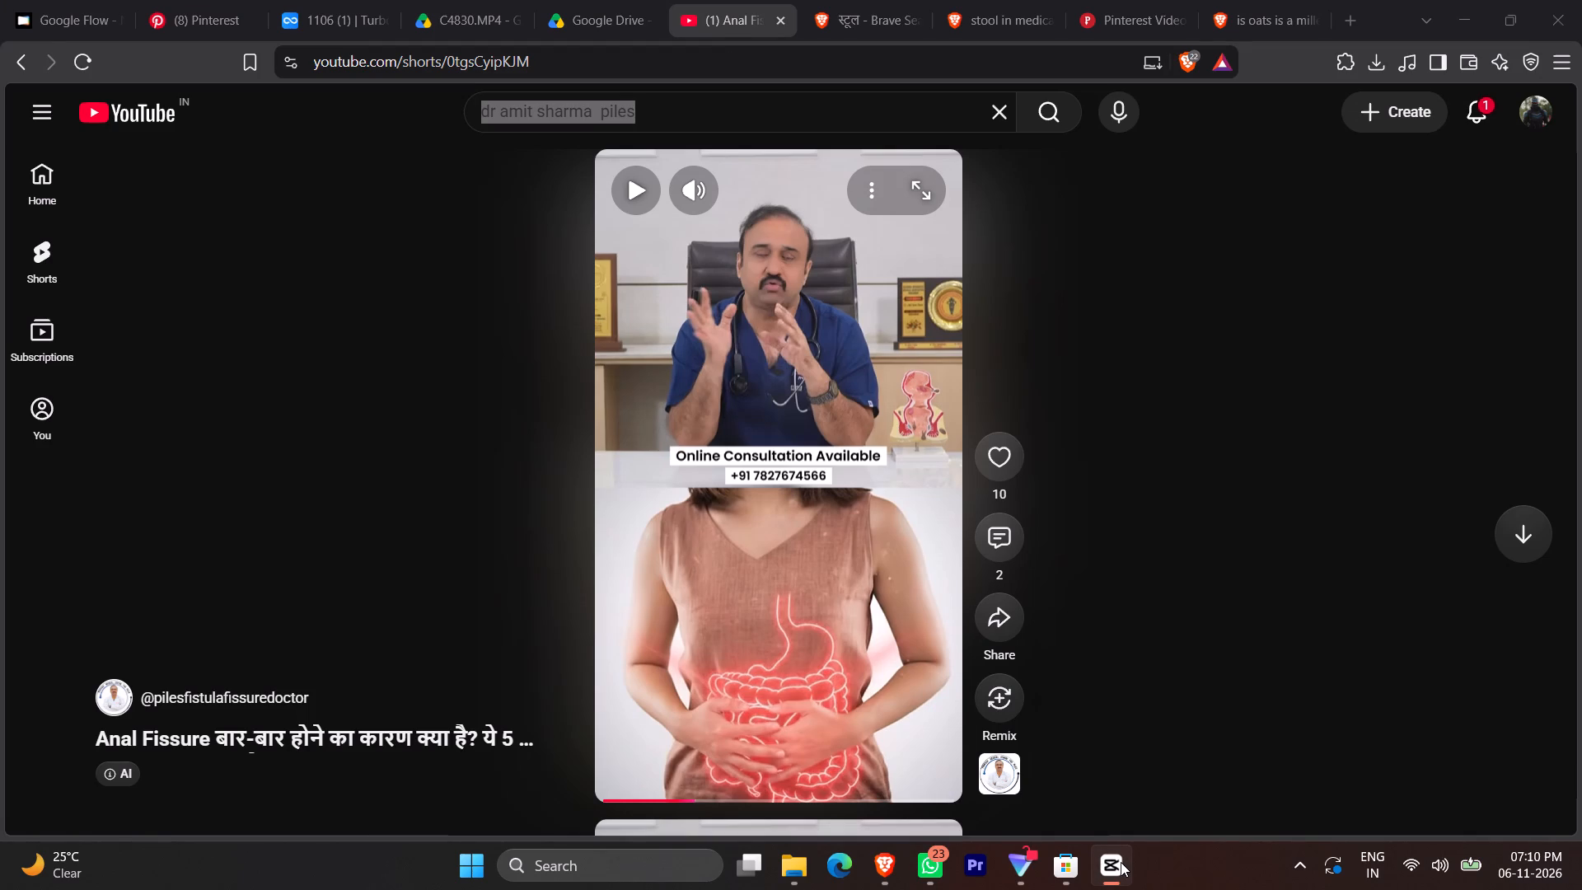
left_click(1121, 862)
left_click(774, 161)
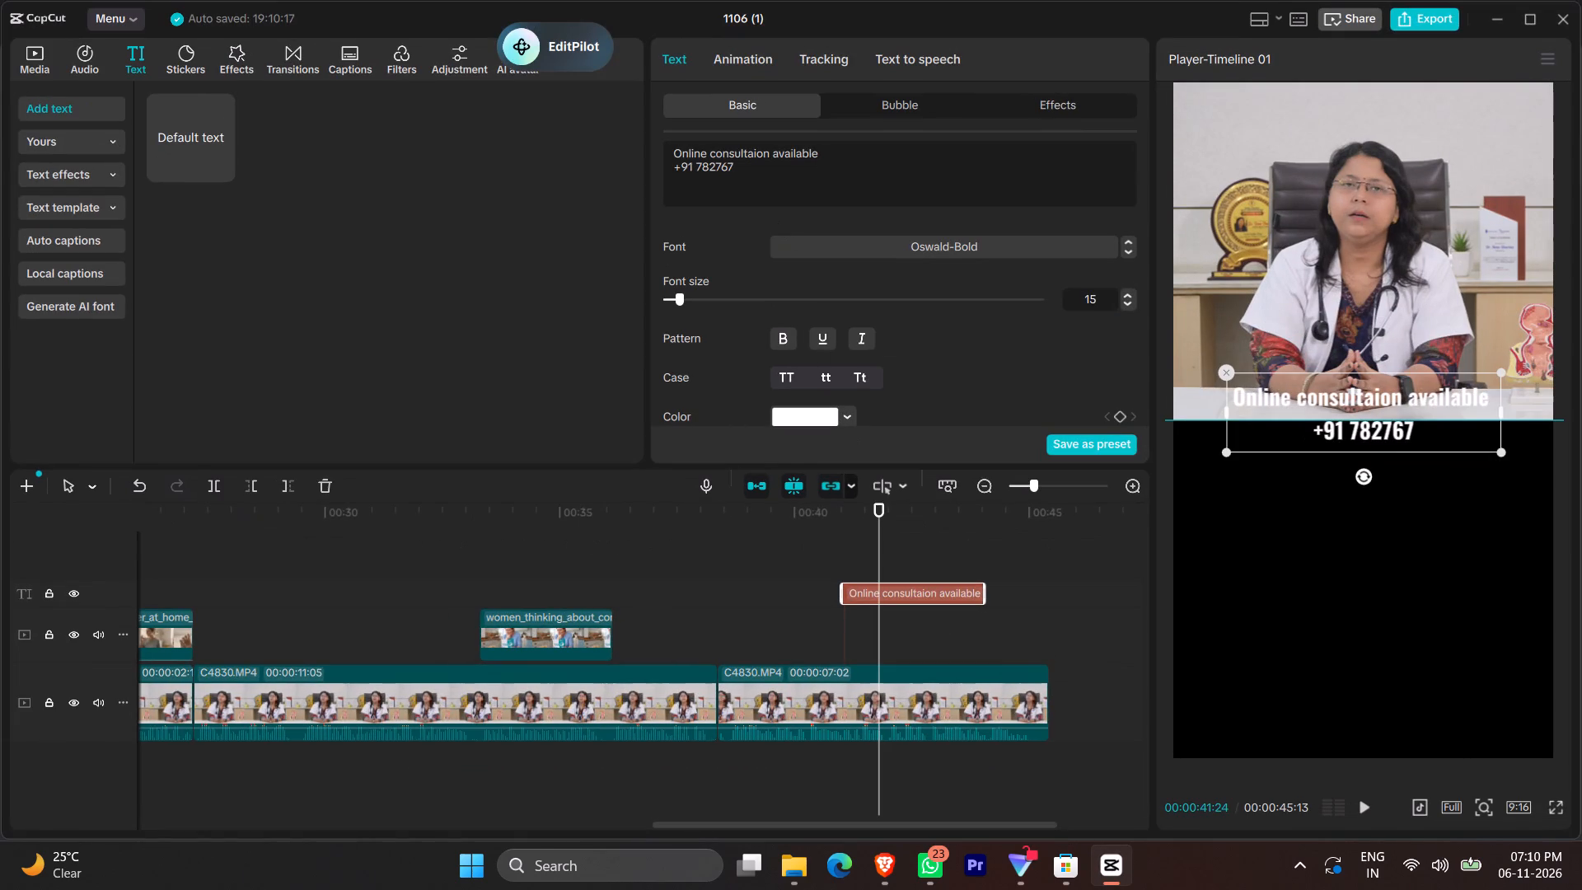
left_click(783, 164)
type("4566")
Give the caption a separate background box per text line, with rounded rectangle 0% and height 0%.
scroll(838, 342, "down", 1)
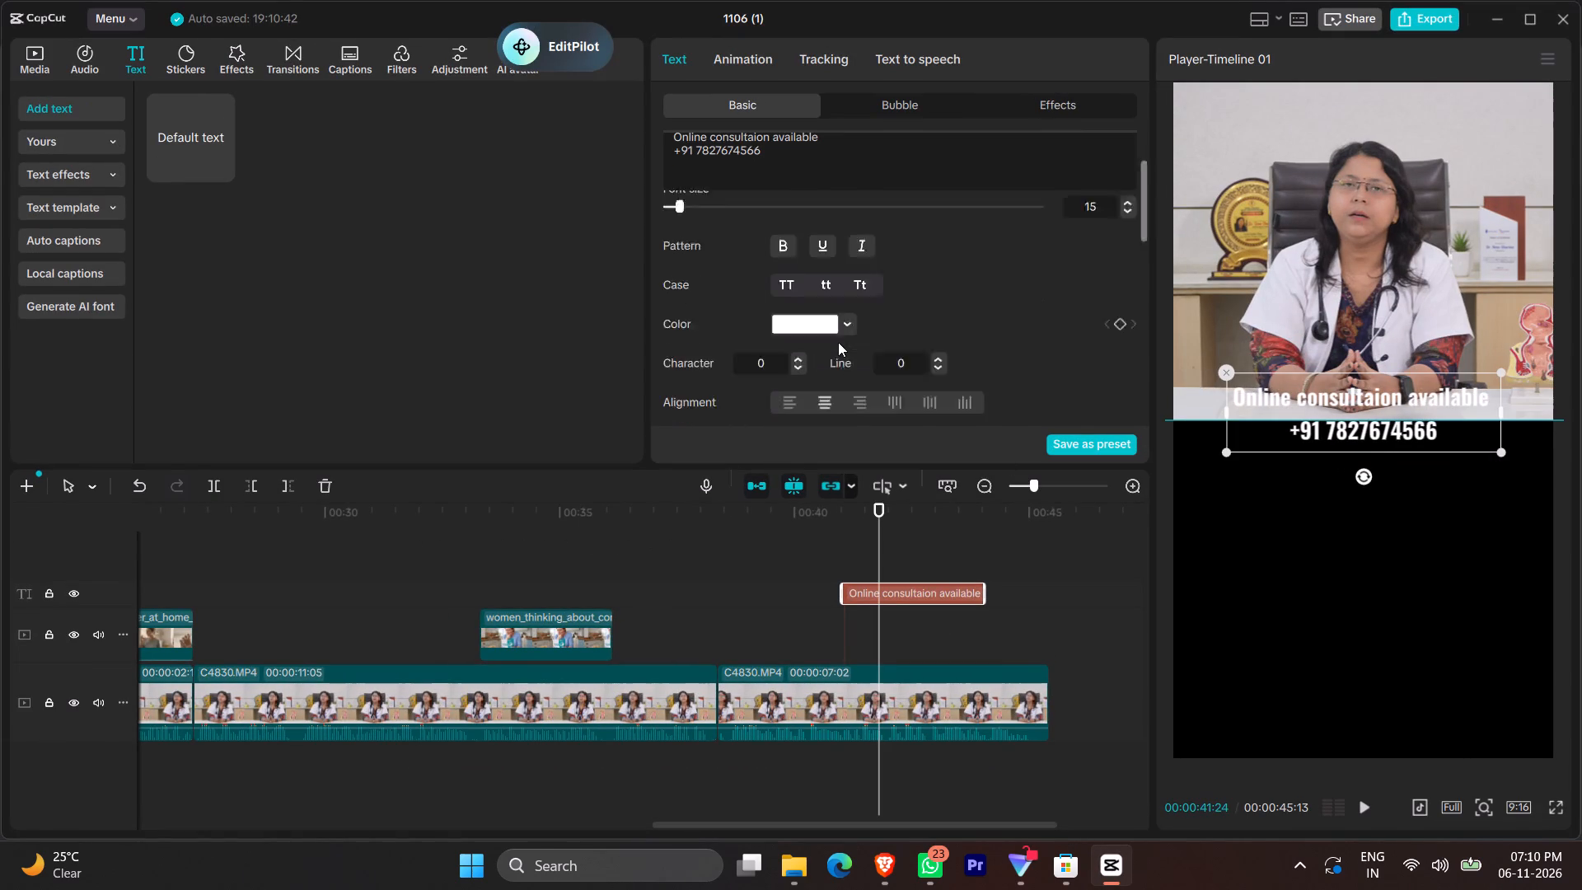
scroll(838, 342, "down", 6)
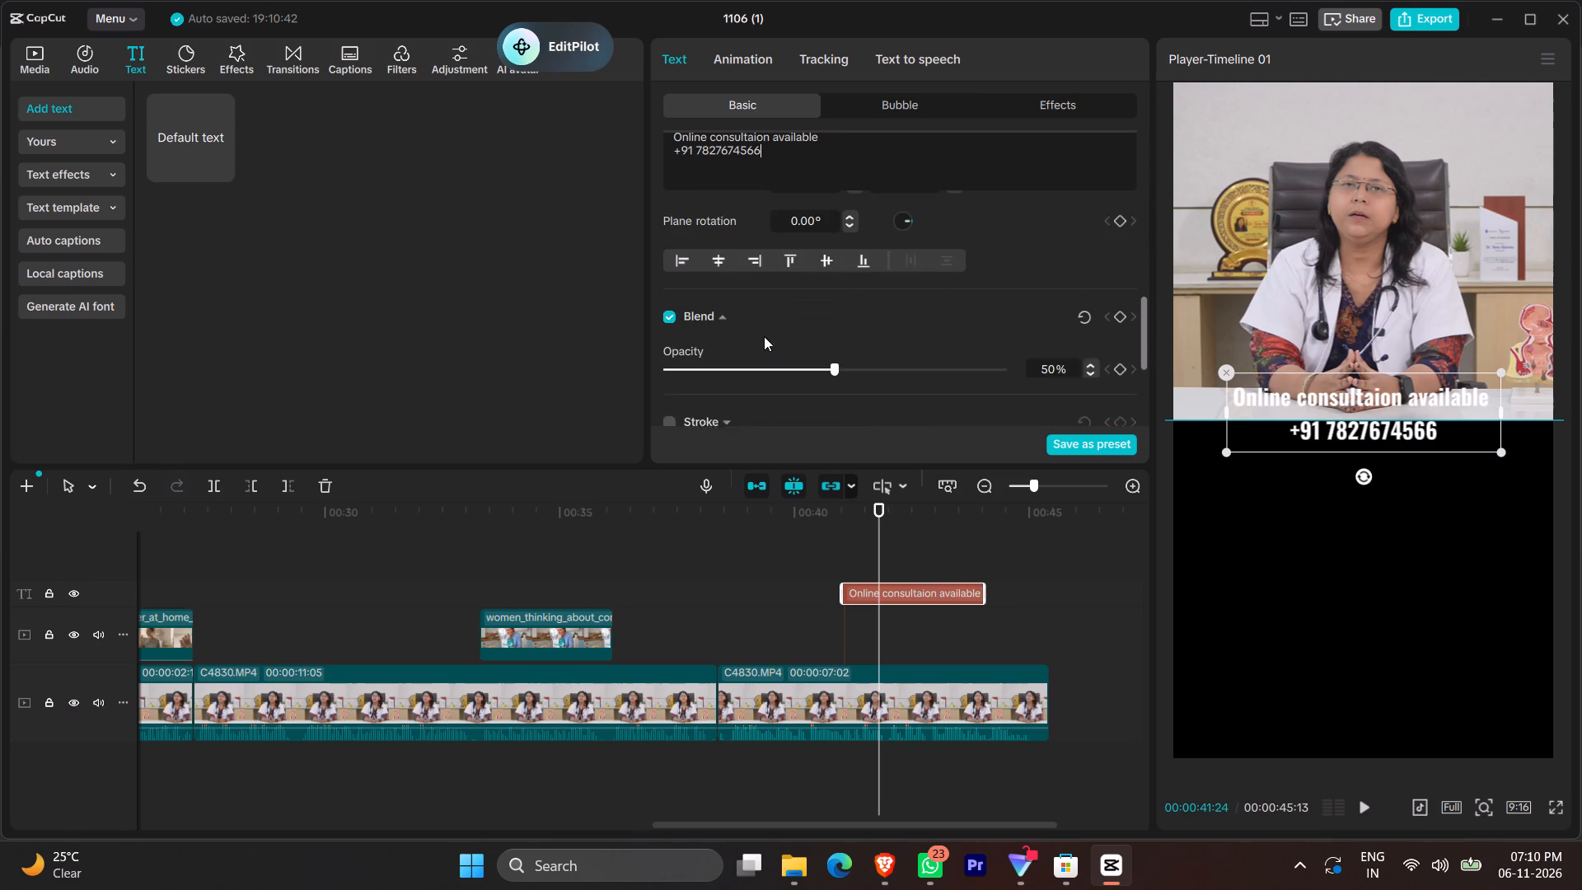
scroll(708, 344, "down", 2)
left_click(672, 298)
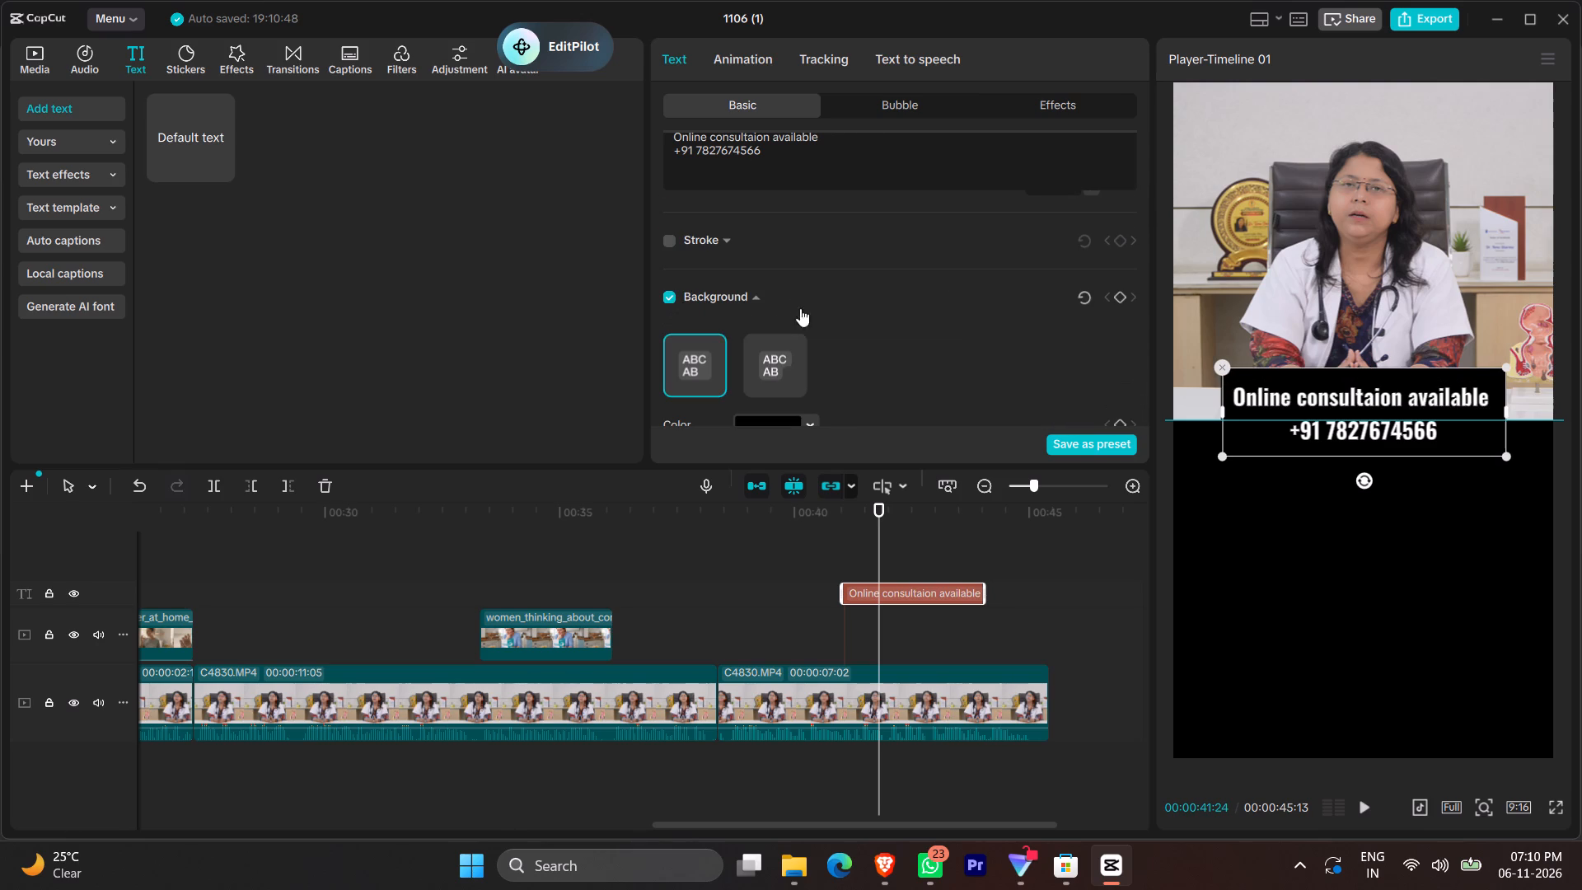
left_click(782, 355)
scroll(859, 354, "down", 2)
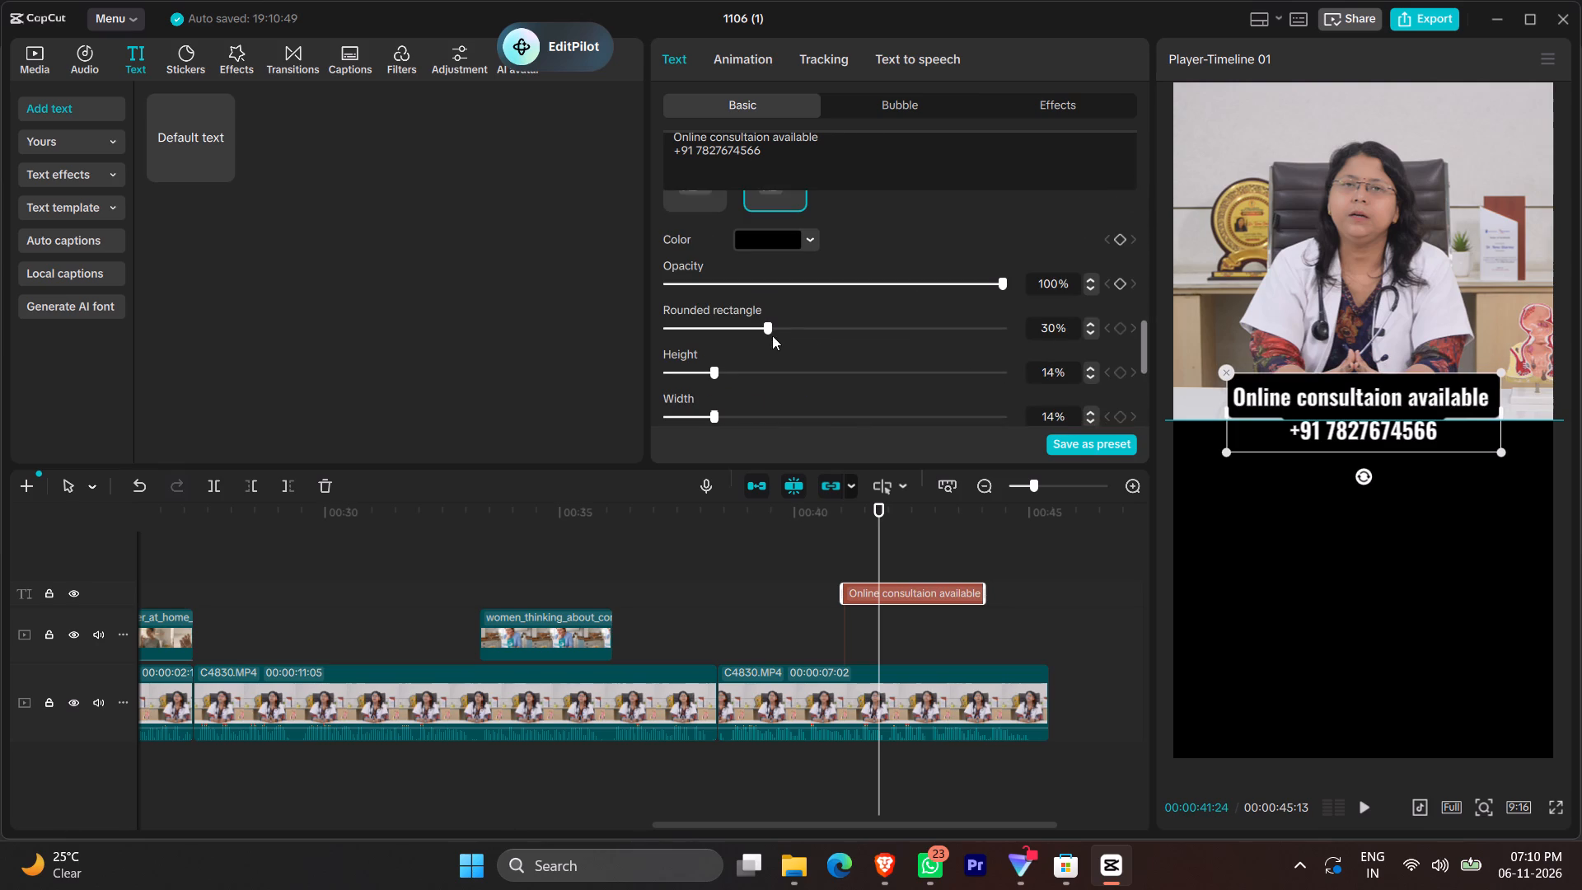
left_click_drag(772, 332, 573, 344)
left_click_drag(711, 370, 581, 391)
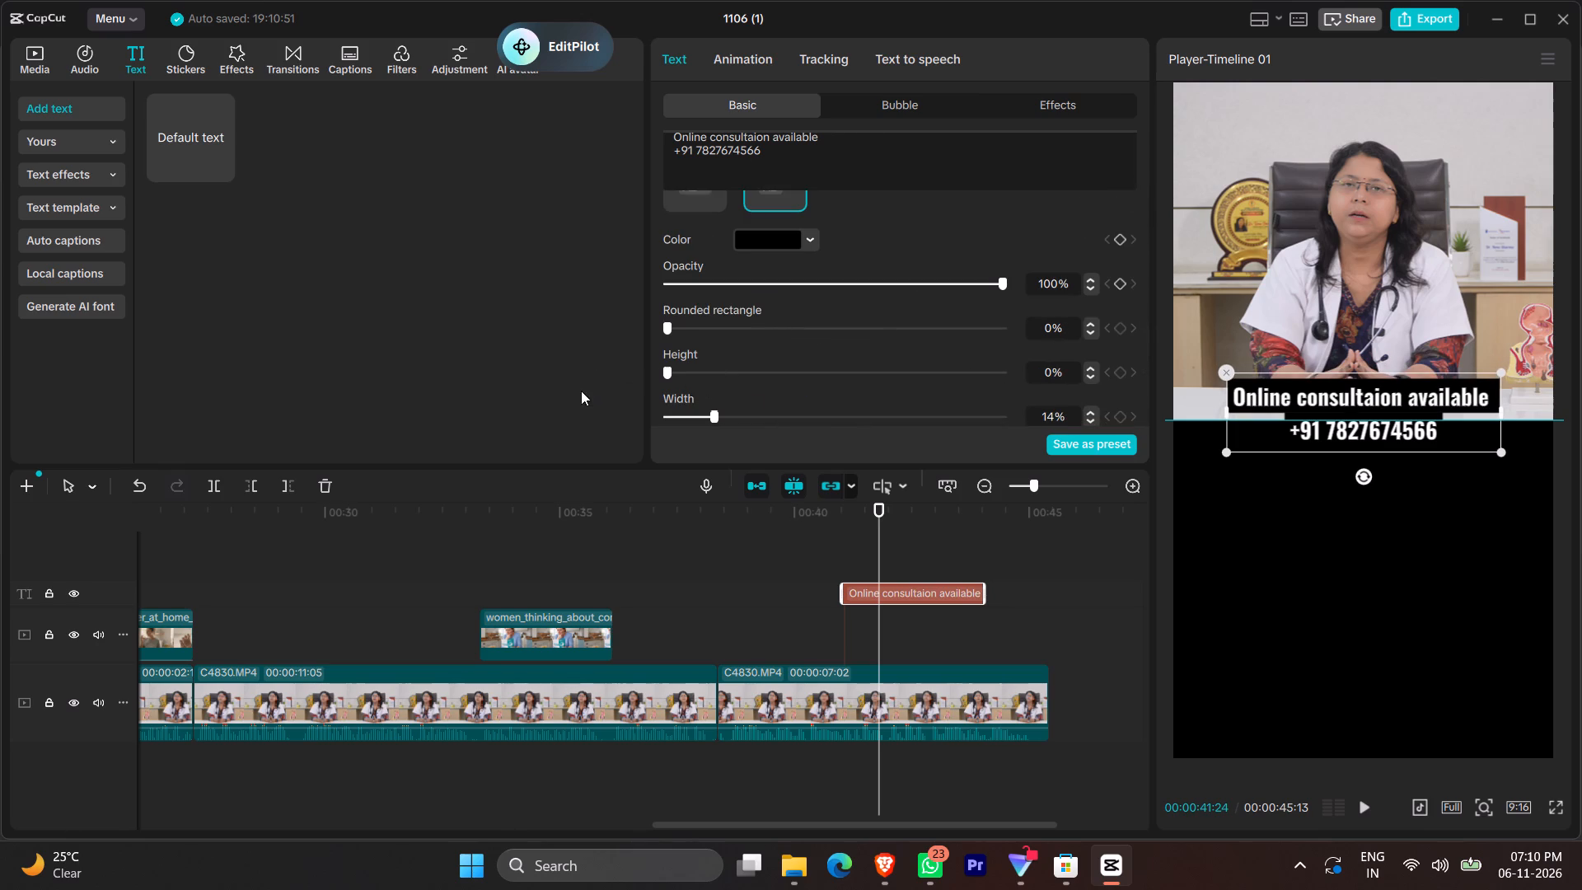
left_click_drag(581, 391, 576, 392)
Move the "Online consultaion available" caption clip to the very start of the timeline.
left_click_drag(856, 593, 193, 591)
scroll(317, 598, "right", 5)
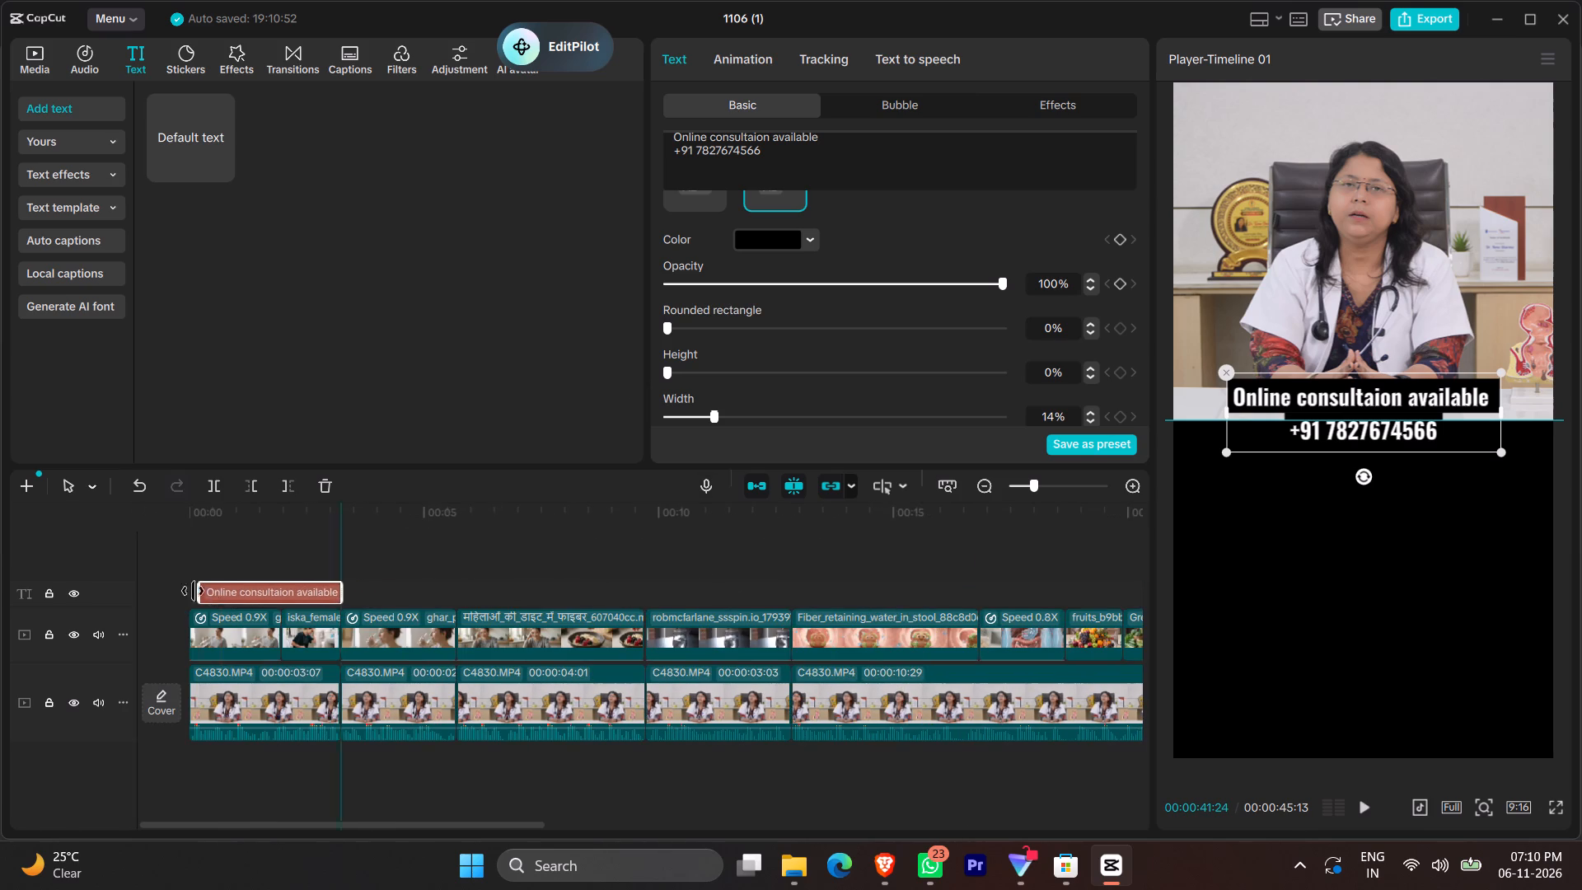
left_click_drag(193, 591, 182, 593)
Preview the moved caption near the one-second mark and change its background colour to white.
left_click(243, 565)
left_click(262, 596)
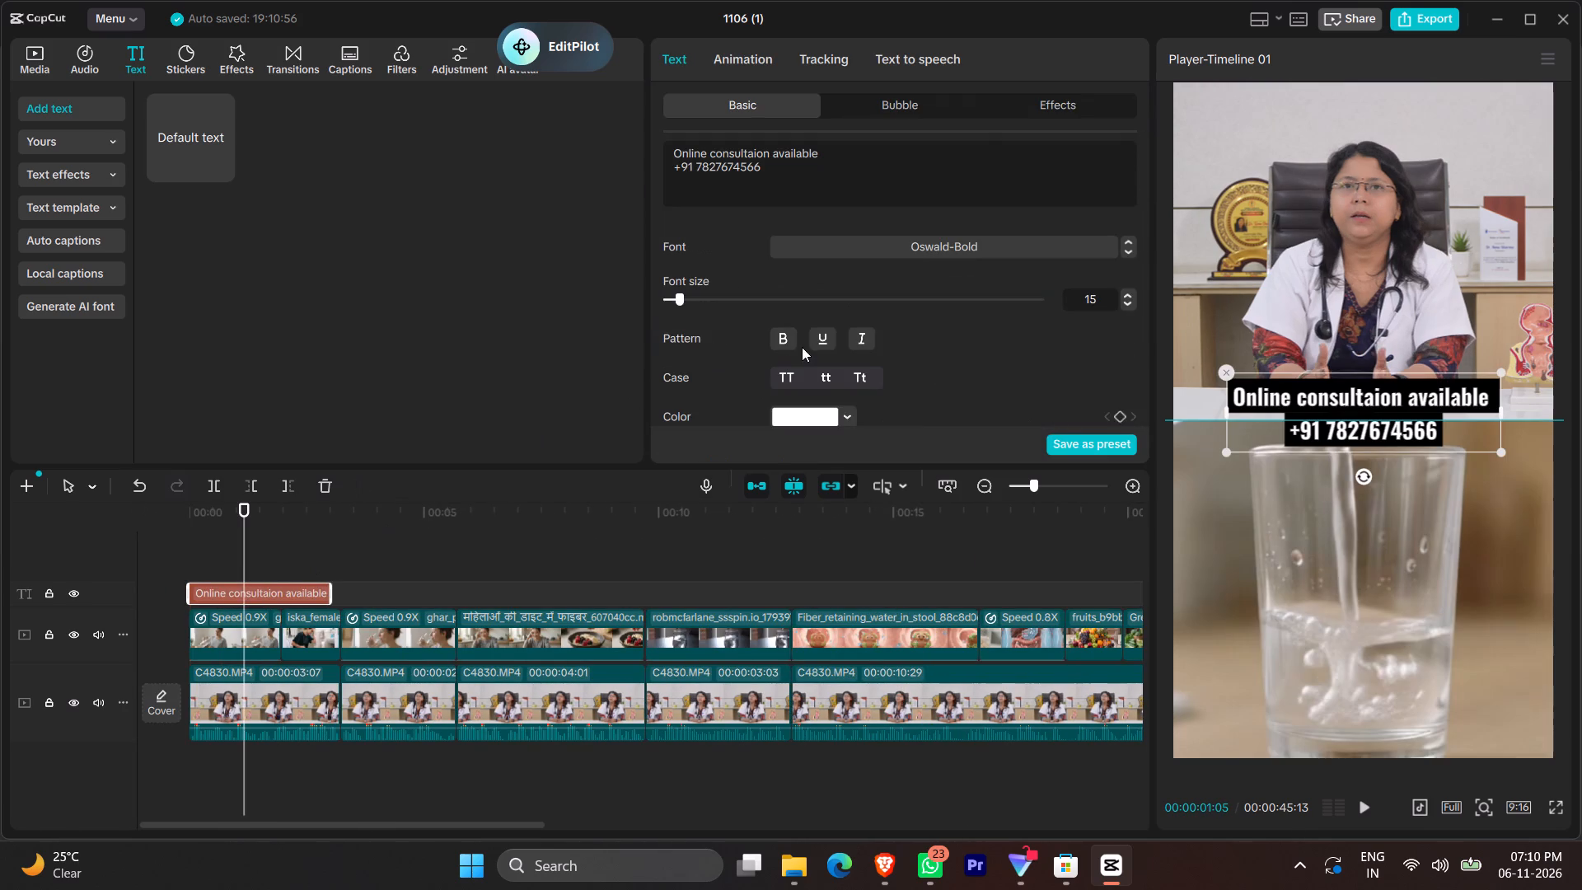
scroll(802, 347, "down", 3)
scroll(784, 311, "up", 1)
scroll(789, 310, "down", 7)
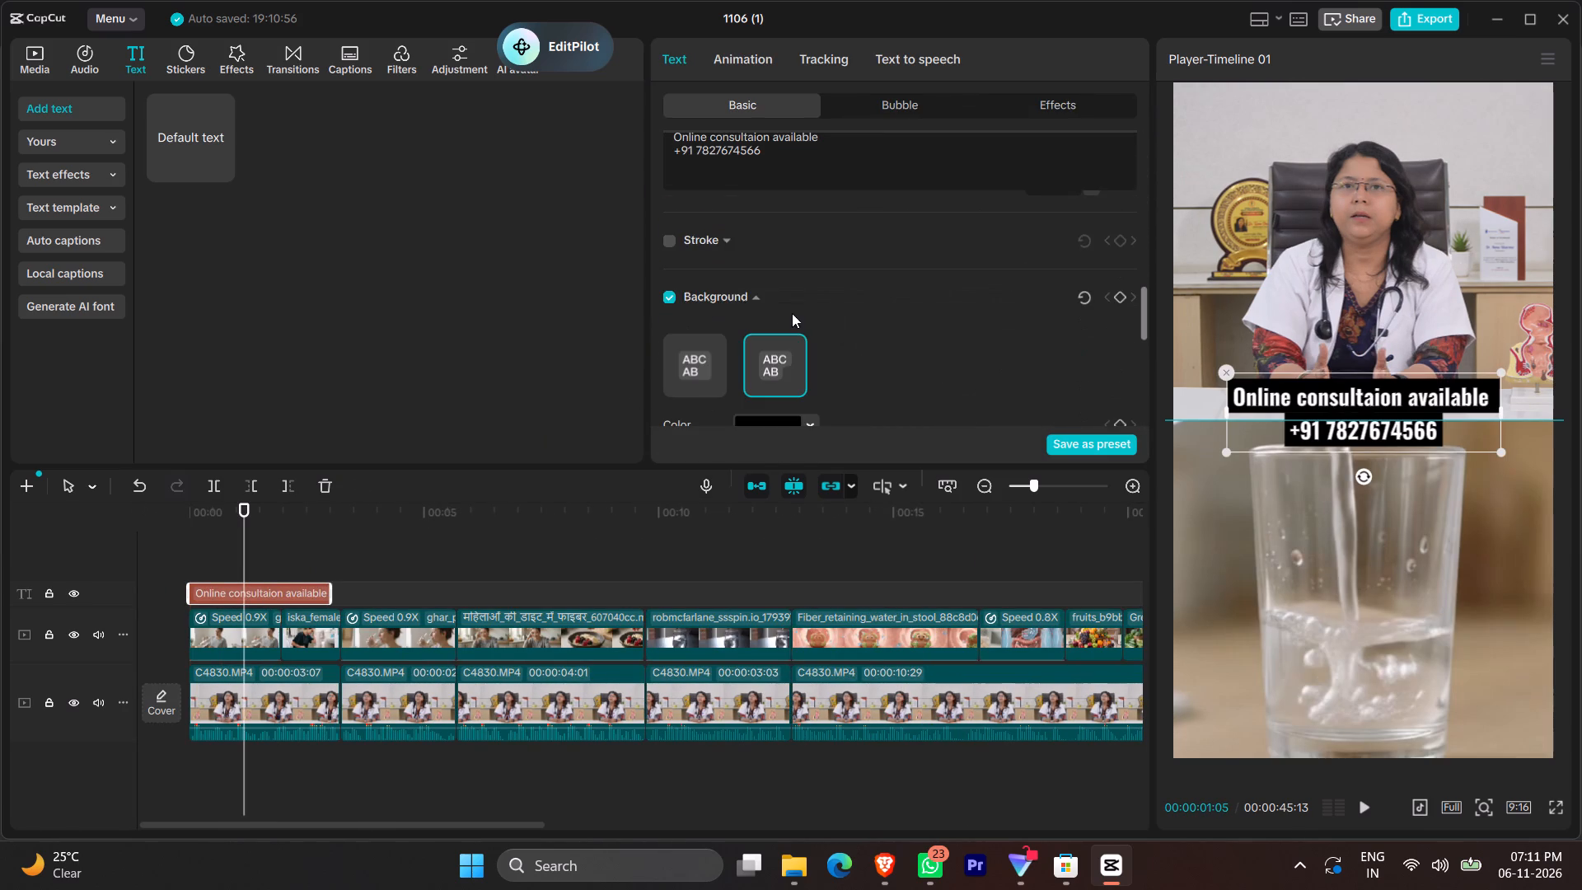
scroll(767, 367, "down", 1)
left_click(769, 336)
left_click_drag(792, 380, 526, 292)
Set the caption's text colour to black (000000).
scroll(756, 297, "up", 4)
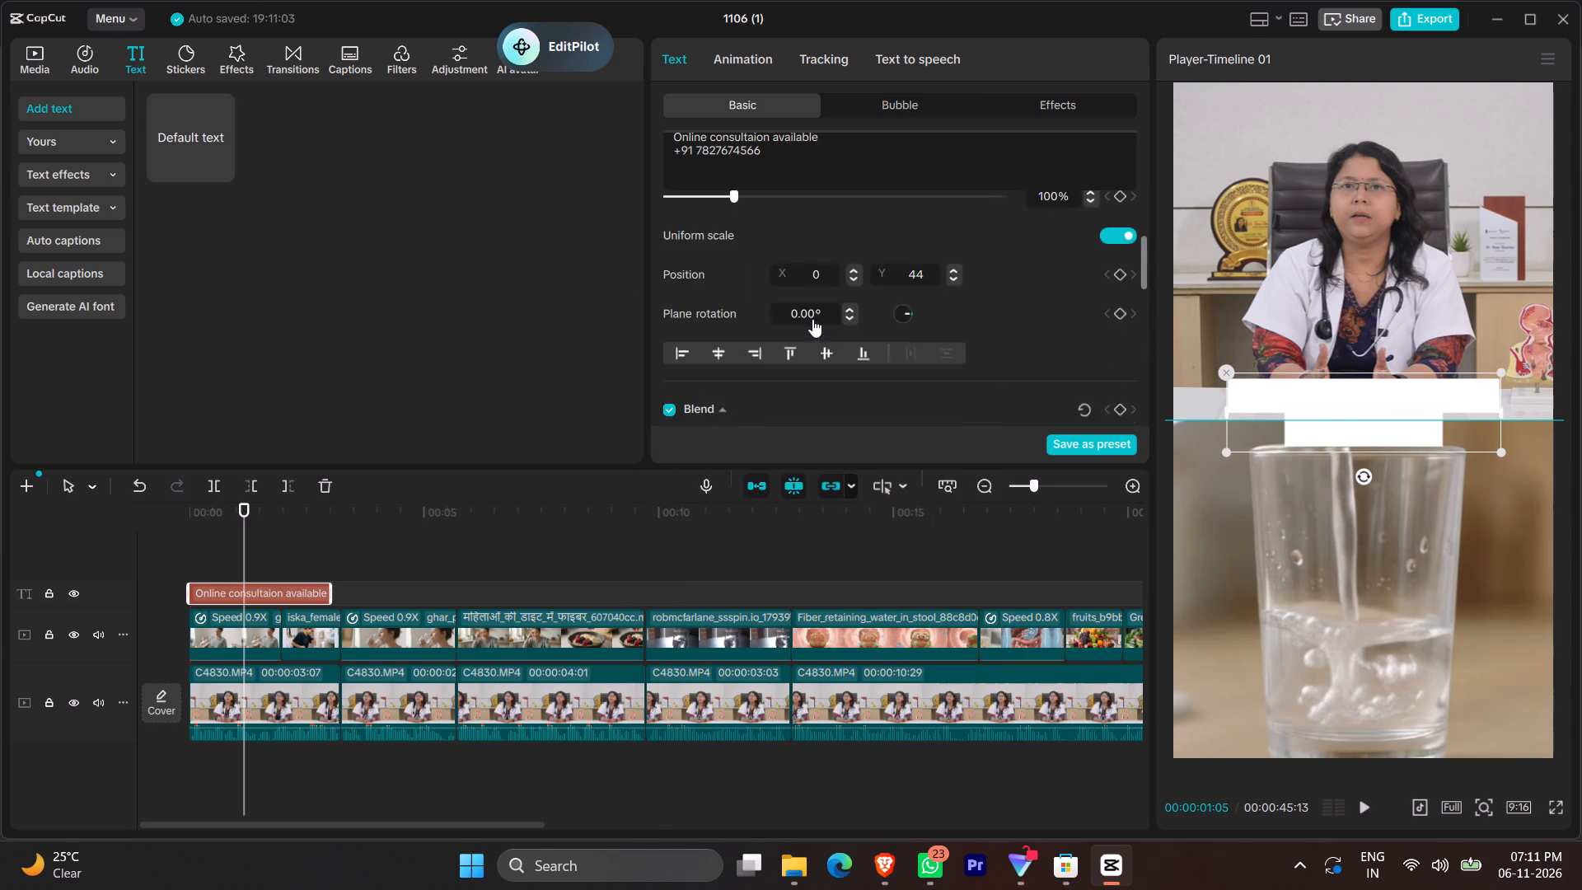
scroll(812, 319, "up", 4)
left_click(786, 229)
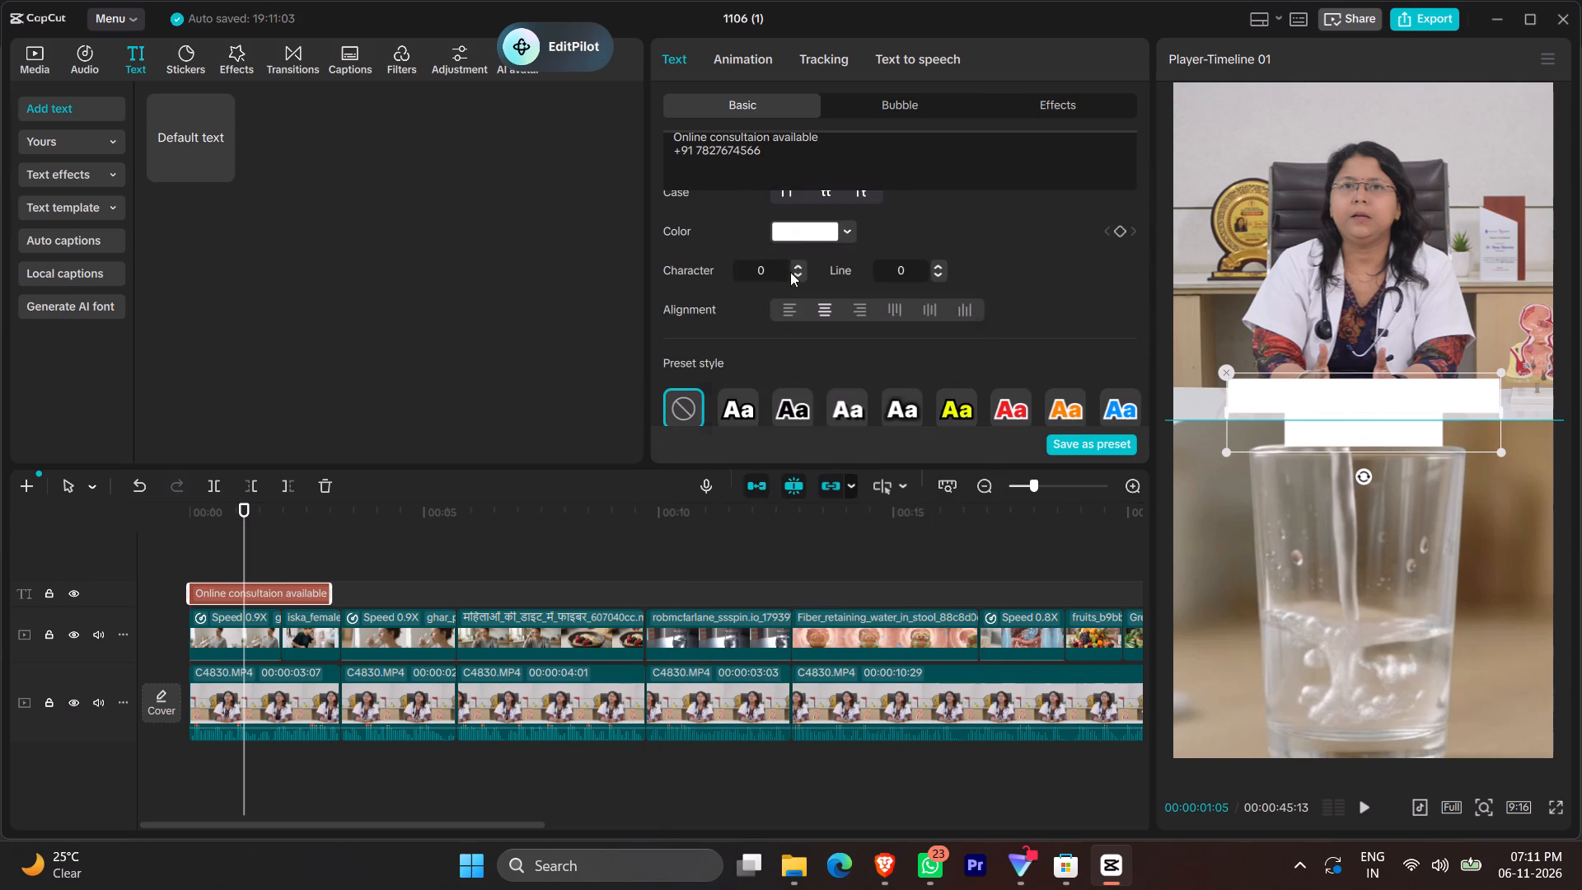
left_click_drag(770, 303, 686, 475)
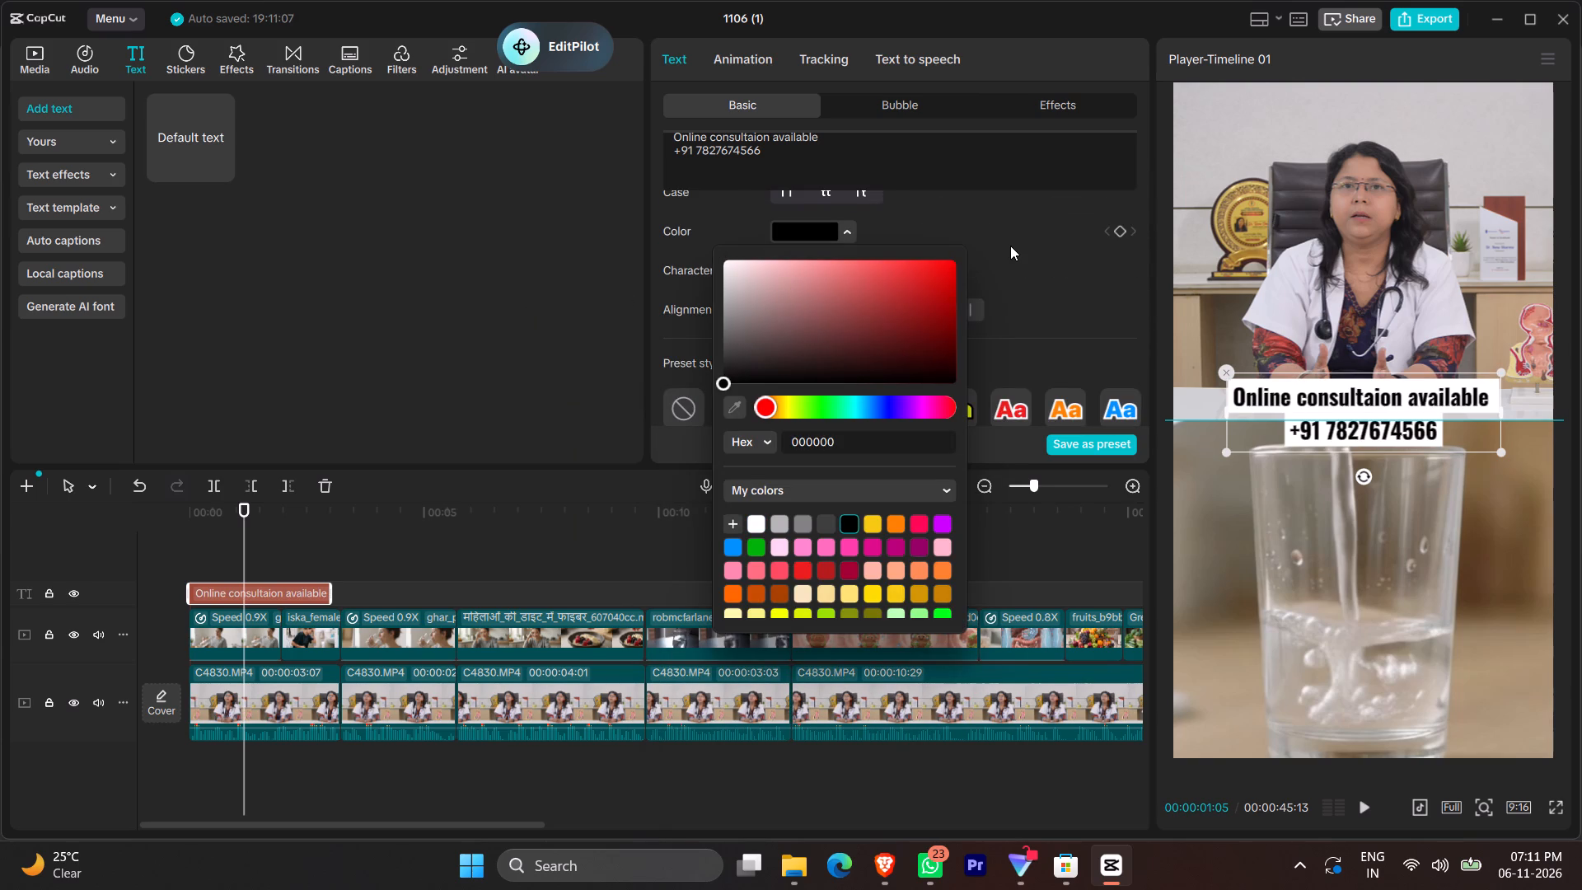
left_click(1010, 246)
Set the caption background width to 11%.
scroll(957, 258, "down", 7)
scroll(856, 295, "down", 3)
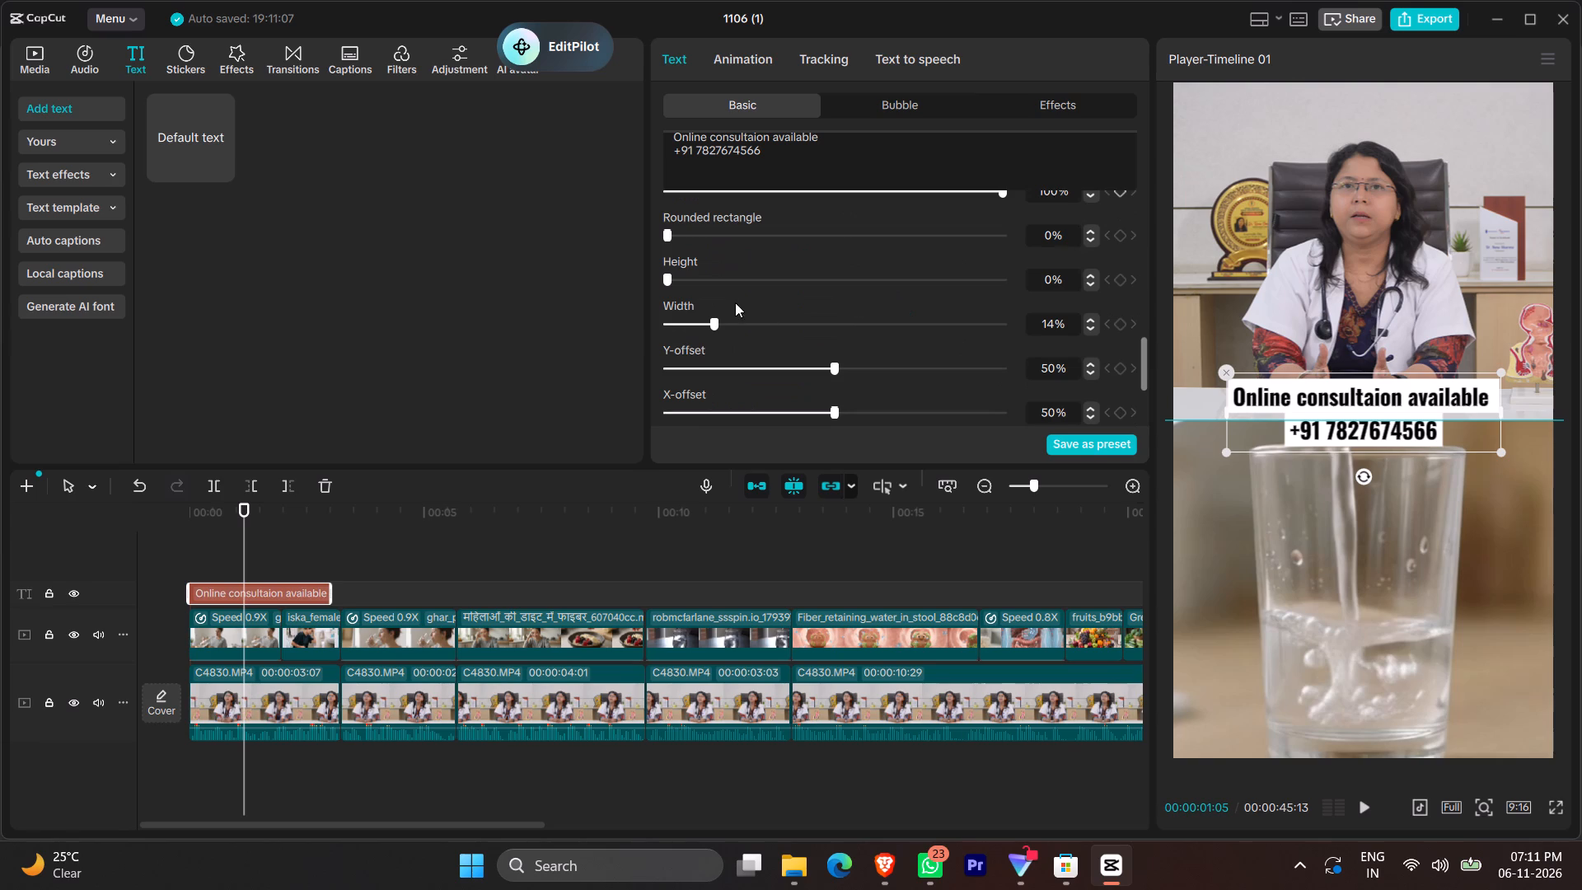
left_click(706, 325)
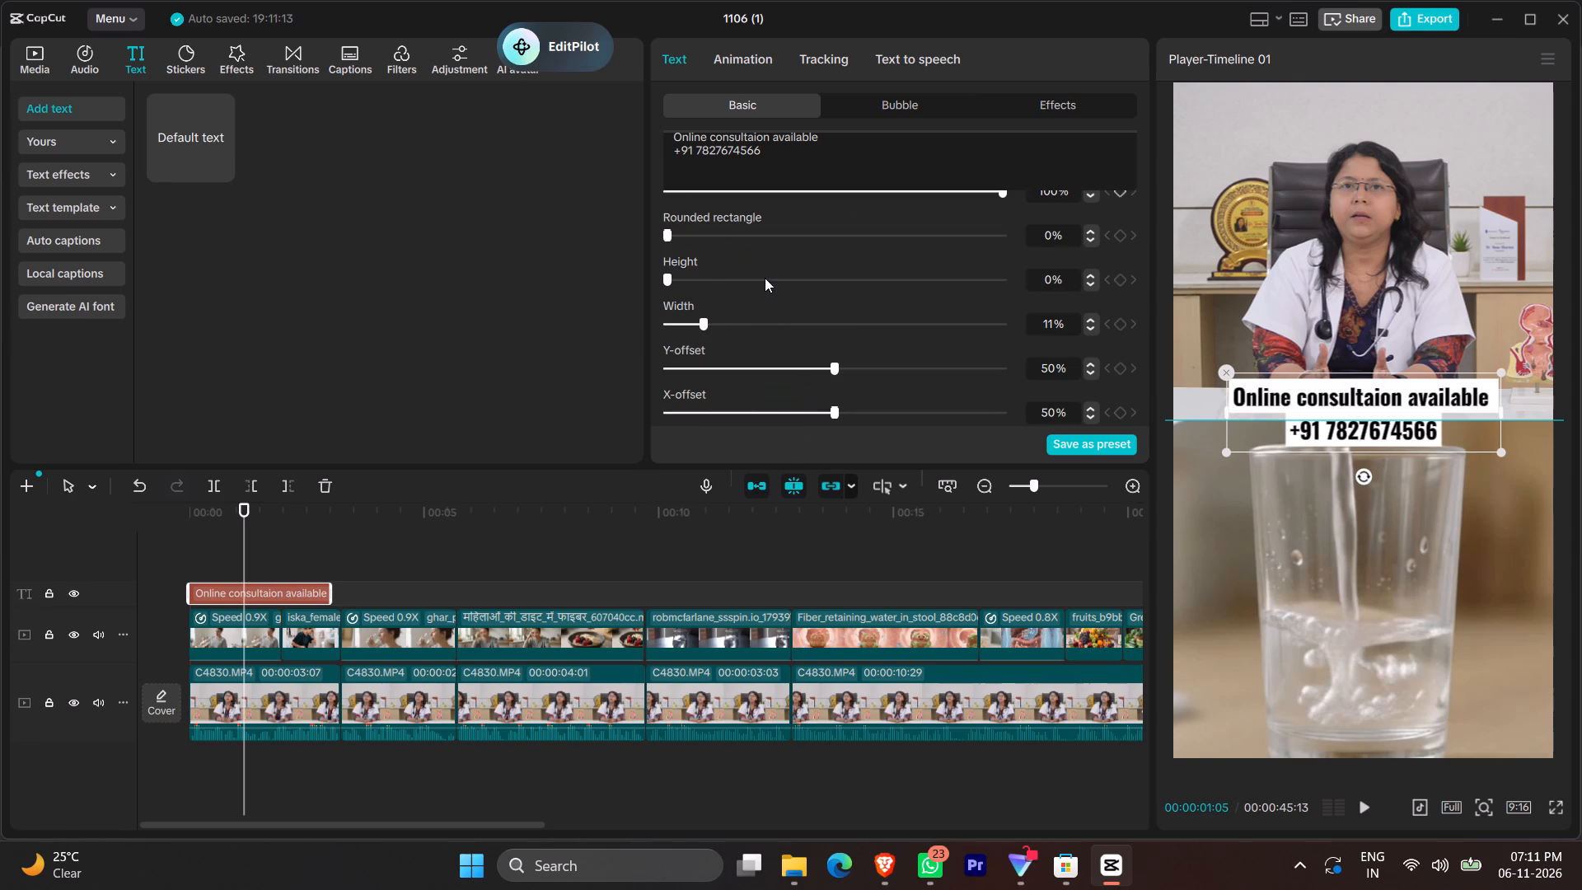
Scale the two-line caption down to about three quarters of its size in the preview.
scroll(765, 280, "up", 2)
scroll(783, 308, "down", 3)
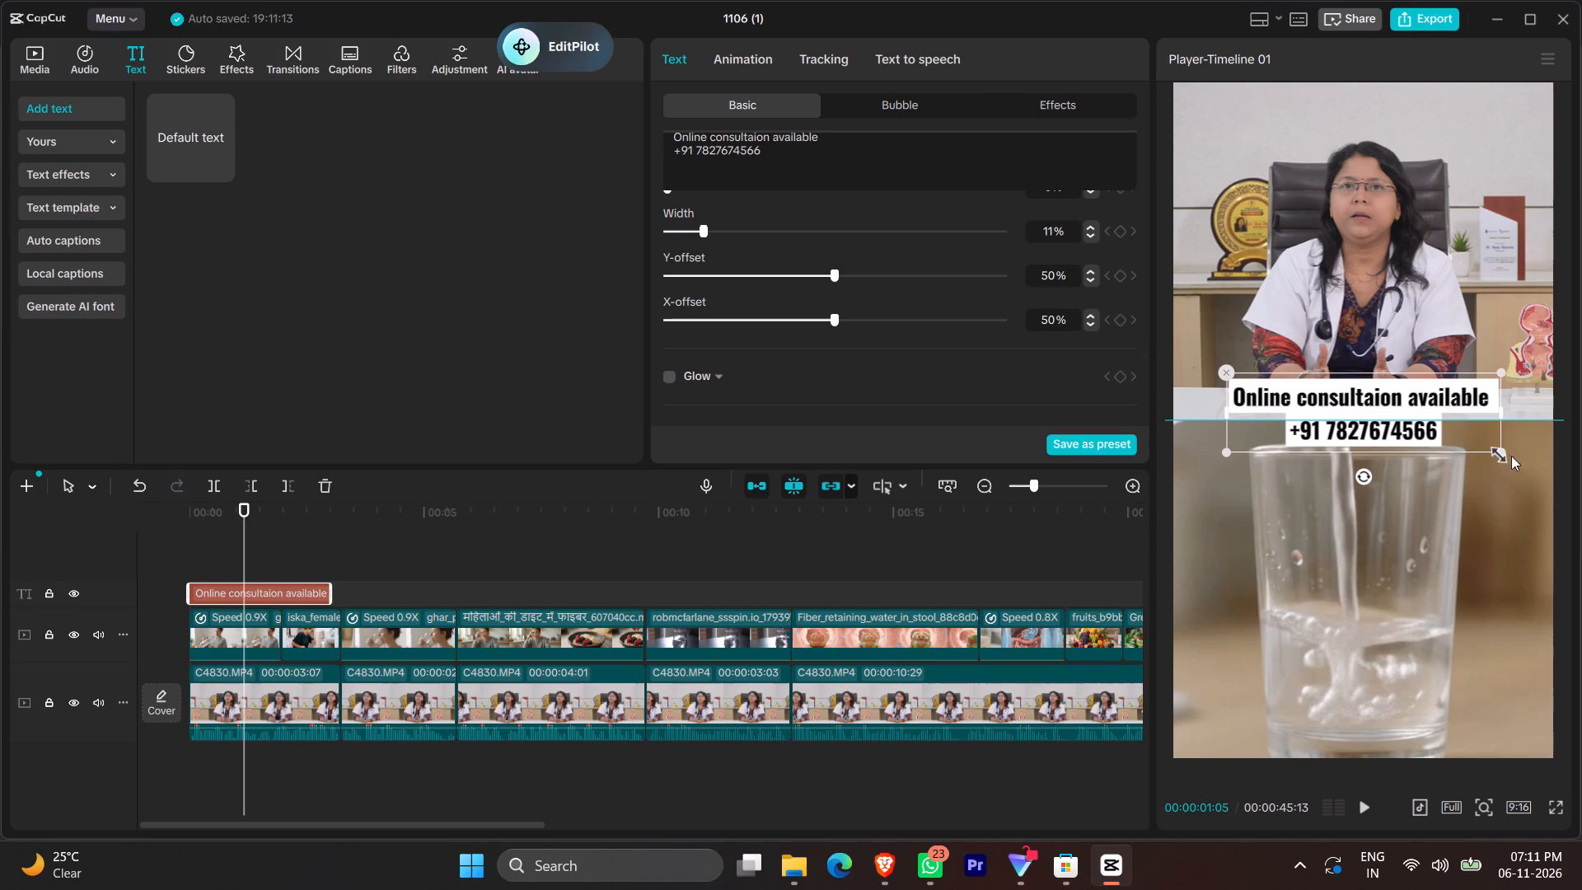
left_click_drag(1505, 456, 1435, 447)
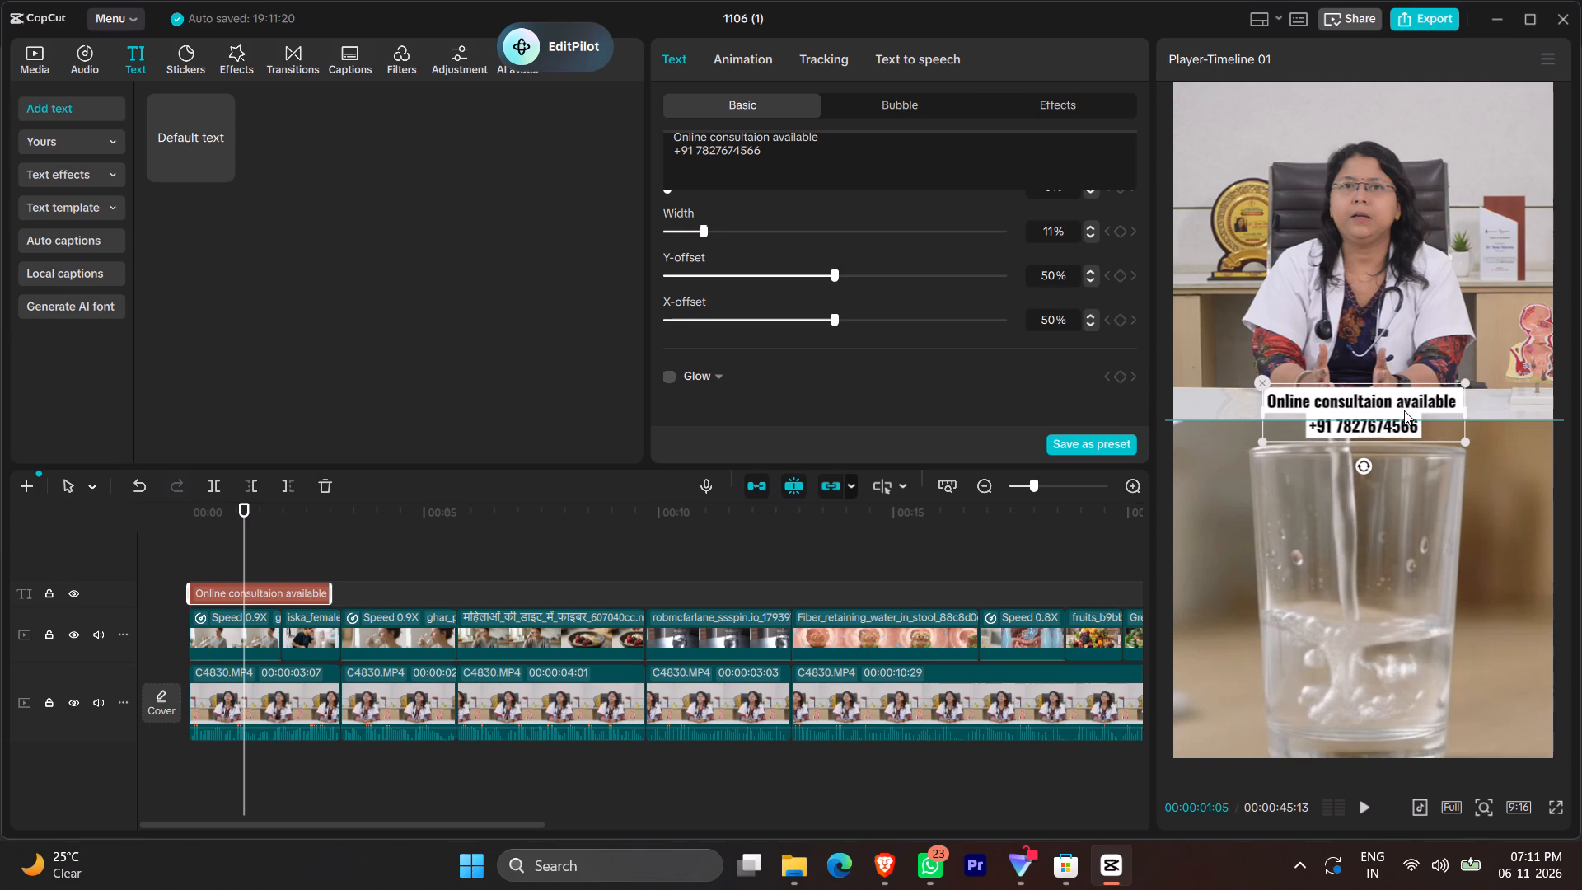
Set the horizontal guide back on the line between the two video halves and lock the guides.
left_click_drag(1422, 417, 1421, 424)
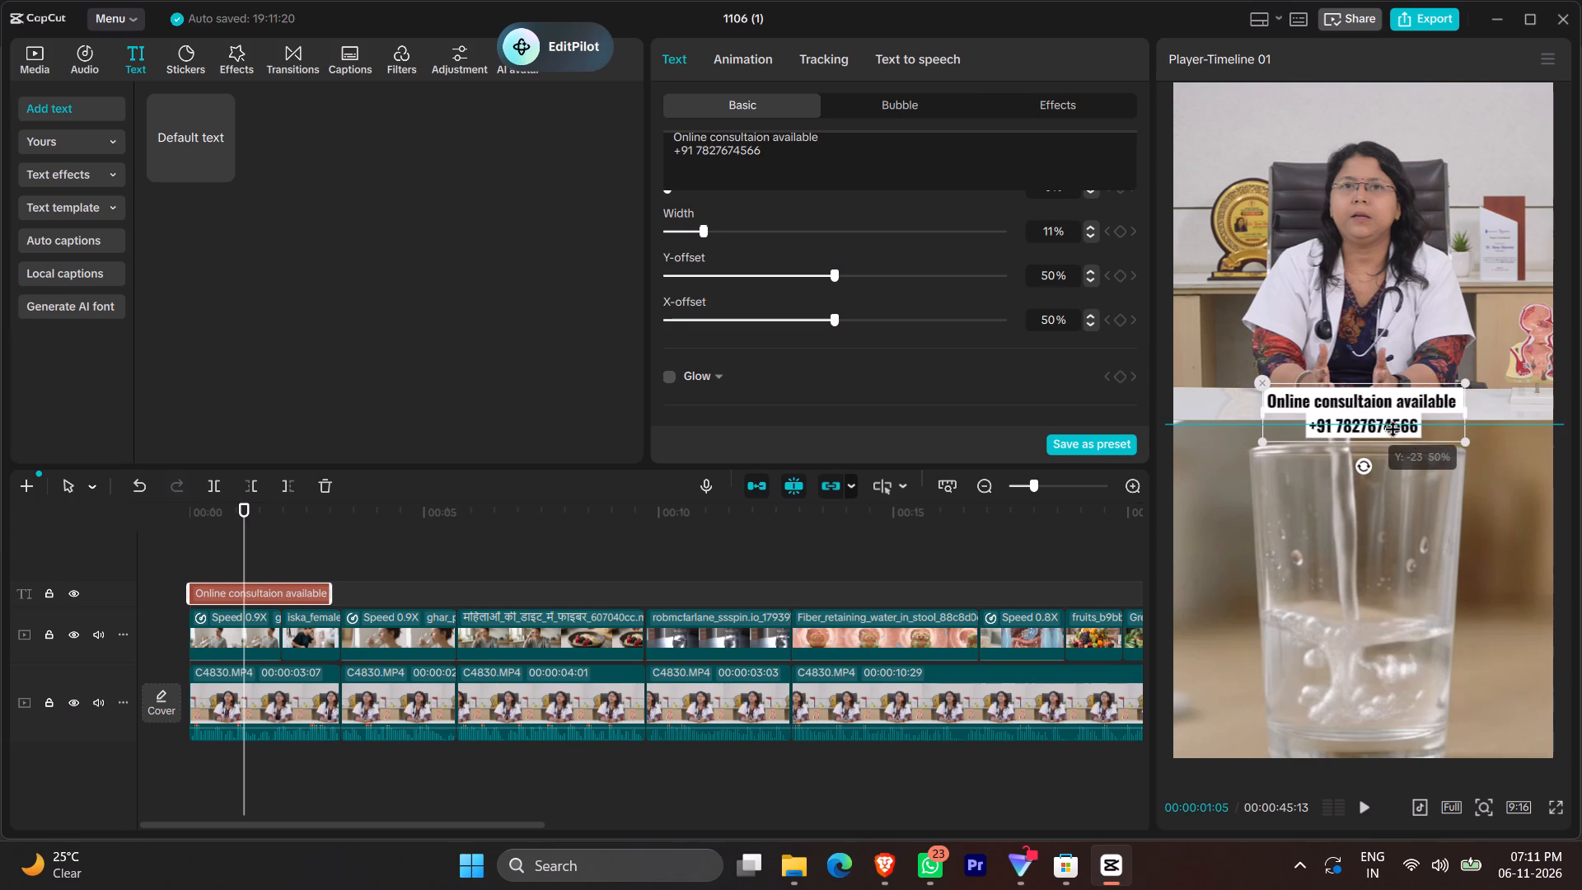
left_click(1497, 419)
left_click_drag(1501, 425, 1497, 418)
left_click(1547, 62)
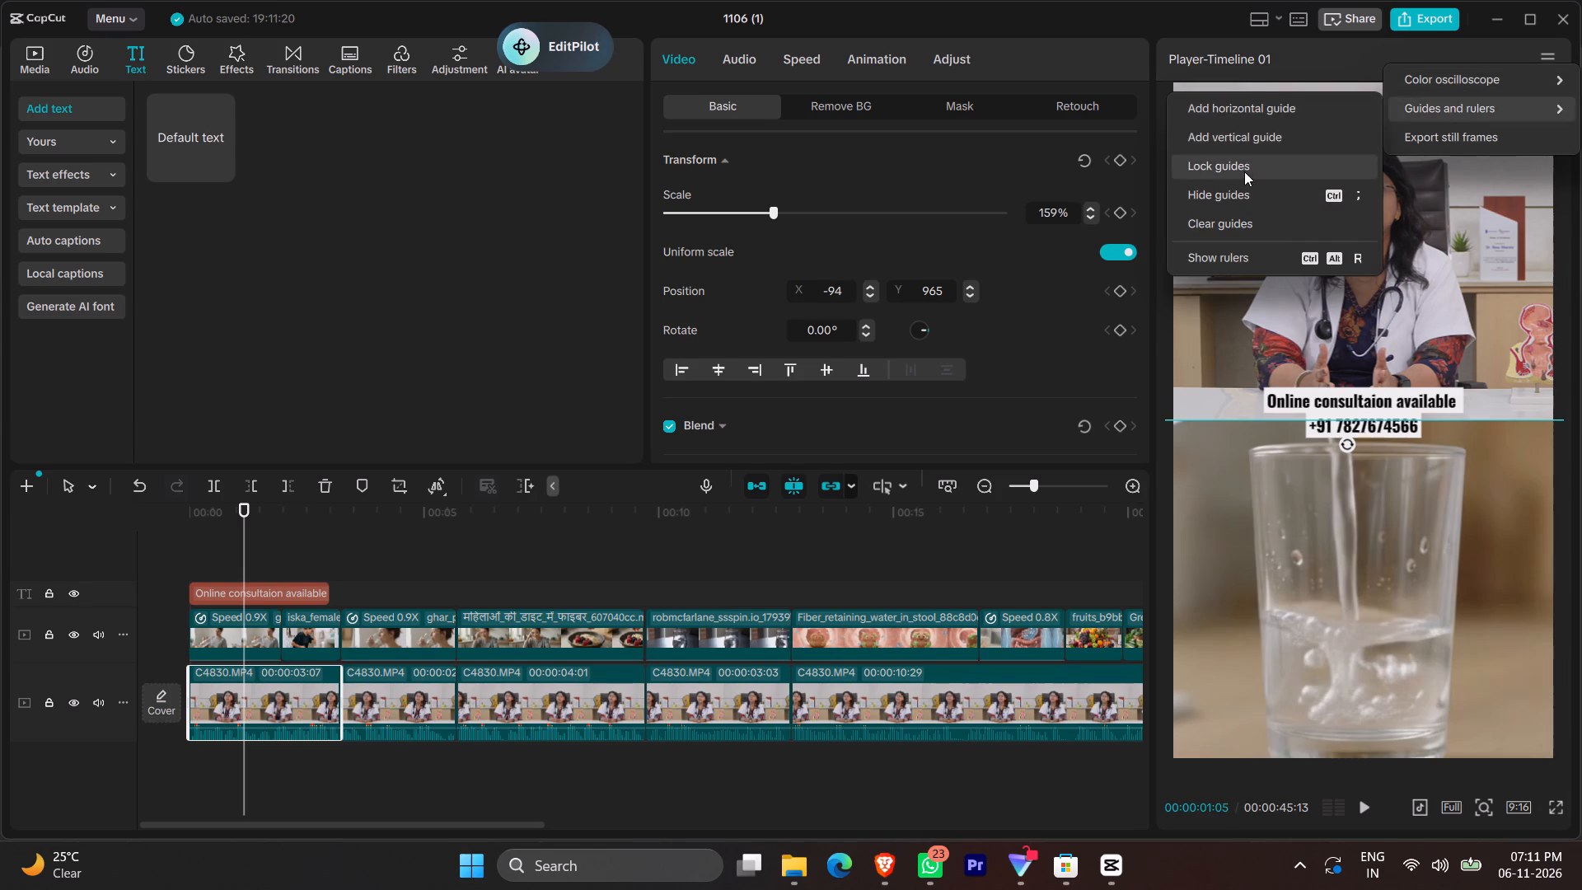
left_click(1238, 169)
Undo the accidental shift of the doctor's clip and reposition the caption at the split line, centred horizontally.
left_click_drag(1373, 394, 1359, 401)
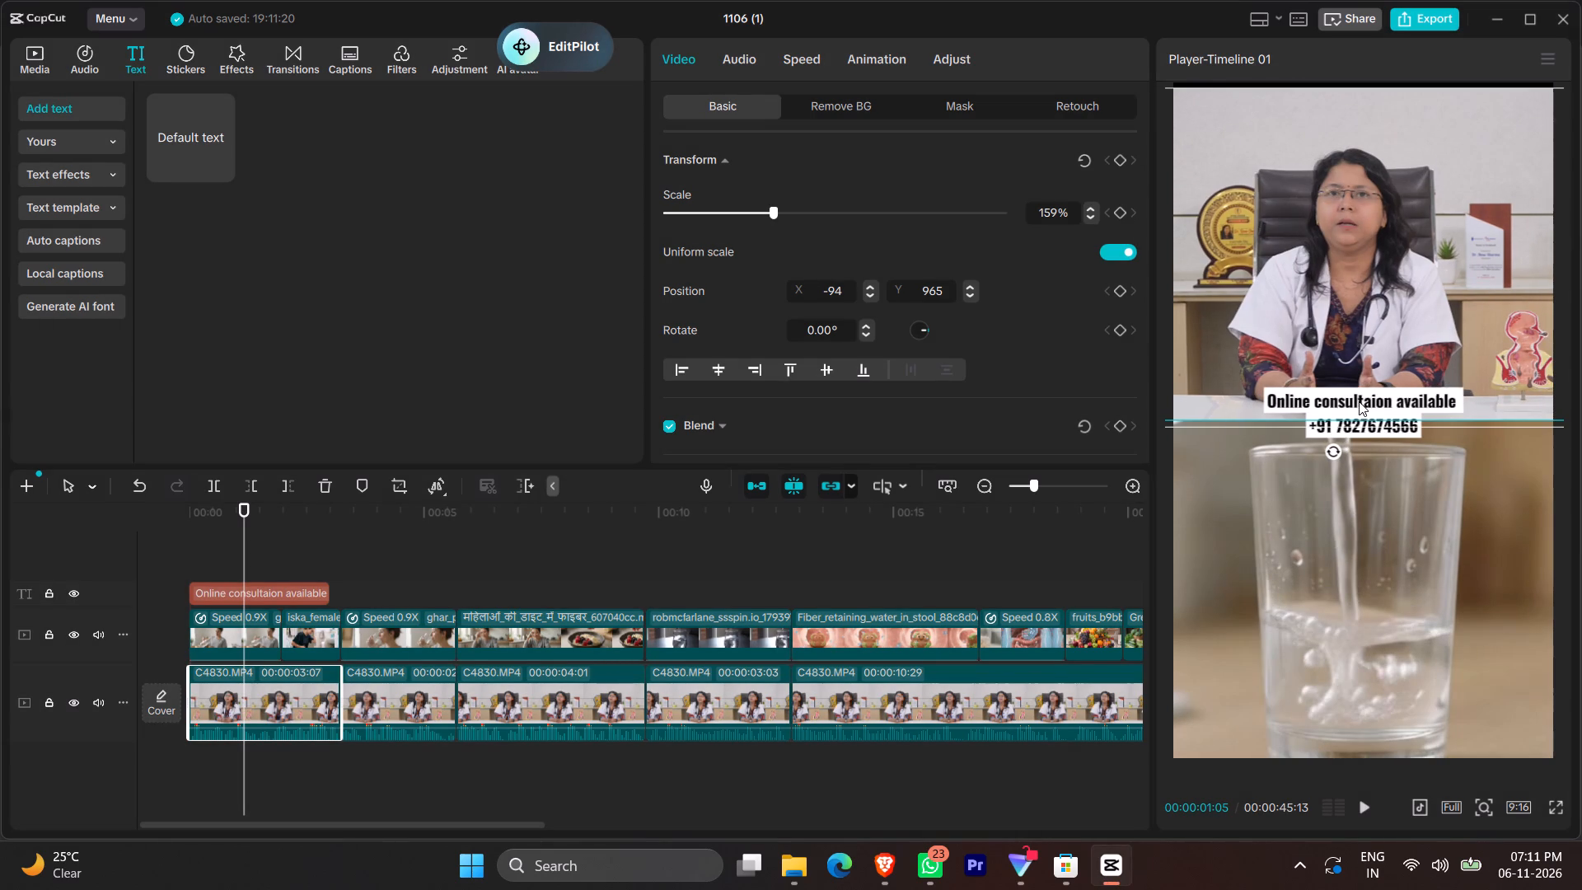
key("ctrl+z")
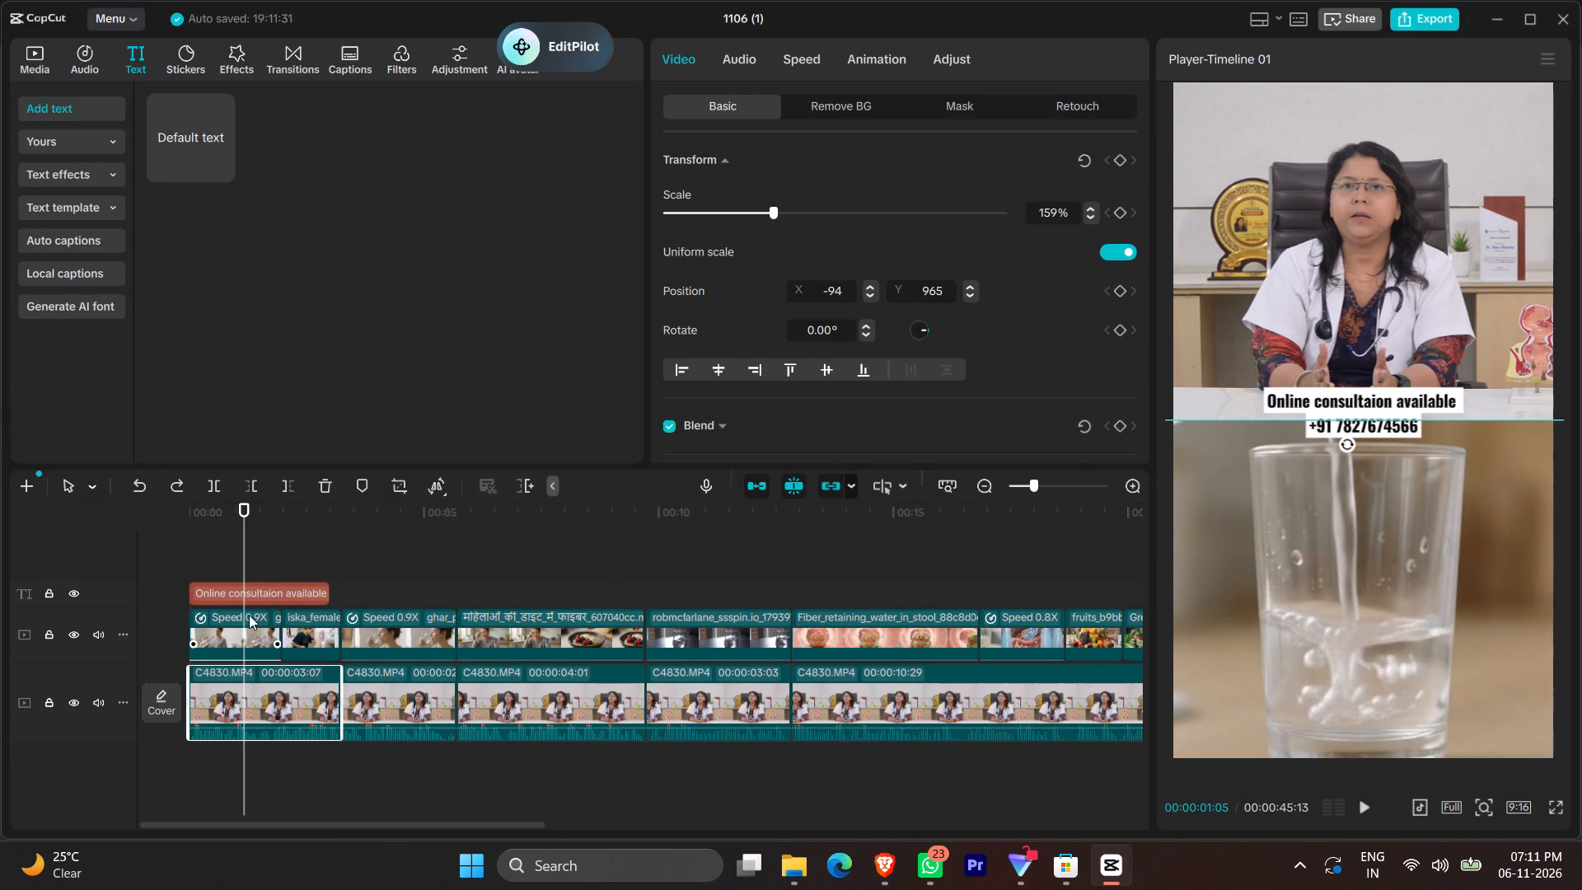
left_click(266, 588)
left_click_drag(1344, 423, 1350, 433)
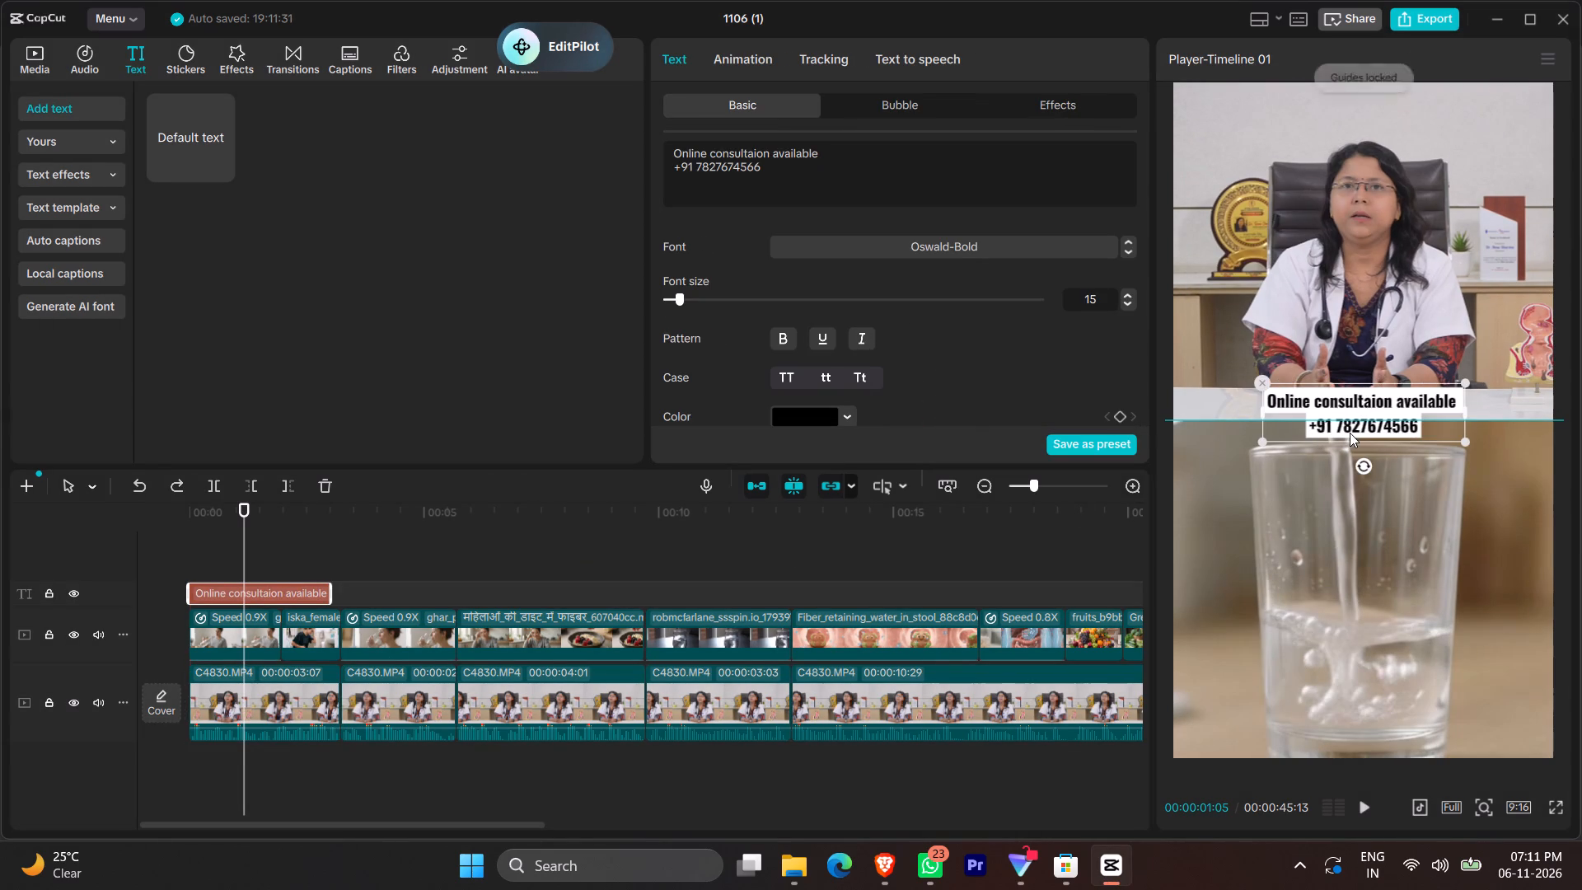
left_click_drag(1350, 433, 1360, 431)
left_click_drag(1417, 431, 1414, 440)
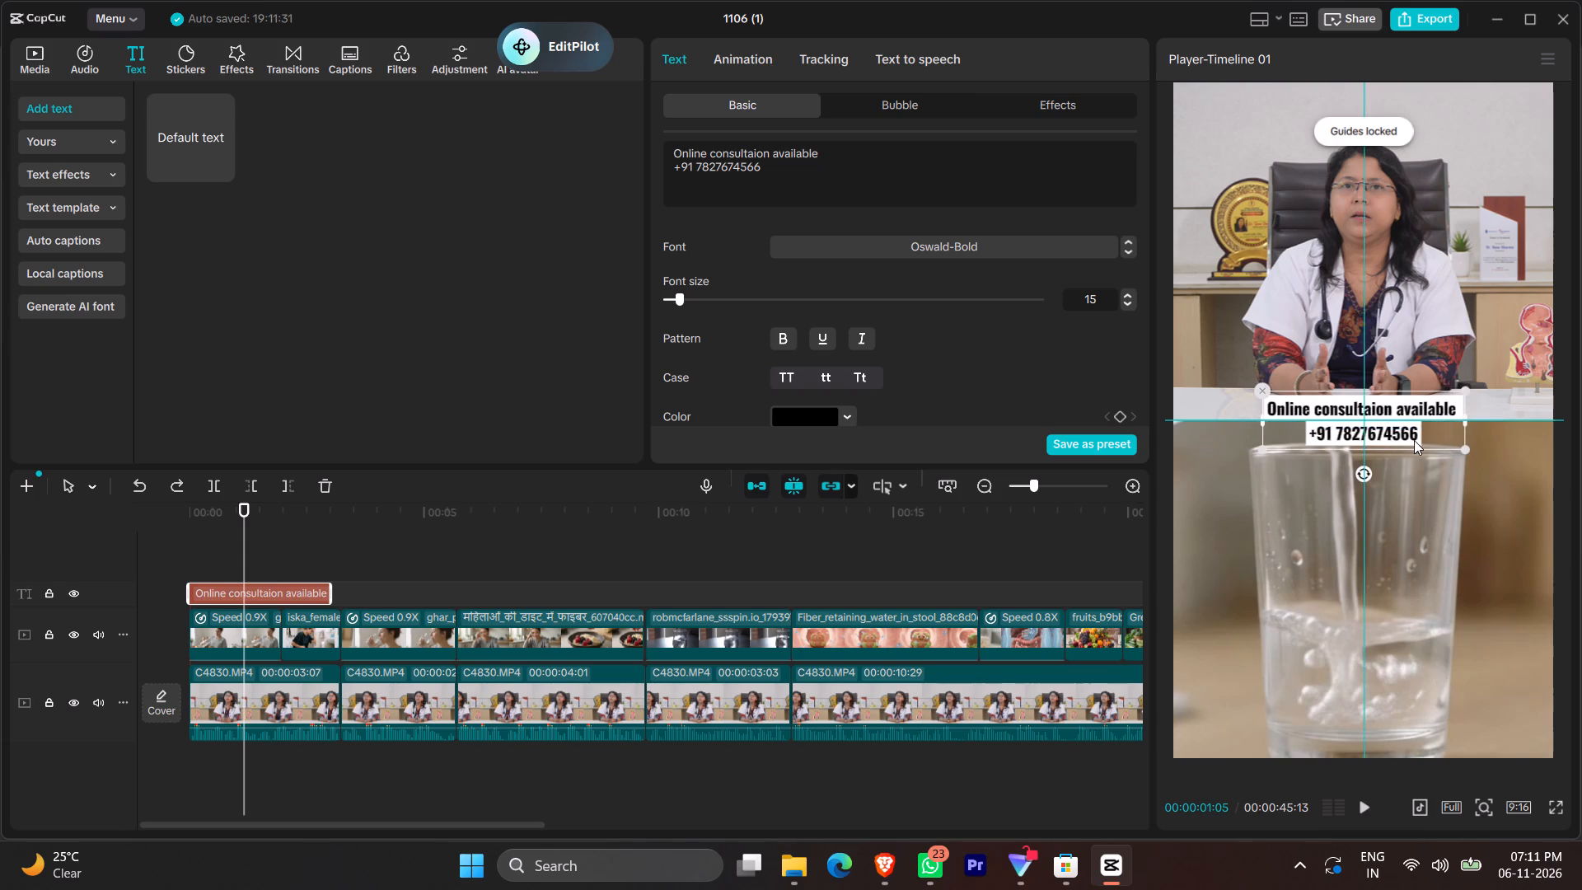
left_click_drag(1414, 440, 1413, 441)
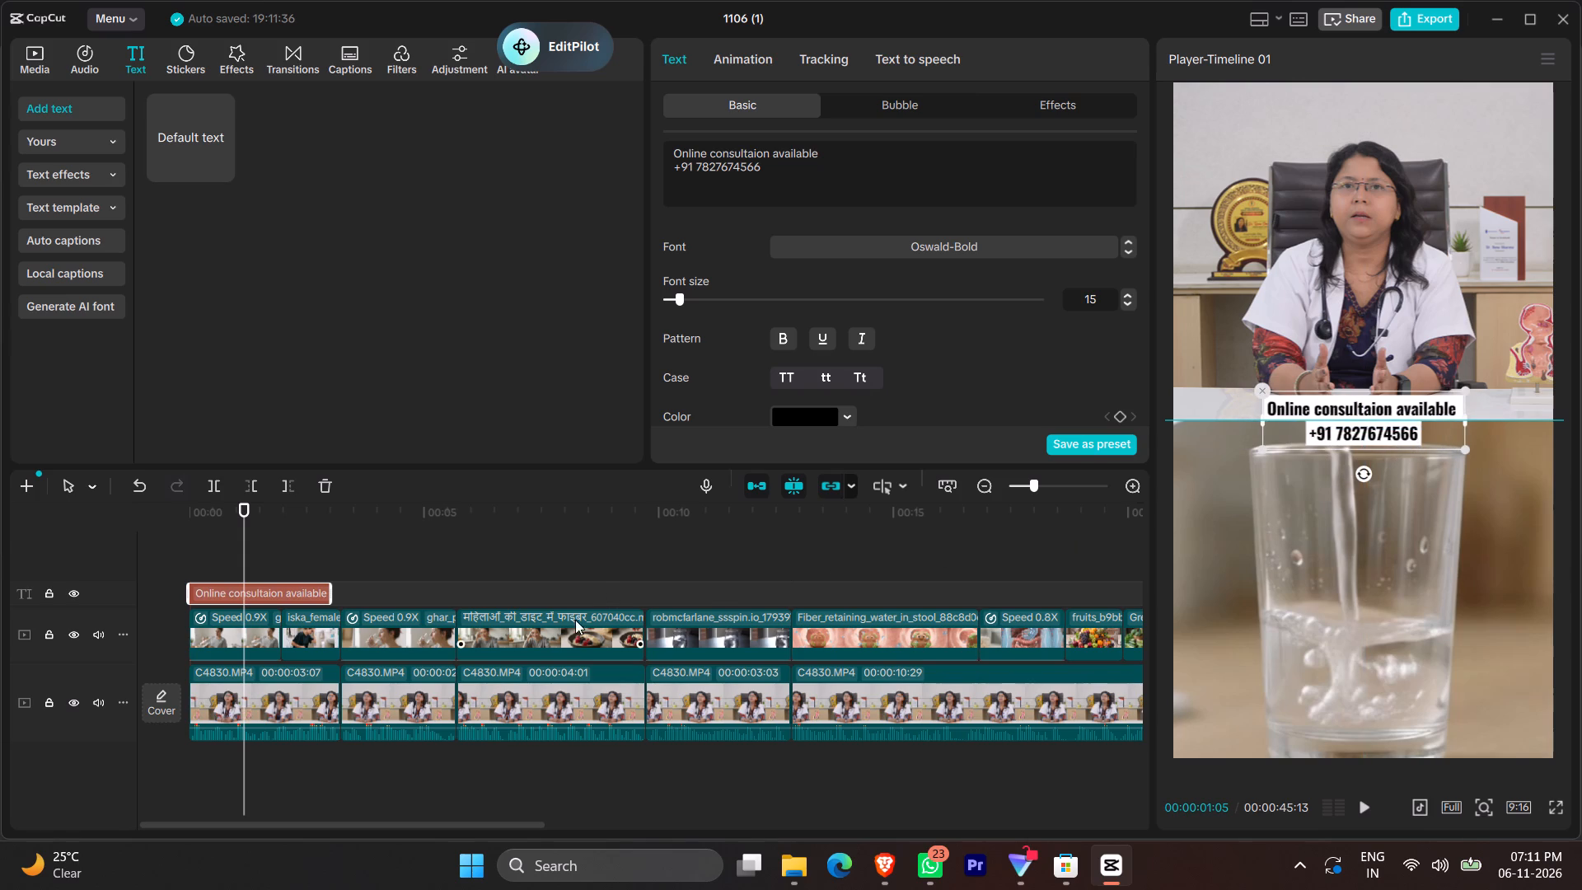
Compare the caption placement with the reference short in Brave and raise the CapCut caption so both lines sit just above the split line.
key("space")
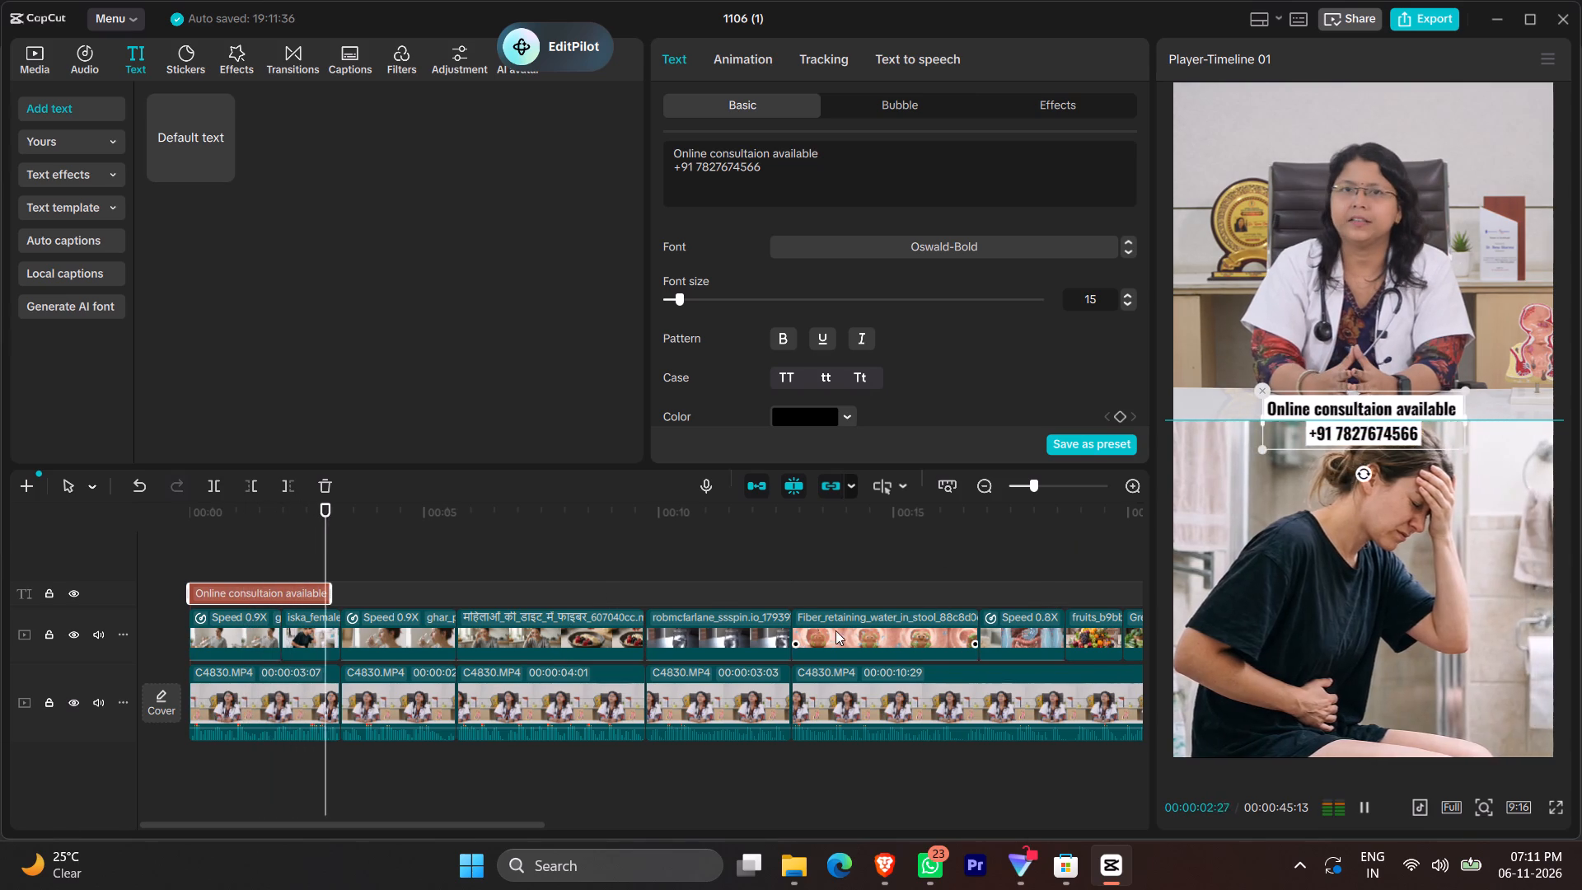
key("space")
left_click(1109, 886)
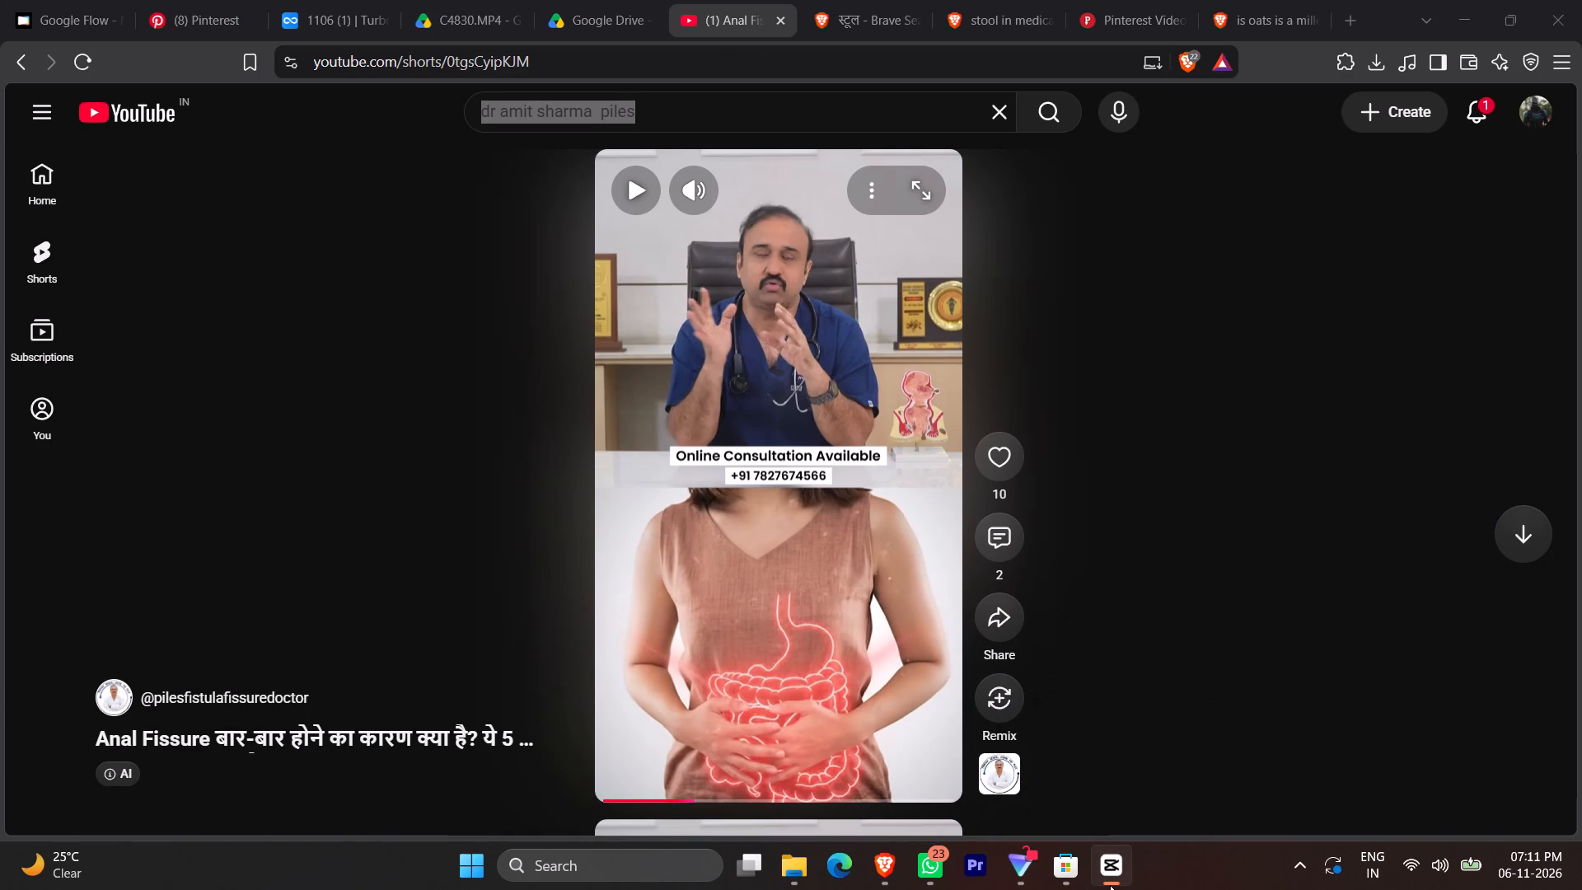
left_click(1110, 885)
left_click(1110, 885)
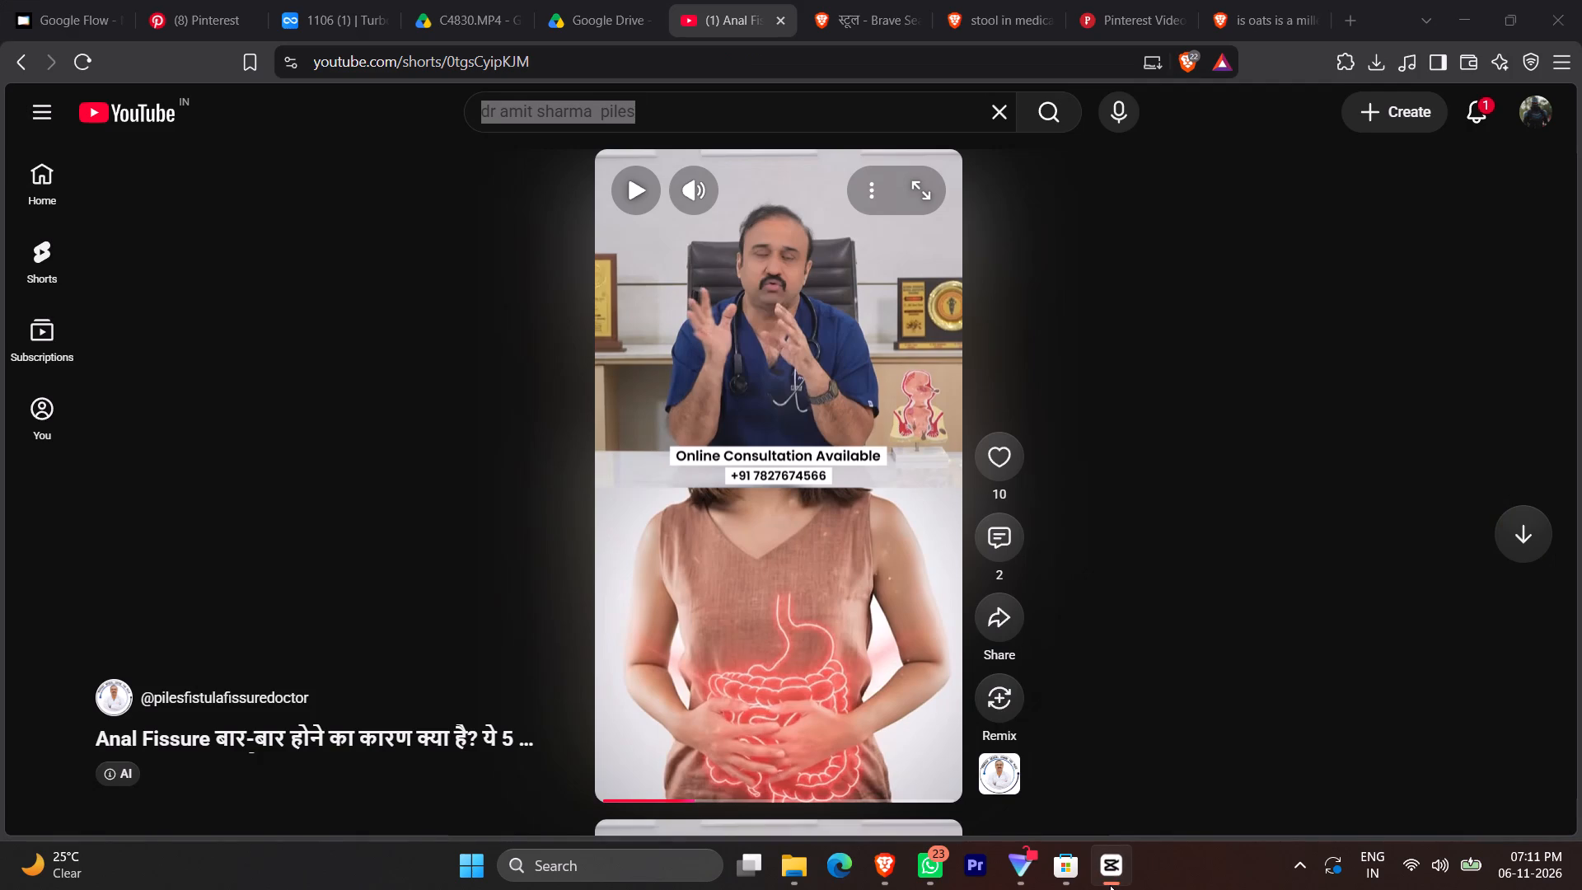
left_click(1110, 885)
left_click(229, 565)
left_click(263, 593)
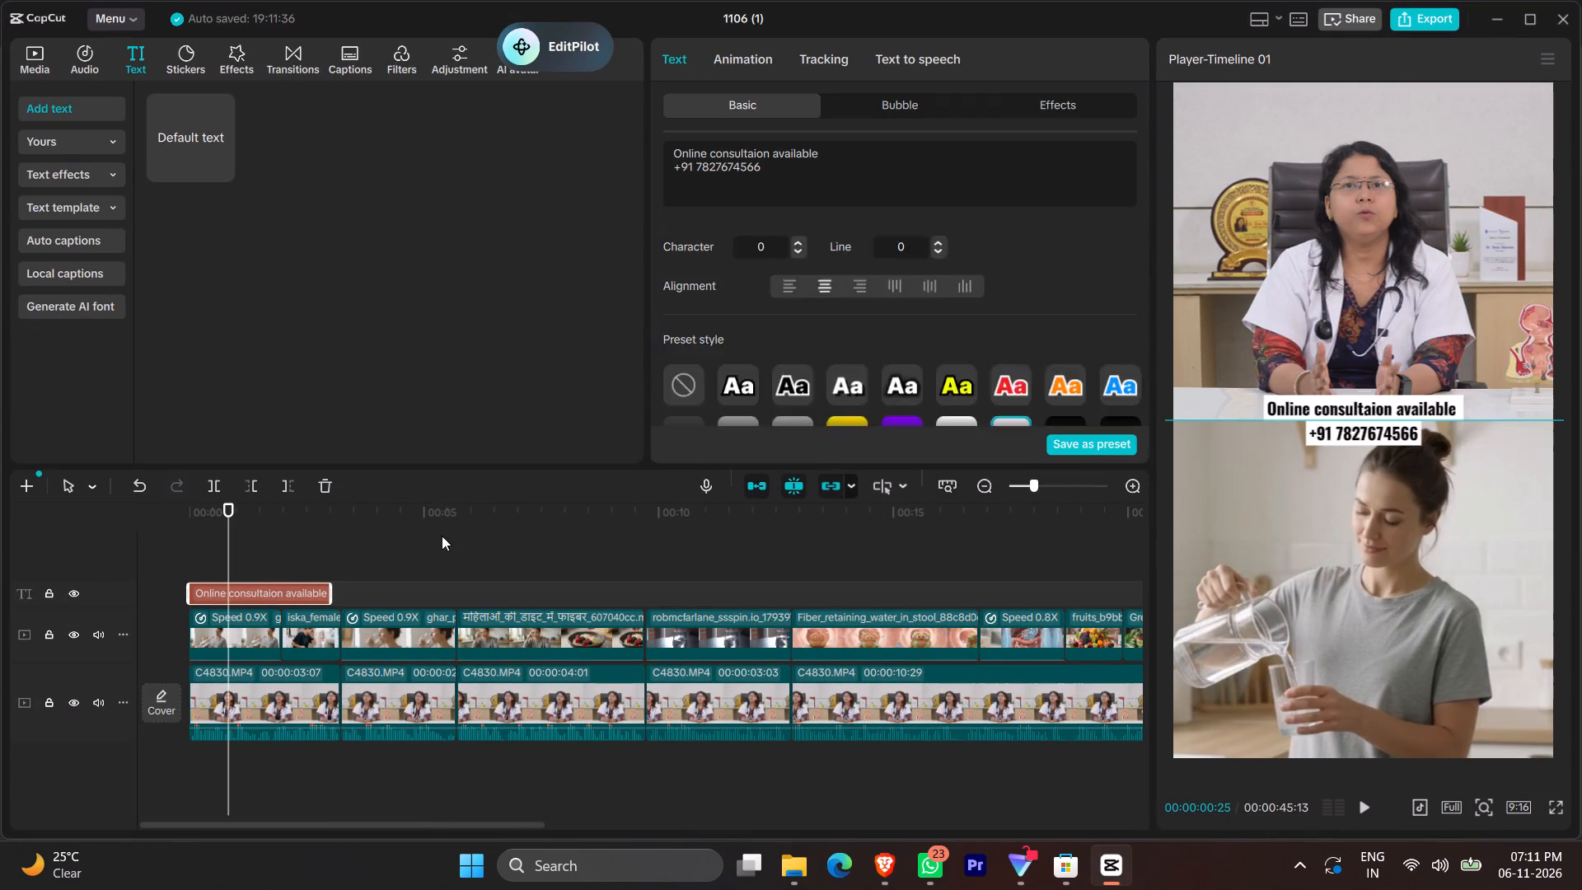
left_click_drag(1337, 402, 1336, 373)
left_click(227, 555)
left_click_drag(227, 555, 180, 571)
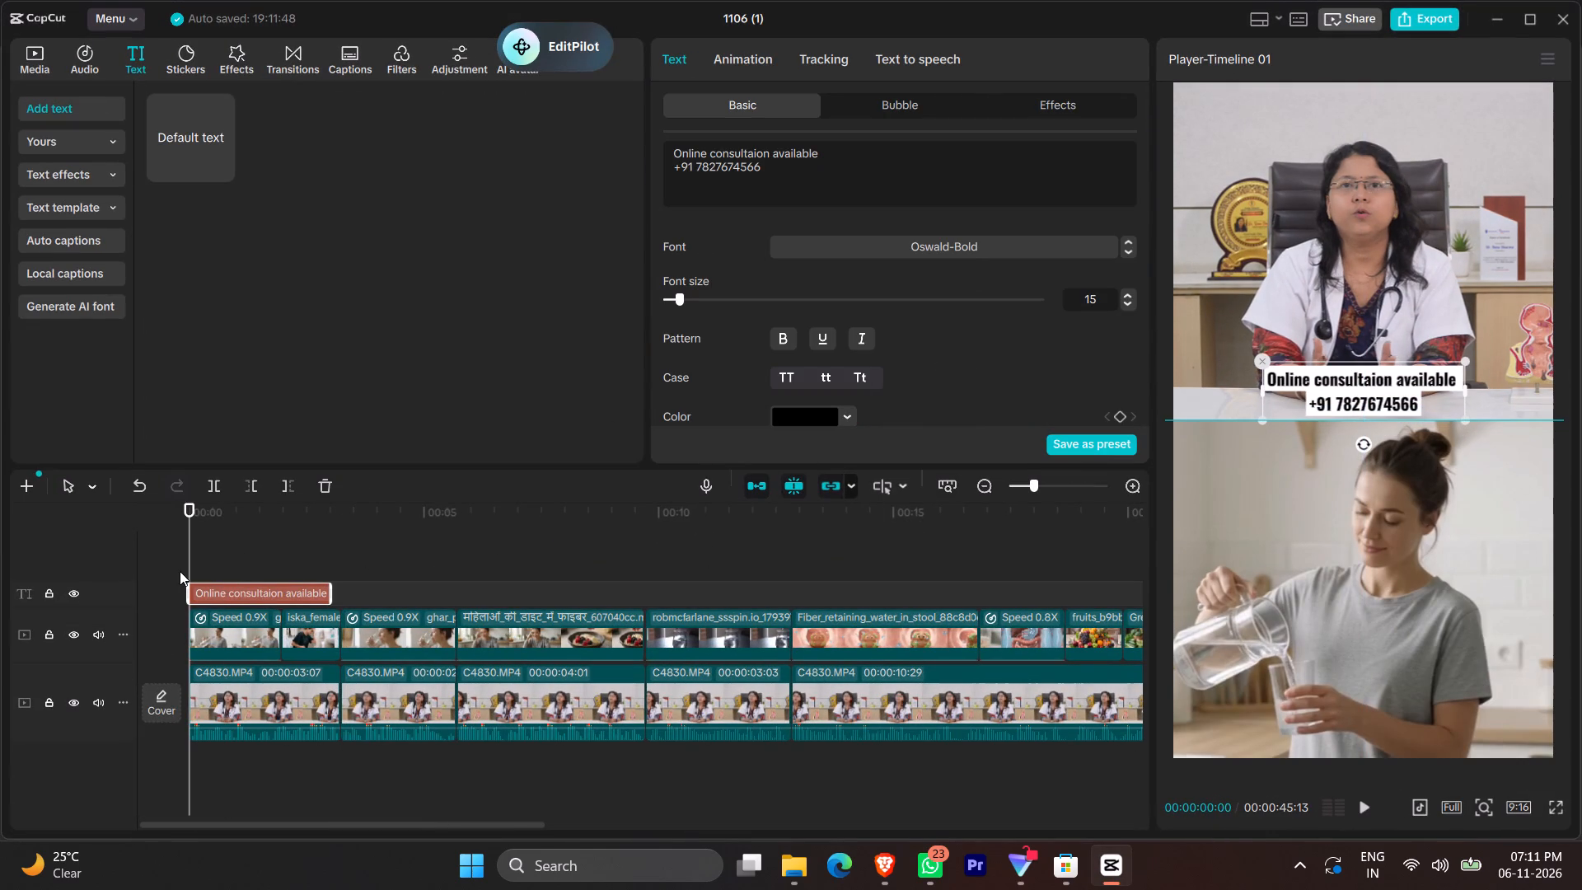
left_click(1116, 874)
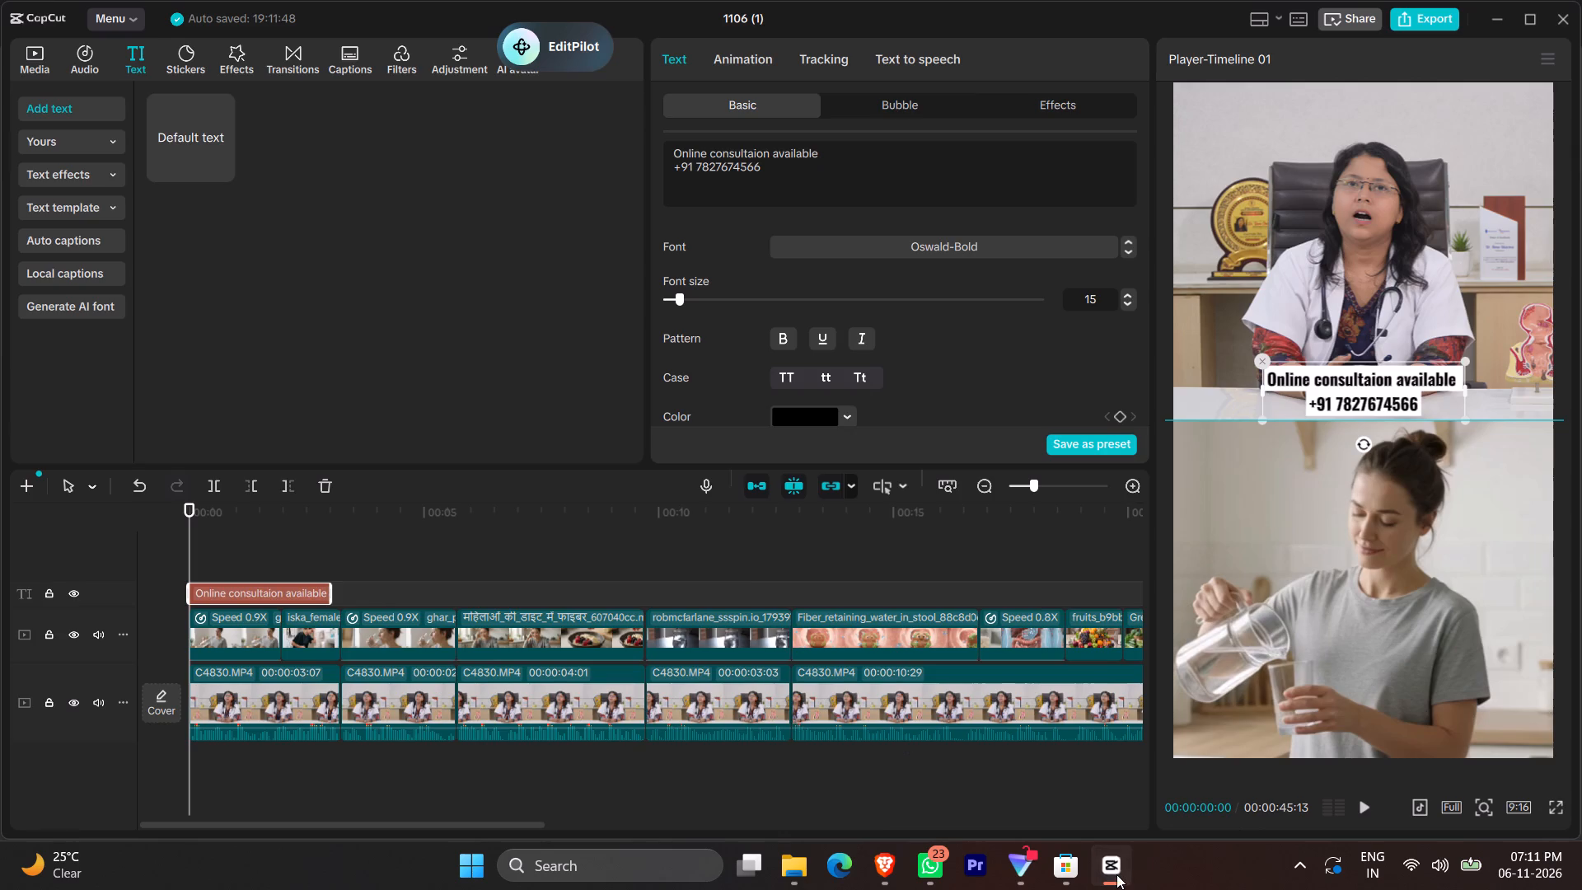
left_click(1116, 874)
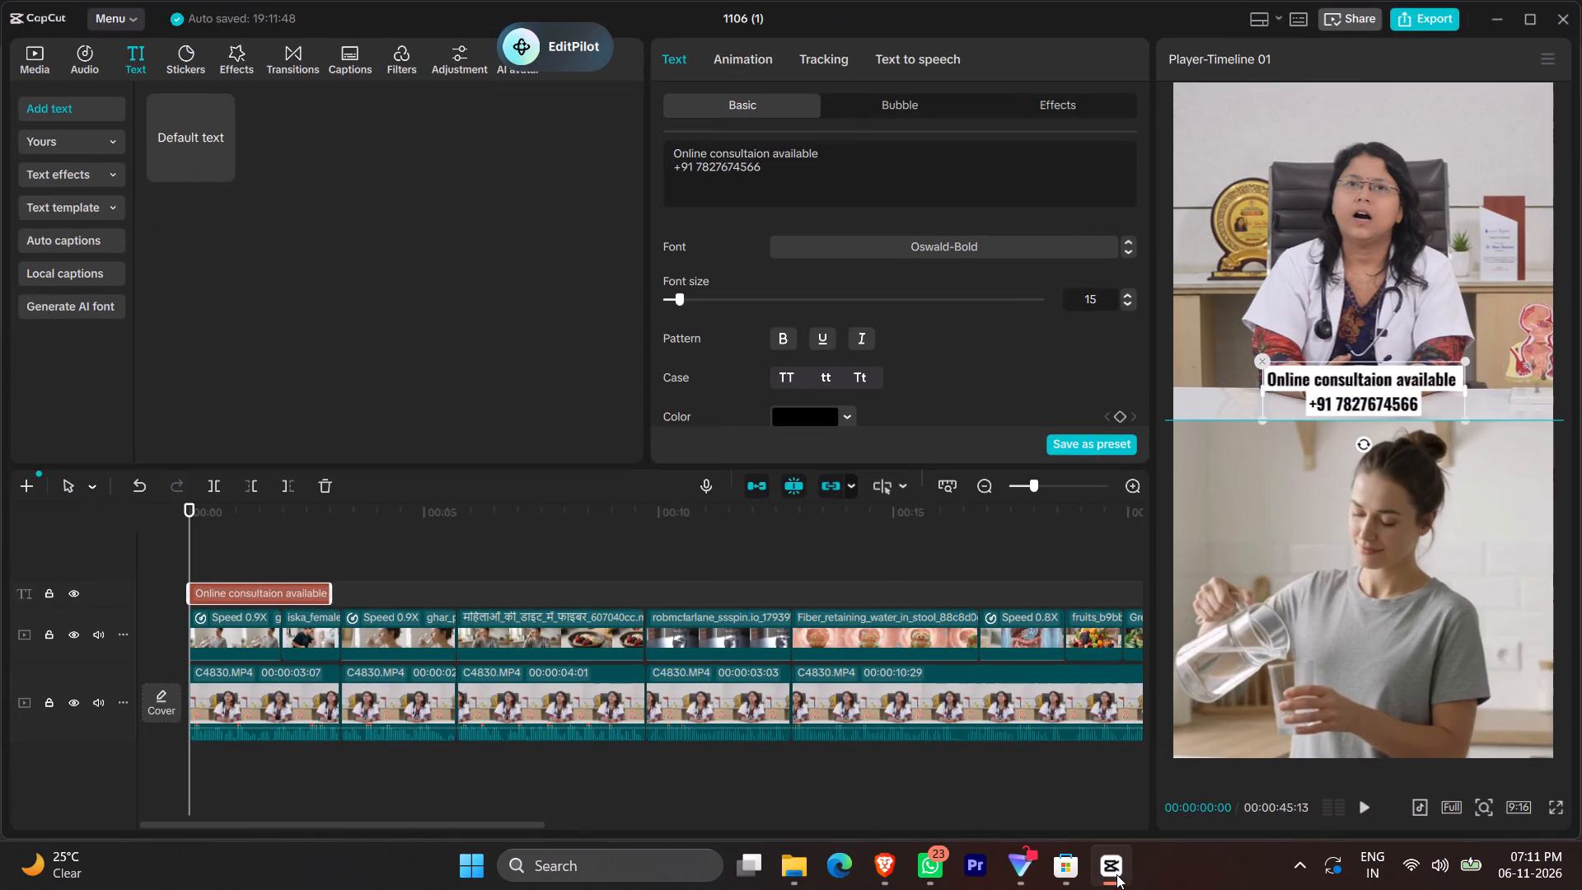
Switch to Brave and compare the caption's look and placement with the reference short.
left_click(1116, 874)
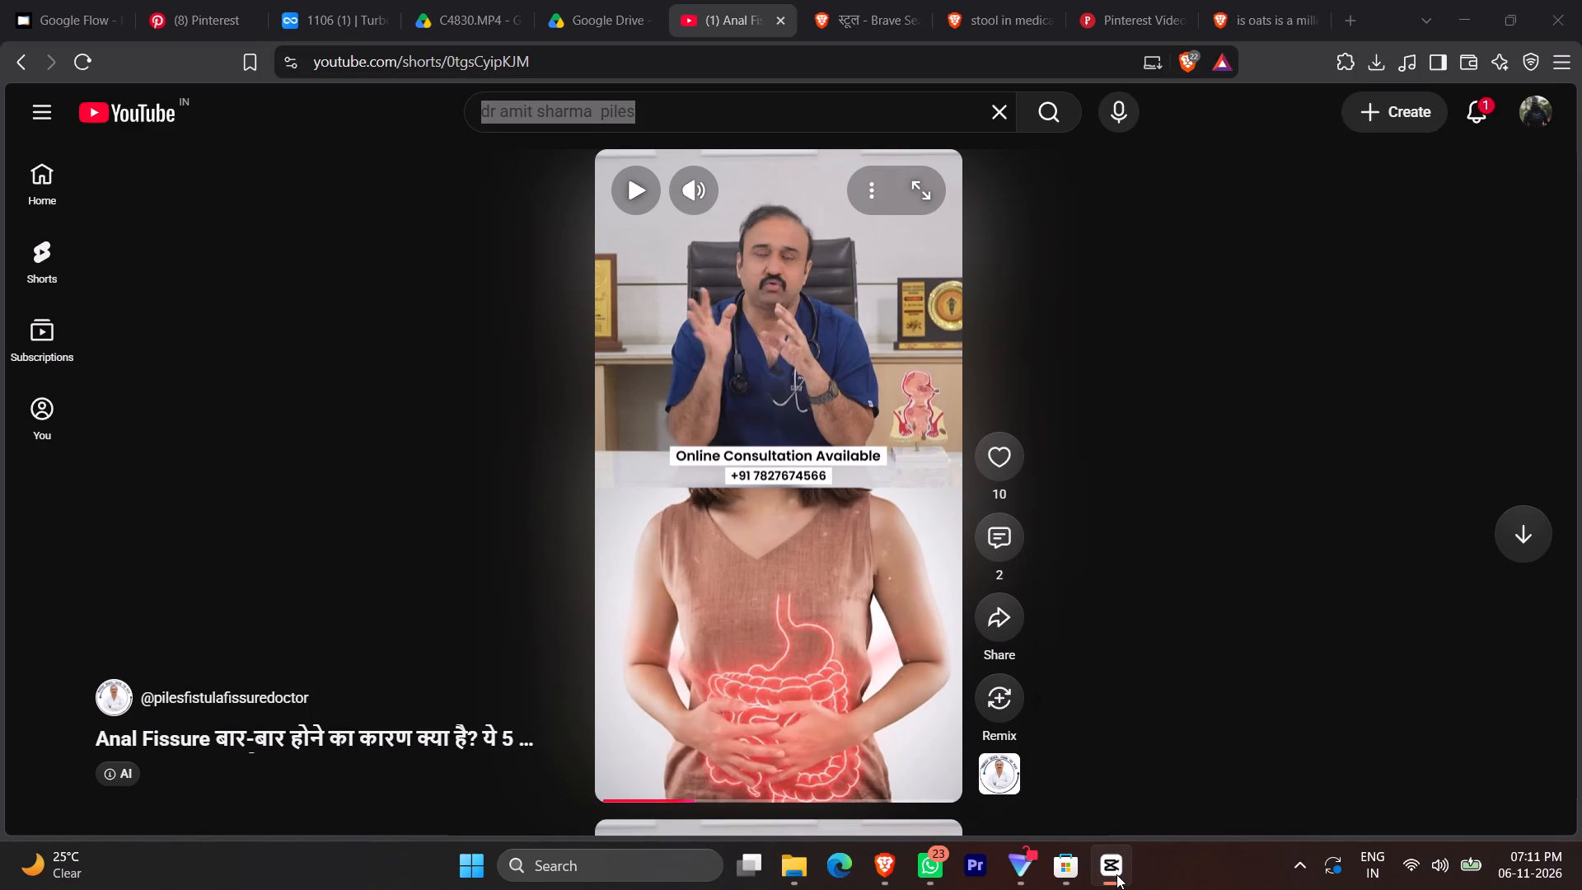
left_click(1116, 874)
left_click(1116, 874)
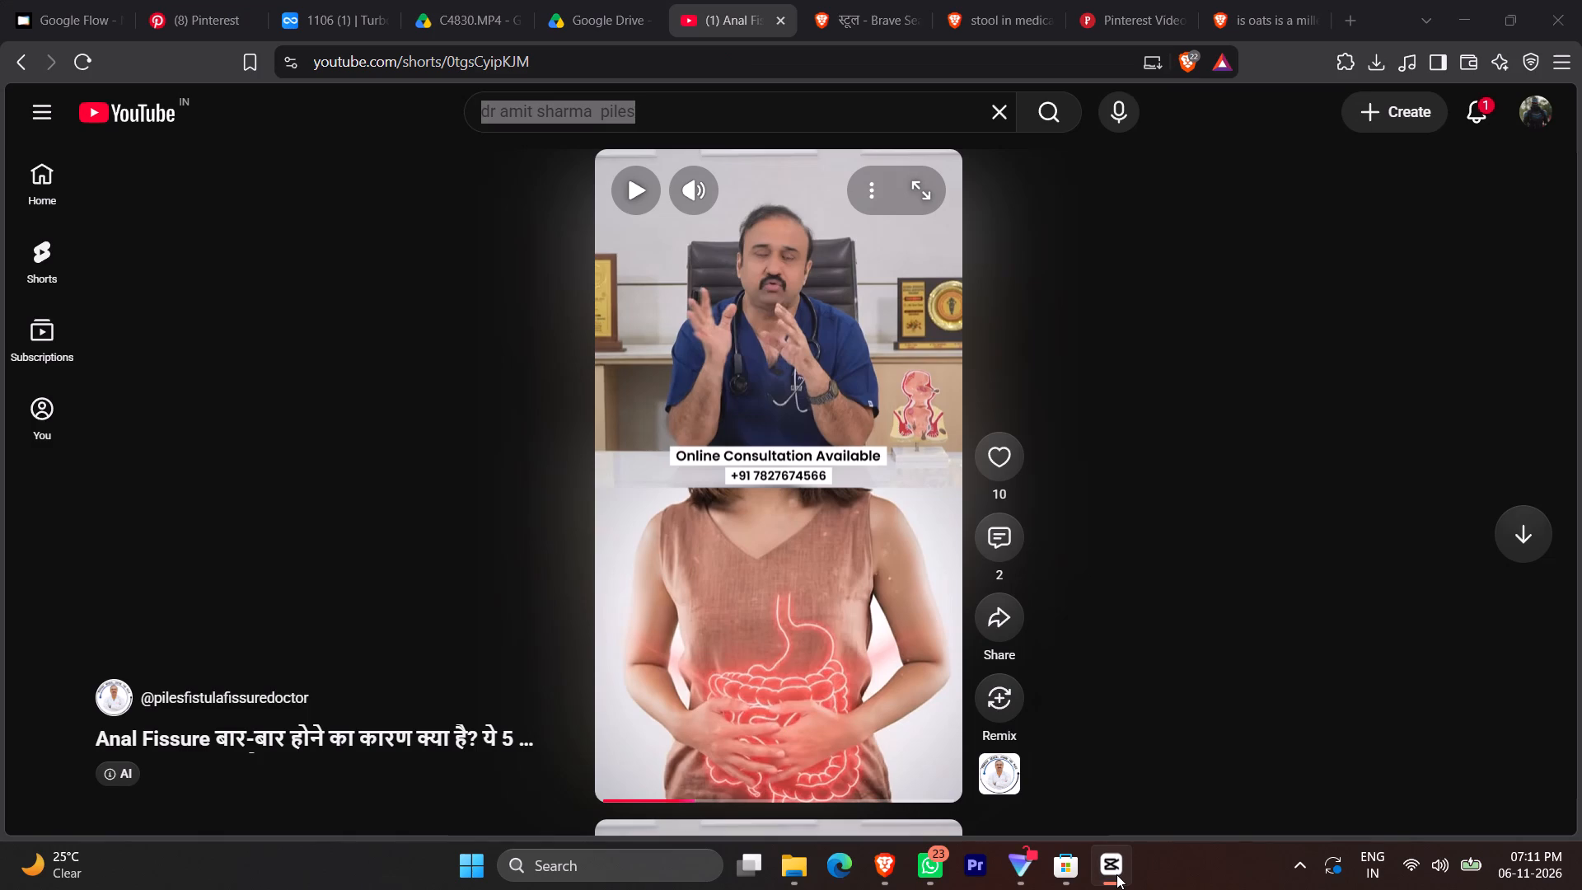
Switch back to CapCut and extend the consultation caption to the end of the doctor's video at 00:00:45:13.
left_click(1116, 874)
left_click(1116, 874)
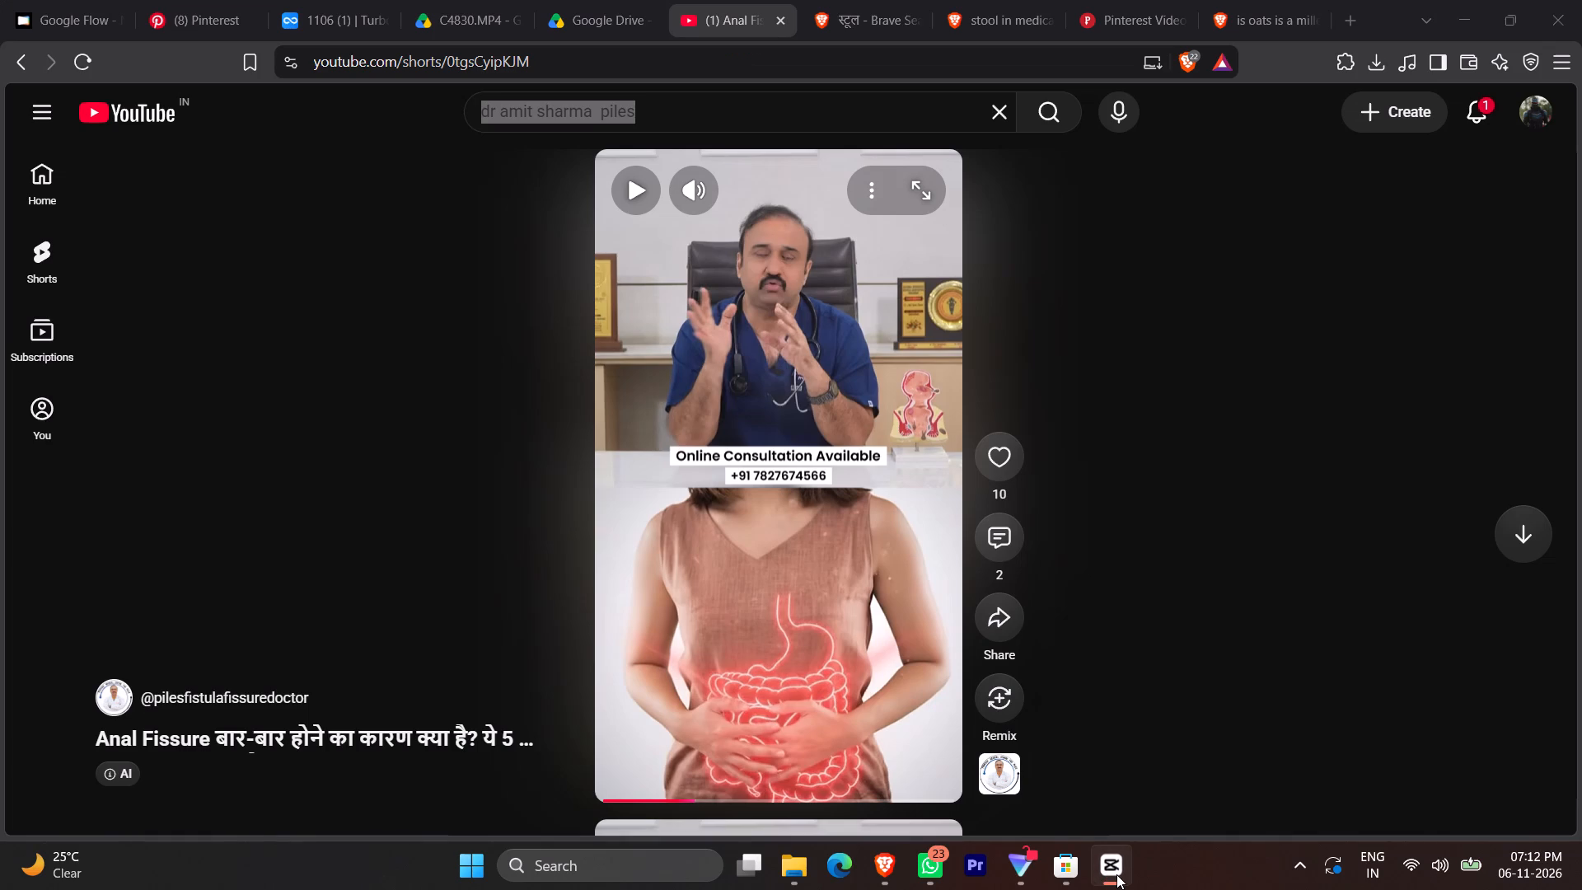
left_click(1116, 874)
left_click(1116, 874)
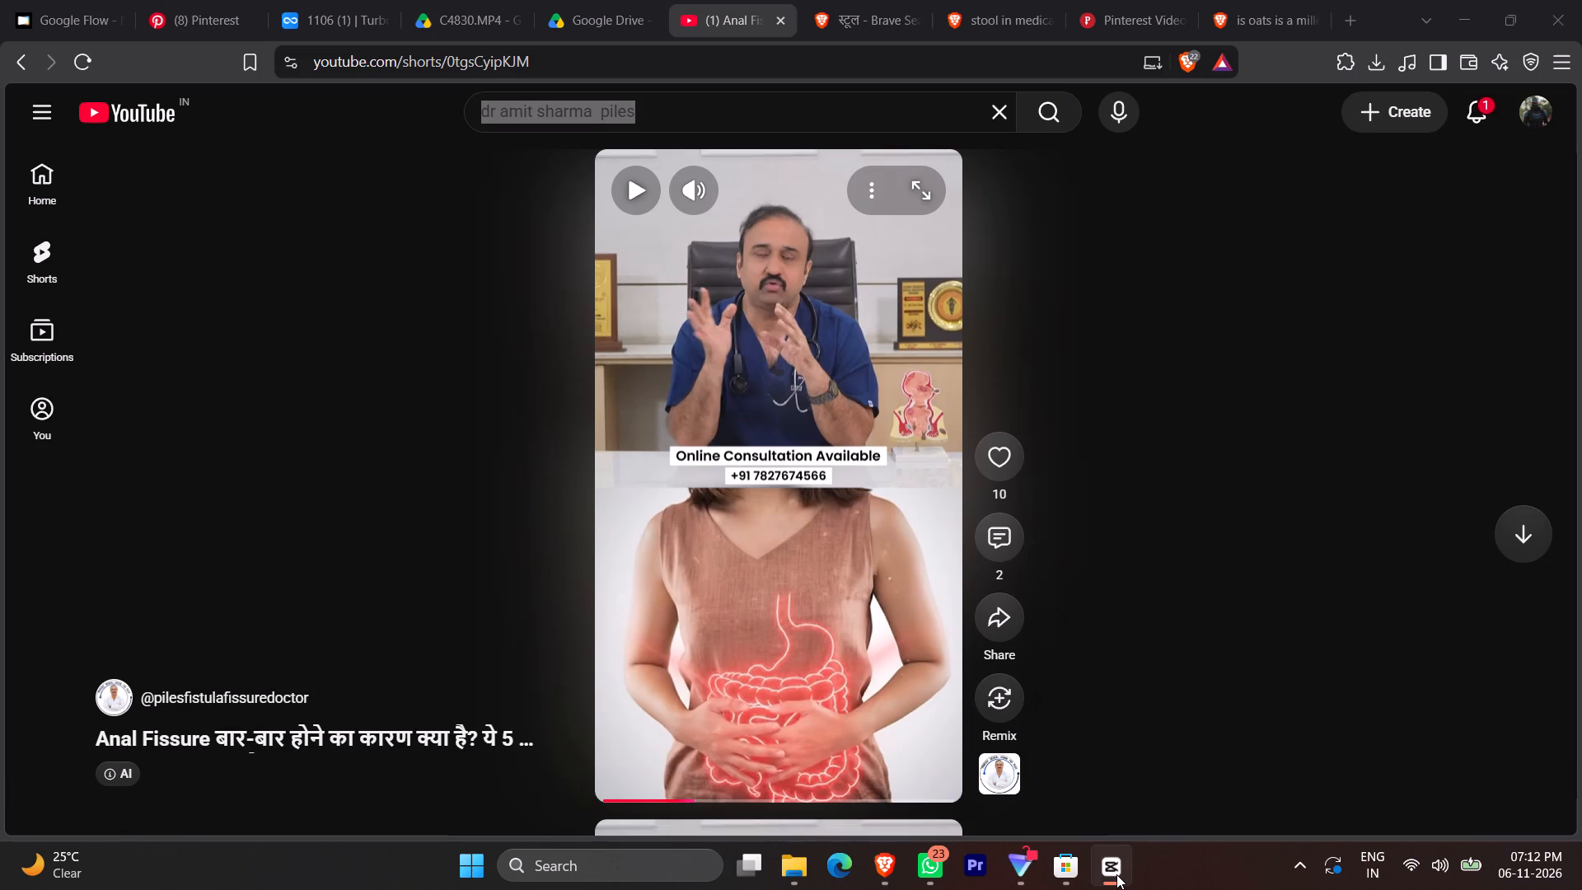
left_click(1116, 874)
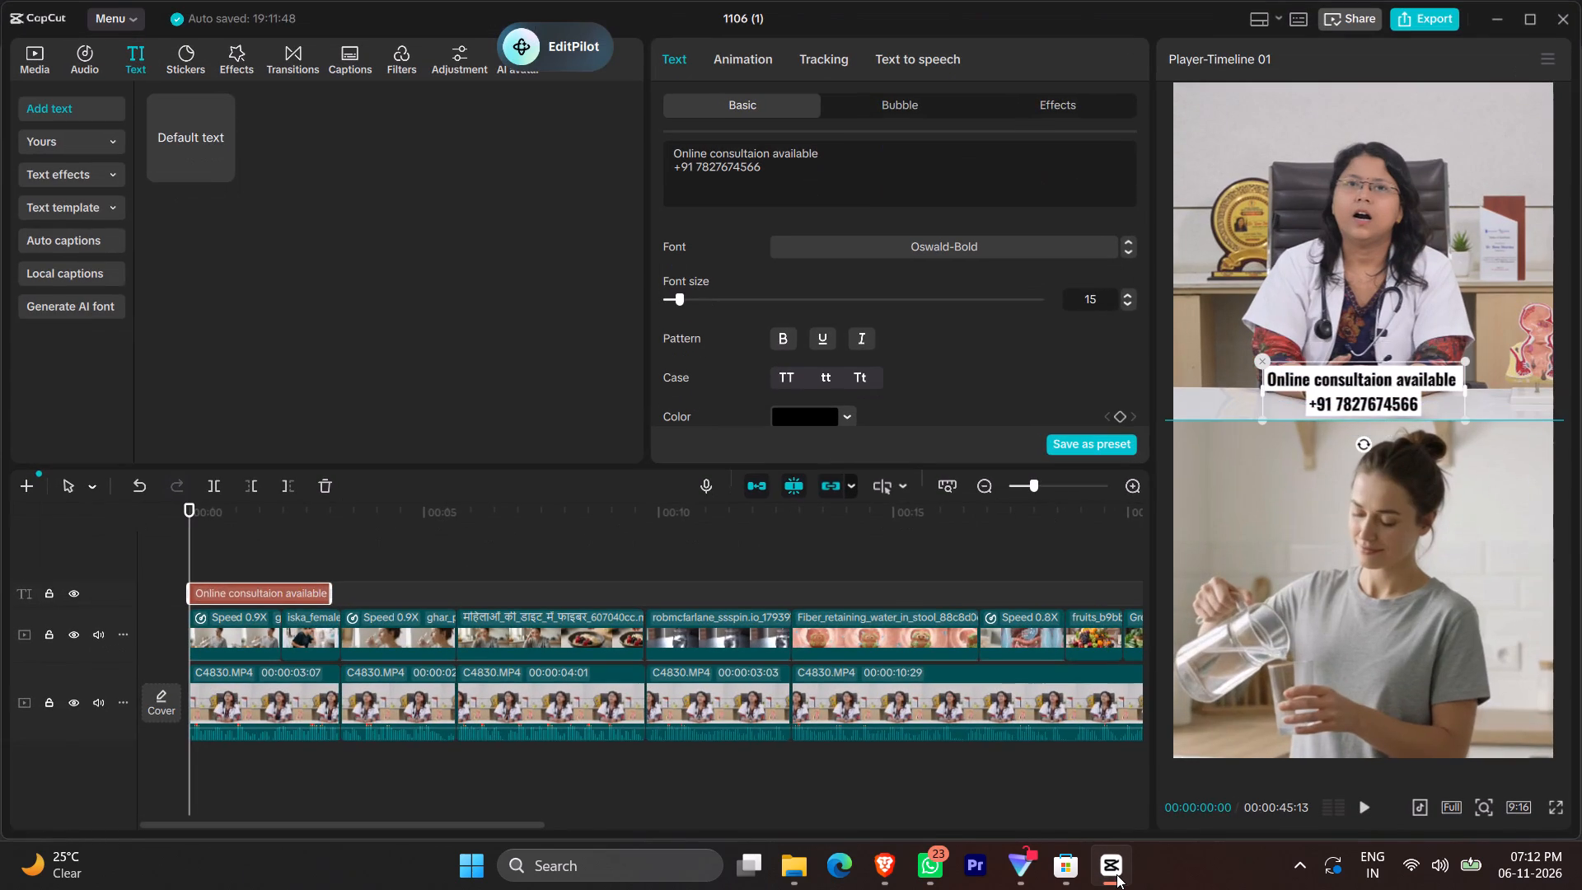
left_click(1116, 874)
left_click(1116, 874)
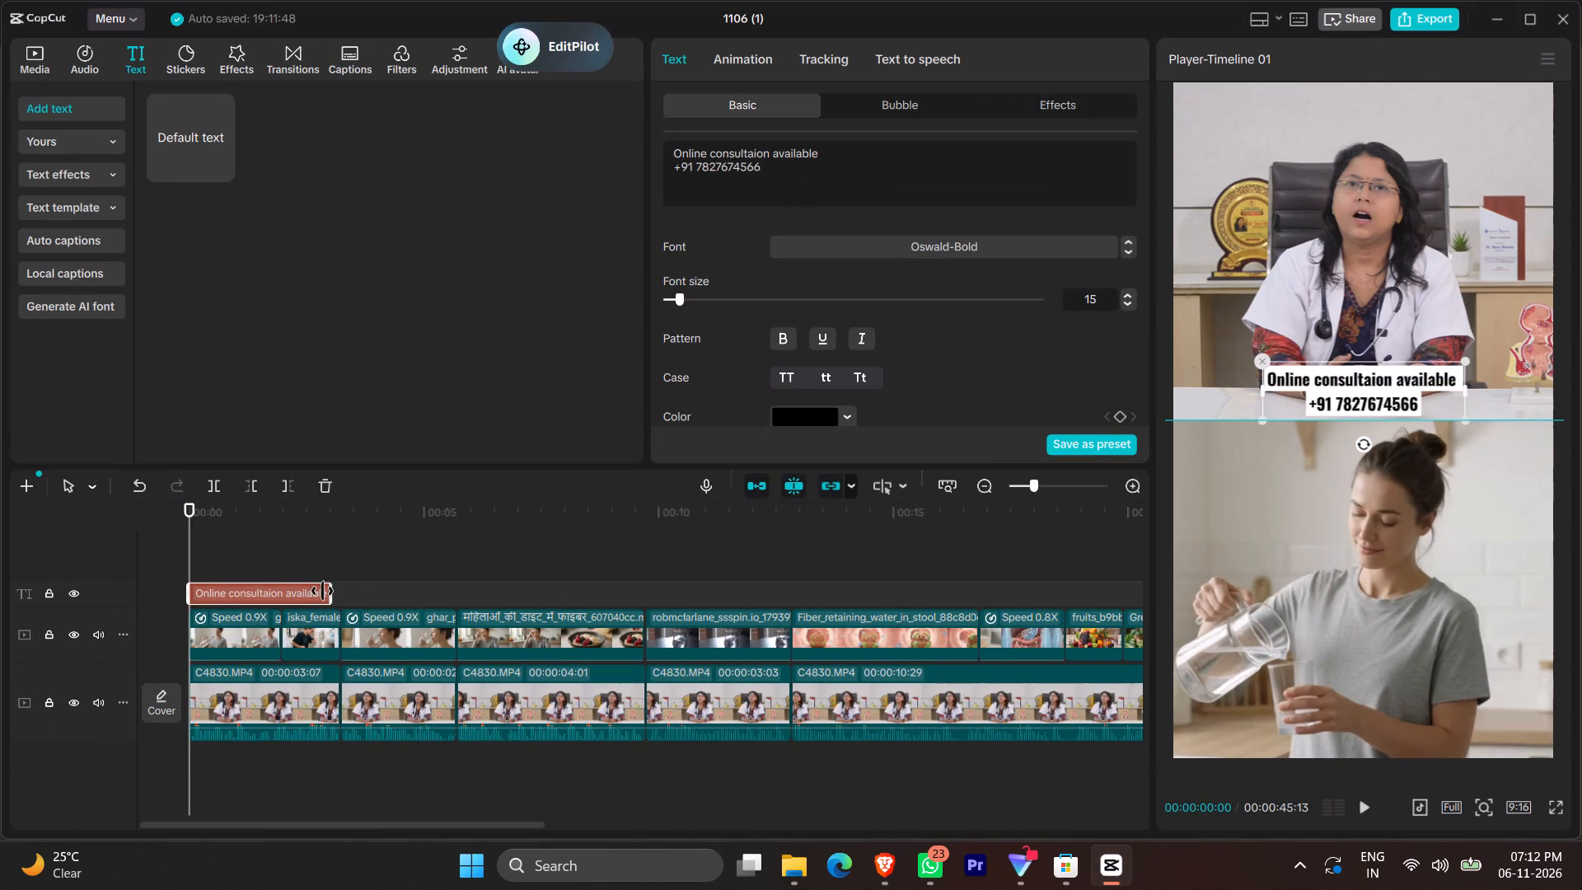
left_click_drag(332, 591, 1221, 569)
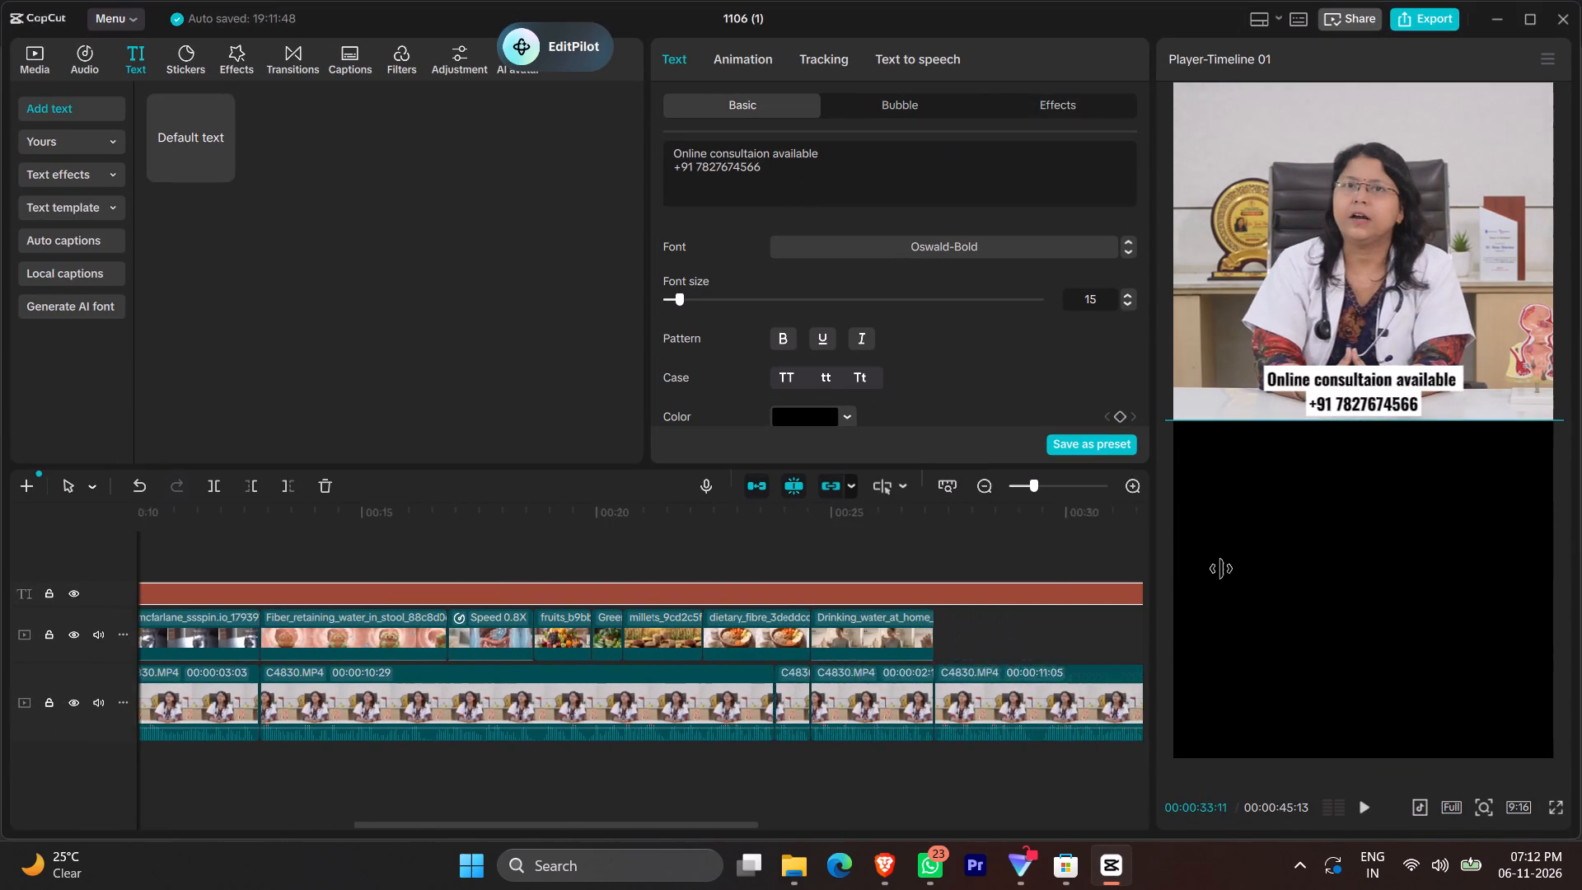
left_click_drag(1221, 569, 662, 616)
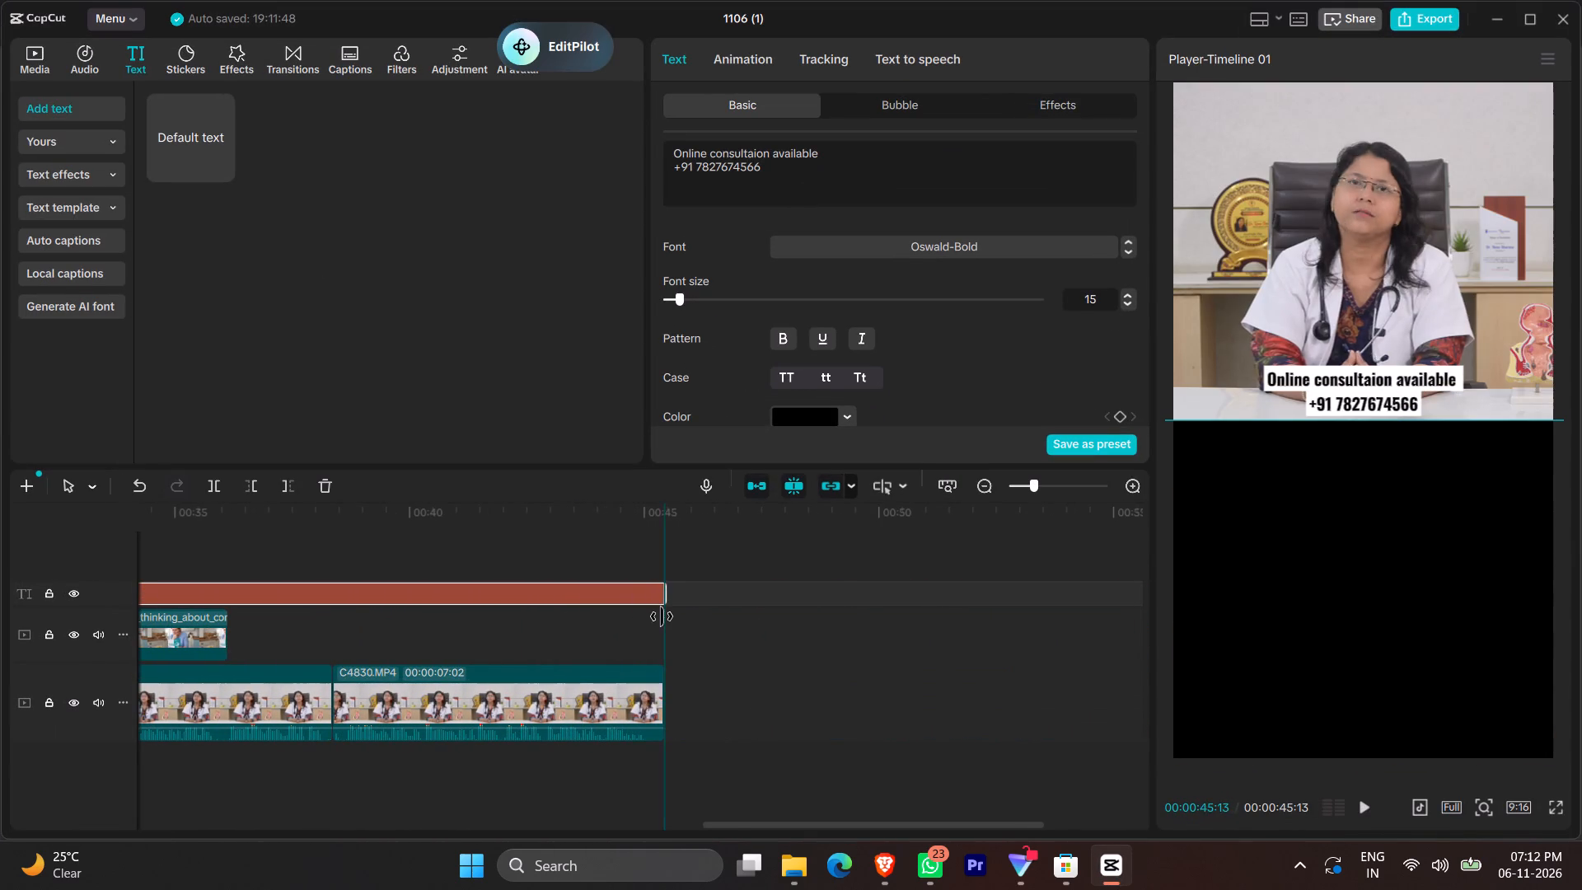
left_click_drag(662, 616, 660, 617)
left_click(1025, 578)
Briefly play the timeline from the end of the drinking-water visual, where the gap in the lower-half visuals begins.
scroll(835, 628, "right", 1)
left_click(552, 566)
key("space")
key("space")
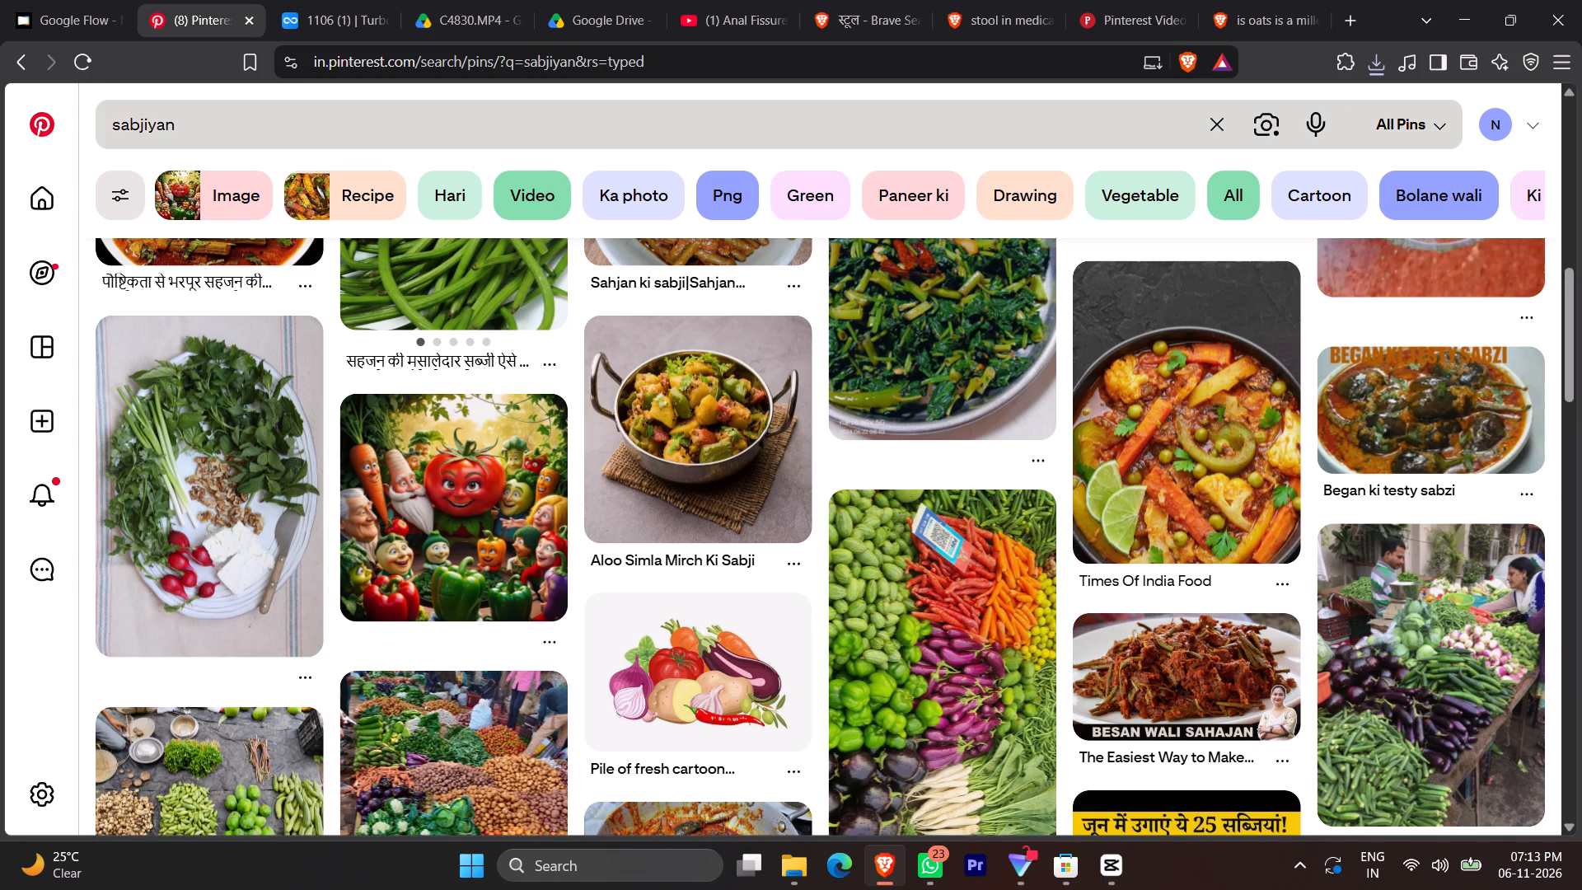
key("BackSpace")
key("BackSpace")
key("BackSpace")
key("BackSpace")
key("BackSpace")
key("BackSpace")
key("BackSpace")
key("BackSpace")
key("BackSpace")
key("BackSpace")
key("BackSpace")
key("BackSpace")
key("BackSpace")
key("BackSpace")
key("BackSpace")
key("BackSpace")
key("BackSpace")
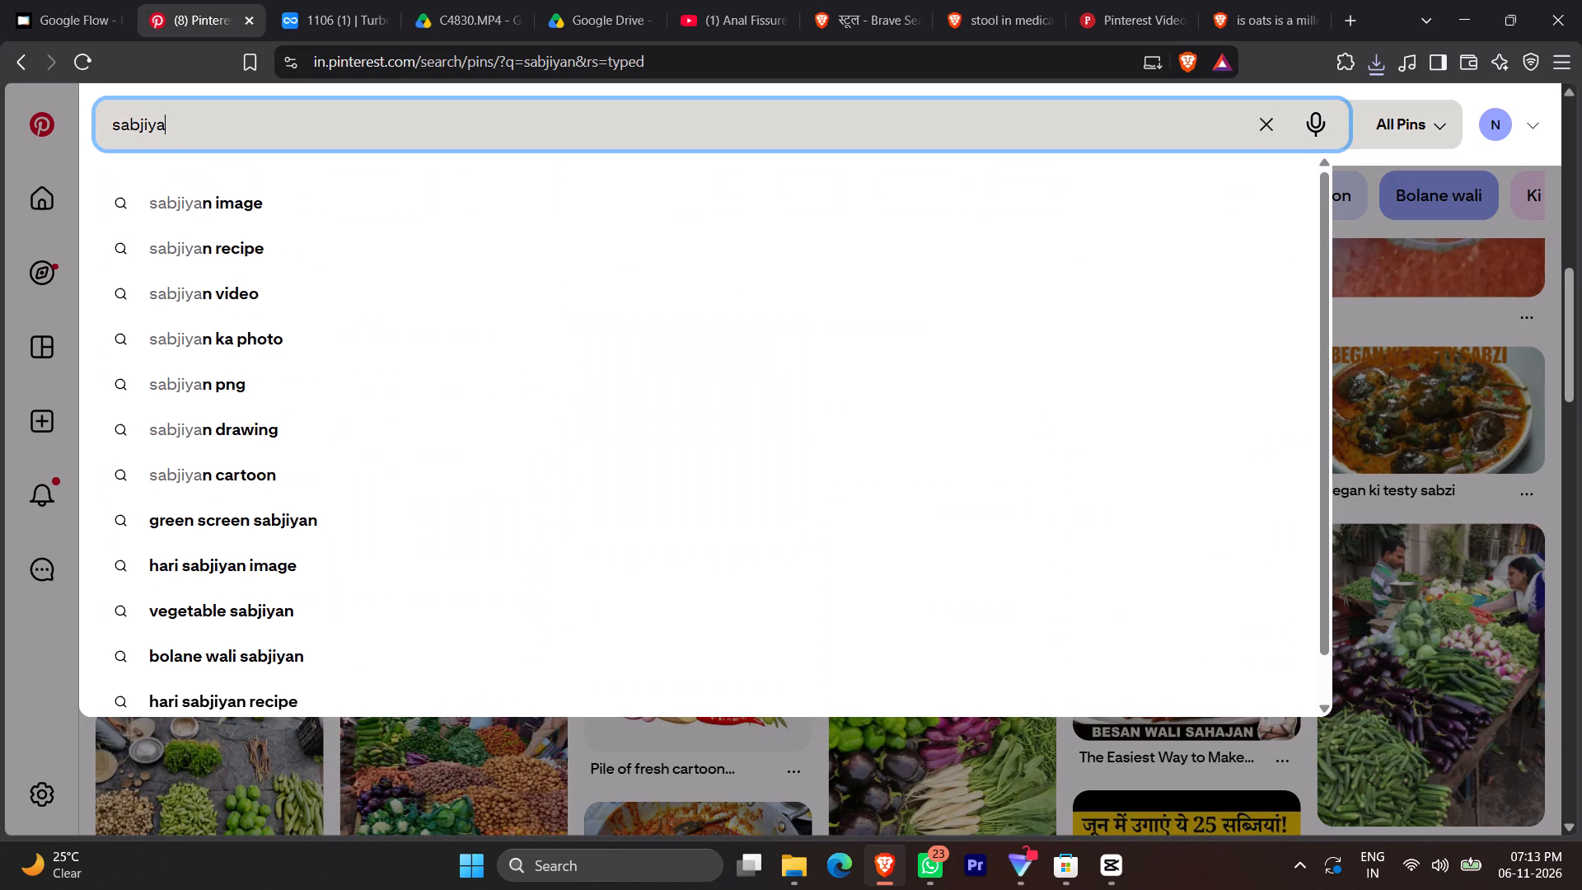
type("piles")
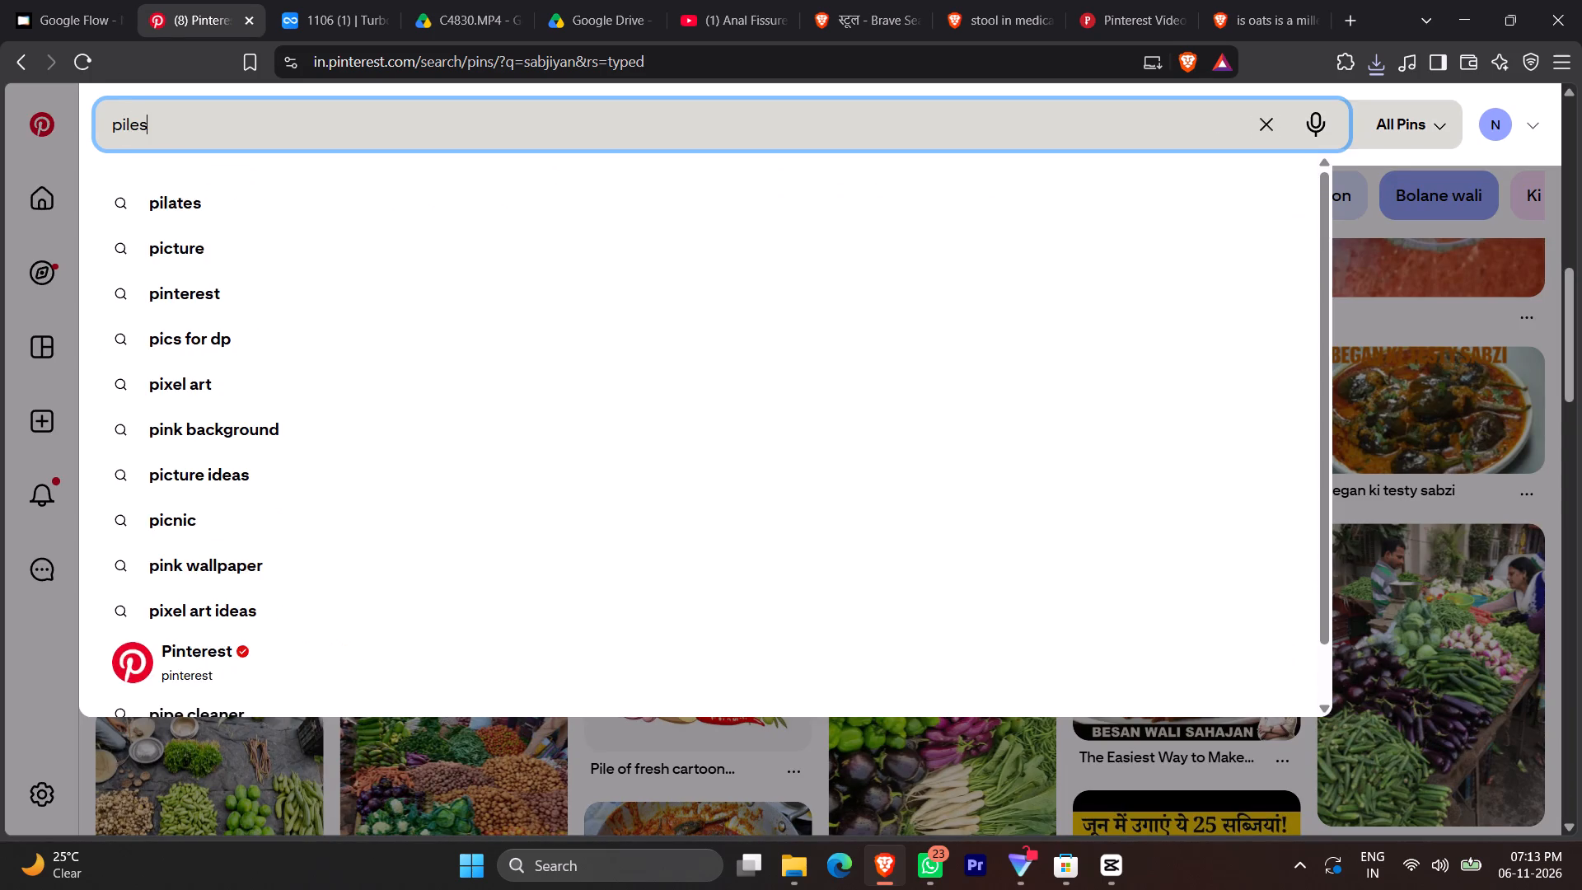
key("Return")
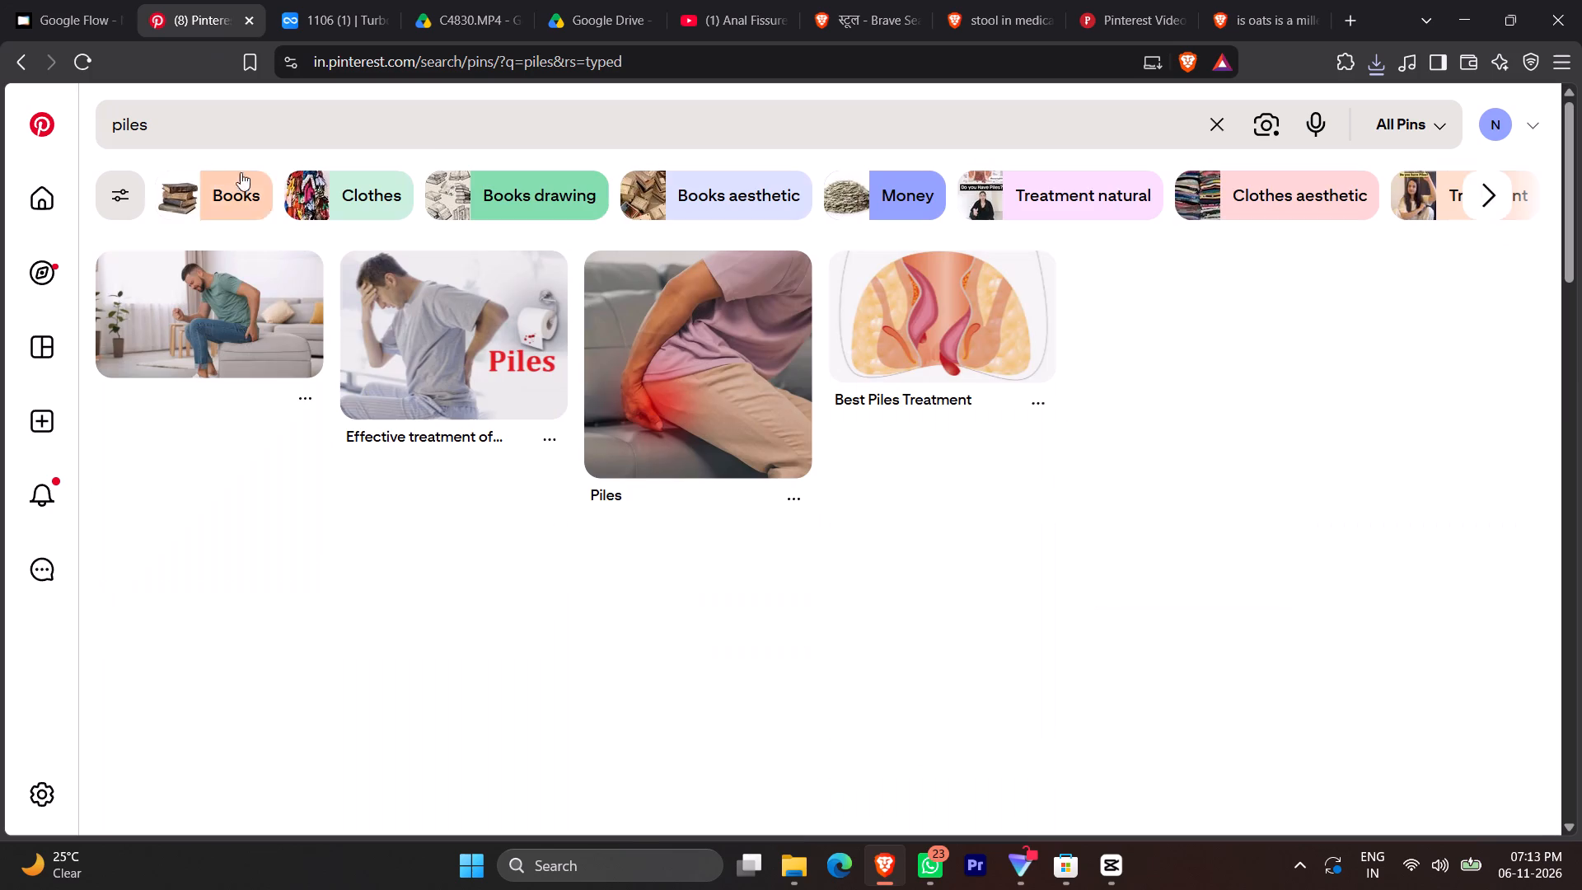
Refine the Pinterest search to "piles women".
left_click(234, 118)
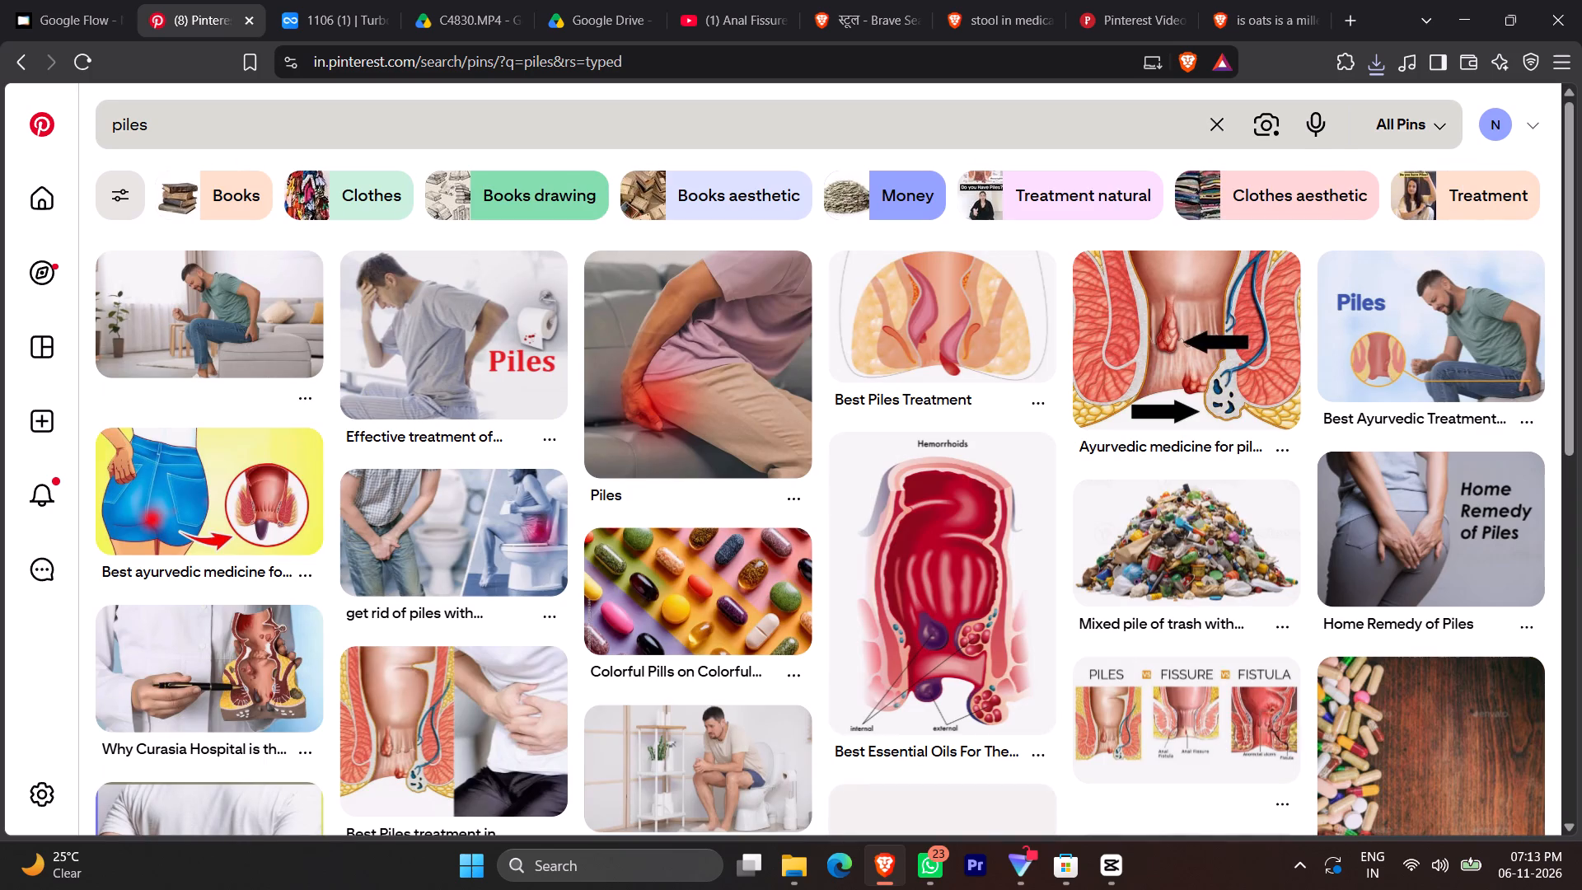
key("space")
type("women")
key("Return")
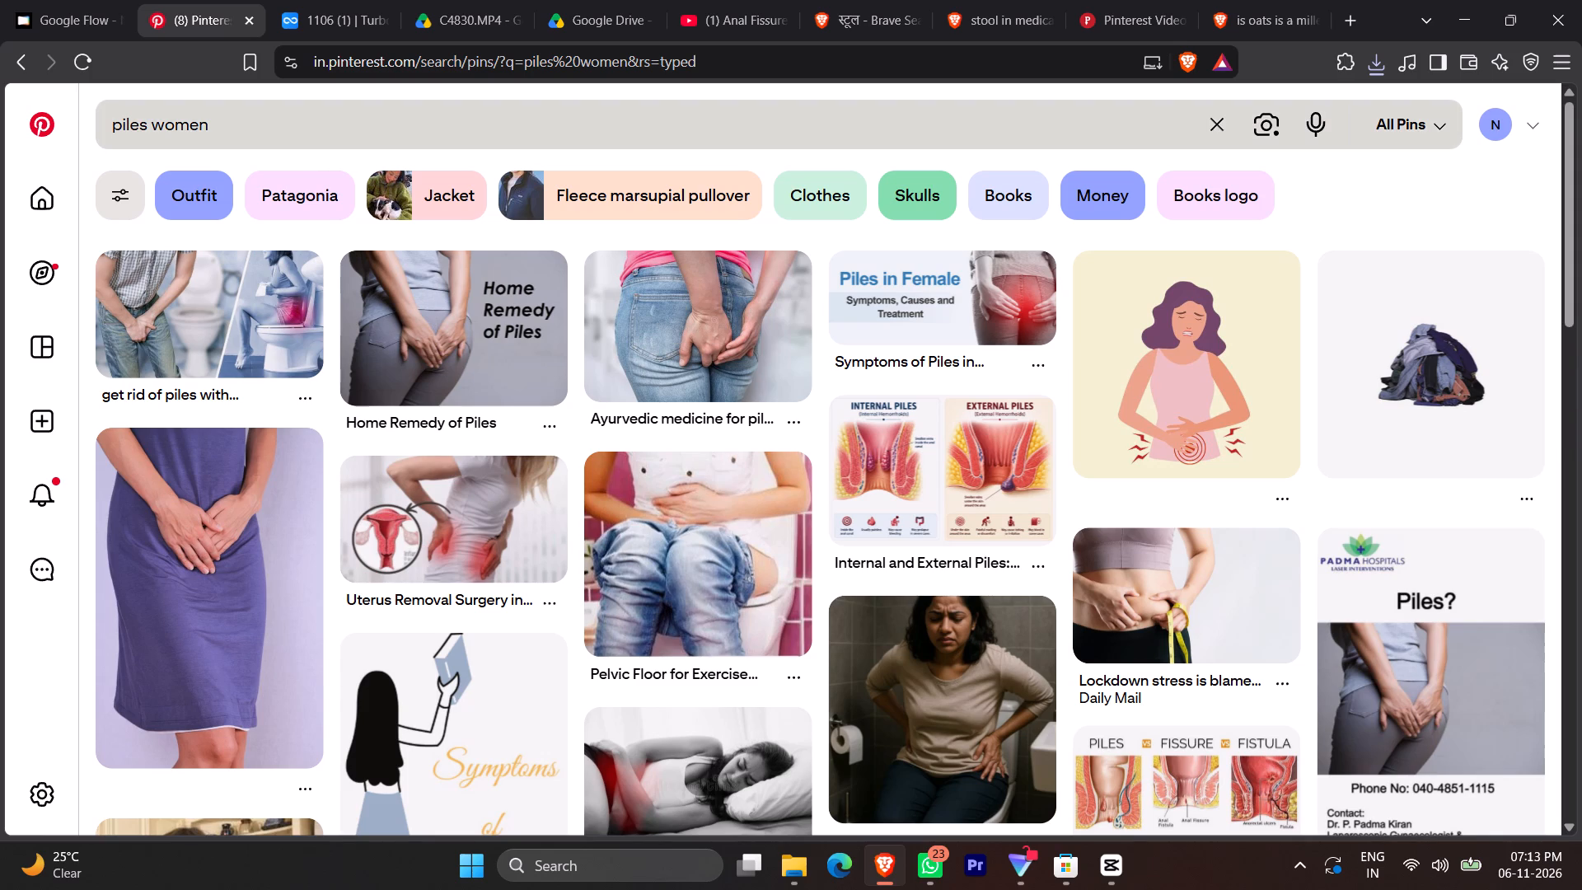
Search Pinterest for "piles" and download the "Effective treatment of #Piles at #NEUROTHERAPYINDIA" image to Downloads.
triple_click(273, 120)
type("piles")
key("Return")
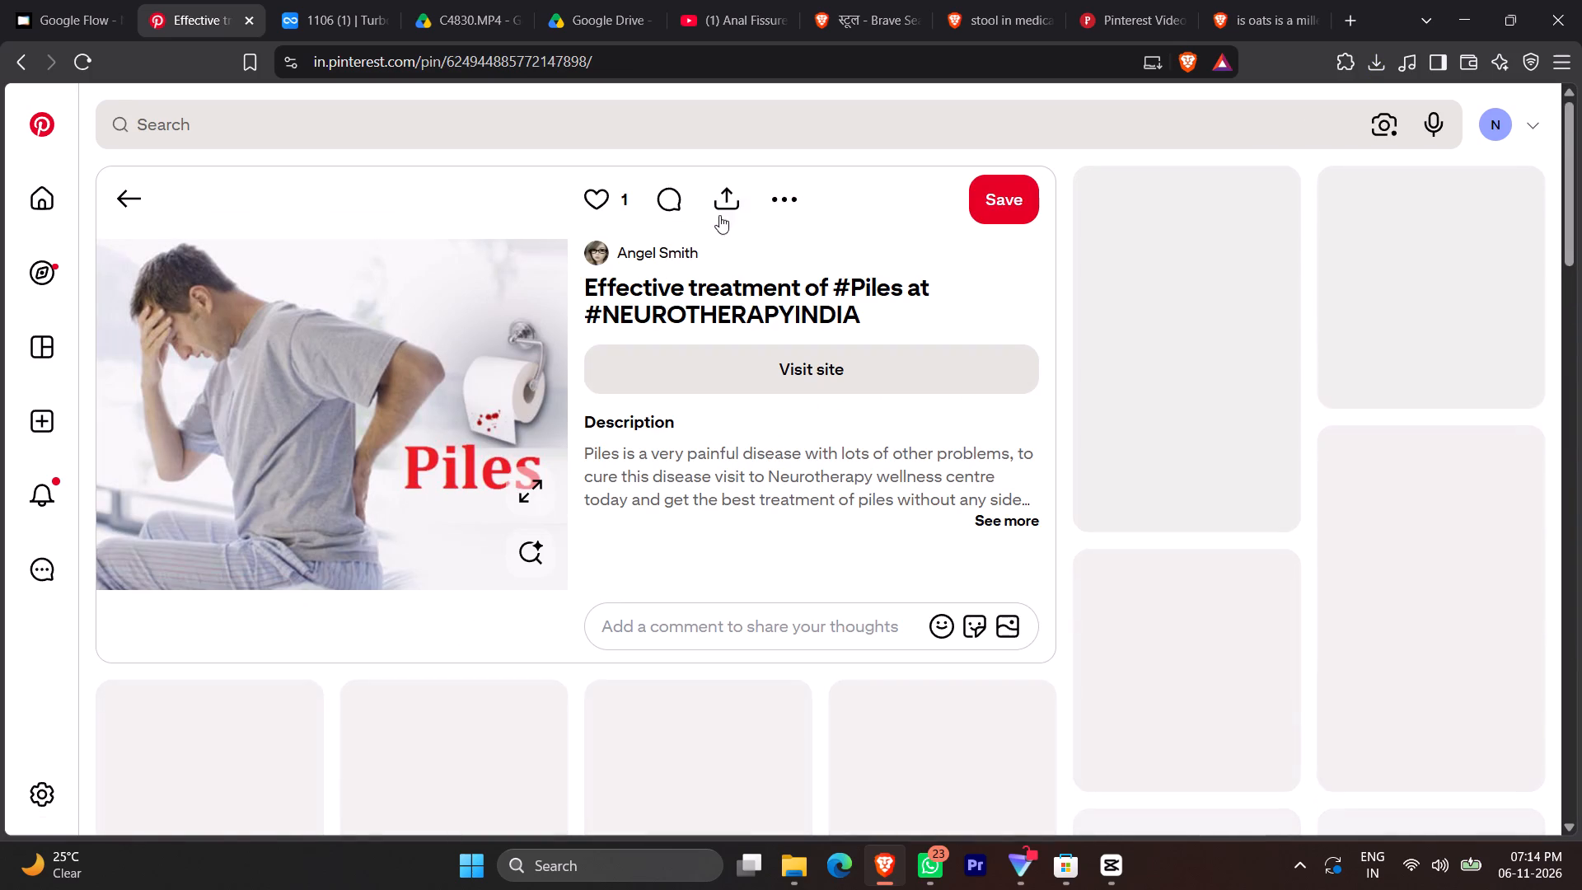
left_click(781, 199)
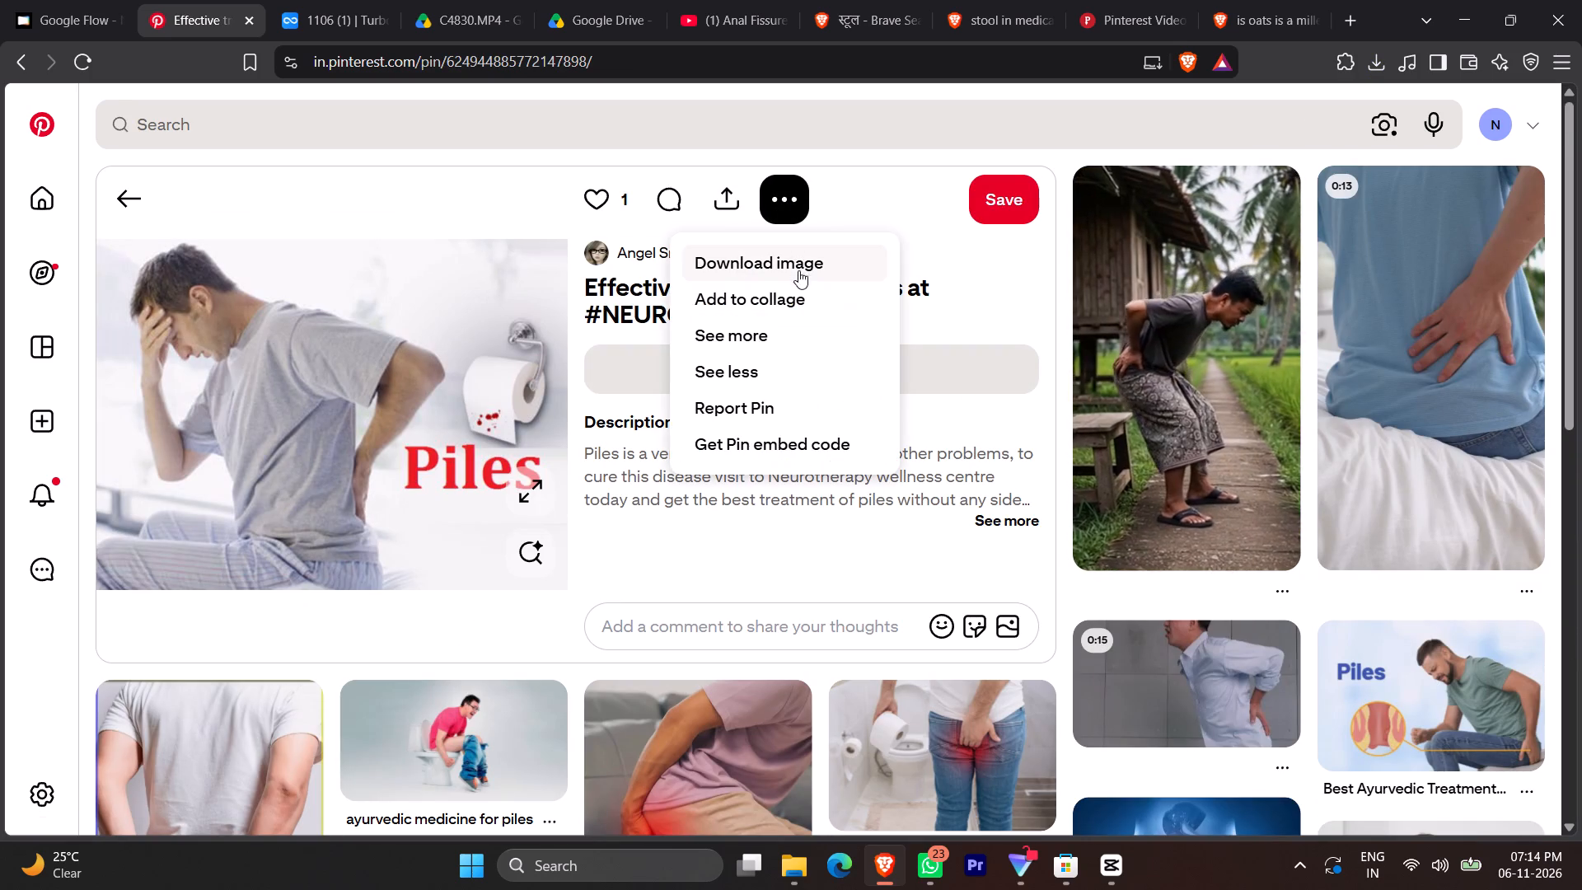
left_click(798, 266)
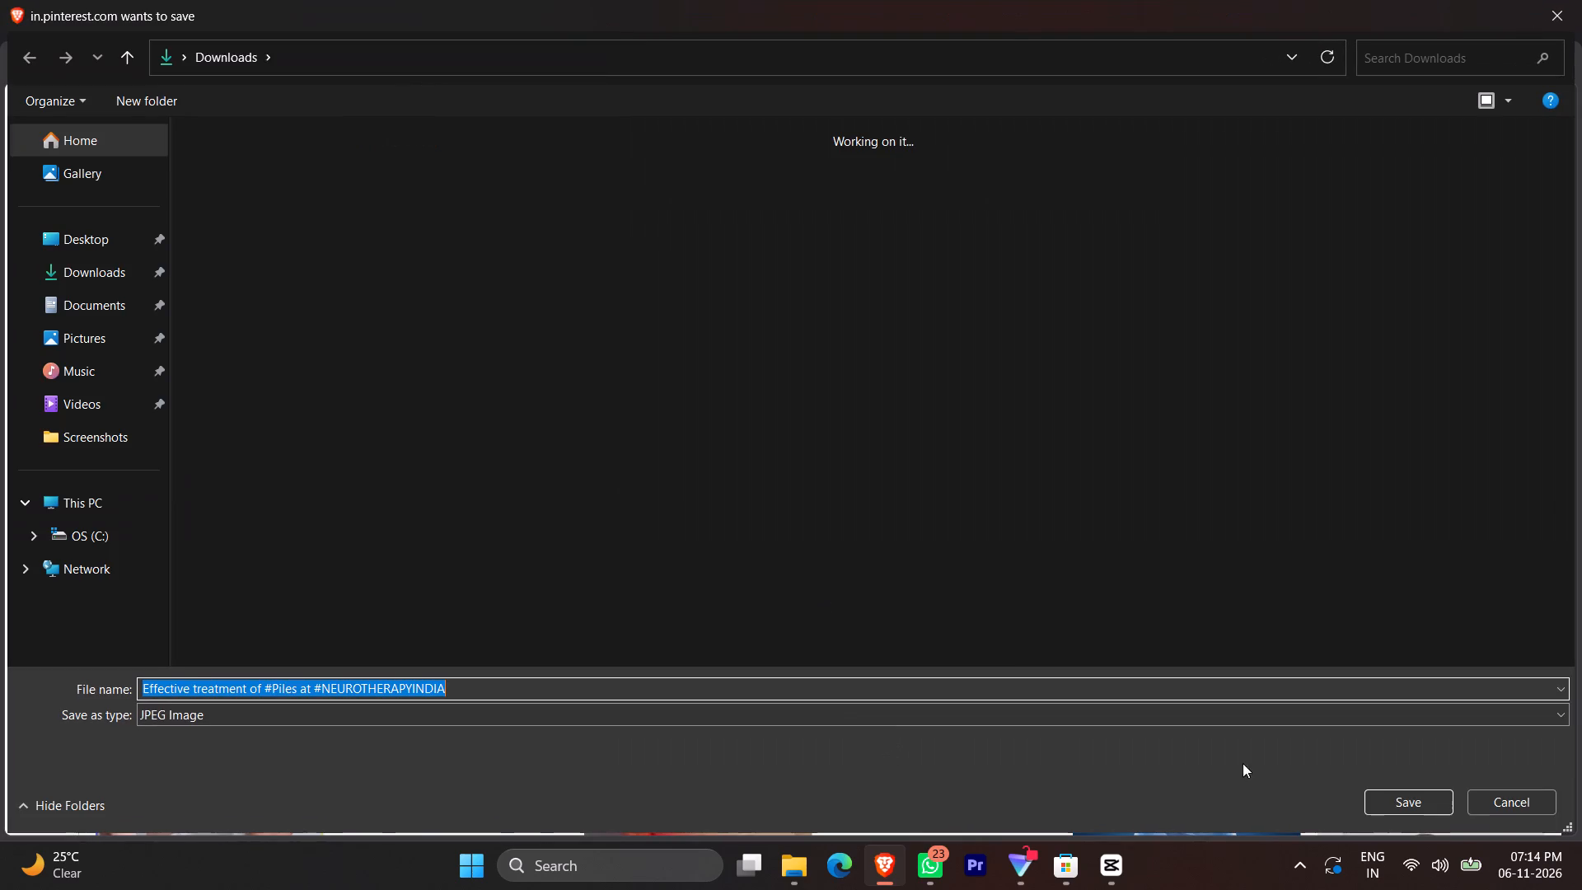
left_click(1386, 801)
Switch to CapCut and listen to the doctor's narration in the empty stretches of the visuals track up to about 00:00:38.
left_click(1104, 874)
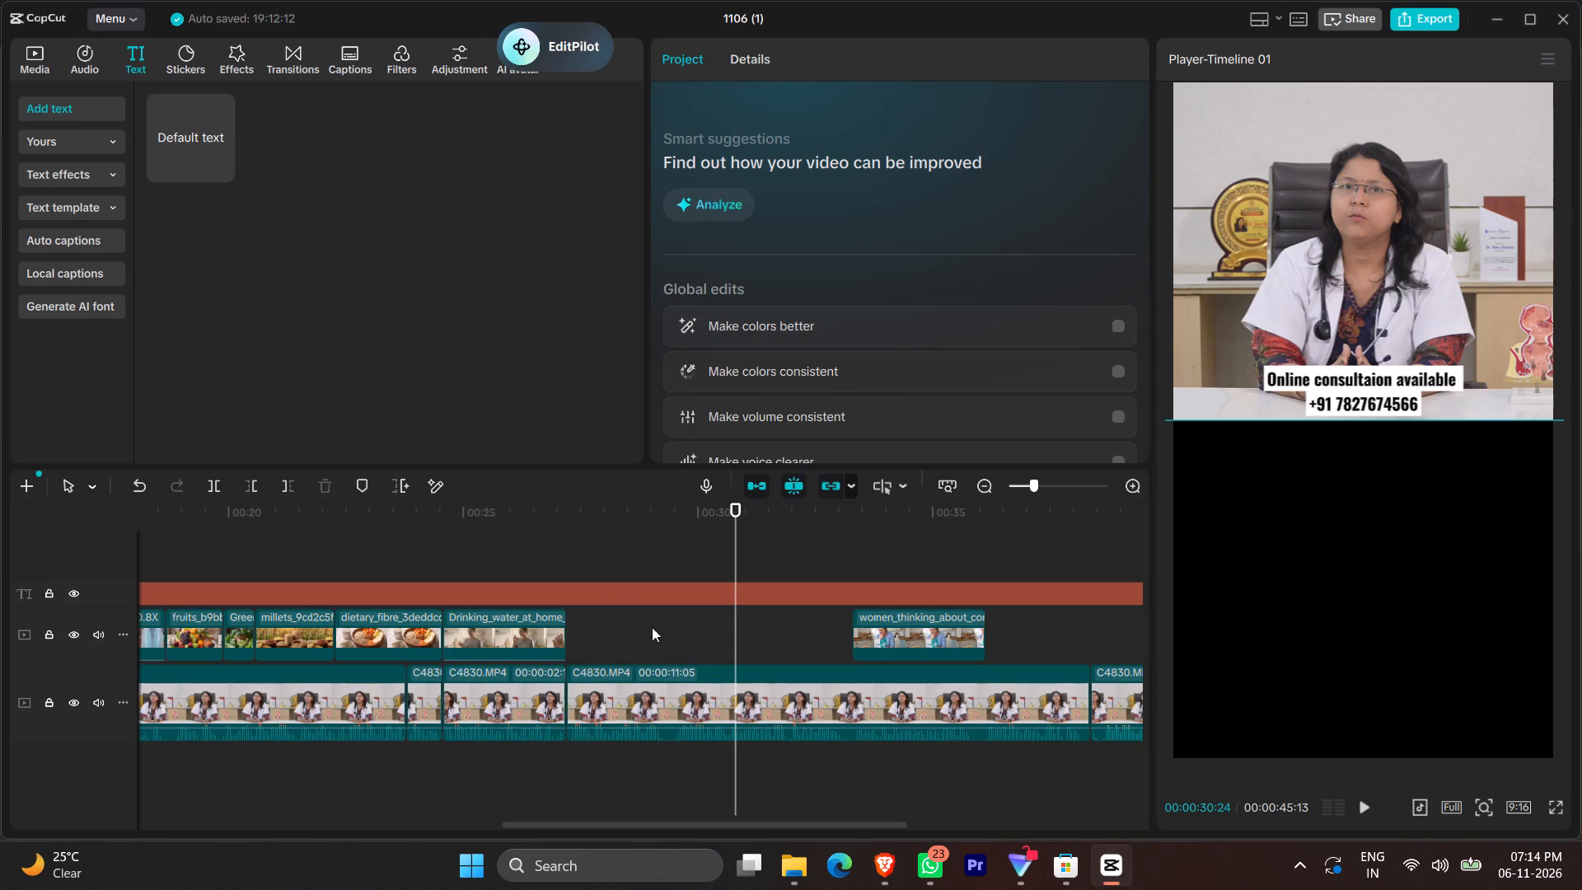
left_click(569, 574)
key("space")
left_click(757, 560)
key("space")
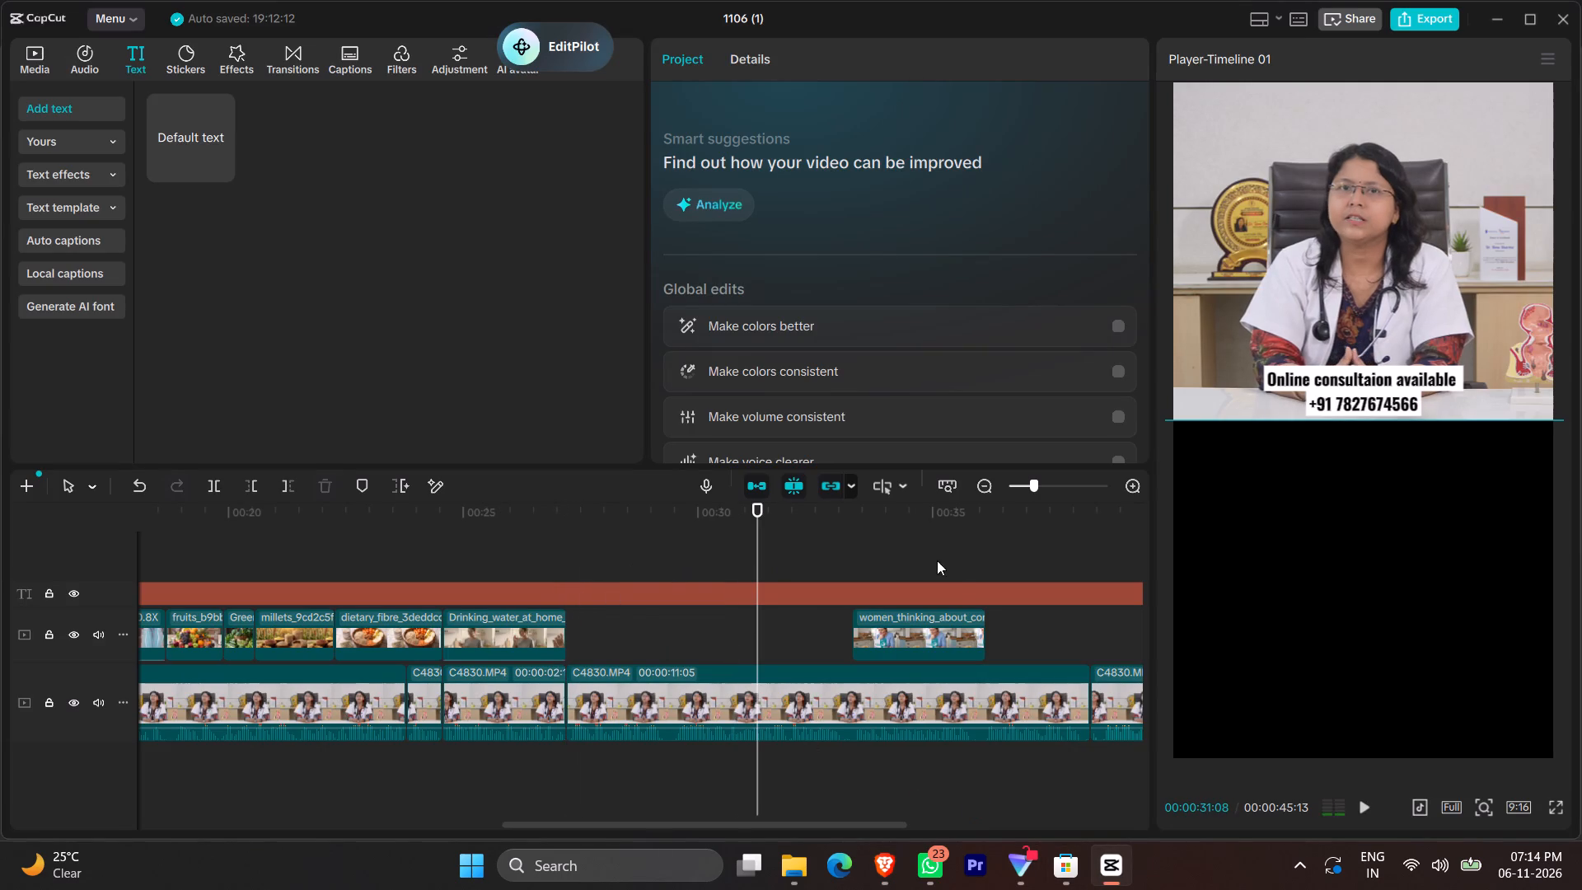
left_click(961, 559)
key("space")
scroll(984, 560, "left", 2)
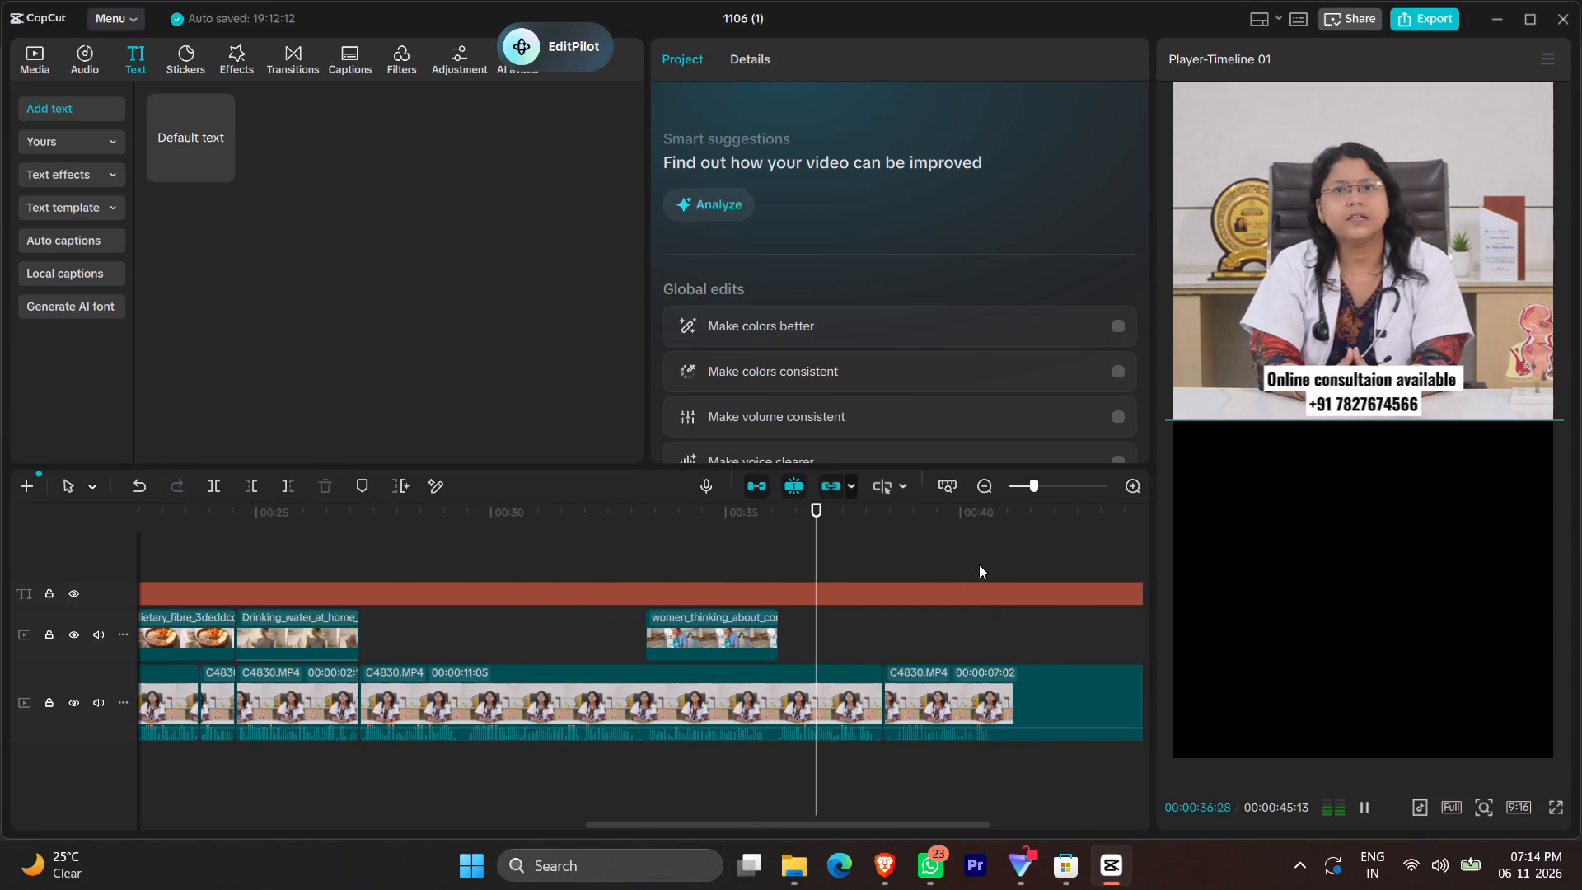
key("space")
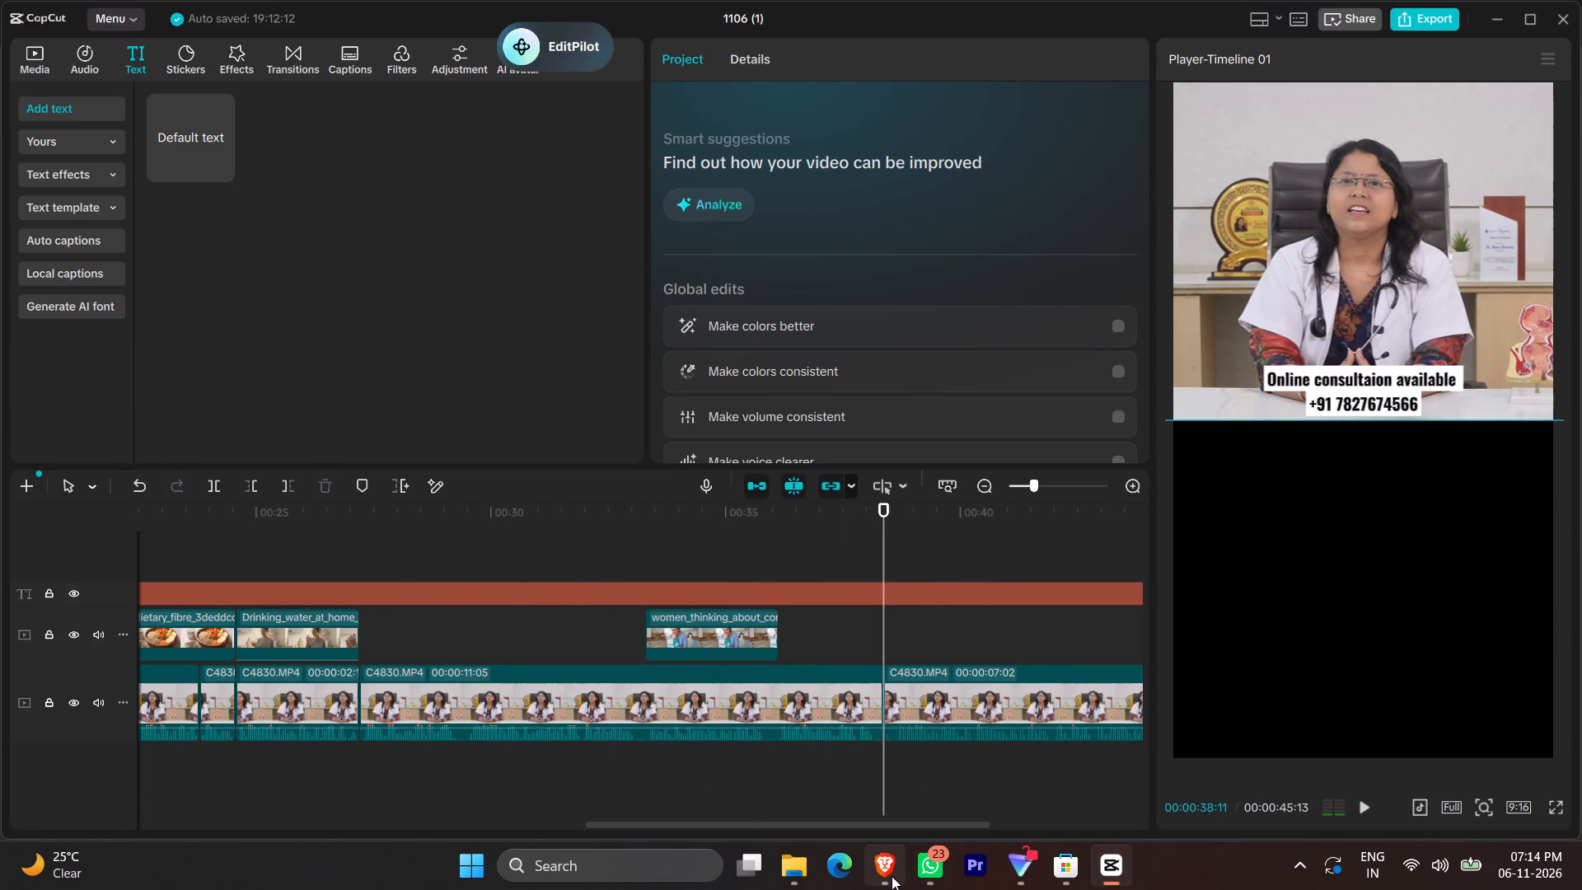
Return to Pinterest in the browser, search for "fiser" and look through the results.
left_click(892, 876)
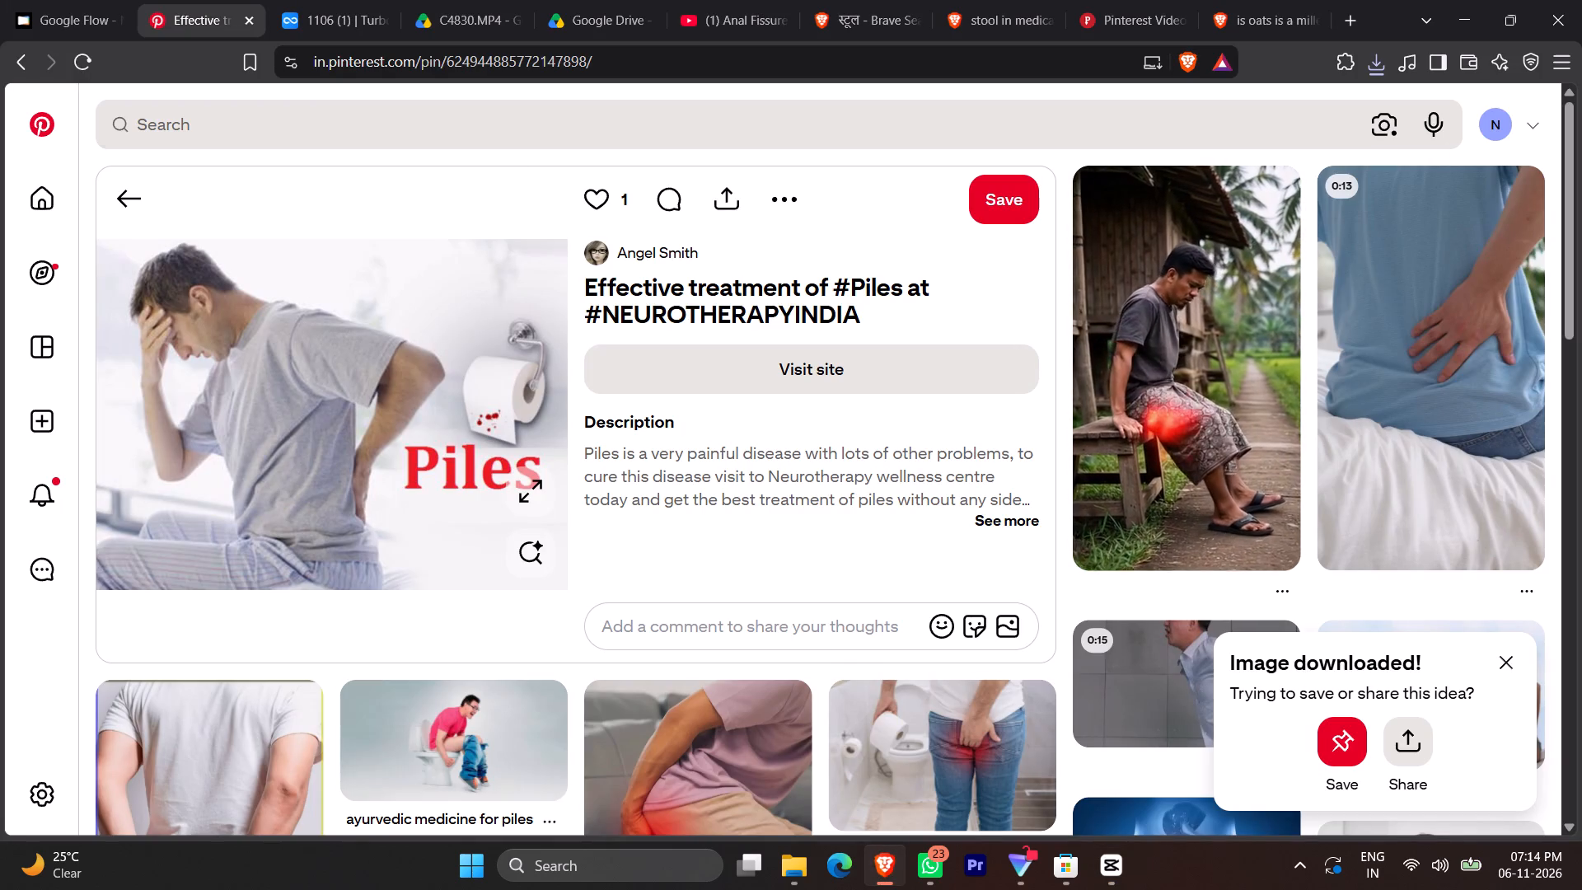
double_click(480, 132)
type("fiser")
key("Return")
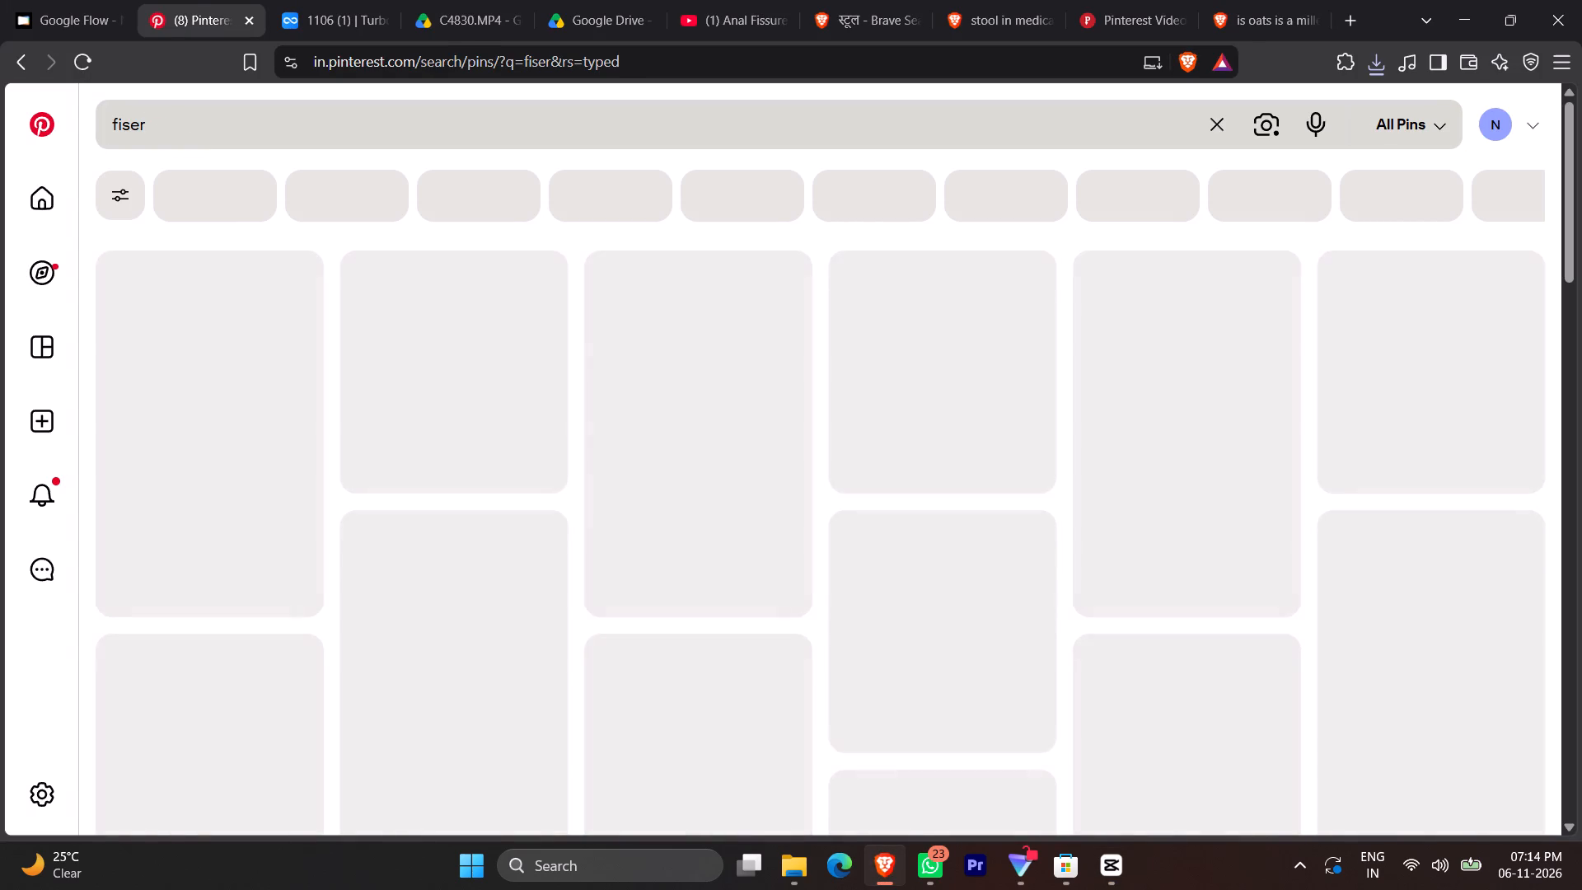
scroll(900, 364, "down", 2)
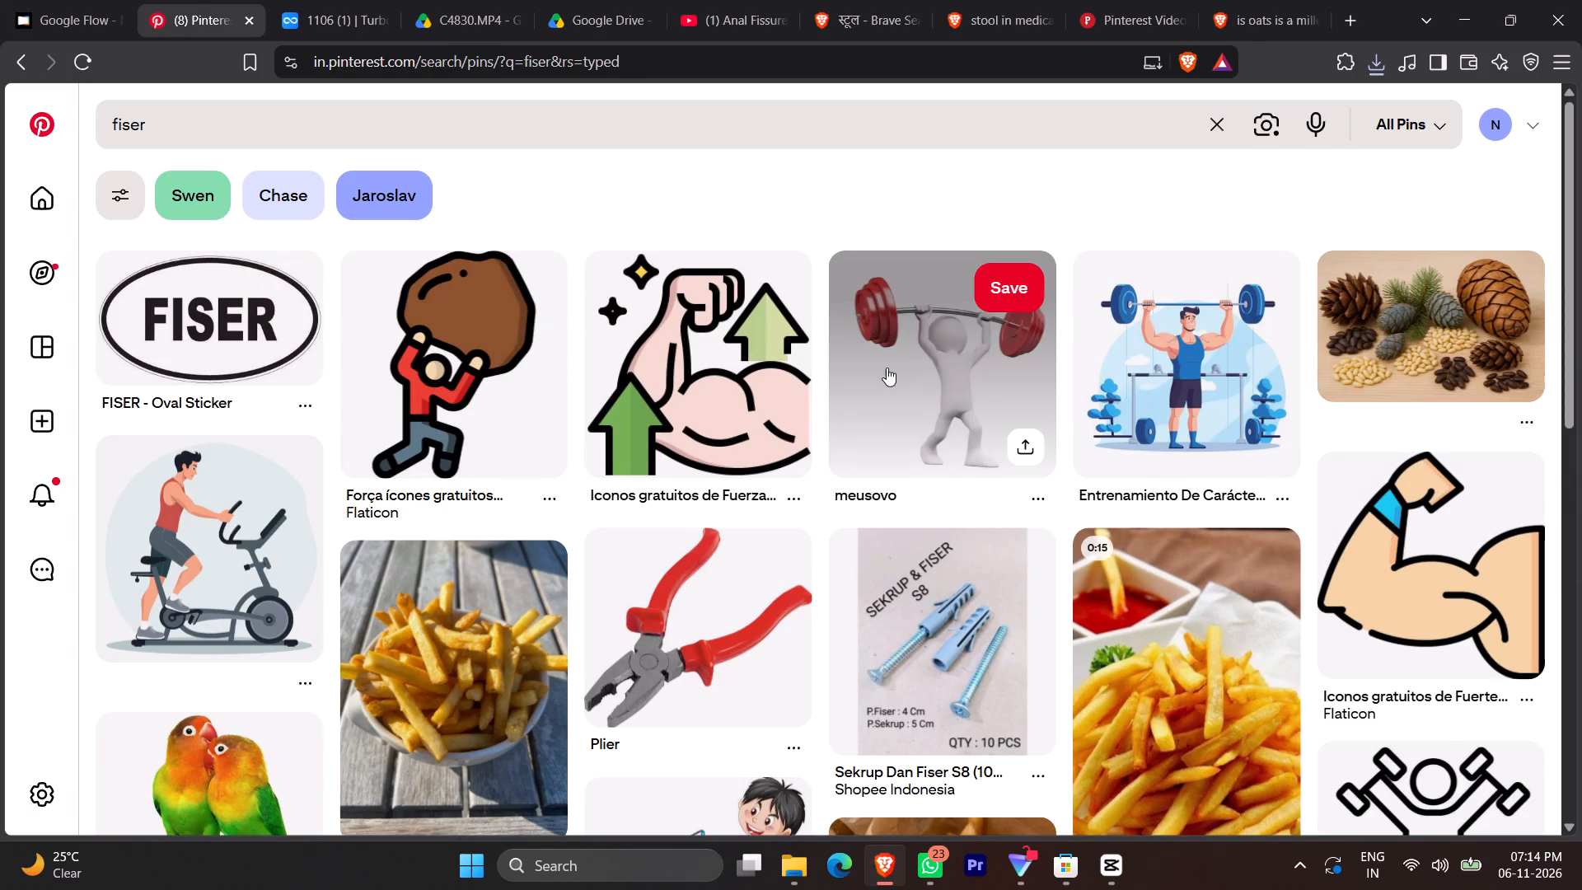
scroll(887, 368, "down", 1)
scroll(793, 354, "down", 2)
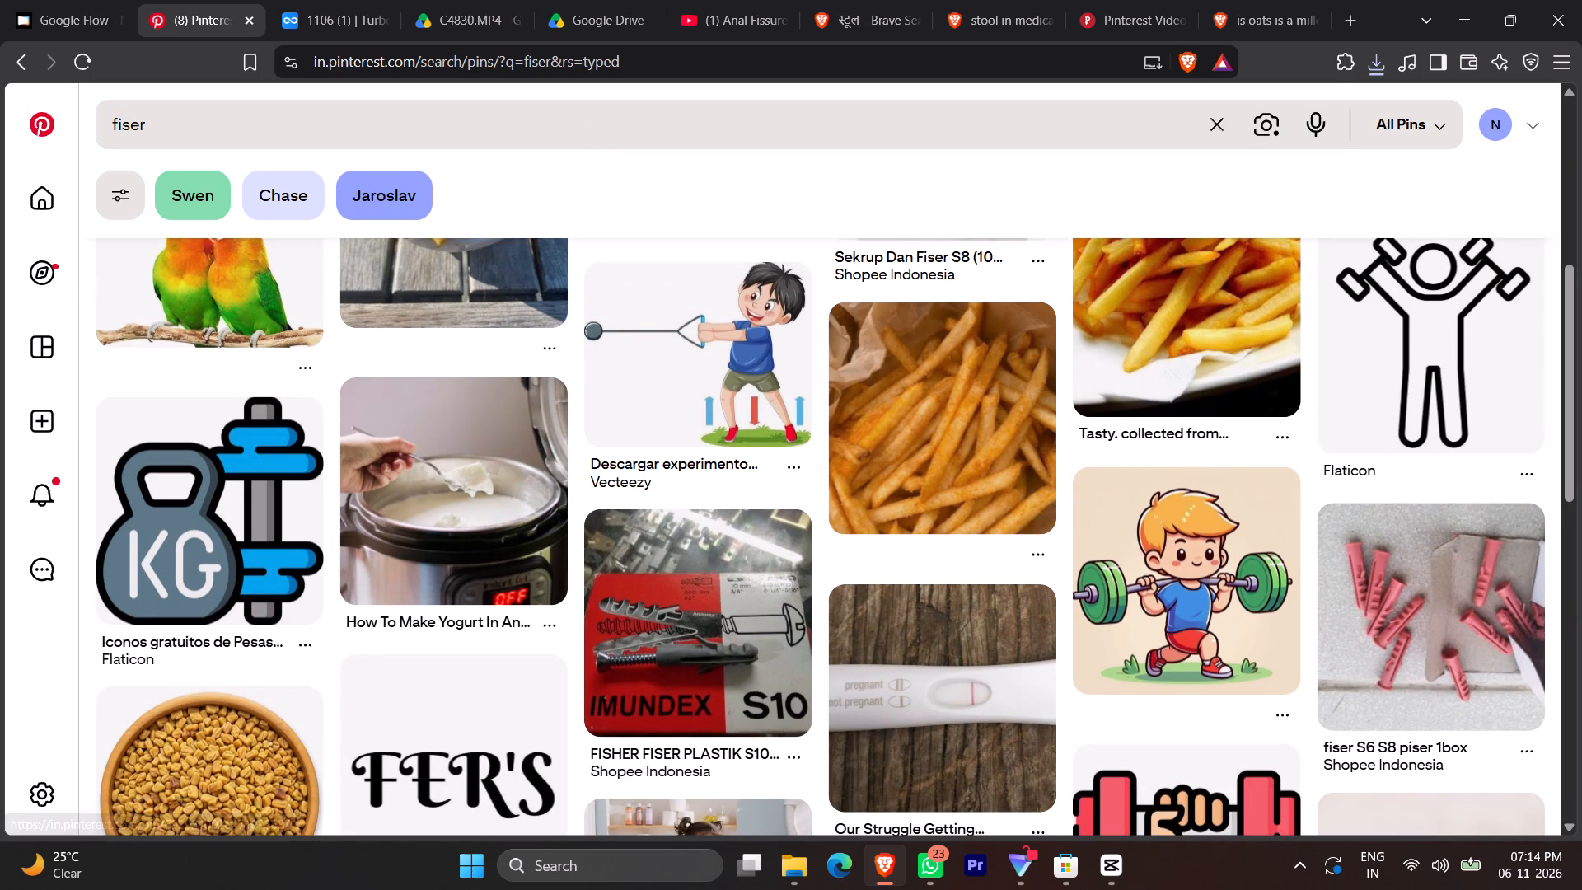
Search the web for "fiser piles" in the browser tab holding the millets answer.
left_click(1239, 2)
left_click(972, 63)
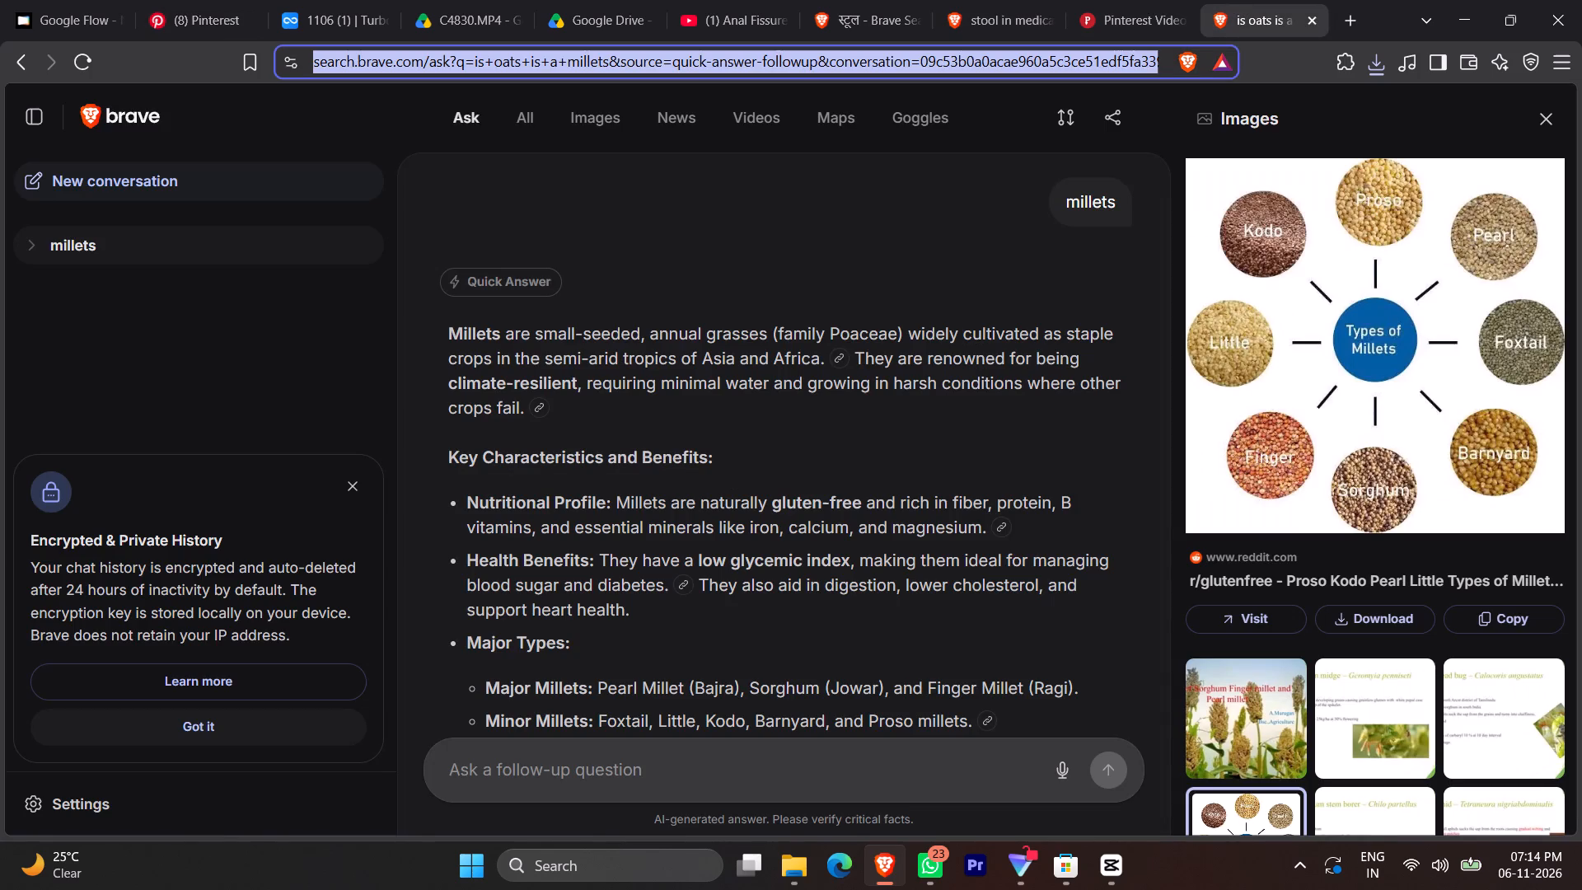
key("d")
key("BackSpace")
type("fiser")
key("space")
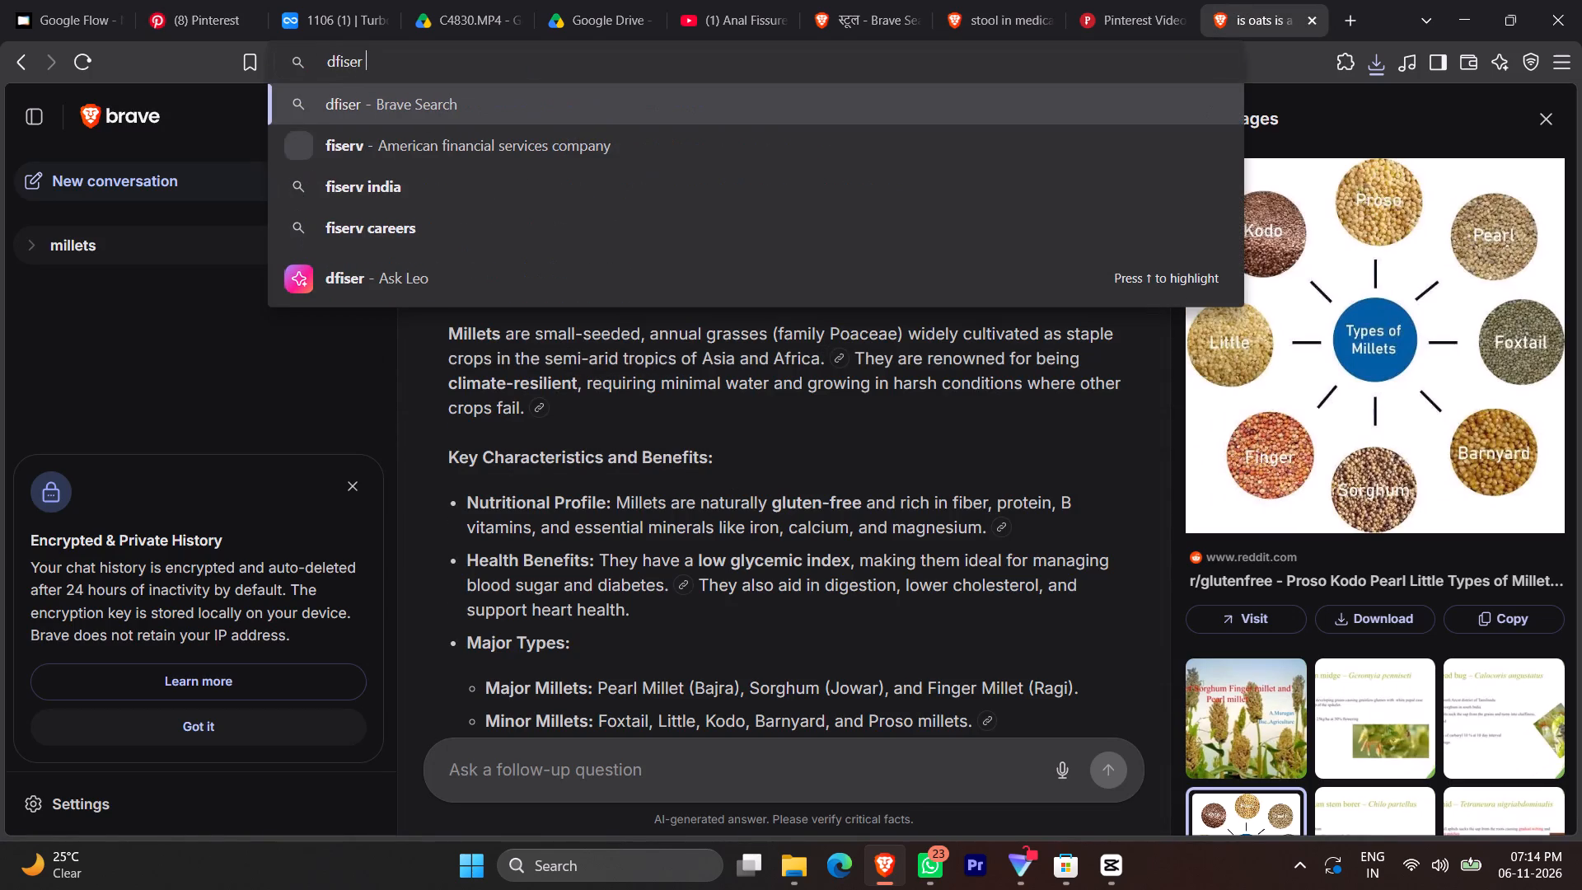
key("BackSpace")
key("BackSpace")
key("BackSpace")
key("BackSpace")
key("BackSpace")
key("BackSpace")
key("BackSpace")
key("BackSpace")
key("BackSpace")
key("BackSpace")
key("BackSpace")
key("BackSpace")
key("BackSpace")
key("BackSpace")
key("BackSpace")
type("fiser piles")
key("Return")
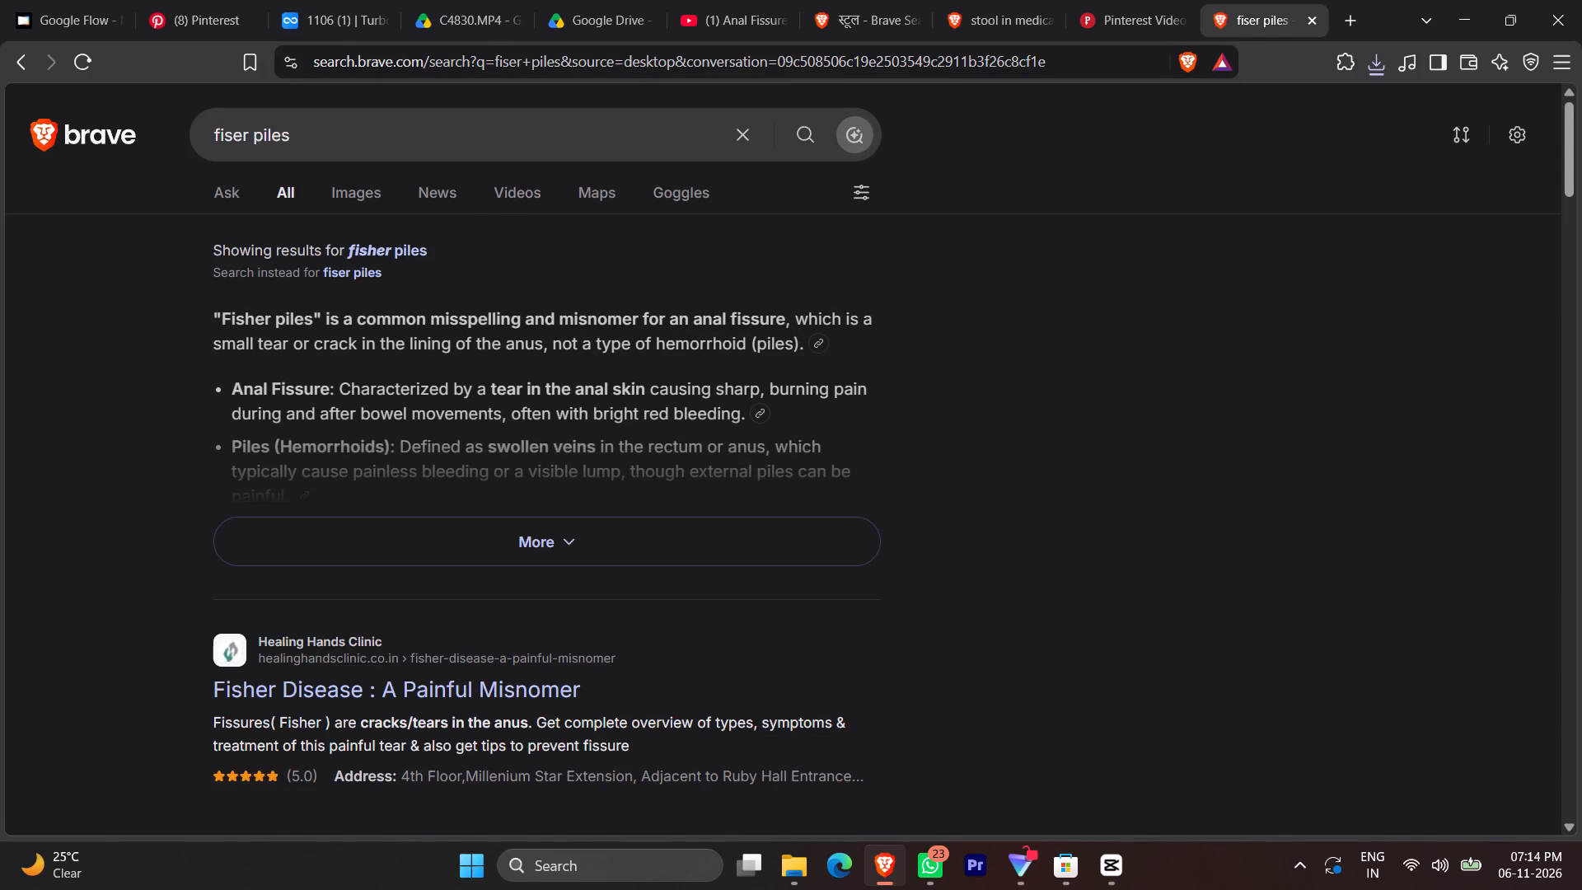
Copy the word "Fisher" from the search answer and search Pinterest for it in place of "fiser".
left_click_drag(223, 316, 264, 319)
left_click(269, 319)
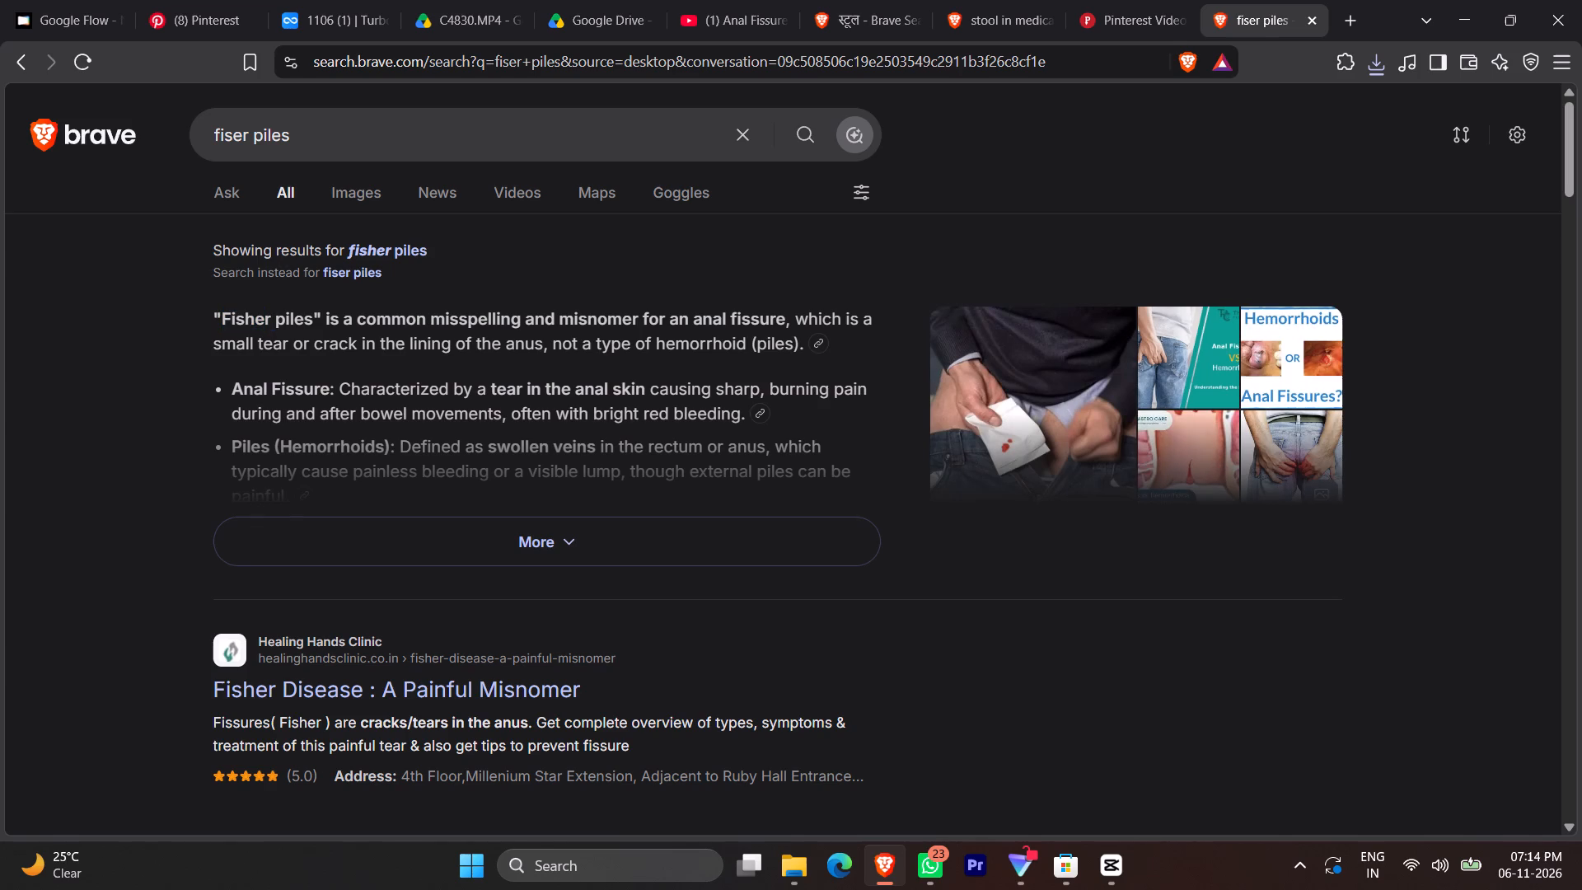
left_click_drag(269, 319, 243, 326)
right_click(239, 316)
left_click(288, 341)
left_click(188, 0)
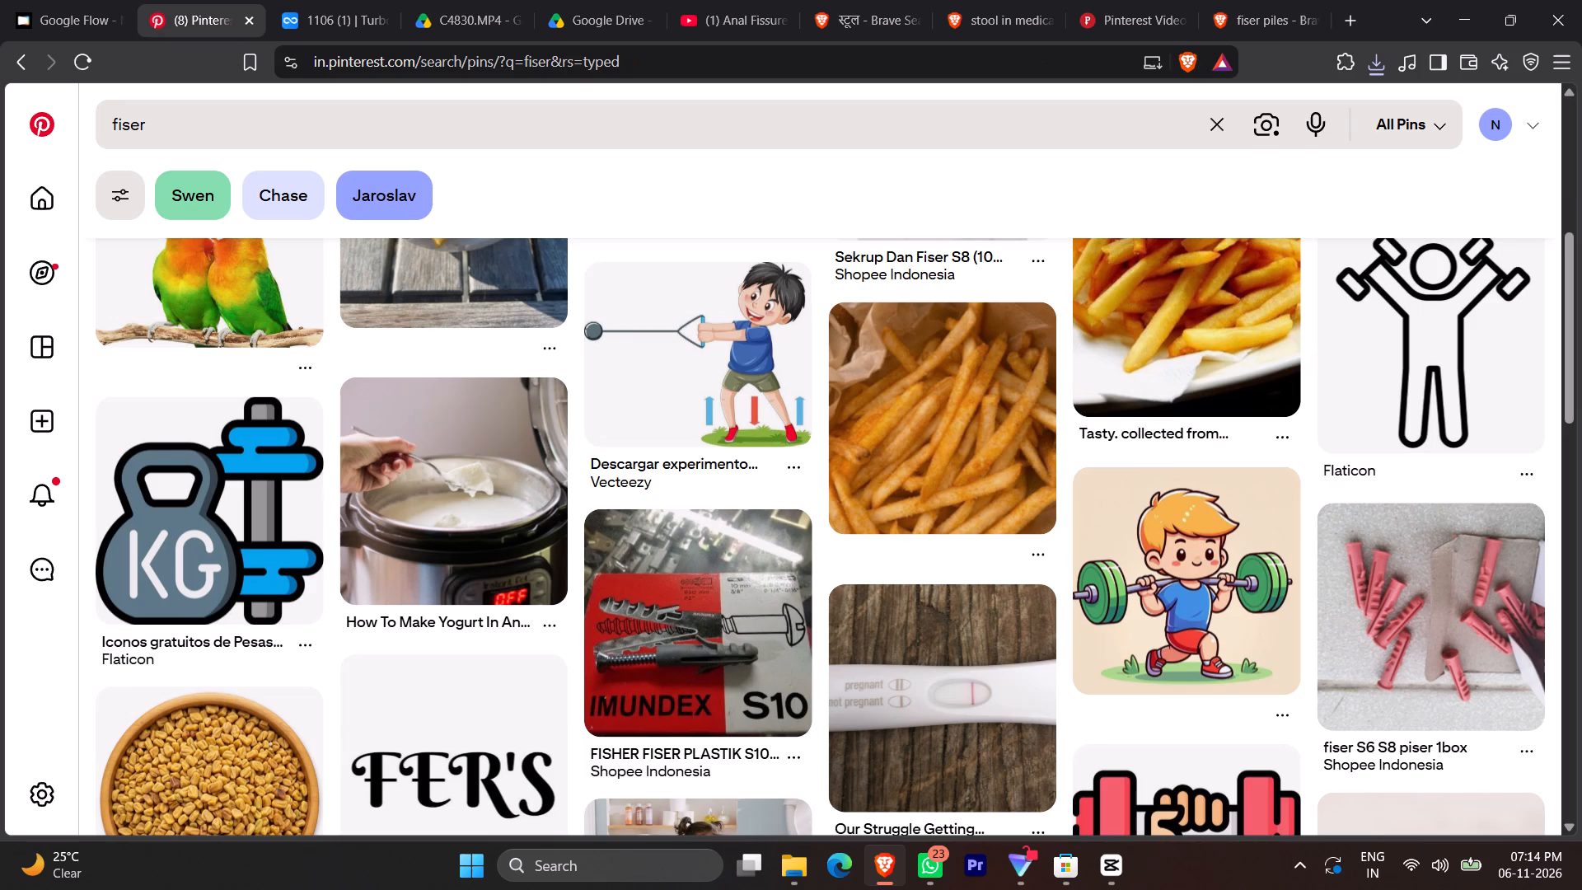
triple_click(328, 133)
right_click(328, 133)
left_click(433, 333)
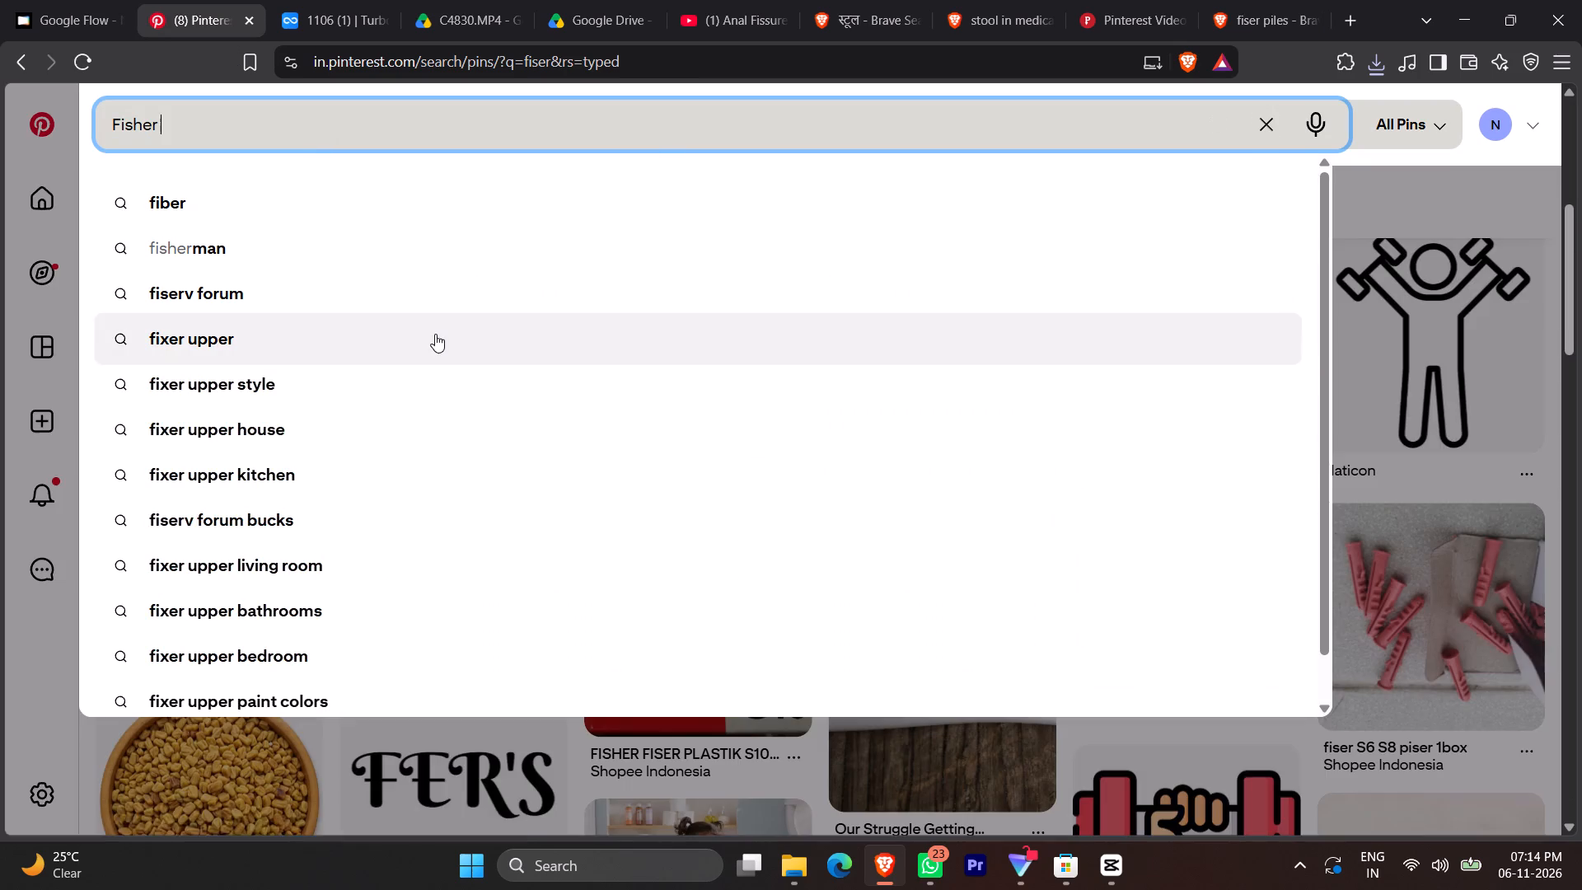
key("Return")
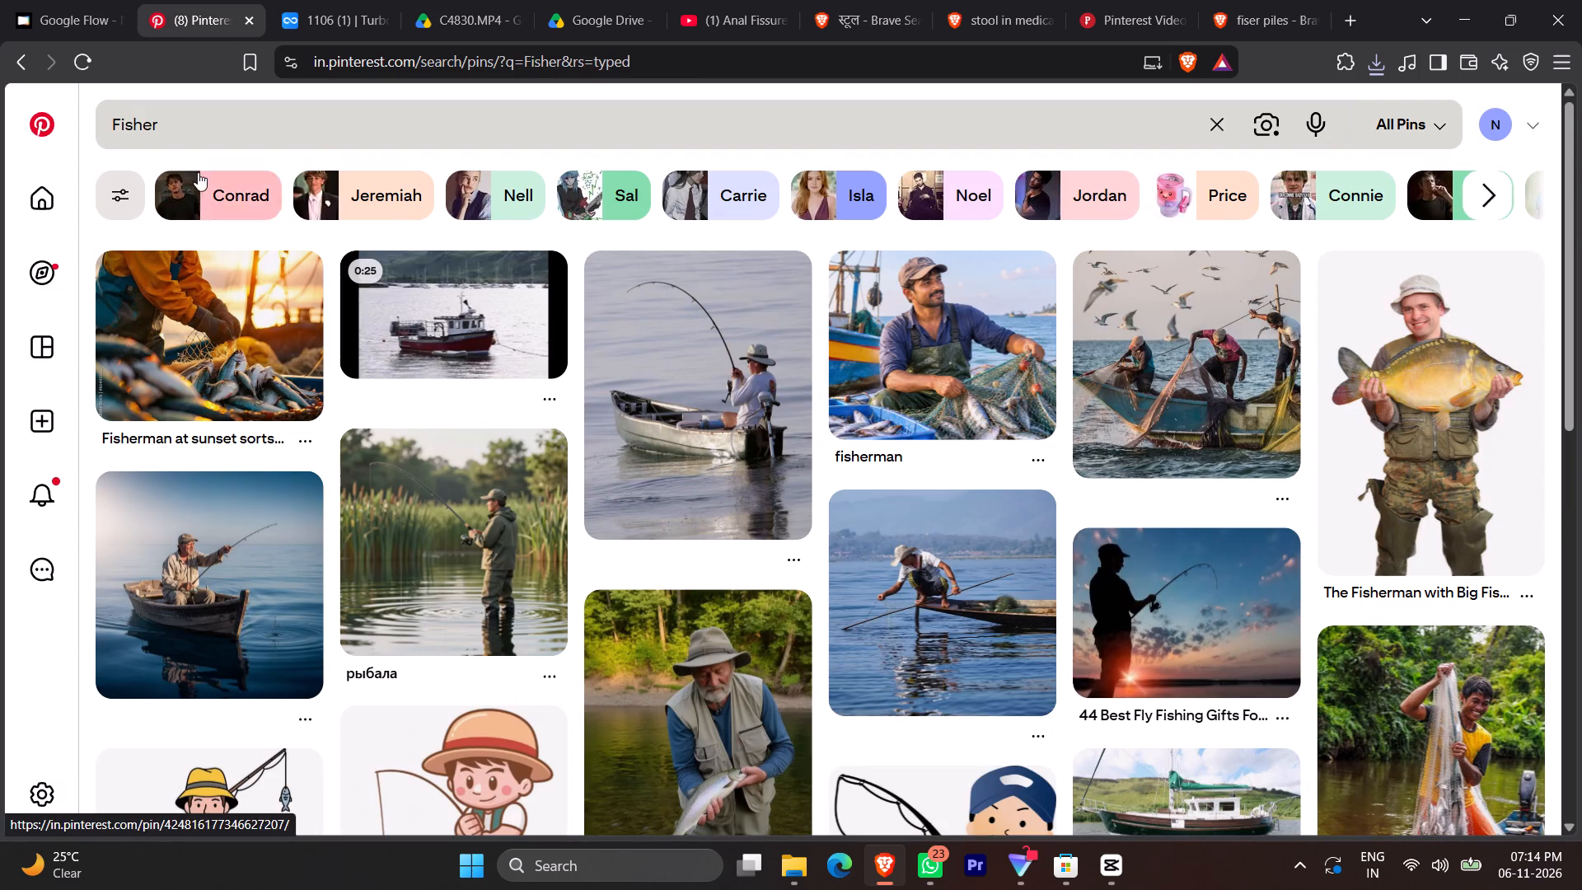
Refine the Pinterest search to "Fisher piles".
left_click(173, 115)
key("space")
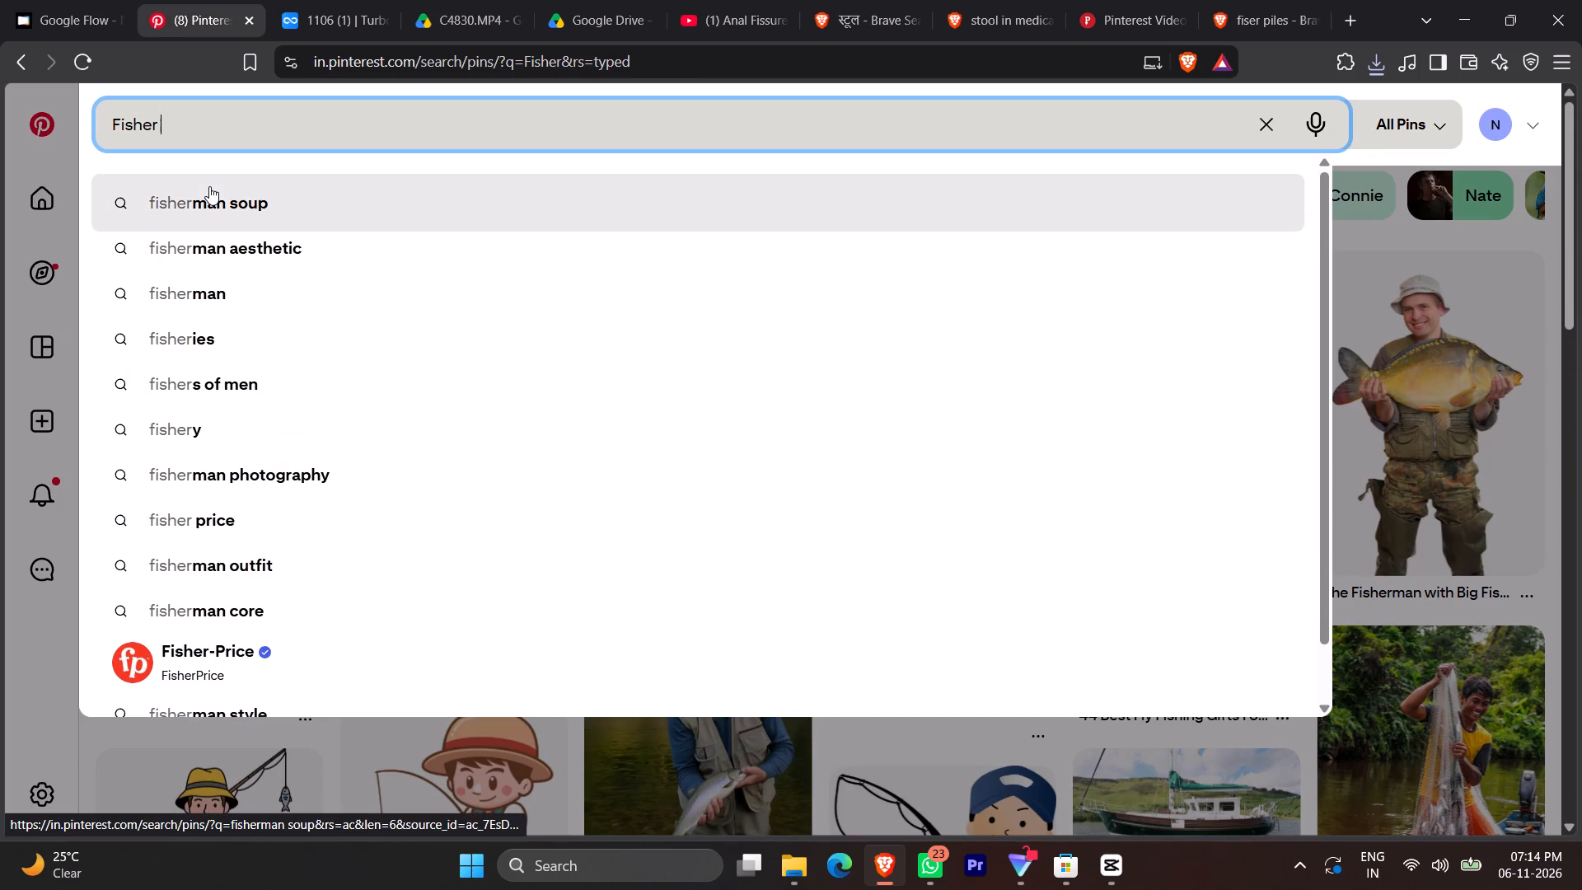
type("piles")
key("Return")
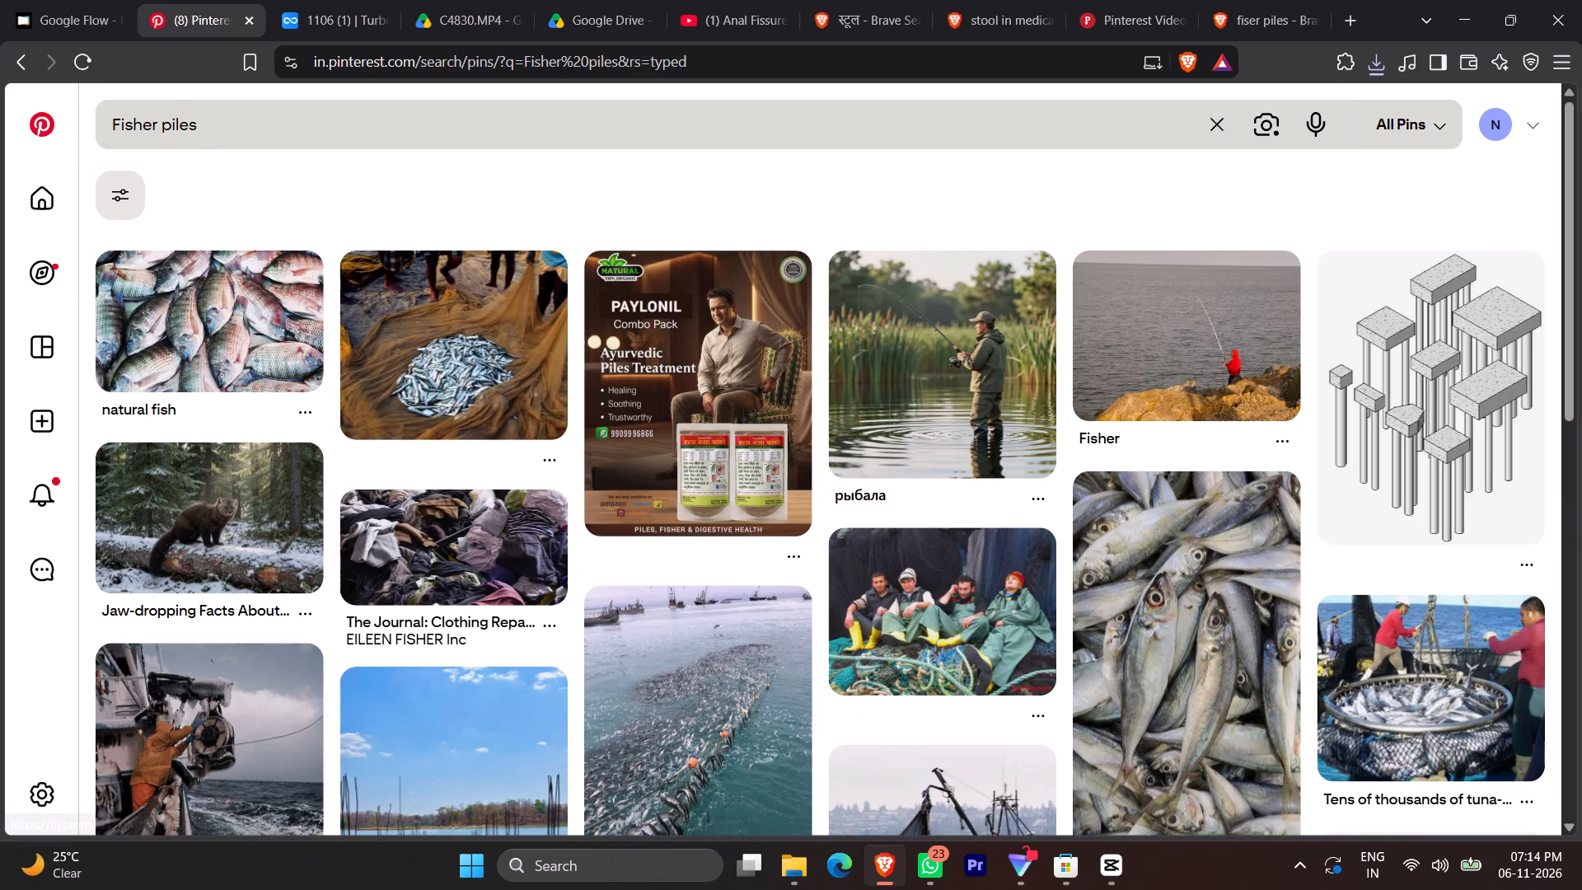
left_click_drag(161, 123, 206, 127)
left_click_drag(154, 125, 108, 126)
left_click(142, 128)
left_click(53, 0)
right_click(570, 725)
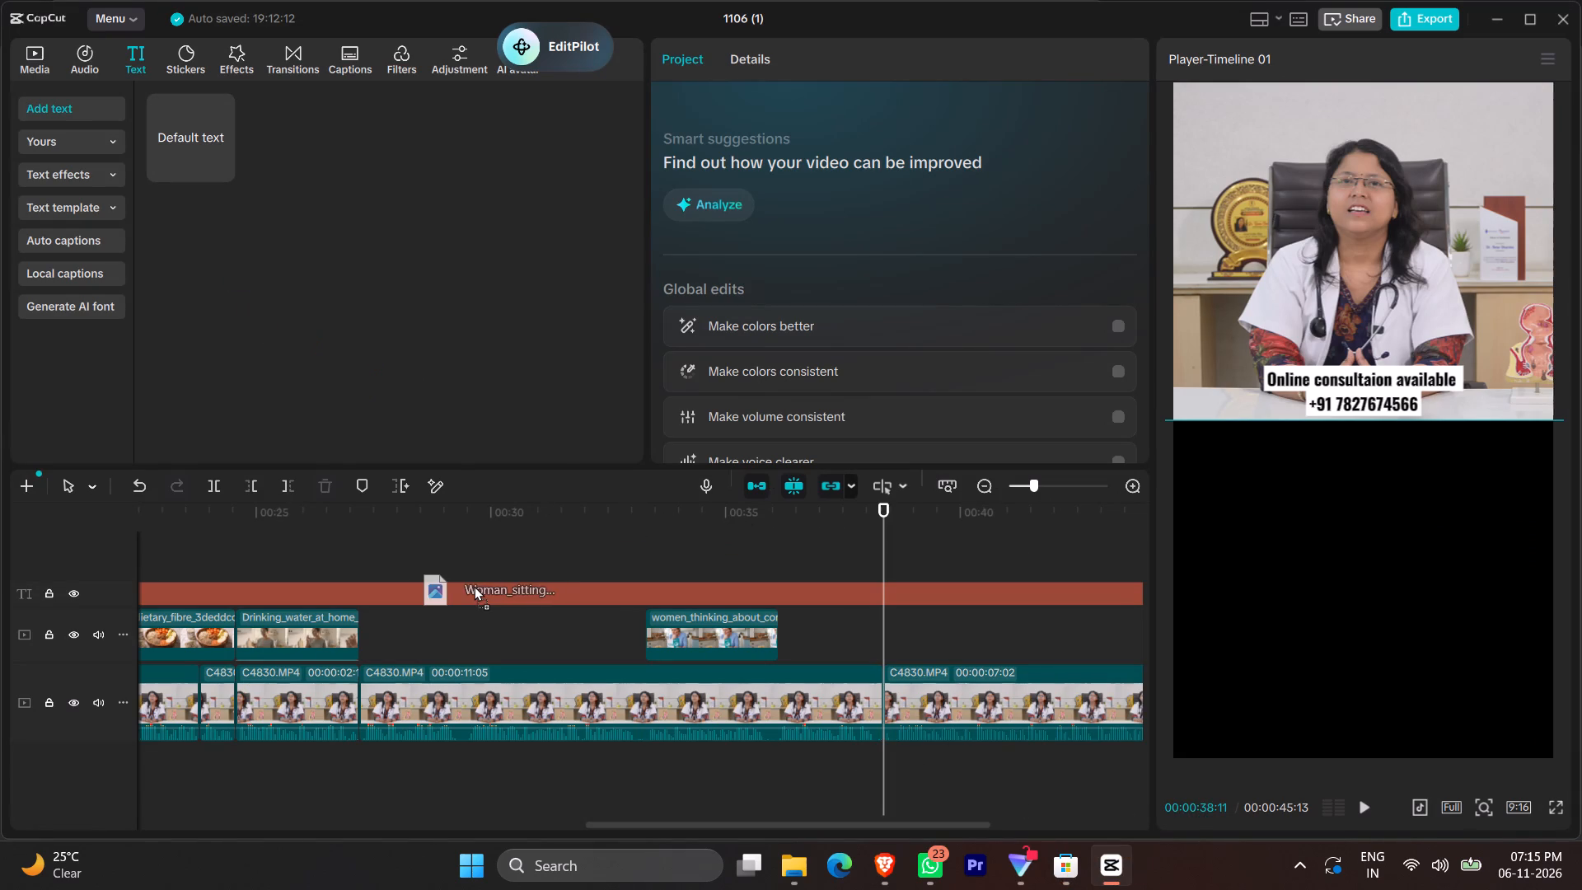
left_click_drag(474, 586, 450, 570)
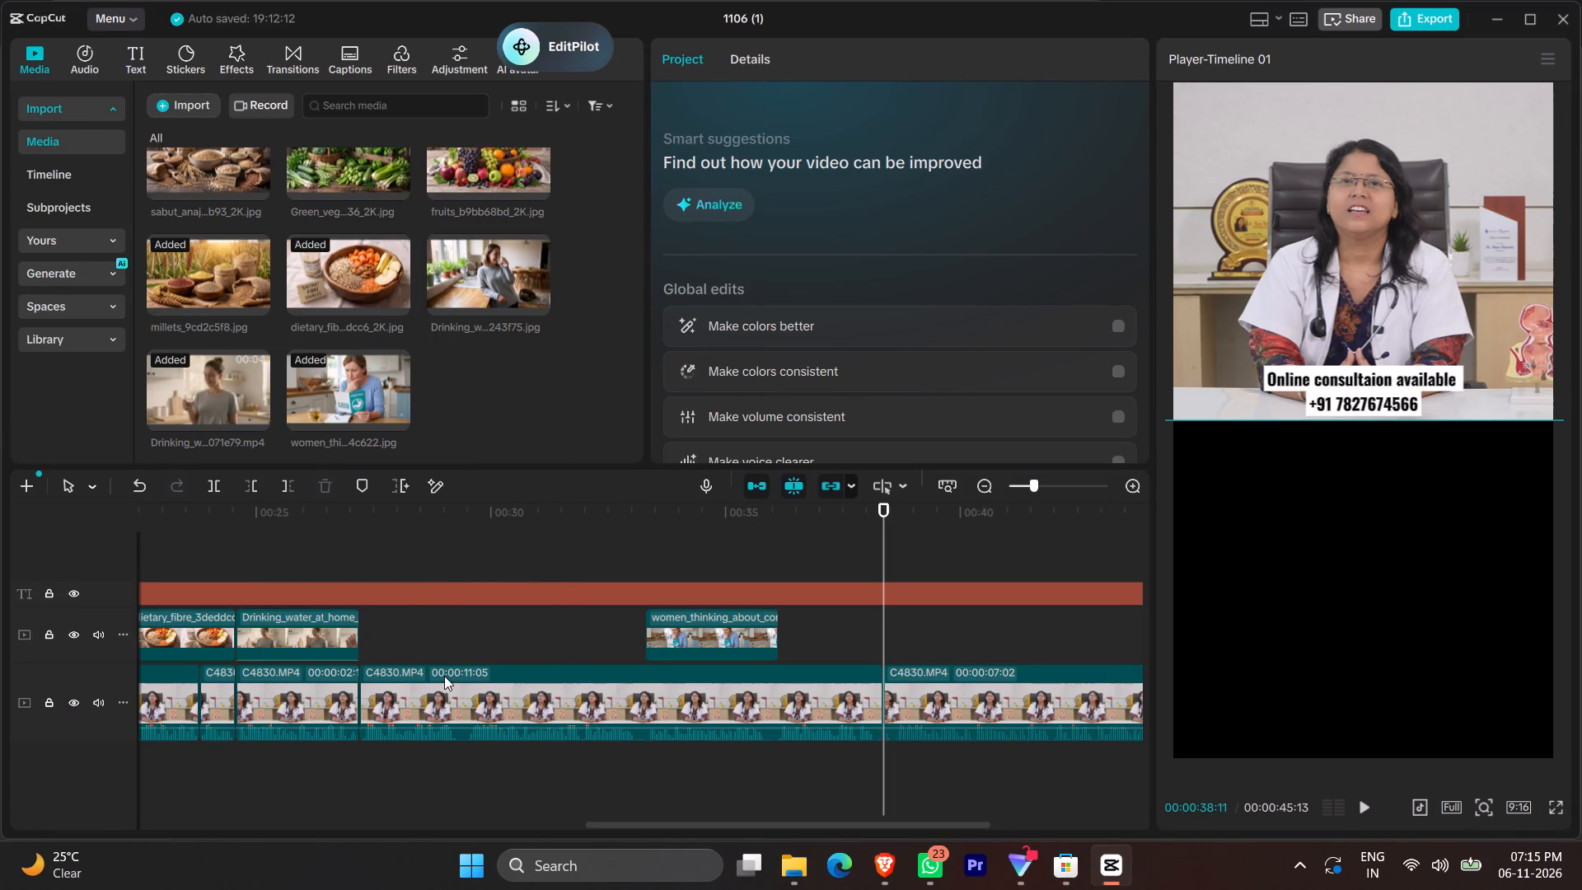
Play the narration from about 00:00:26 to 00:00:29 to check the empty stretch after the drinking-water clip.
left_click(298, 564)
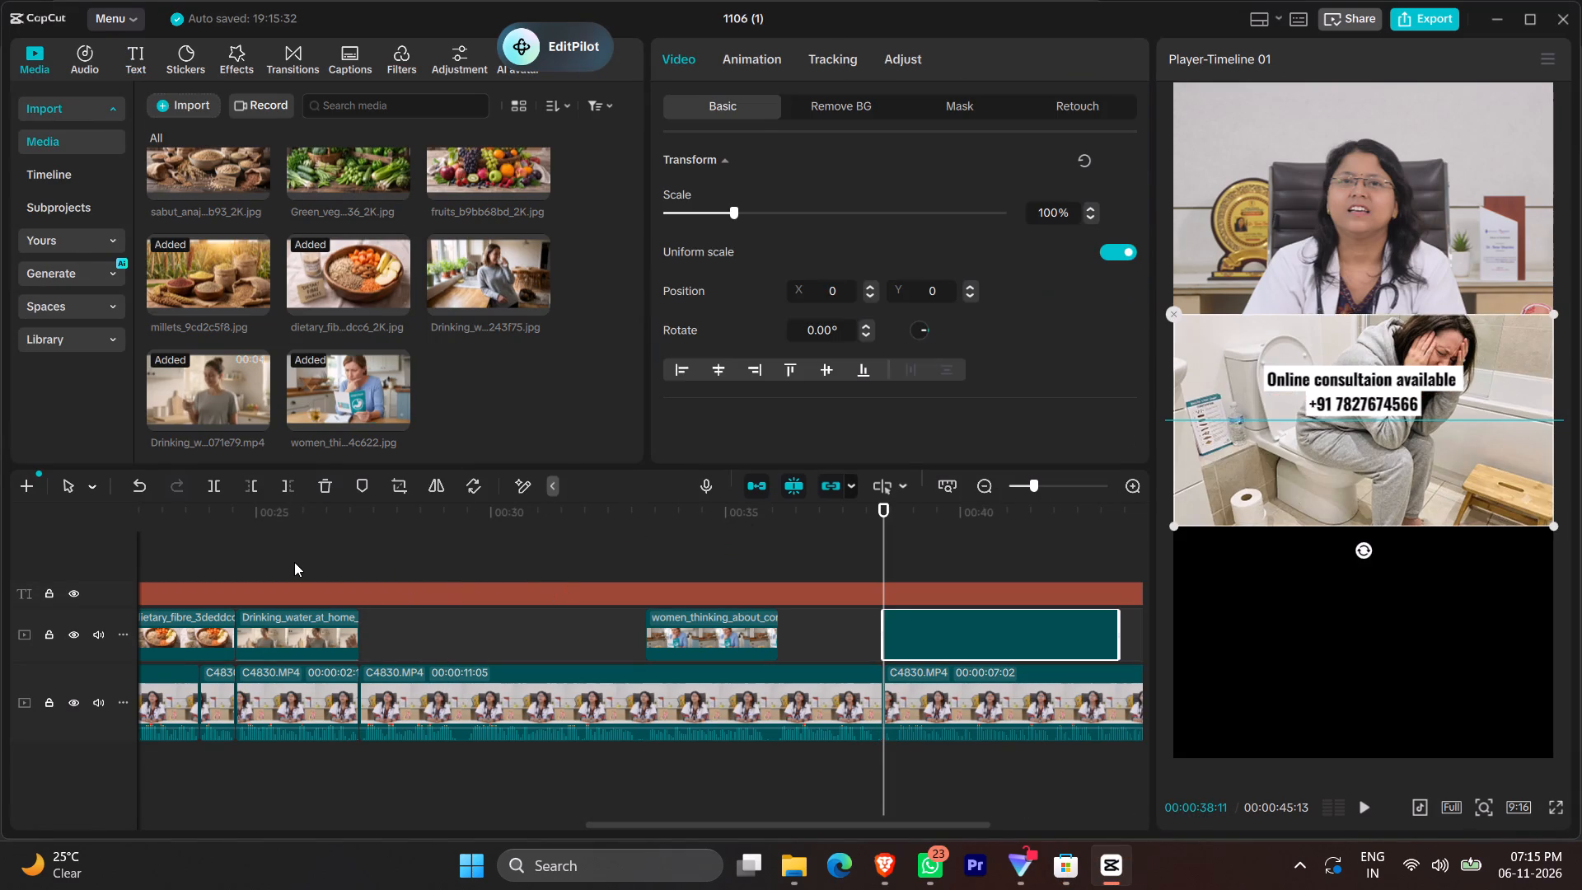
key("space")
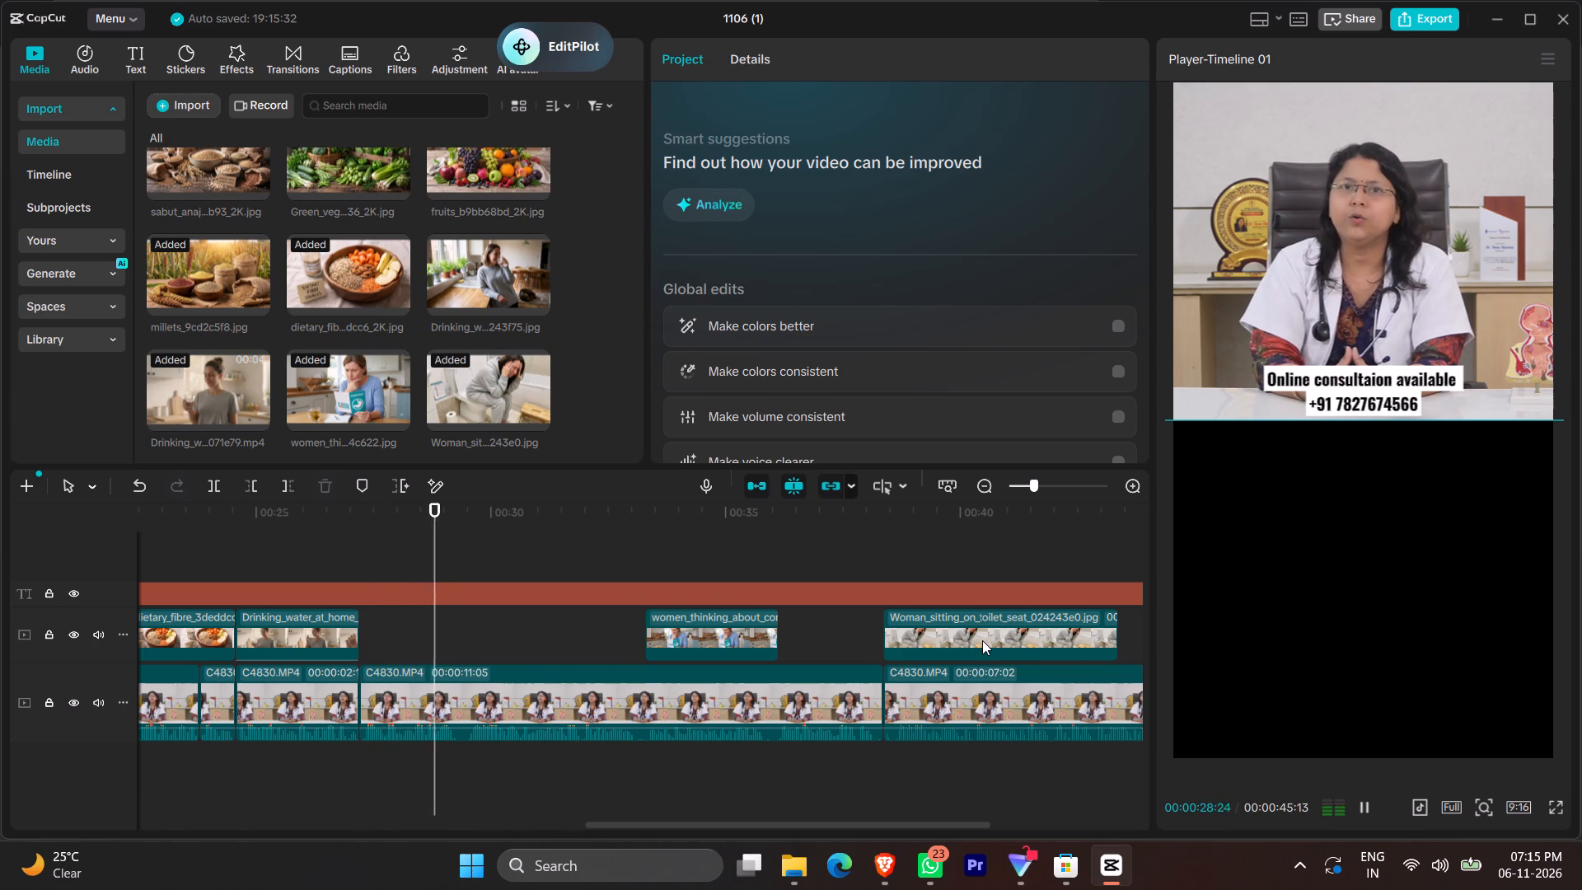
key("space")
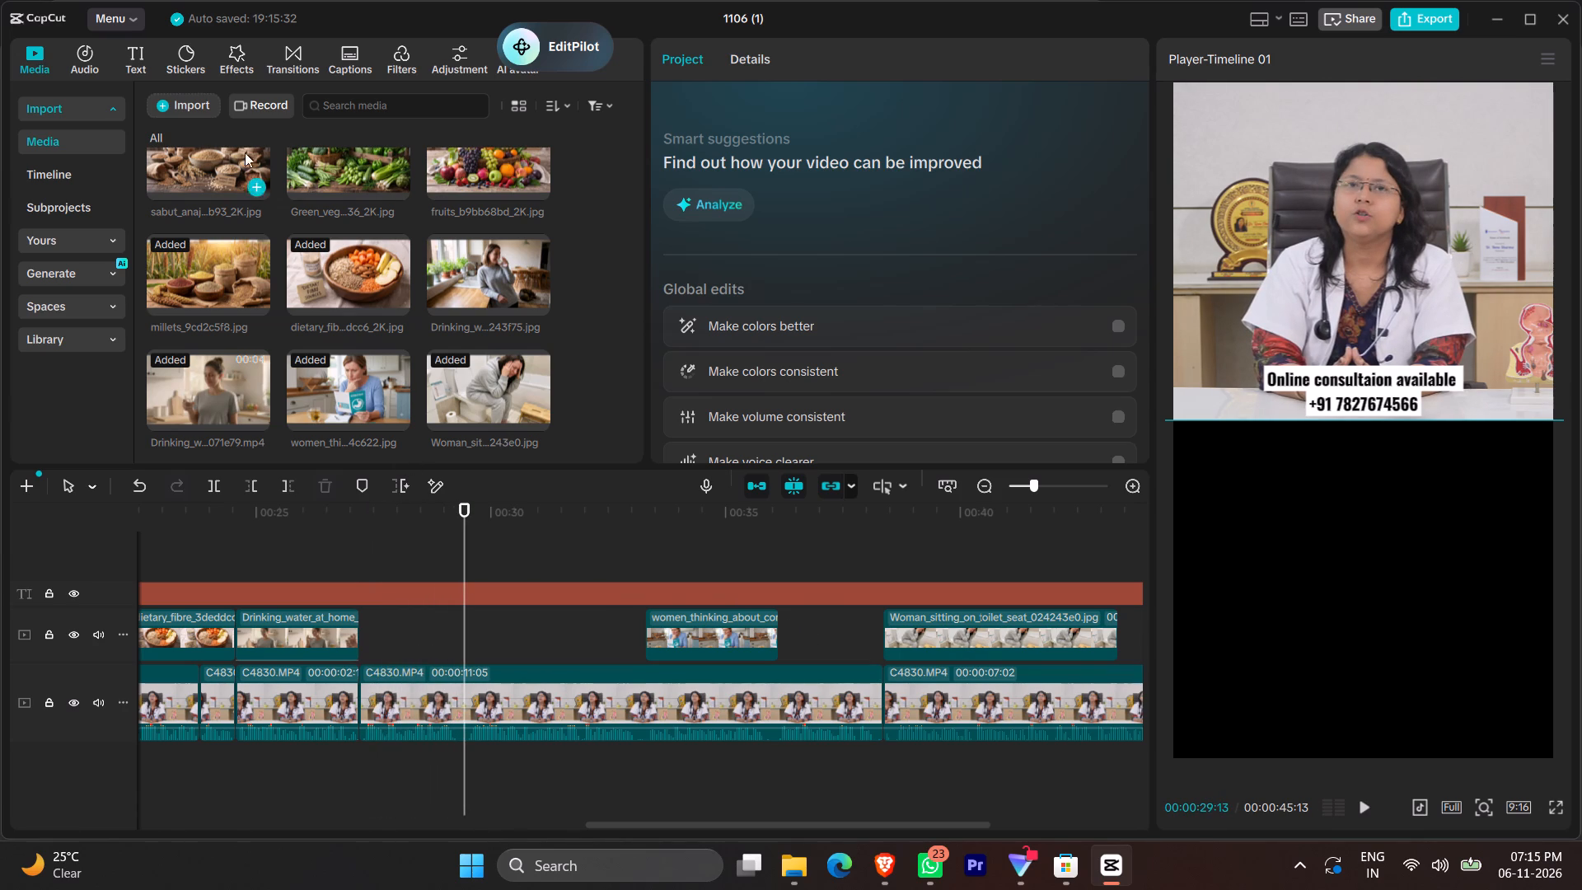
Import Woman_sitting_on_toilet_seat_5726f9e9_2K, place it on the visuals track right after the drinking-water clip, and trim its end to just before 00:00:30.
left_click(194, 94)
left_click(205, 161)
double_click(577, 255)
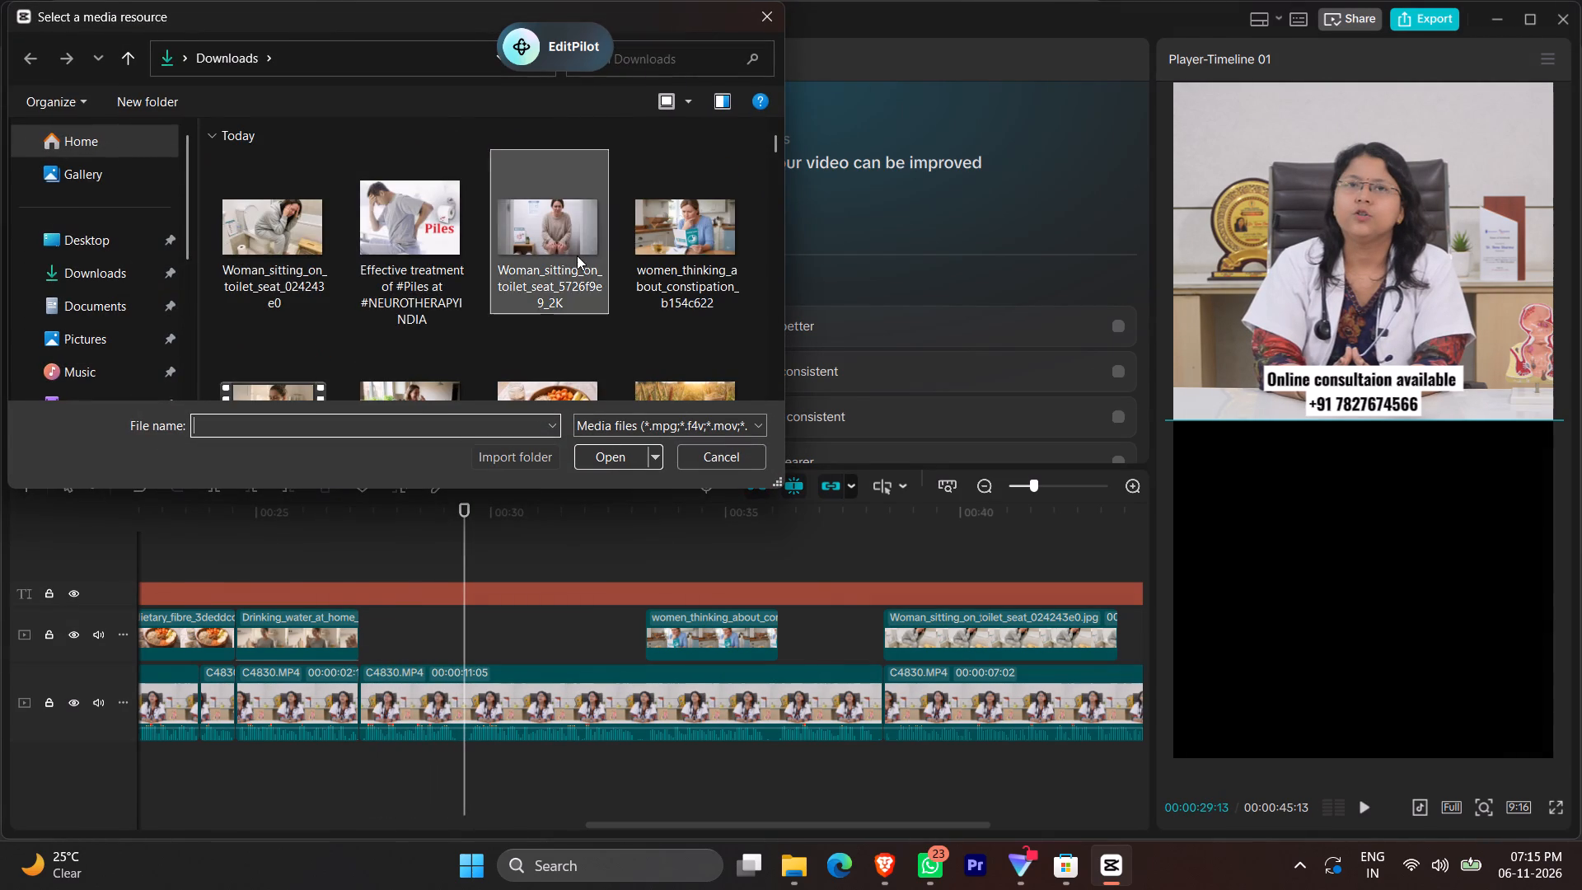
left_click_drag(228, 390, 354, 504)
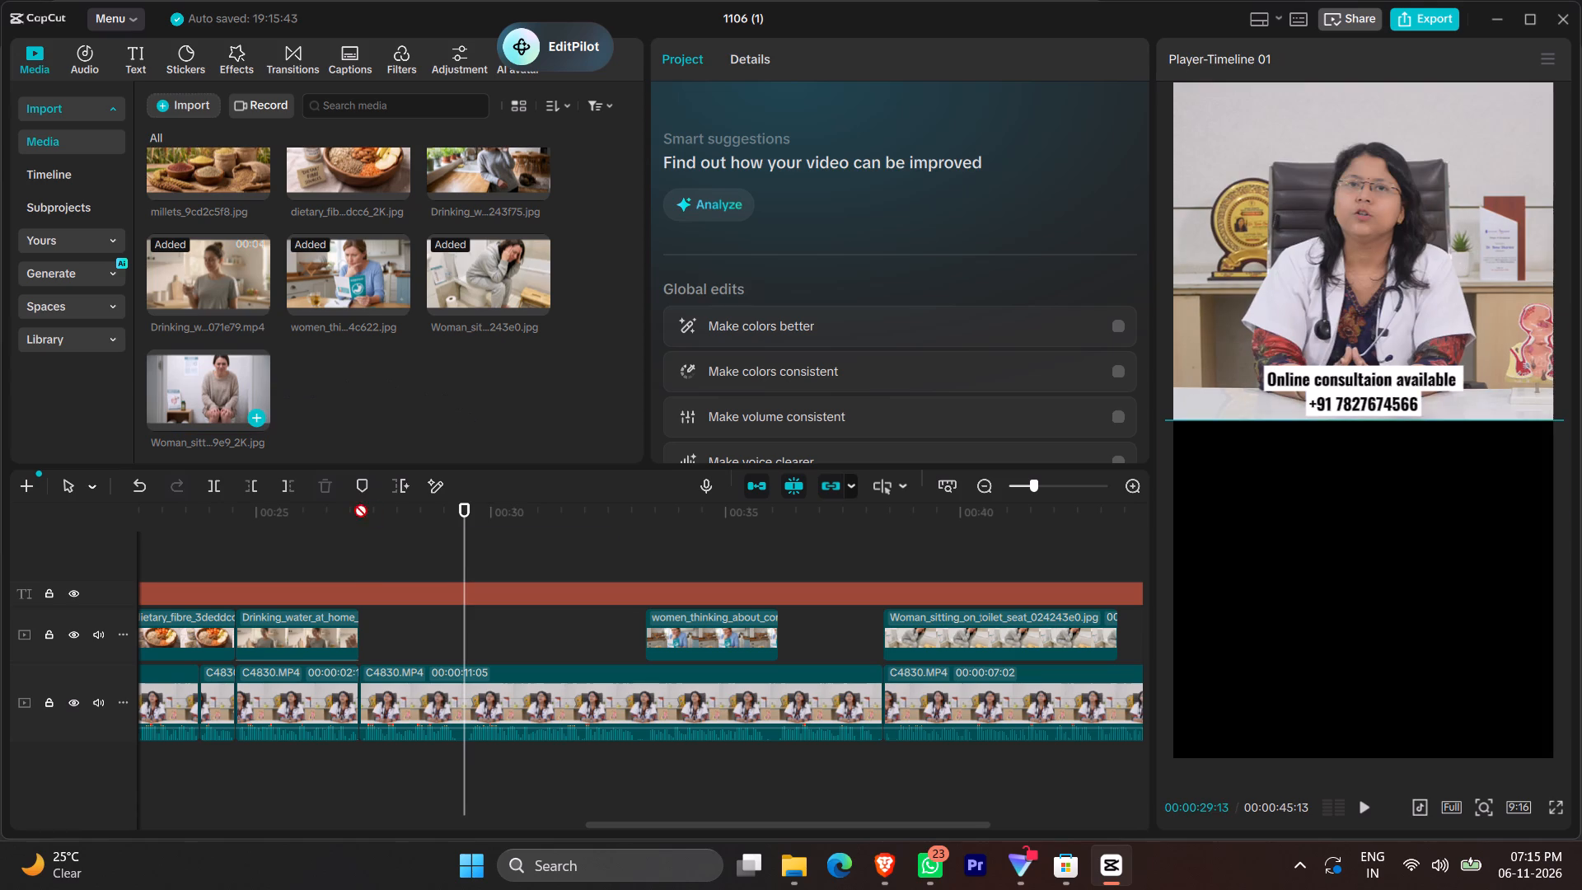
left_click_drag(354, 504, 362, 626)
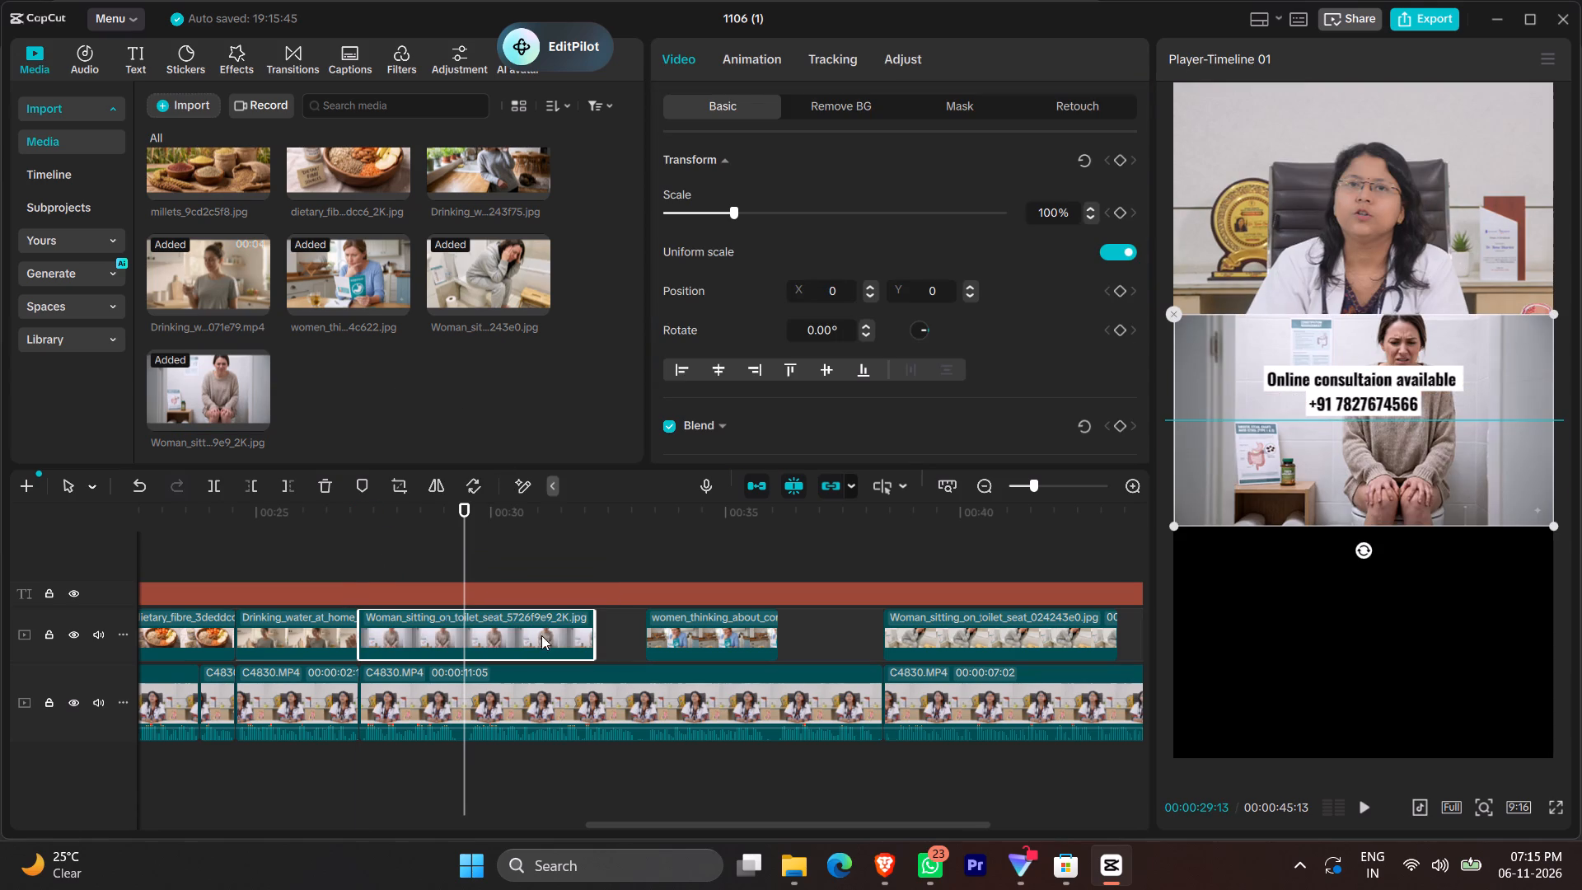
left_click_drag(596, 632, 486, 639)
left_click(257, 570)
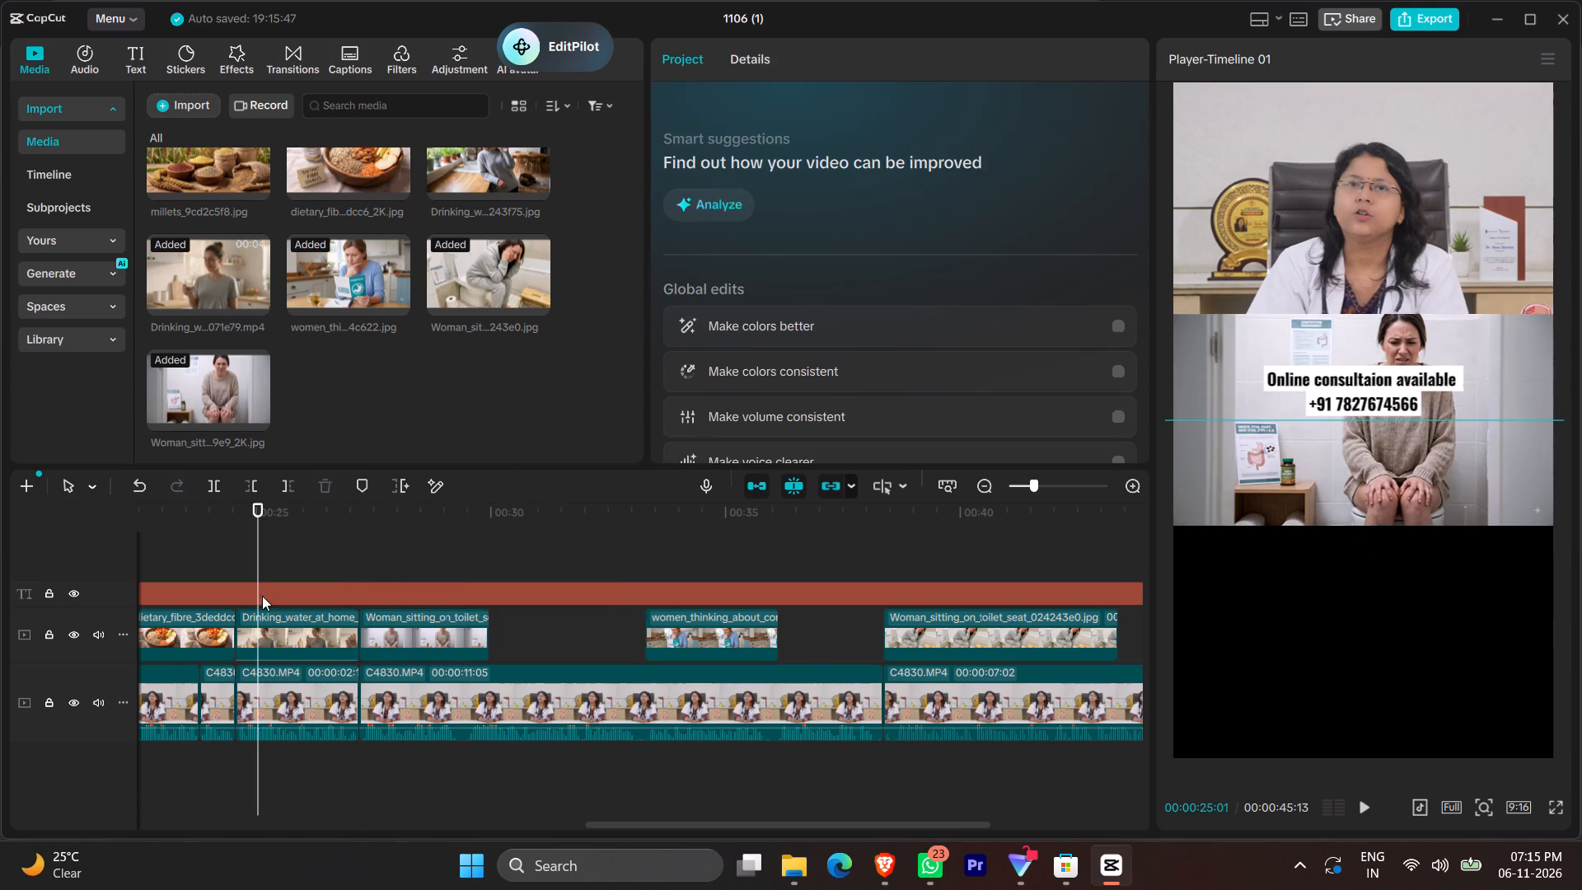
Extend the 5726f9e9_2K clip to about 00:00:31:20 and paste the location size, blend and canvas attributes copied from the women_thinking clip onto it.
left_click(653, 552)
left_click(676, 610)
right_click(677, 611)
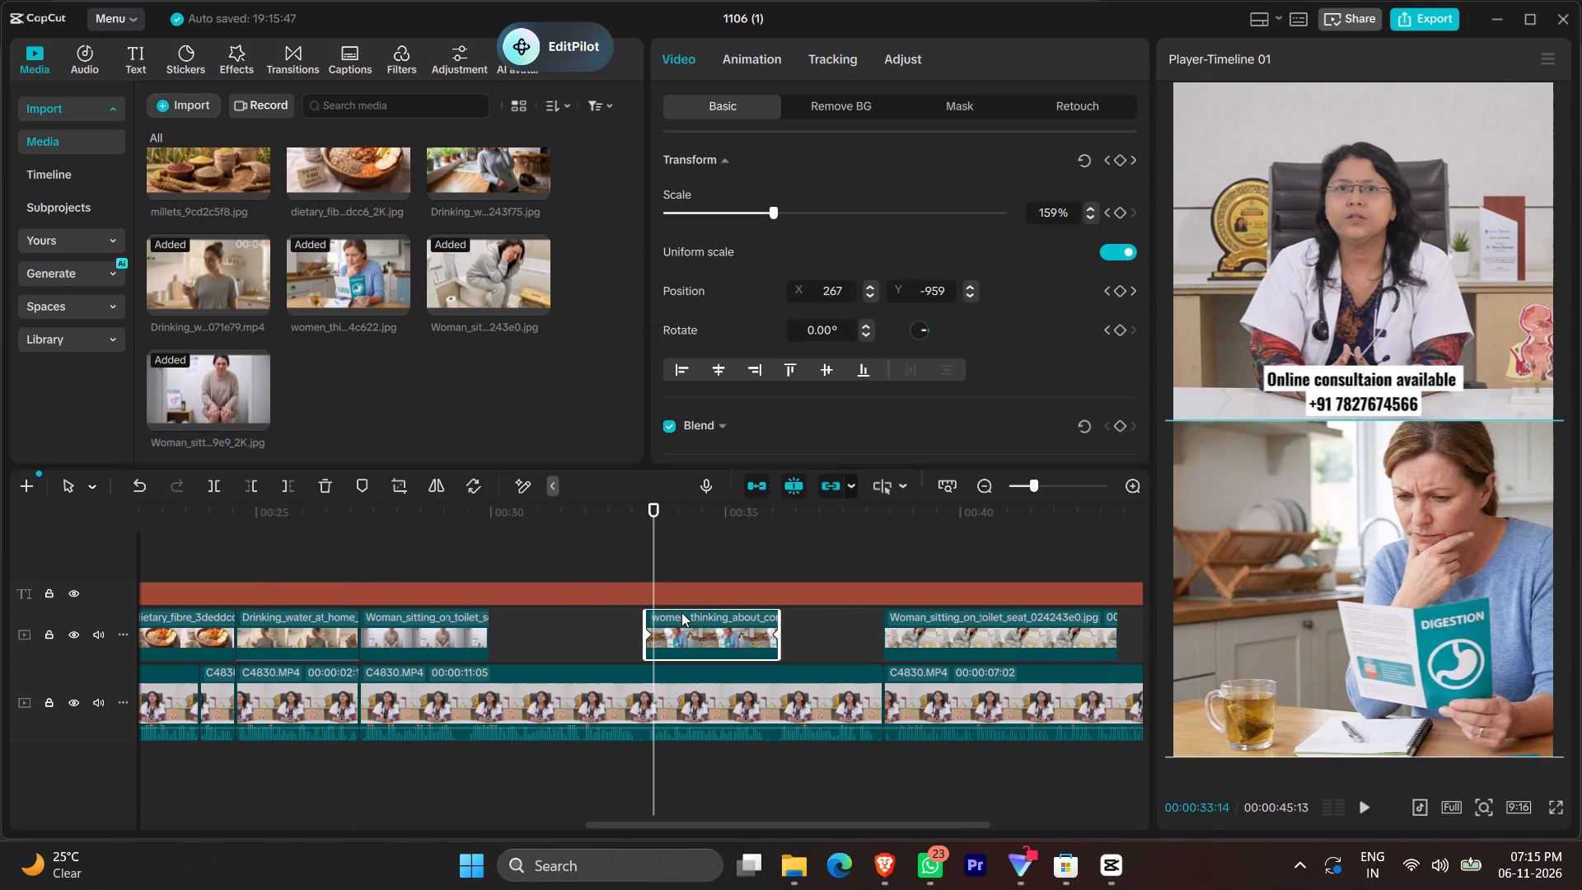
left_click(729, 118)
left_click(468, 628)
left_click_drag(494, 634, 569, 636)
right_click_drag(503, 644, 516, 649)
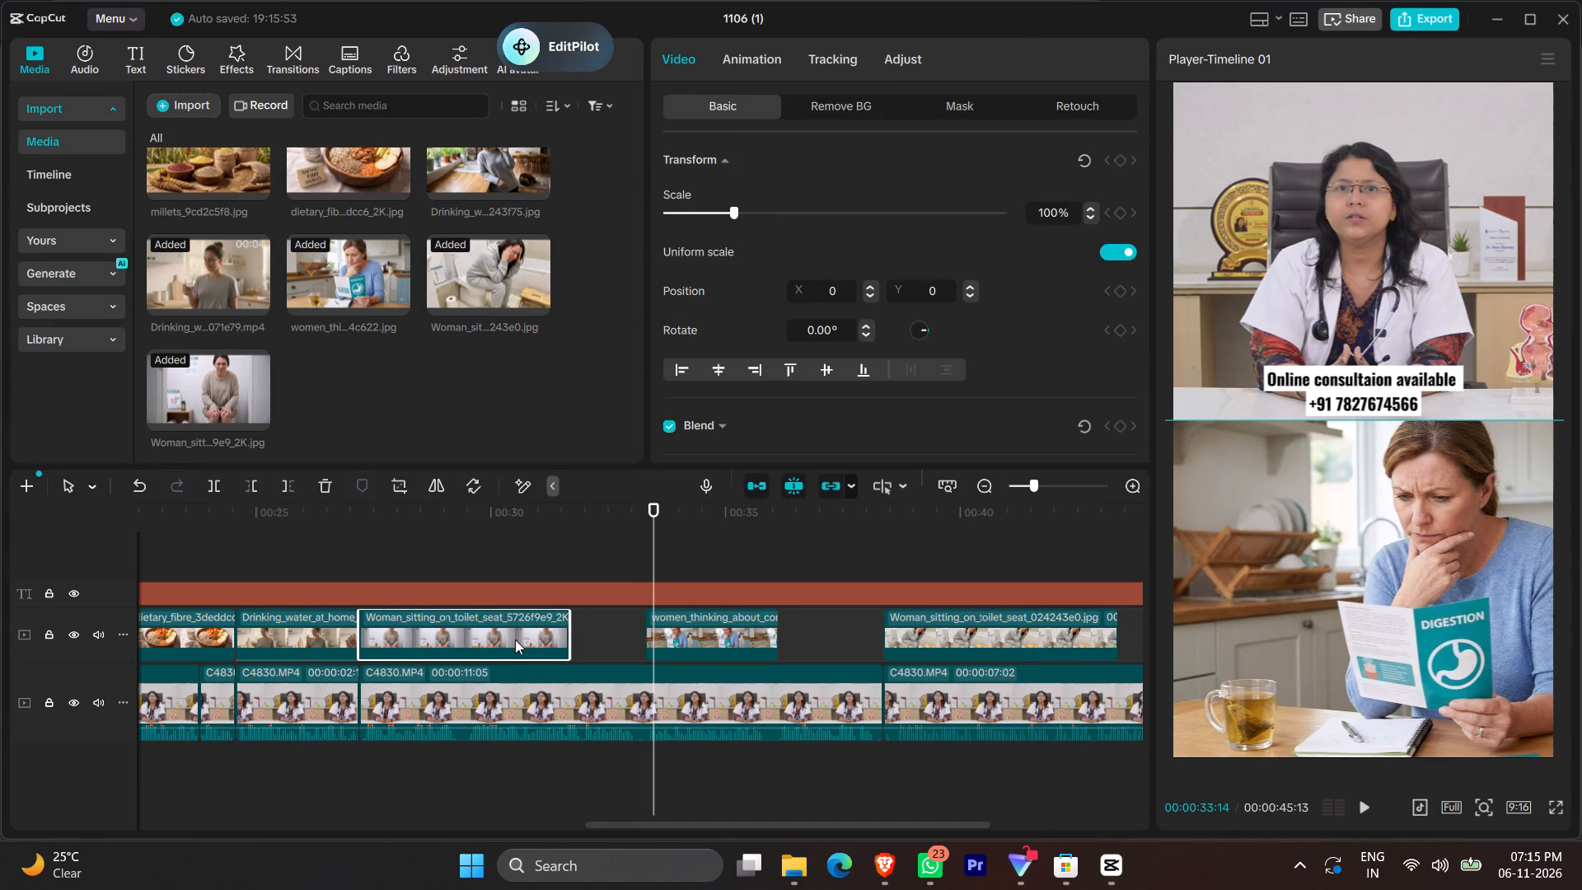
left_click(620, 143)
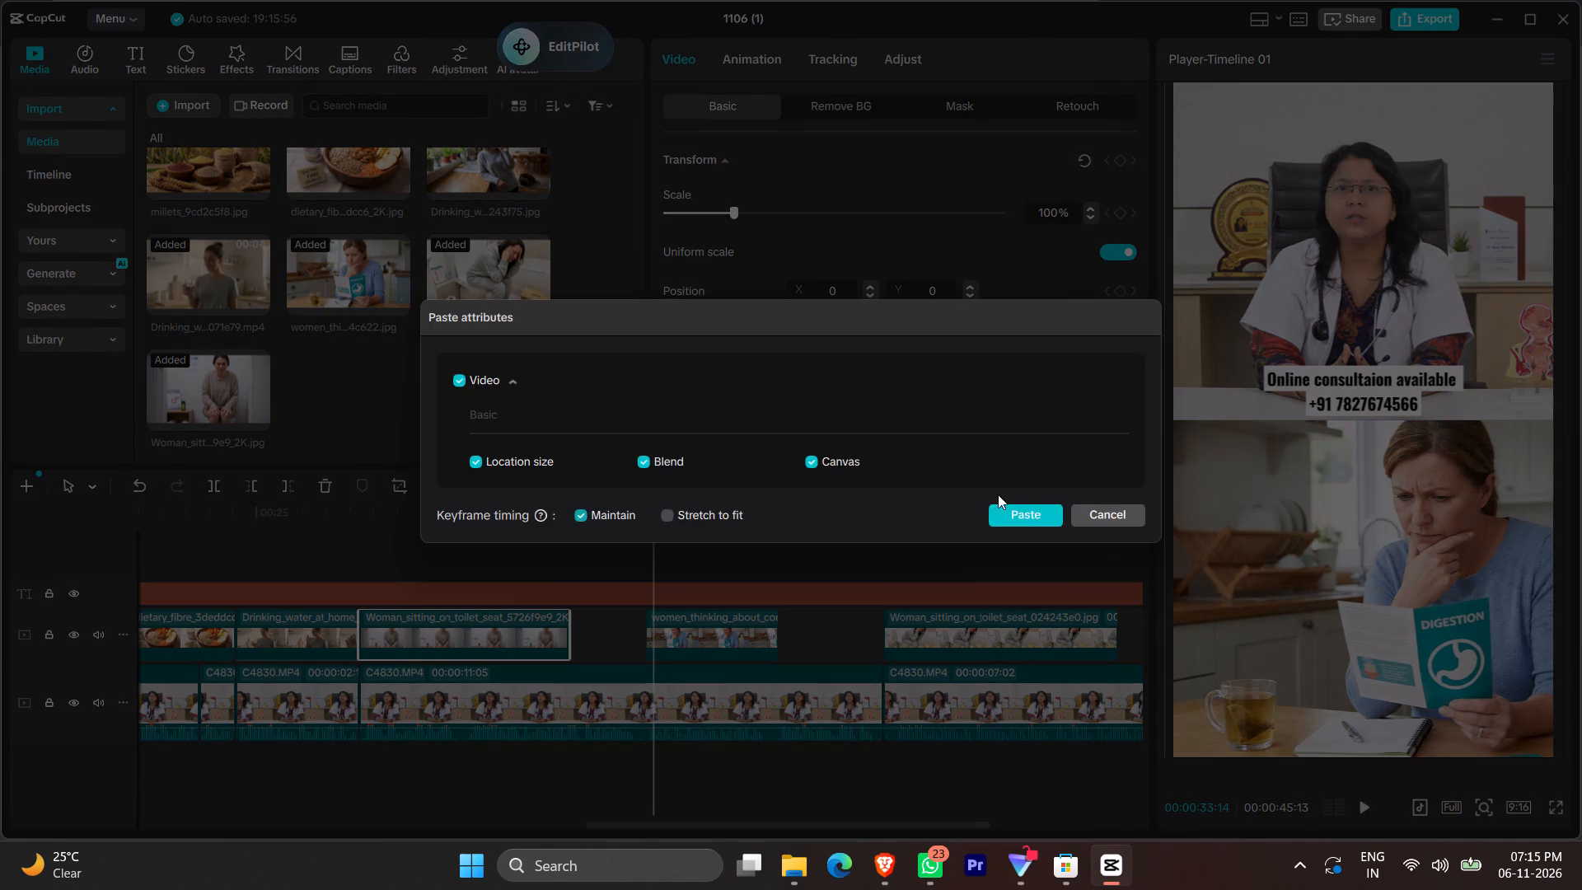
left_click(1013, 510)
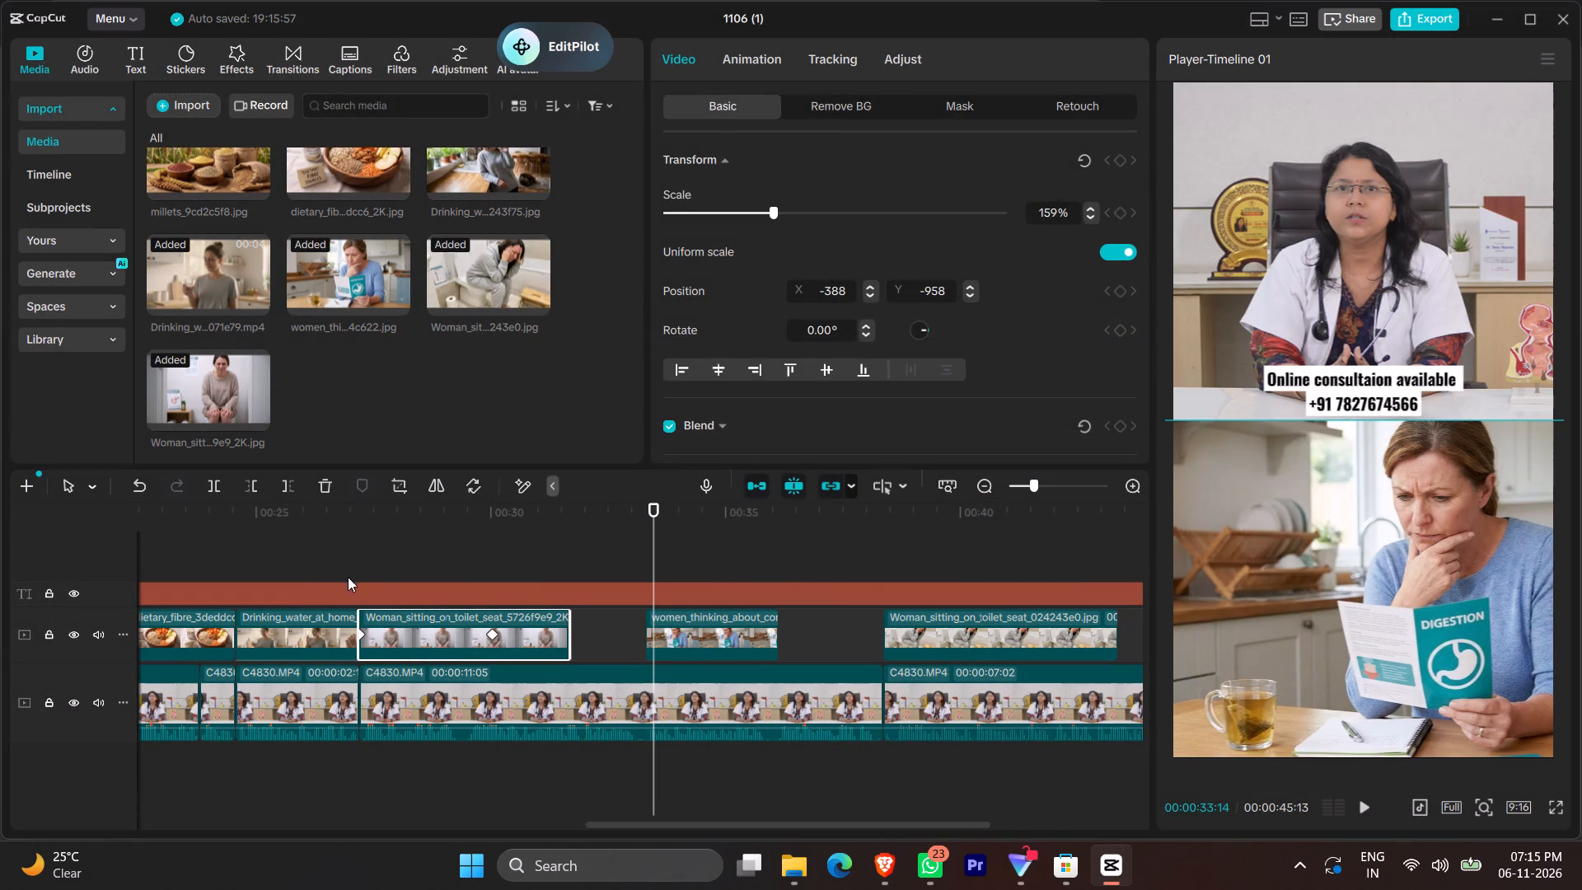
Play the narration over the 5726f9e9_2K clip, split the clip at 00:00:29:15 and delete the part after the cut.
left_click(347, 577)
key("space")
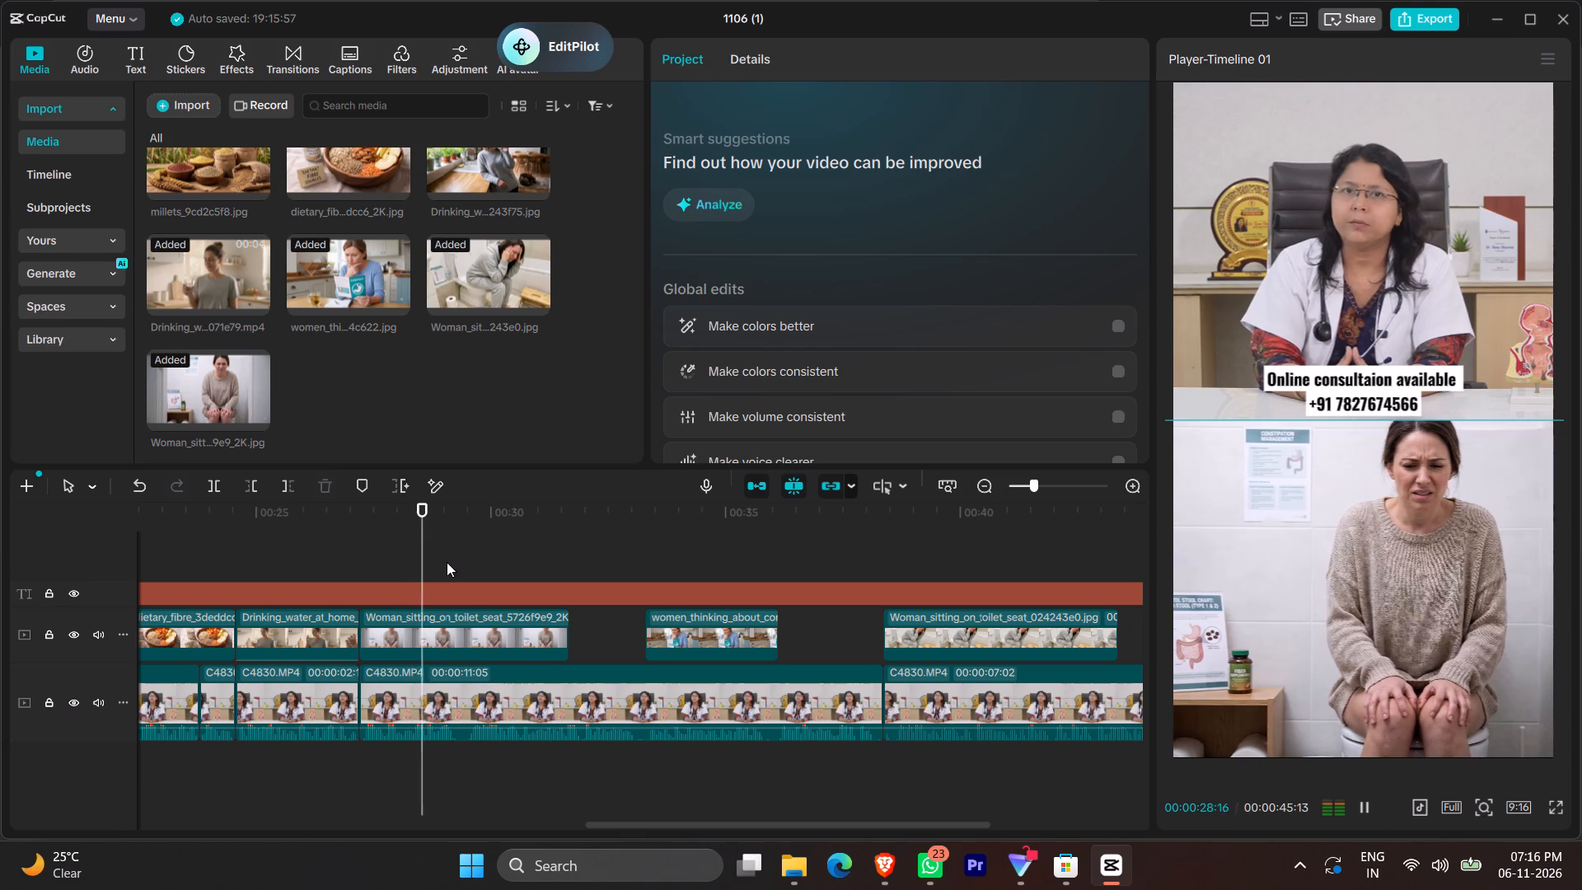
key("space")
key("space")
key("space")
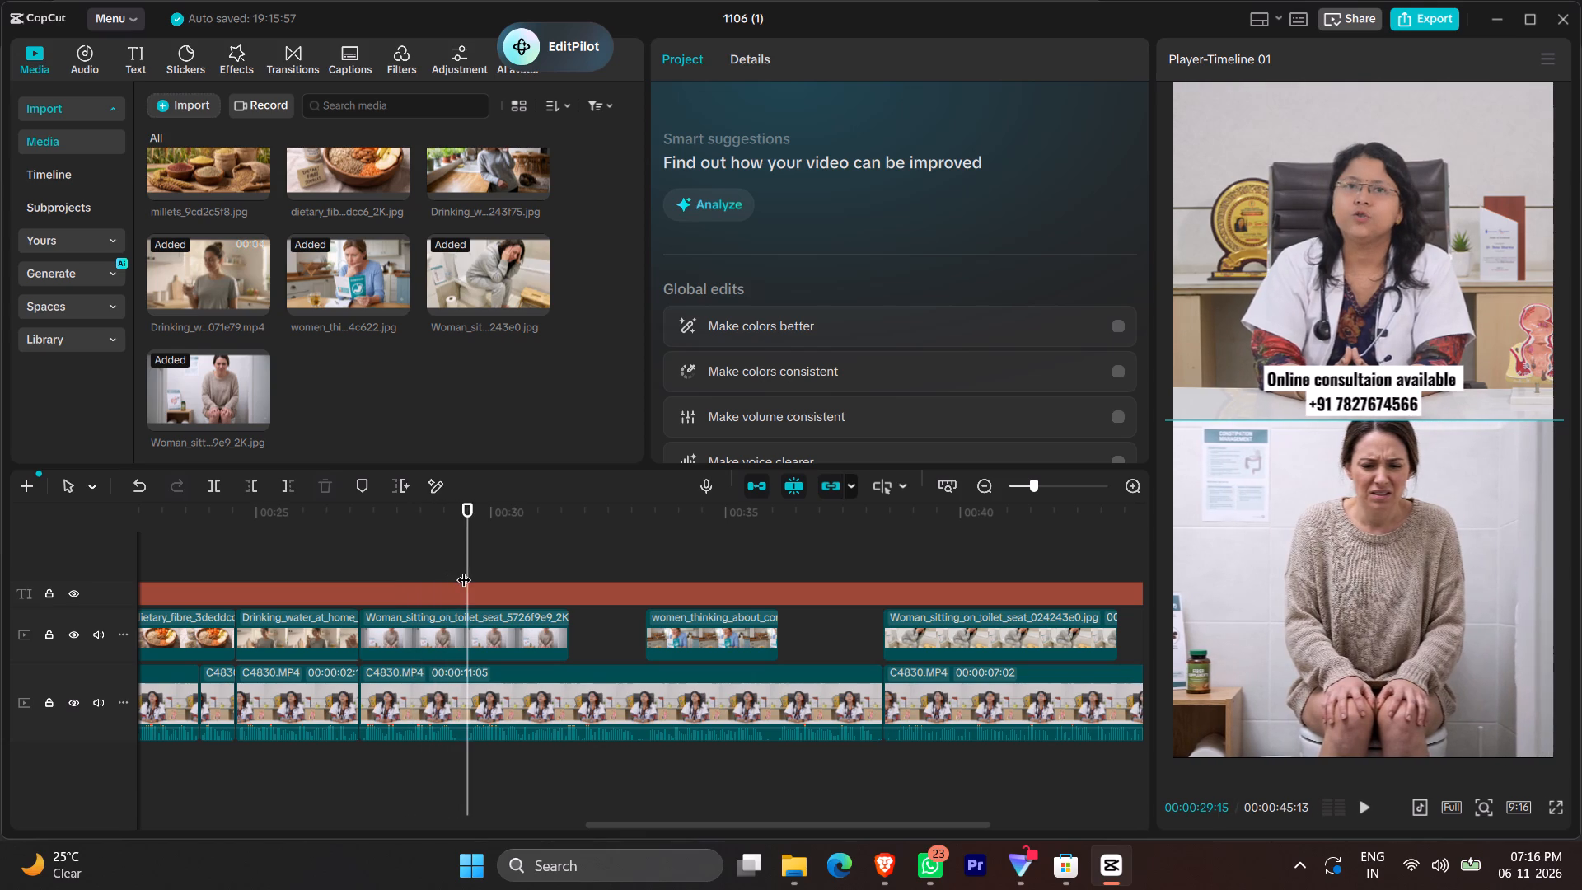
left_click(474, 625)
key("ctrl+b")
key("1")
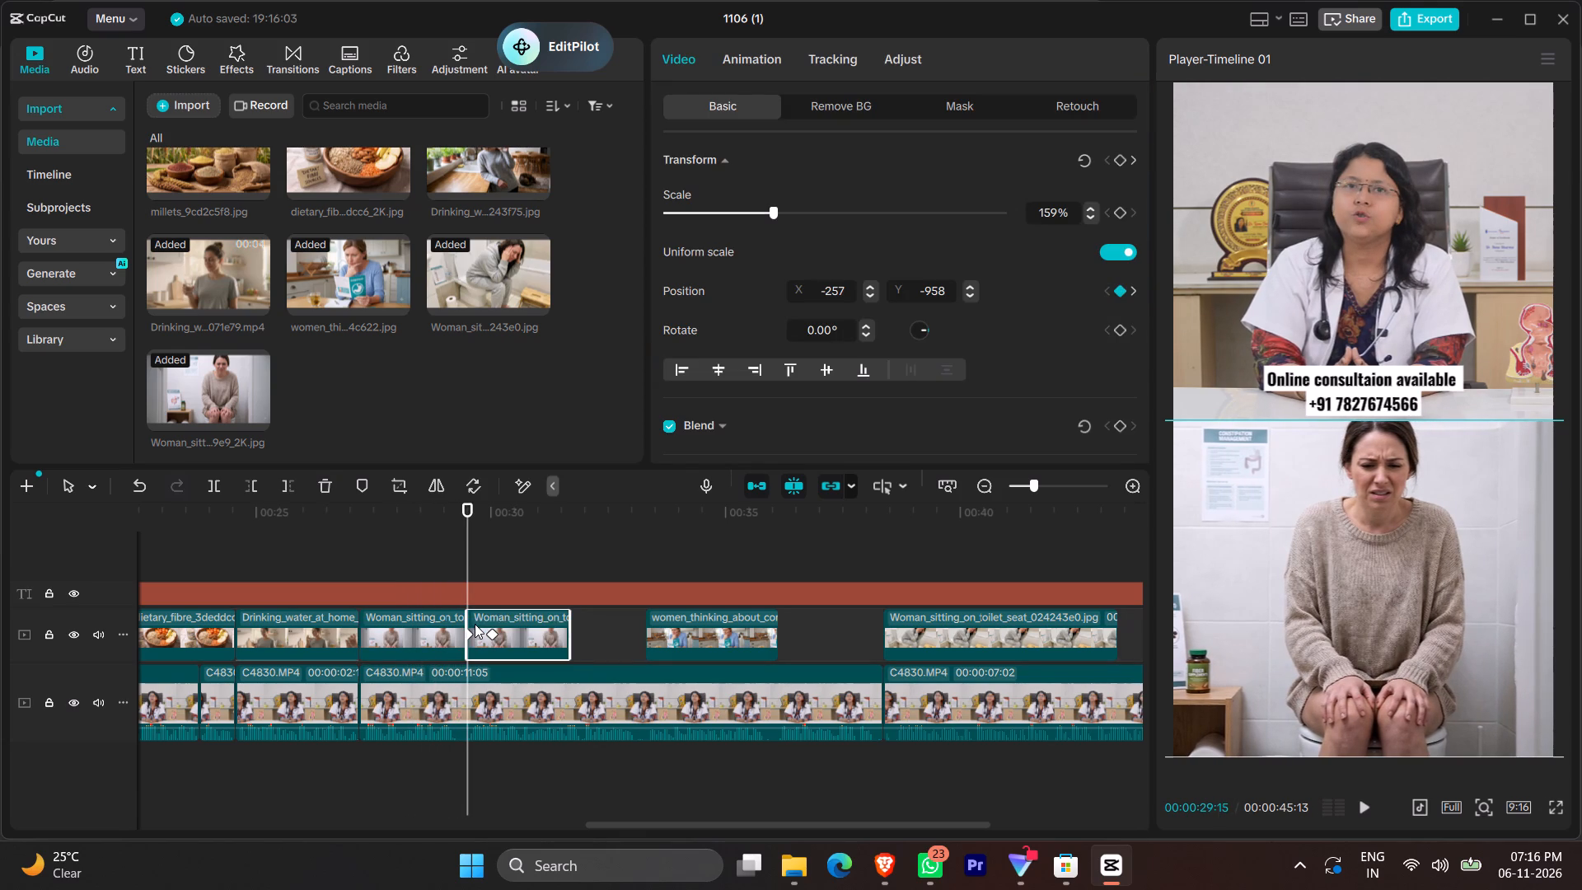
Move the Woman_sitting_on_toilet_seat_024243e0 clip to 00:00:29:15 on the visuals track and trim its end to meet the women_thinking clip.
left_click_drag(990, 637, 569, 637)
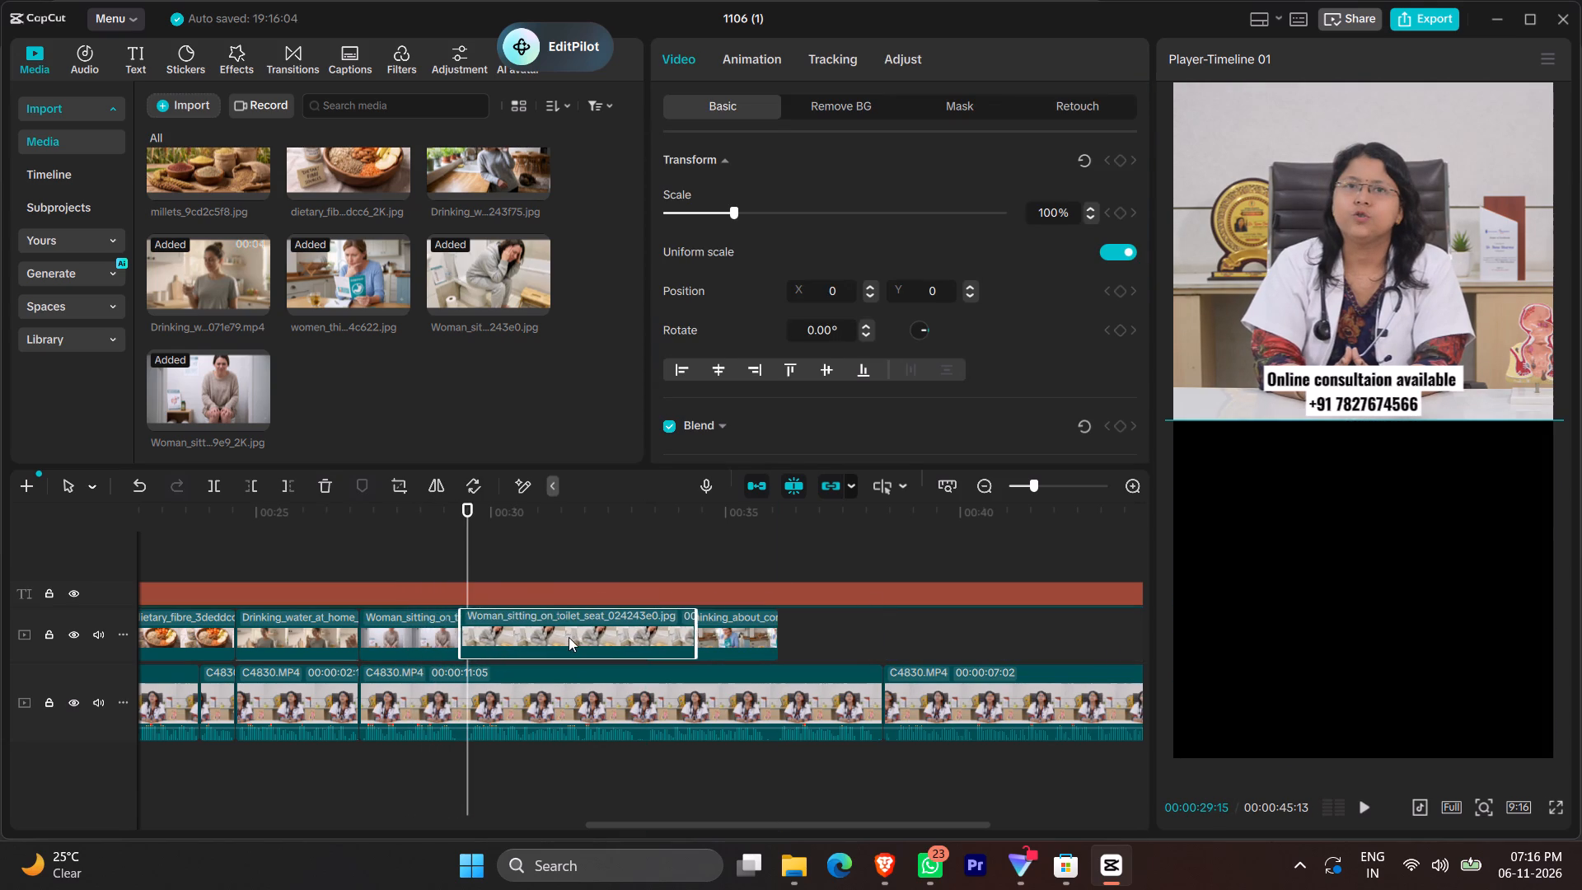
left_click_drag(569, 637, 573, 637)
left_click_drag(704, 634, 639, 654)
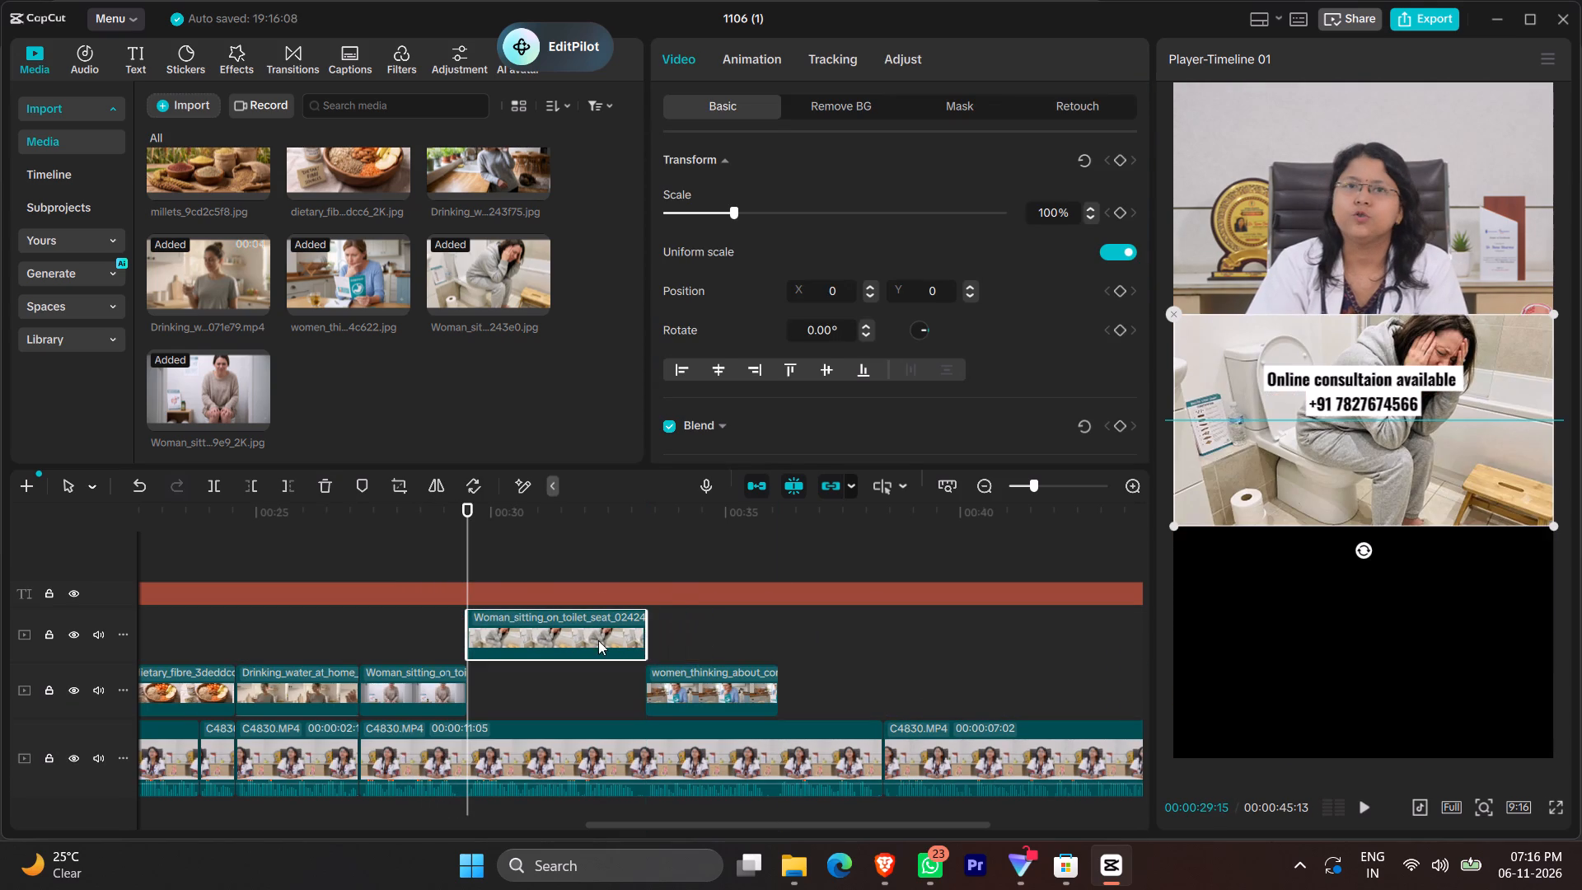
left_click_drag(597, 639, 597, 693)
Paste the copied location size, blend and canvas attributes onto the 024243e0 clip of the woman in the grey hoodie.
right_click(526, 625)
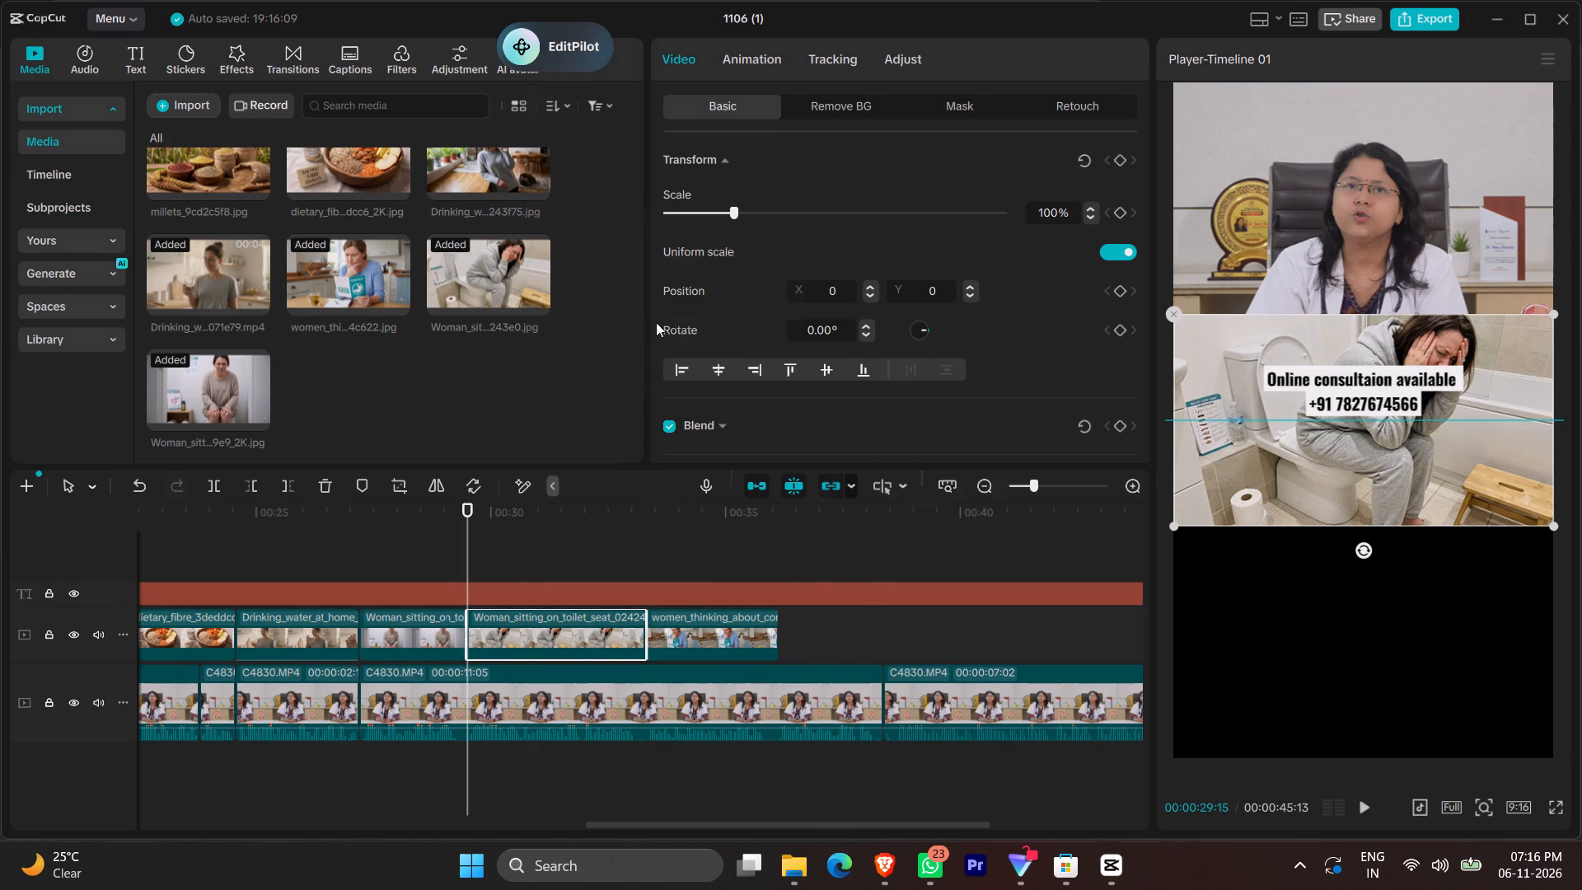
left_click(629, 136)
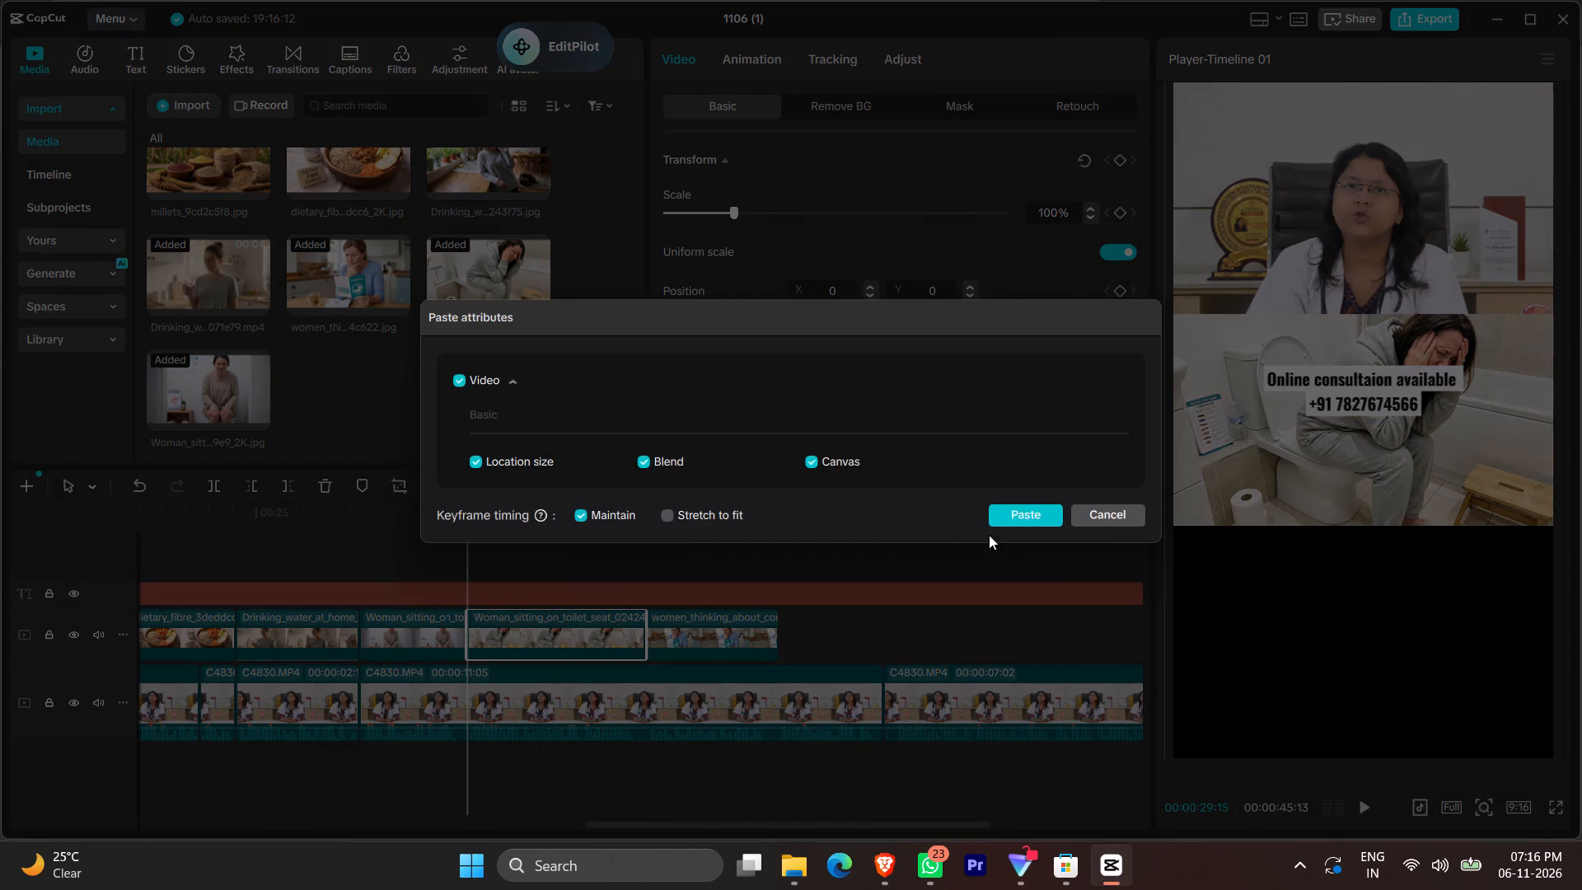
left_click(1009, 518)
Play the narration over the grey-hoodie clip, split the clip at 00:00:30:19 and delete the part after the cut.
key("space")
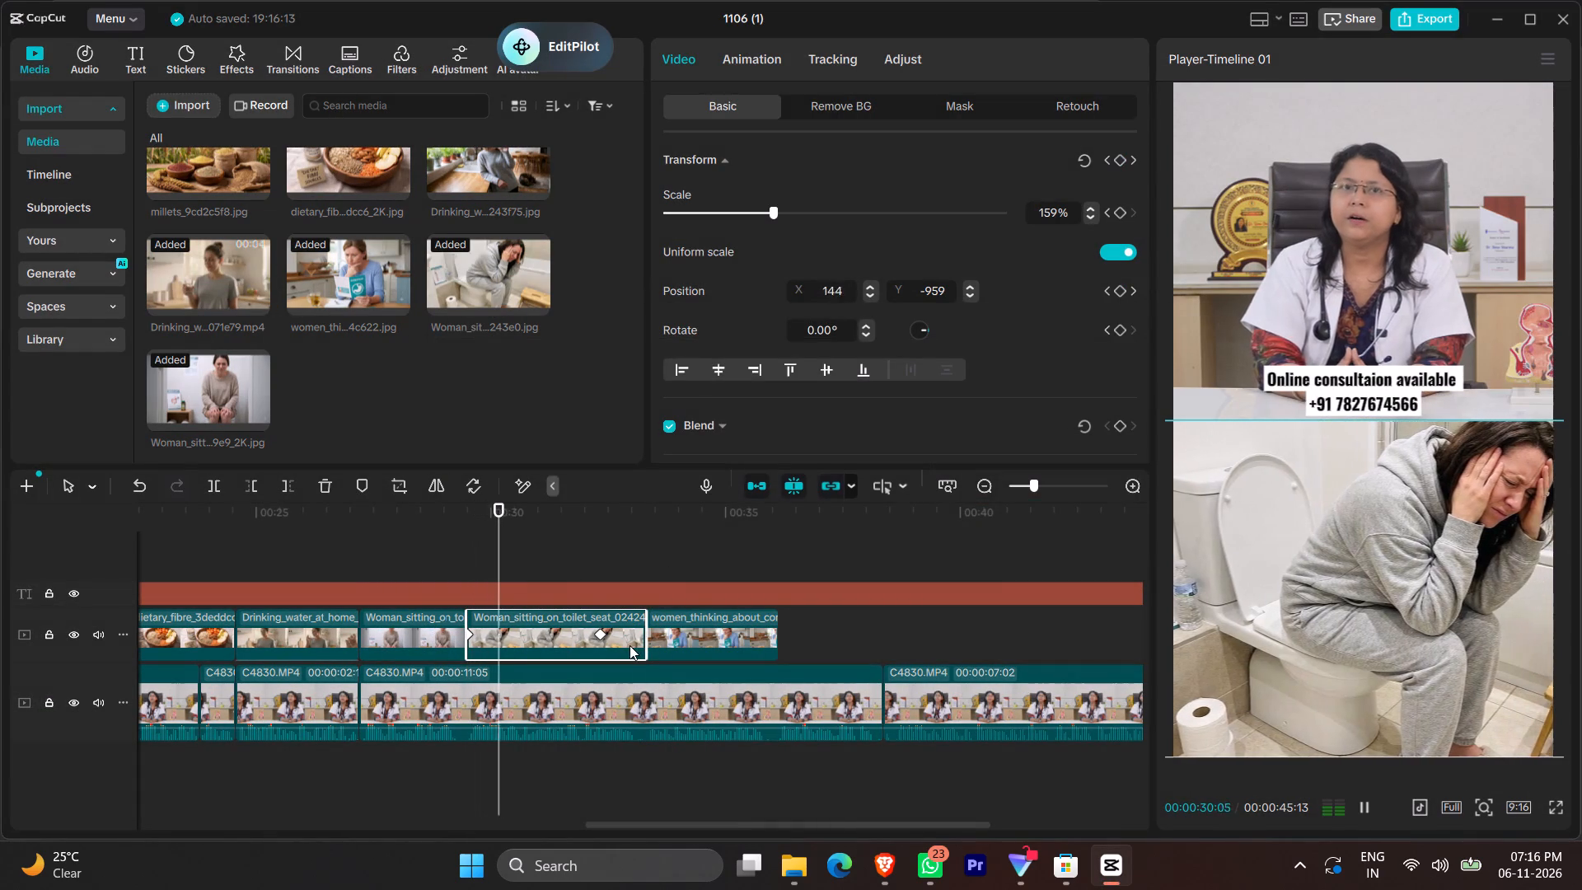
key("space")
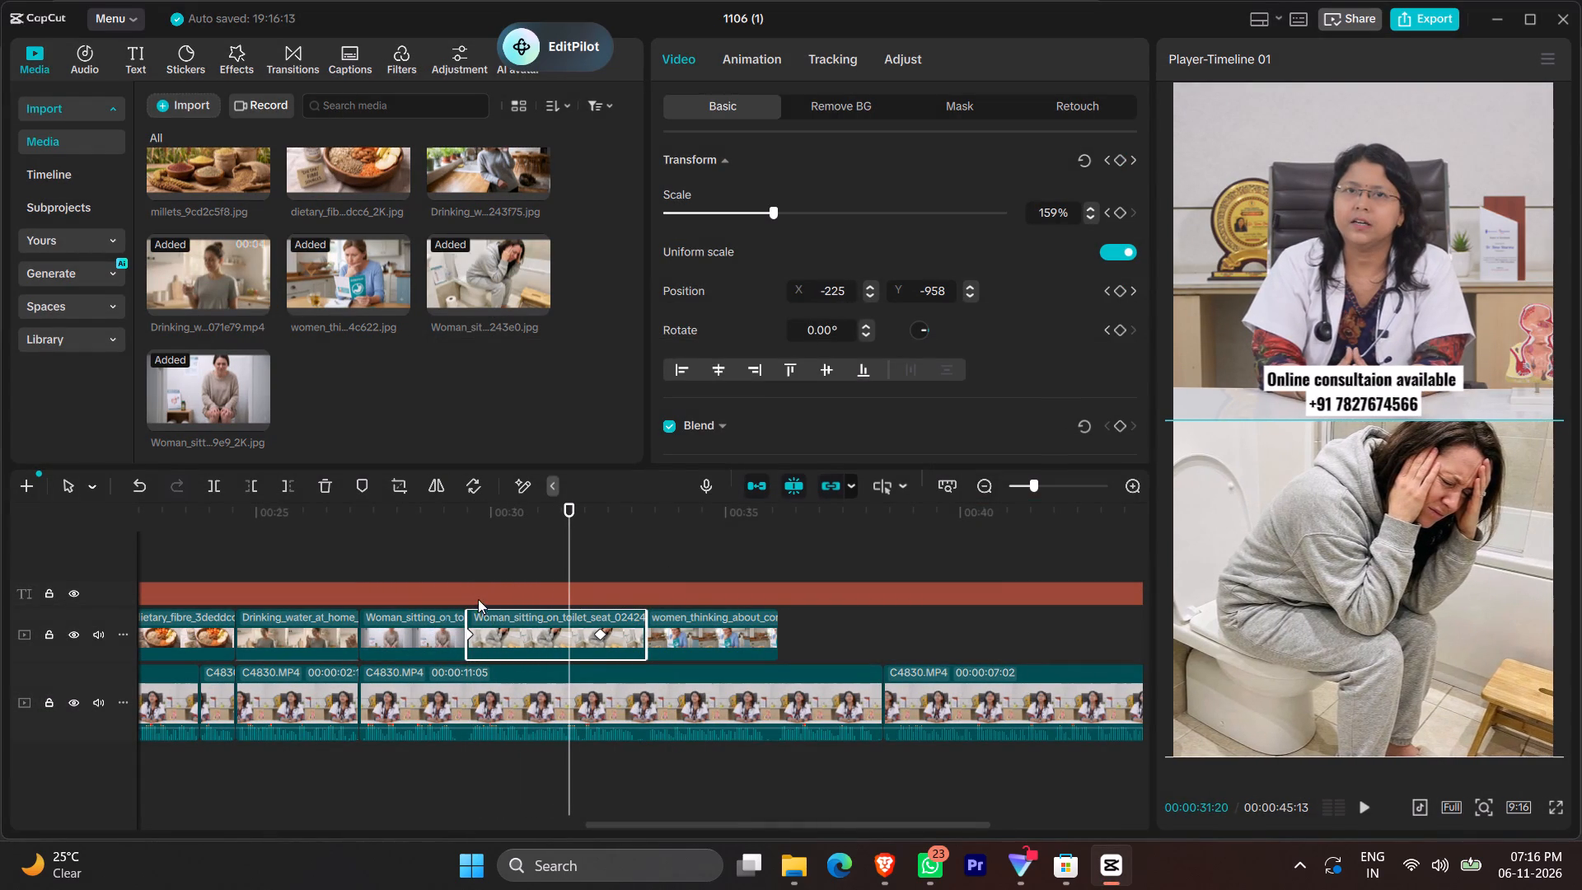
left_click(466, 575)
key("space")
key("space")
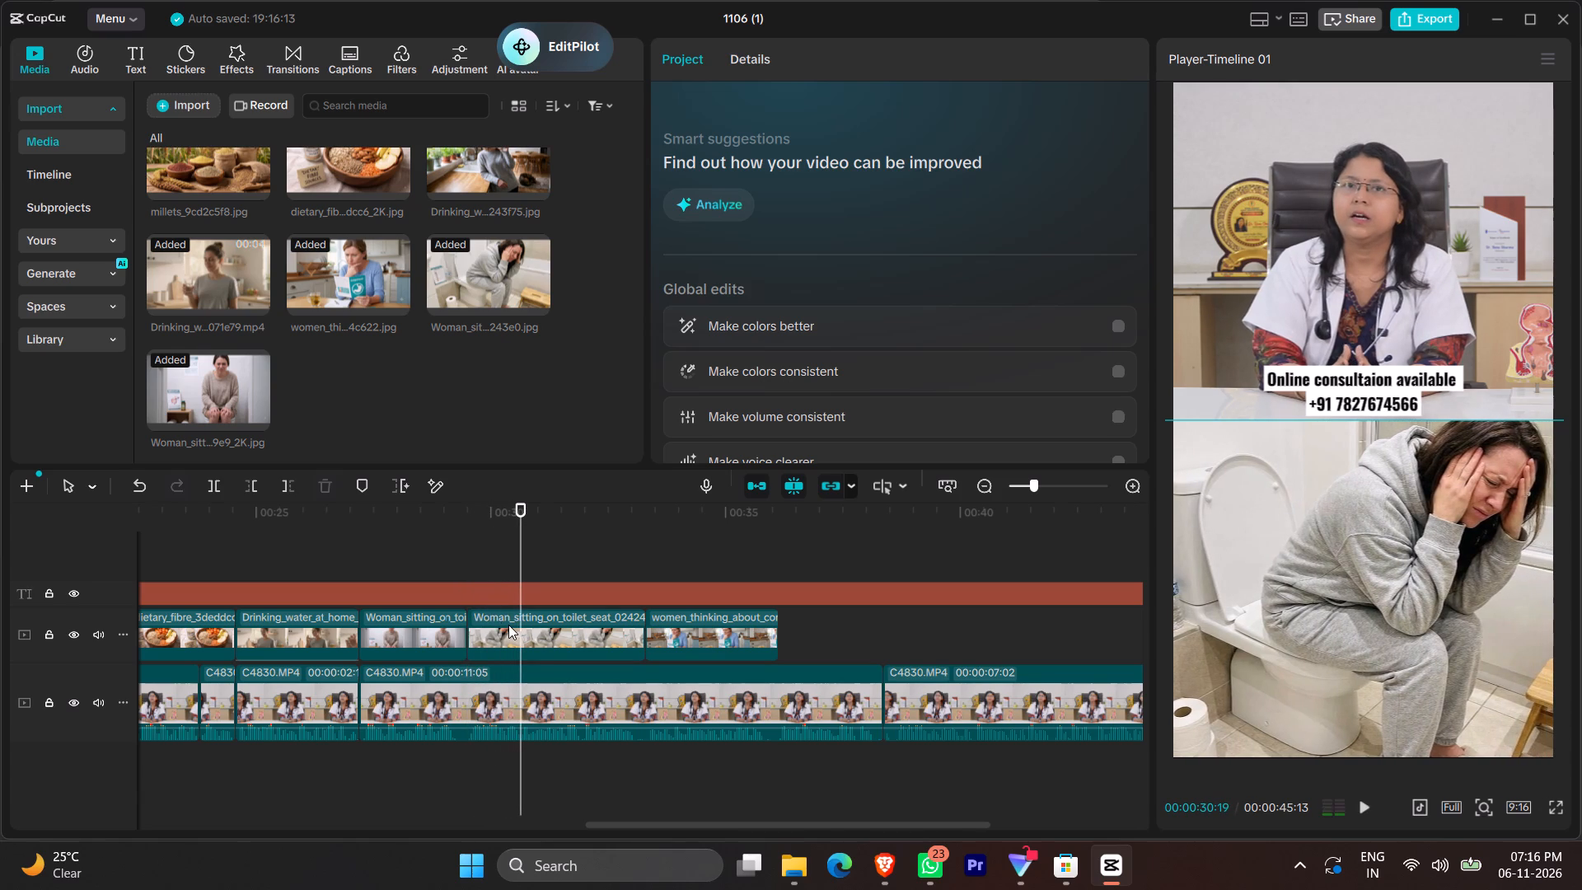
key("space")
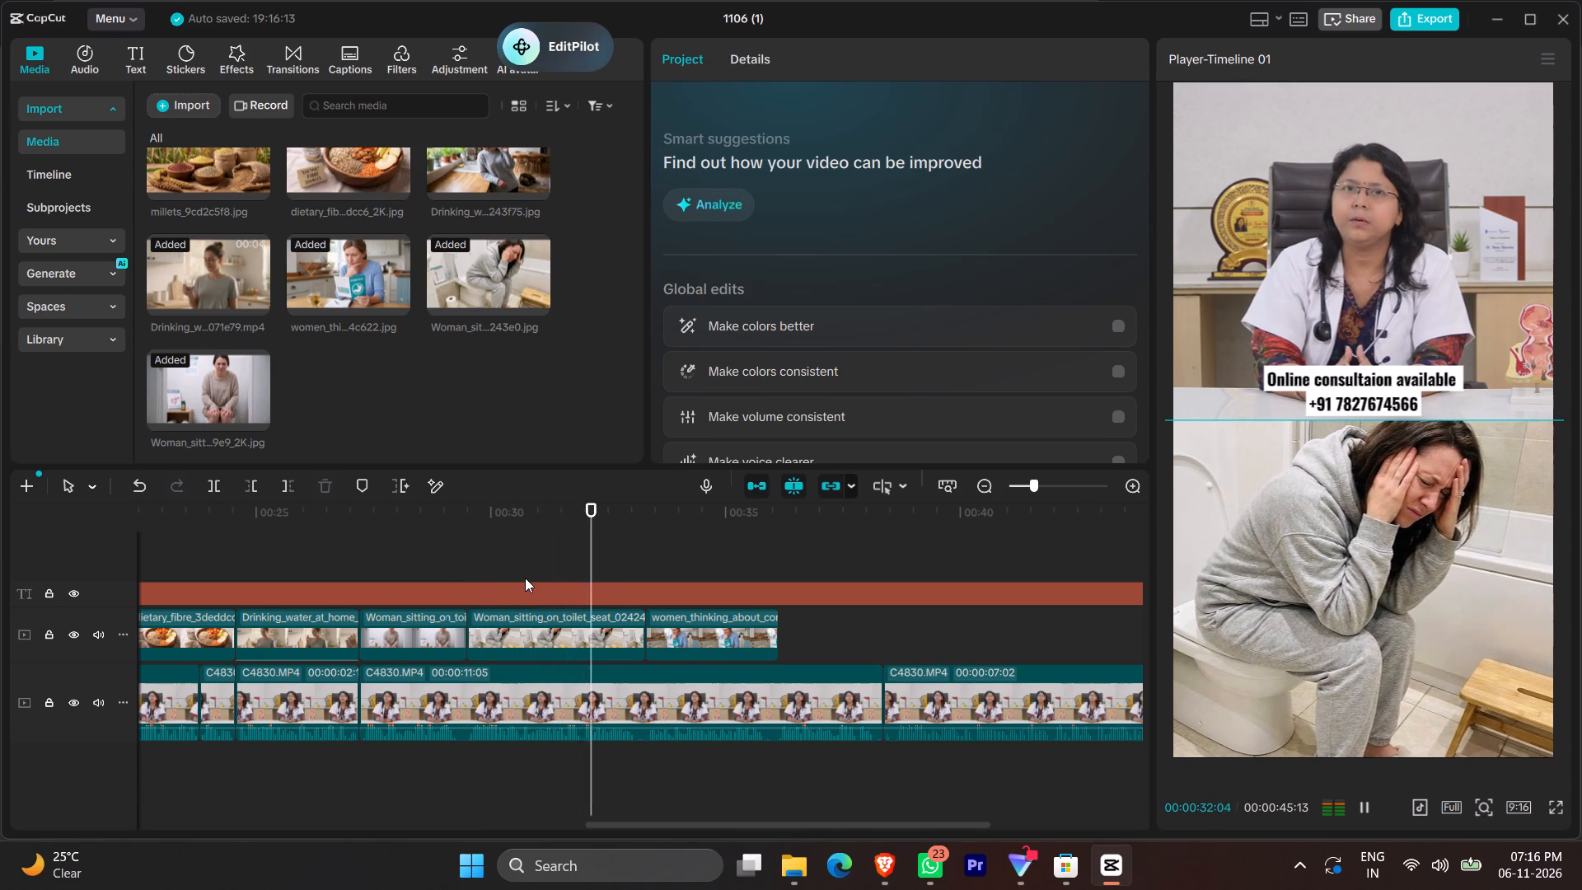
left_click(539, 563)
left_click(527, 561)
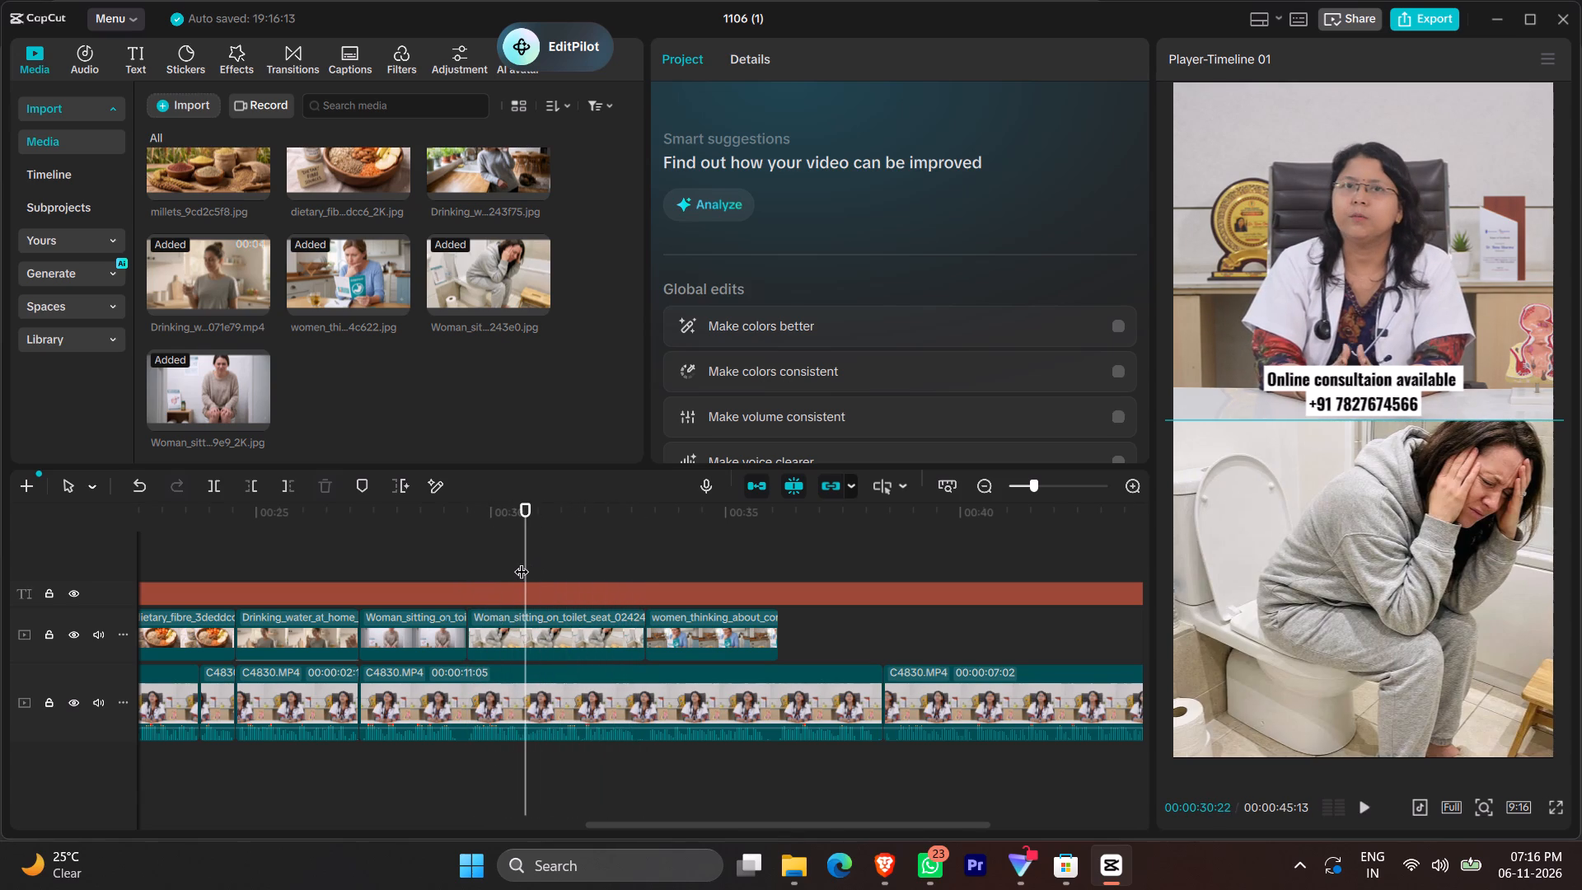
left_click(522, 561)
key("space")
left_click(522, 561)
key("space")
key("space")
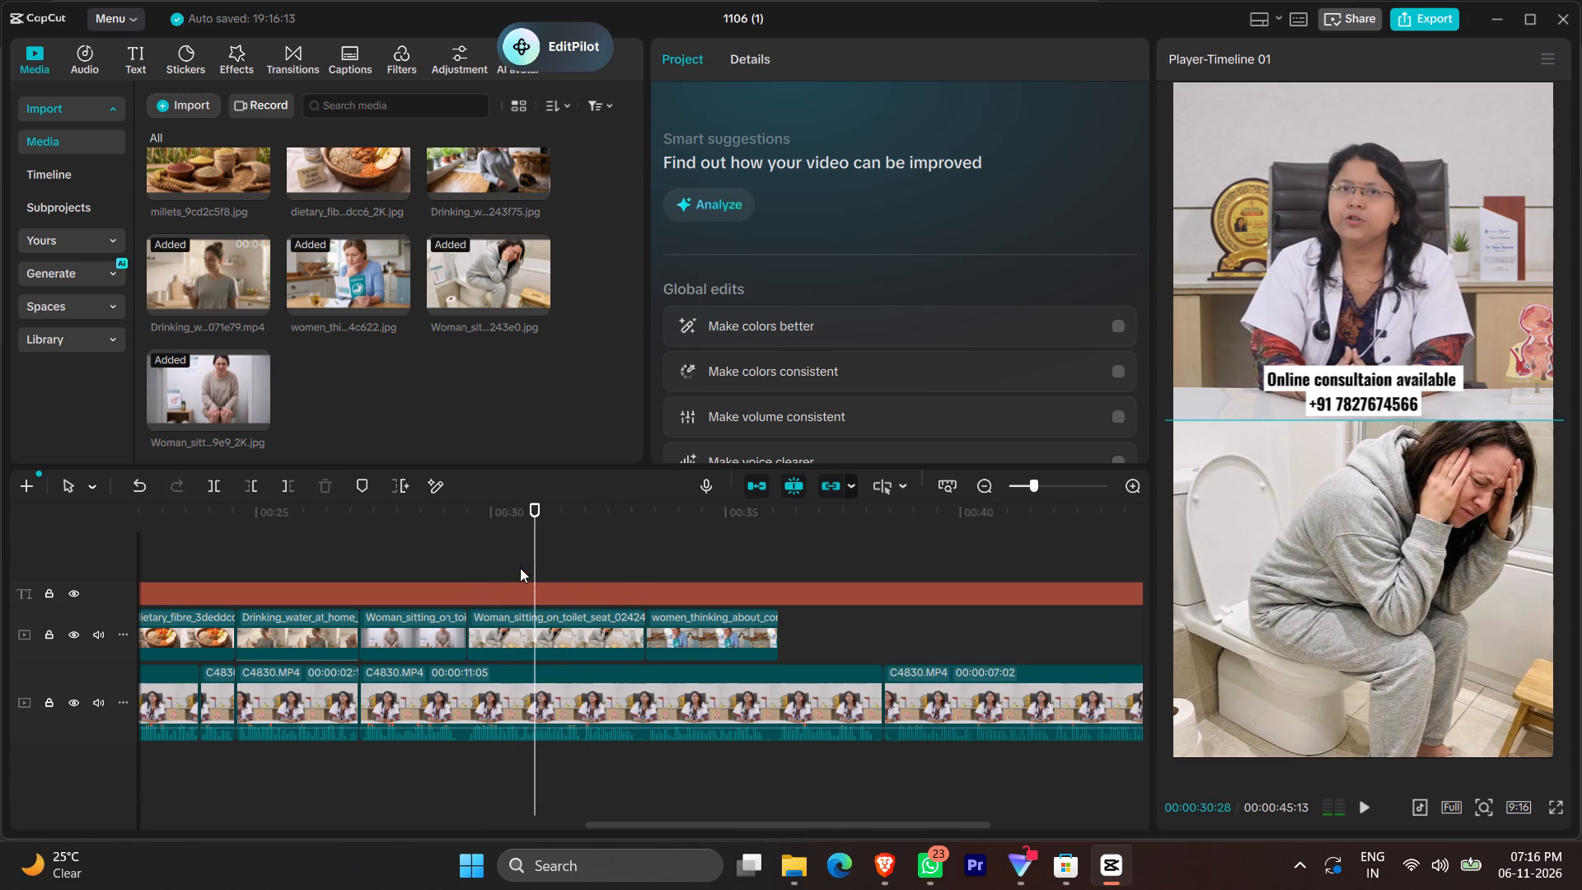
left_click(520, 568)
left_click(544, 646)
key("ctrl+b")
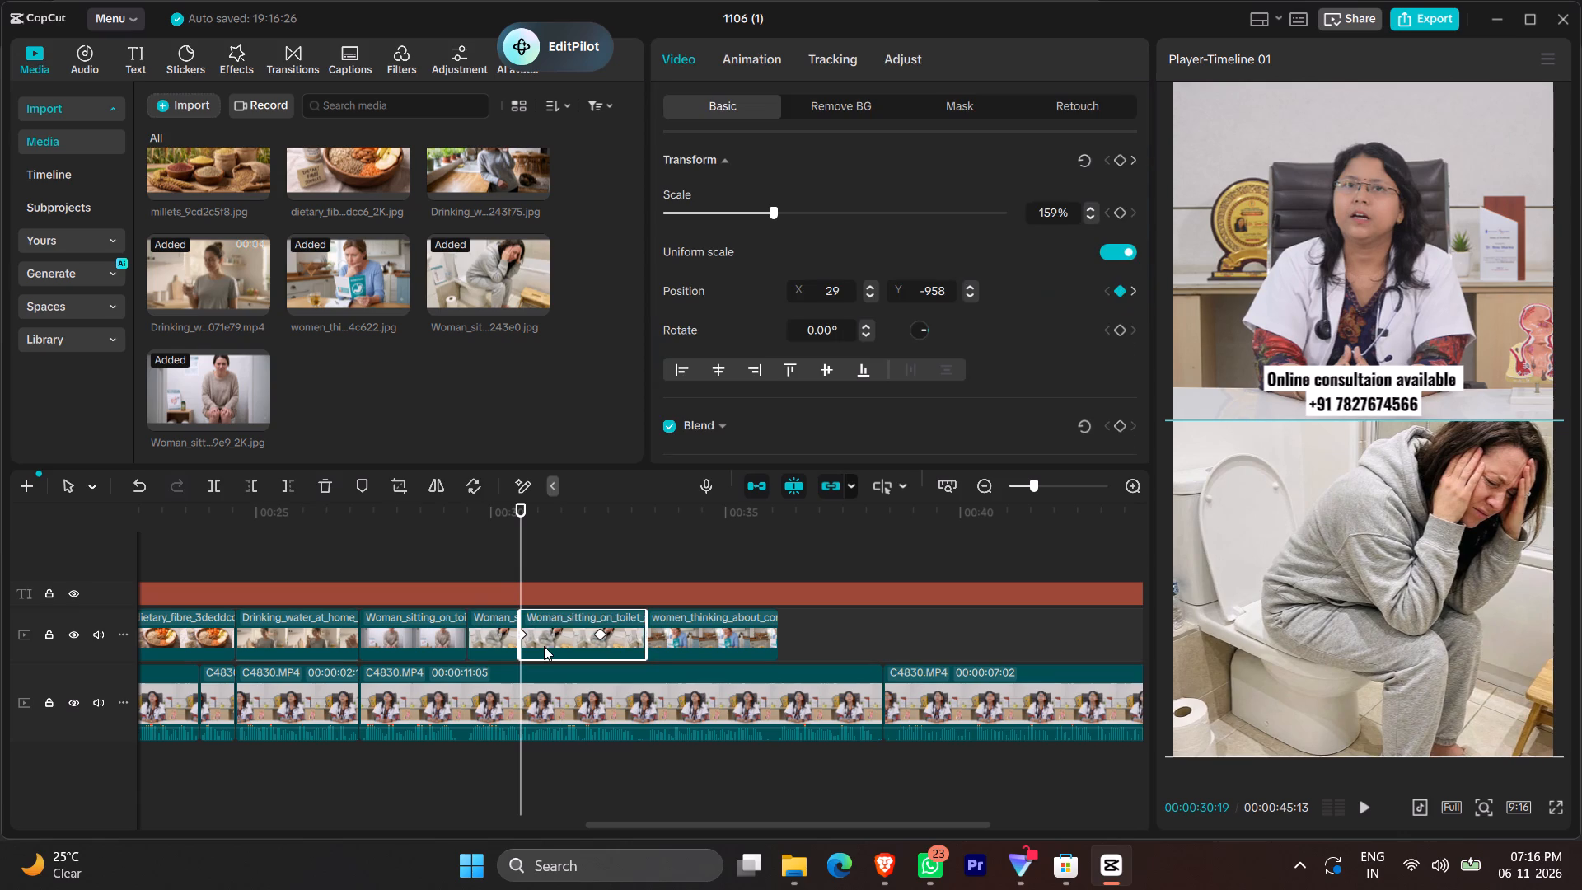
key("1")
key("space")
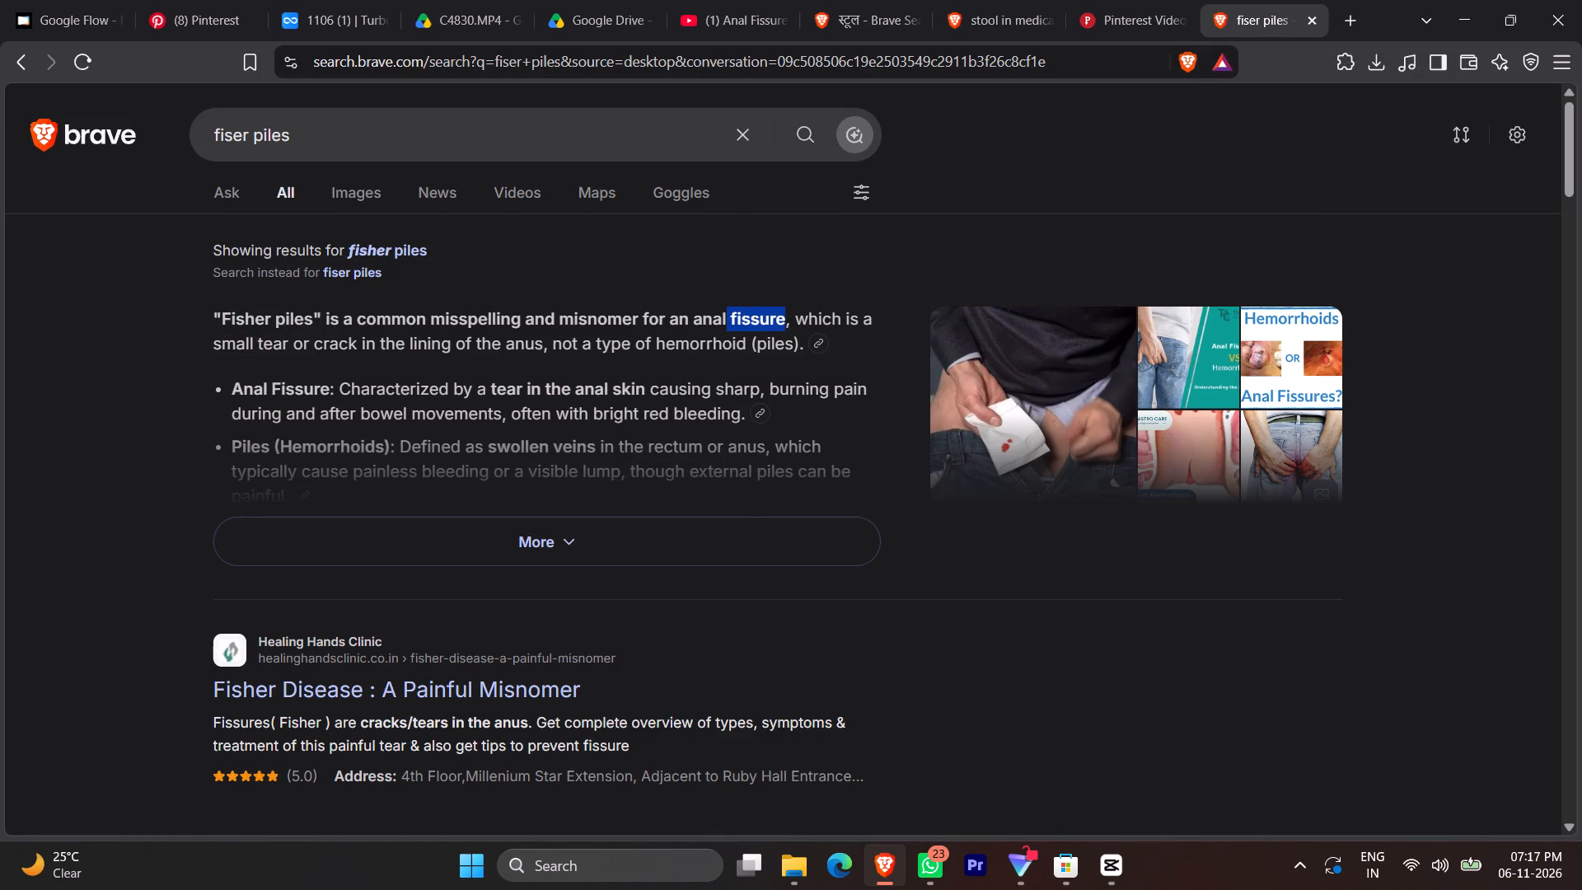
right_click(756, 314)
left_click(806, 336)
left_click(204, 0)
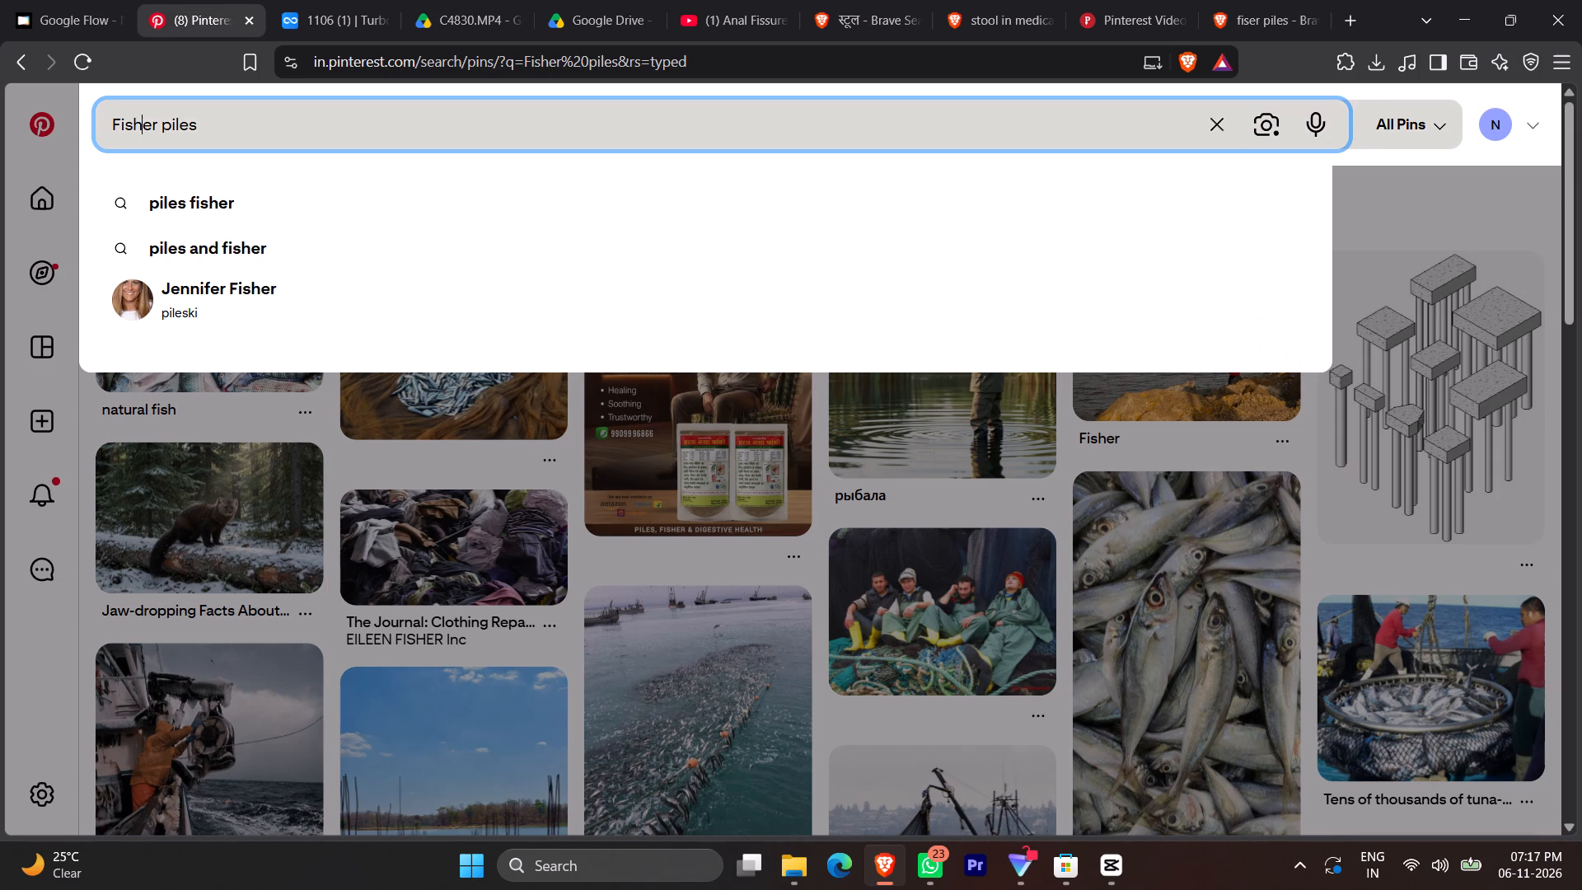
triple_click(351, 138)
right_click(351, 138)
left_click(527, 338)
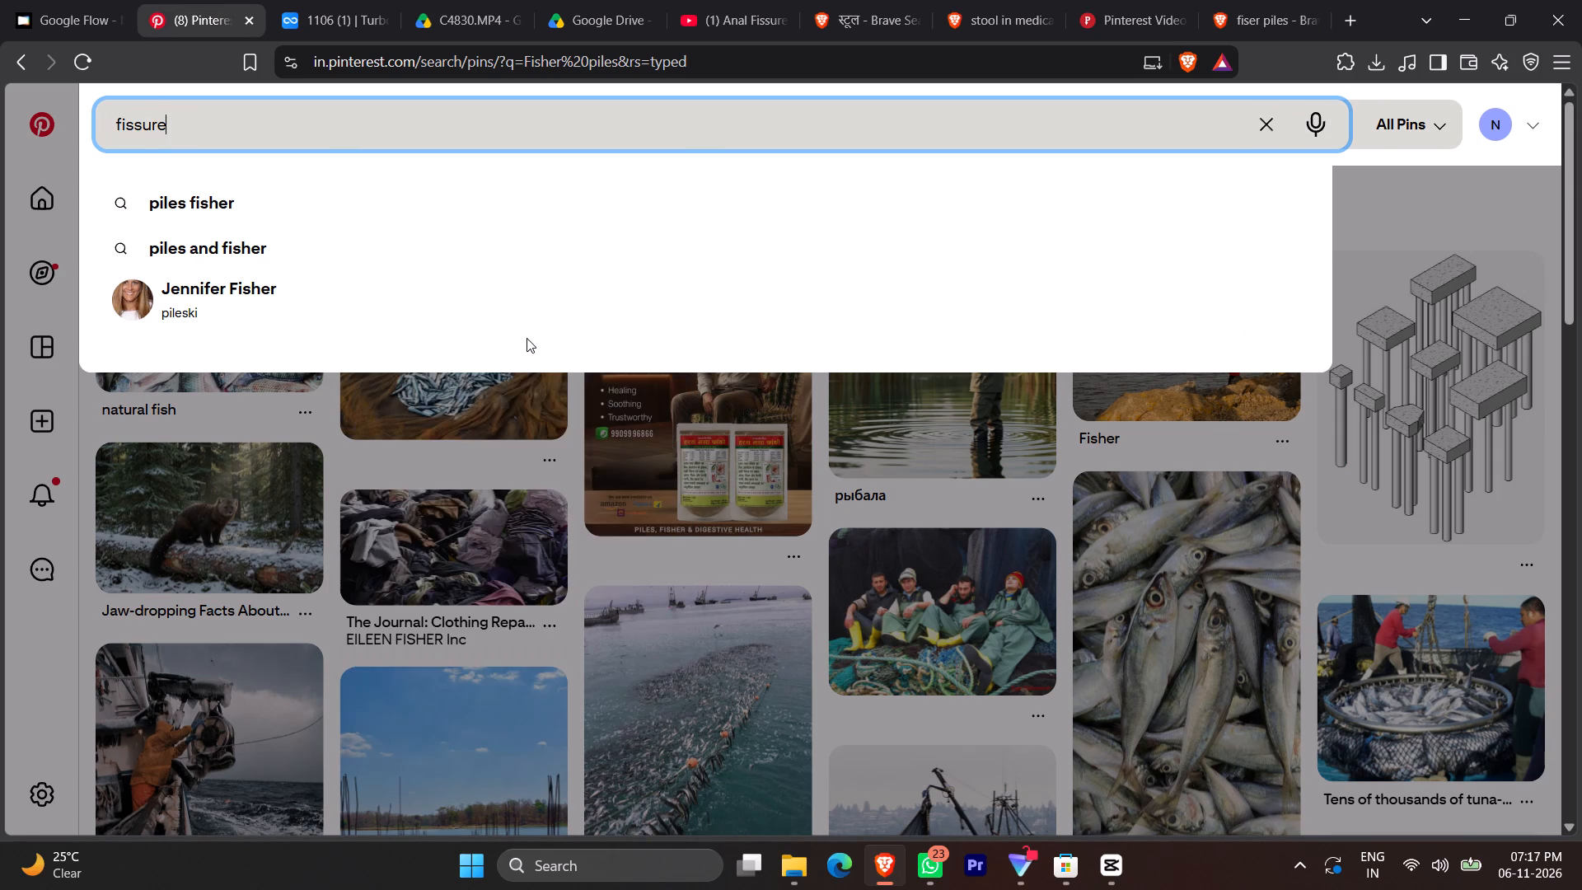
key("Return")
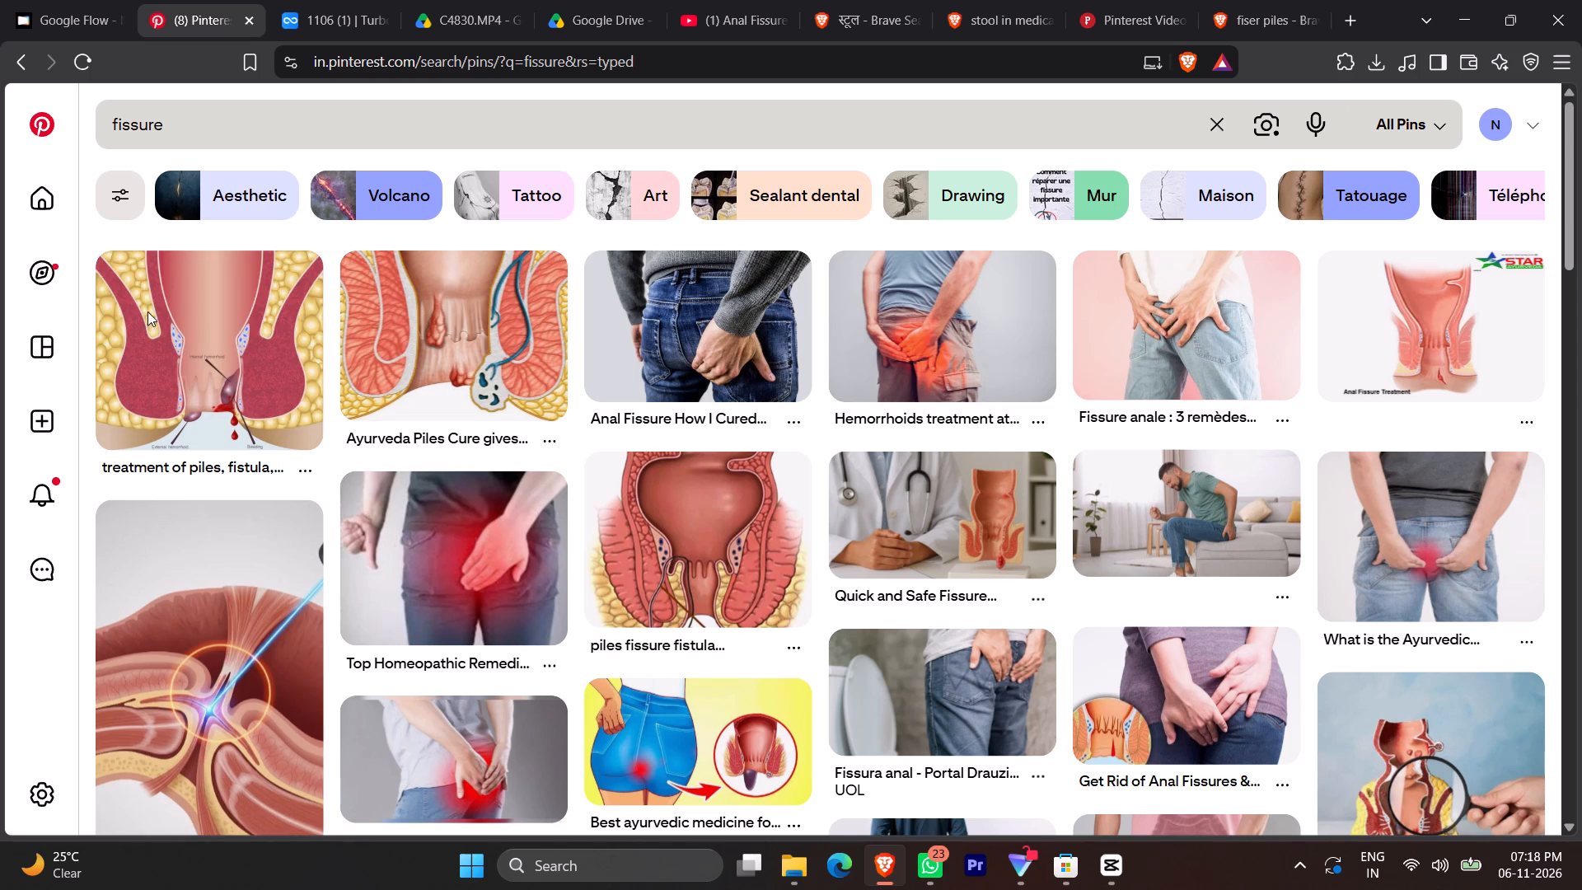
Open the bleeding-hemorrhoid diagram pin "treatment of piles, fistula, fissure" and examine its related pins for a suitable visual.
left_click(176, 357)
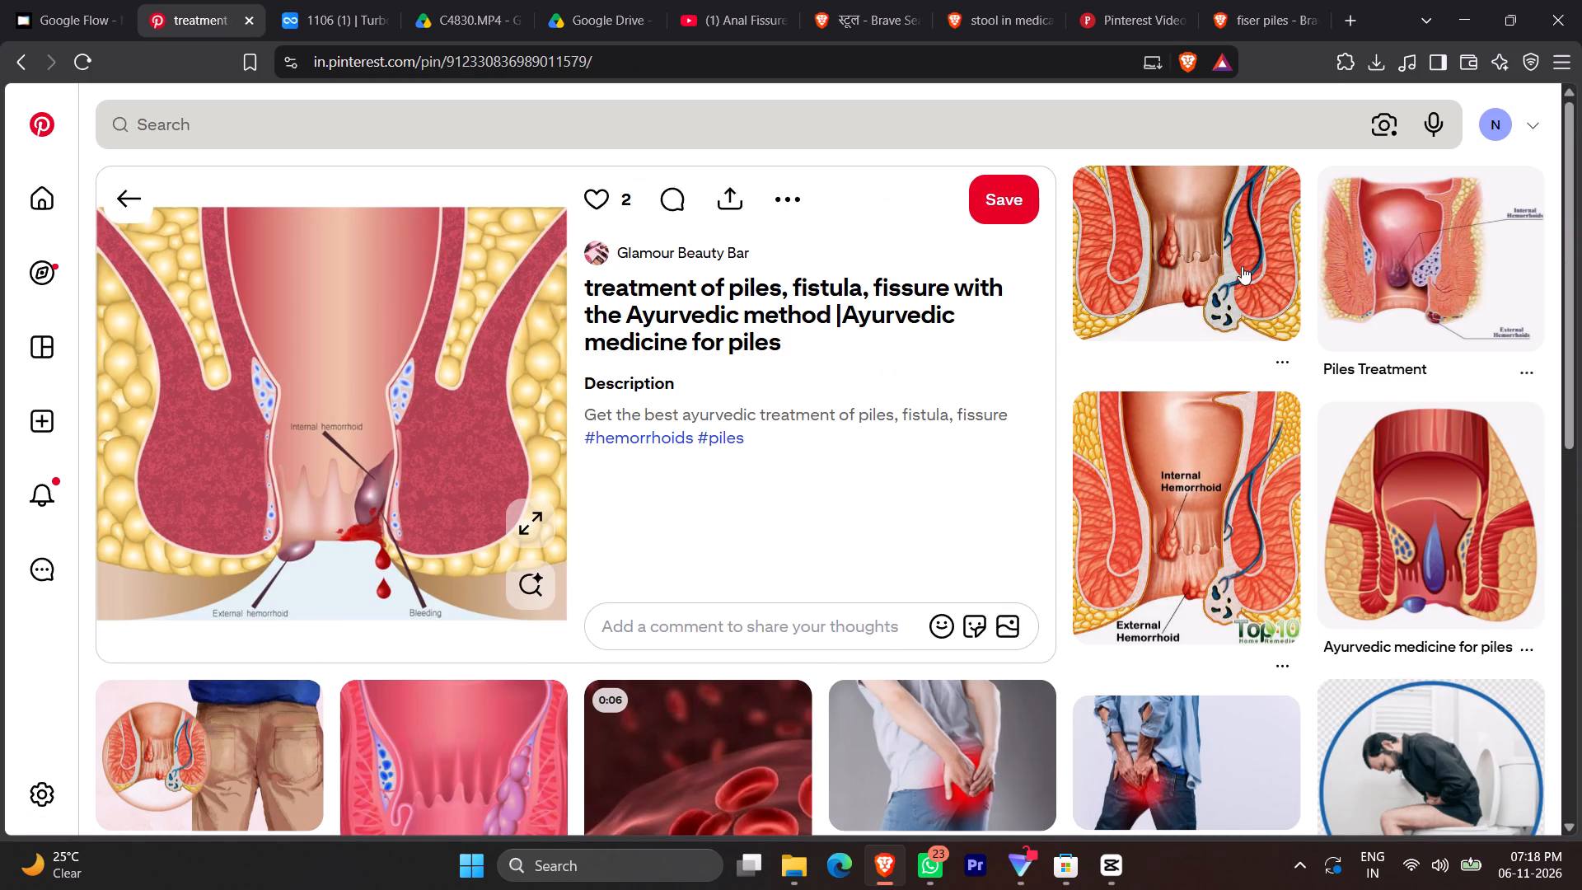
left_click(1172, 263)
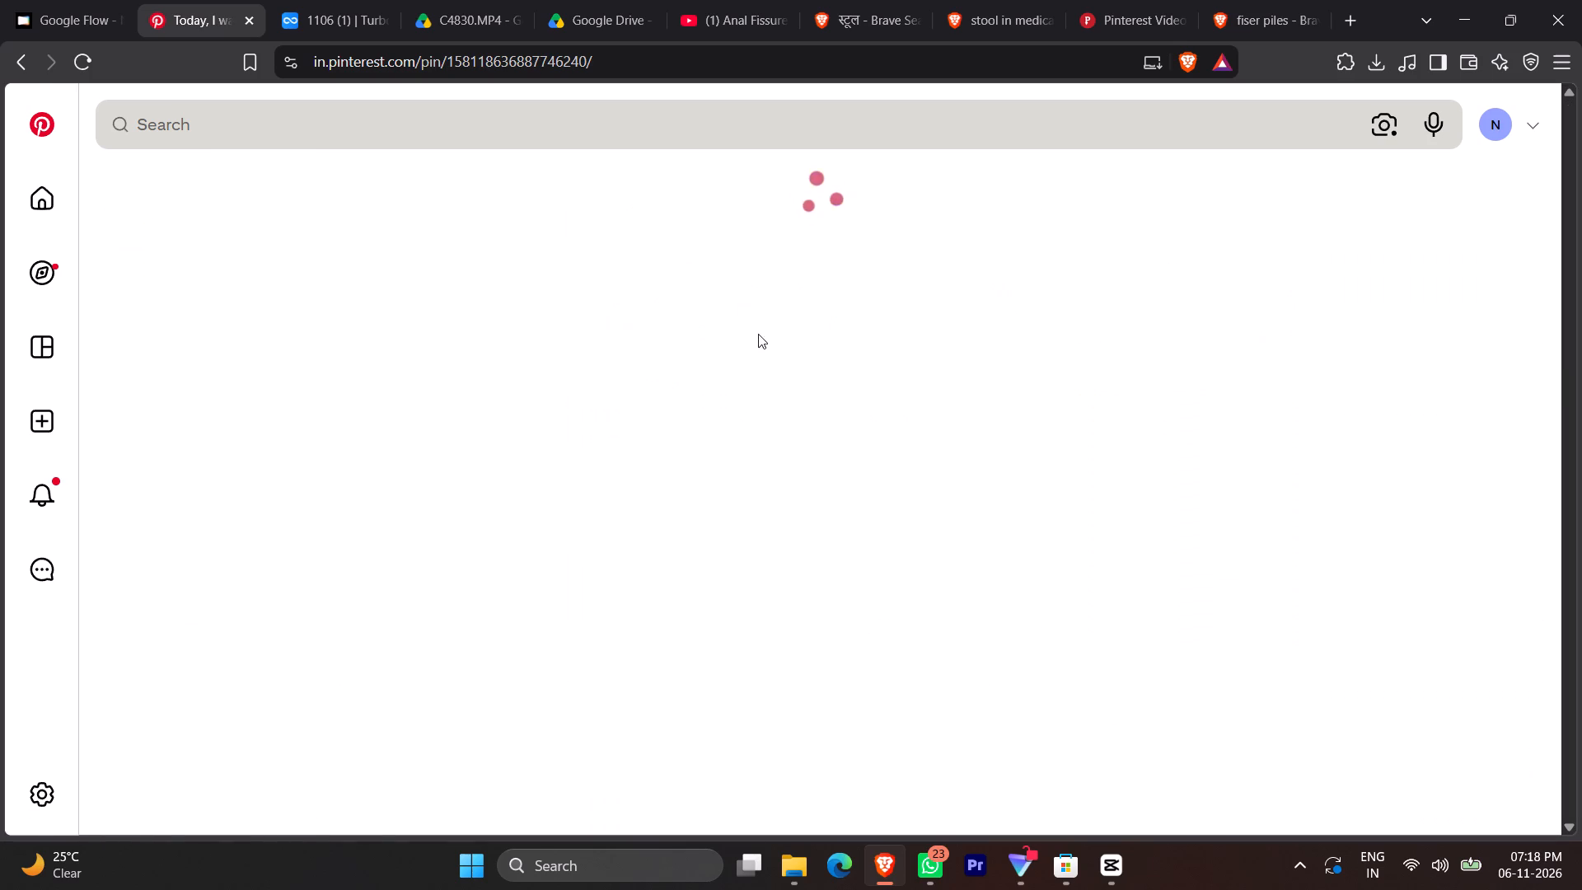
left_click(27, 66)
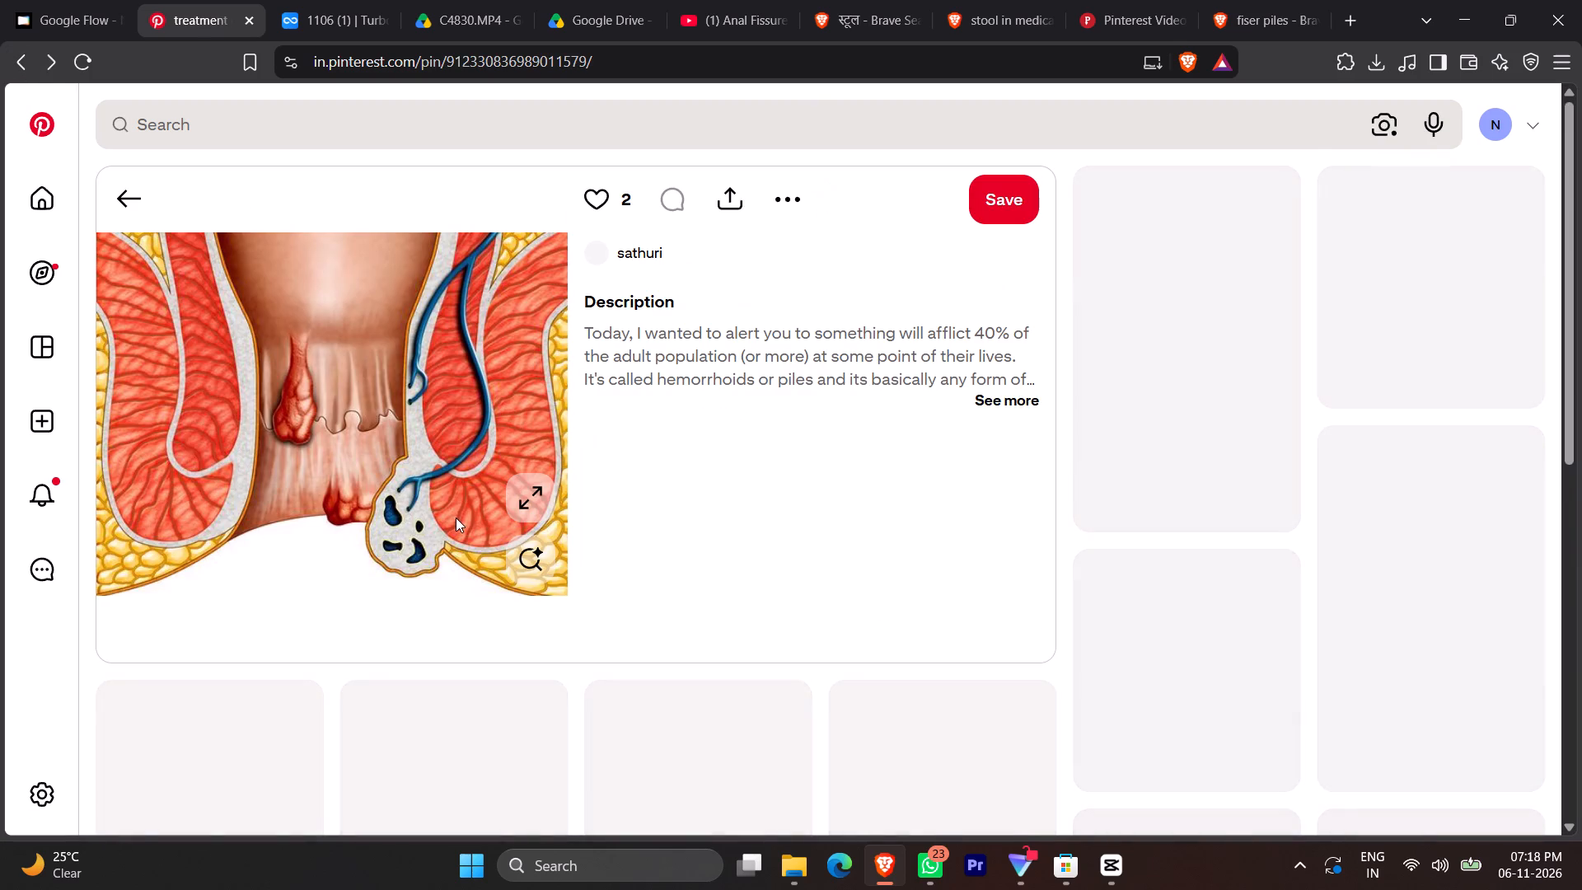
scroll(452, 522, "down", 2)
left_click(214, 566)
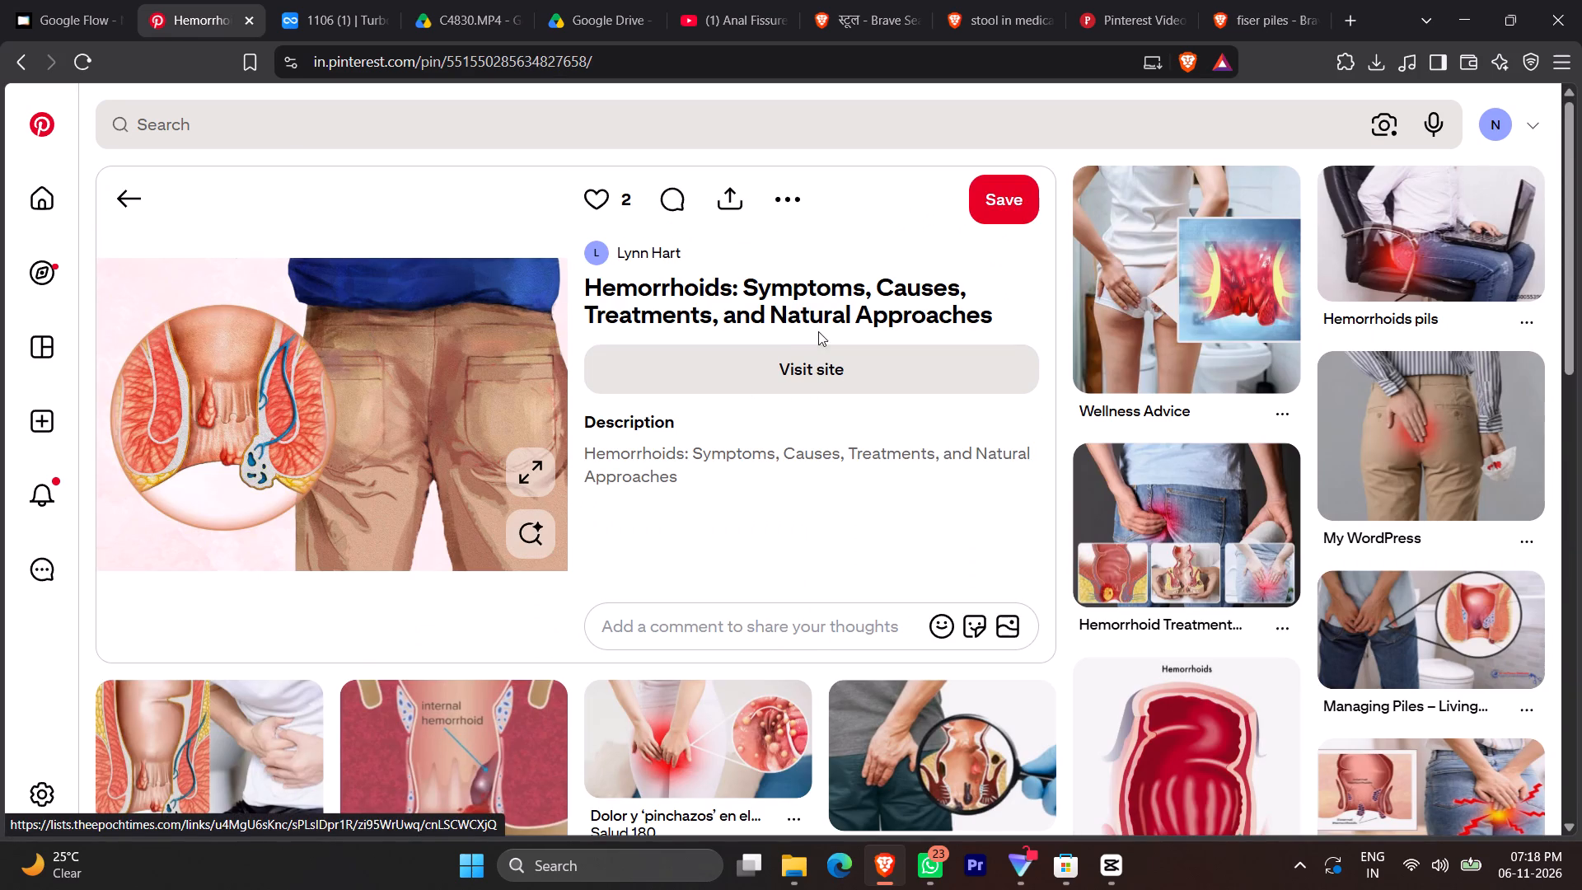
left_click(3, 70)
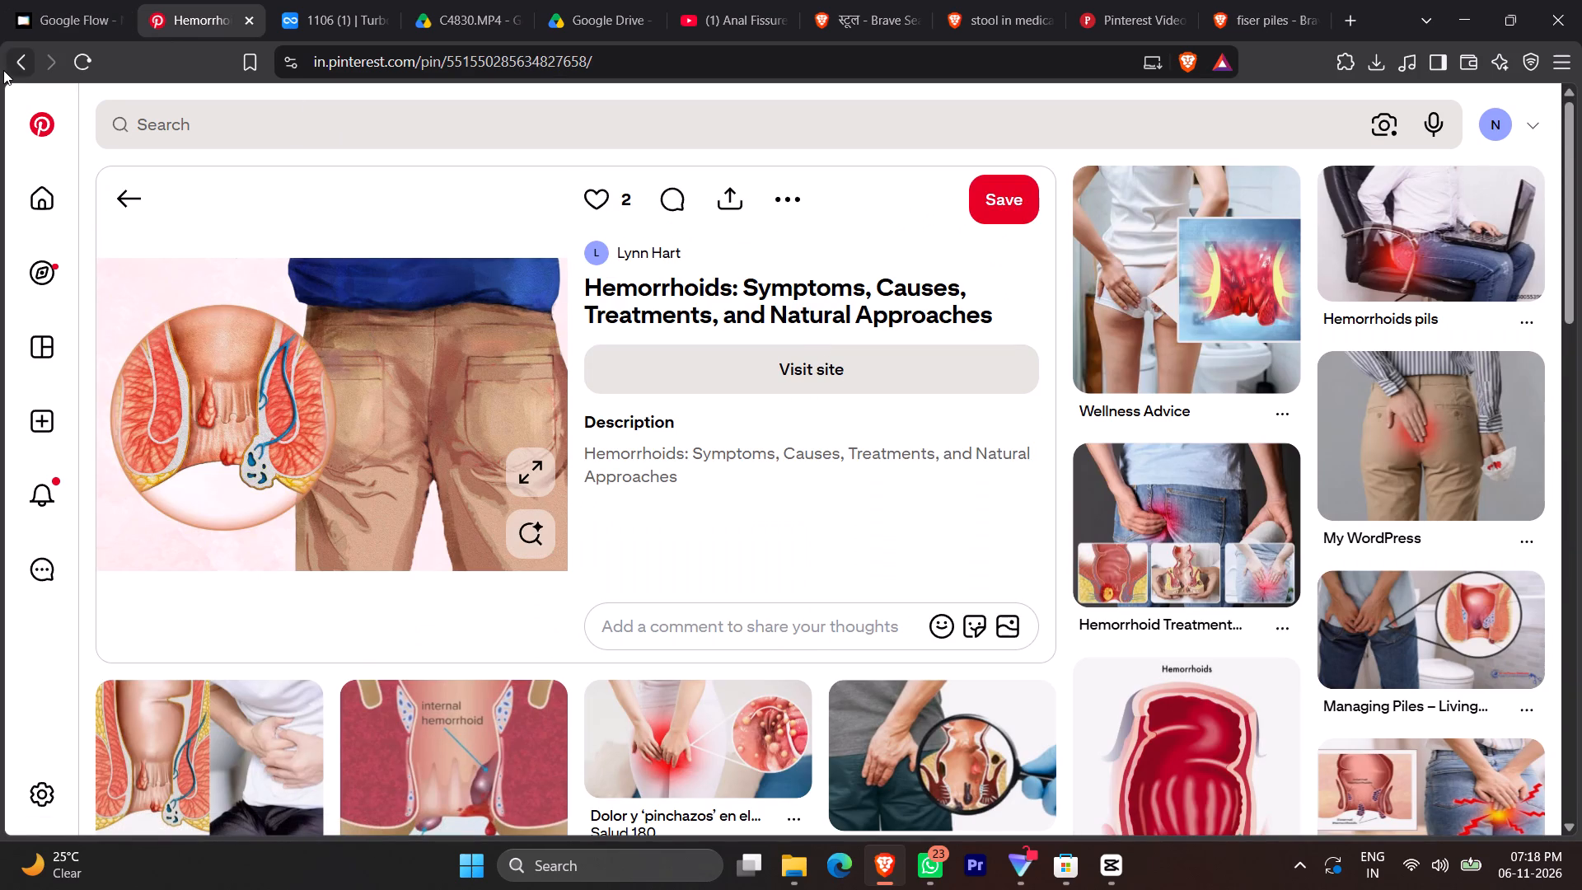
scroll(484, 437, "up", 1)
scroll(284, 371, "up", 2)
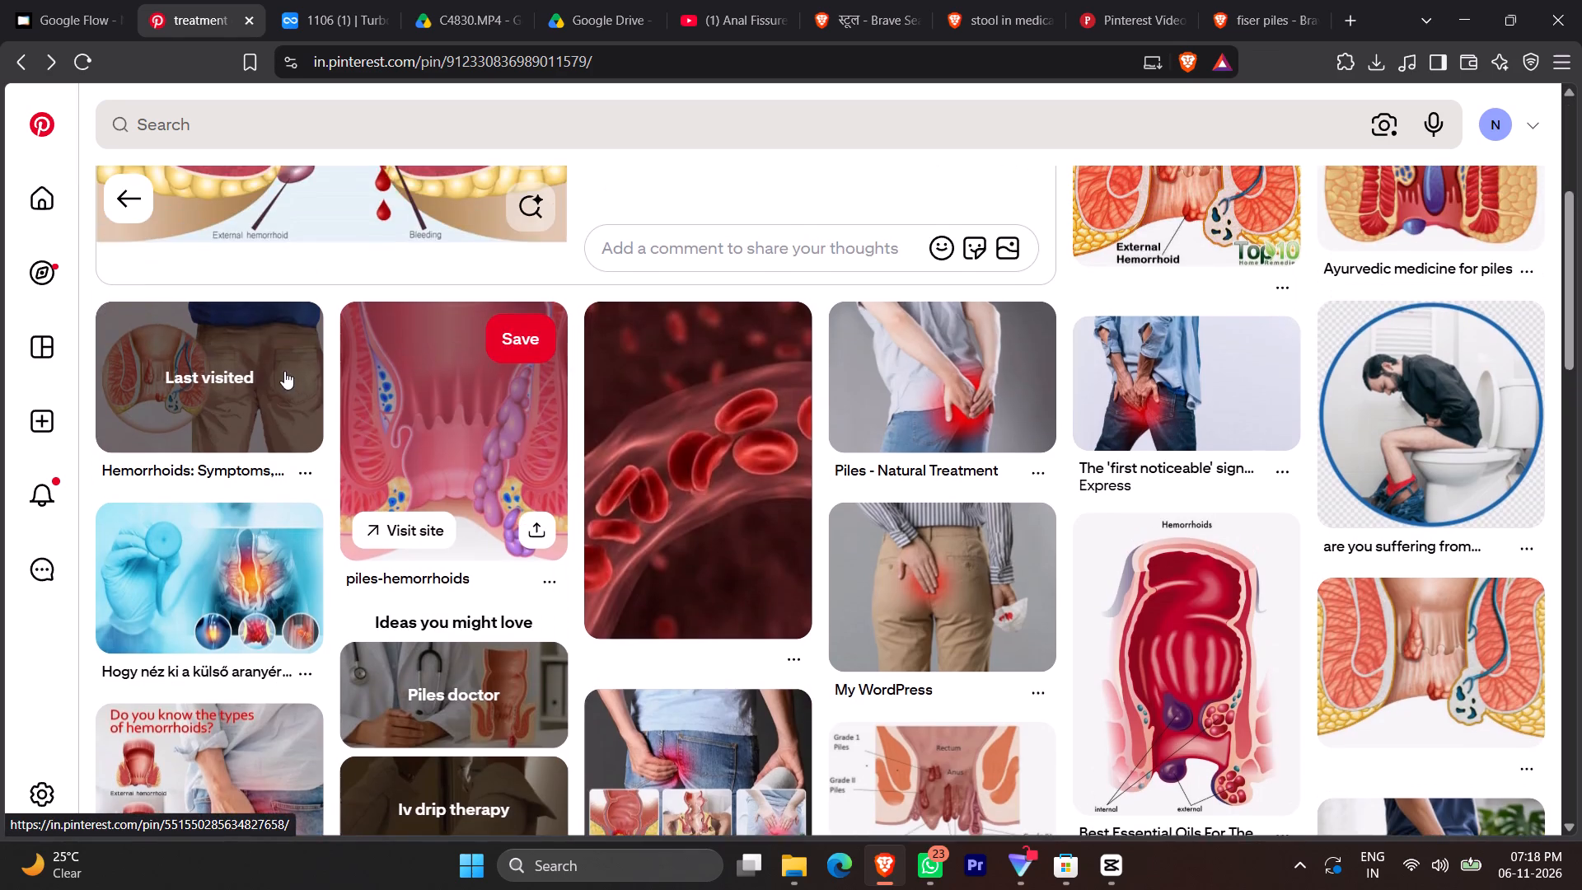
scroll(284, 371, "up", 4)
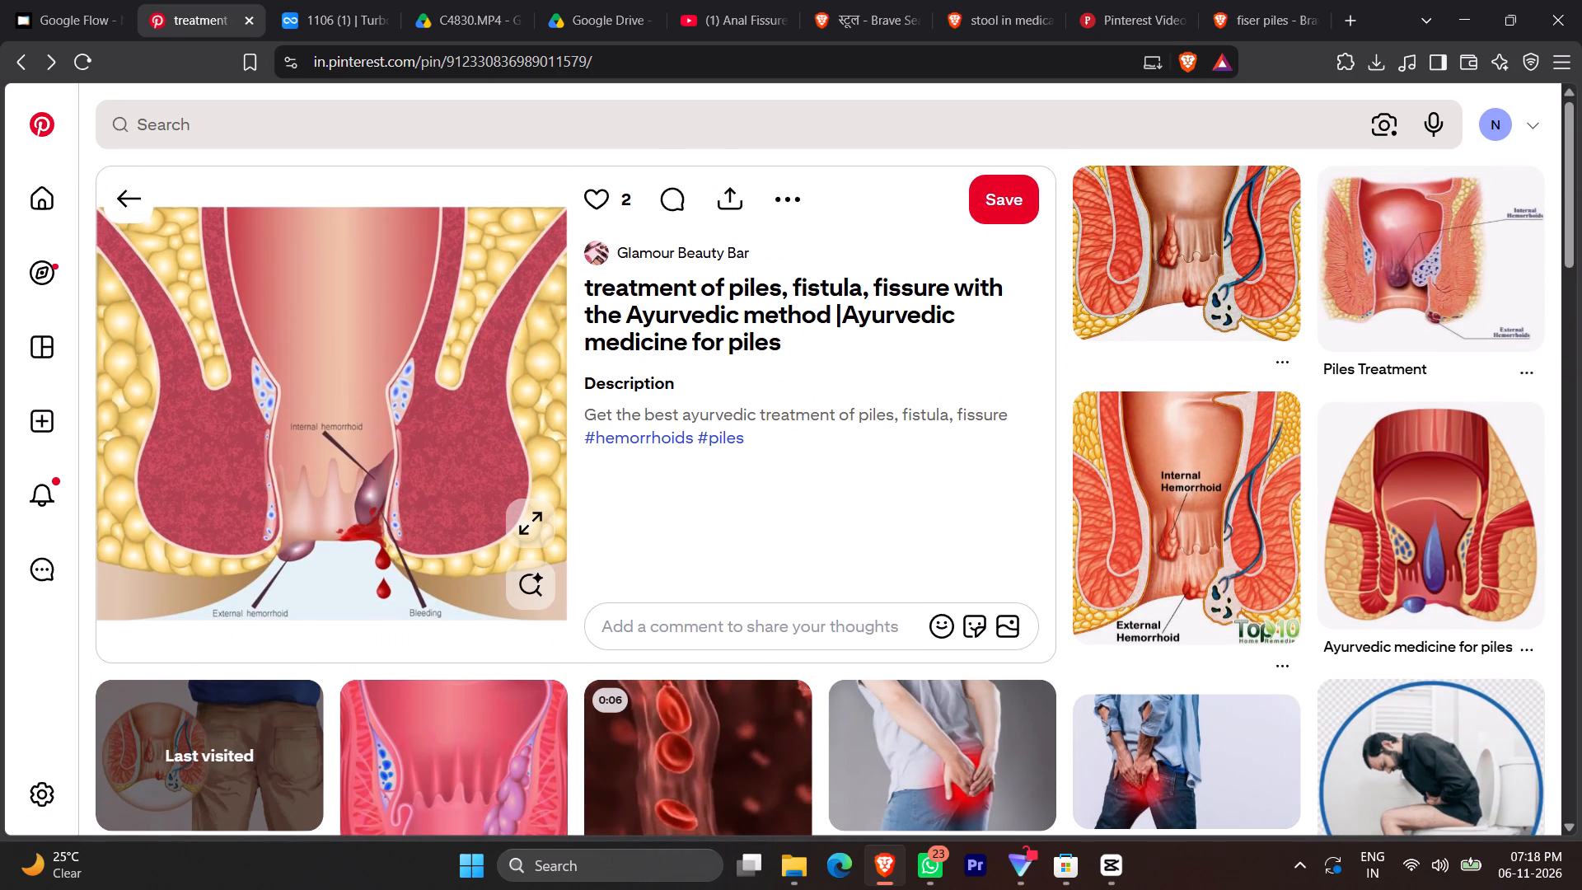
Download the pin's bleeding-hemorrhoid diagram as a JPEG image into the Downloads folder.
left_click(778, 201)
left_click(778, 267)
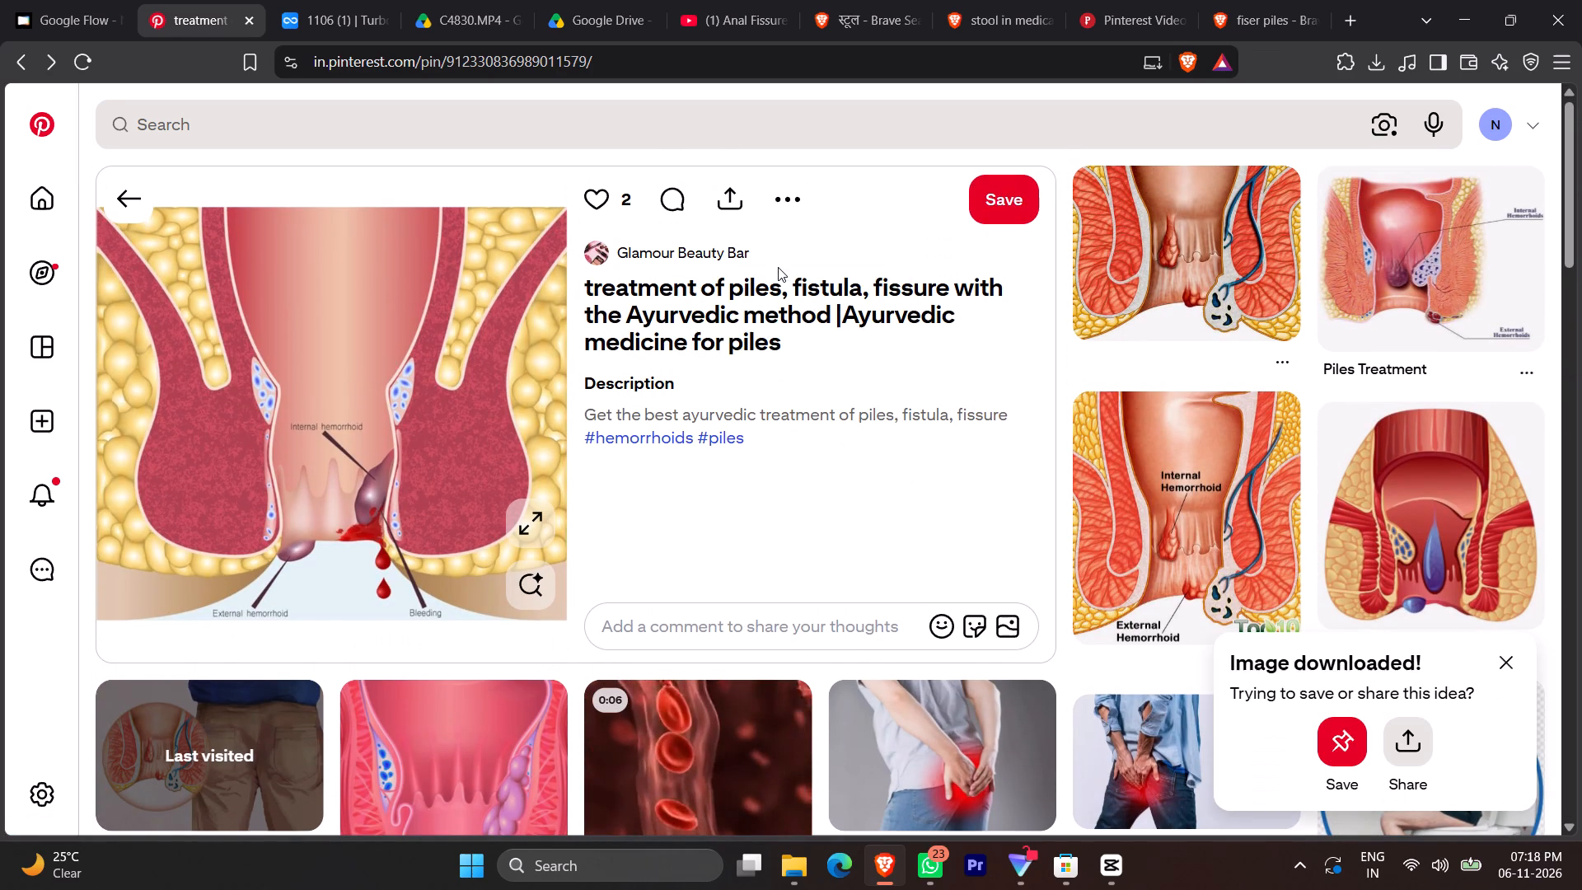
left_click(1393, 792)
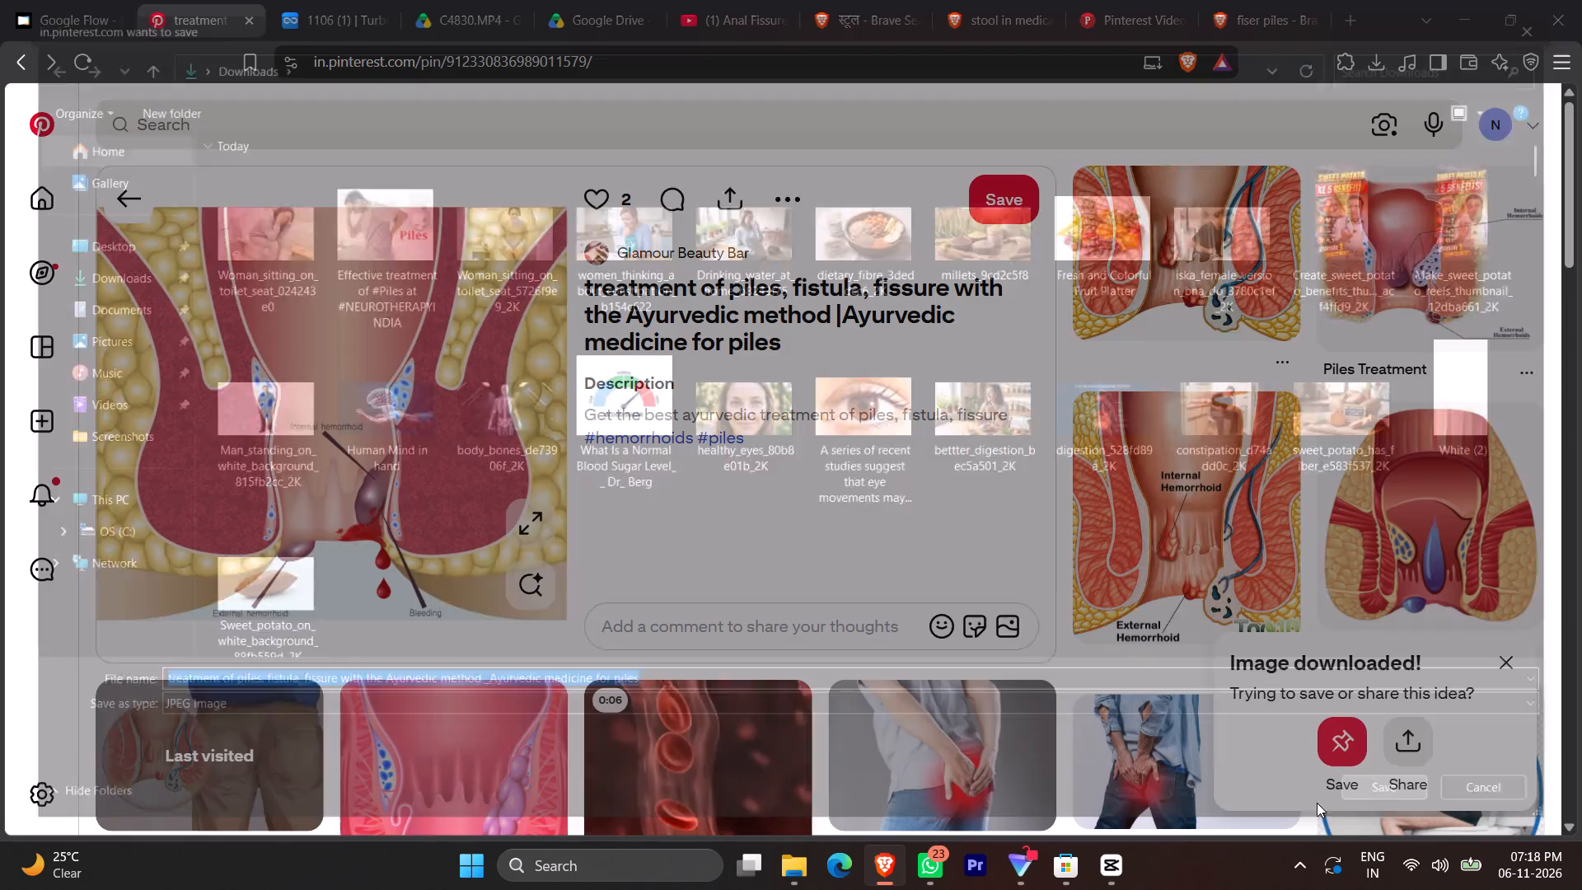
Switch to CapCut and import the "treatment of piles, fistula, fissure" image from the Downloads folder.
left_click(1111, 873)
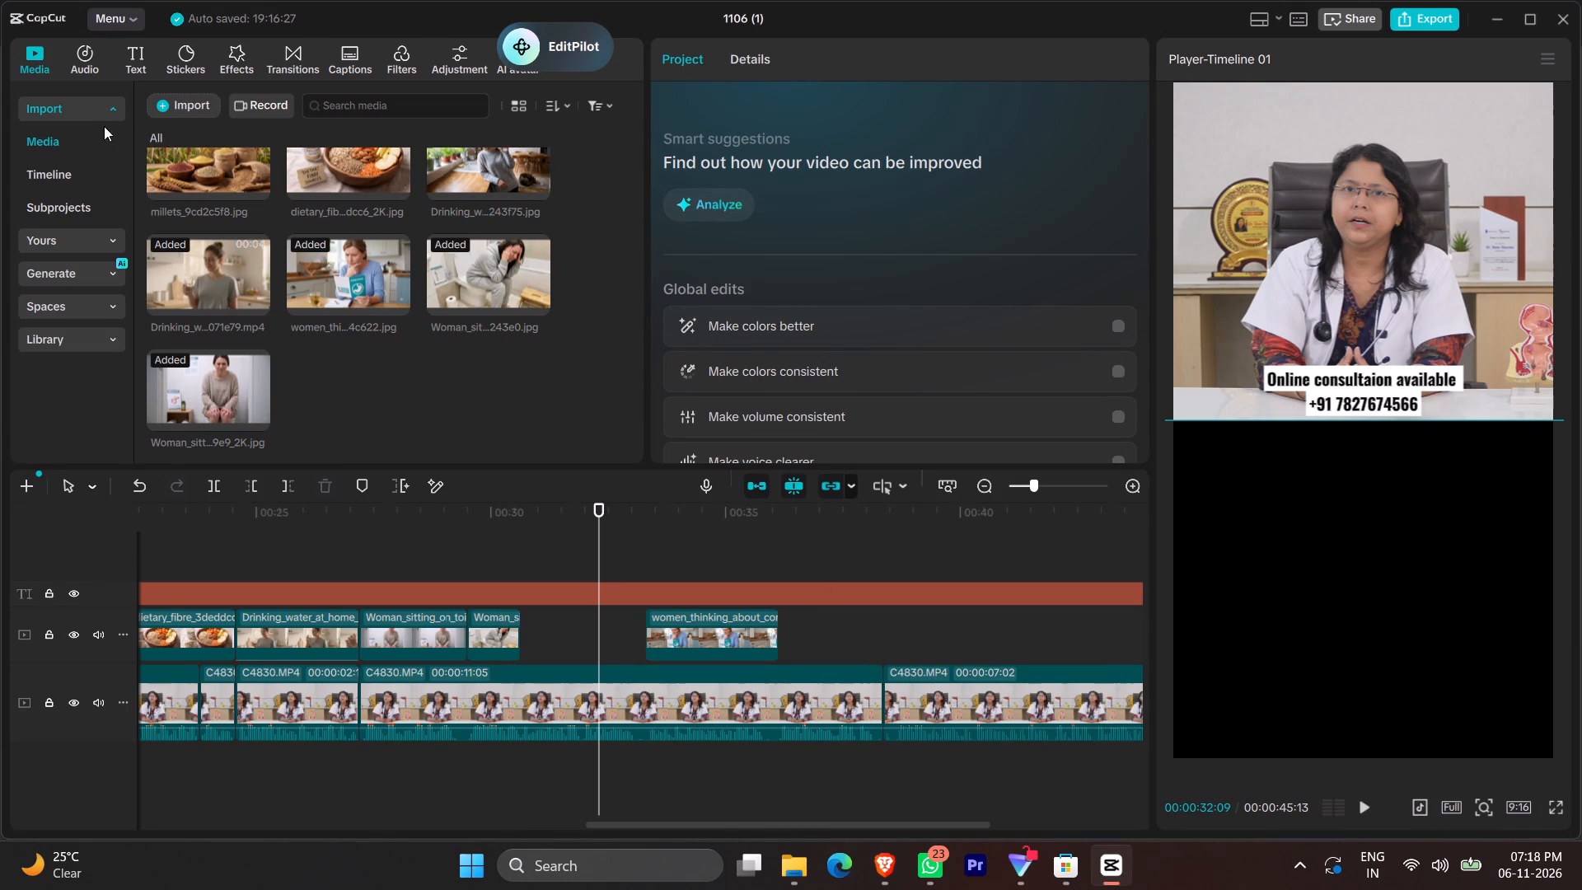
left_click(201, 109)
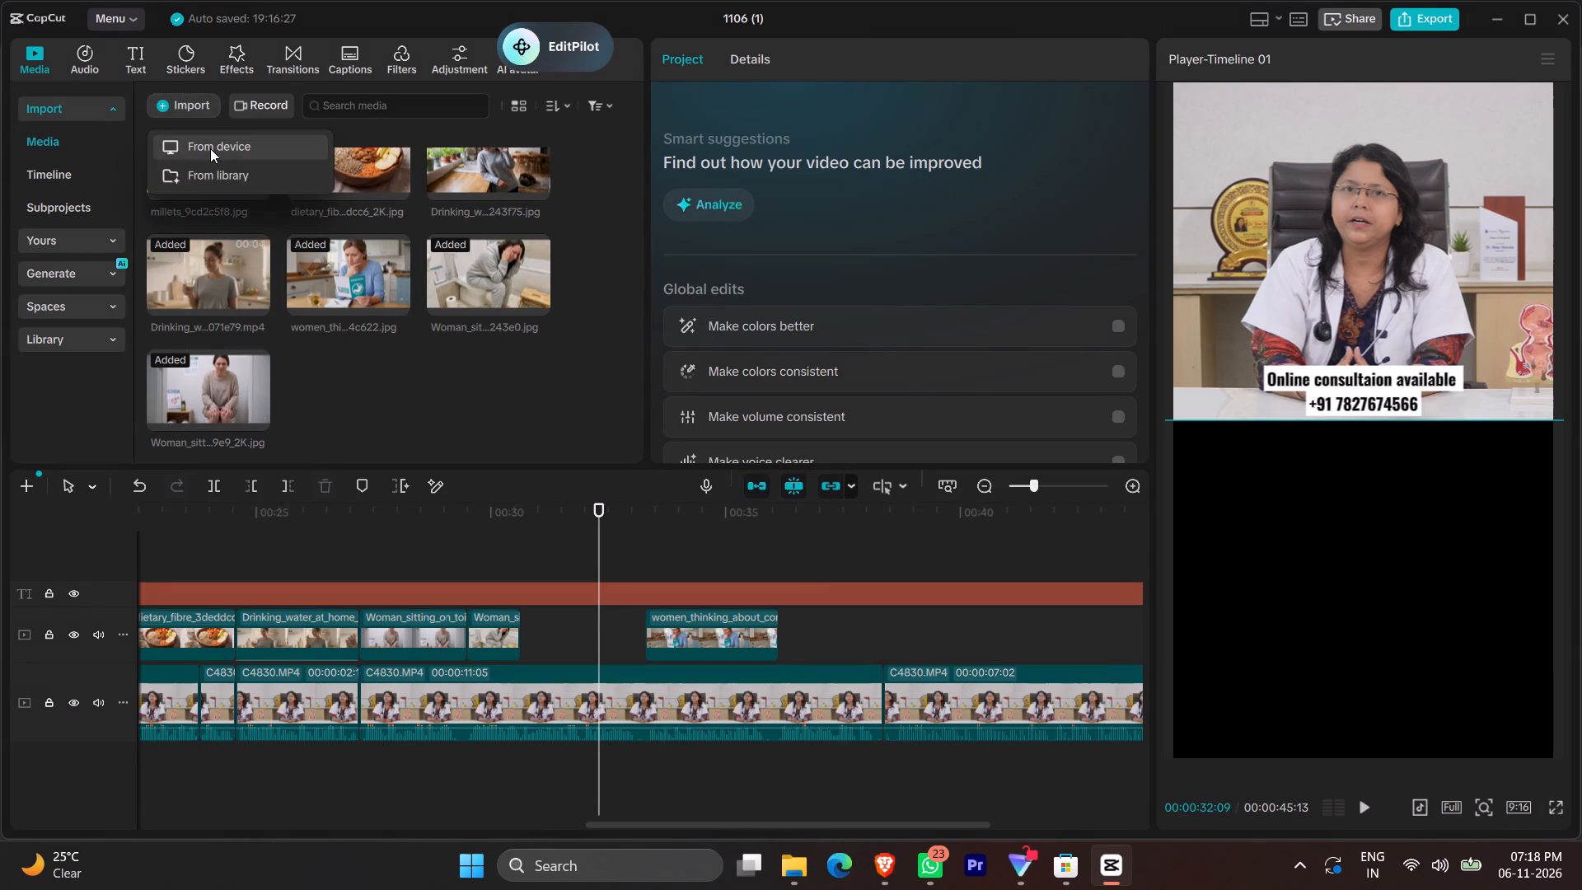
left_click(210, 148)
double_click(278, 218)
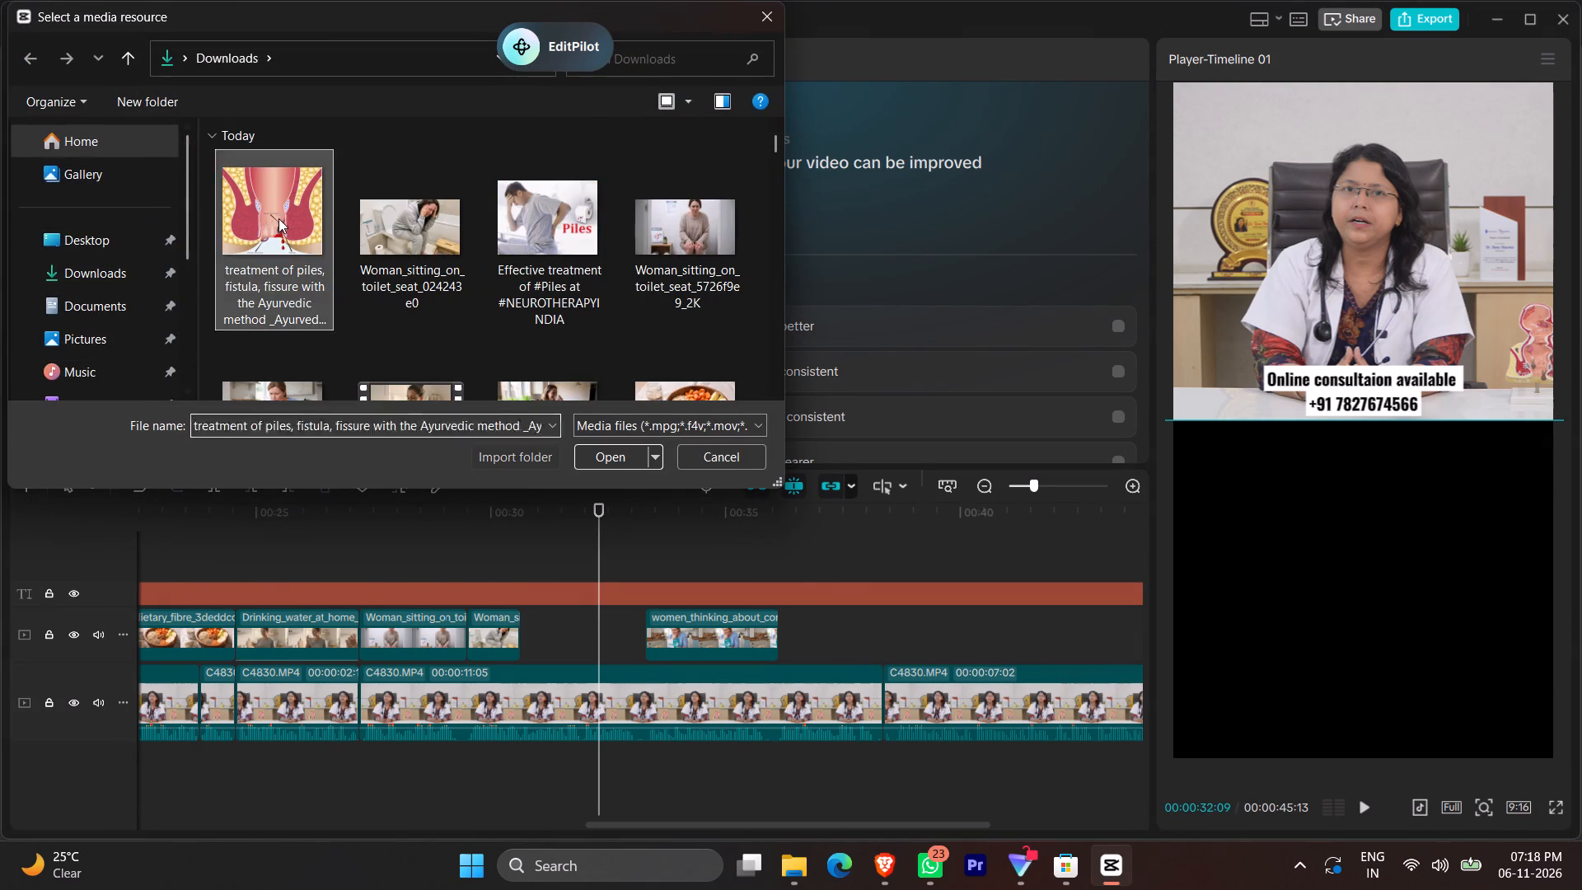
Place the piles diagram on the visuals track, trimmed to fill the gap between the grey-hoodie and women_thinking clips.
left_click_drag(336, 396, 419, 446)
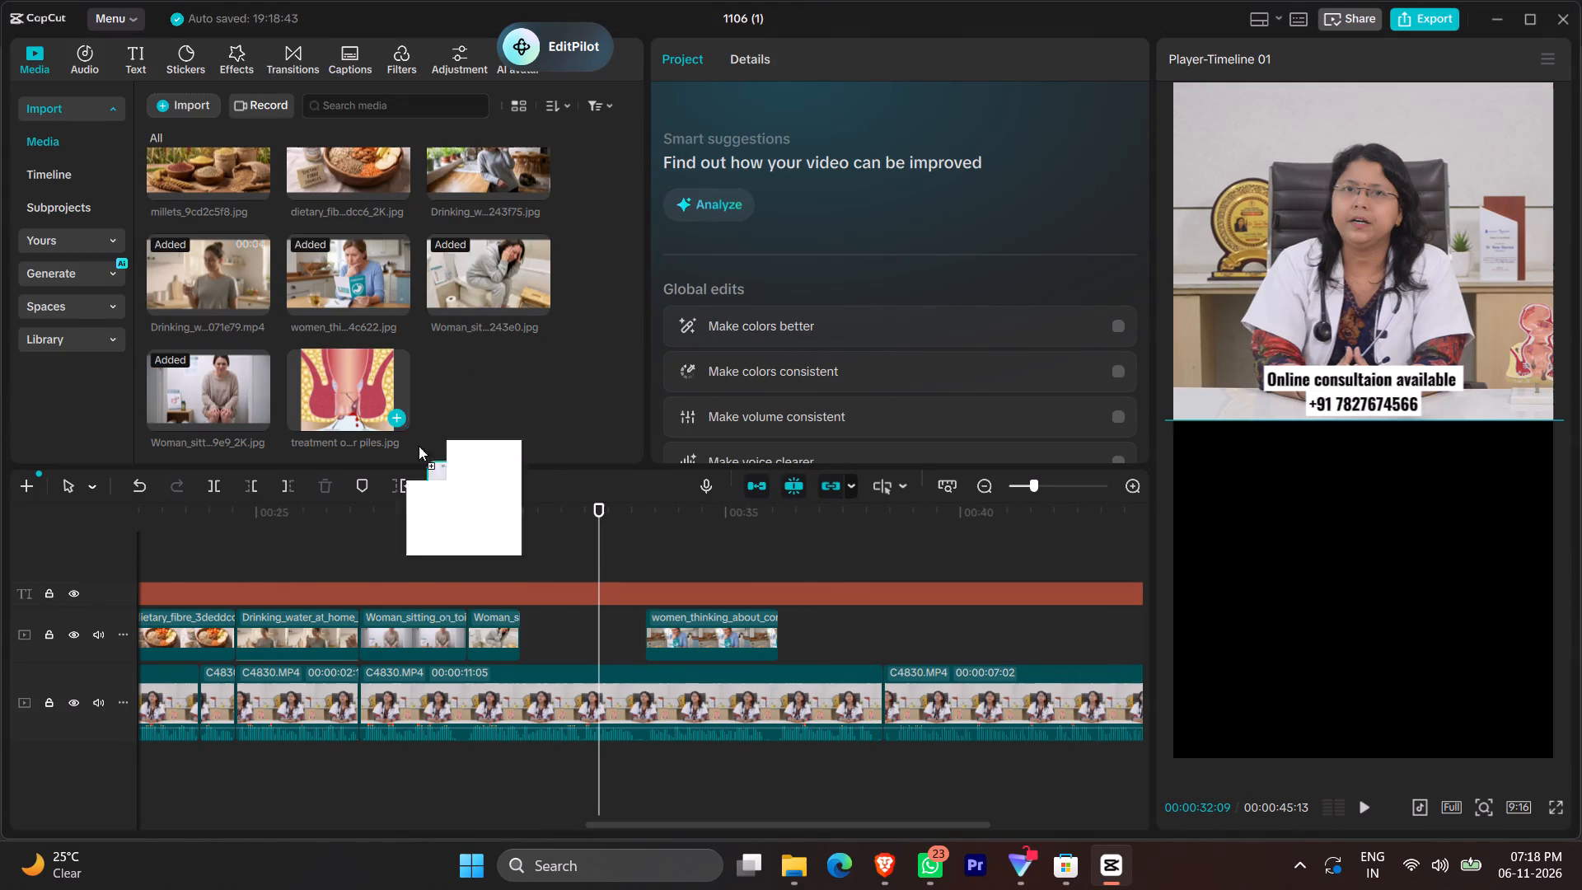
left_click_drag(419, 446, 523, 601)
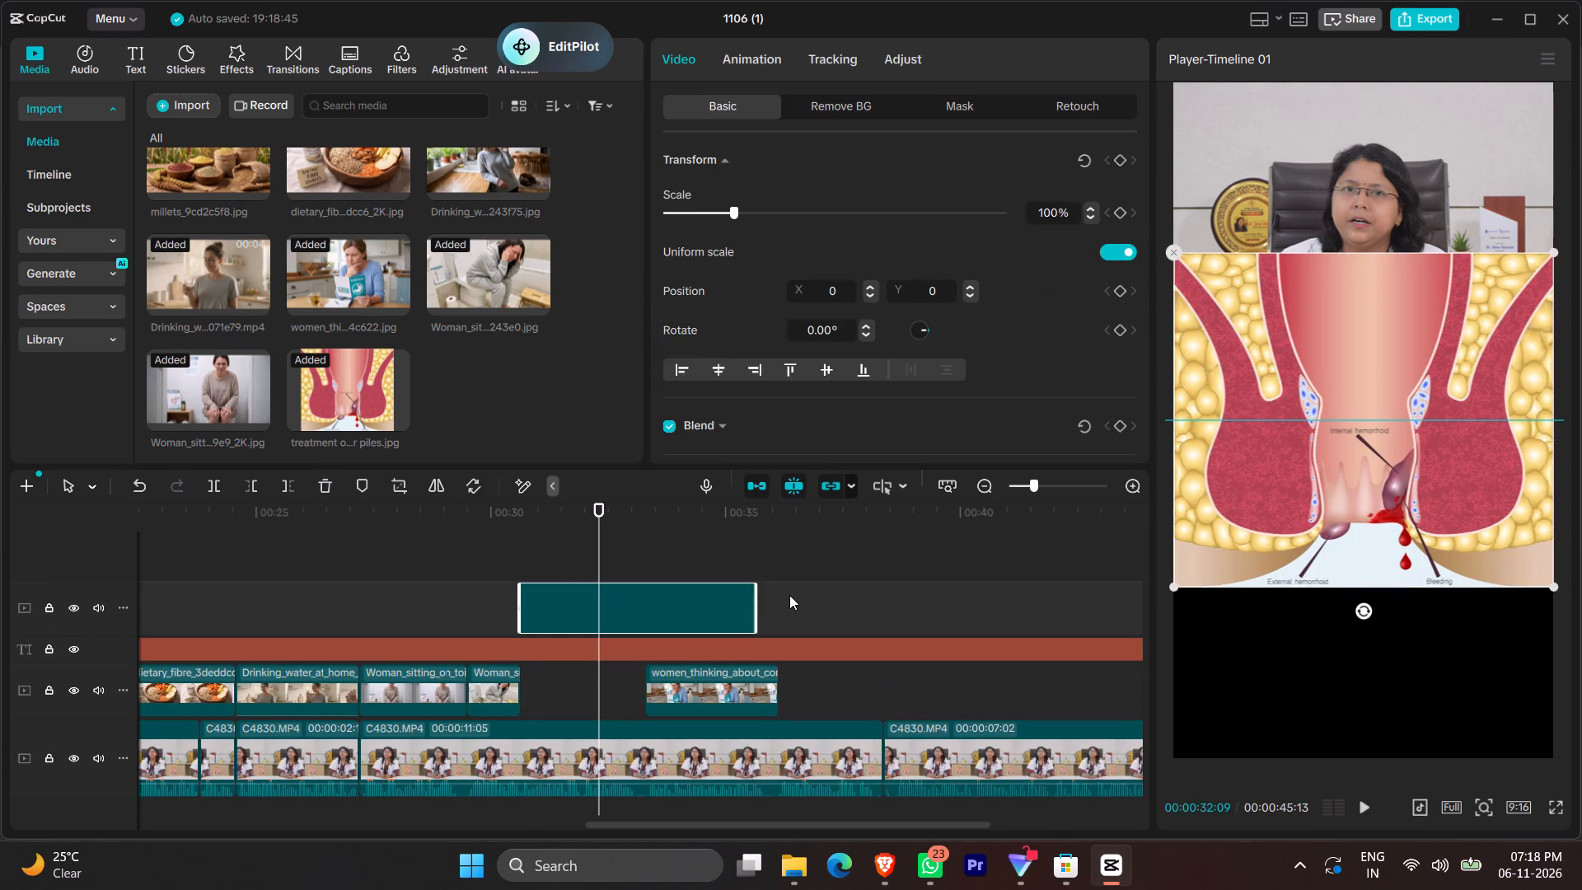
left_click_drag(752, 592, 654, 615)
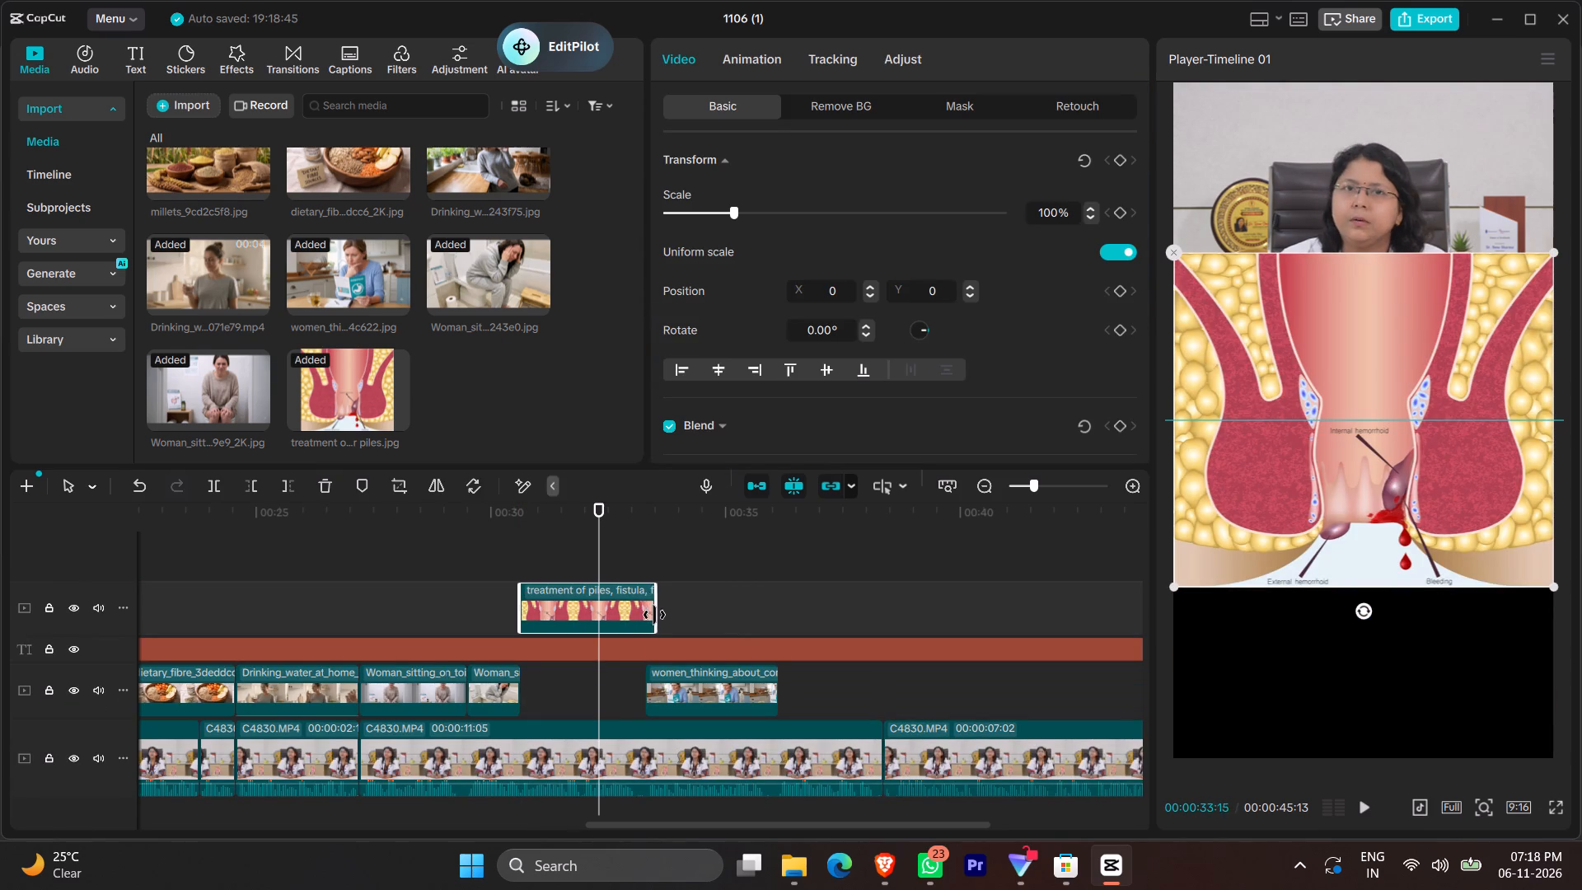
left_click_drag(654, 615, 641, 621)
left_click_drag(630, 616, 627, 700)
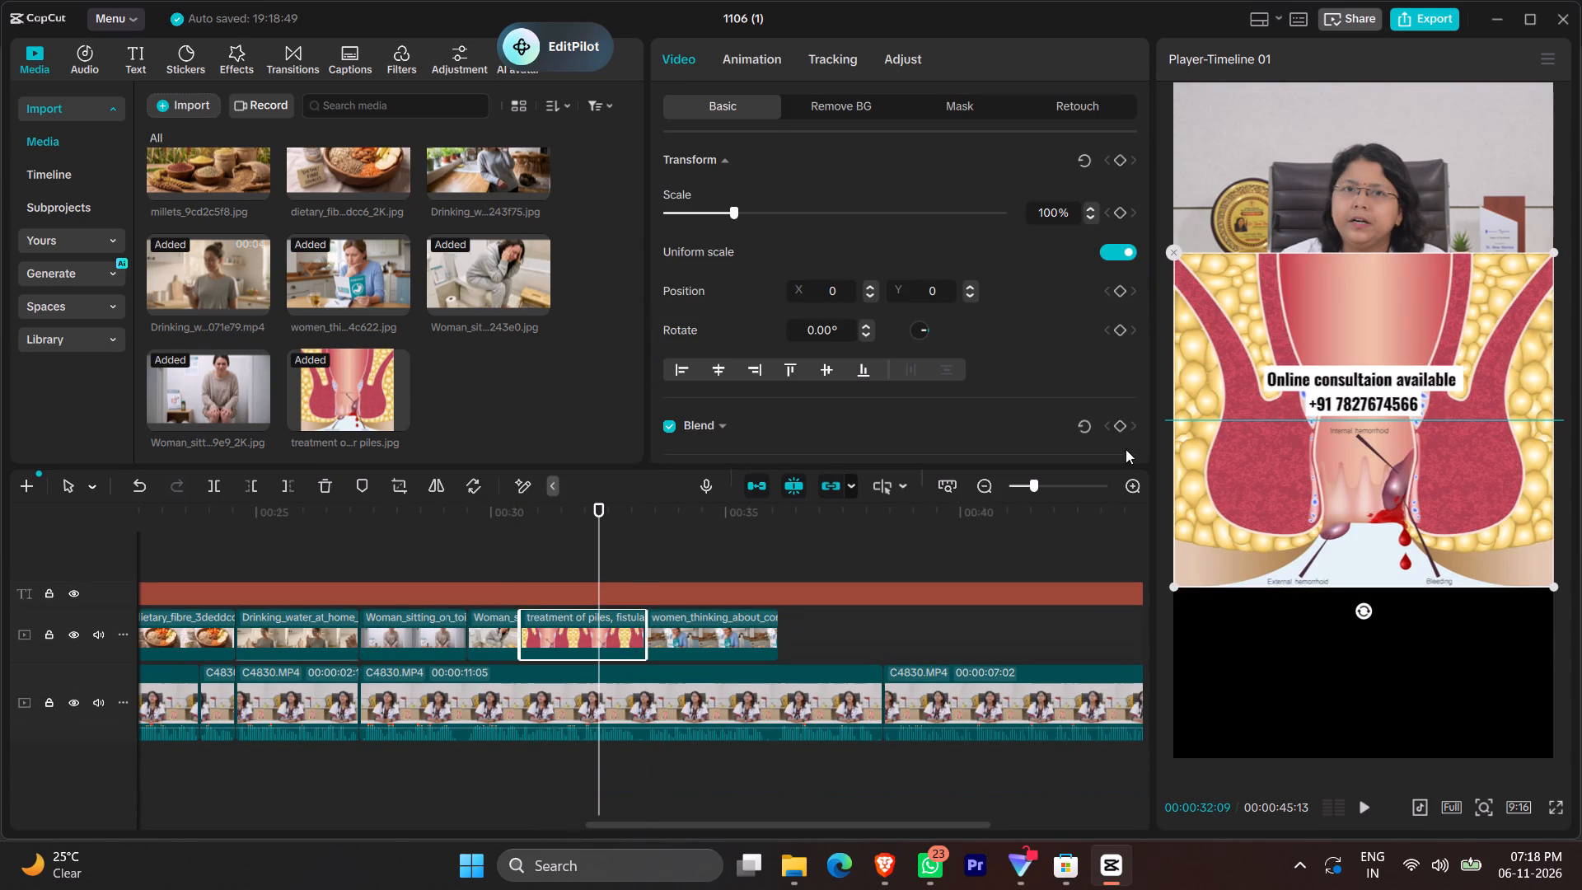
Move the piles diagram down into the lower half of the frame, at about Y -950.
left_click_drag(1235, 468, 1238, 640)
left_click(1223, 617)
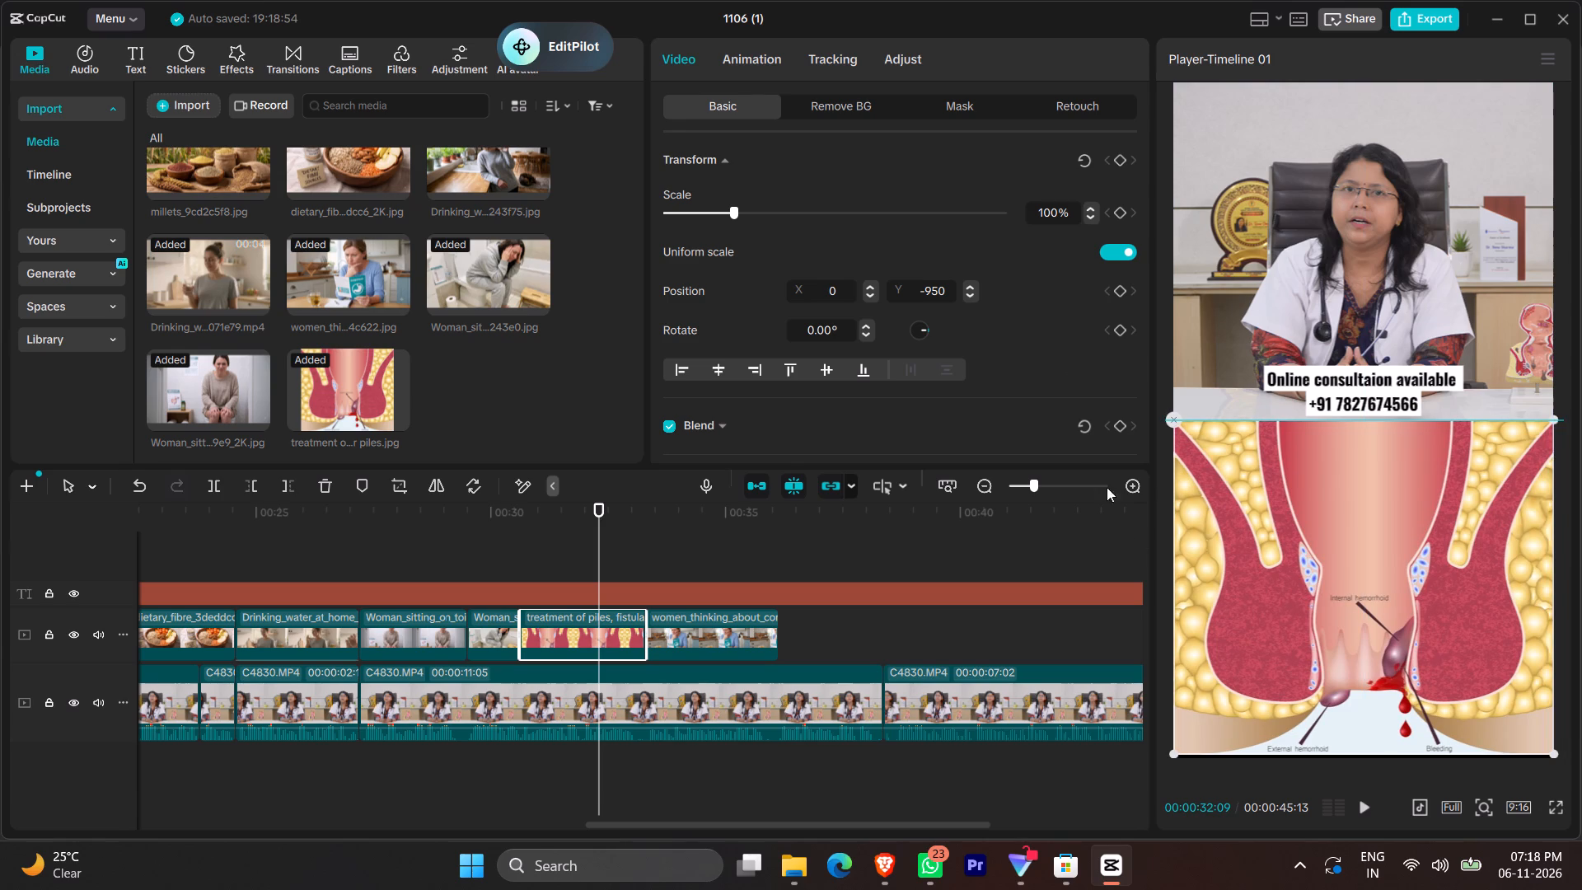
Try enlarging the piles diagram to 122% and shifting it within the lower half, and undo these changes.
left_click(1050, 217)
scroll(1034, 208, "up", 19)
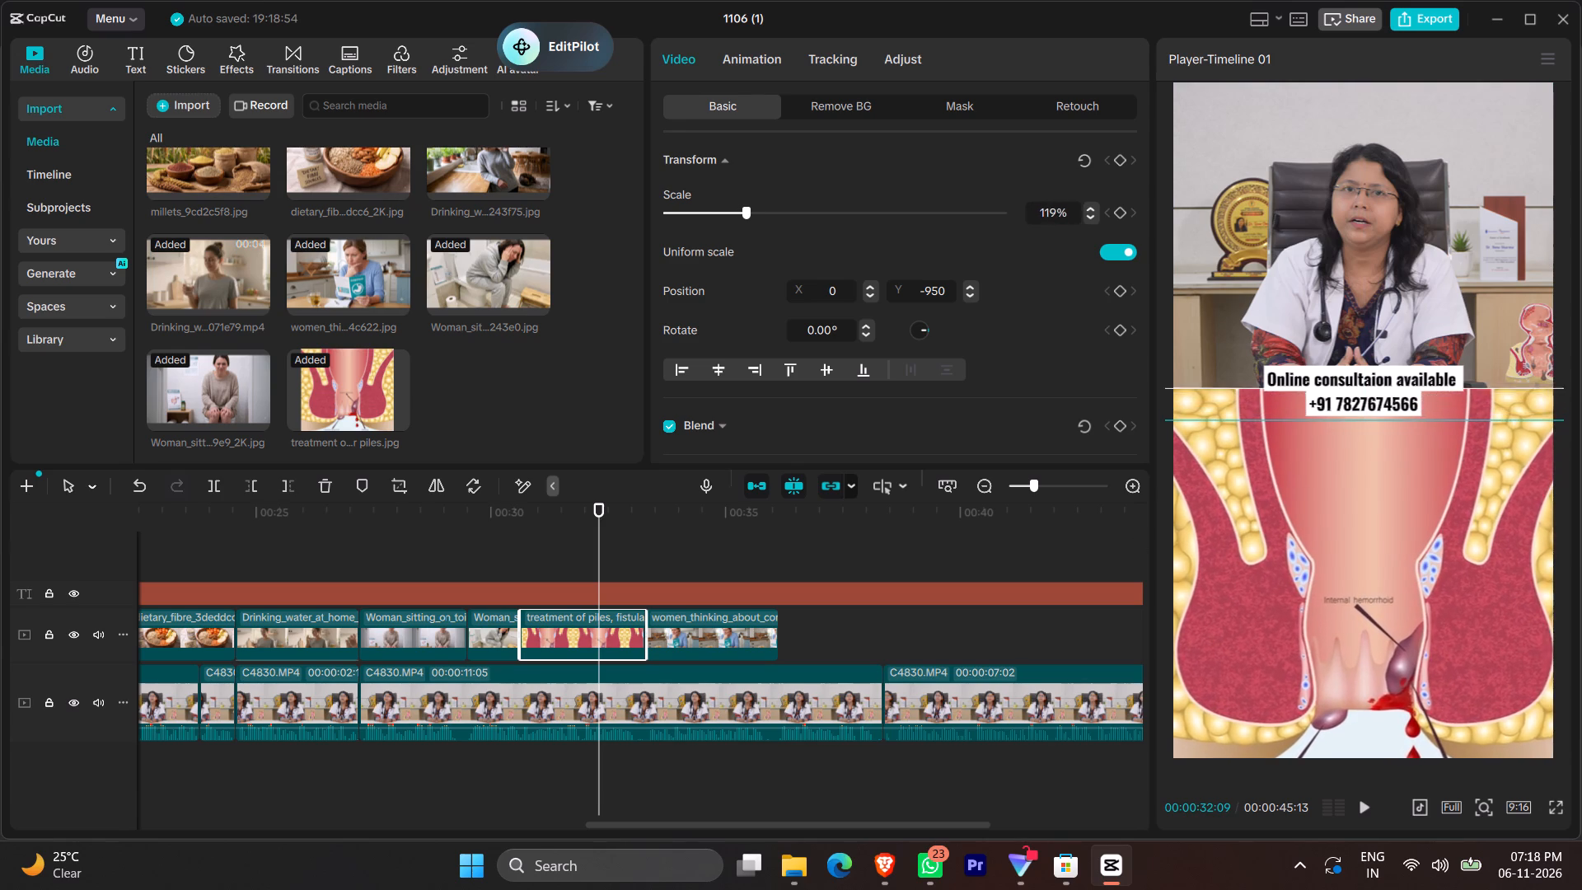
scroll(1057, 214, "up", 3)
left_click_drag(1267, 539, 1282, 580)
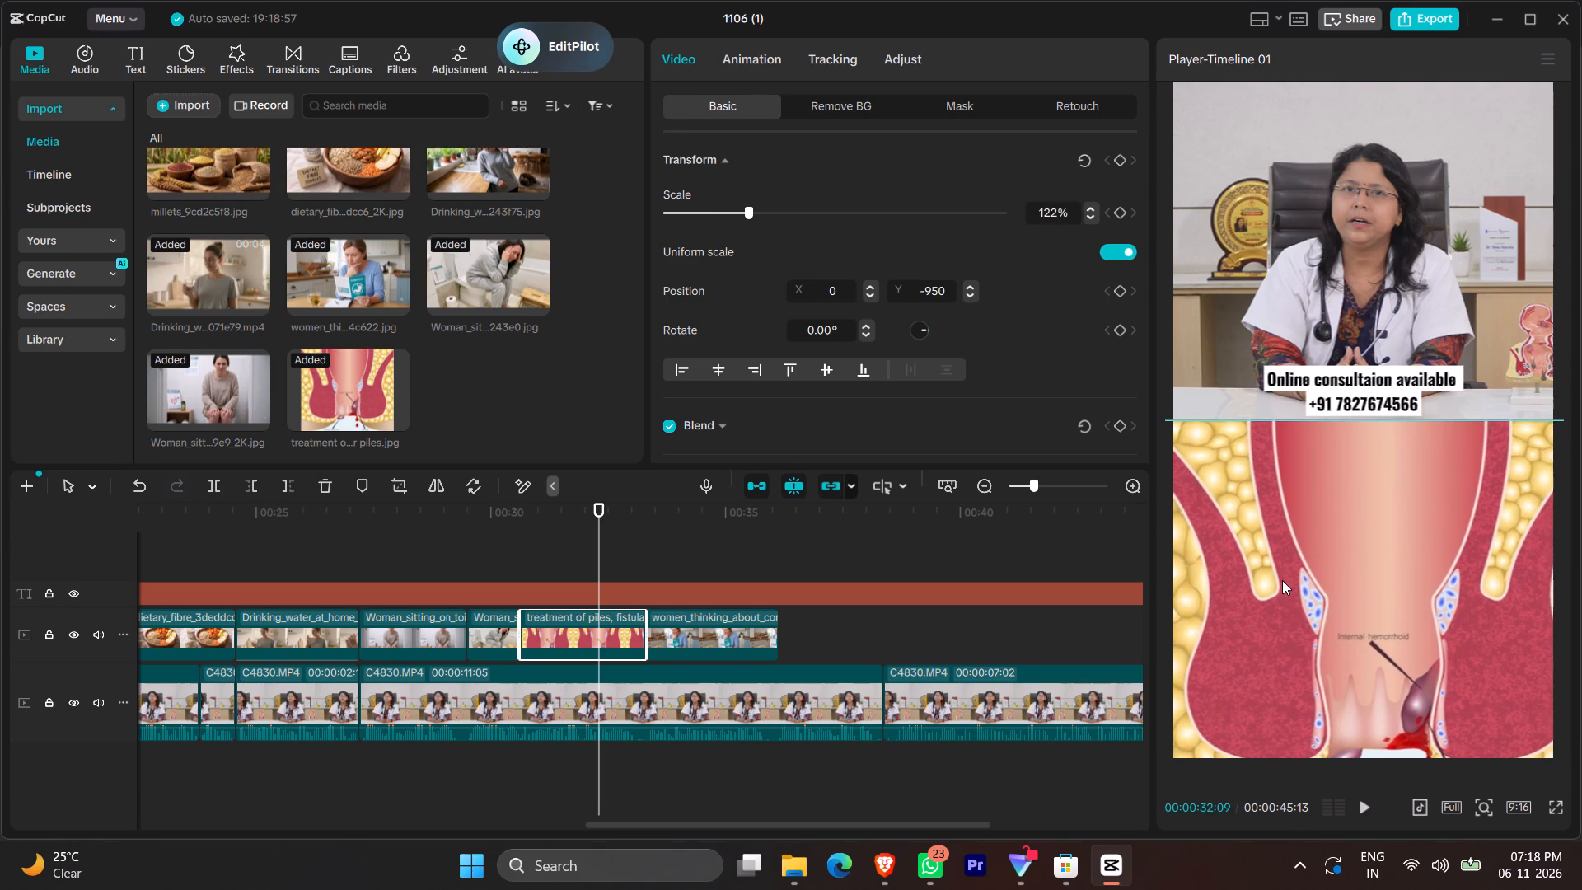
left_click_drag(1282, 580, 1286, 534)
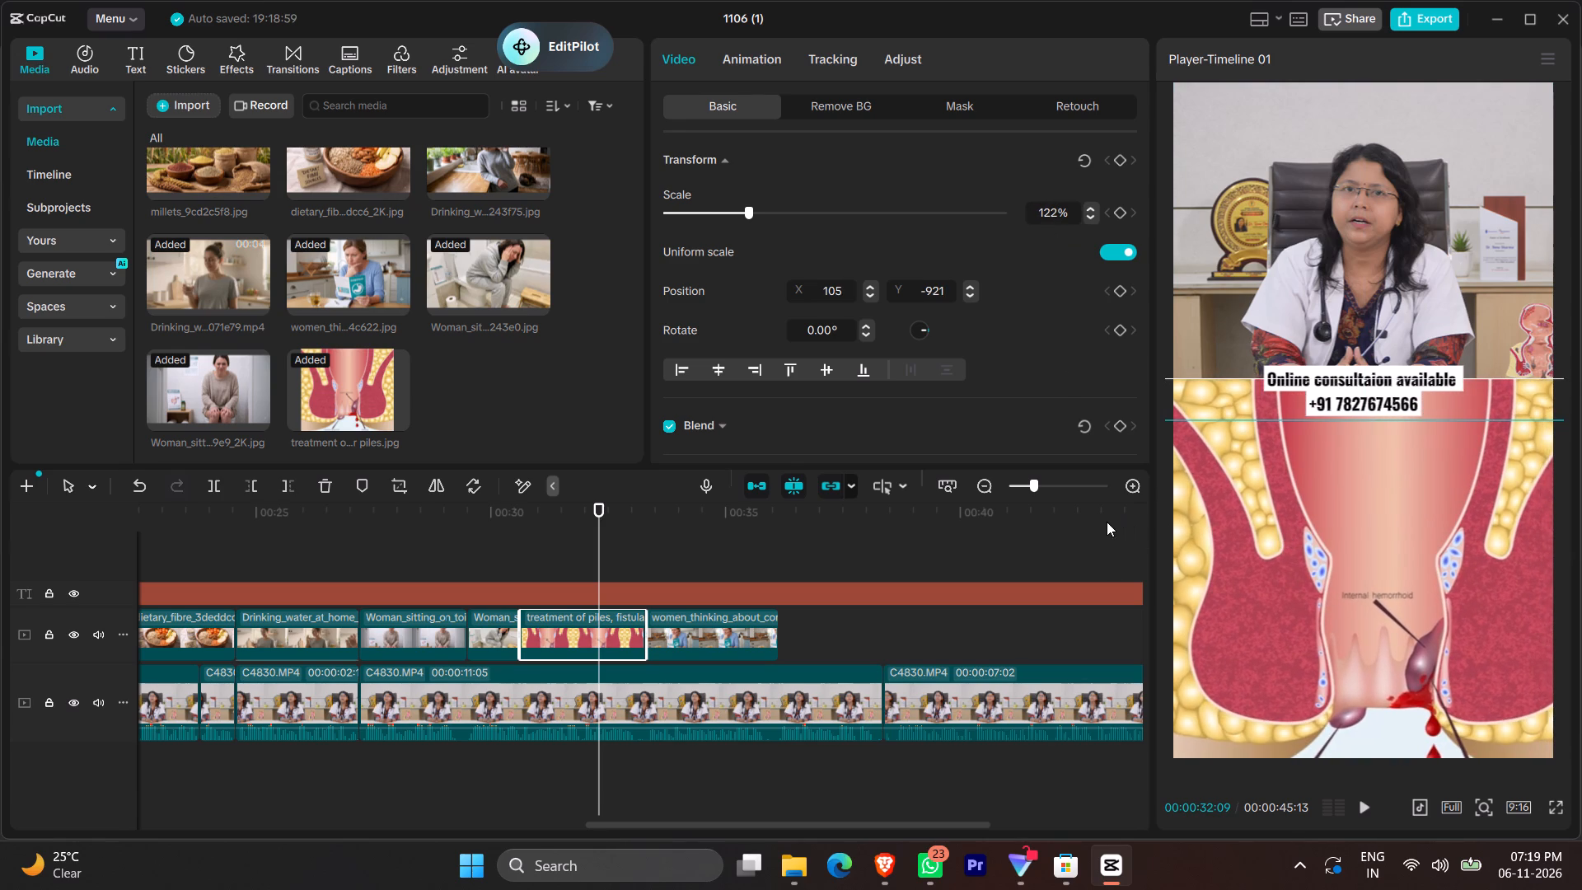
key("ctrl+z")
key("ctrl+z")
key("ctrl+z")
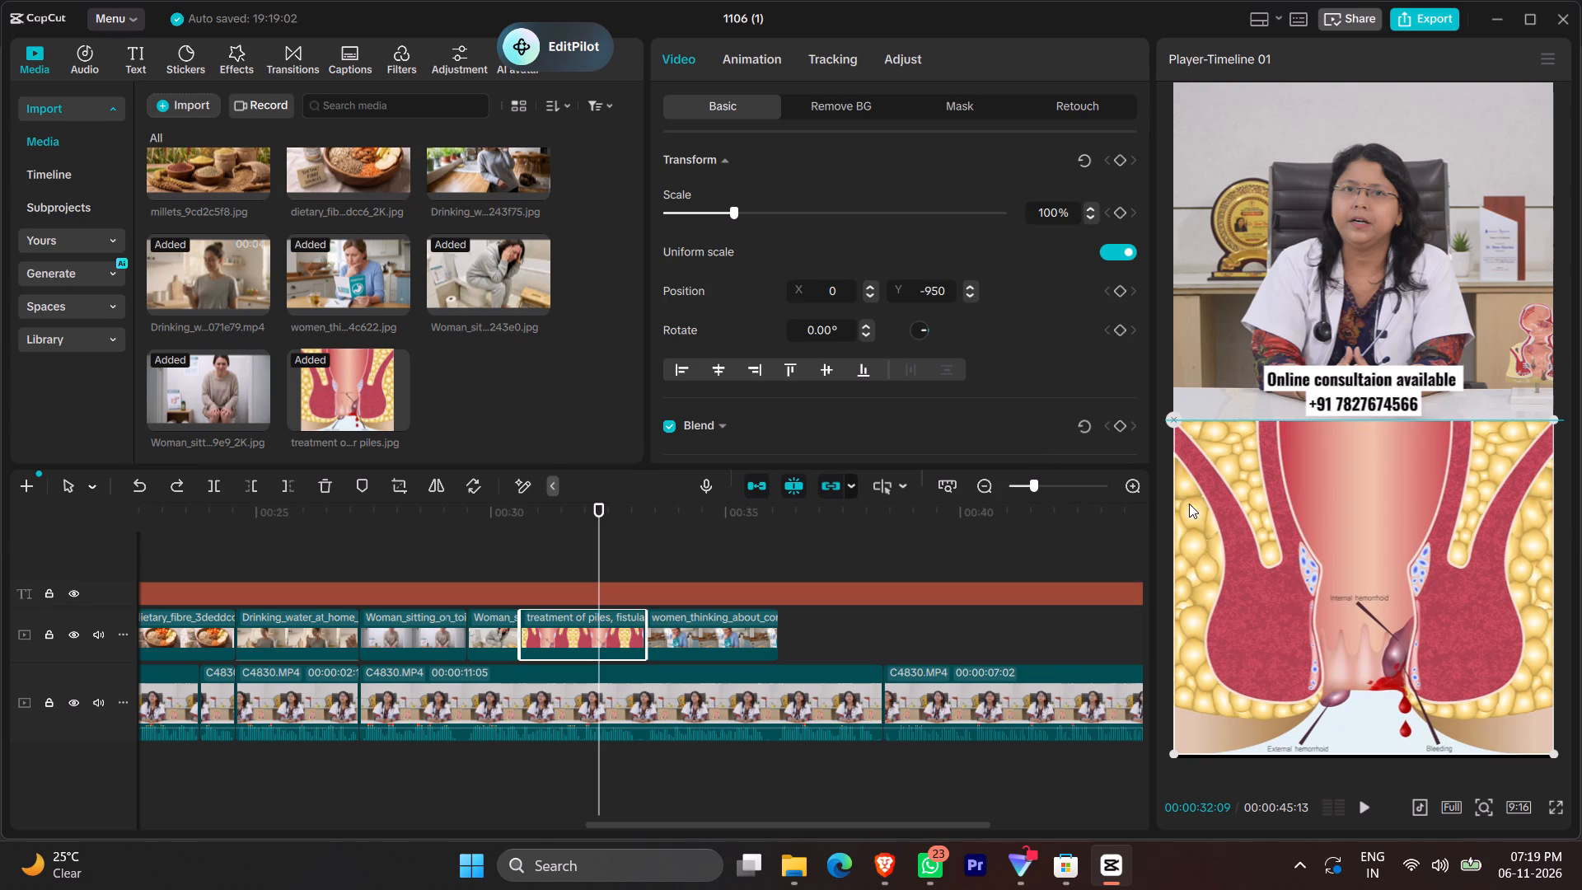
Reposition the piles diagram to X 0, Y -900 and scale it down to 93%.
key("ctrl+shift+z")
left_click_drag(1373, 534, 1378, 513, "ctrl")
left_click_drag(1377, 556, 1381, 547)
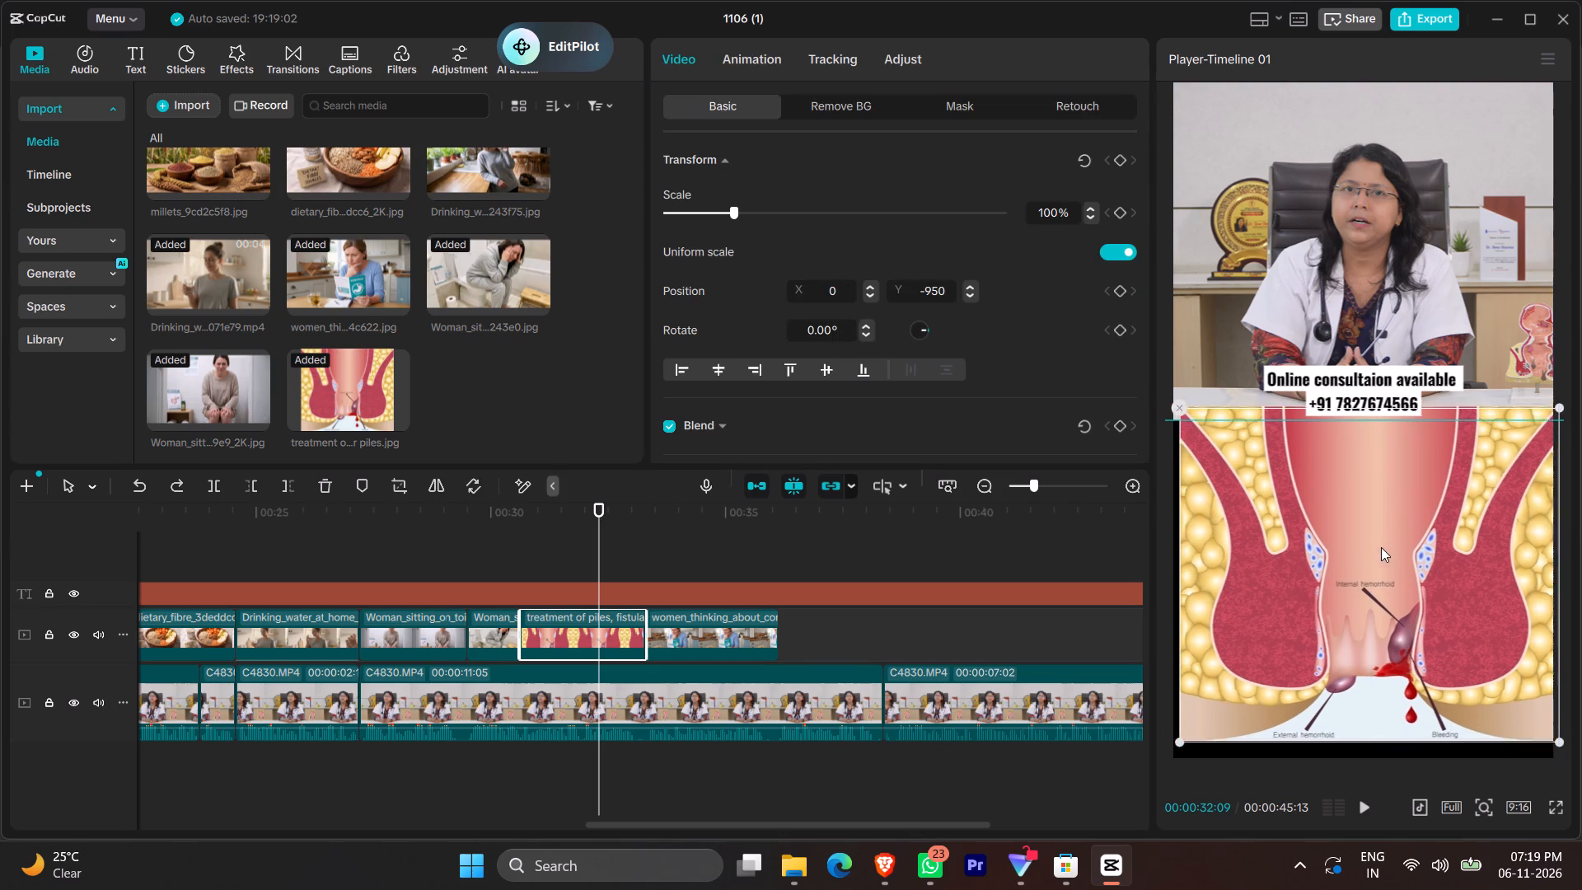
left_click_drag(1381, 547, 1378, 549)
left_click(1044, 217)
scroll(1044, 217, "down", 6)
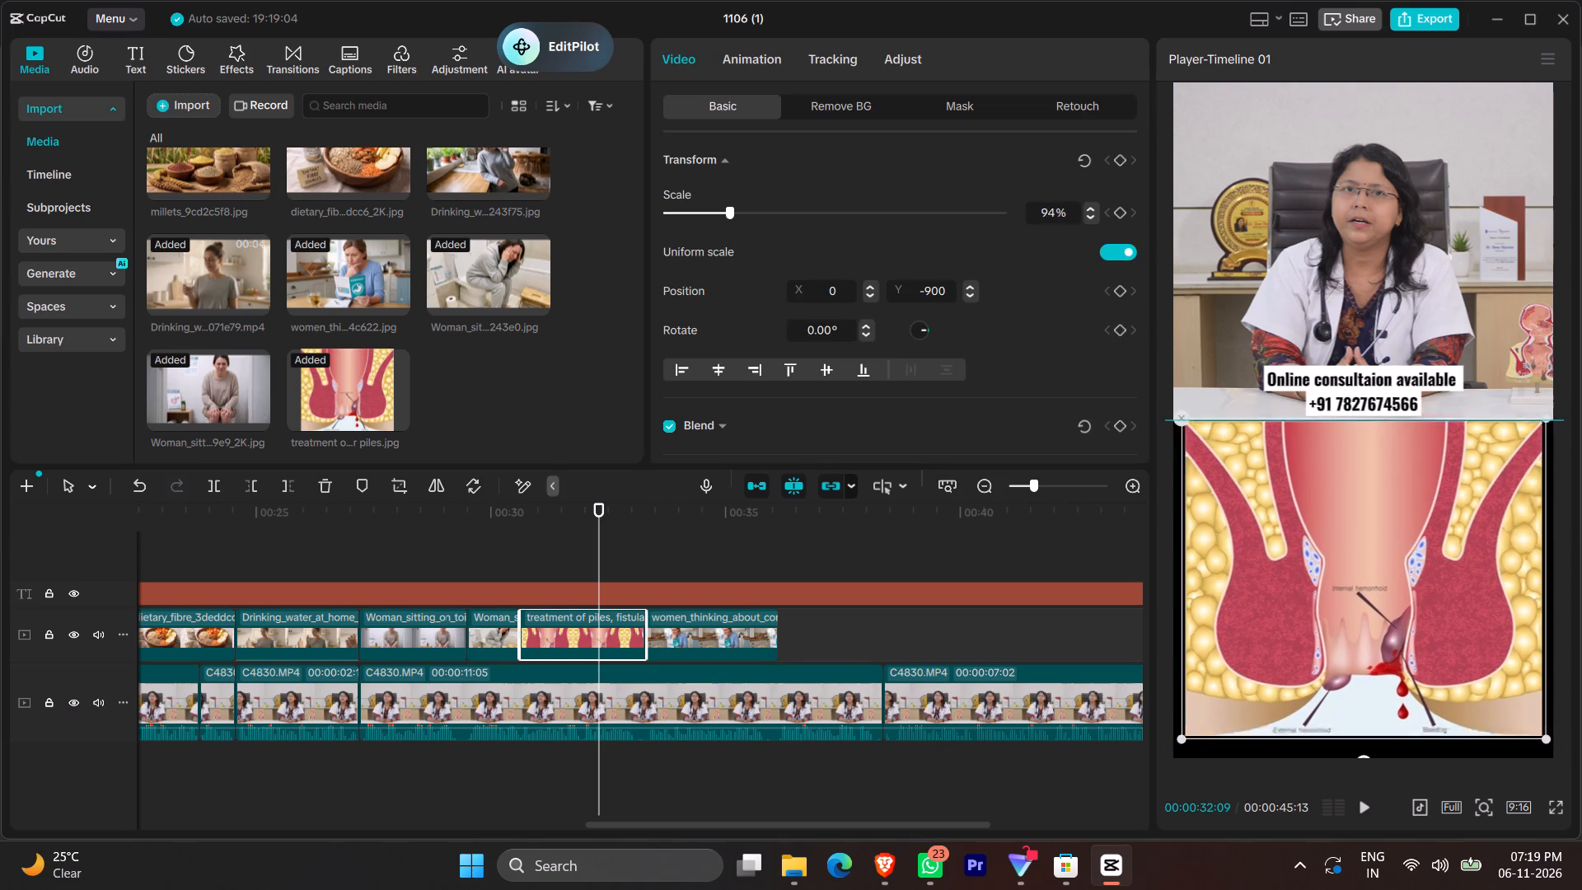
scroll(1044, 217, "down", 1)
Duplicate the piles diagram clip onto a new track, aligned directly above the original.
key("ctrl+c")
key("ctrl+v")
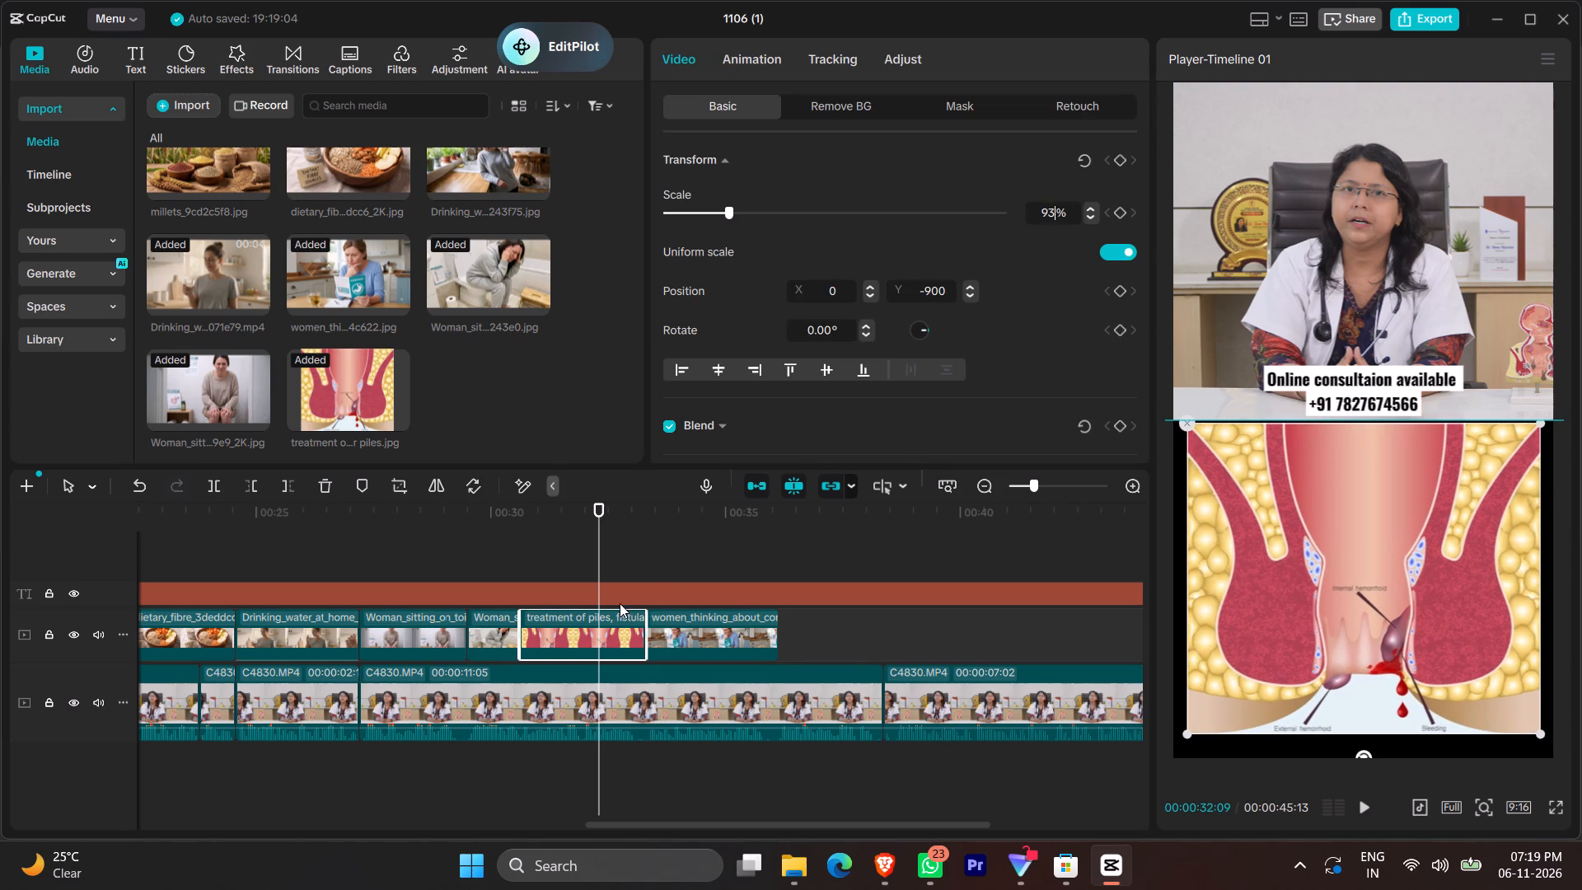
left_click(580, 562)
left_click(587, 628)
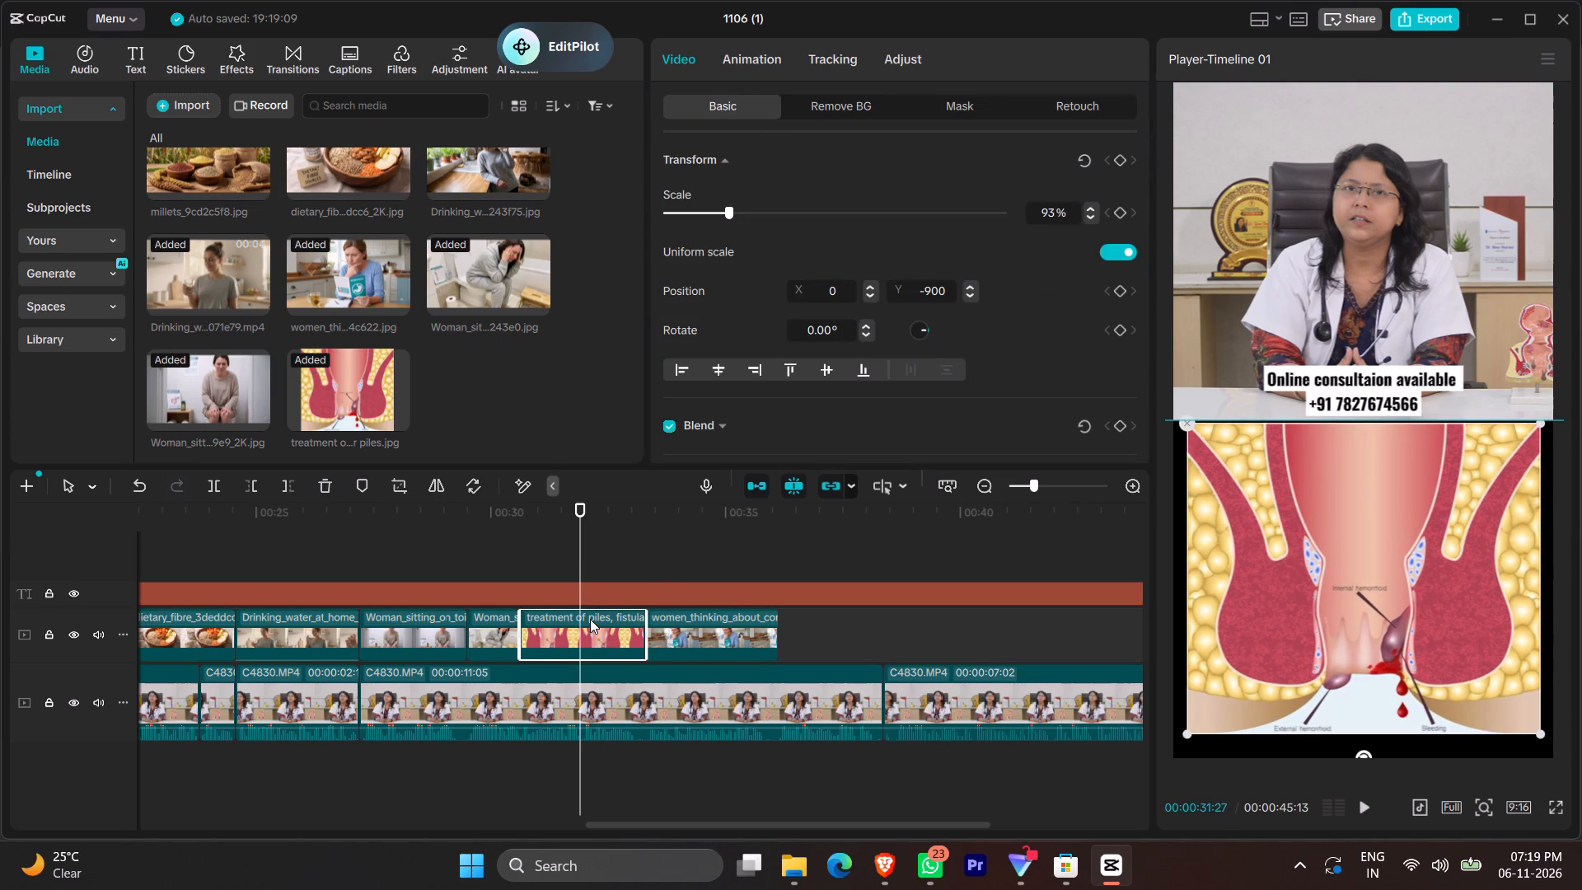
key("ctrl+c")
key("ctrl+v")
left_click_drag(624, 637, 564, 646)
Scale the lower piles diagram copy to 102% and position it at about X -22, Y -969 as a background.
left_click(599, 682)
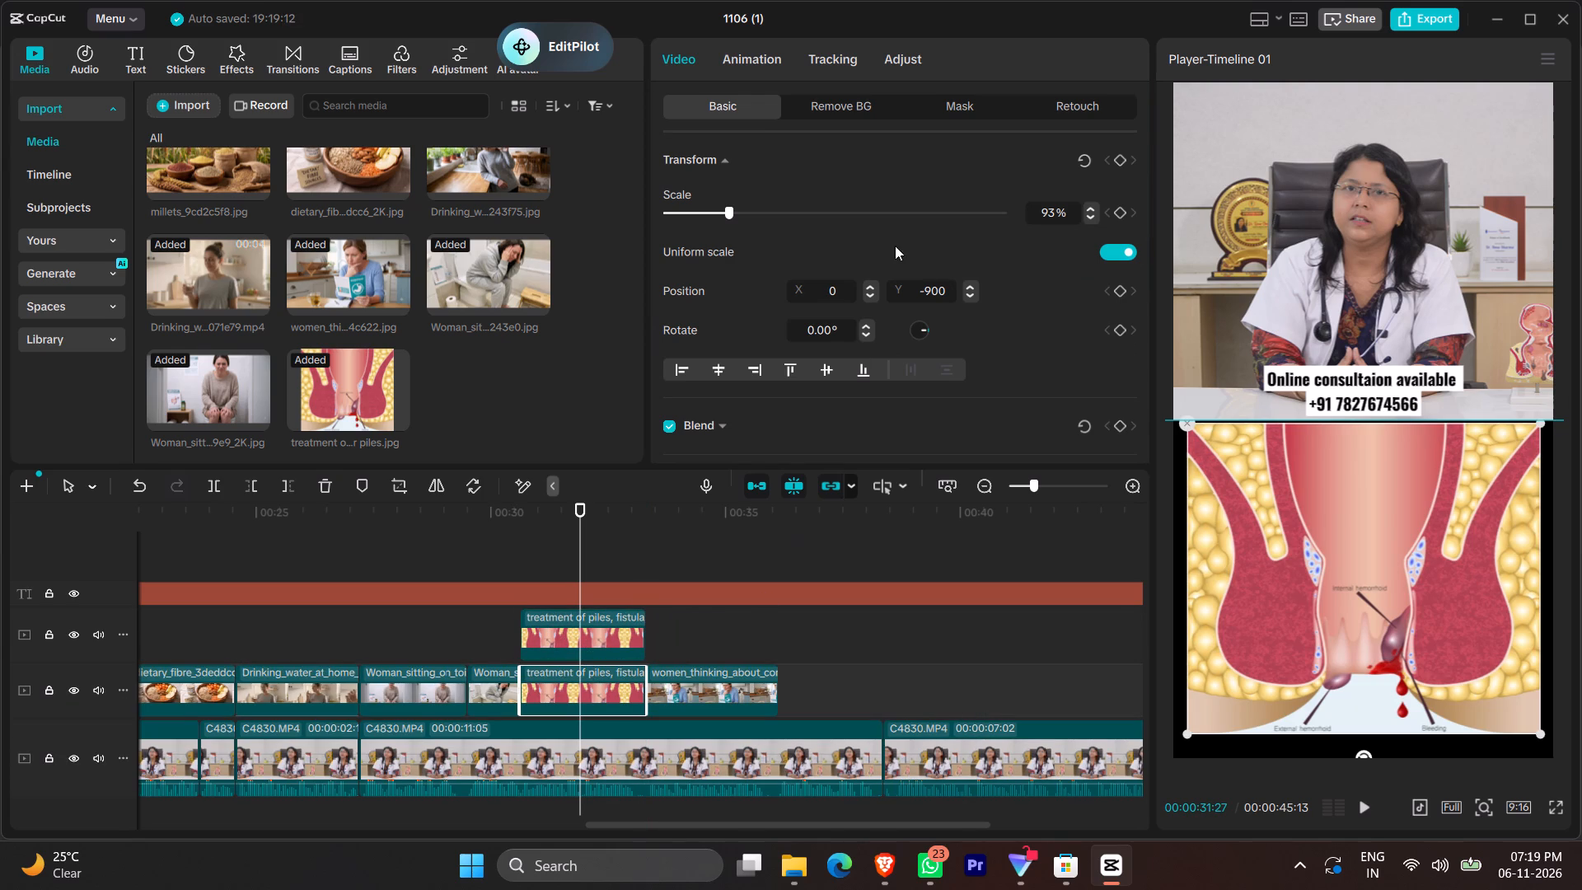
left_click(1046, 210)
scroll(1045, 206, "up", 6)
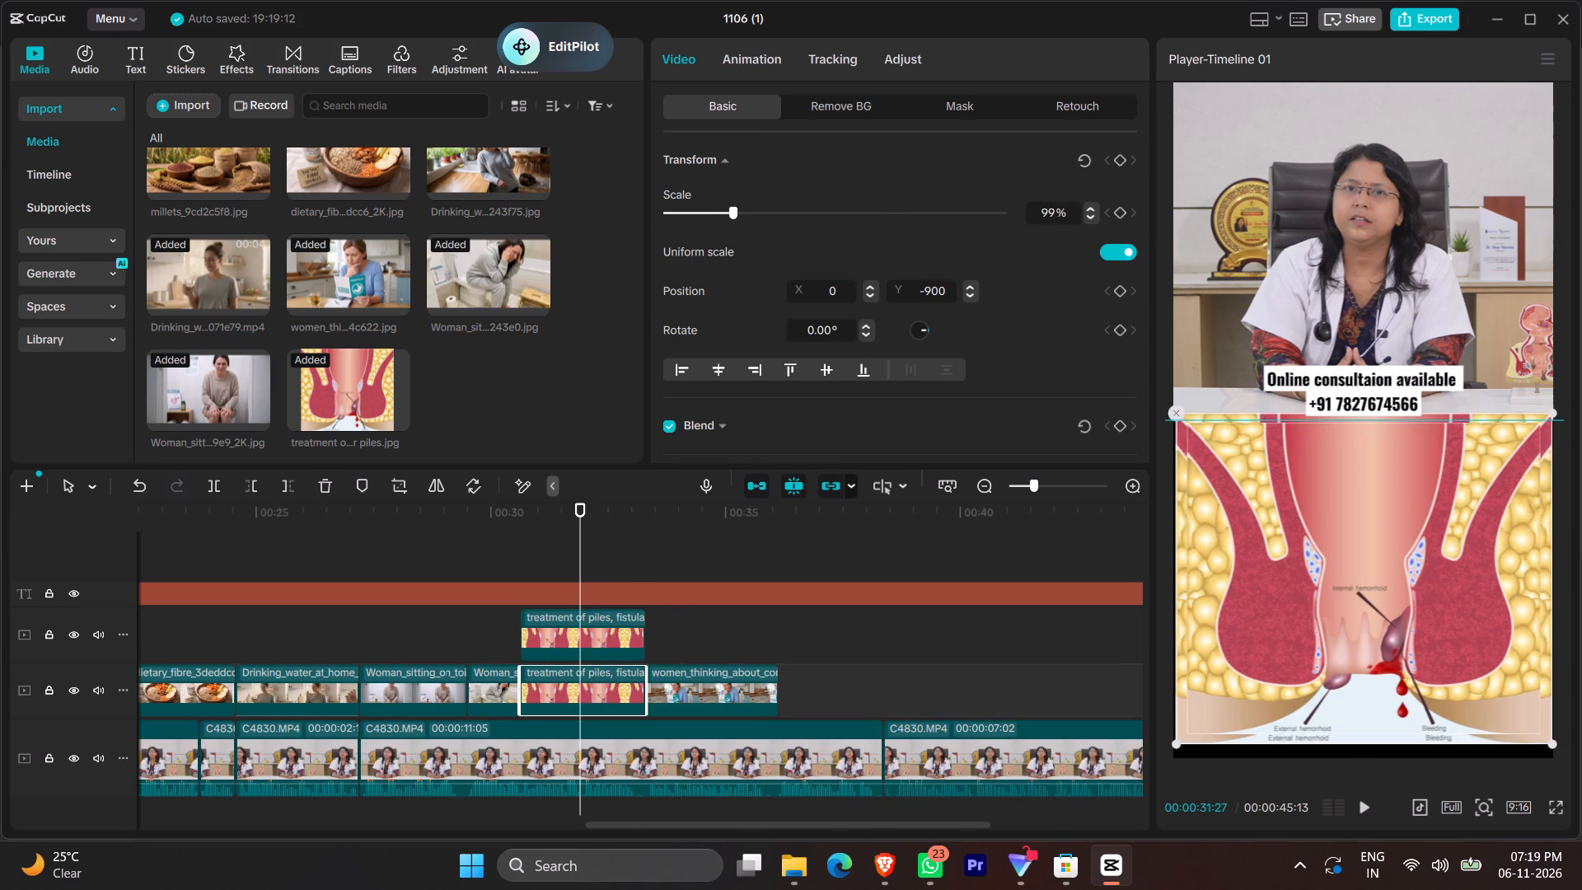
scroll(1045, 206, "up", 2)
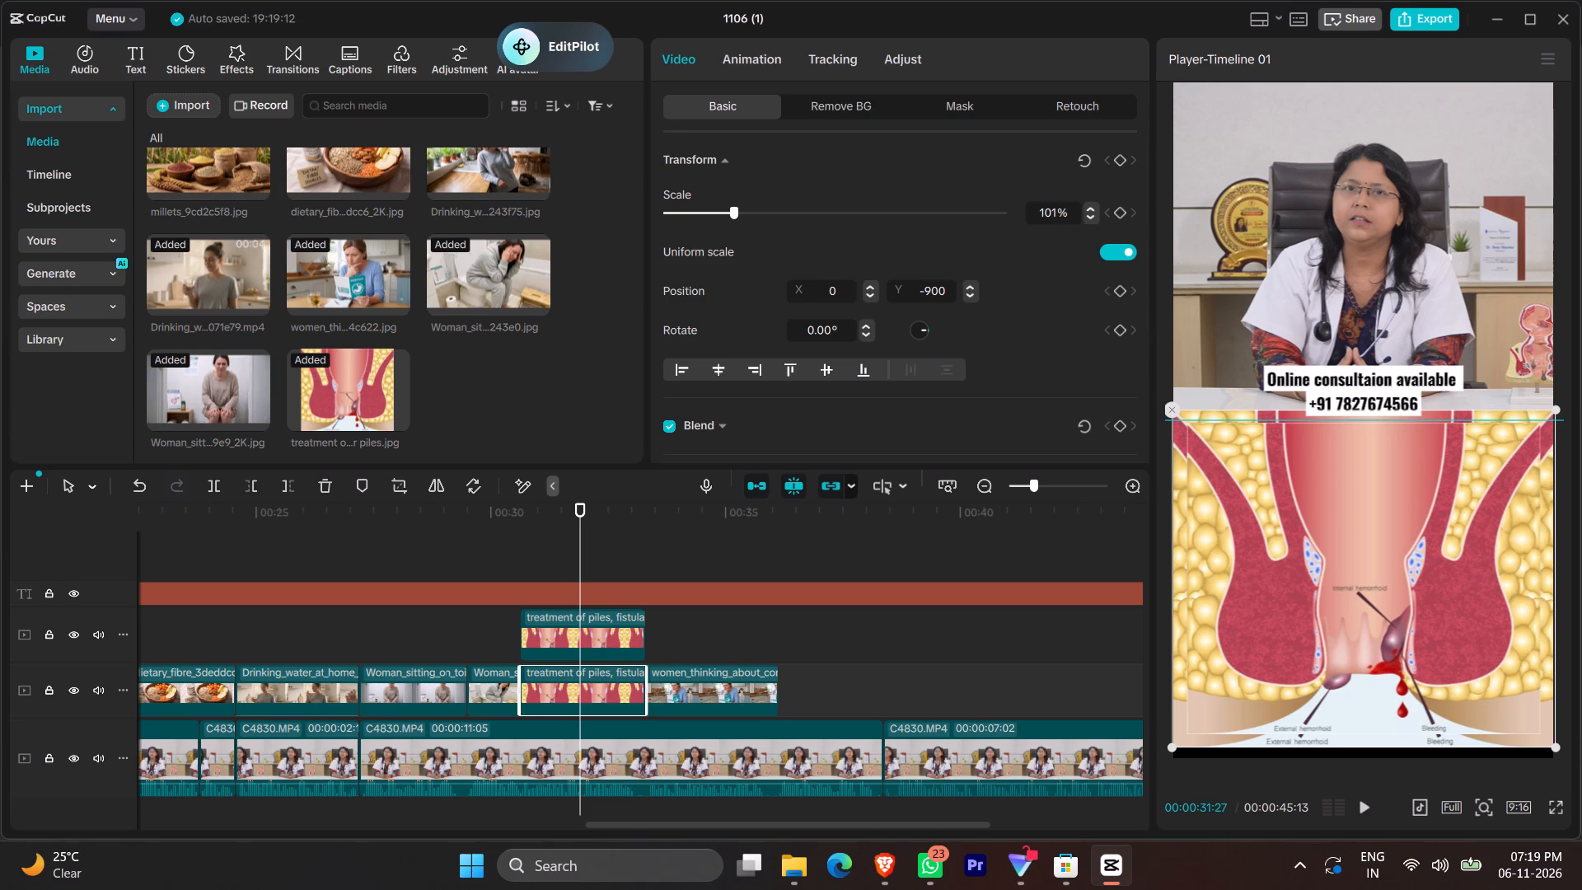
scroll(1055, 218, "down", 5)
scroll(1055, 218, "up", 6)
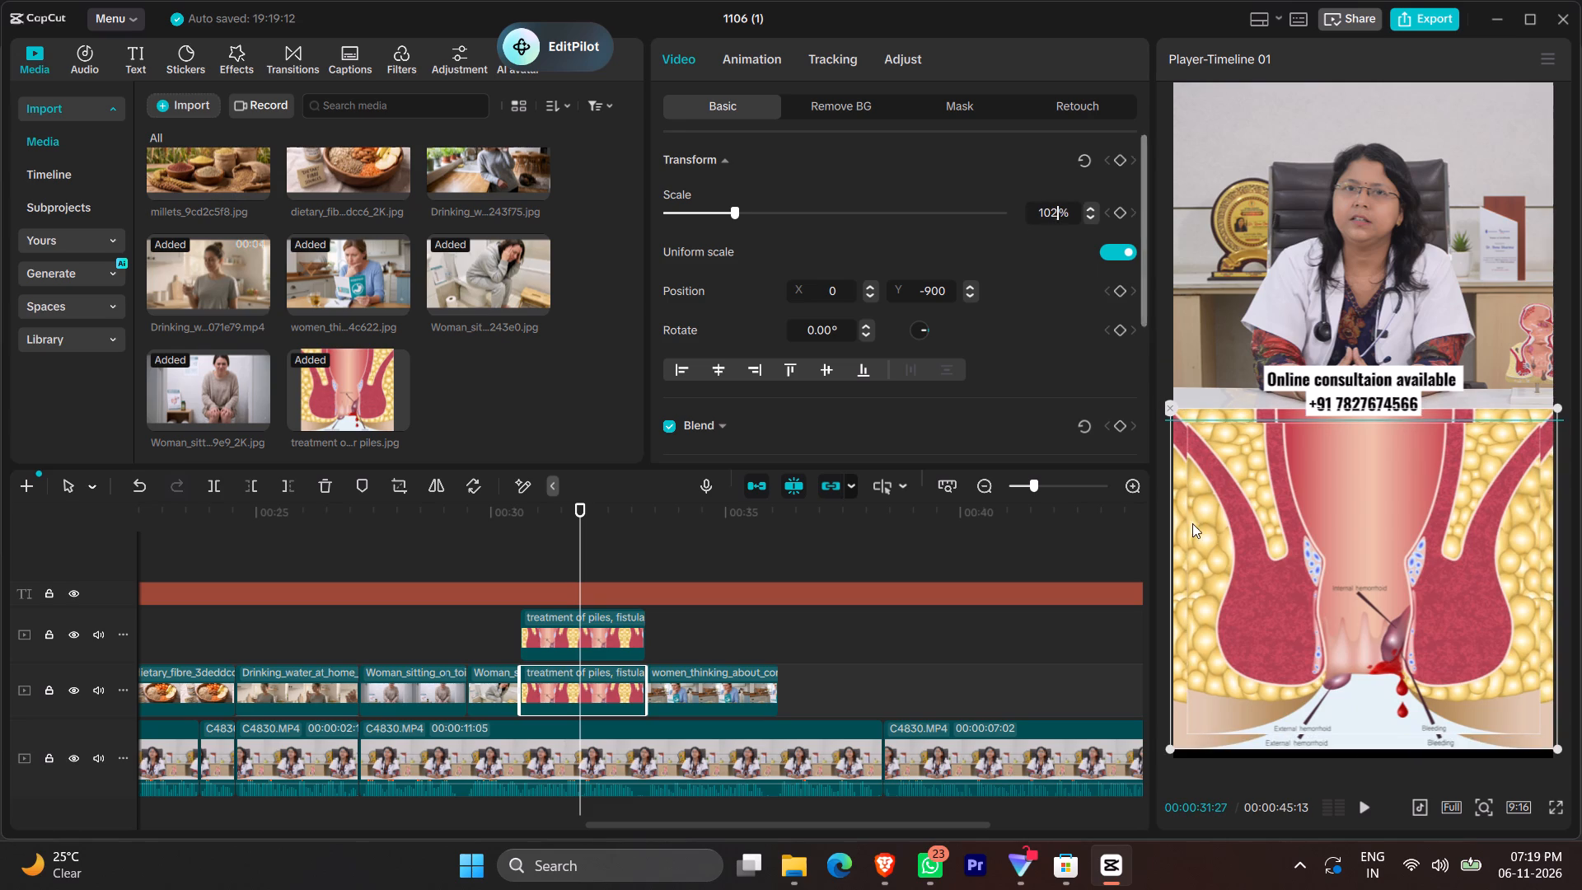
left_click_drag(1236, 495, 1224, 499)
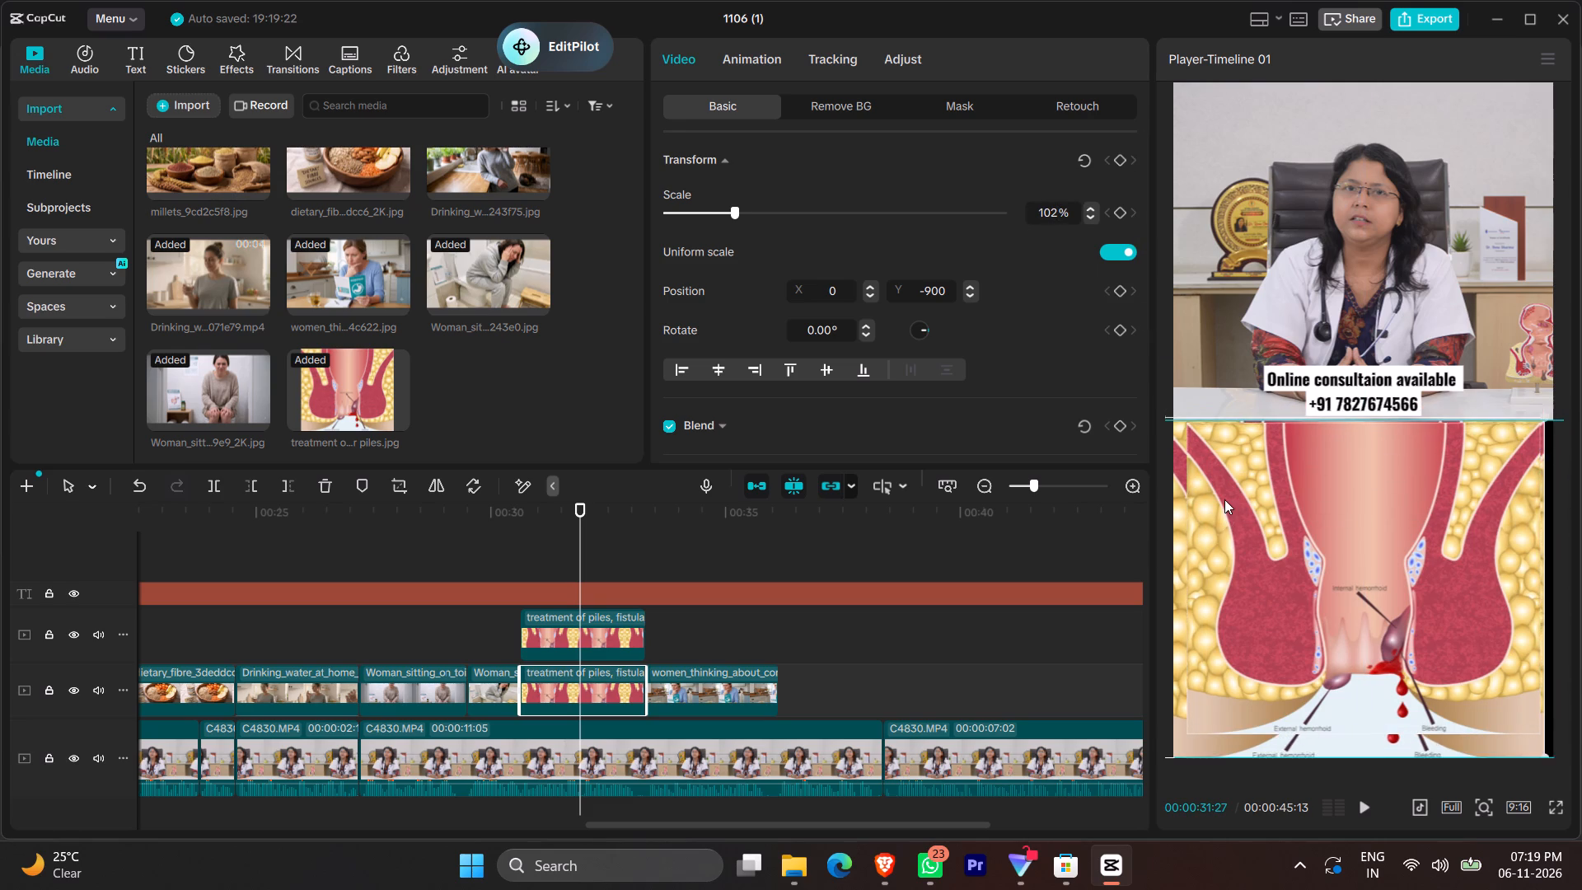
left_click_drag(1224, 499, 1230, 504)
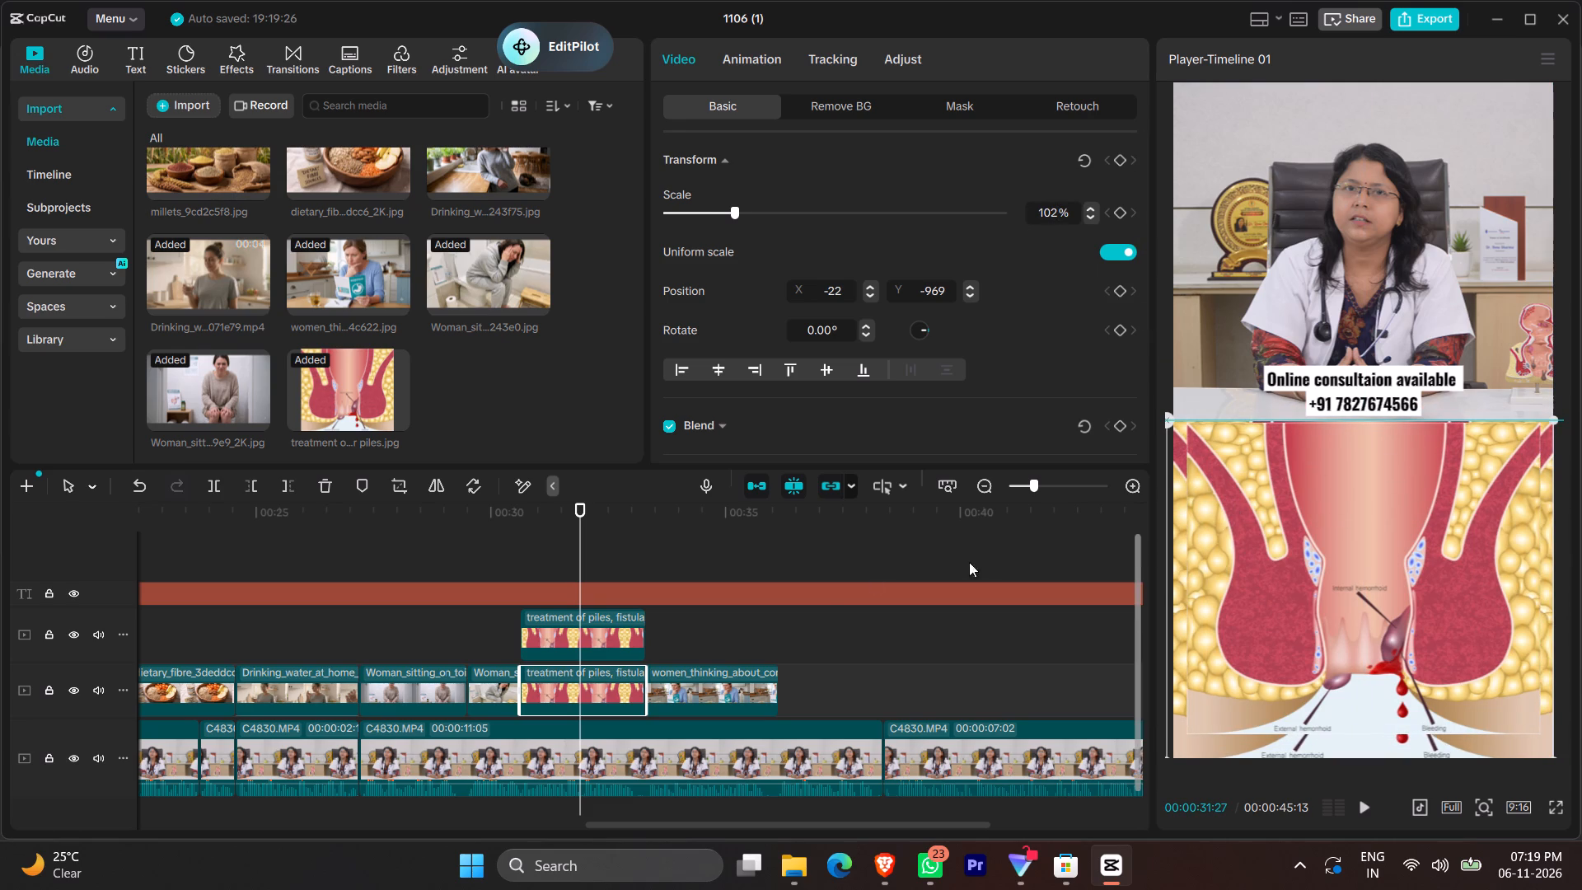
Move the upper piles diagram copy down to Y -970, keeping it centred horizontally.
left_click(606, 644)
left_click_drag(1432, 554, 1433, 566)
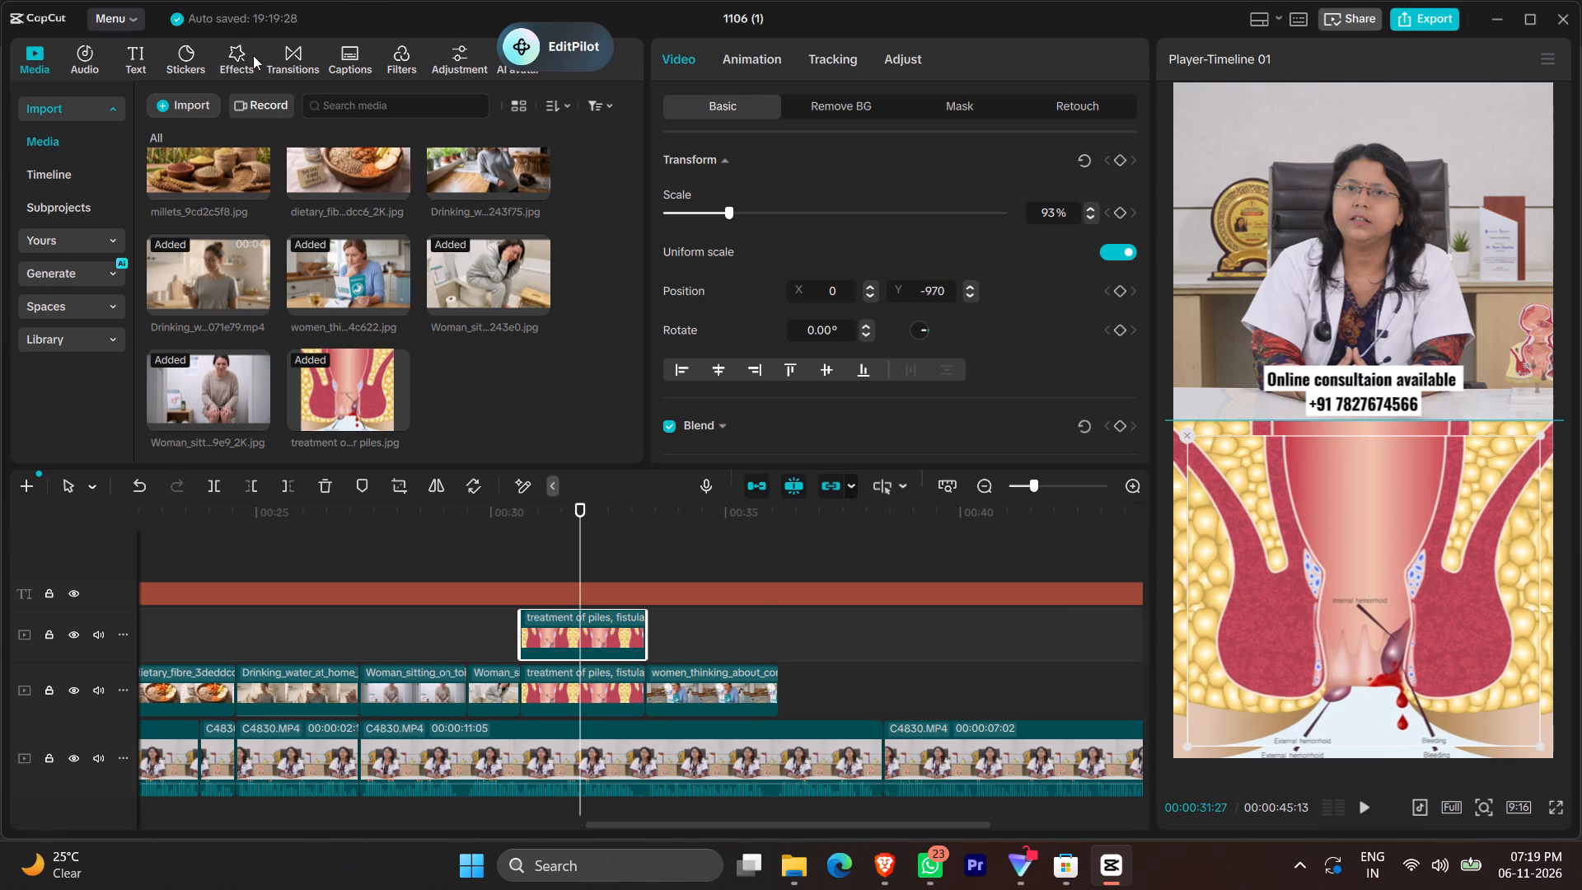
Search the video effects for blur and clear the search.
left_click(250, 61)
left_click(198, 99)
left_click(170, 158)
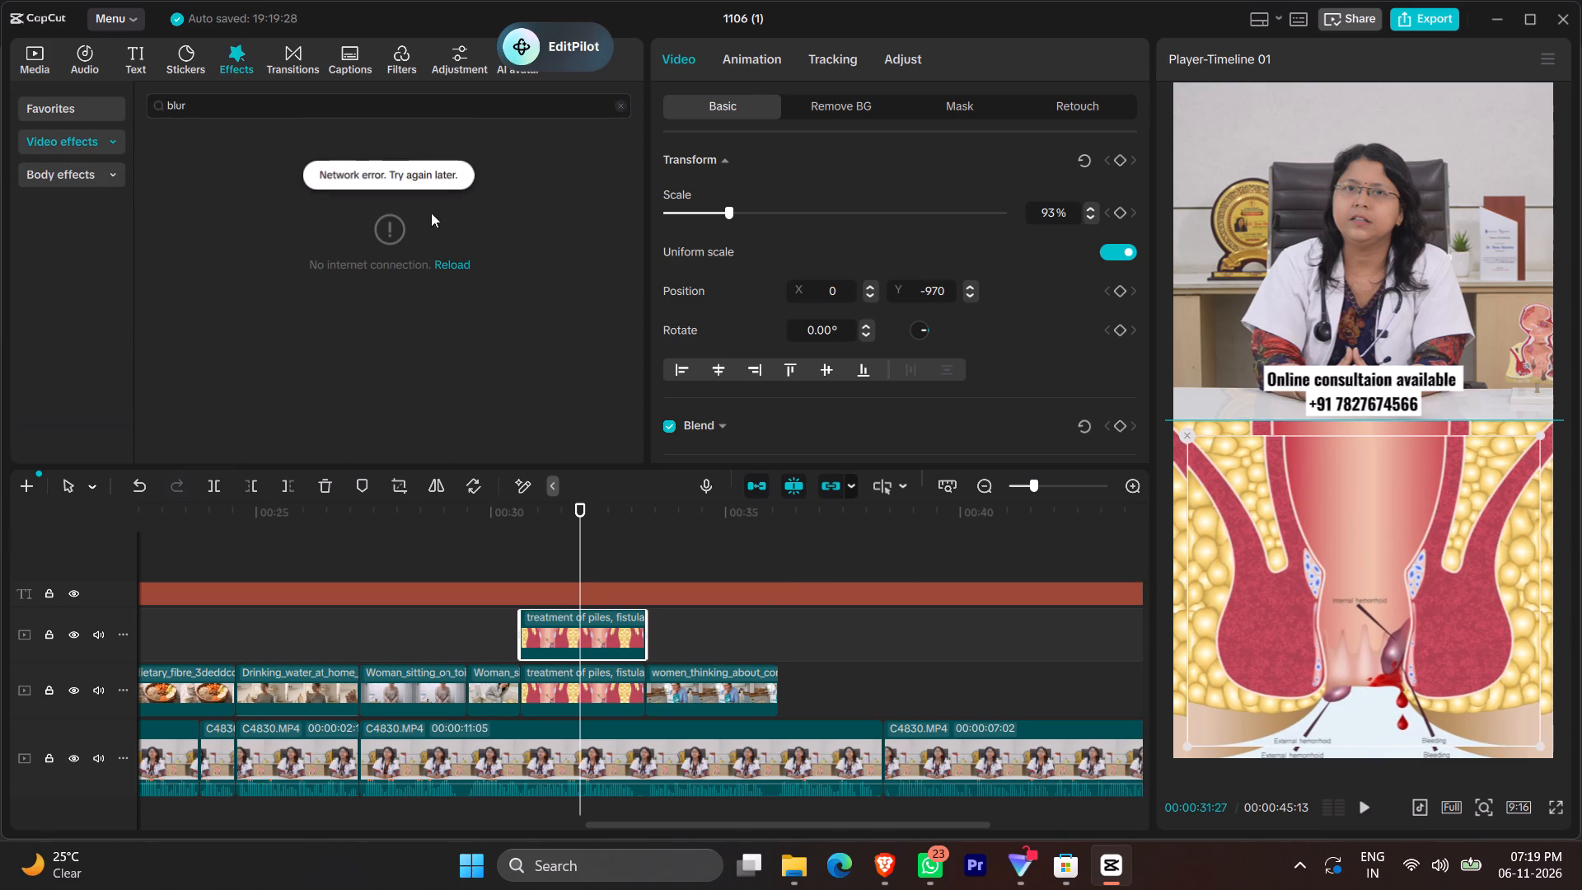
left_click(621, 105)
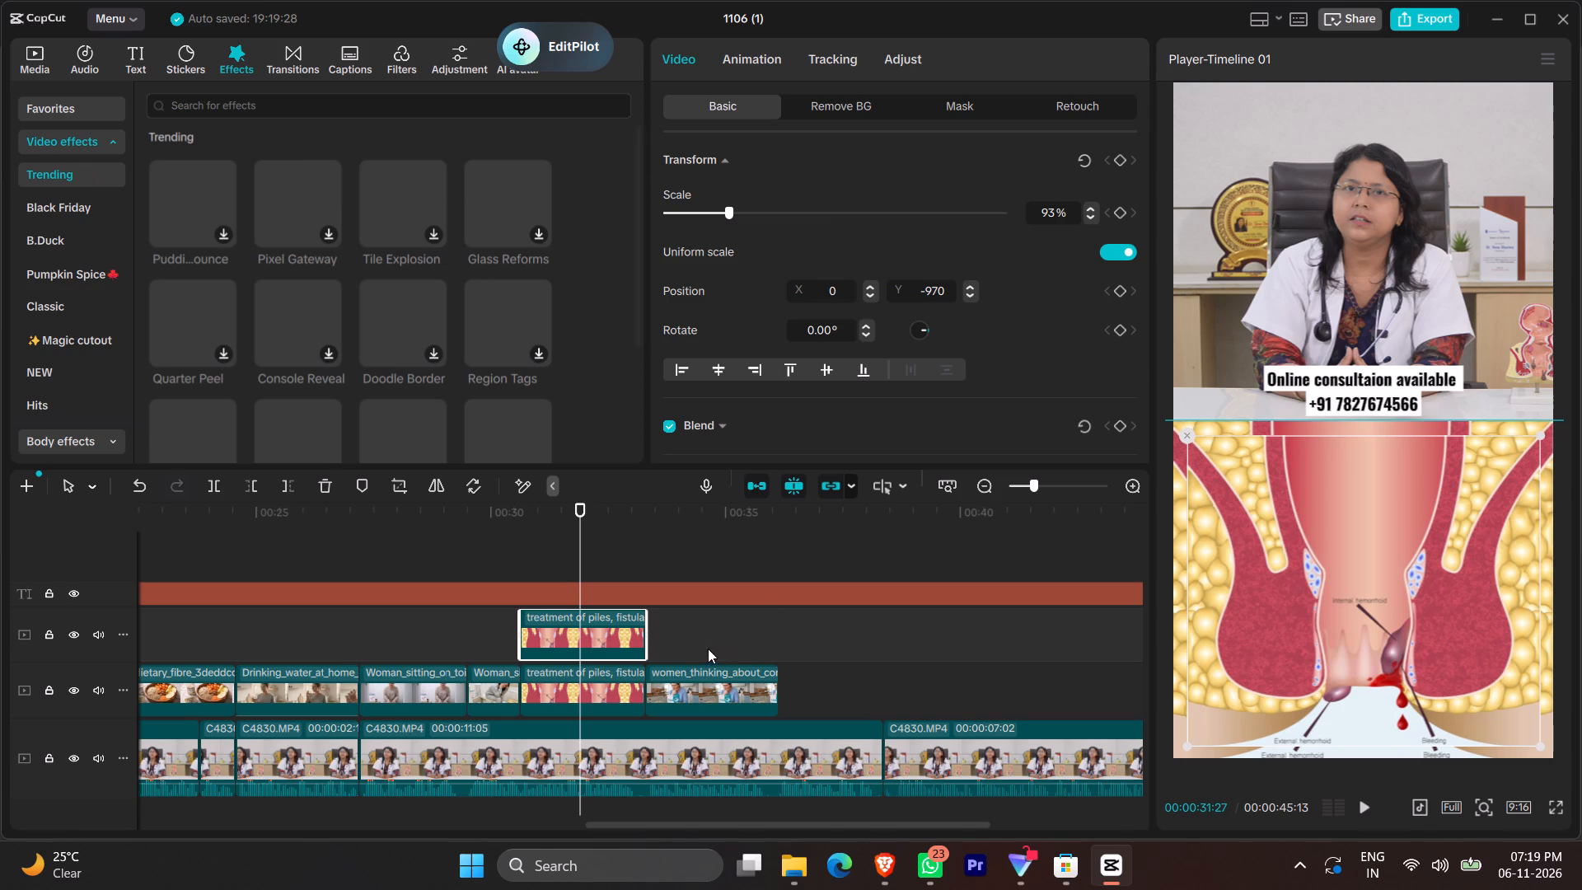
Play through the diagram section and add a transform keyframe at the start of the upper piles diagram clip.
left_click(561, 550)
key("space")
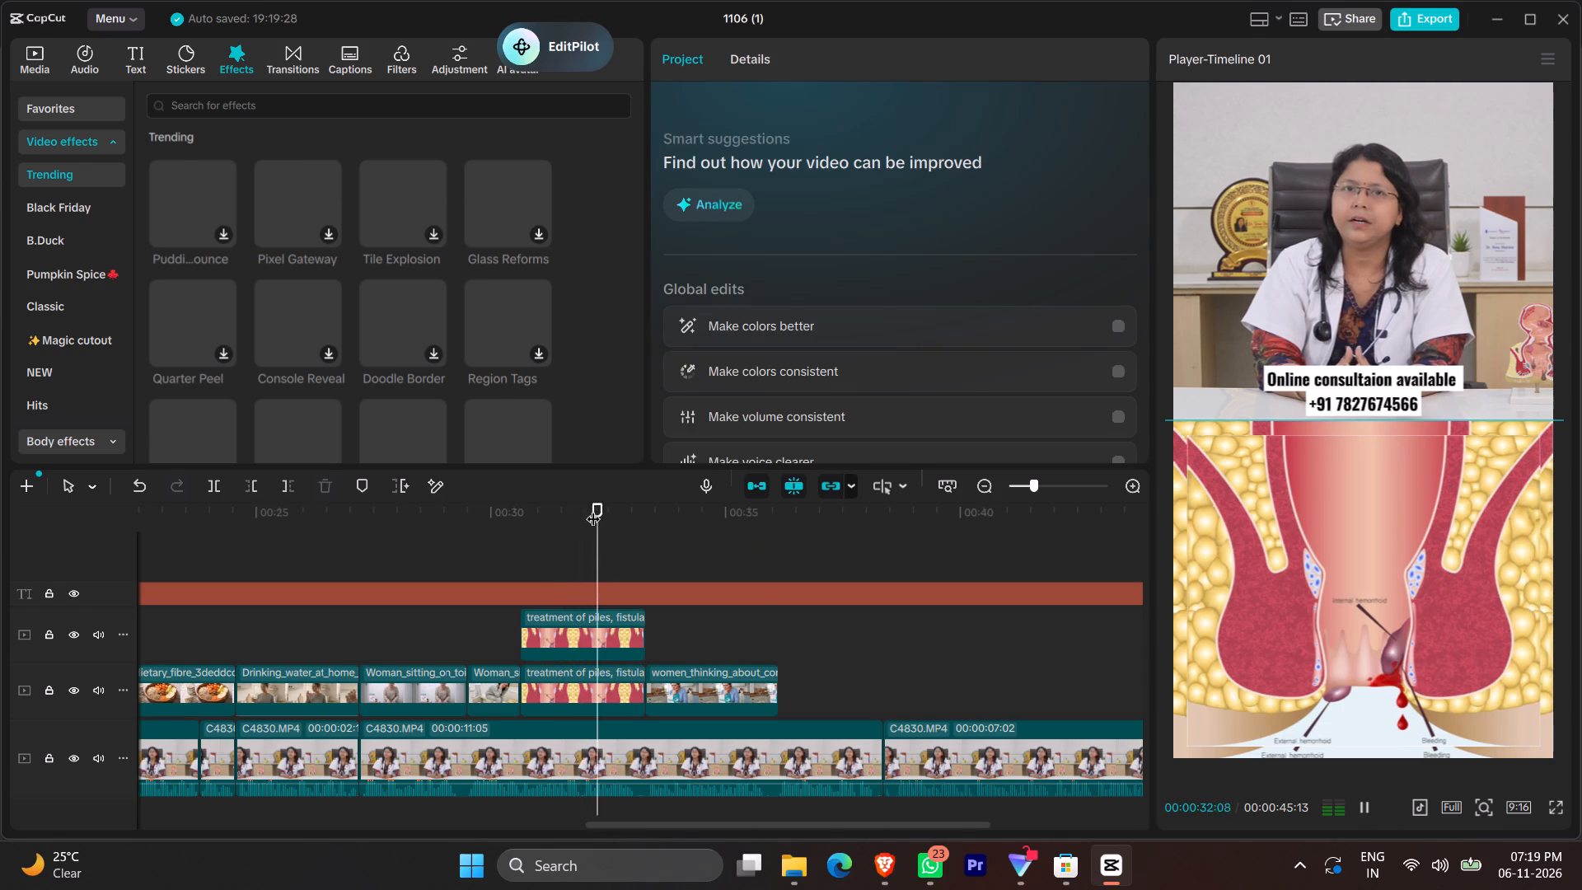
key("space")
left_click(508, 563)
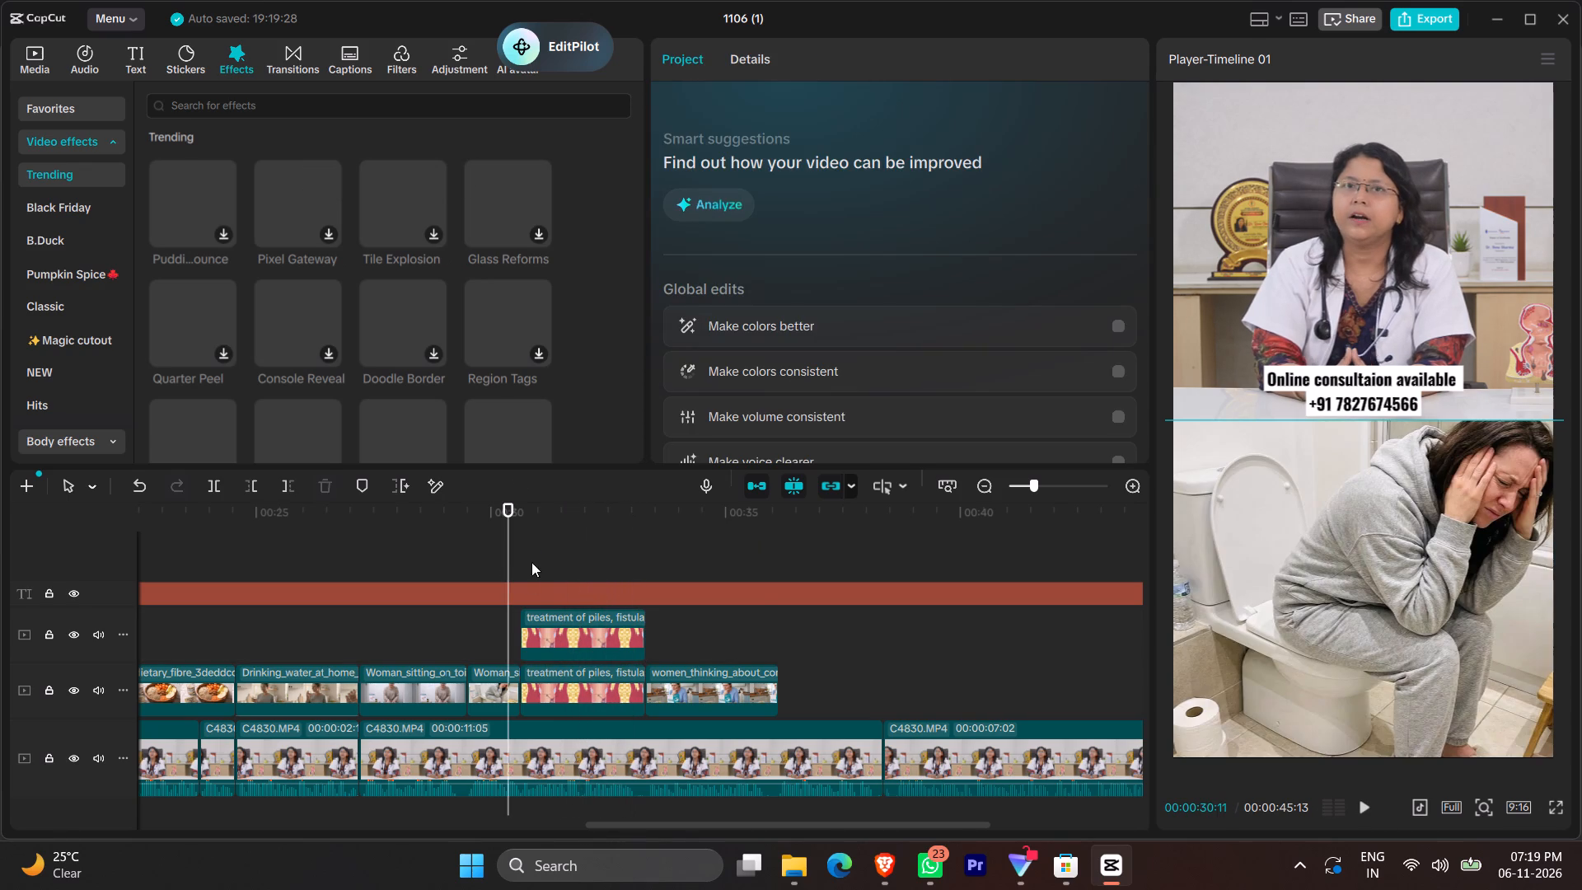
left_click(523, 558)
left_click(564, 642)
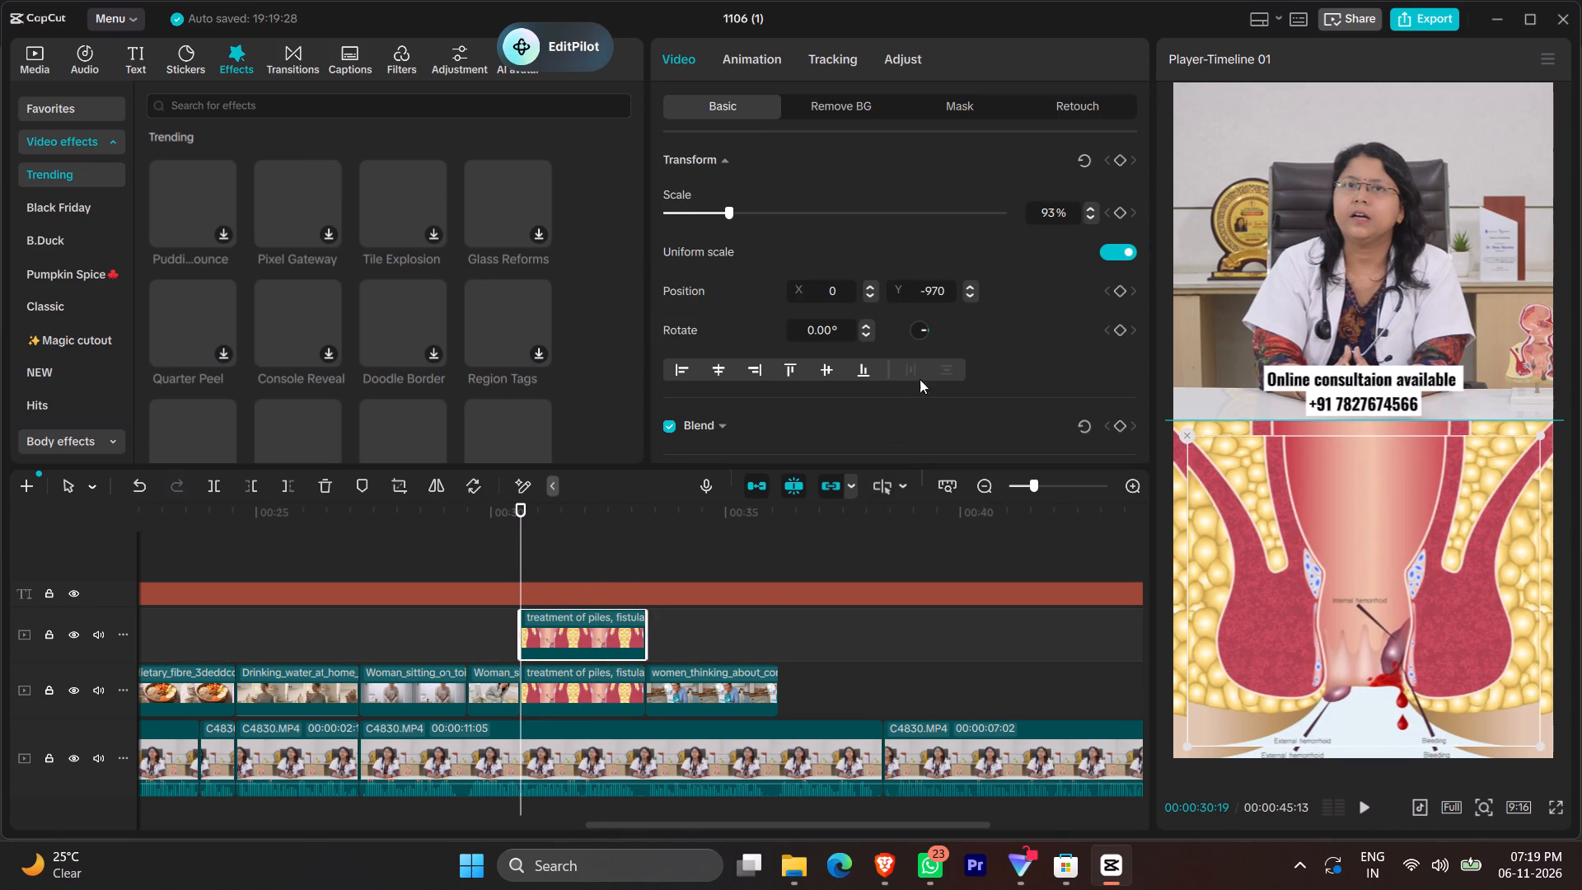
left_click(1115, 164)
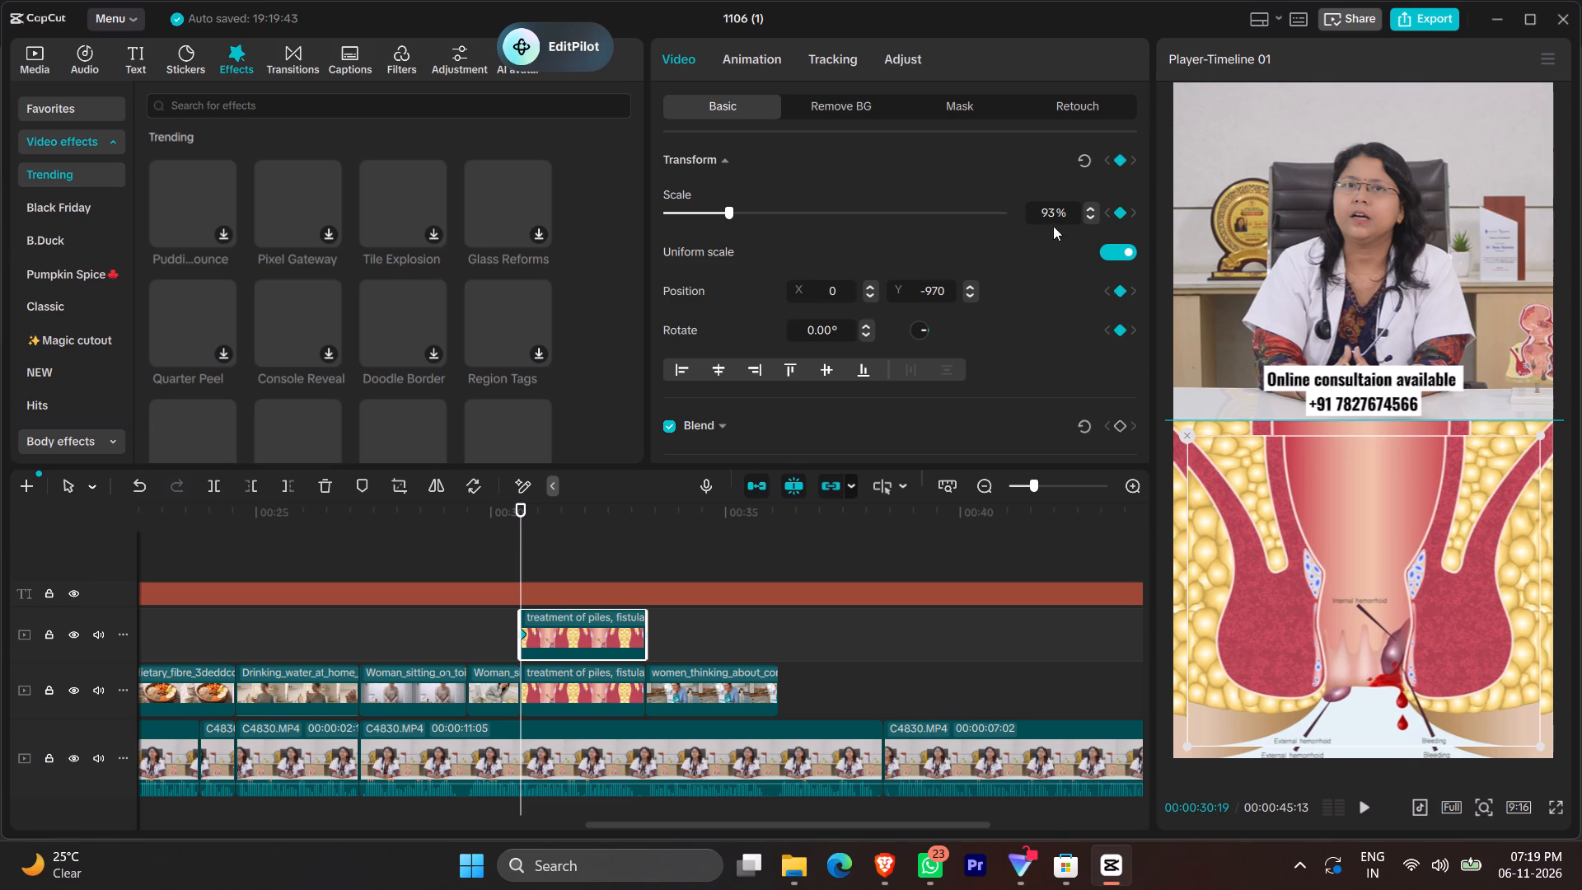
Set the upper piles diagram's scale to 100% near the clip's end, at 00:00:33:01, to create a slow zoom.
left_click(605, 560)
left_click(633, 559)
left_click(635, 611)
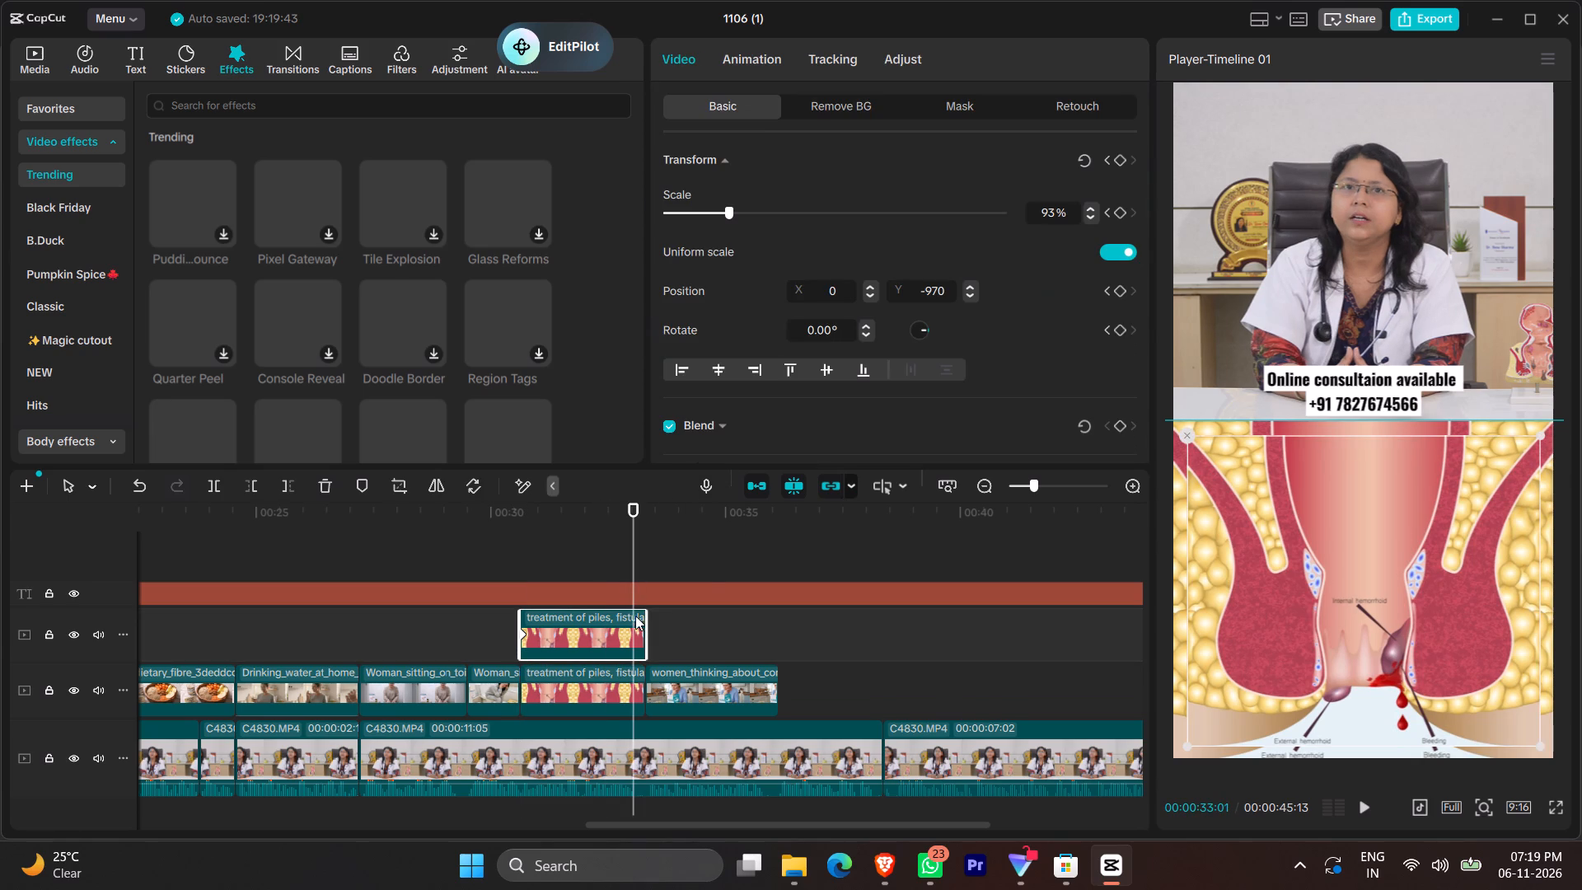
left_click(1046, 202)
scroll(1046, 202, "up", 6)
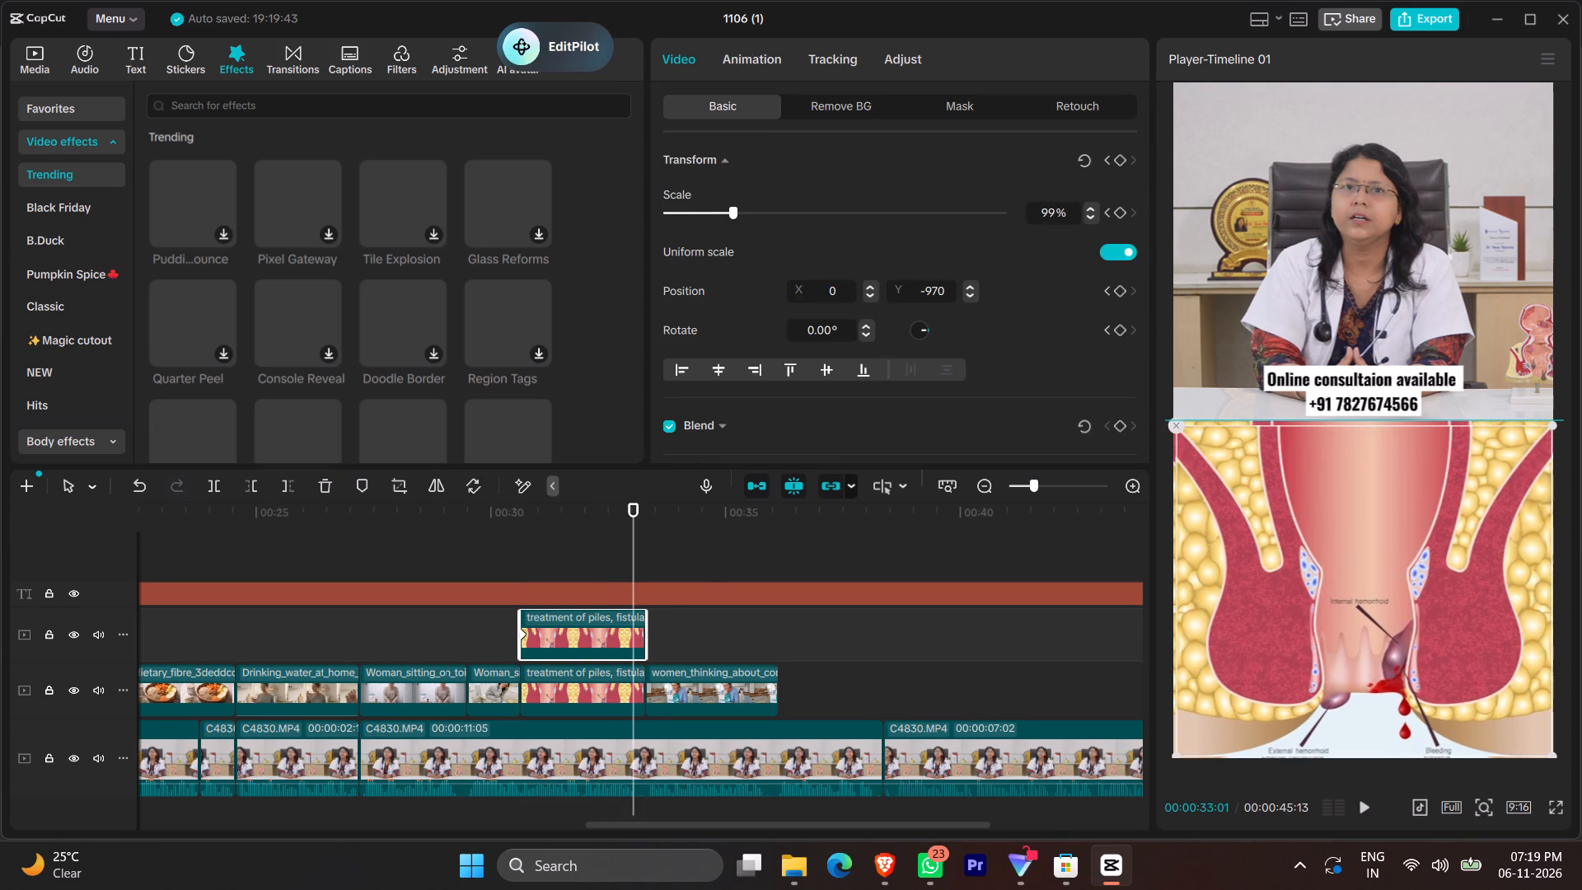
scroll(1046, 202, "up", 1)
left_click(609, 625)
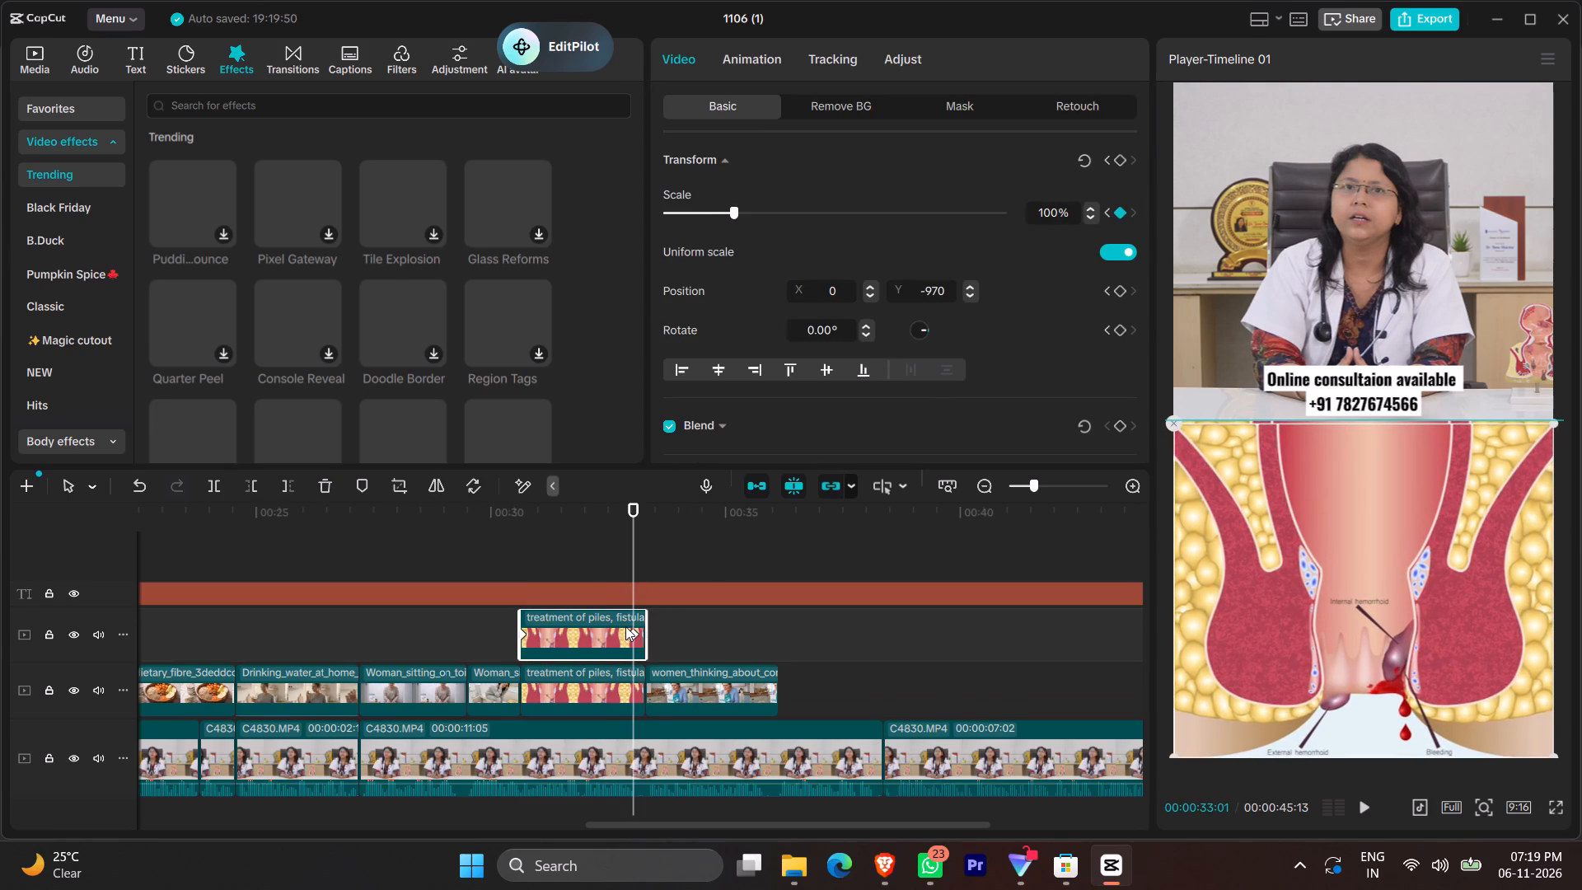
left_click_drag(630, 631, 678, 618)
left_click(510, 549)
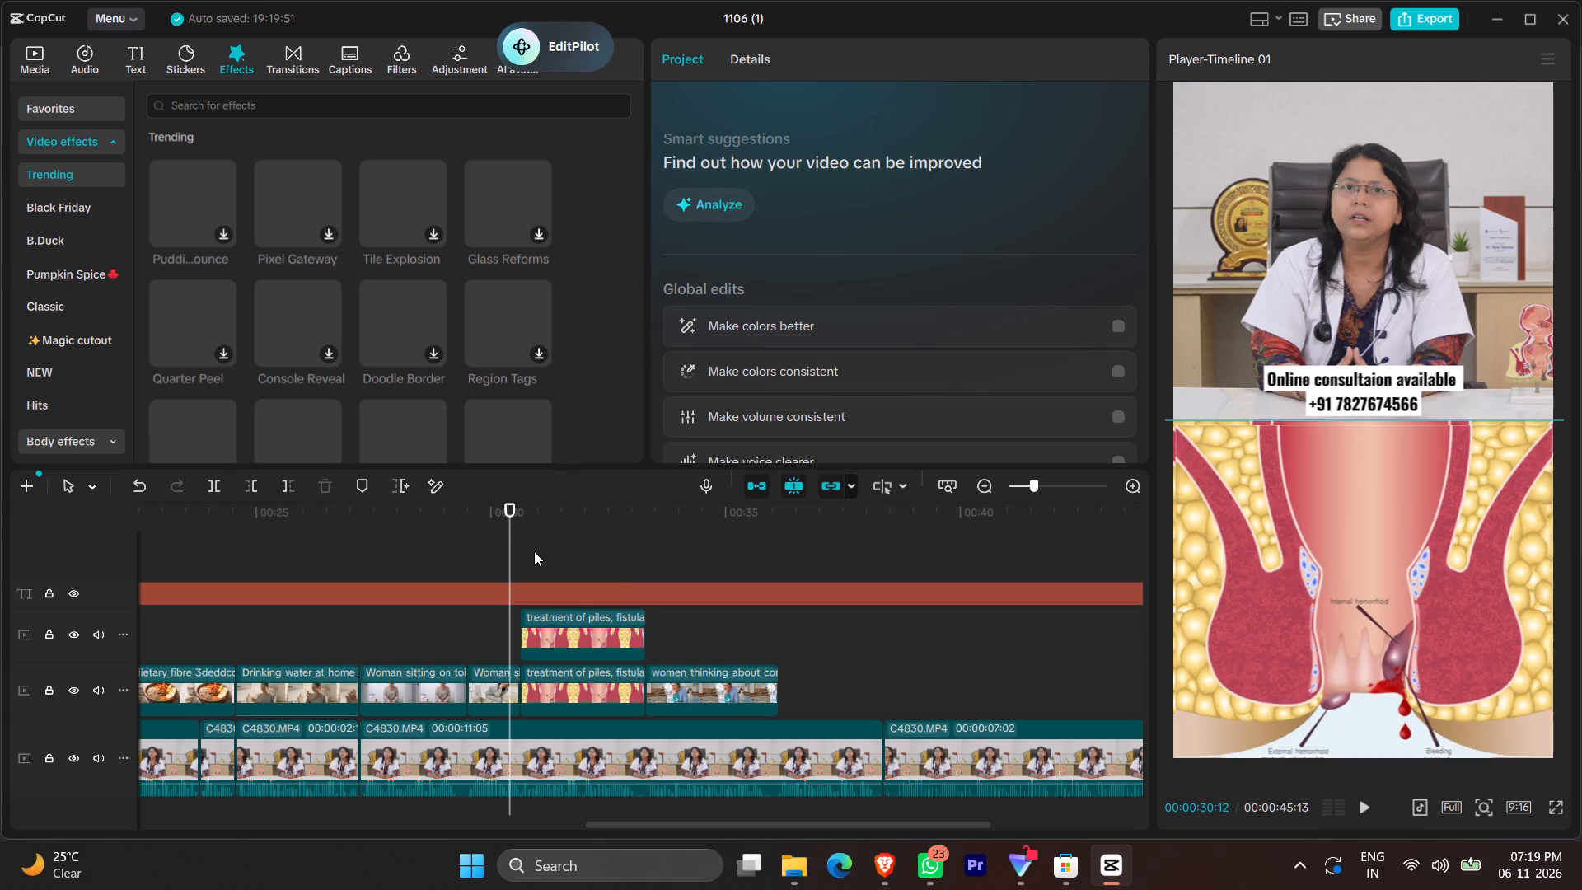
left_click(534, 551)
left_click(523, 550)
key("space")
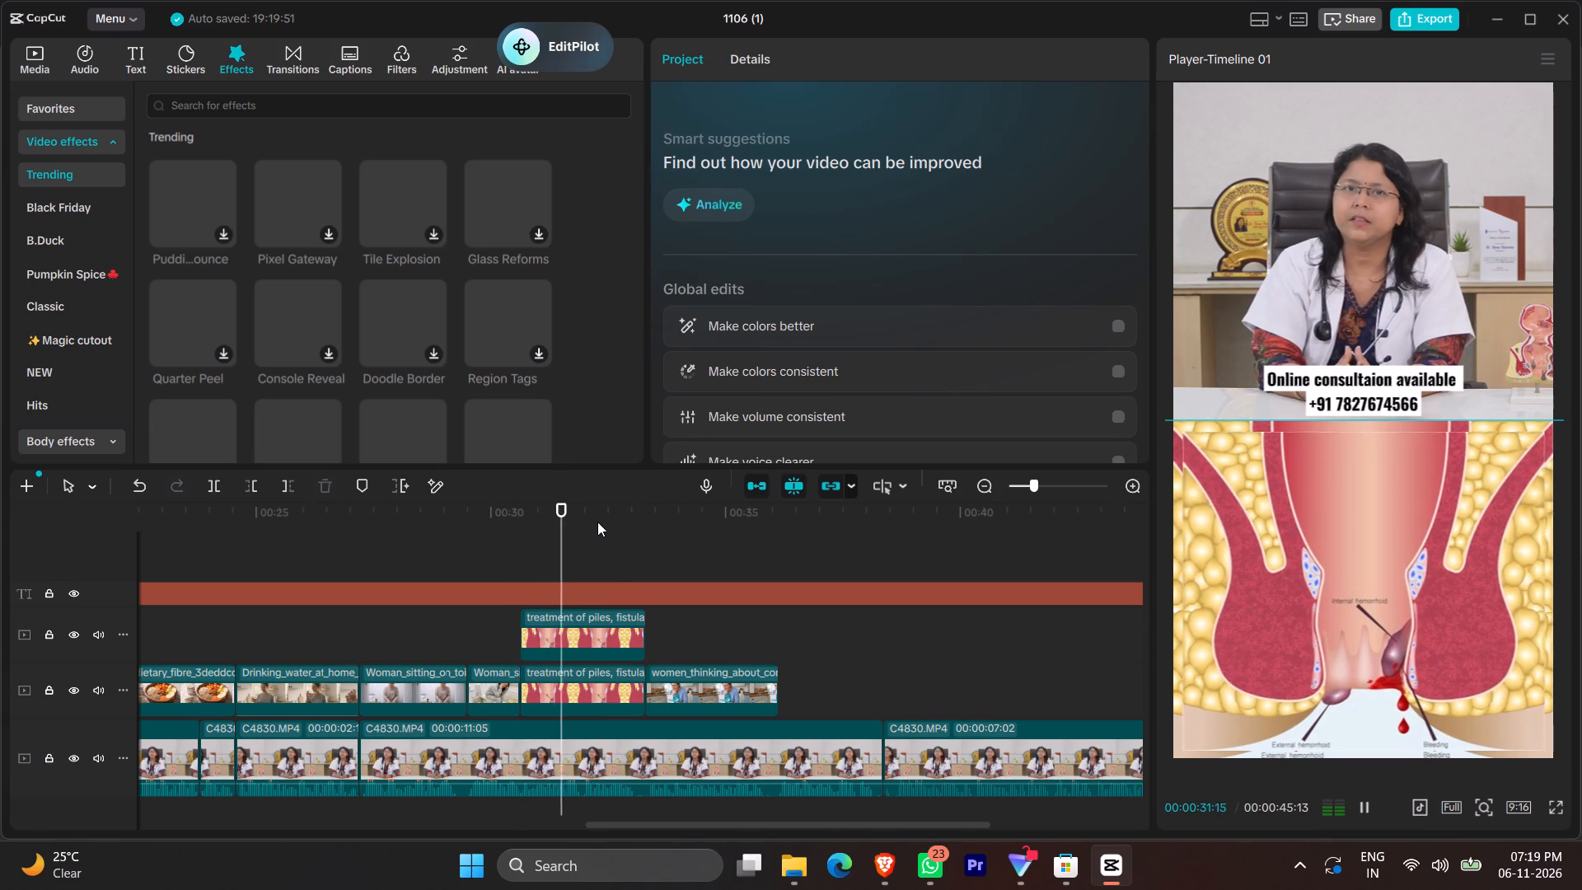
key("space")
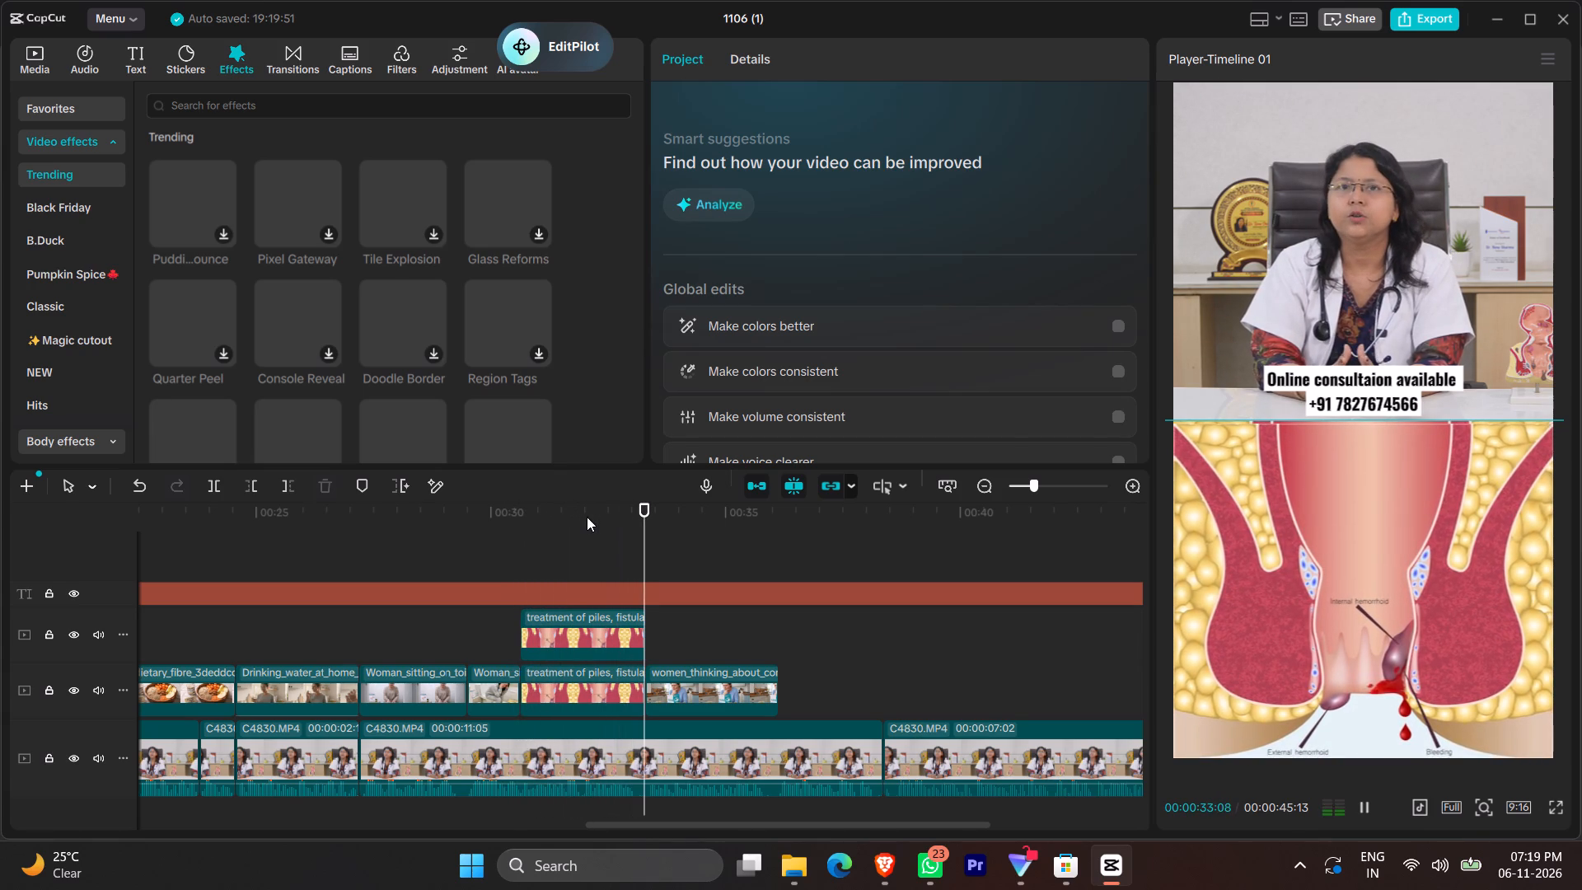
key("space")
key("space")
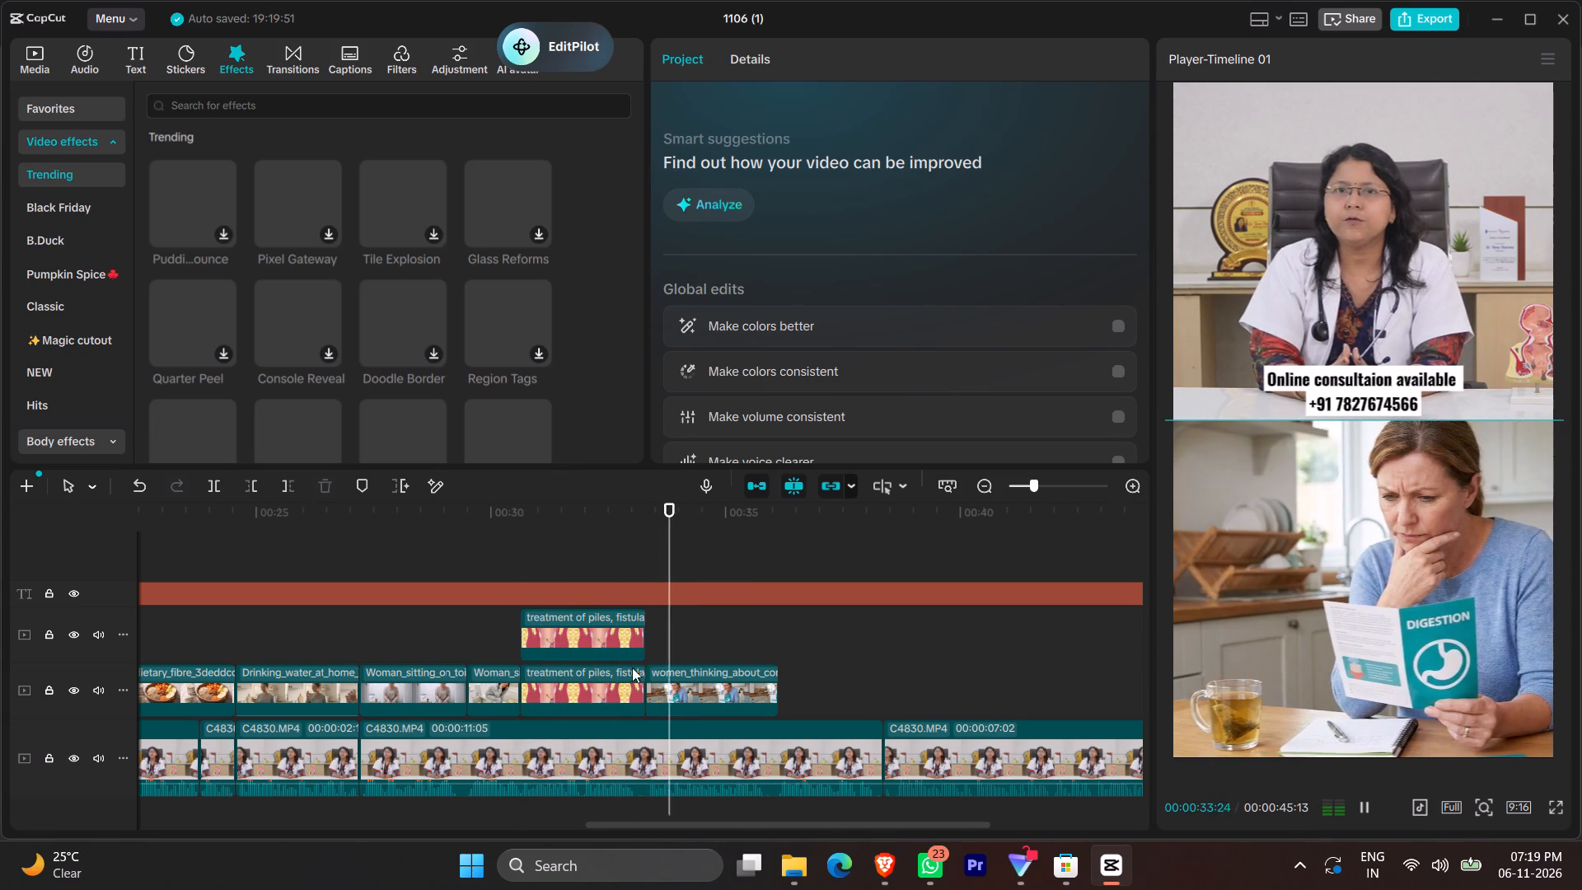
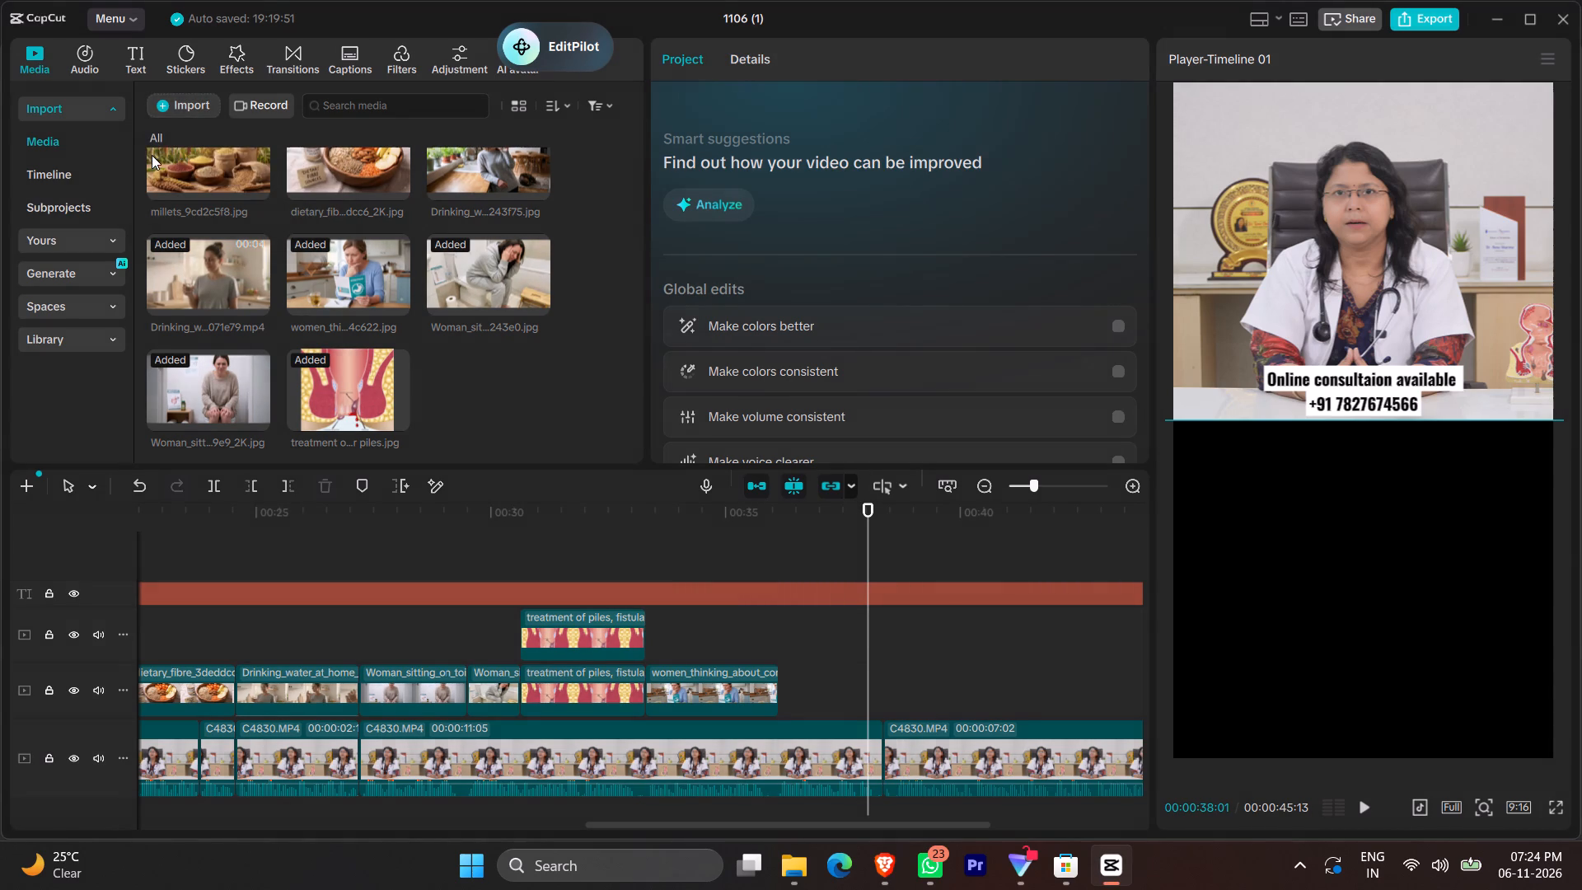
double_click(327, 204)
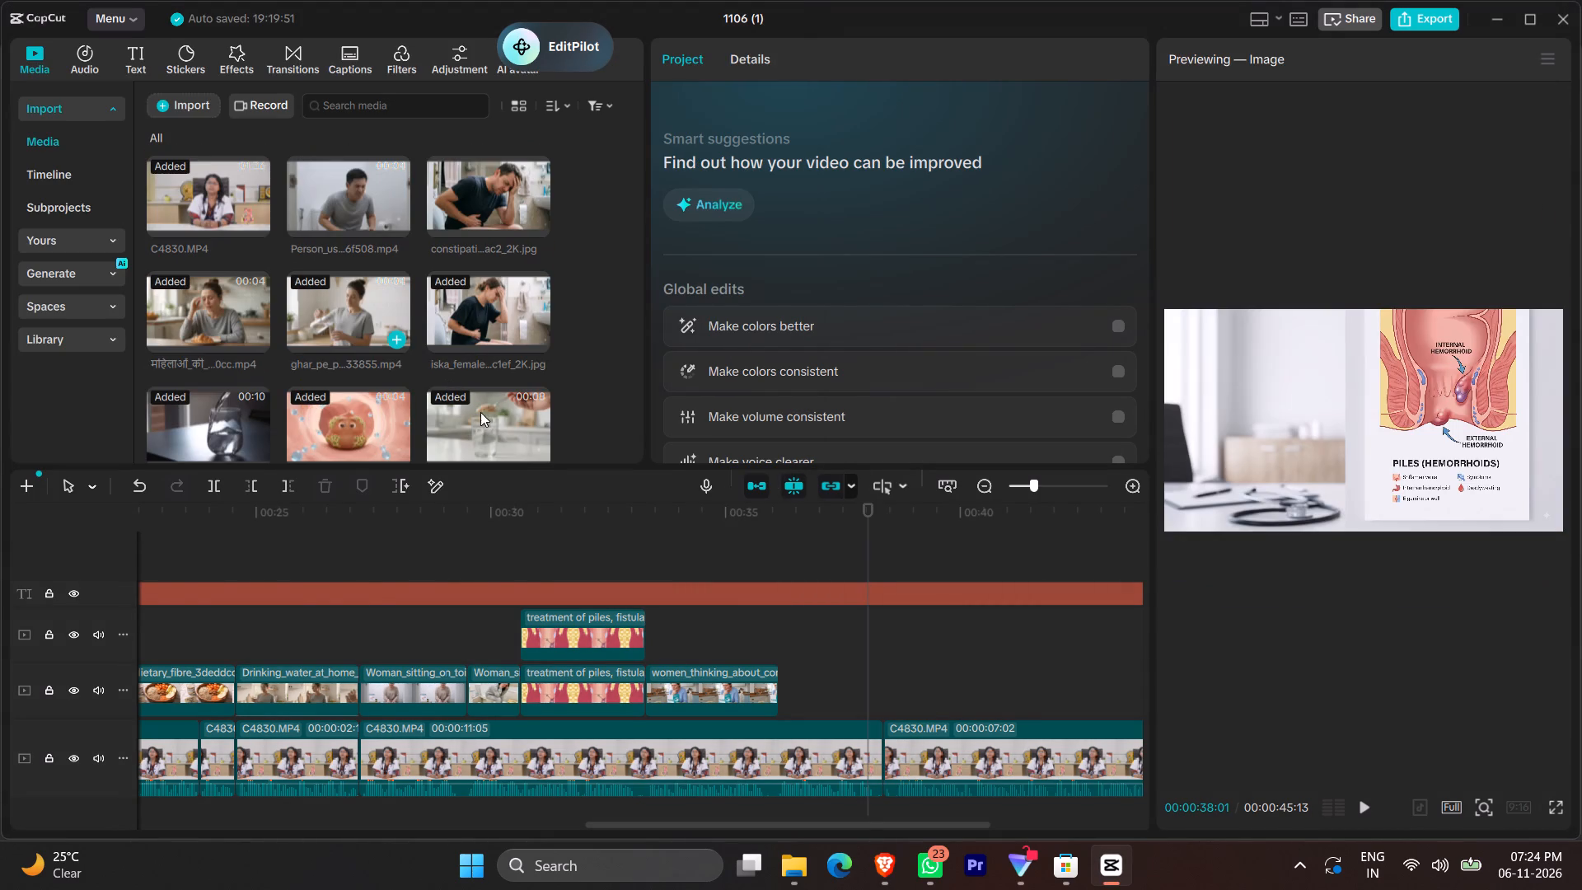
scroll(470, 392, "down", 3)
left_click_drag(470, 385, 723, 650)
Play the timeline from just after 00:35 to check the added piles image against the doctor's footage.
left_click(756, 547)
key("space")
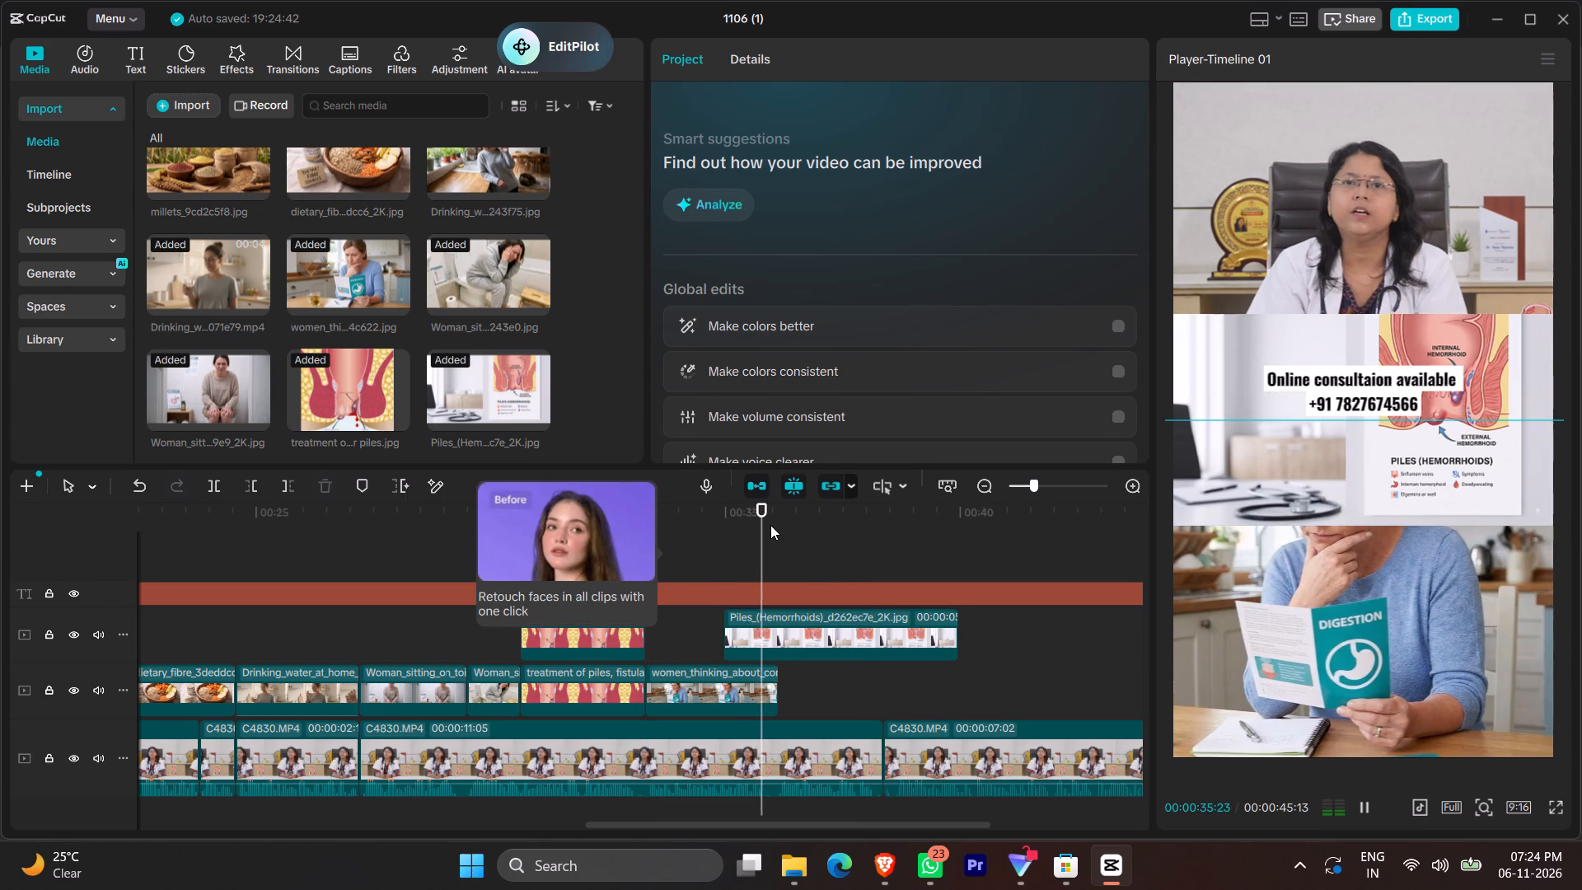
left_click(726, 687)
right_click(726, 687)
key("space")
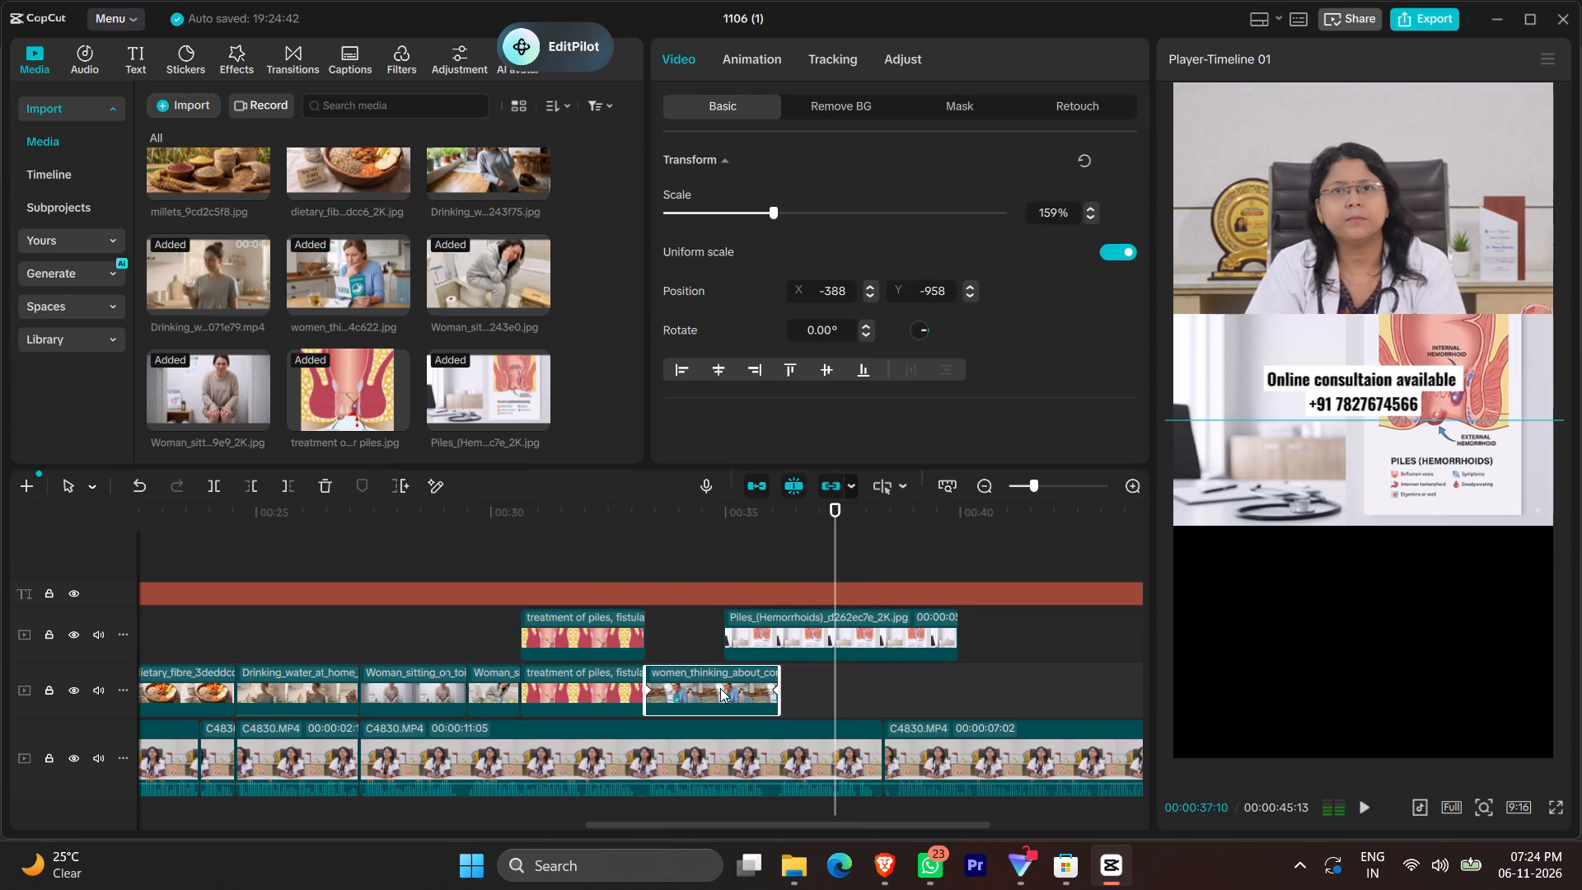
Switch back to the browser and save the 2K female version of the piles image.
left_click(887, 878)
left_click(1409, 799)
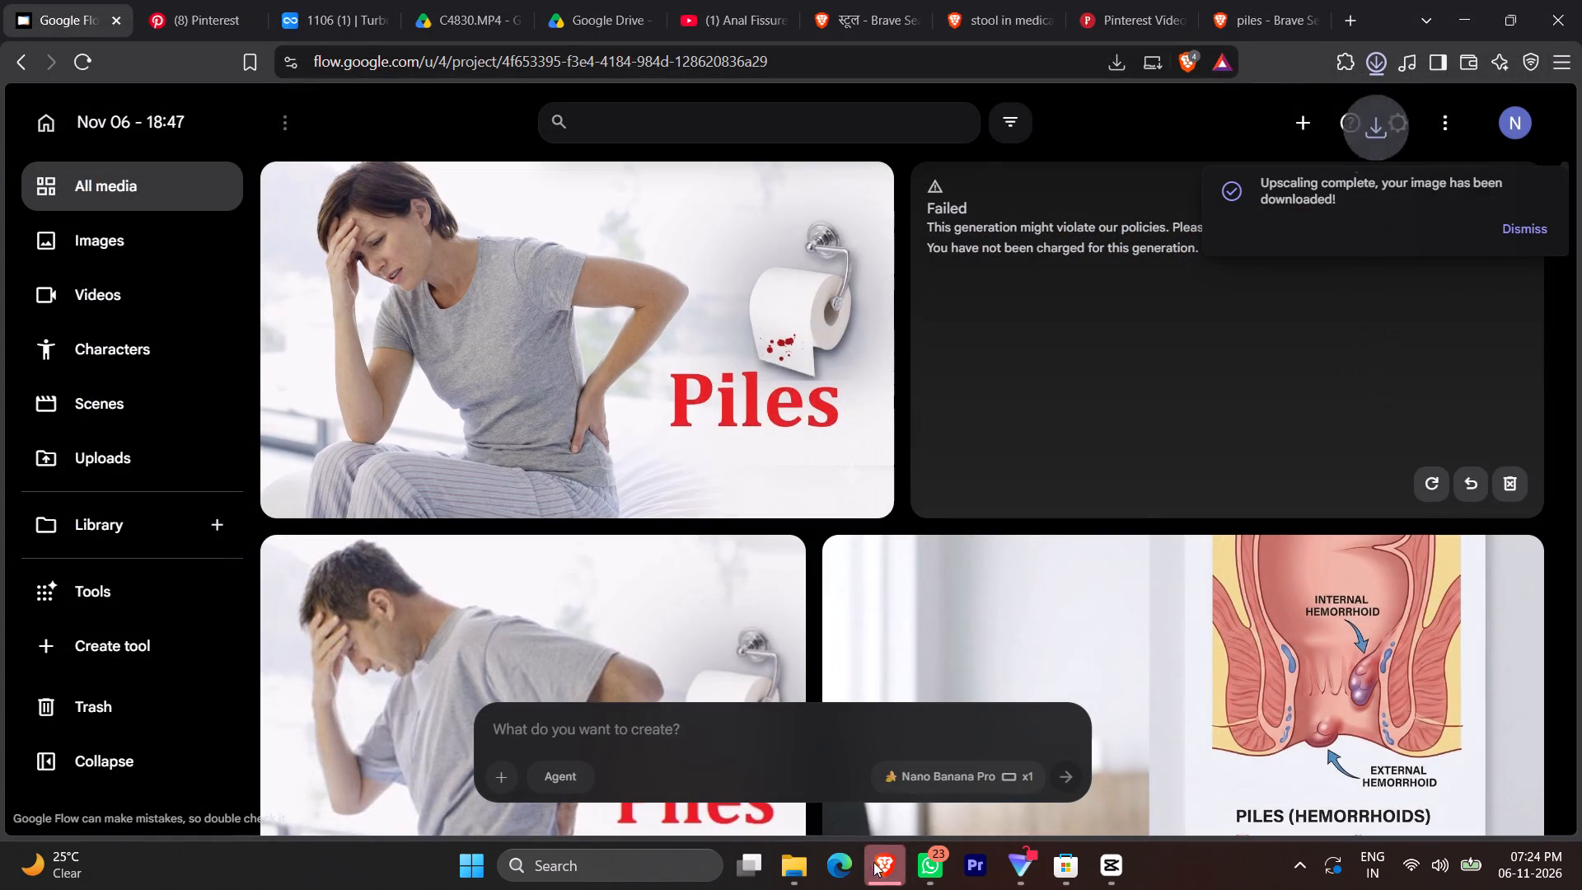
left_click(887, 867)
left_click(897, 869)
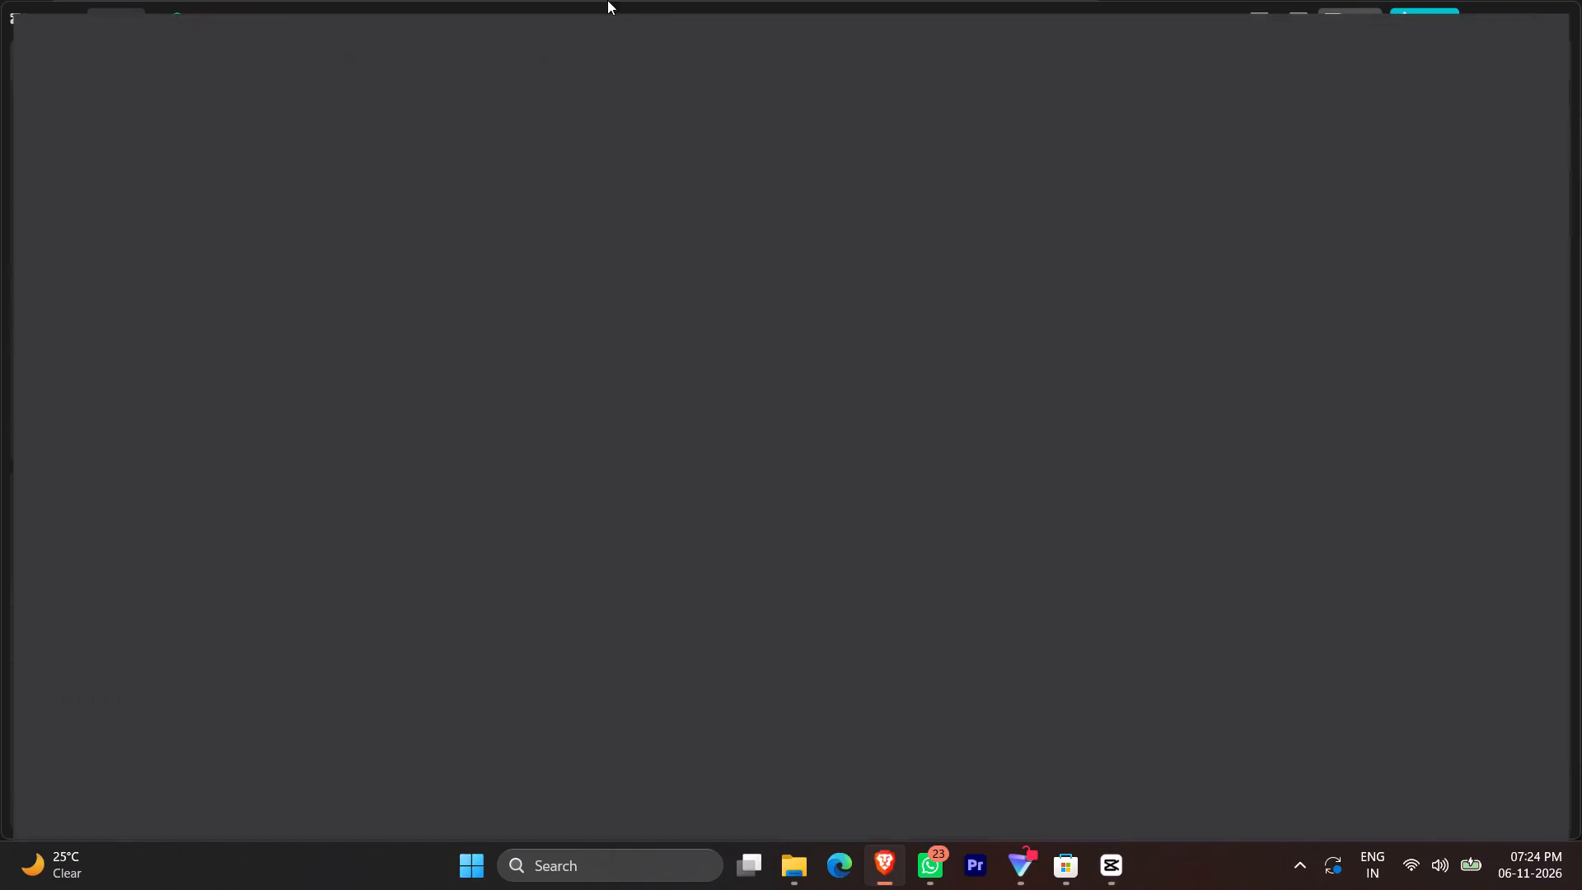
Look over the Pinterest "piles" results for another suitable image.
left_click(323, 0)
left_click(177, 0)
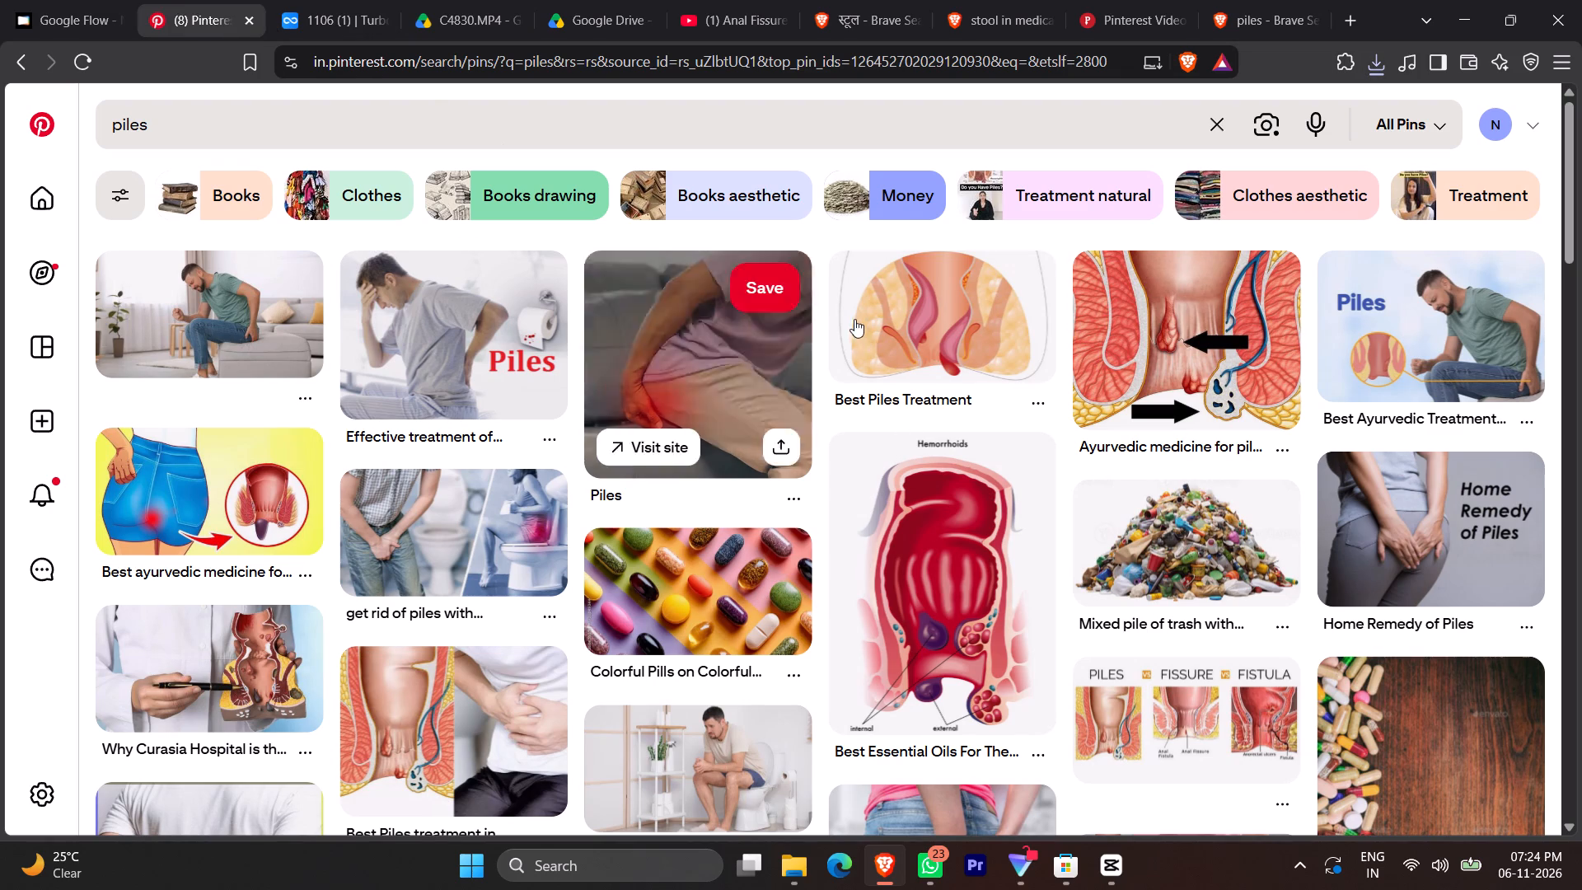
scroll(1071, 649, "down", 1)
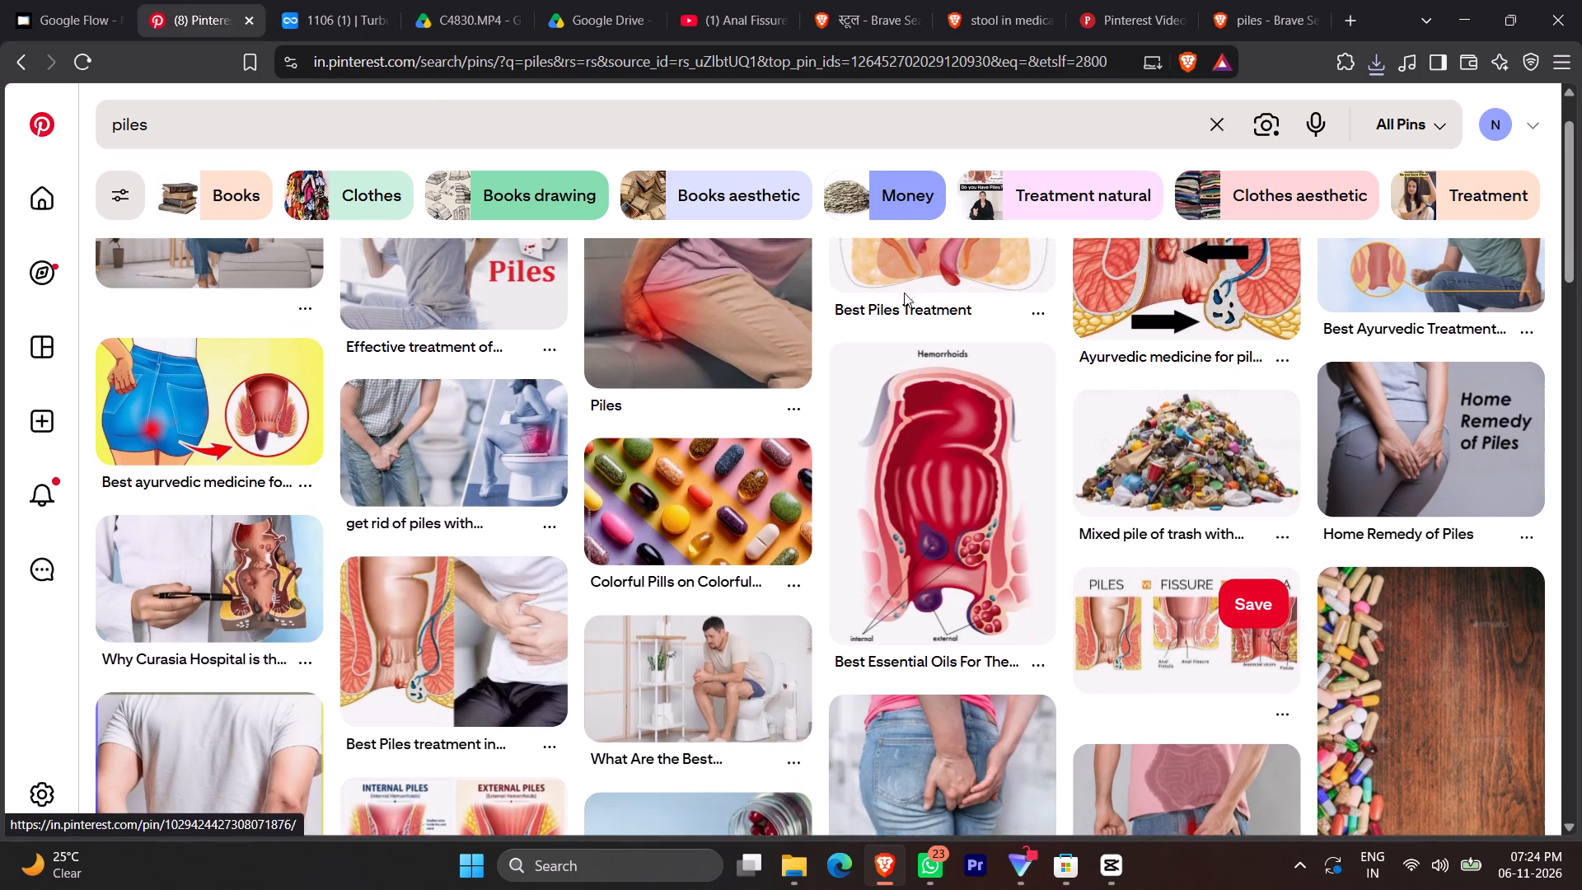
Switch to CapCut and import the "Ayurveda Piles Cure gives Best Fissure Treatment in Ghaziabad" image from Downloads into the project media.
left_click(1116, 867)
left_click(175, 104)
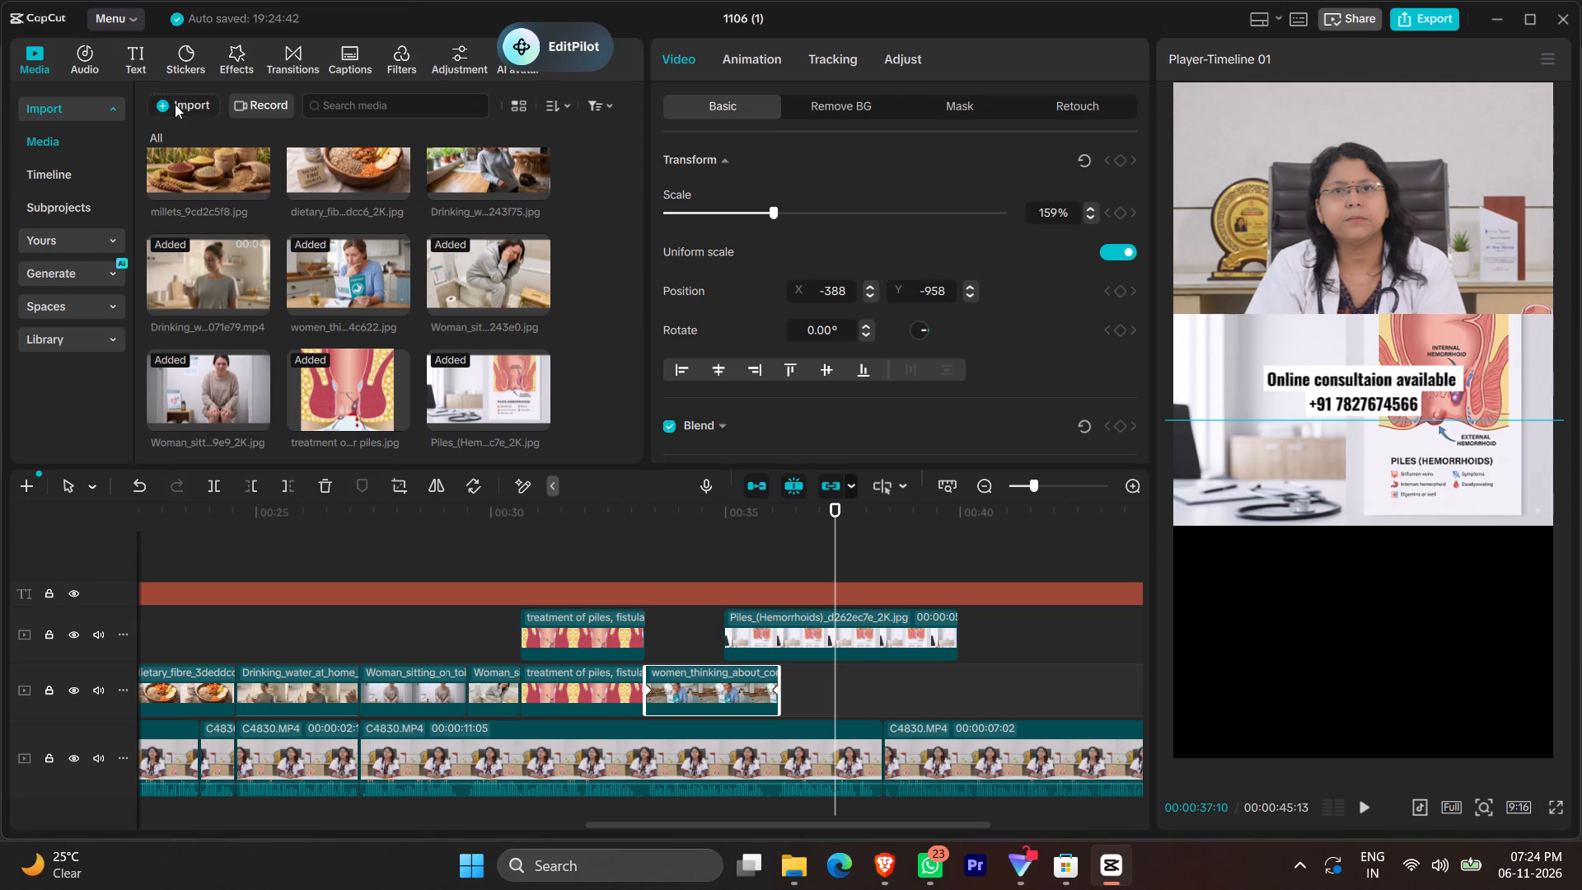
left_click(250, 162)
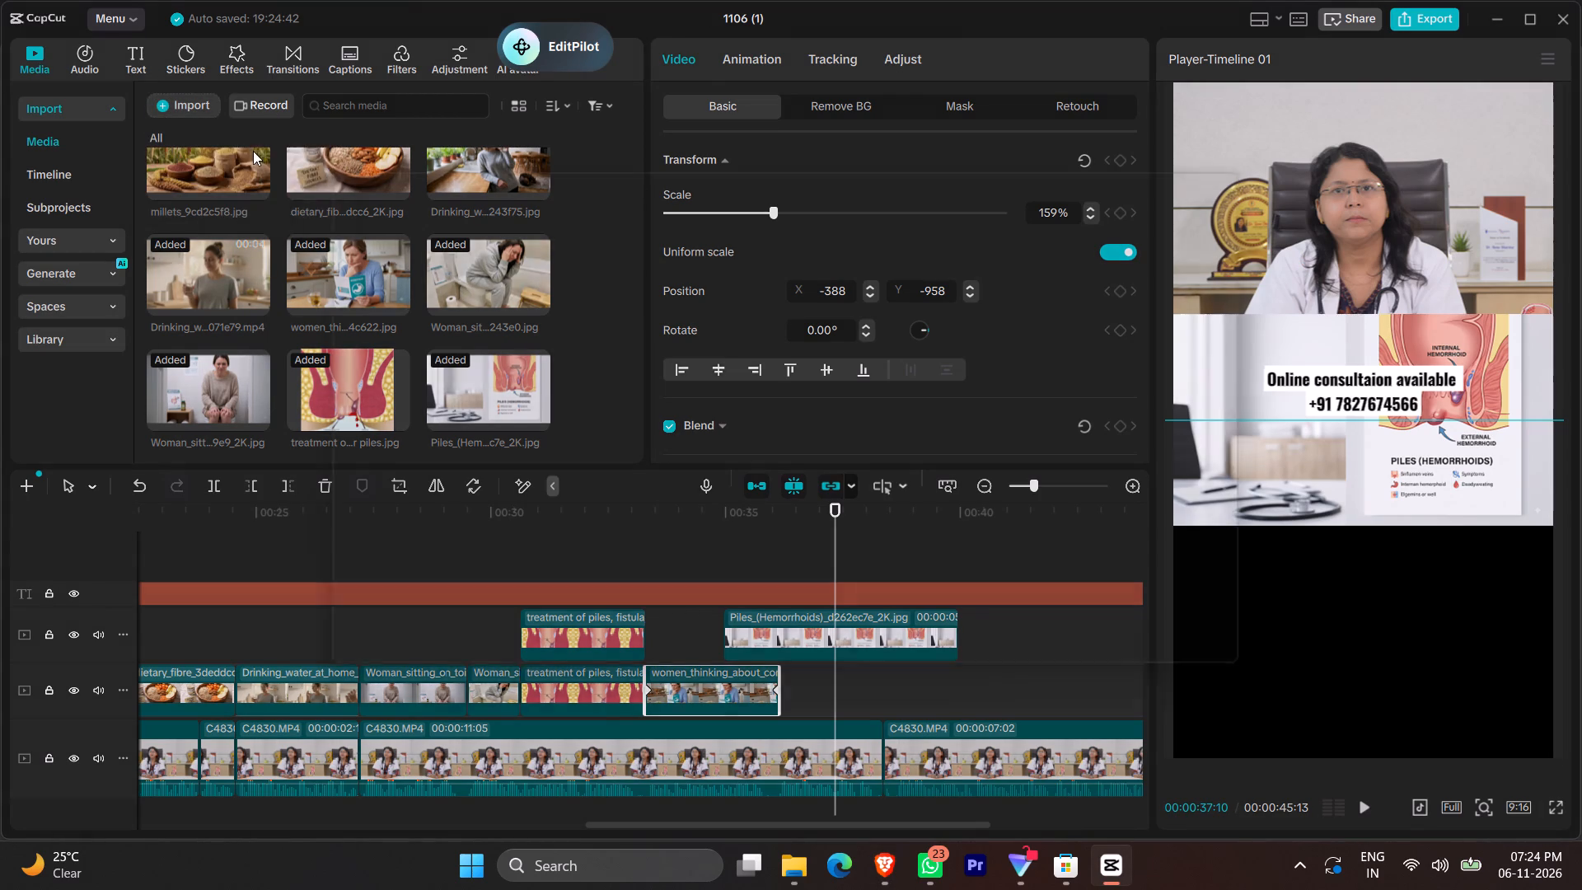
left_click(1277, 167)
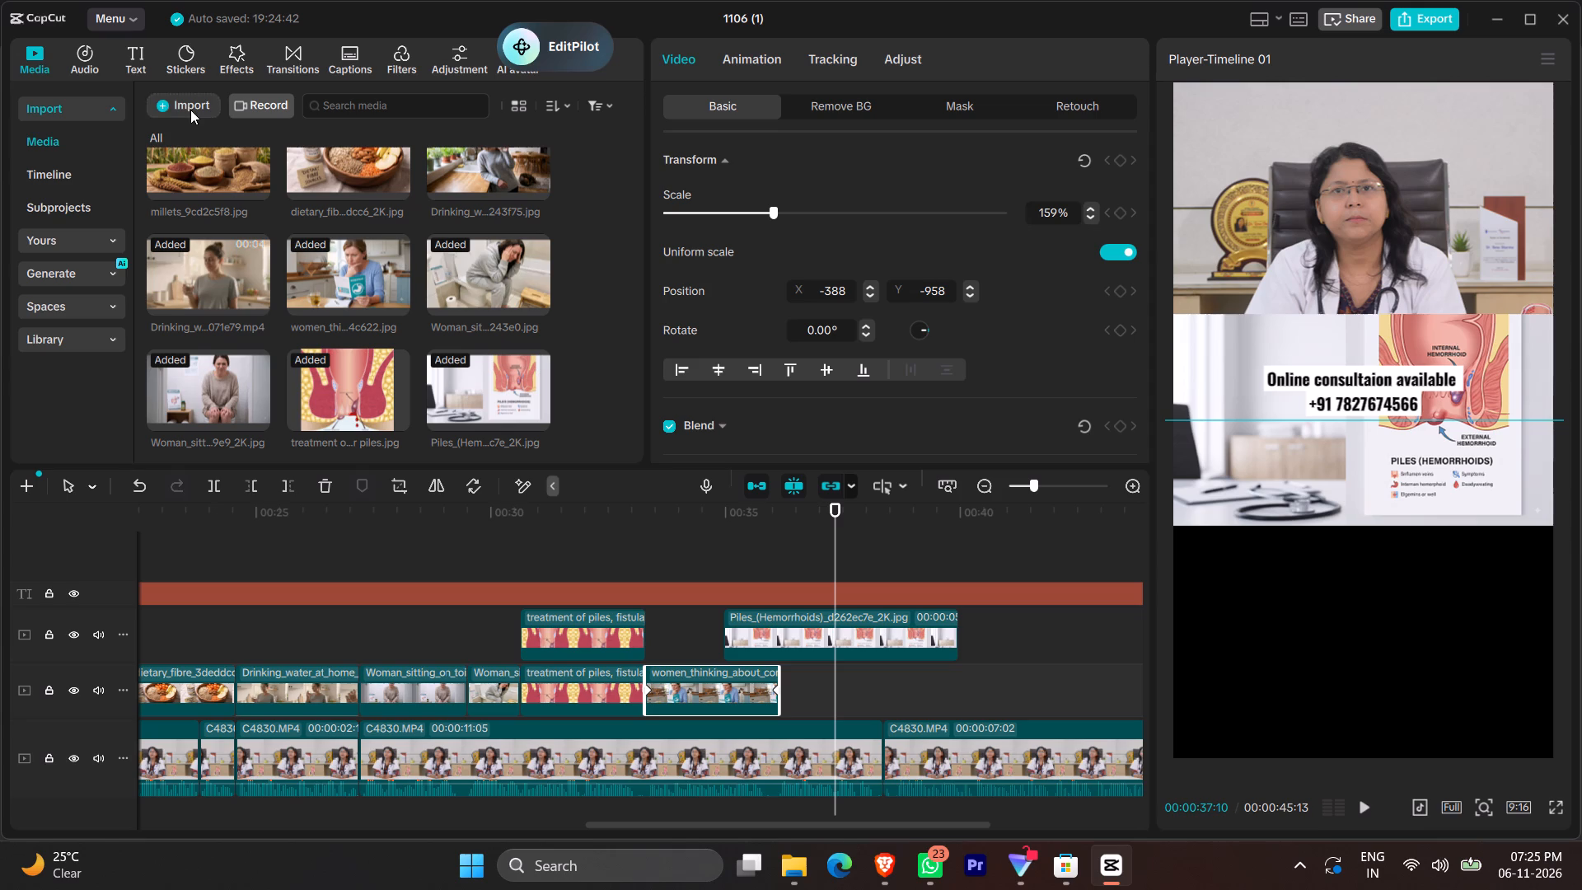
left_click(161, 106)
left_click(190, 145)
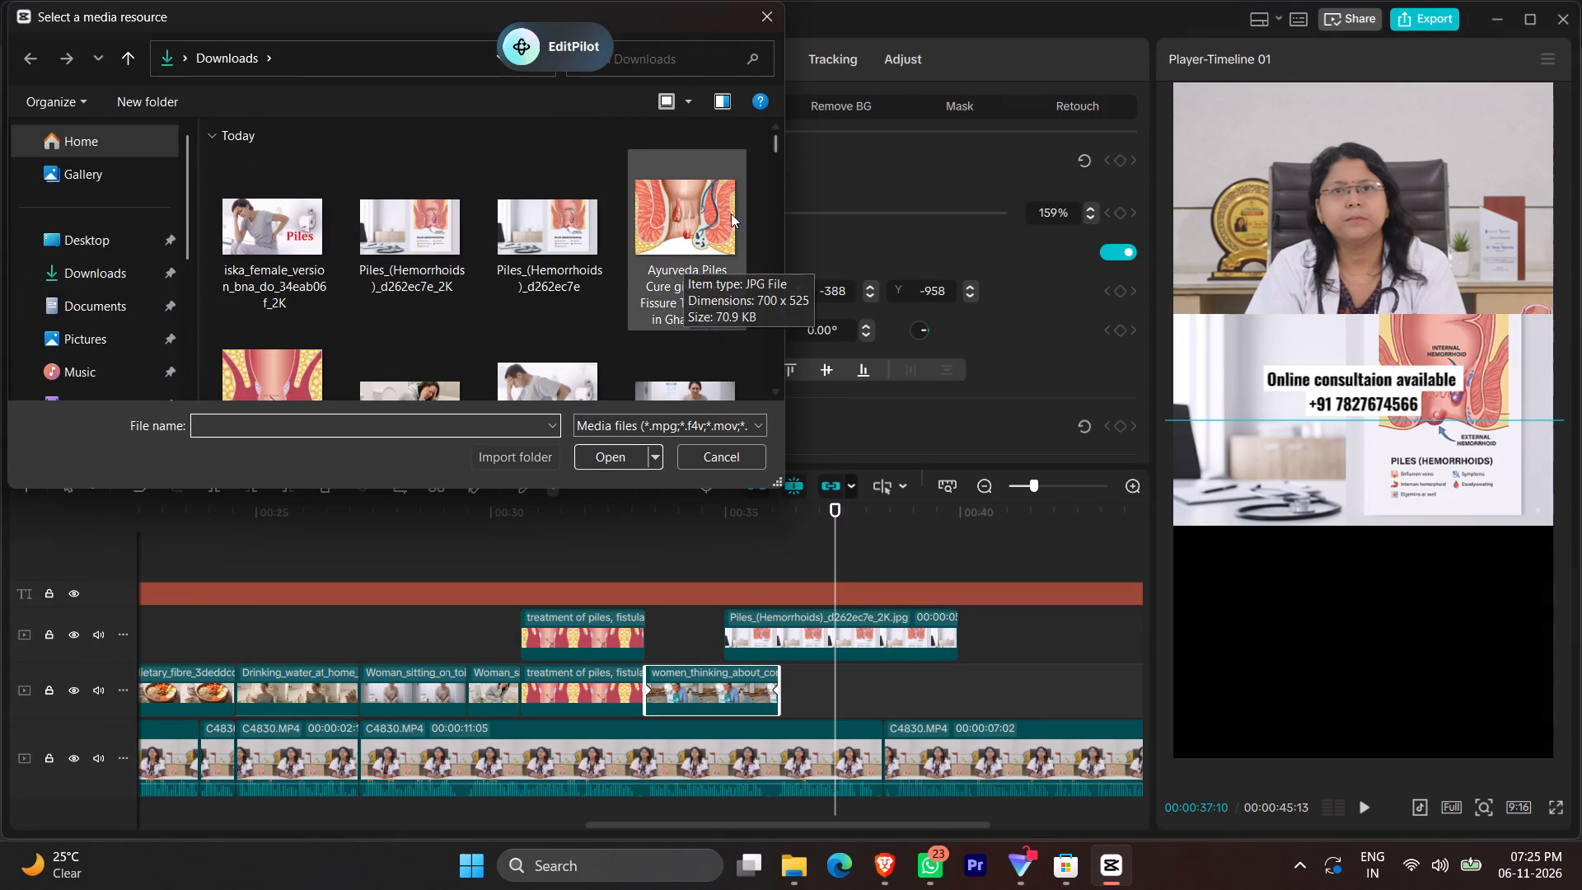
double_click(676, 232)
scroll(517, 405, "down", 3)
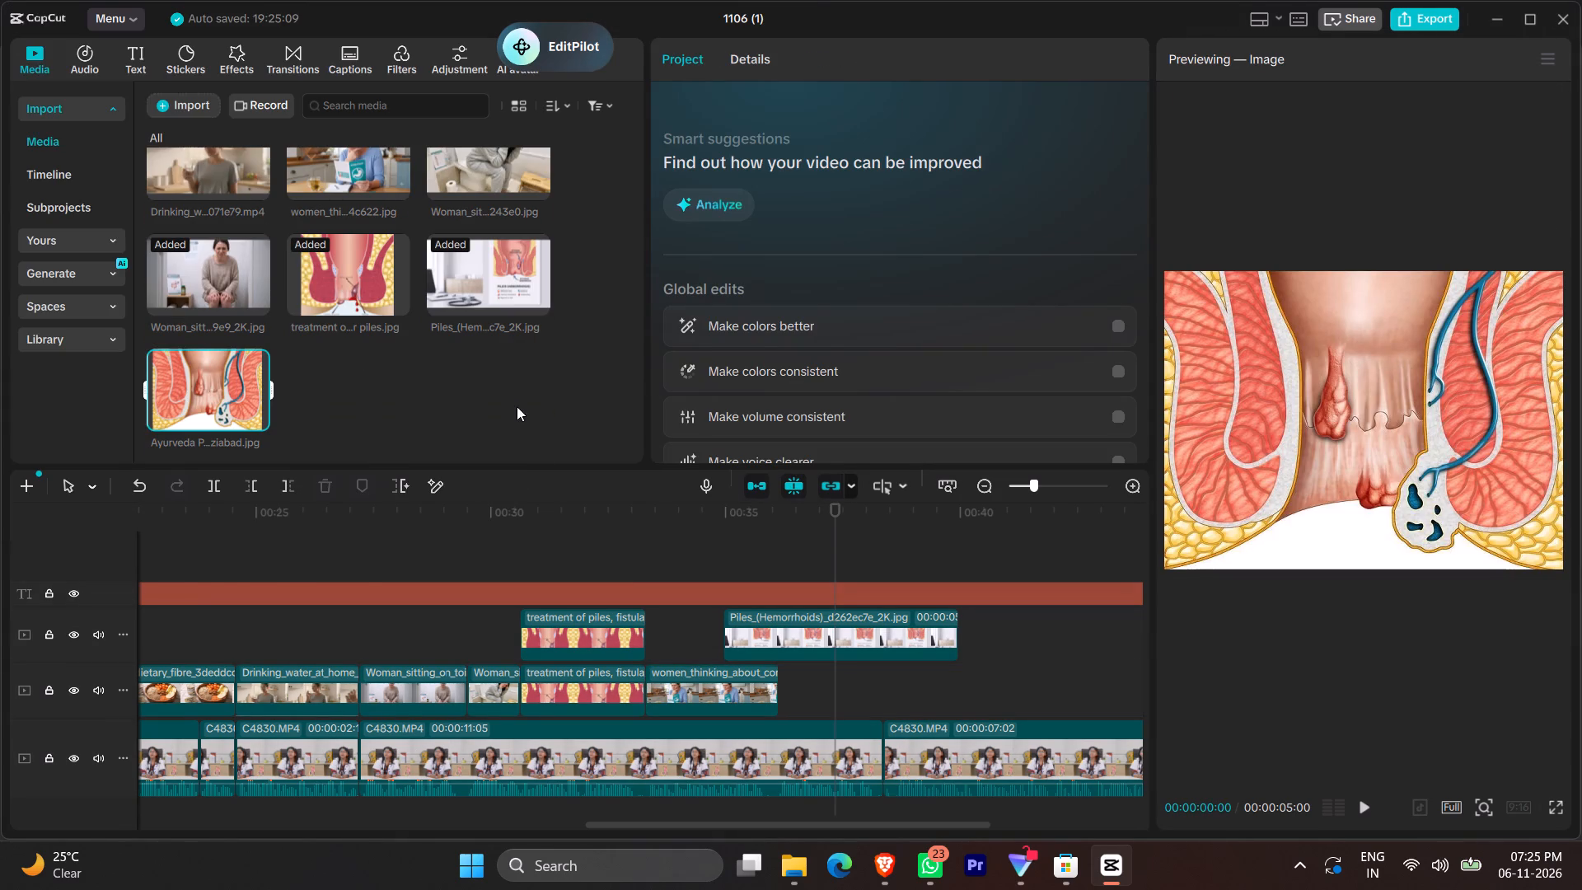
Place the Ayurveda Piles Cure image directly after the women_thinking_about_constipation clip, moving the Piles_(Hemorrhoids) clip further along the timeline to make room.
scroll(517, 406, "down", 1)
left_click_drag(181, 397, 695, 546)
left_click_drag(792, 672, 794, 675)
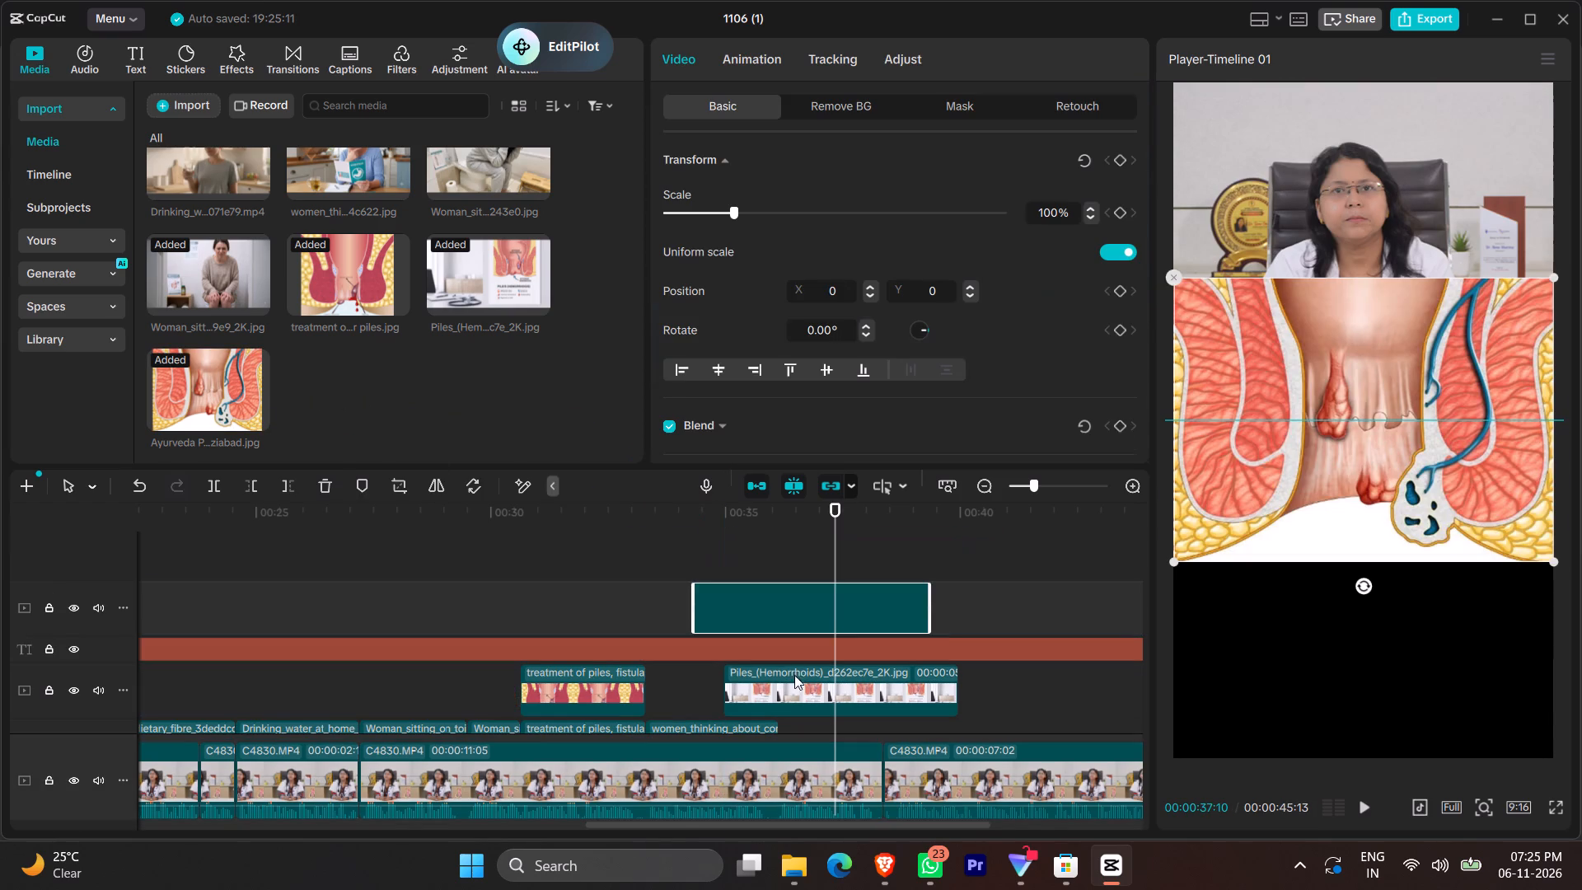
left_click_drag(794, 675, 1238, 656)
scroll(1039, 629, "down", 5)
scroll(742, 560, "up", 2)
left_click_drag(743, 570, 782, 677)
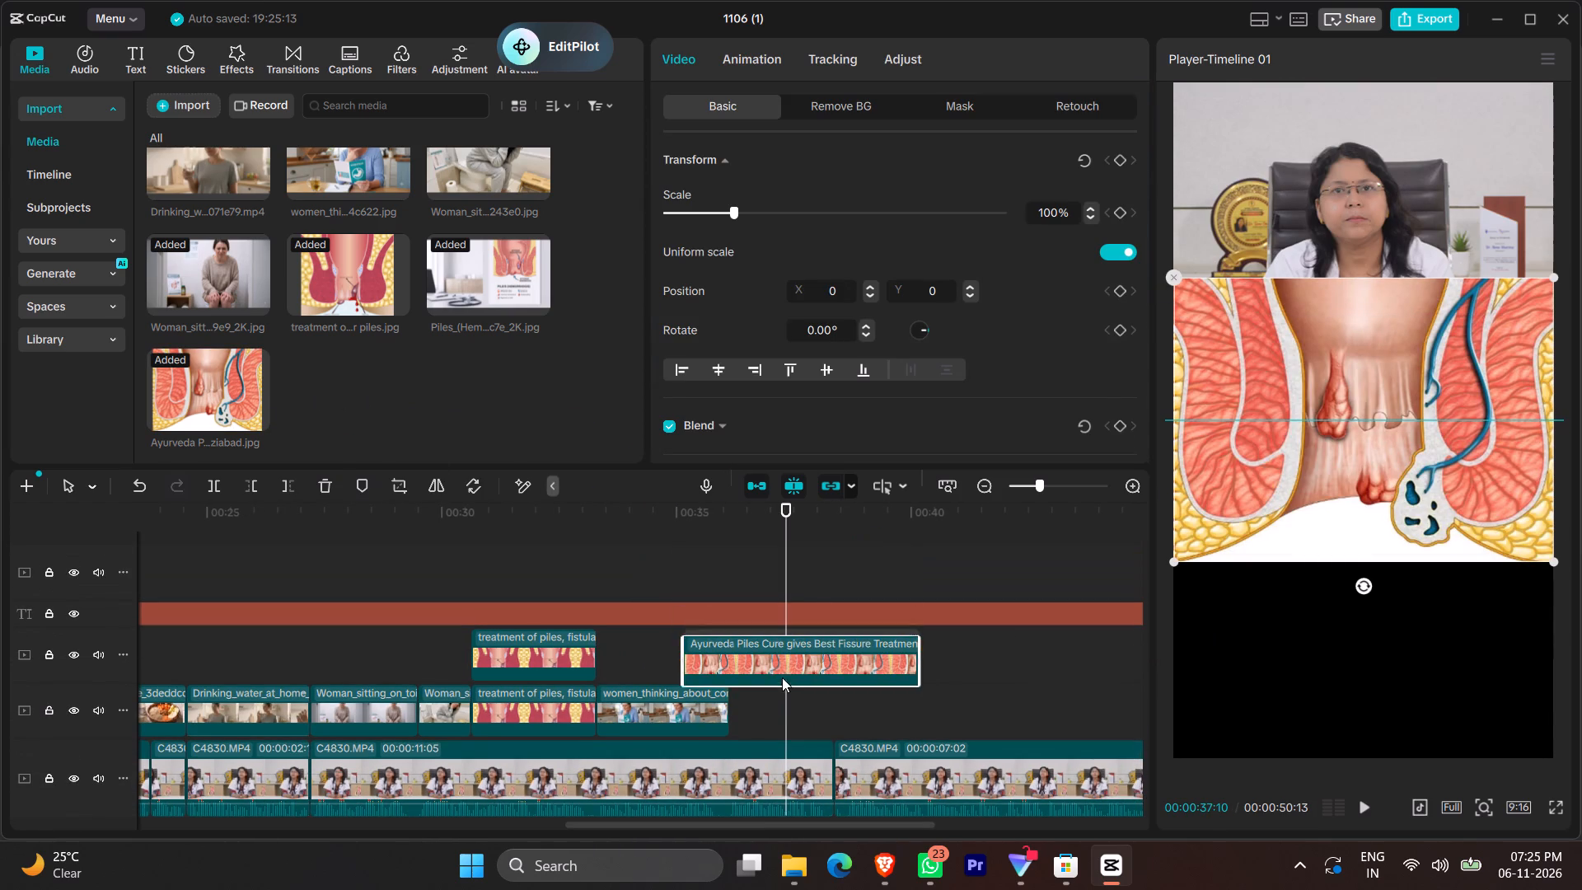
left_click_drag(782, 677, 824, 711)
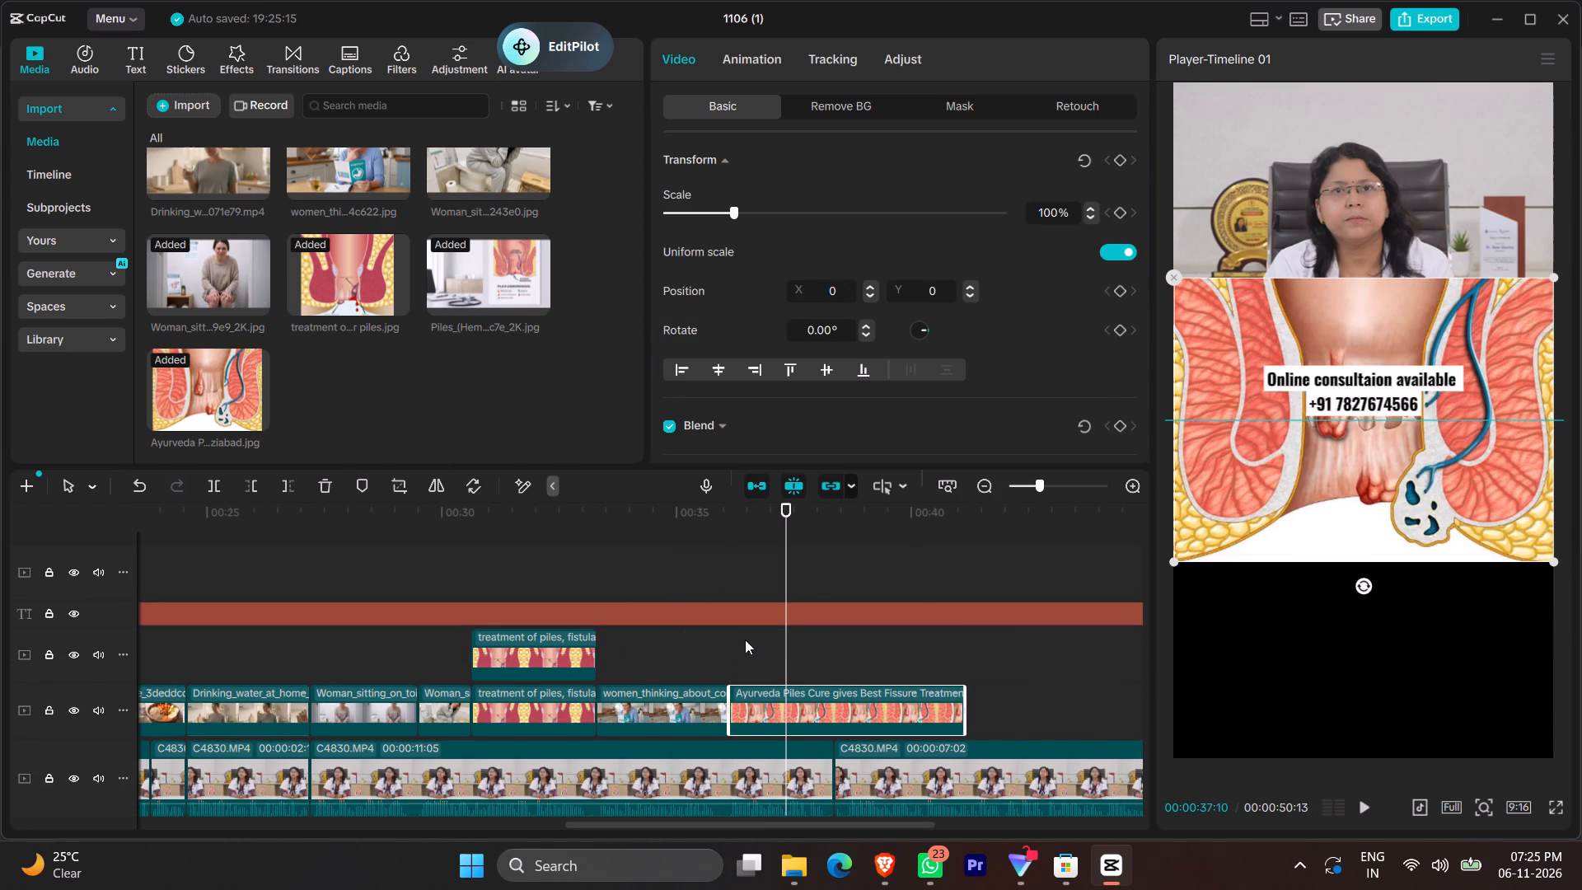
Position the Ayurveda image below the doctor's footage at X 0, Y -942 and scale it to 88%.
scroll(999, 579, "down", 4)
left_click_drag(1447, 493, 1458, 553)
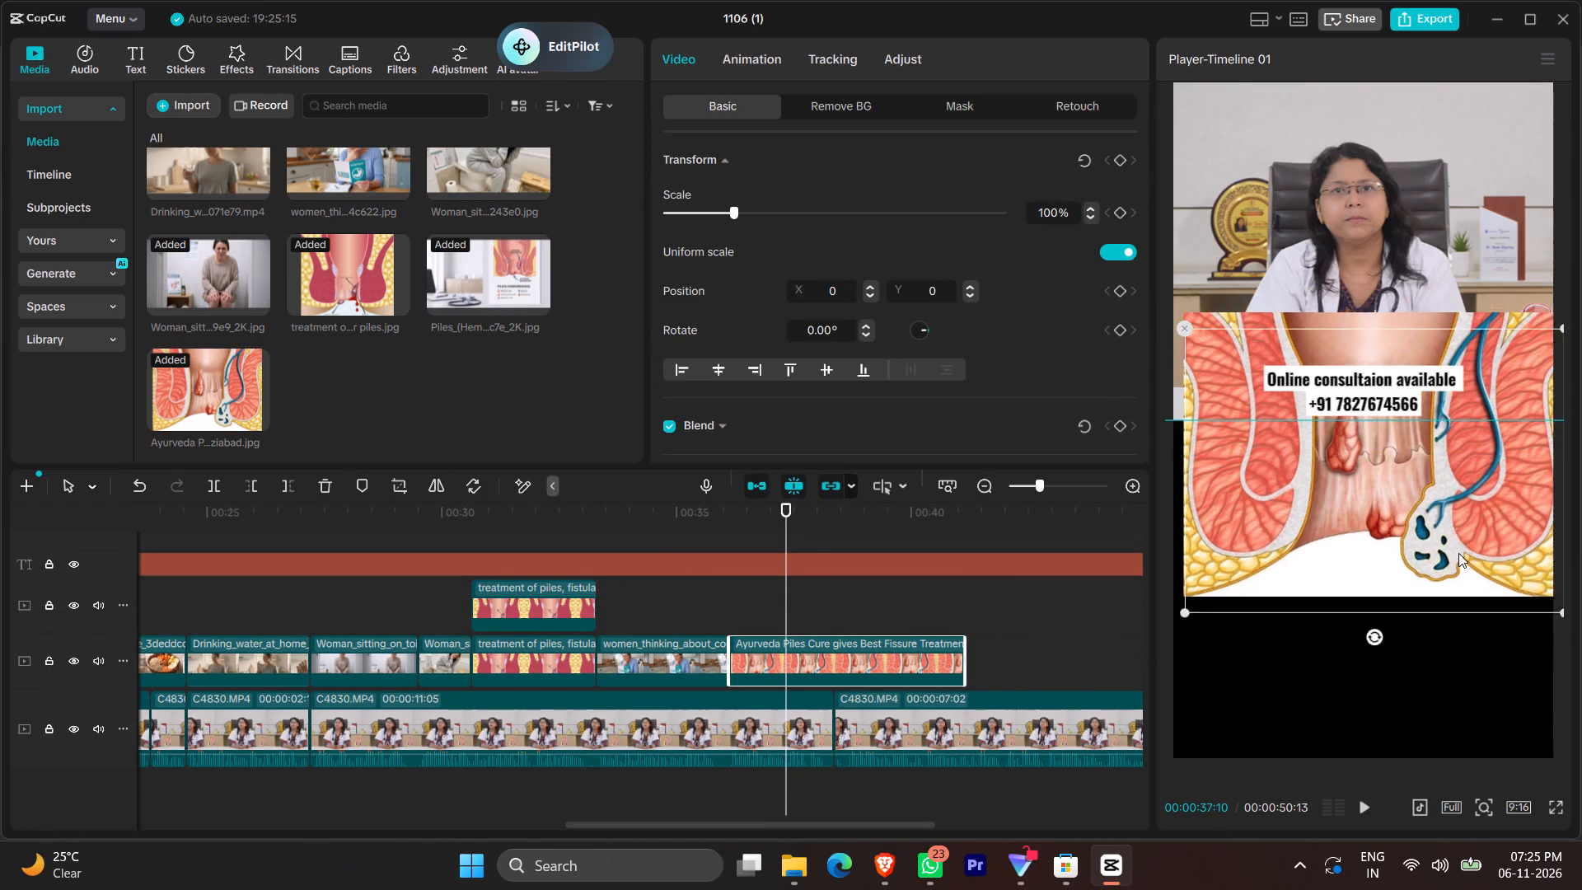
left_click_drag(1458, 553, 1445, 655)
left_click(1209, 639)
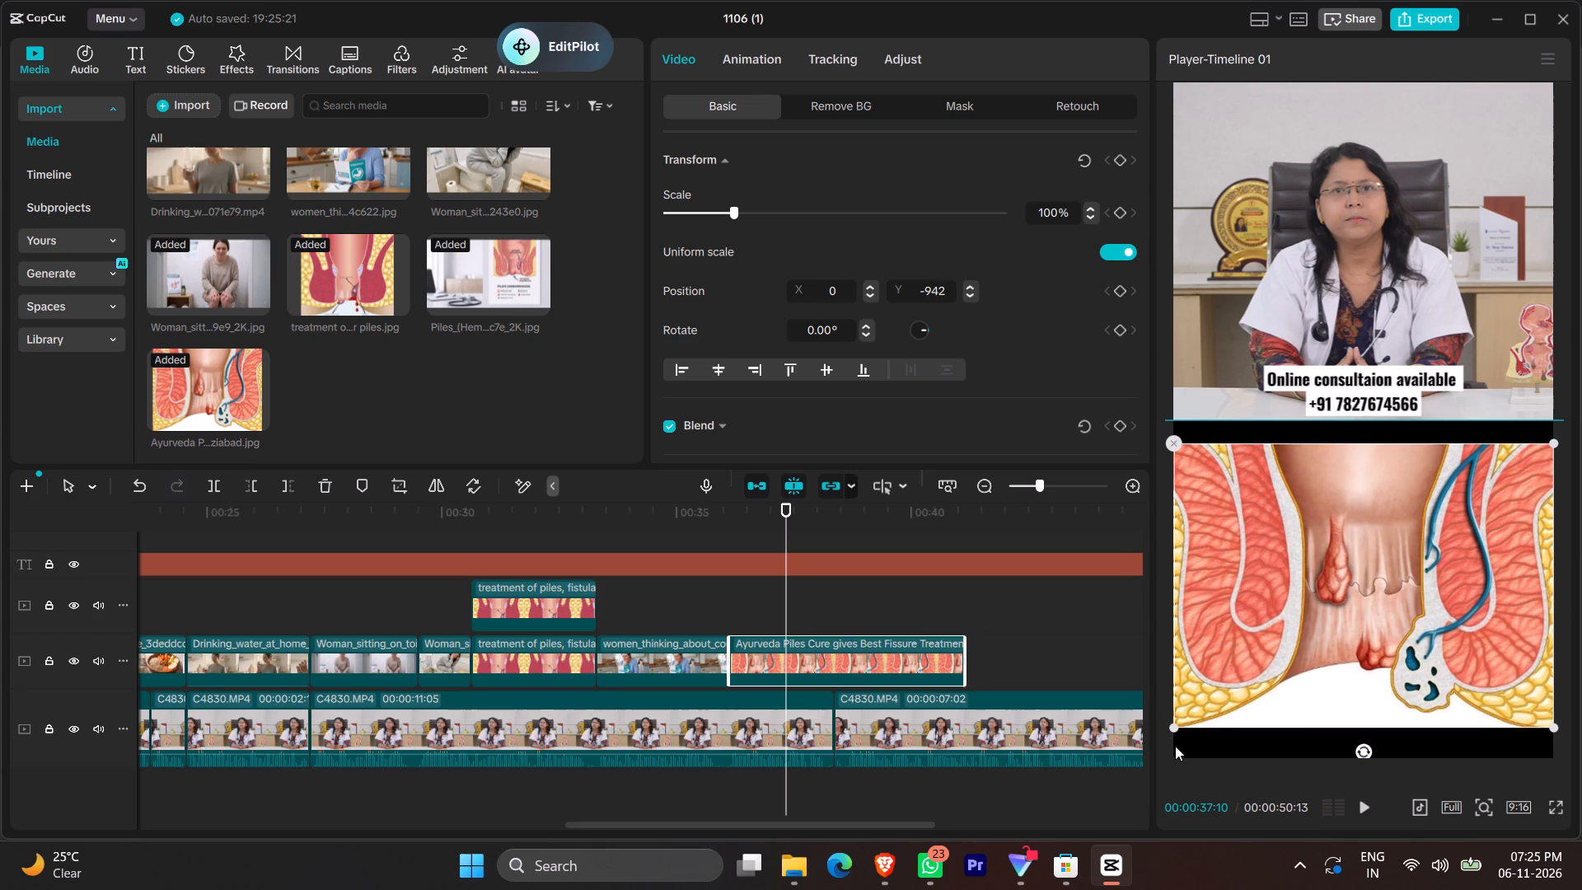
left_click_drag(1173, 732, 1210, 714)
Duplicate the Ayurveda image clip and align the copy exactly above the original on the upper overlay track.
left_click(853, 645)
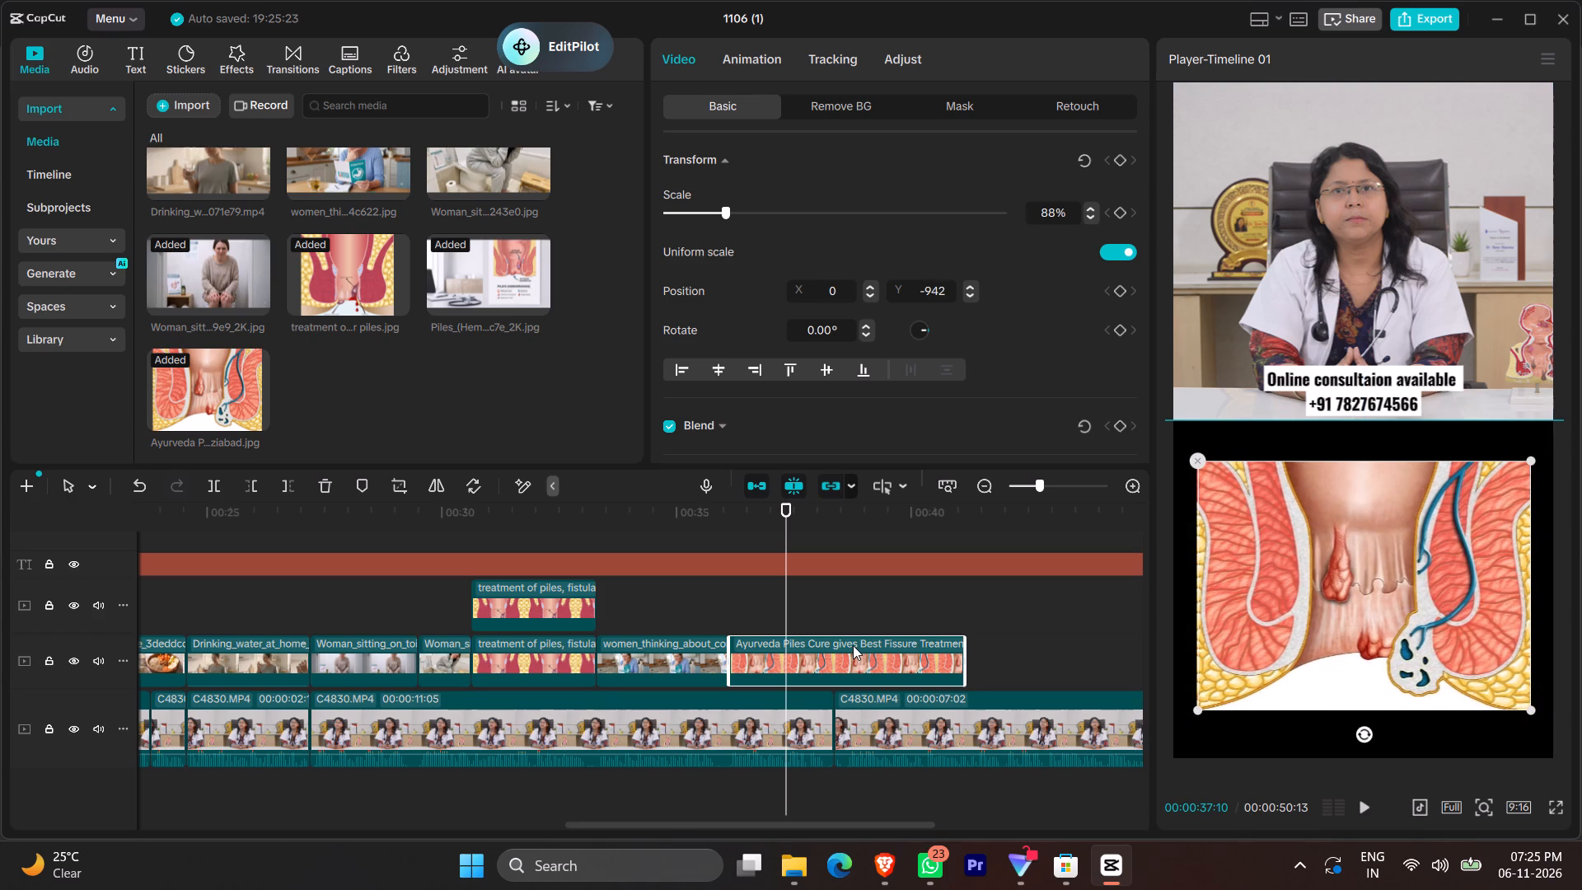
key("ctrl+c")
key("ctrl+v")
left_click_drag(875, 602, 795, 618)
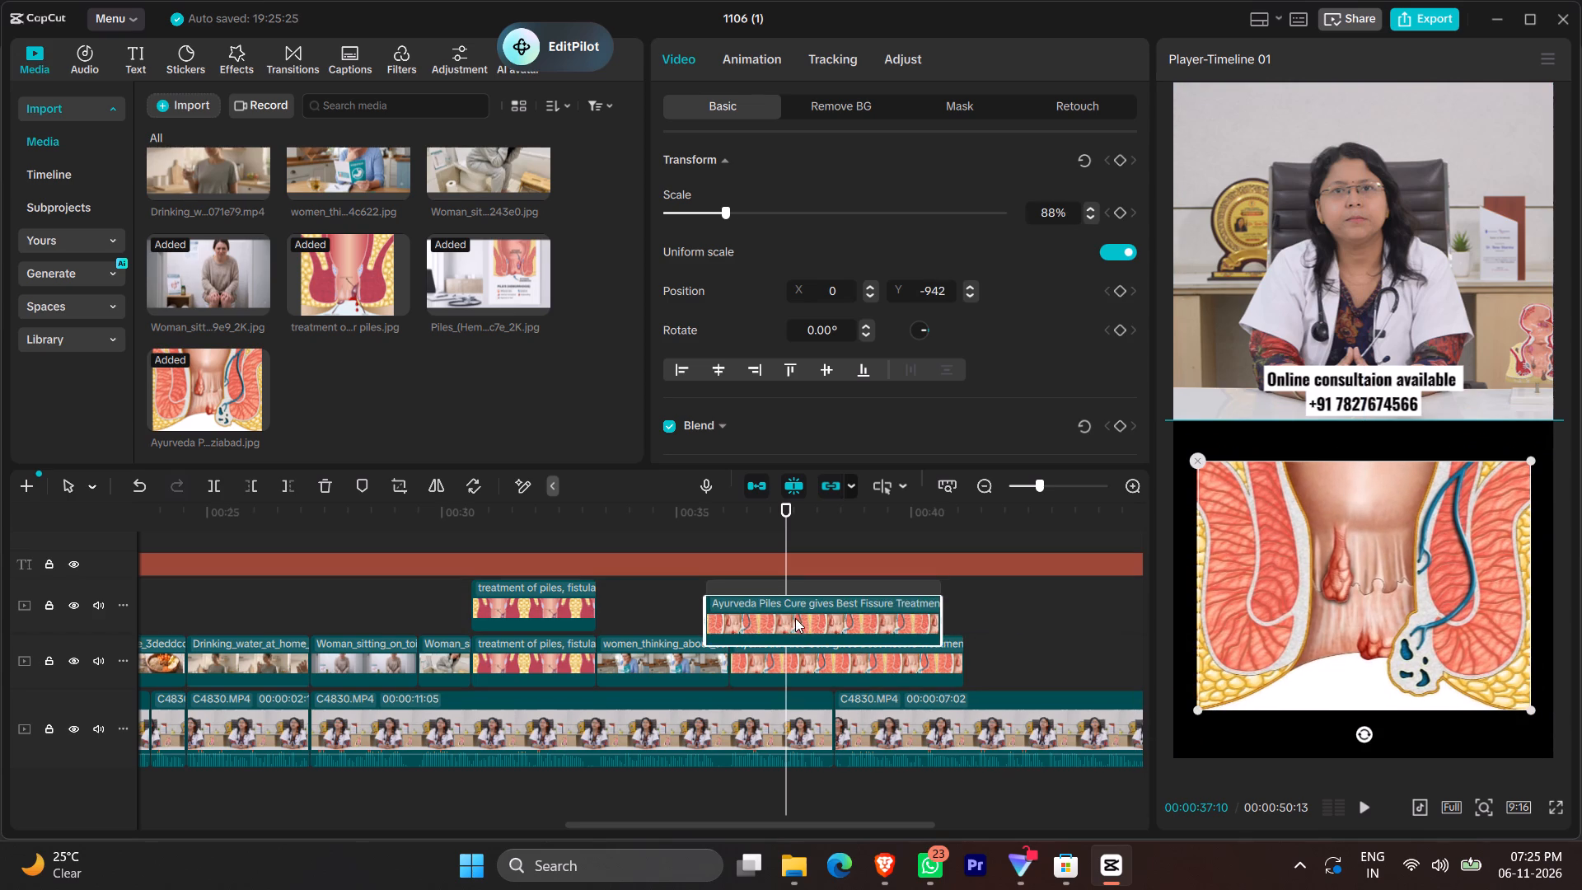
left_click_drag(795, 618, 820, 600)
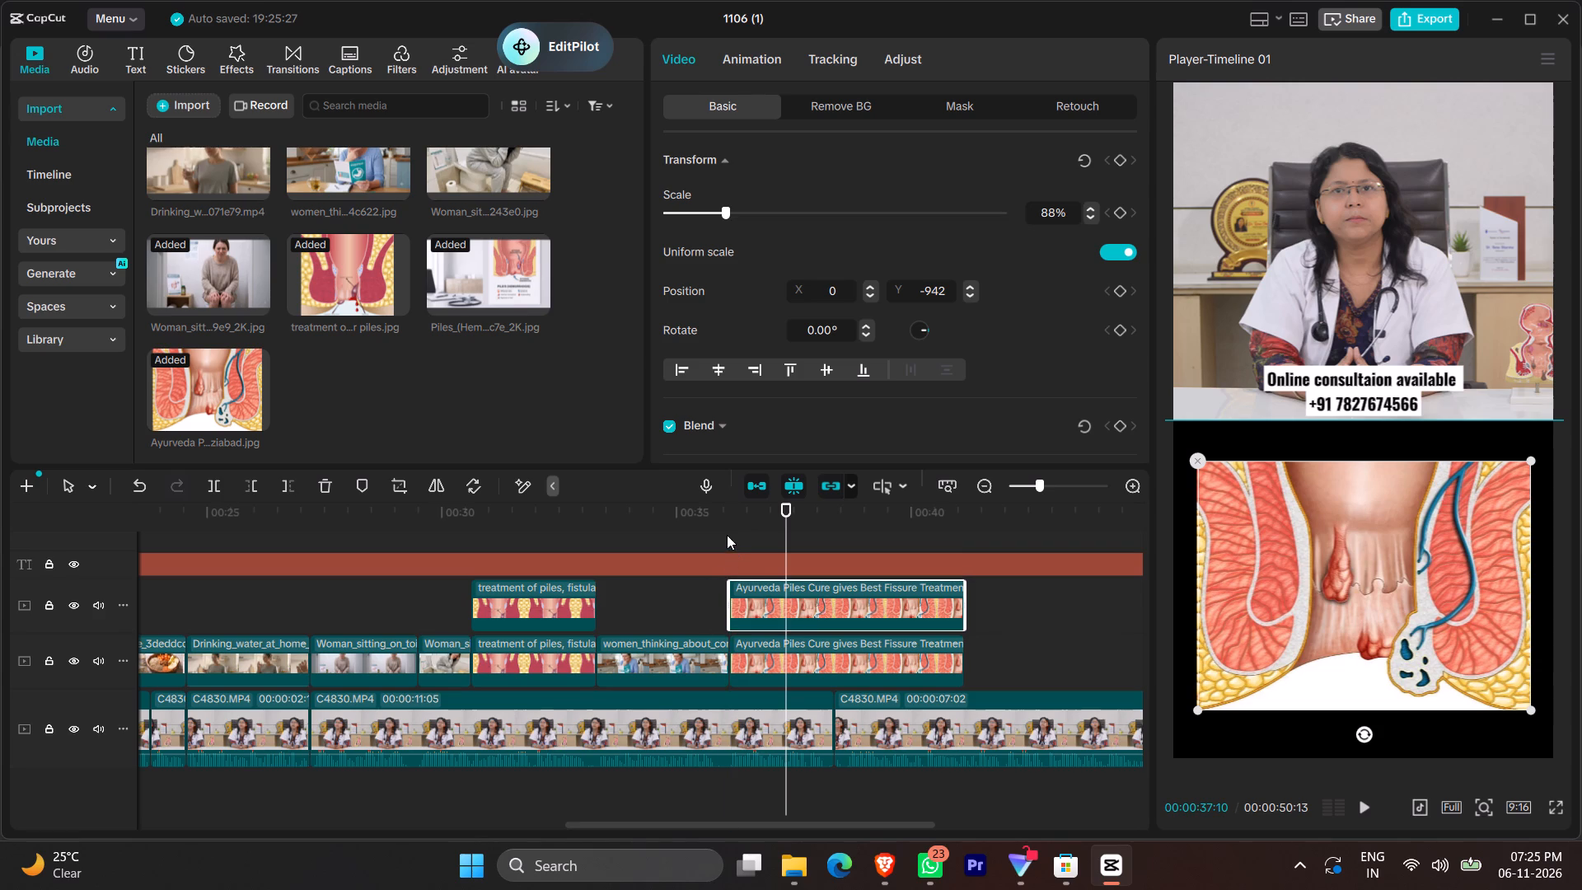
Enlarge the lower Ayurveda copy to 116% at X 32, Y -940 so it fills the area below the doctor, undoing any accidental caption shift.
left_click(771, 671)
left_click_drag(1199, 709, 1161, 735)
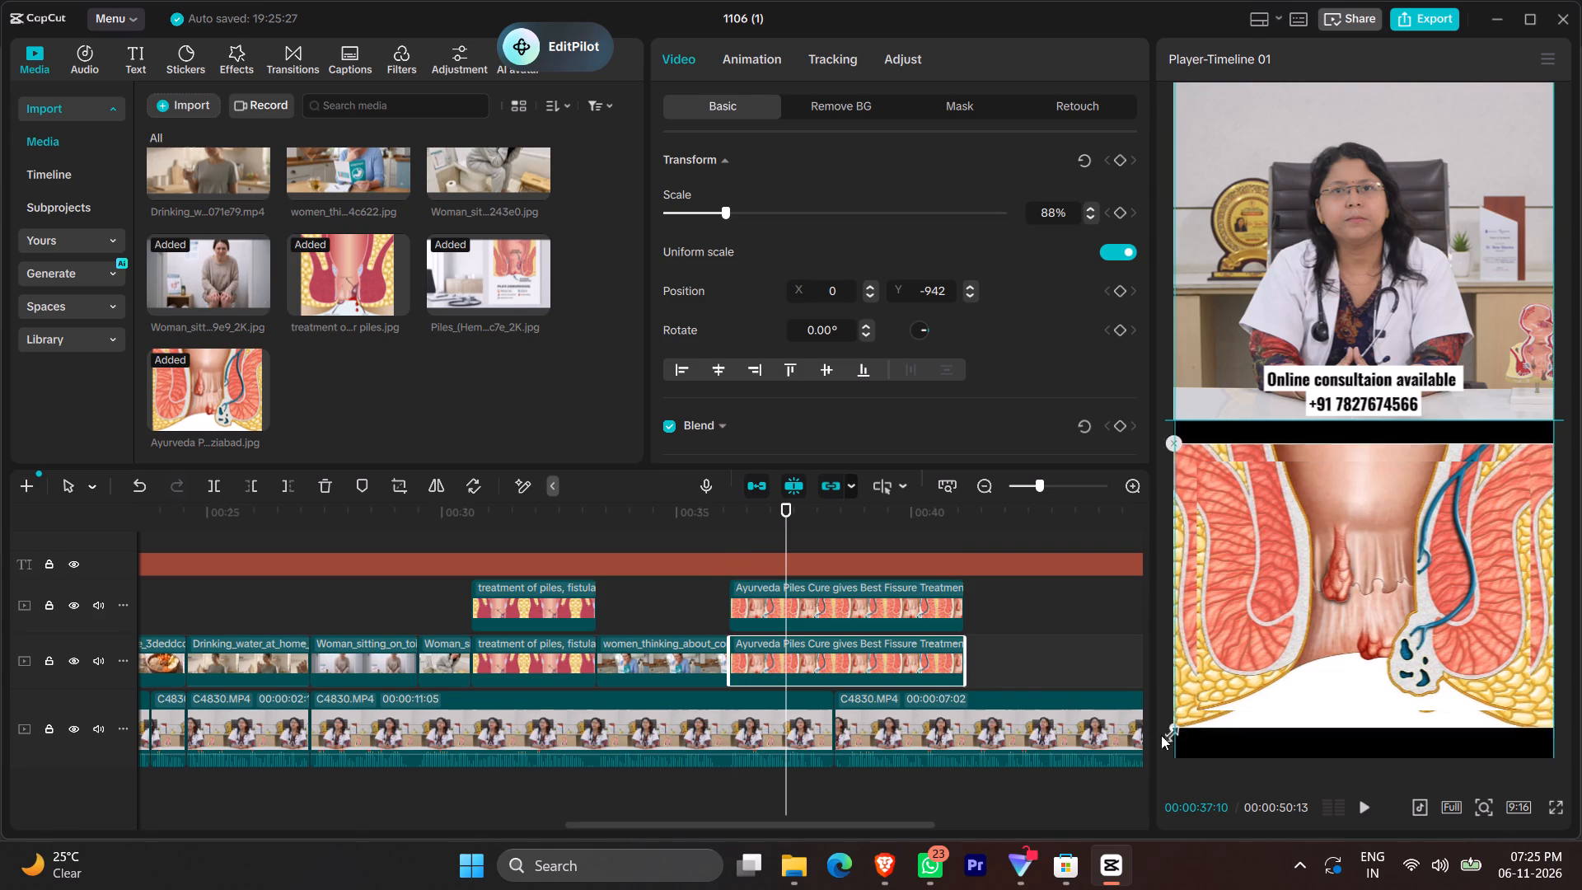
left_click_drag(1161, 735, 1130, 767)
left_click_drag(1314, 420, 1322, 429)
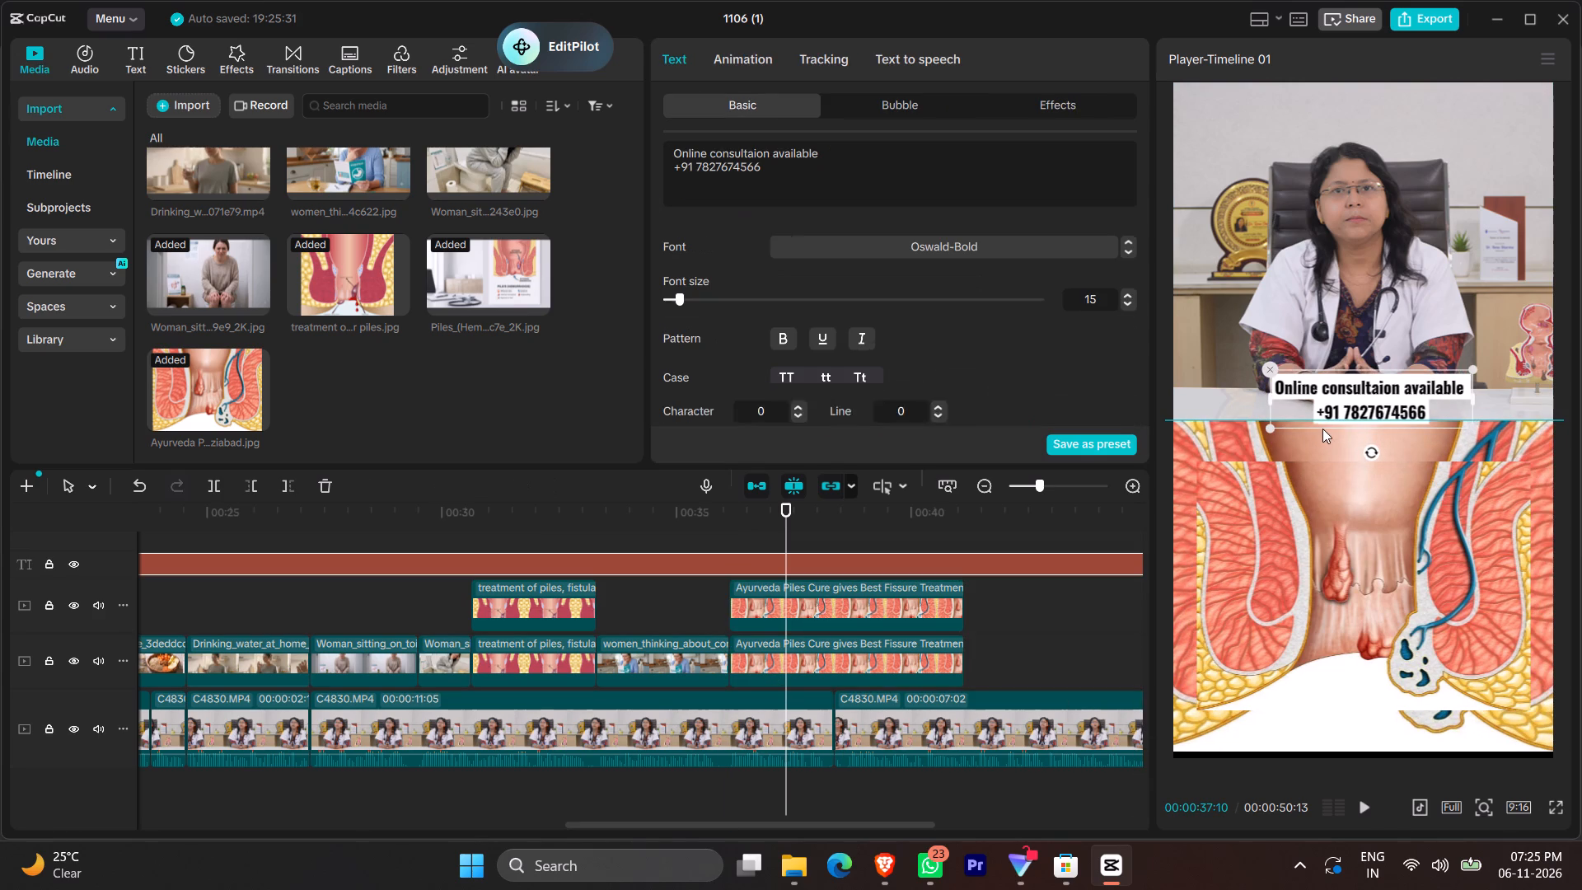
key("ctrl+z")
left_click(1318, 430)
left_click(1313, 436)
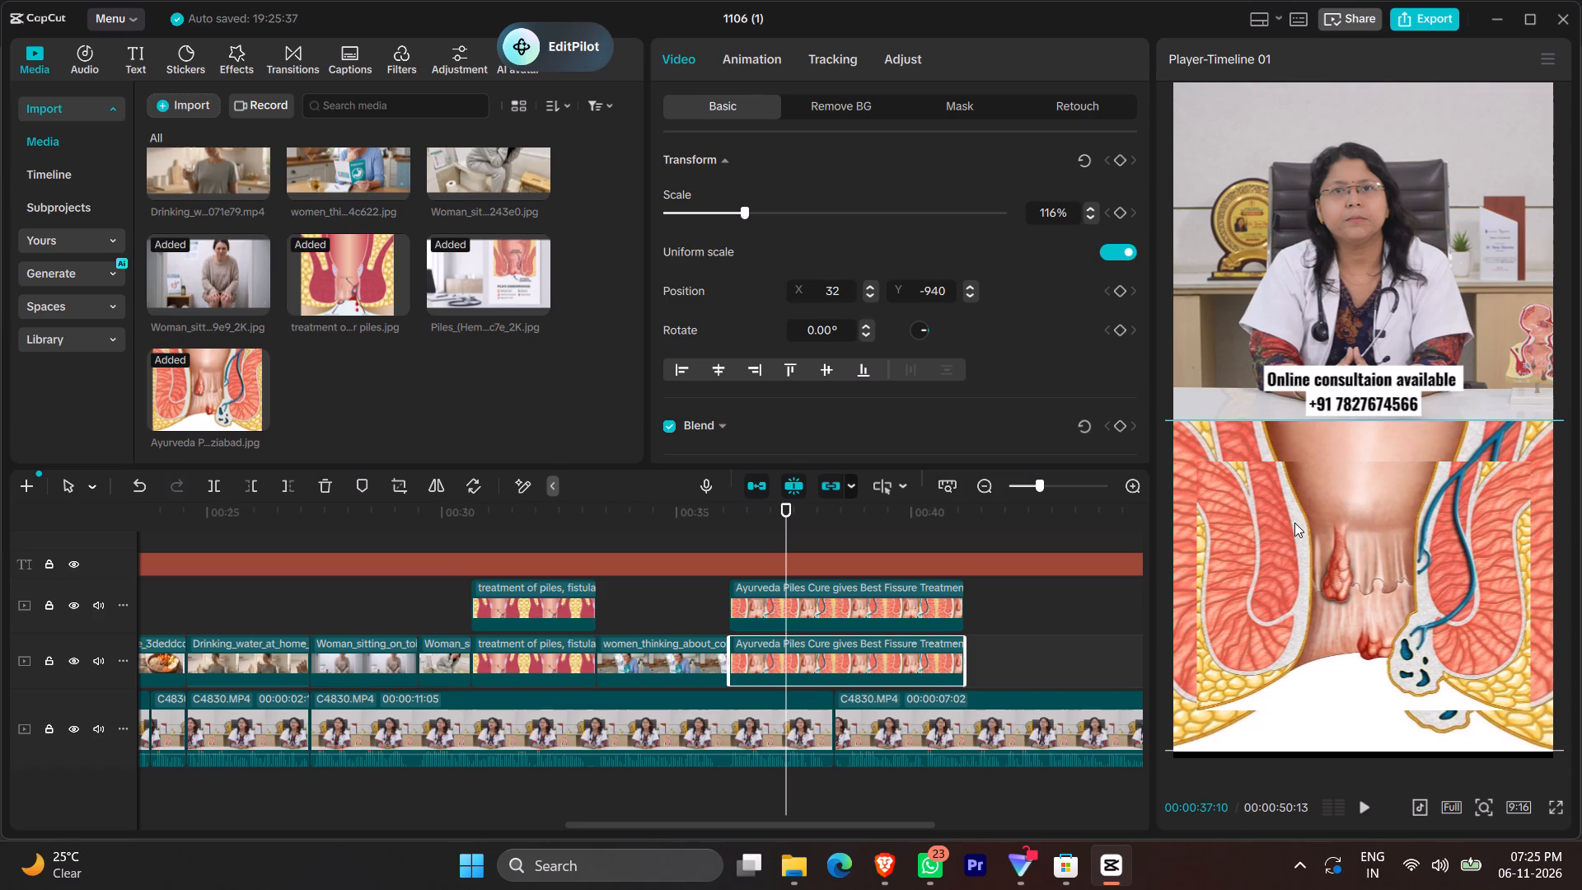
left_click(1307, 565)
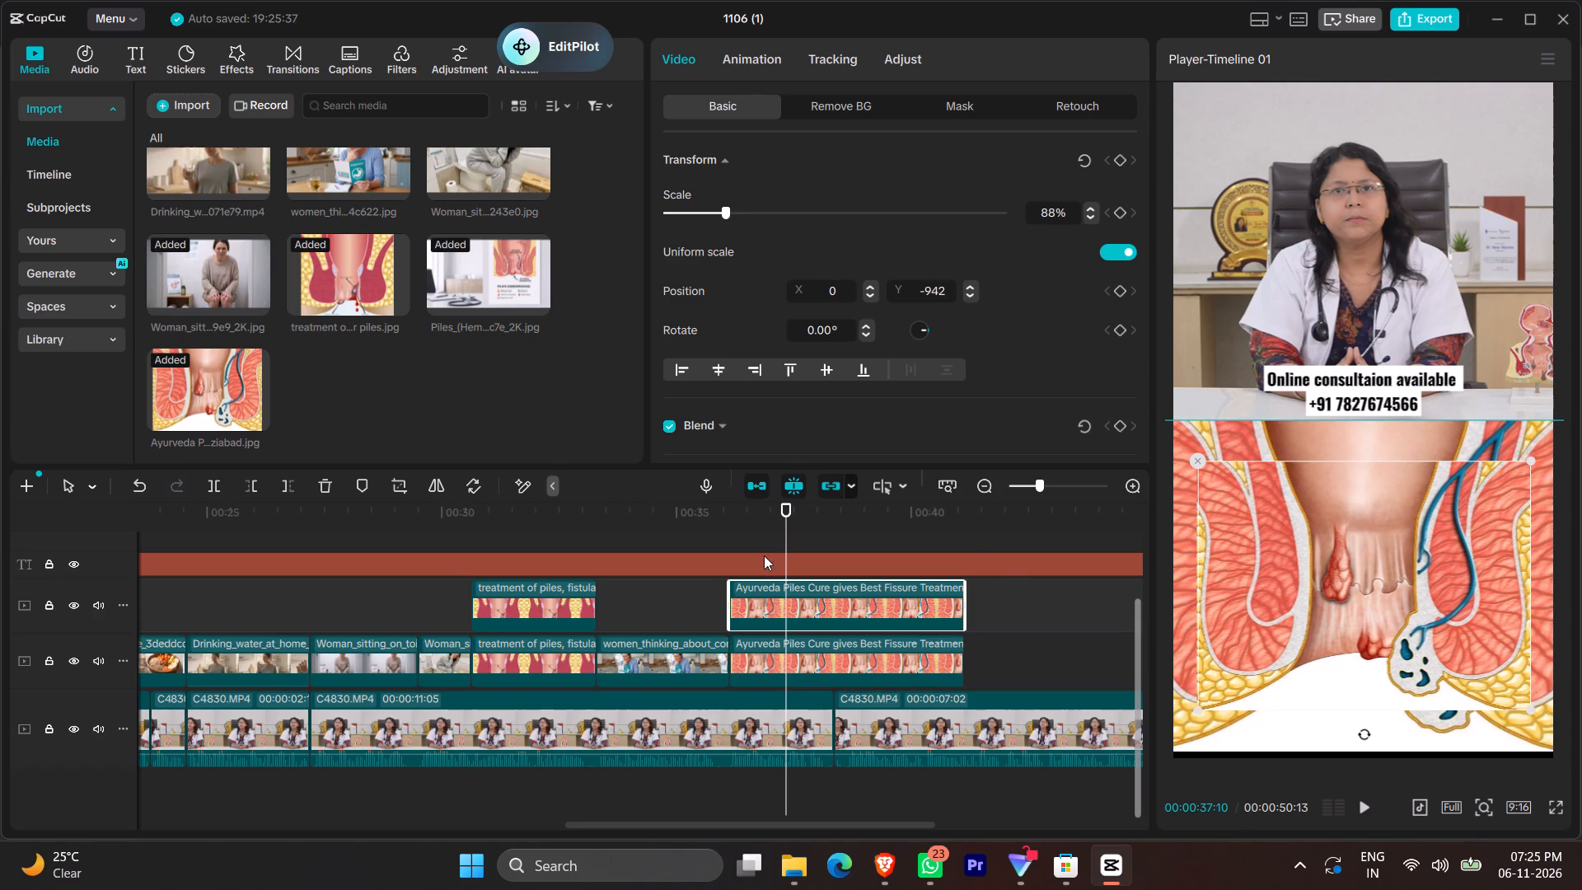
Play from the start of the Ayurveda clips, split both copies at 00:36:24 and delete the remainders.
left_click(734, 527)
key("space")
key("space")
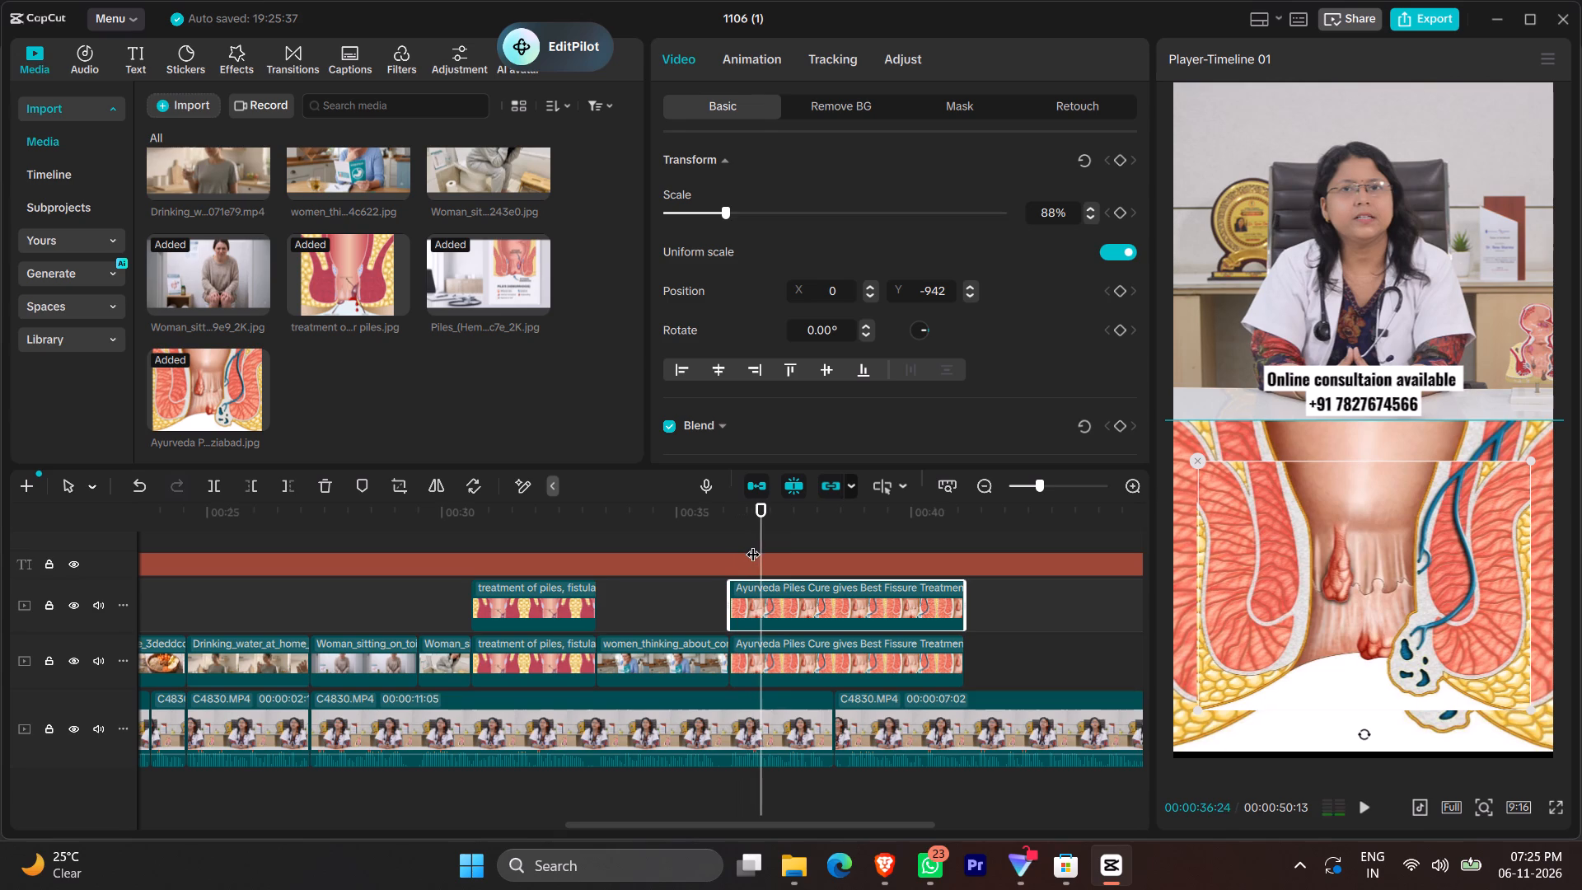
left_click_drag(1012, 595, 956, 653)
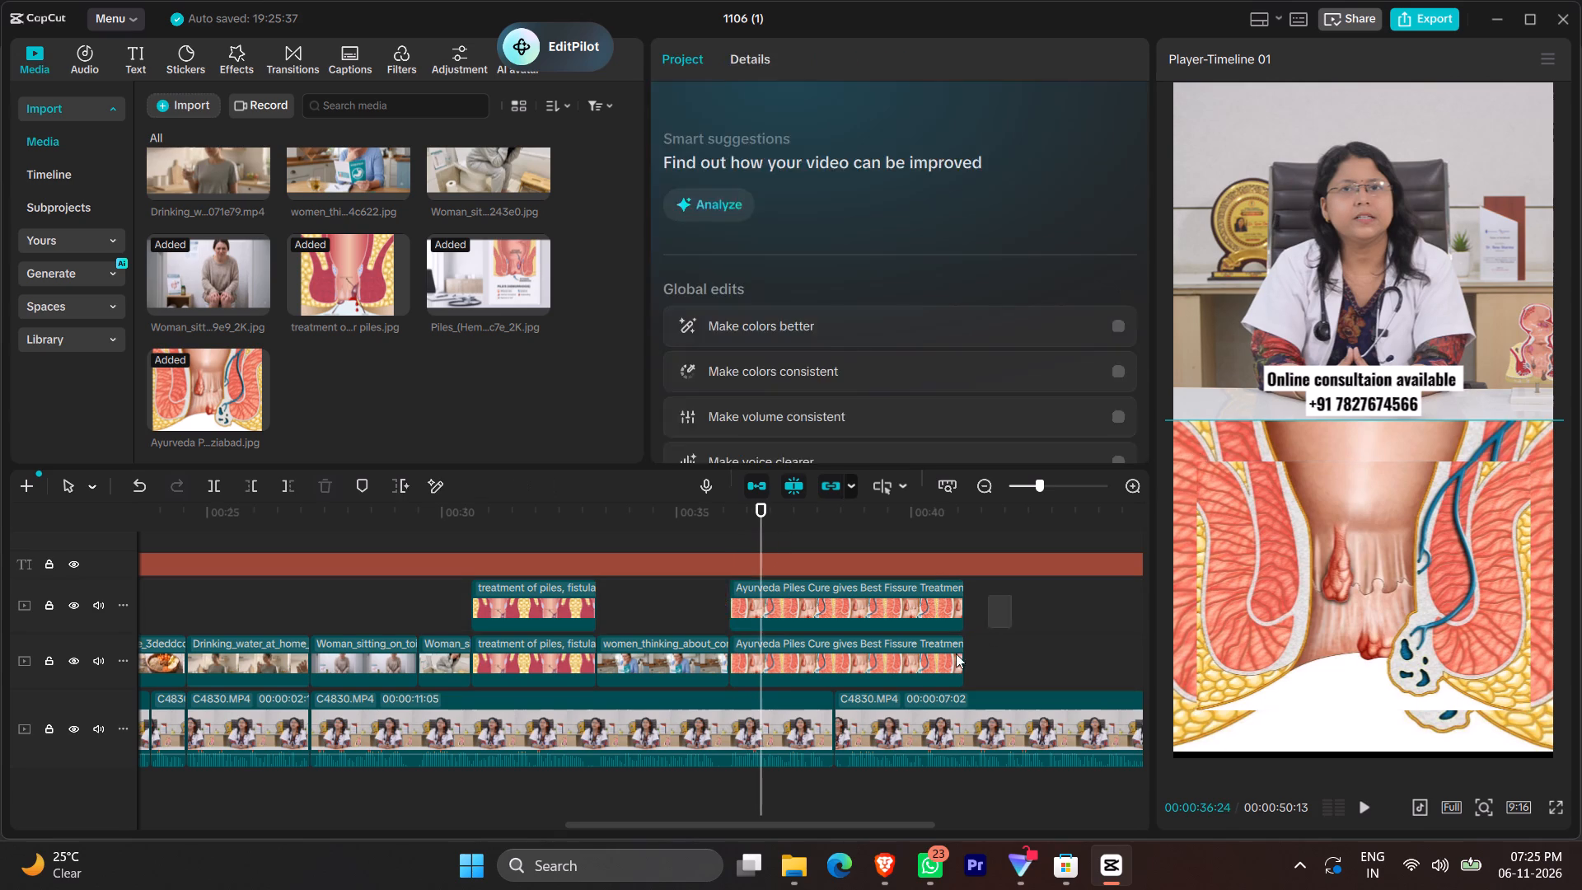
left_click_drag(956, 653, 950, 656)
key("ctrl+b")
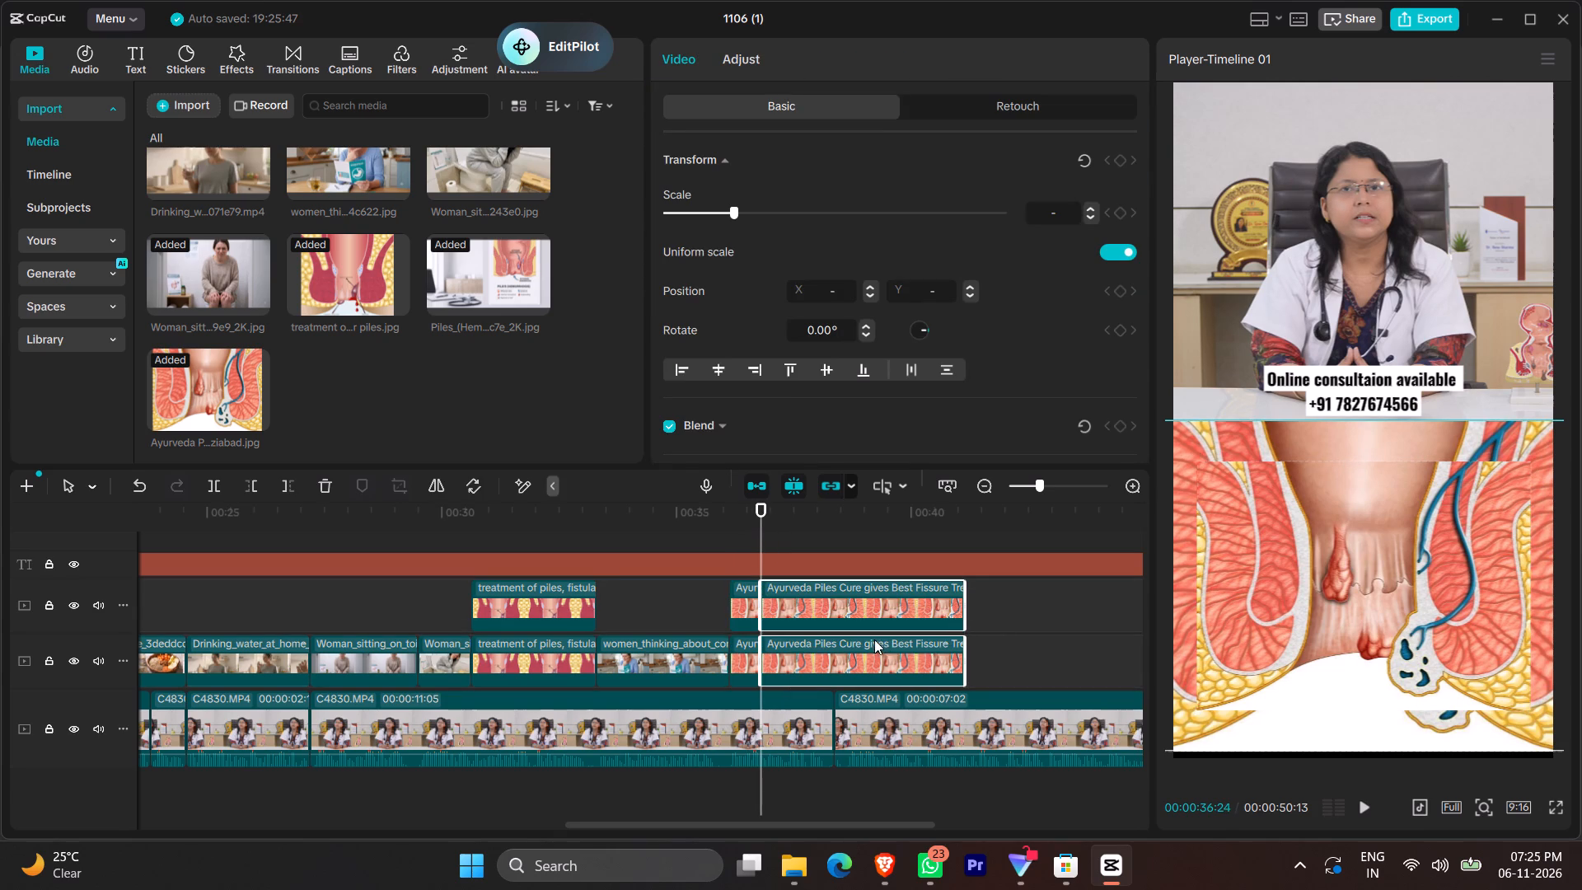
key("1")
Animate the upper Ayurveda copy with a transform keyframe at its start and a scale of 95% at 00:36:21.
left_click(723, 546)
key("space")
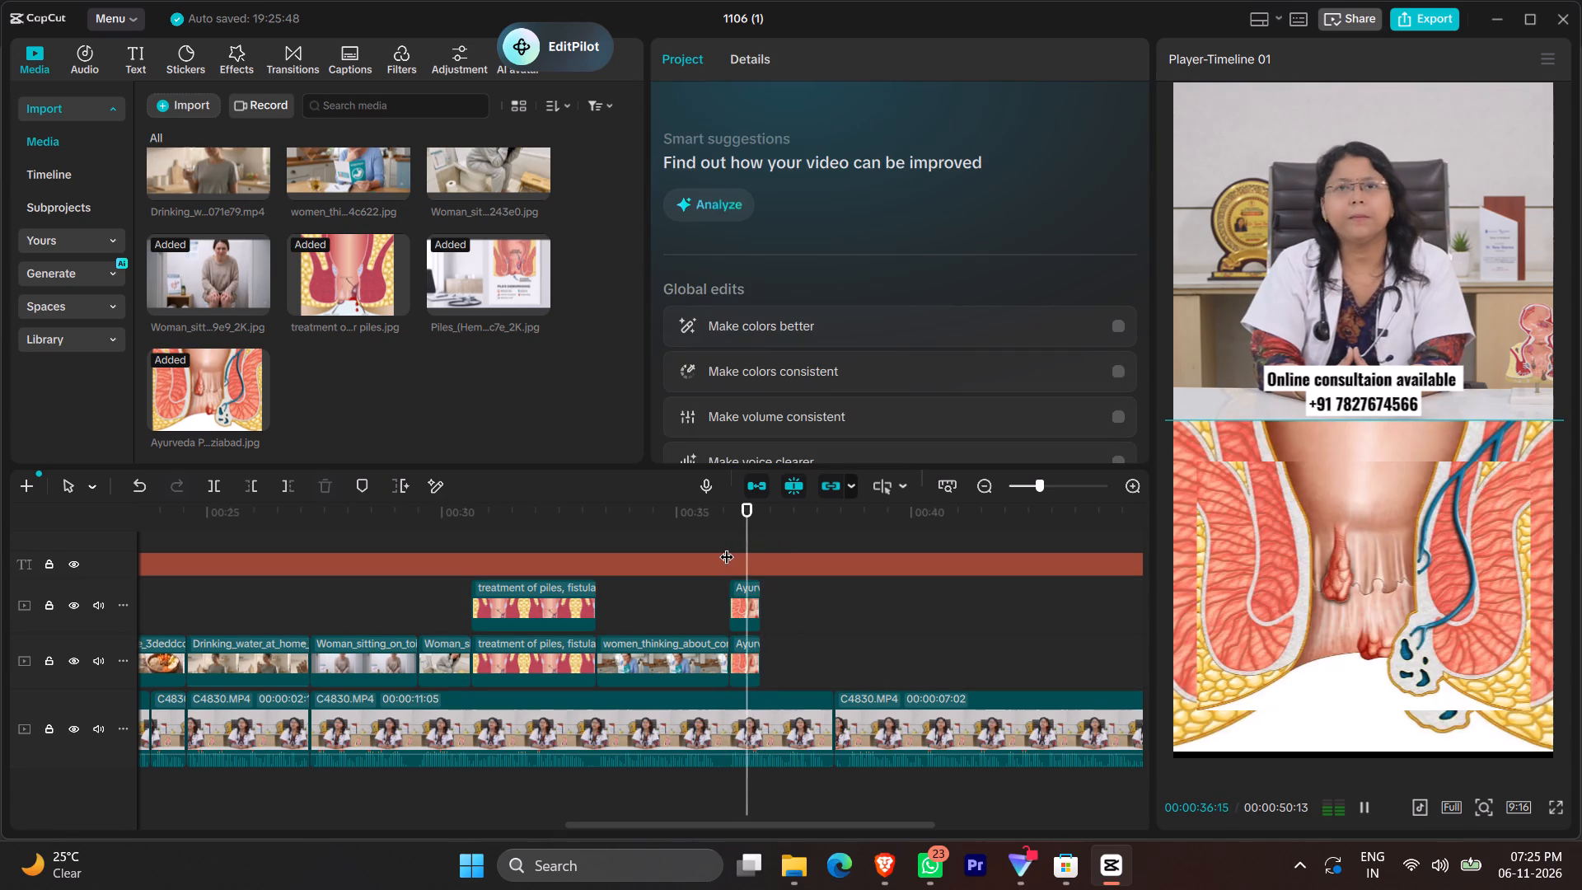
key("space")
left_click(735, 536)
left_click(740, 611)
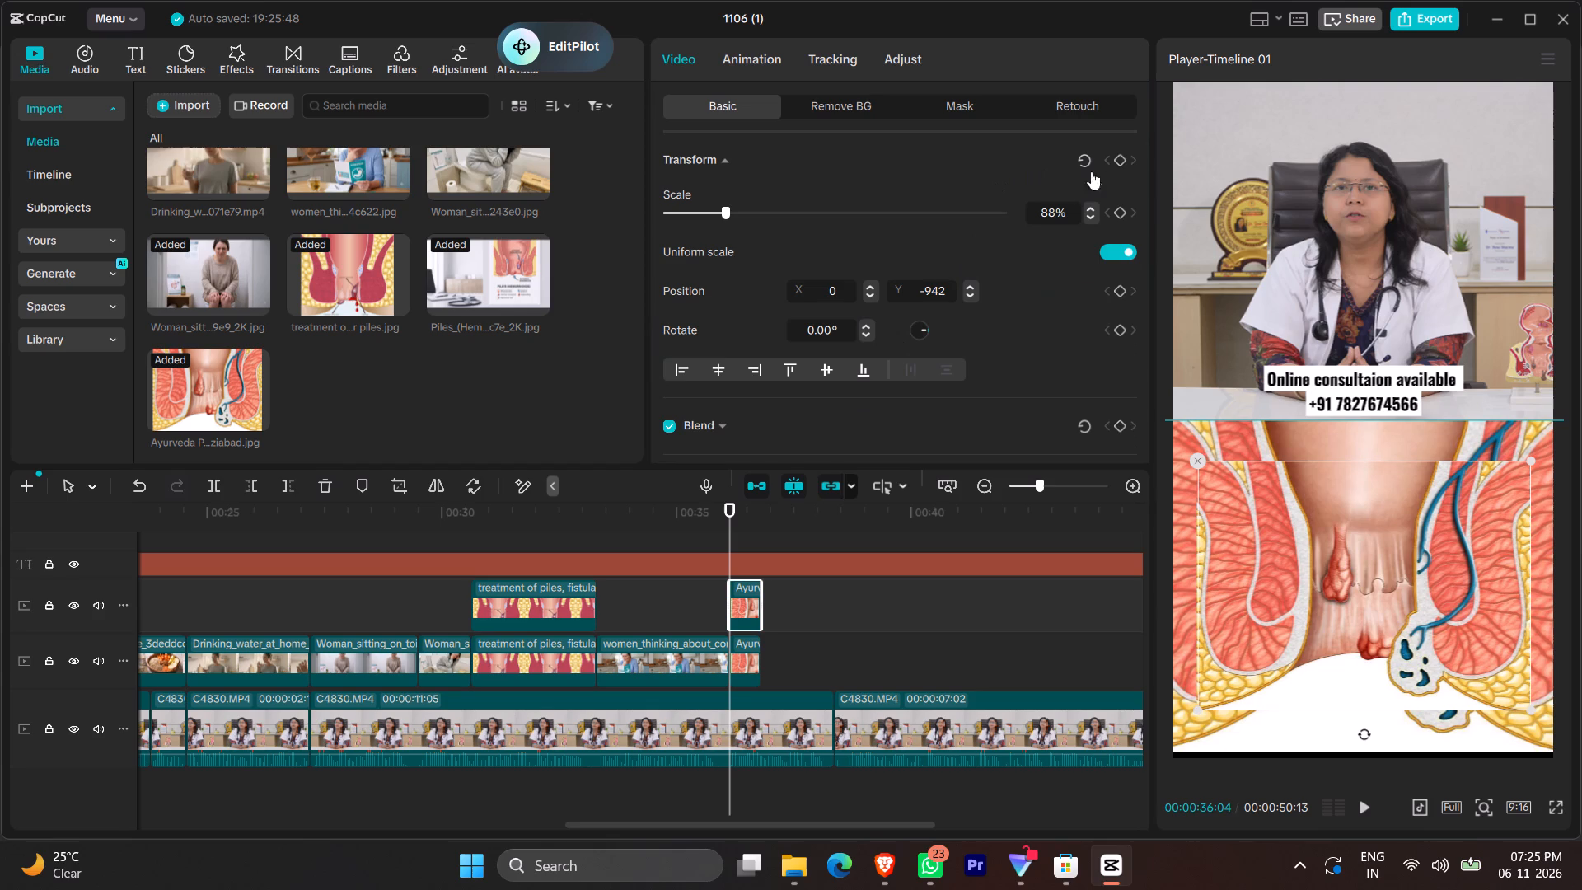
left_click(1120, 159)
key("space")
key("space")
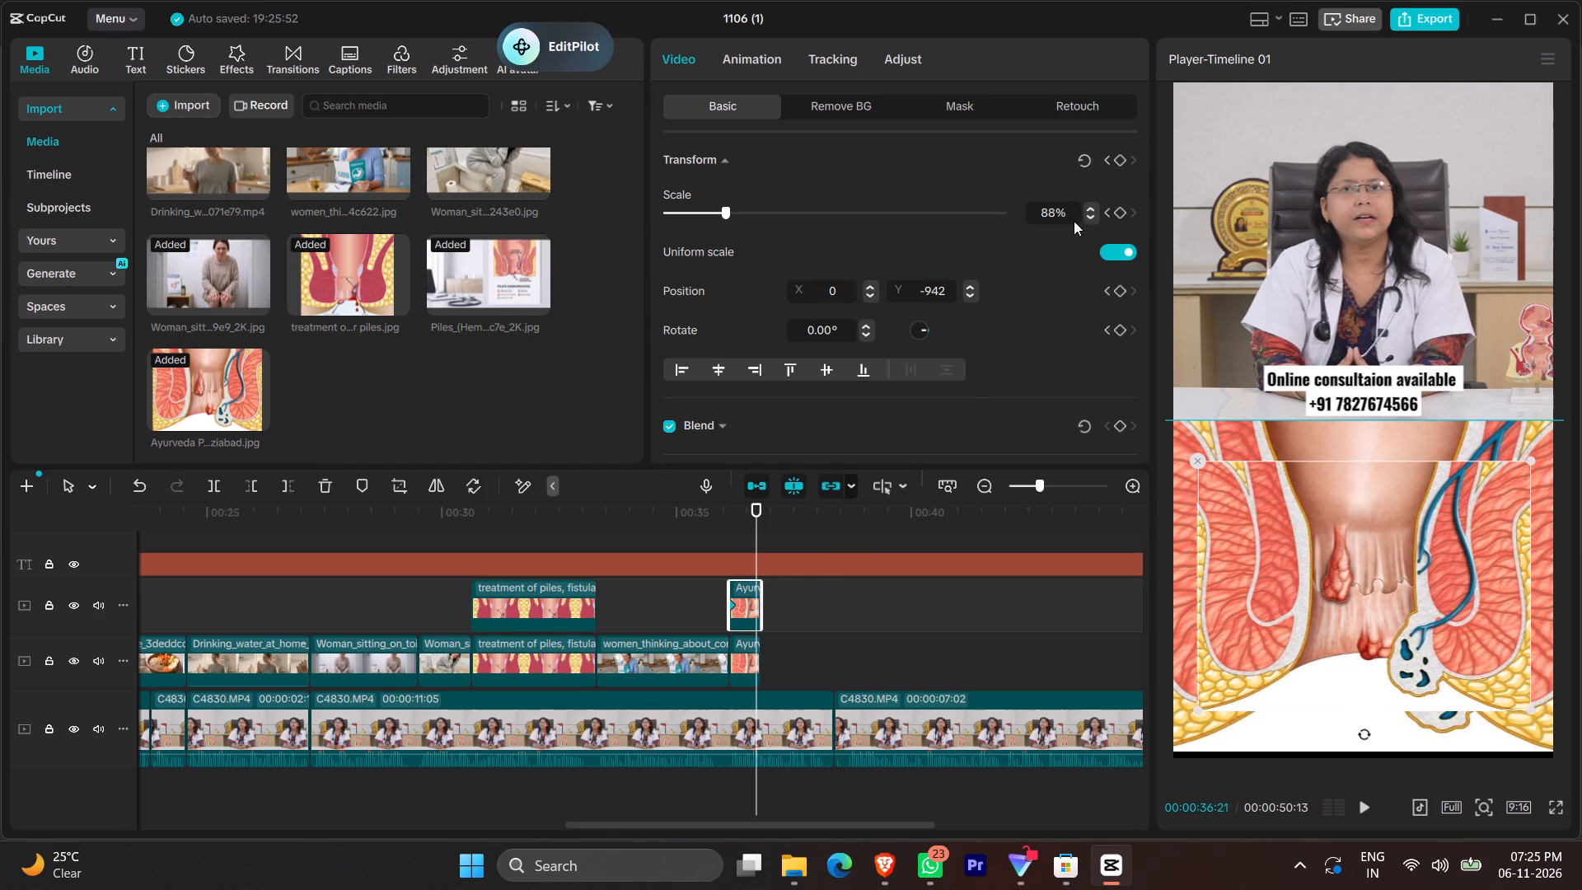
left_click(1042, 215)
scroll(1042, 215, "up", 7)
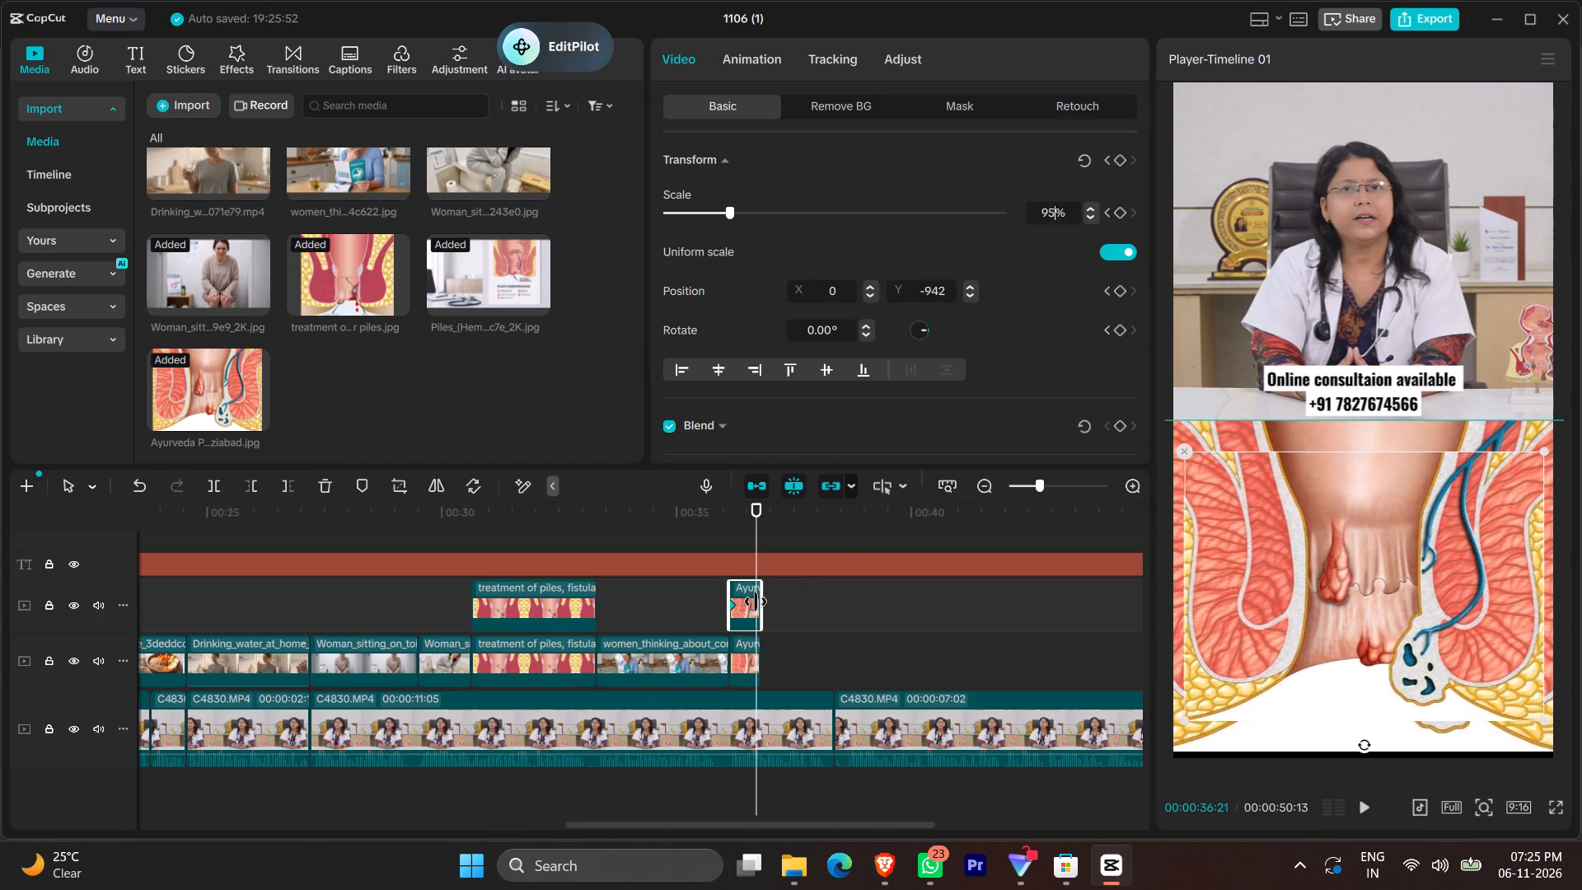
Nudge the upper Ayurveda copy's ending keyframe toward the clip's end and play the animation back.
left_click(756, 602)
left_click_drag(756, 604, 772, 604)
left_click(715, 534)
key("space")
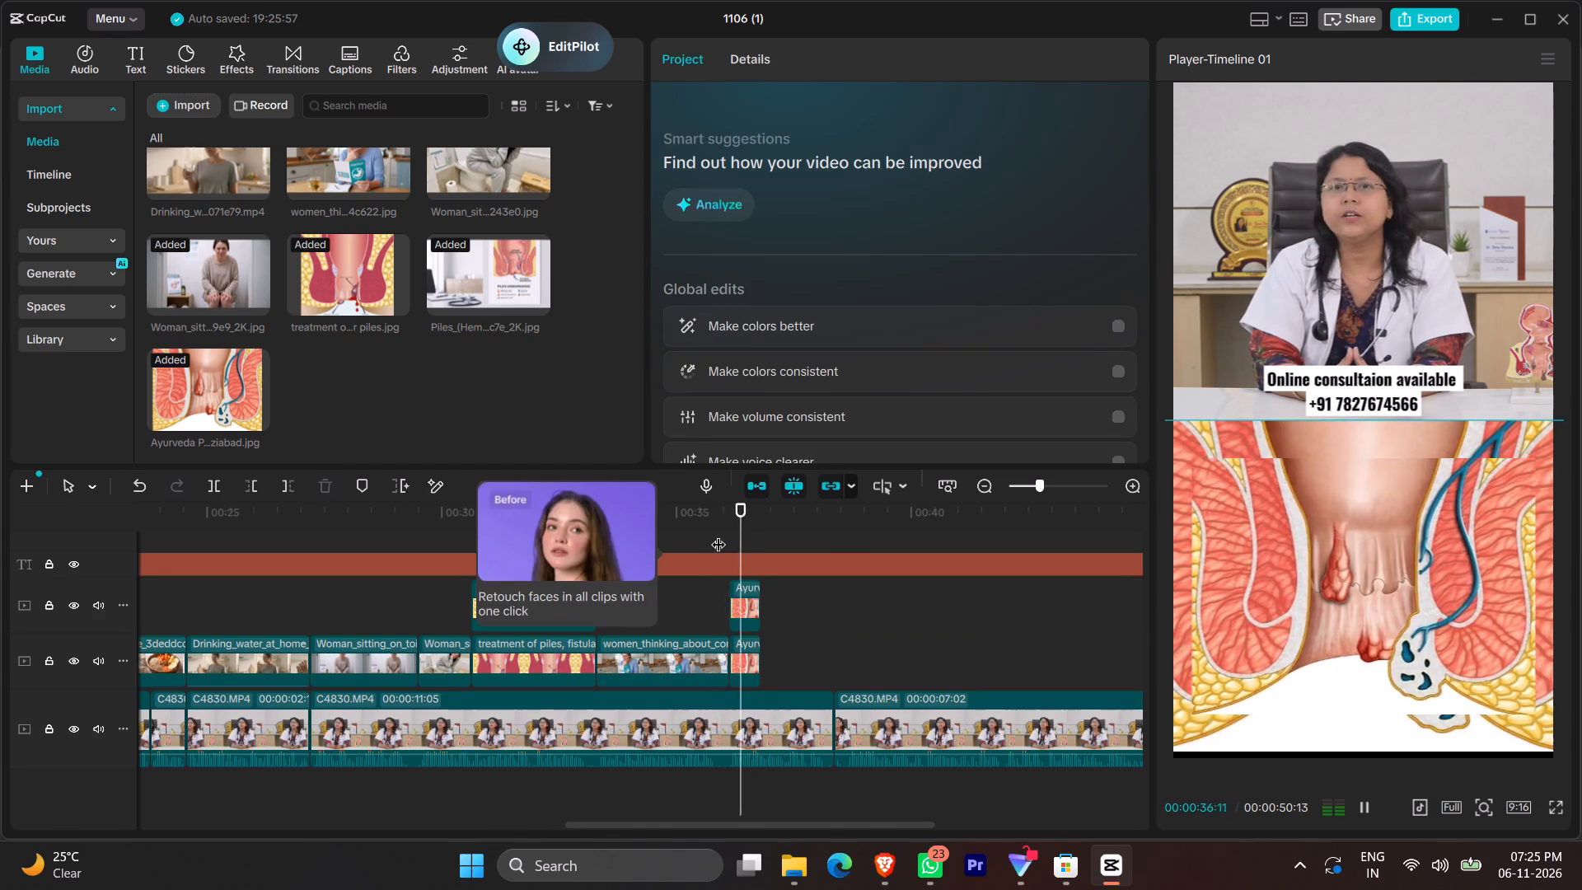
key("space")
Add the Piles_(Hemorrhoids) image from the project media directly after the Ayurveda clip on the upper overlay track.
scroll(891, 636, "up", 3, "ctrl")
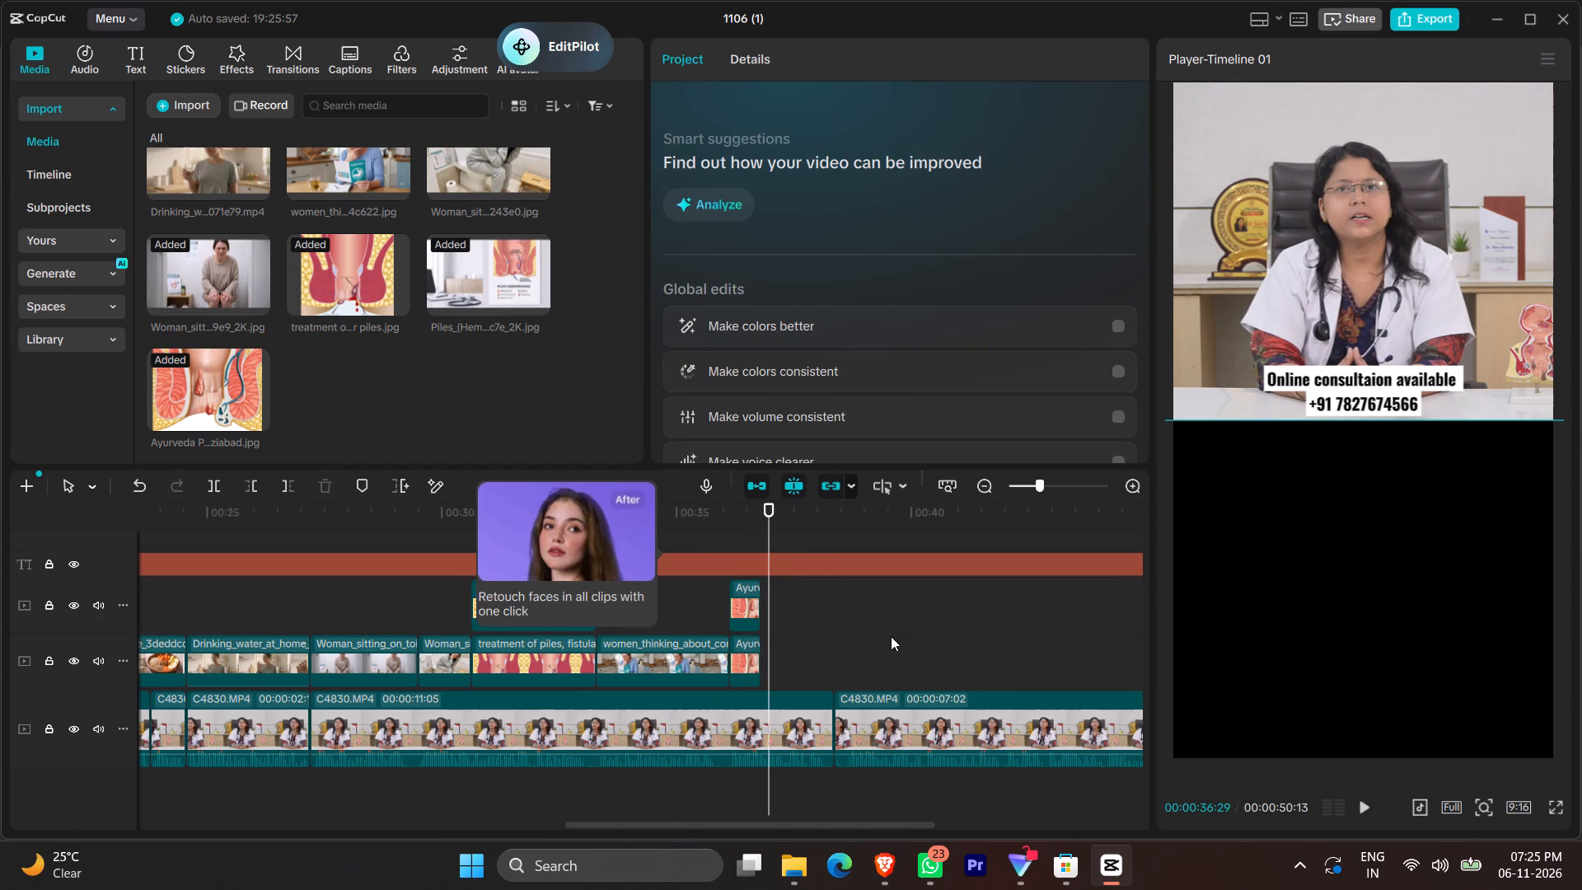
scroll(891, 636, "up", 8, "ctrl")
left_click_drag(785, 588, 731, 677)
left_click_drag(497, 264, 761, 622)
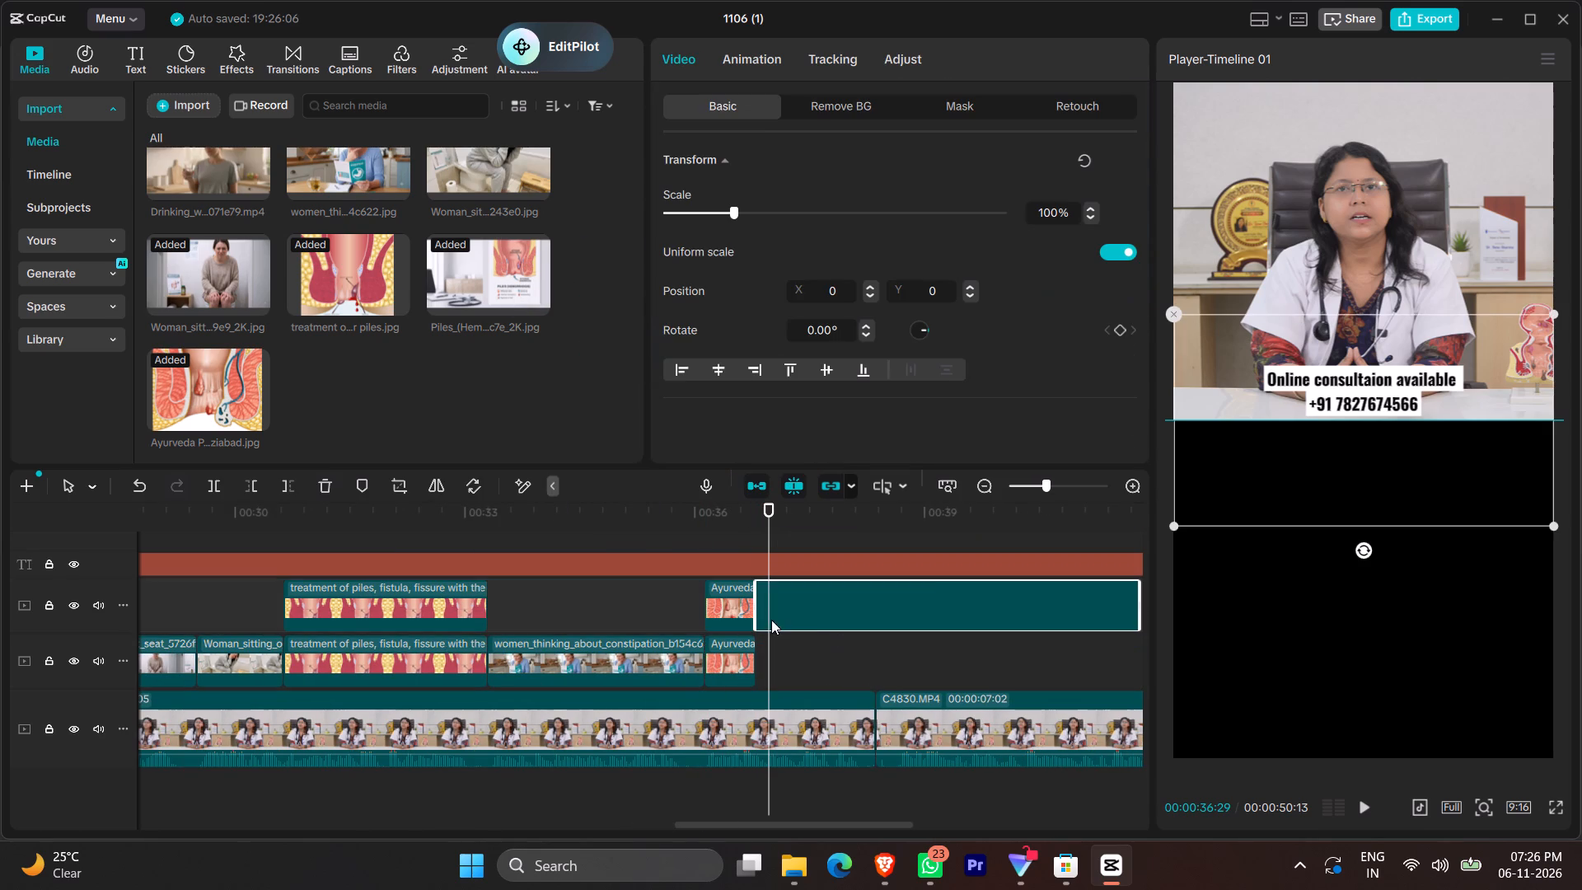
left_click(791, 602)
Copy the women_thinking_about_constipation clip's attributes onto the new Piles_(Hemorrhoids) clip and play it back.
left_click(603, 615)
left_click(611, 650)
right_click(611, 650)
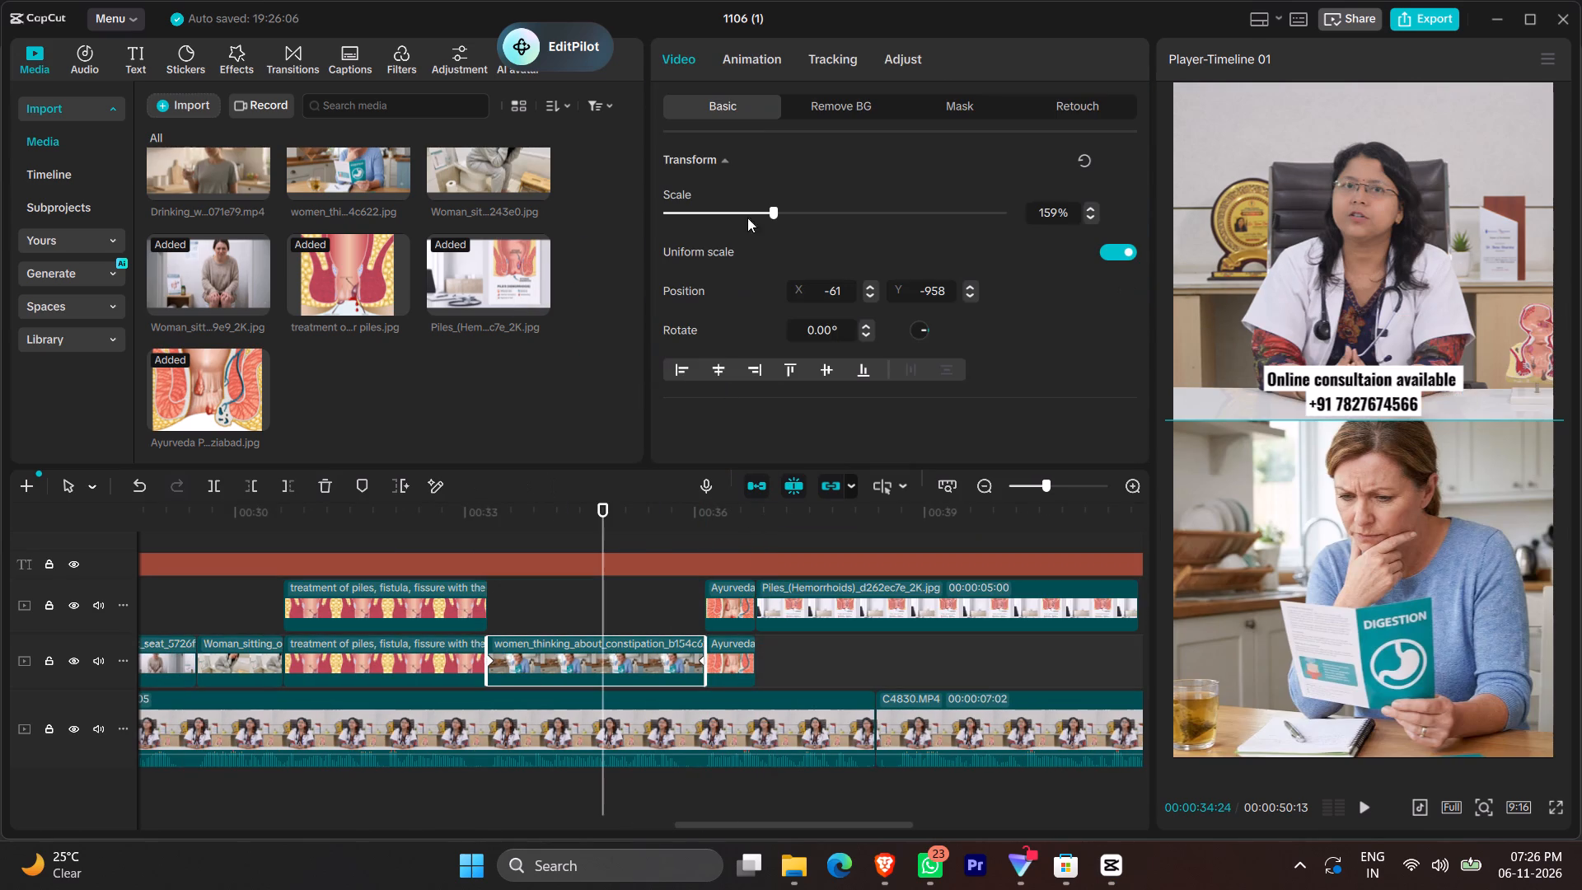
left_click(676, 113)
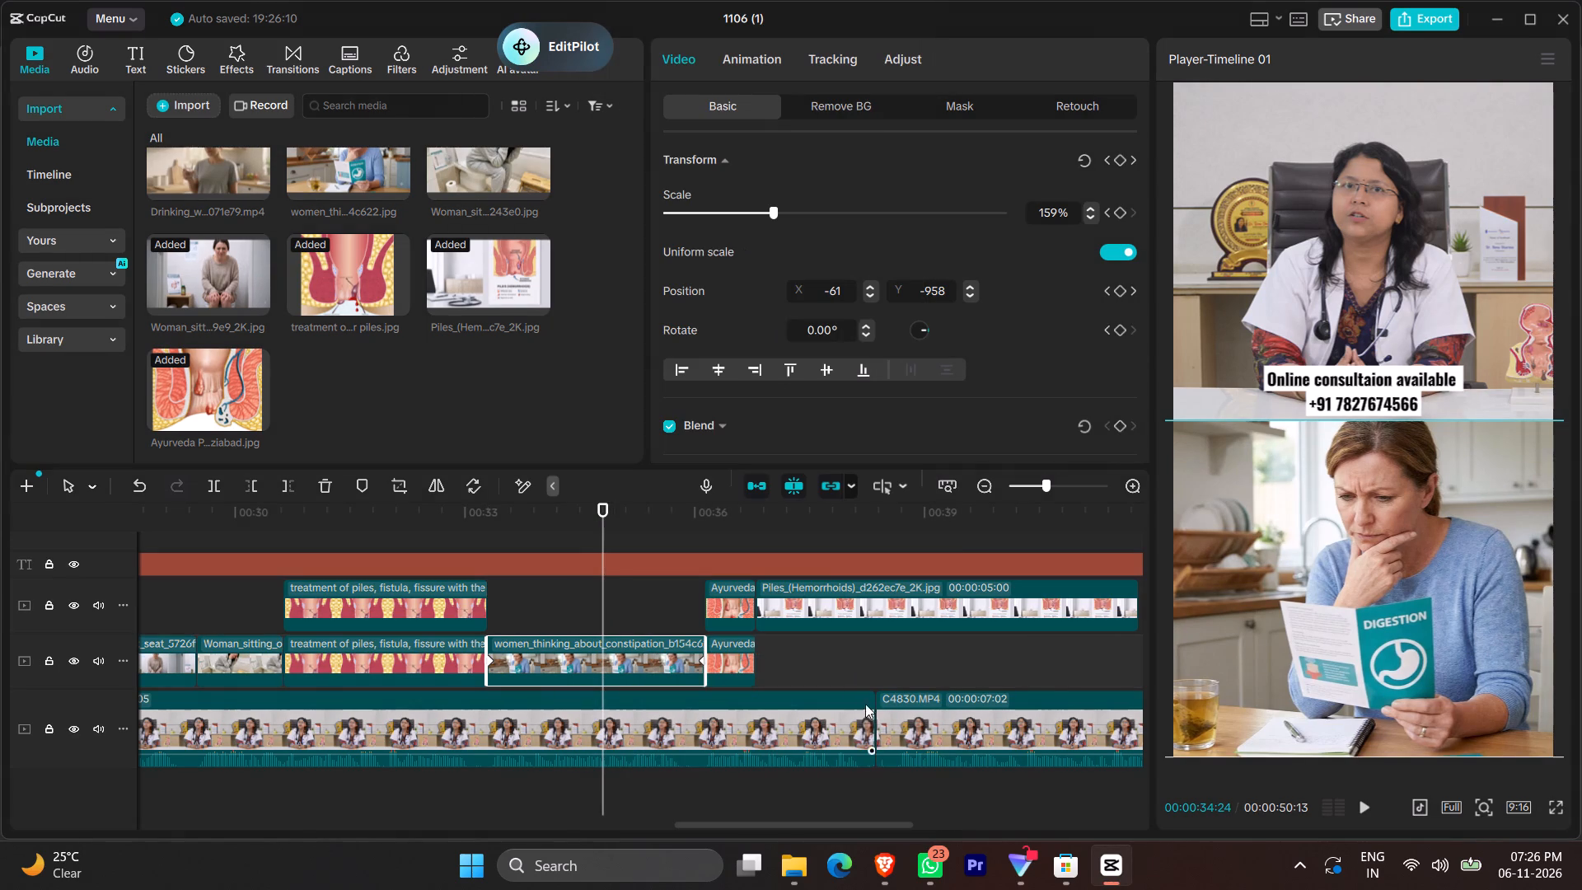
left_click(862, 604)
right_click(862, 604)
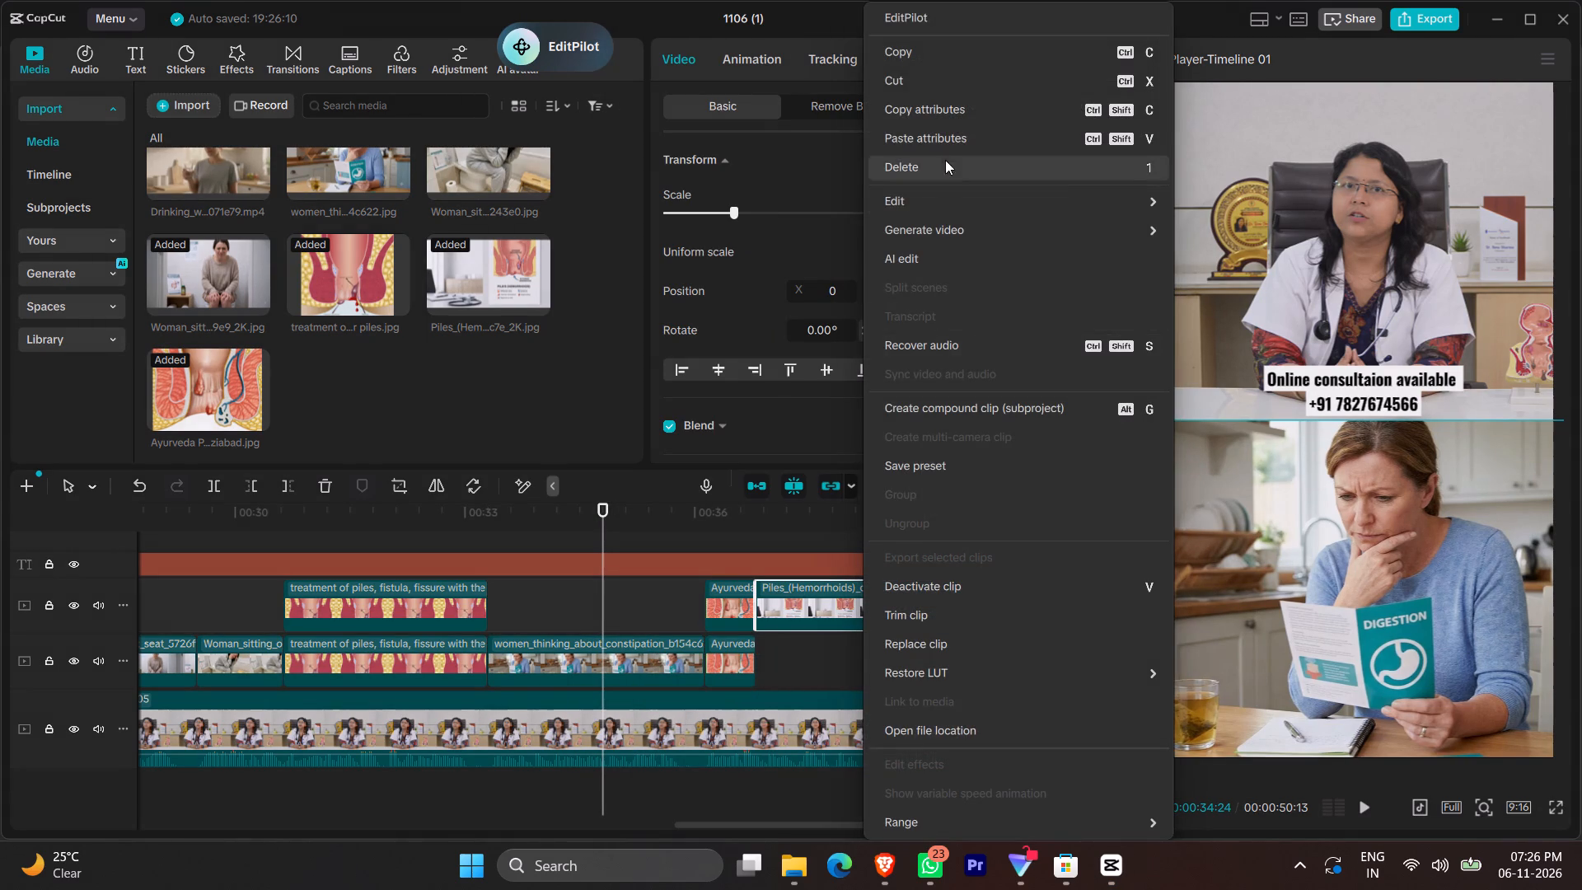
left_click(943, 146)
left_click(1003, 518)
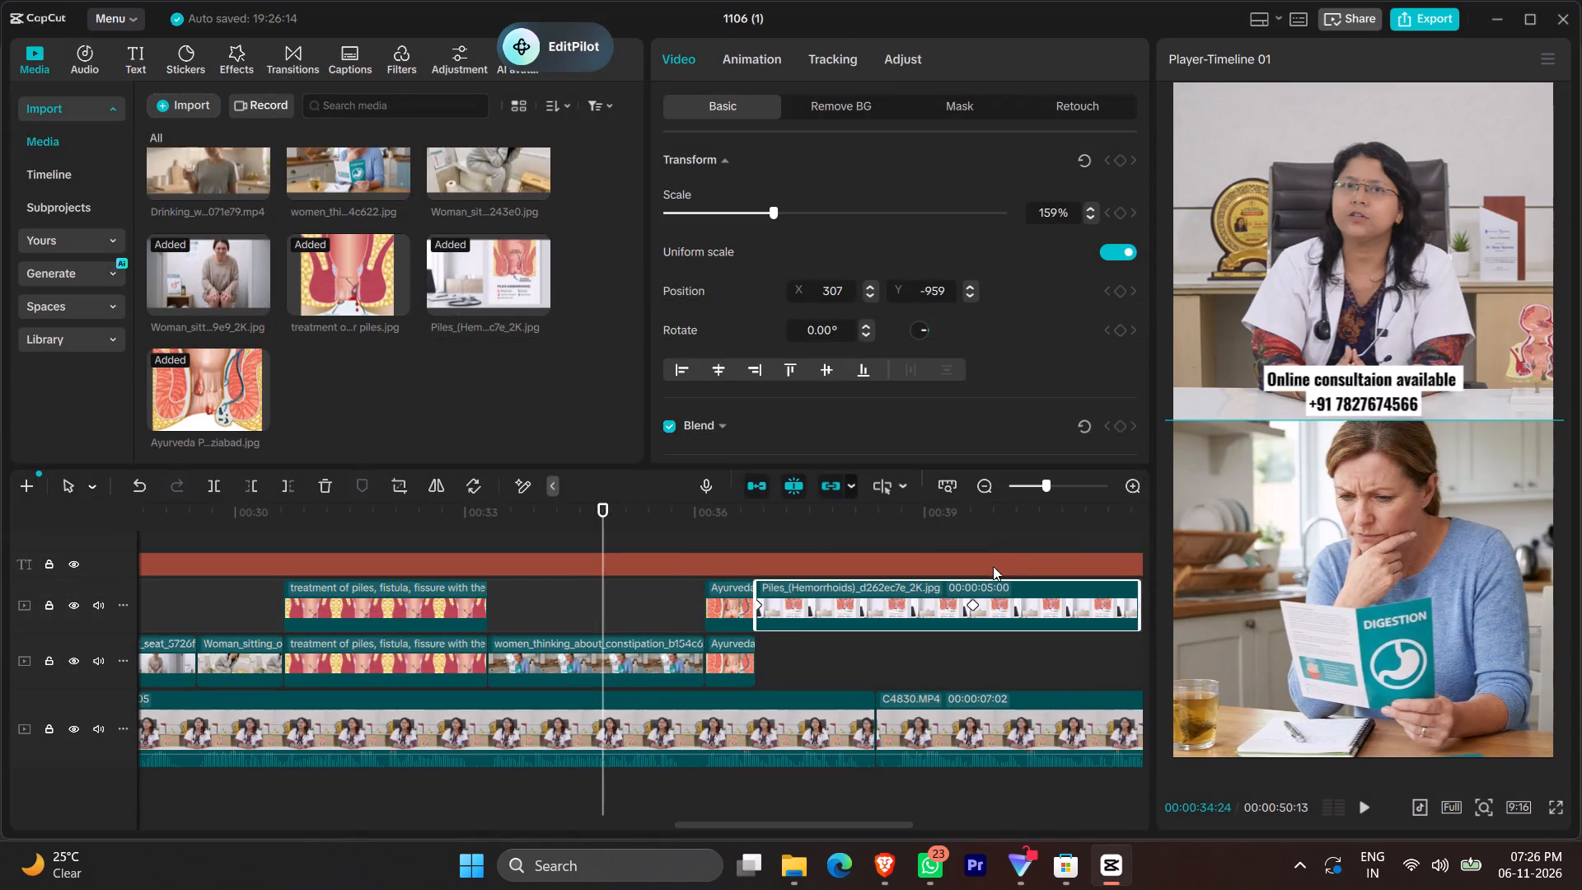
left_click(747, 525)
key("space")
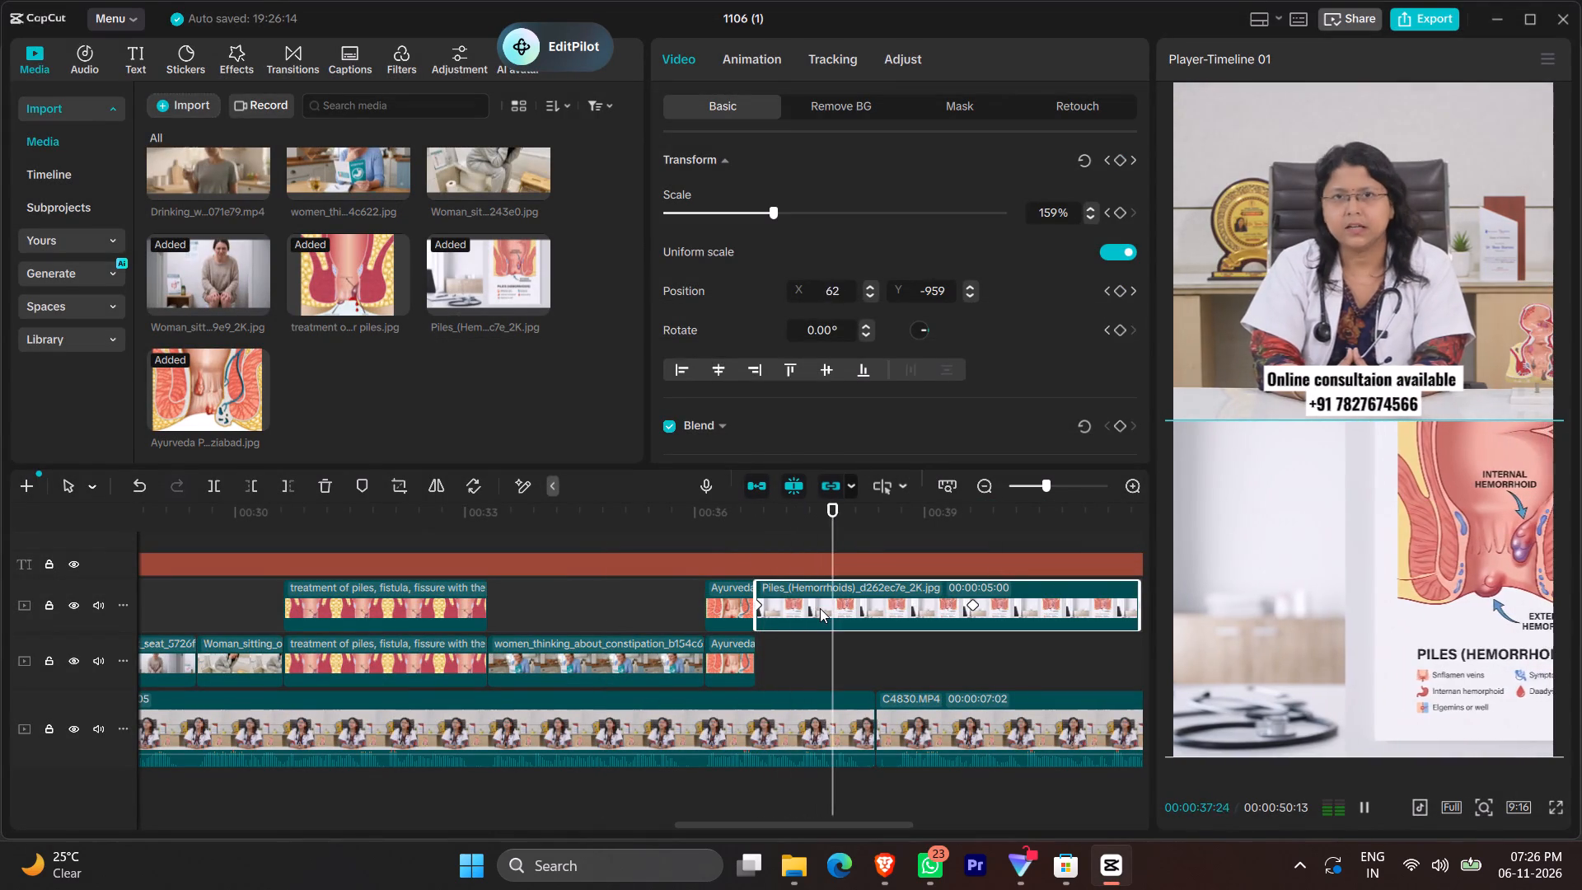
key("space")
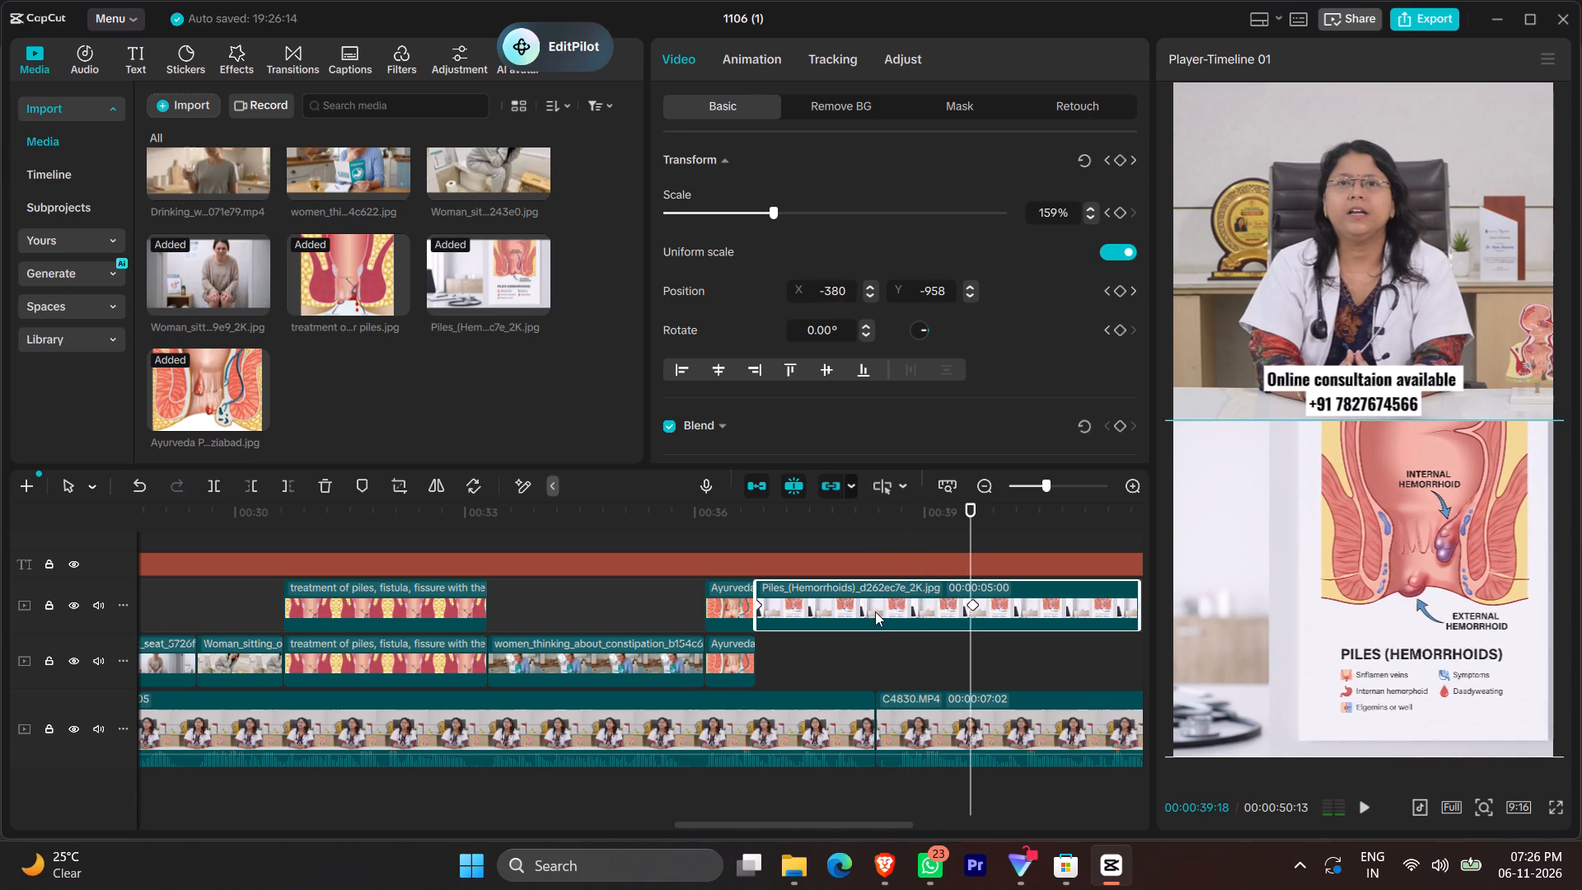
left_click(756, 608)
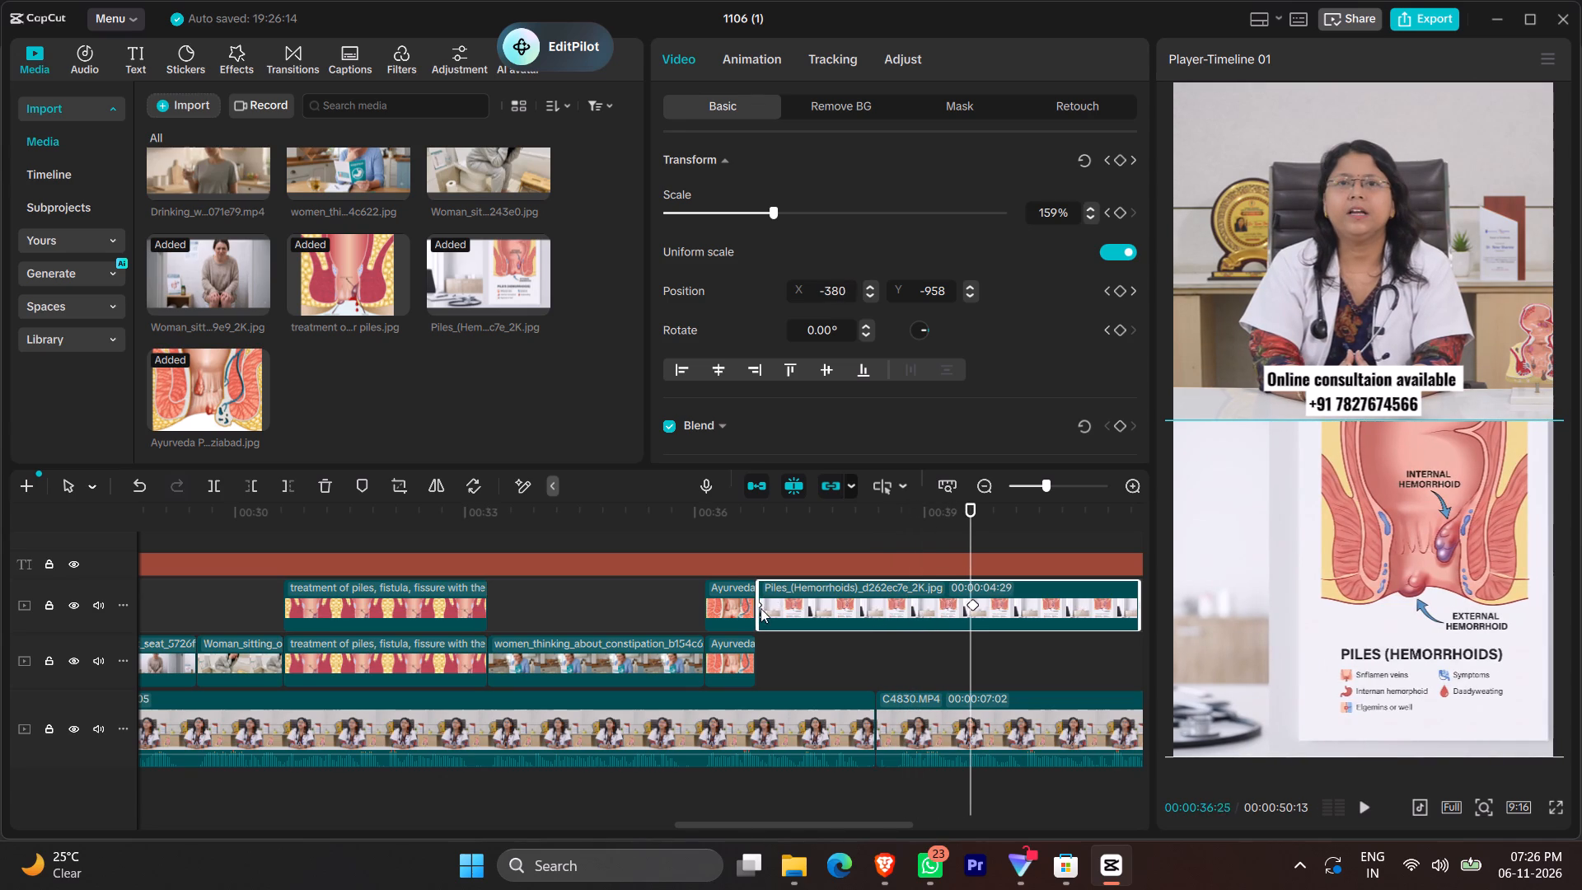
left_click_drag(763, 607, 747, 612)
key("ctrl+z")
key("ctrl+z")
Reposition the Piles_(Hemorrhoids) image to about X -433, Y -958 on its first keyframe and put that keyframe at the clip's start.
left_click_drag(761, 606, 769, 602)
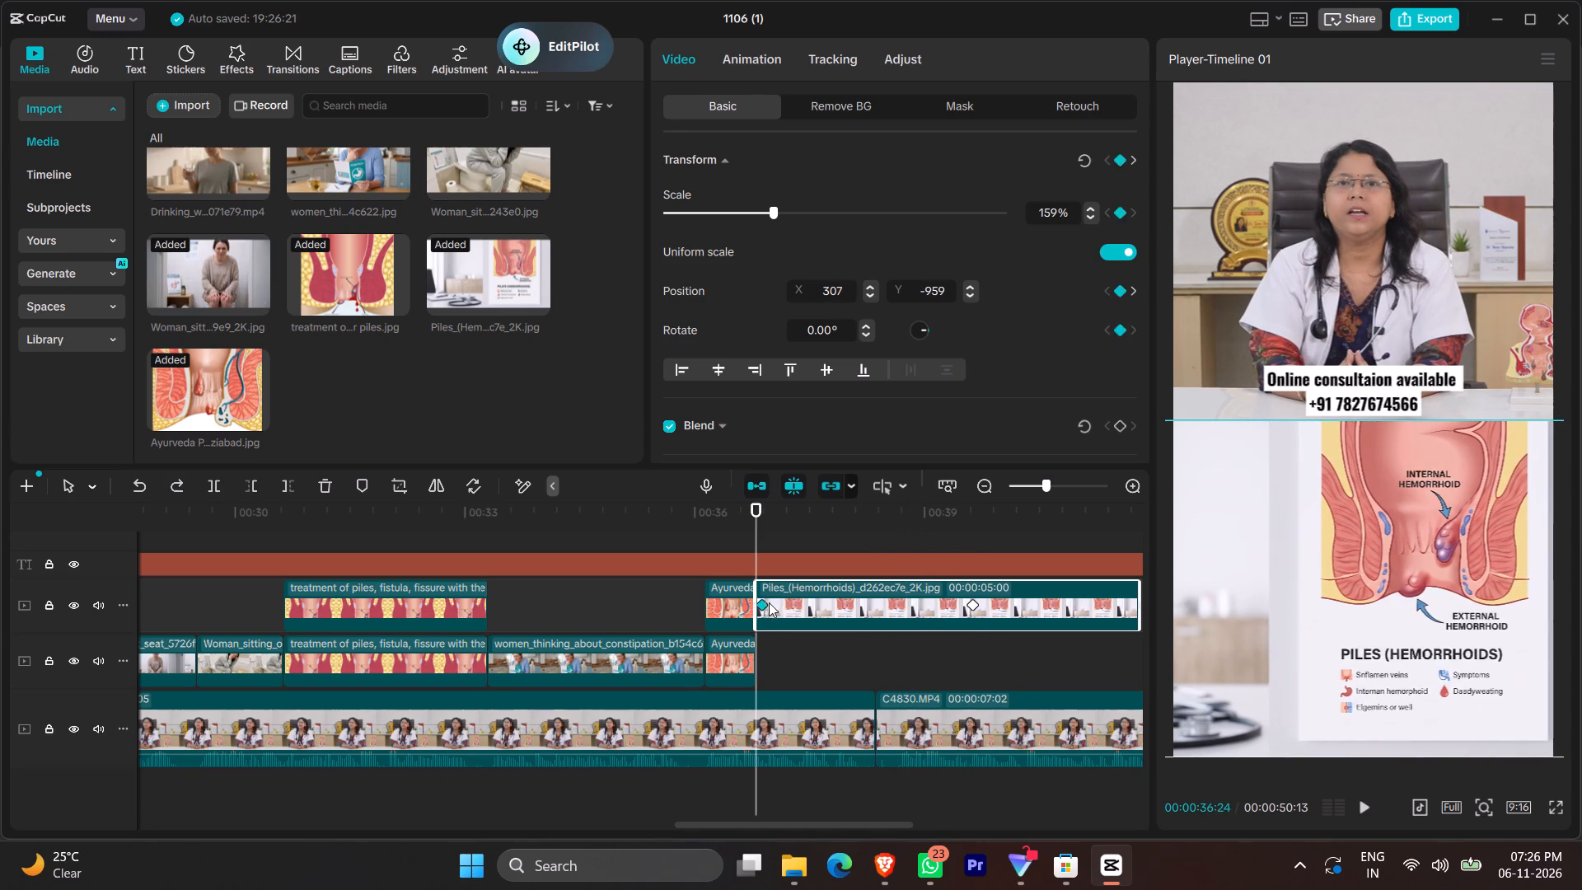
left_click_drag(769, 602, 770, 602)
left_click(770, 602)
left_click_drag(1535, 609, 1388, 617)
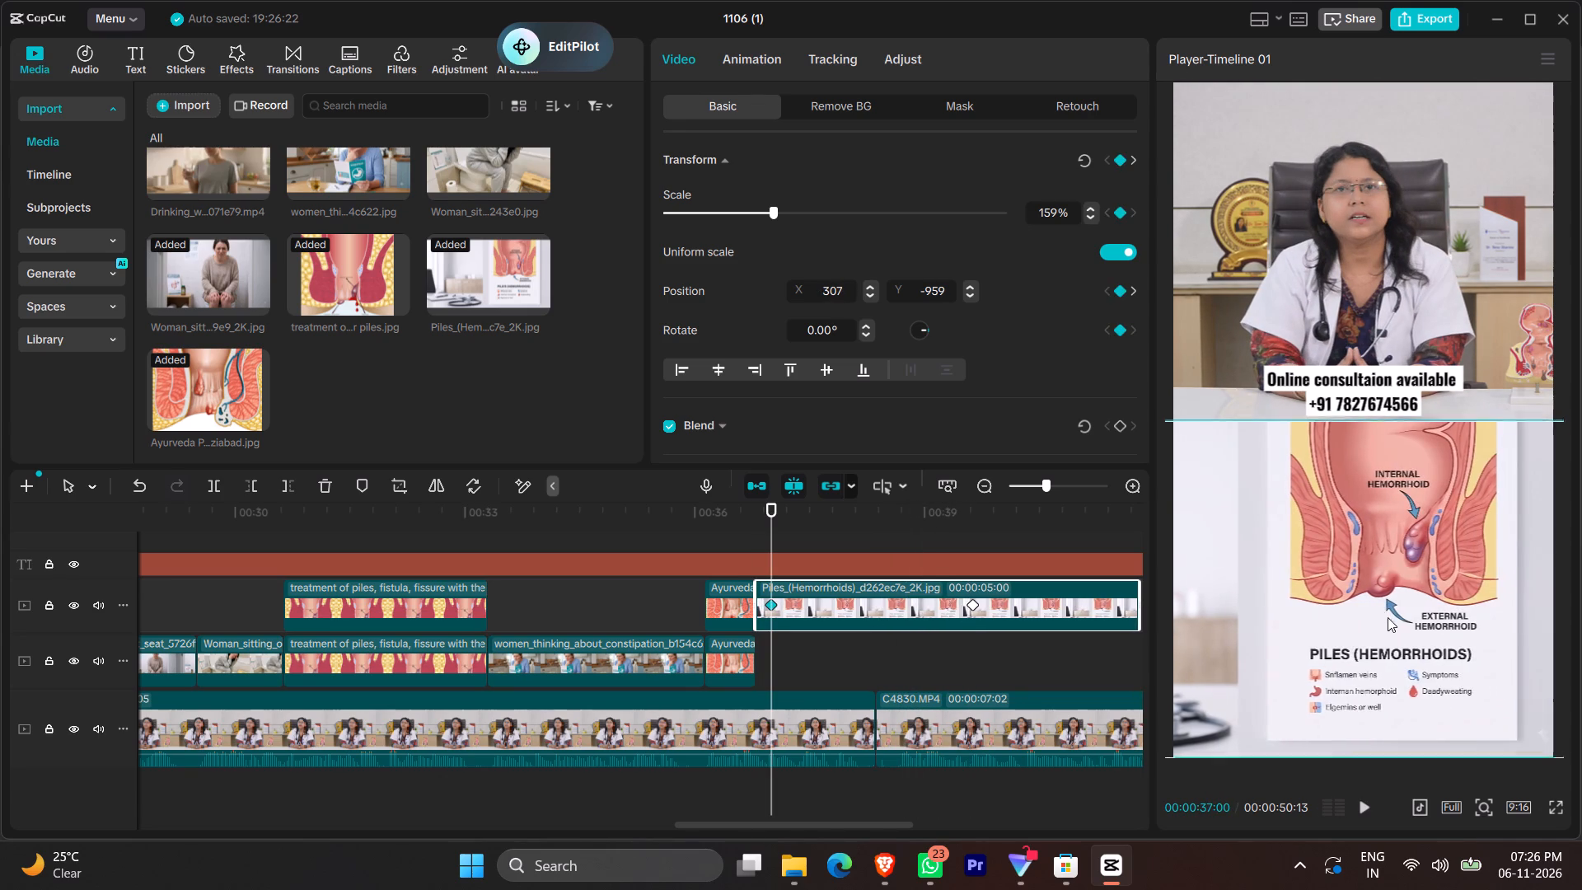
left_click_drag(1388, 617, 1406, 611)
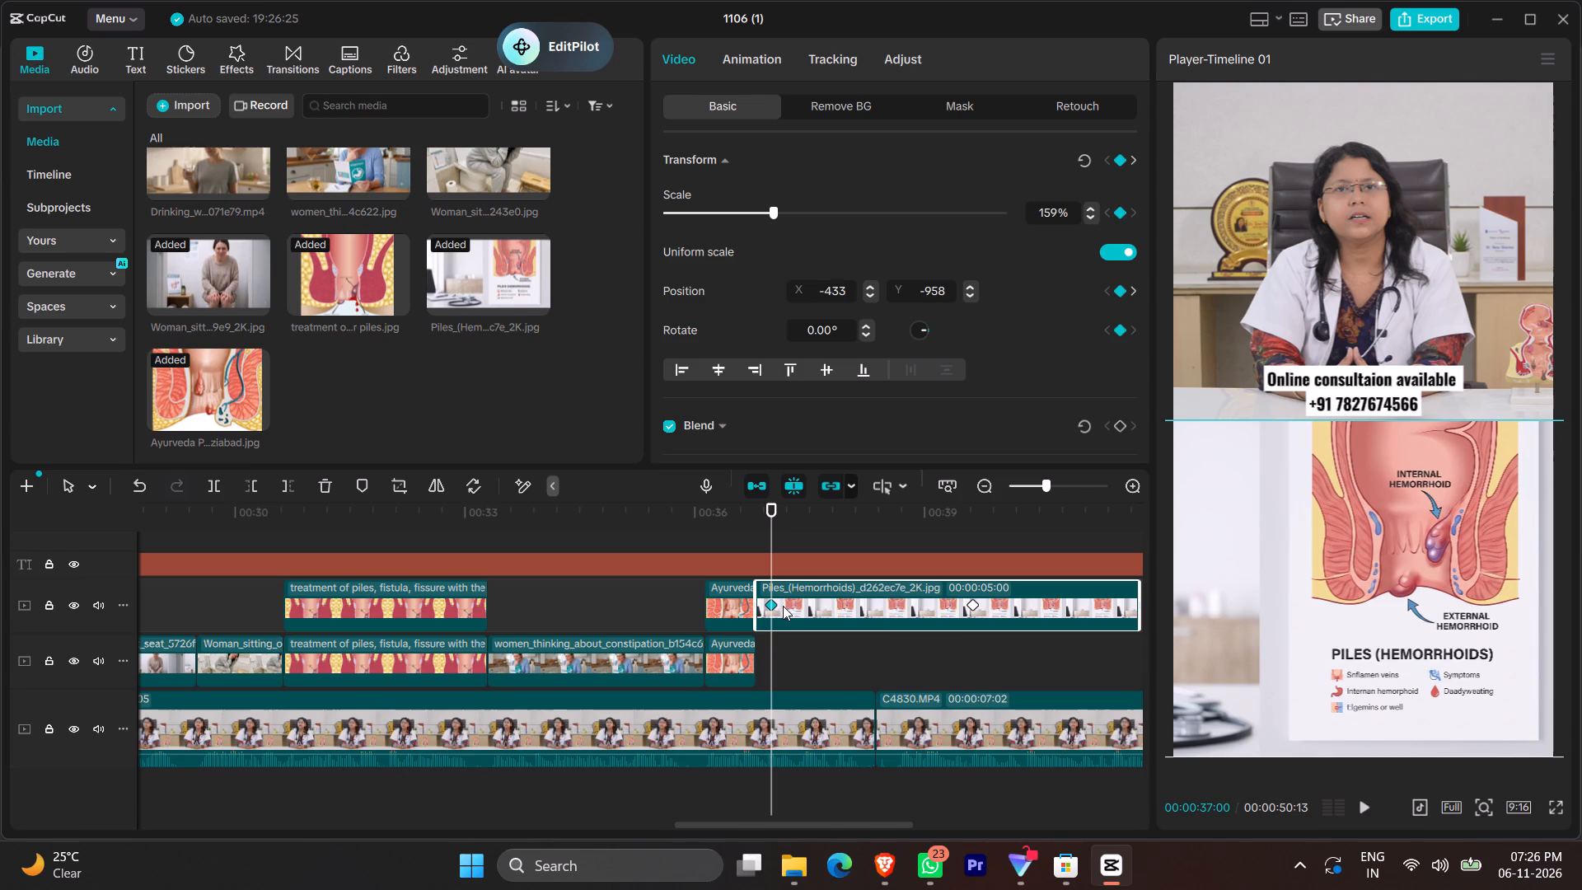
left_click_drag(777, 604, 746, 616)
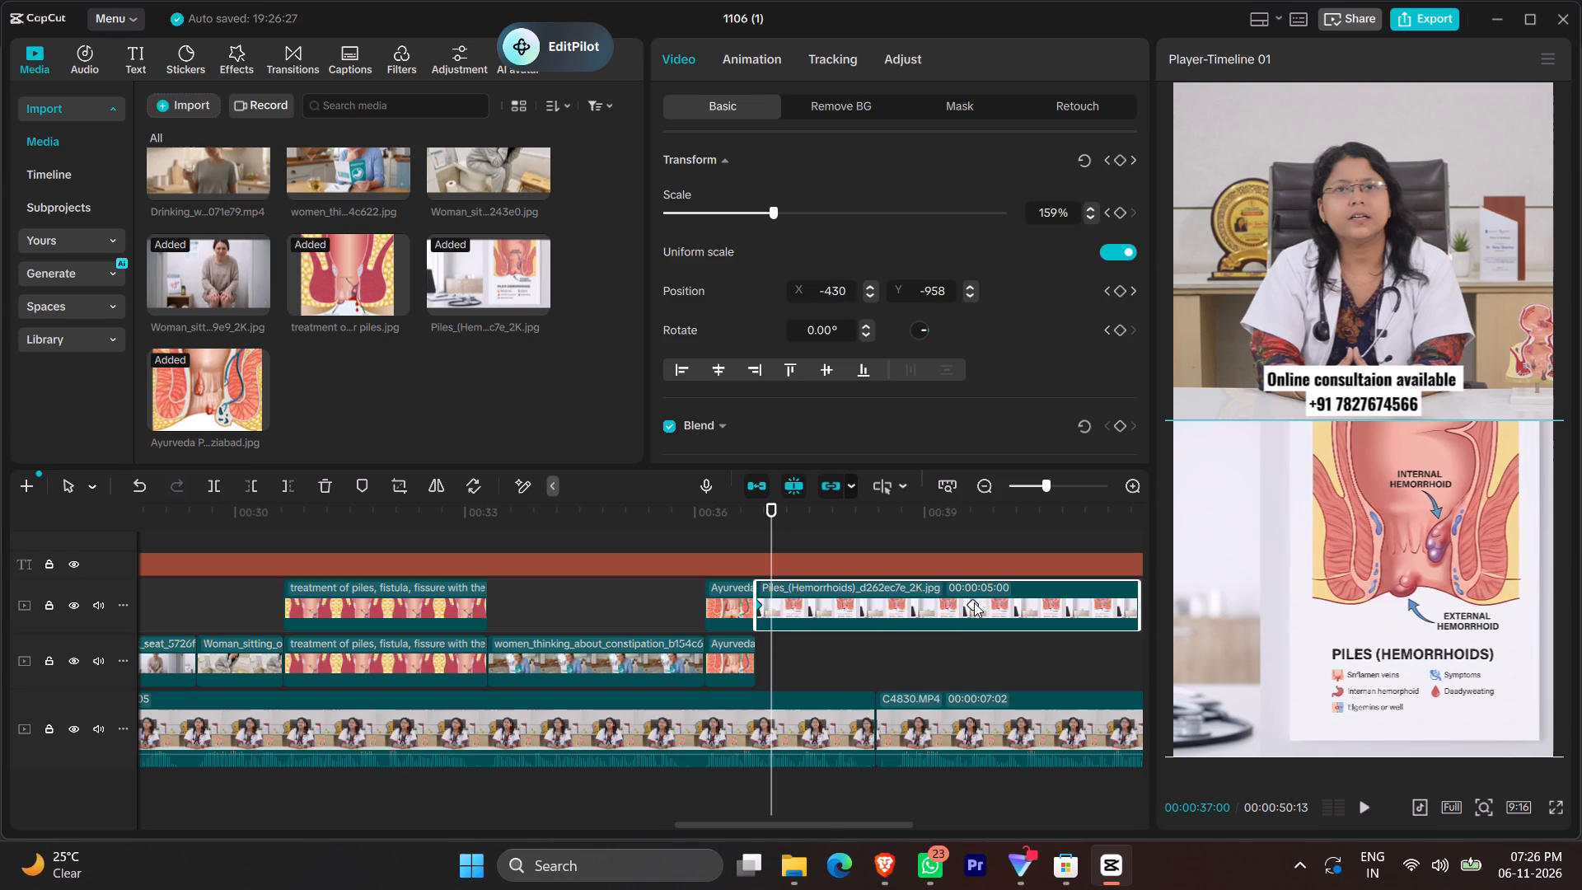
Move the Piles_(Hemorrhoids) clip's ending keyframe to about 00:00:38:07 and shift the image there to about X -637, Y -958.
left_click_drag(974, 602, 872, 625)
double_click(869, 604)
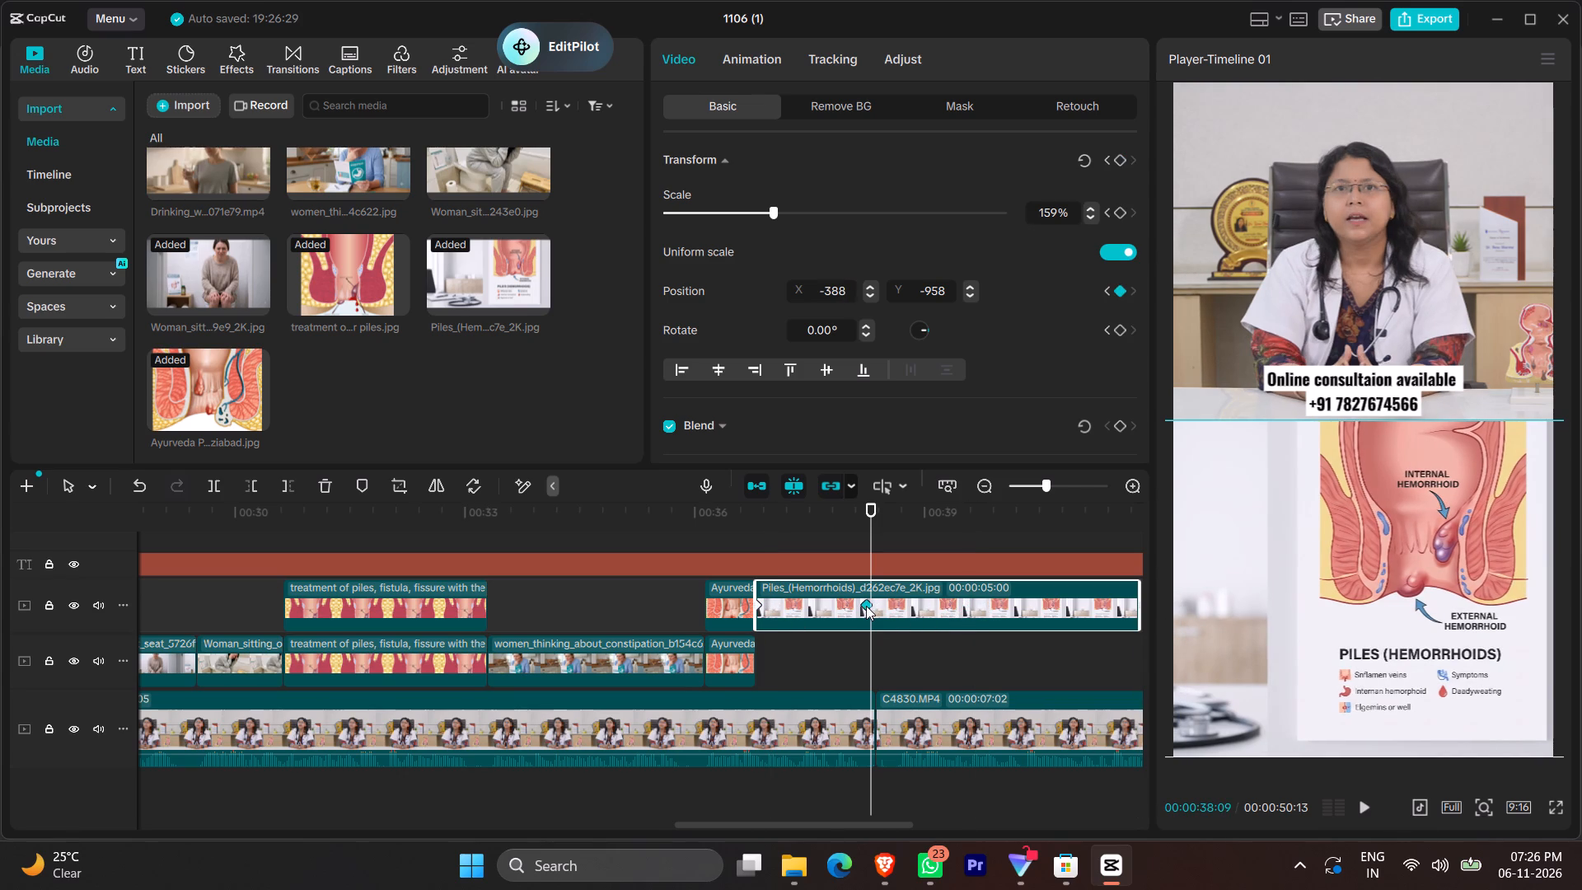
left_click(866, 606)
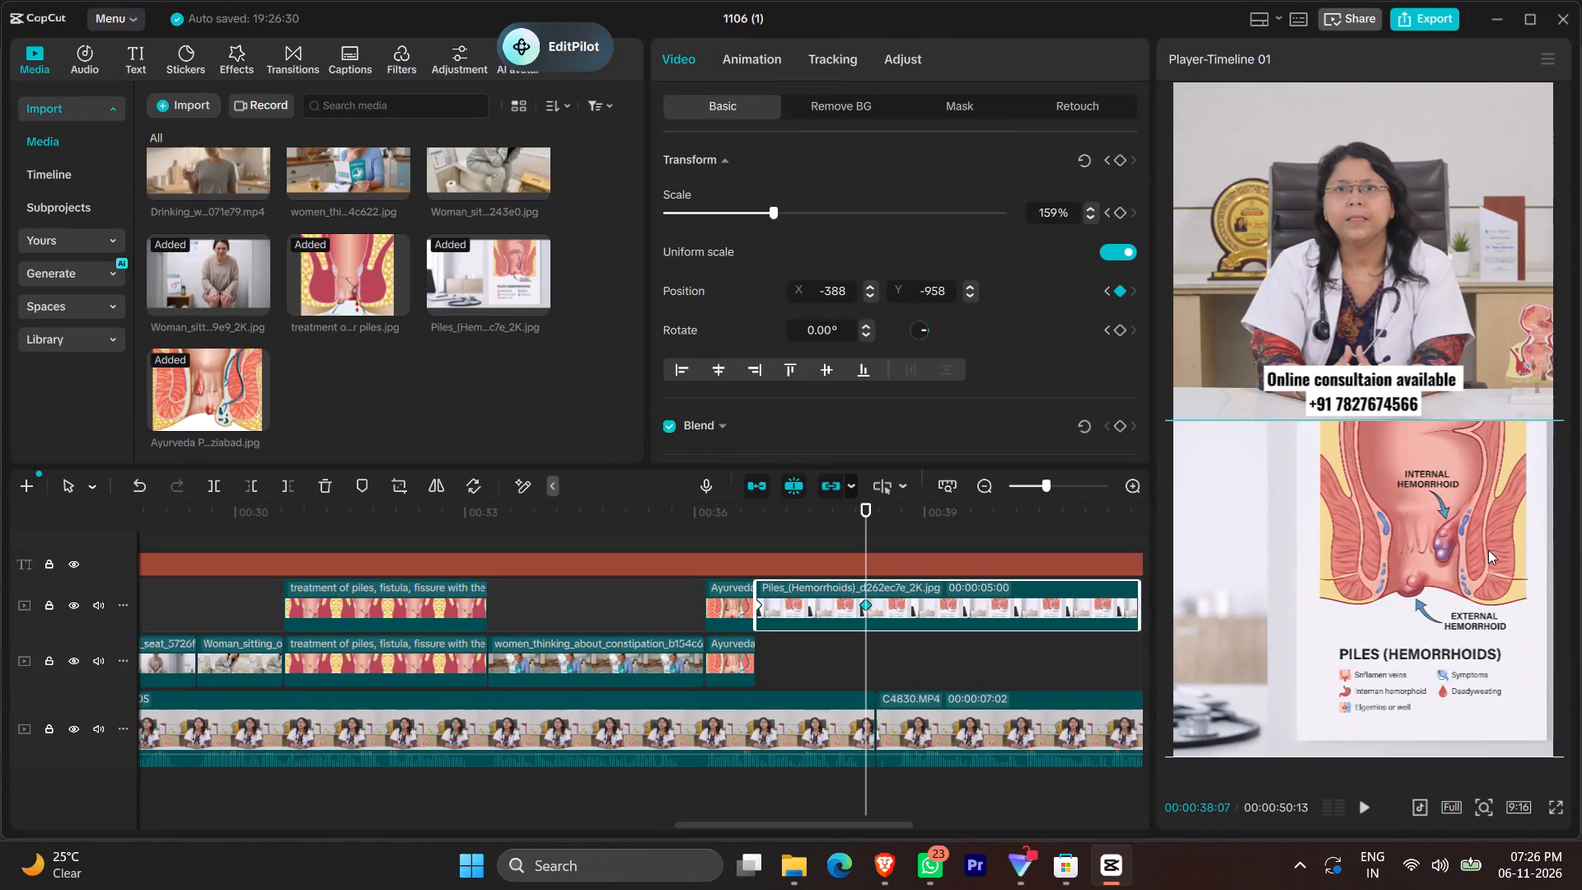
left_click_drag(1486, 550, 1444, 550)
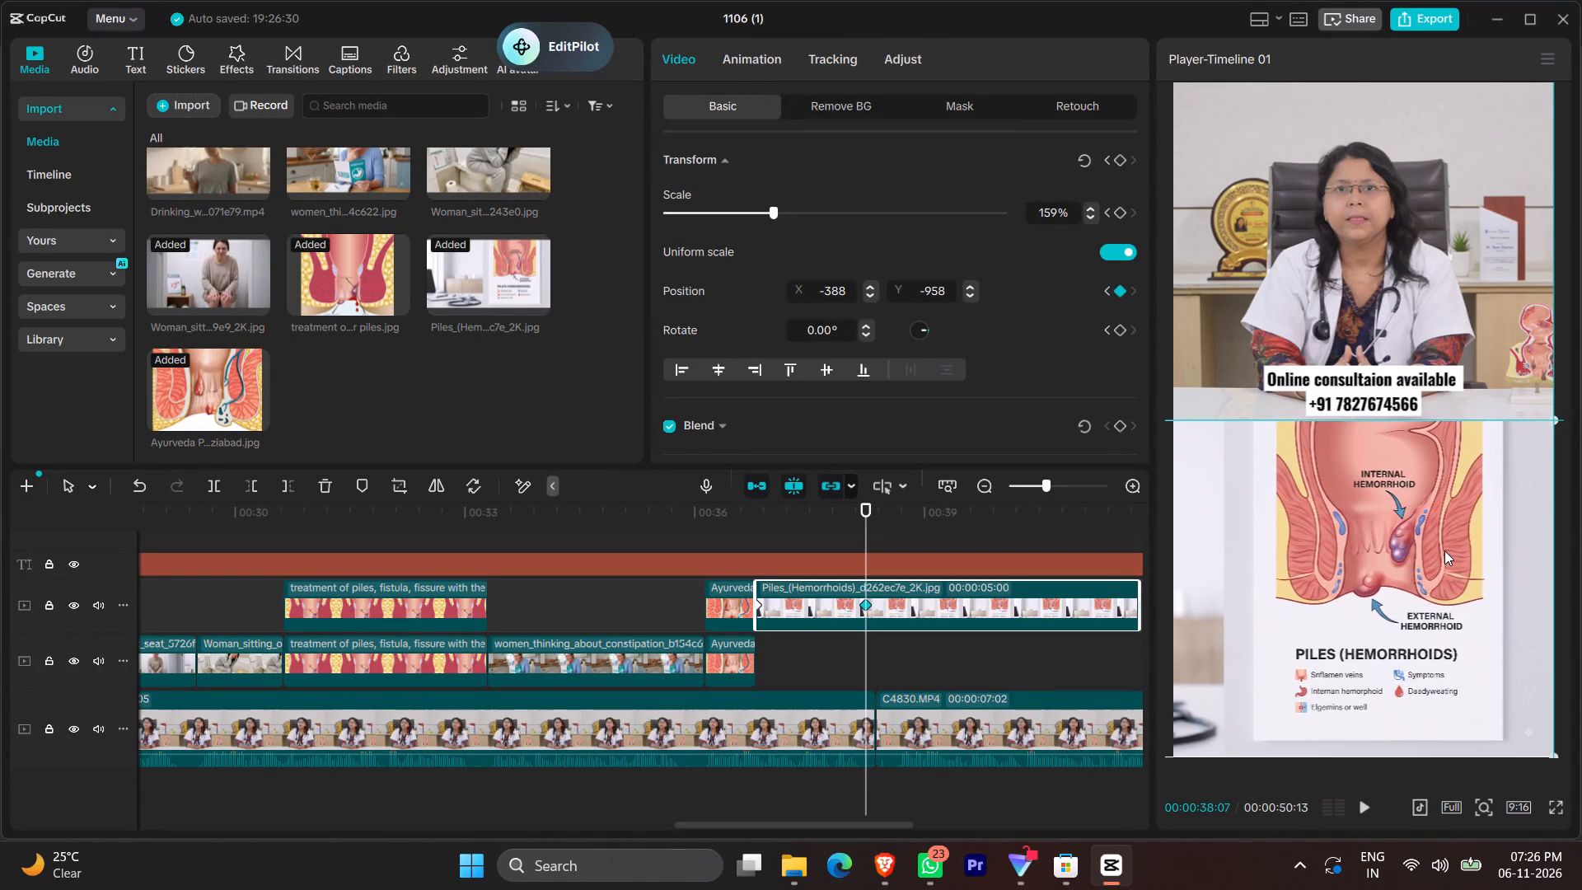
left_click_drag(1444, 550, 1446, 554)
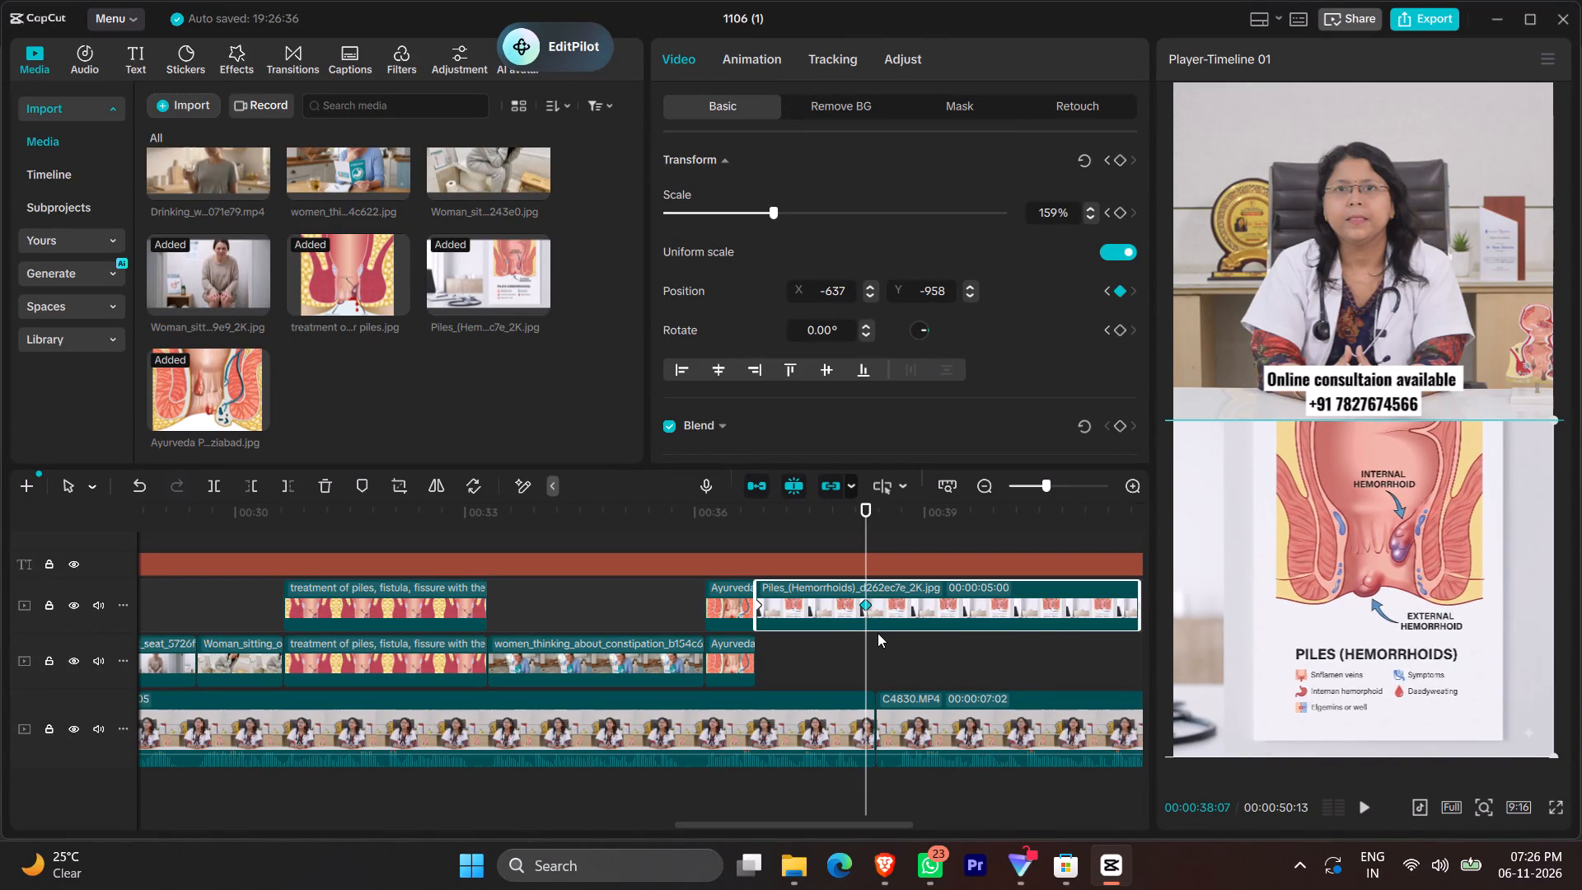
Split the Piles_(Hemorrhoids) clip at 00:00:38:11, where the doctor's footage is cut, and delete the part after it.
left_click(868, 667)
left_click(878, 667)
left_click(921, 593)
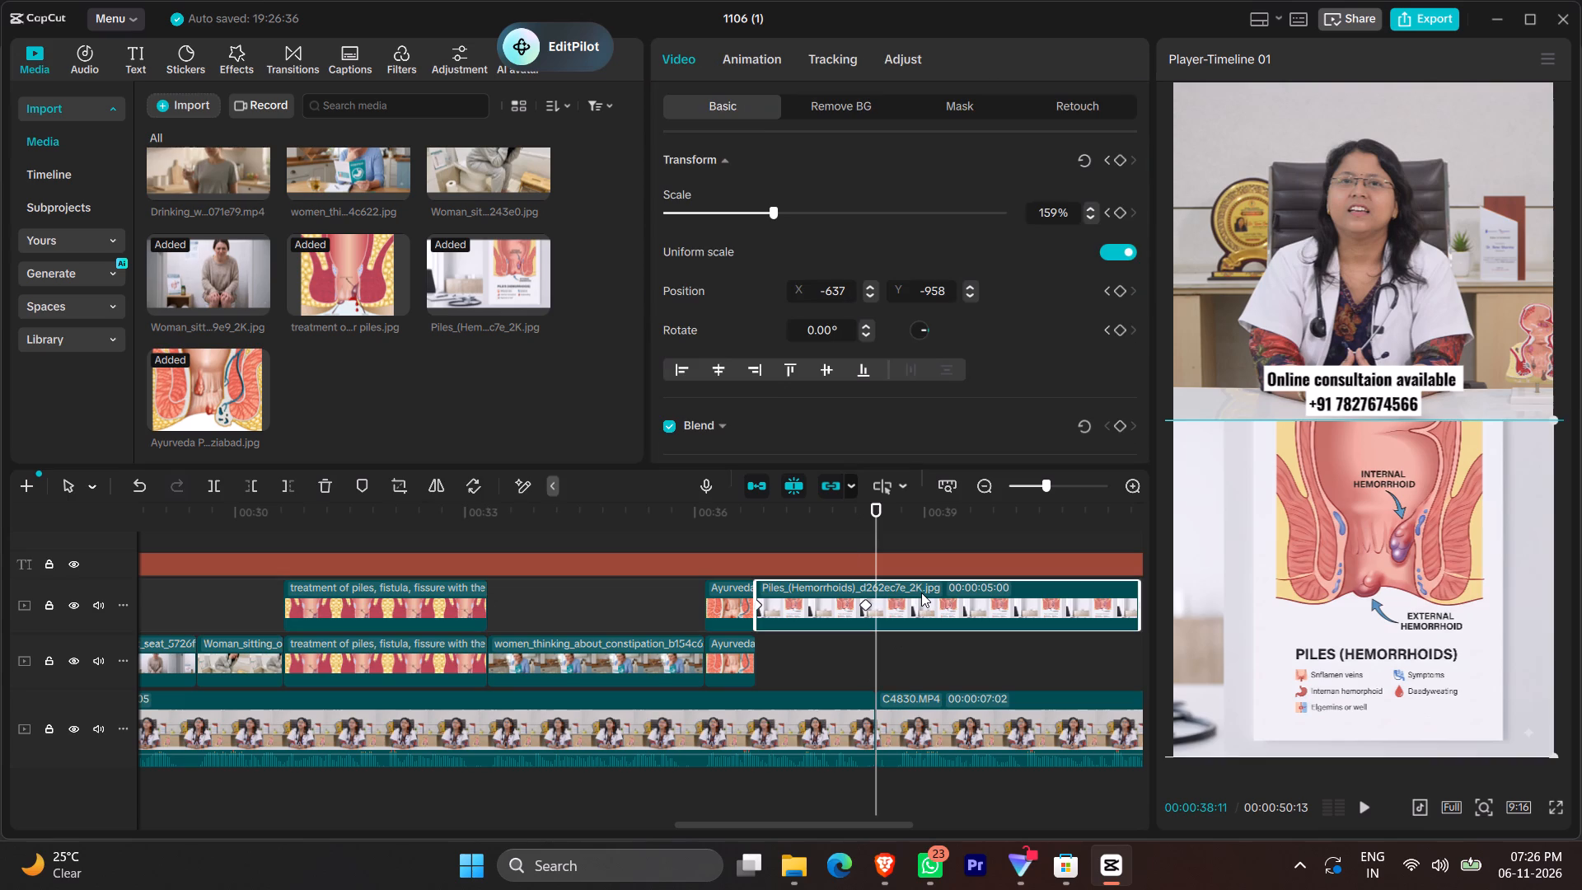
key("ctrl+b")
key("1")
Move the shortened Piles_(Hemorrhoids) clip directly after the Ayurveda clip on the lower overlay track and nudge its ending keyframe toward the clip's end.
left_click_drag(775, 598, 785, 646)
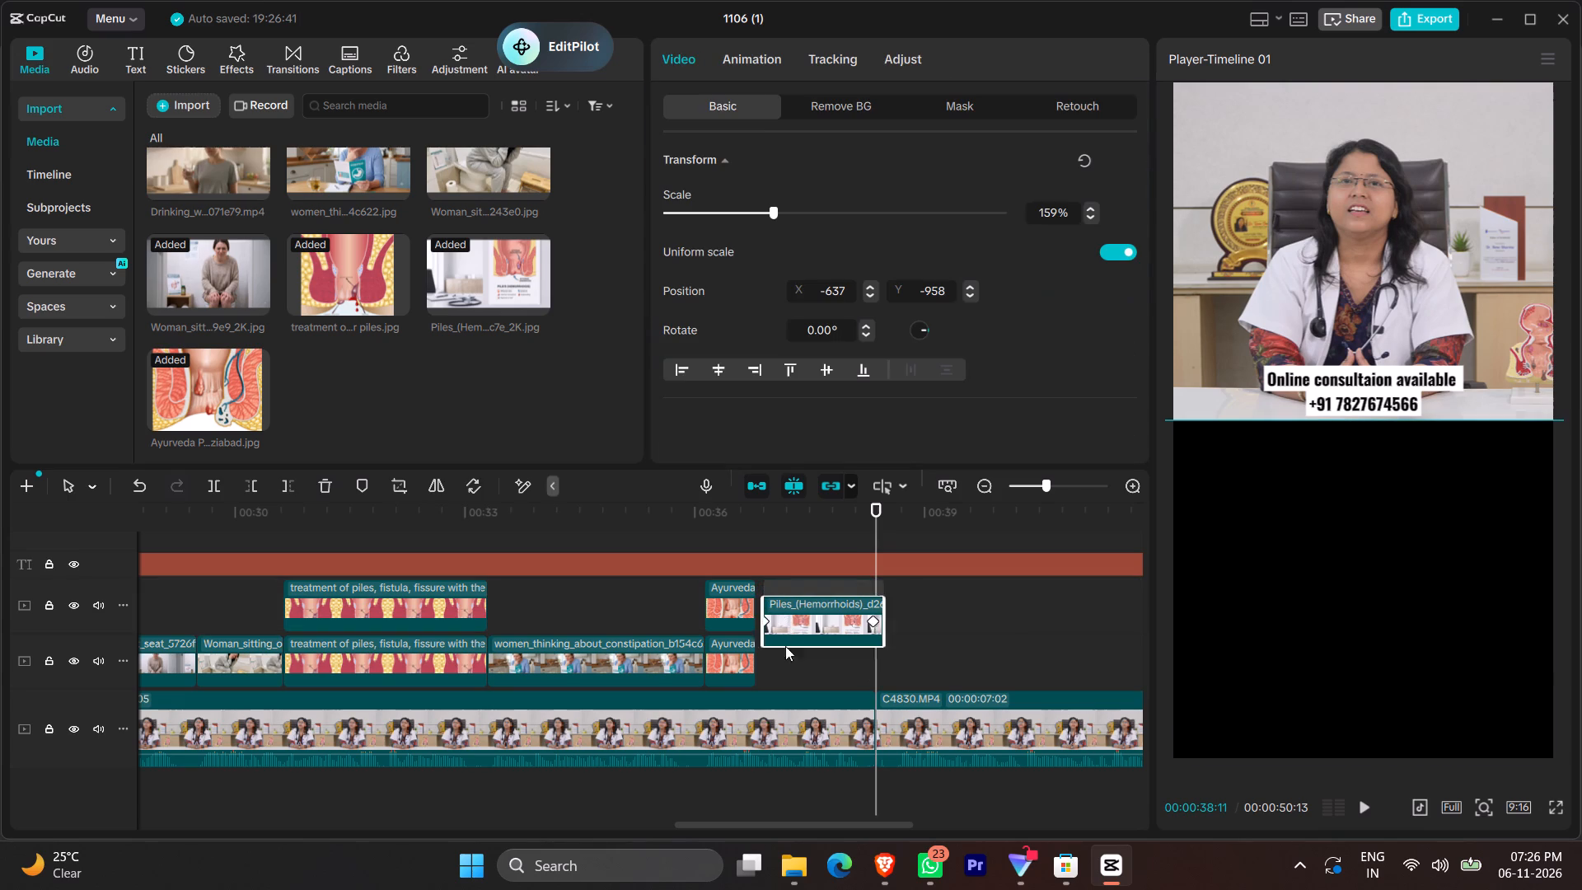
left_click_drag(785, 646, 774, 658)
left_click_drag(866, 661, 906, 660)
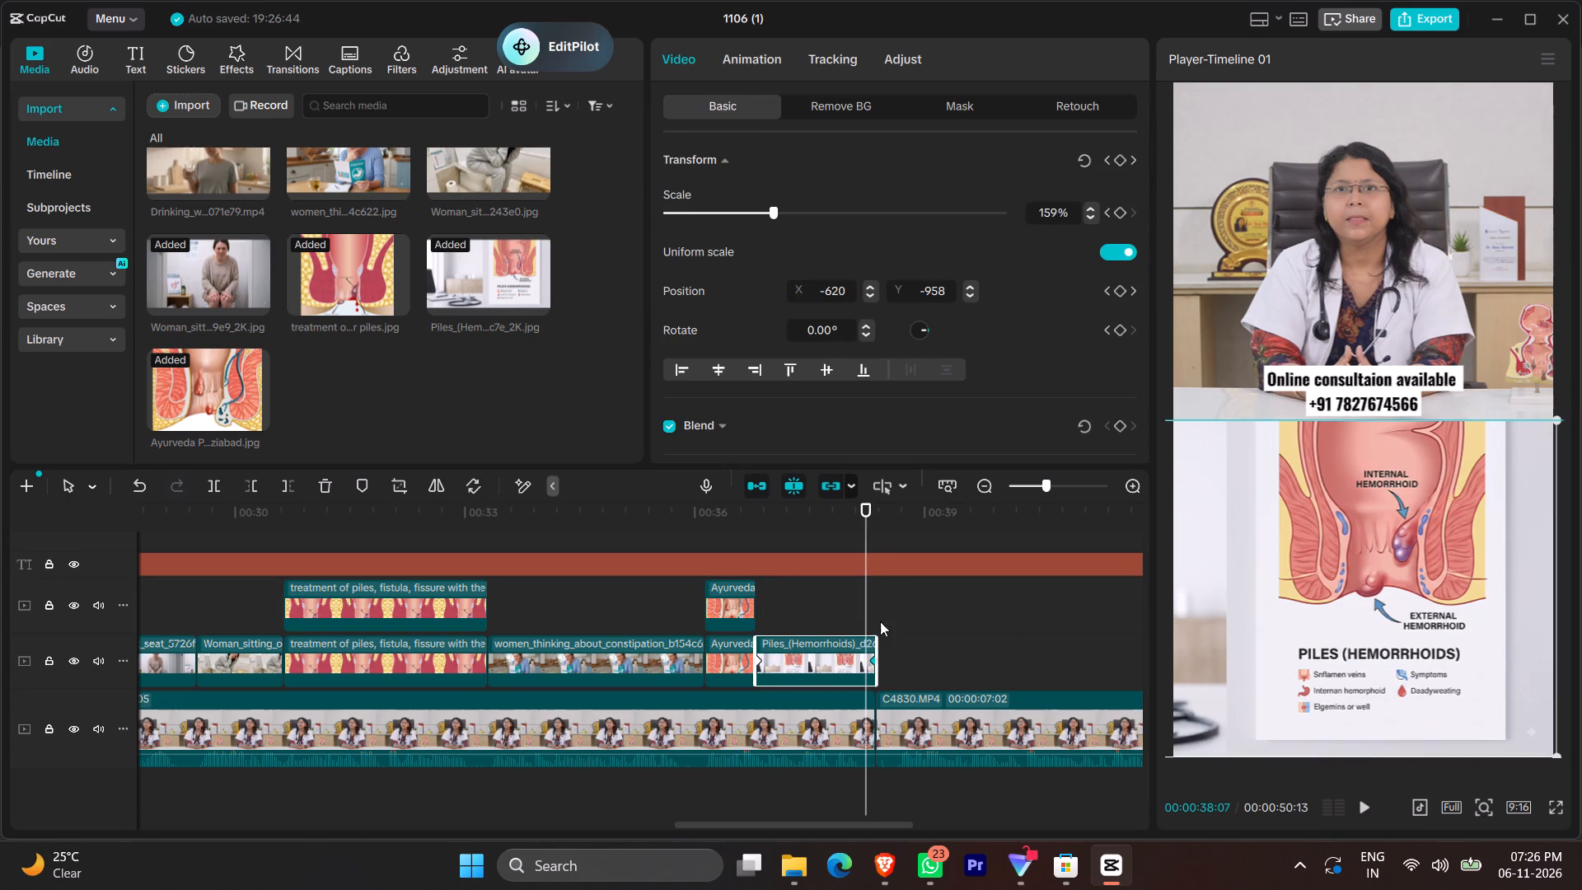
Play back the Piles_(Hemorrhoids) animation, and review the video from about 00:00:32 through the doctor's last footage segment.
left_click(753, 517)
key("space")
key("space")
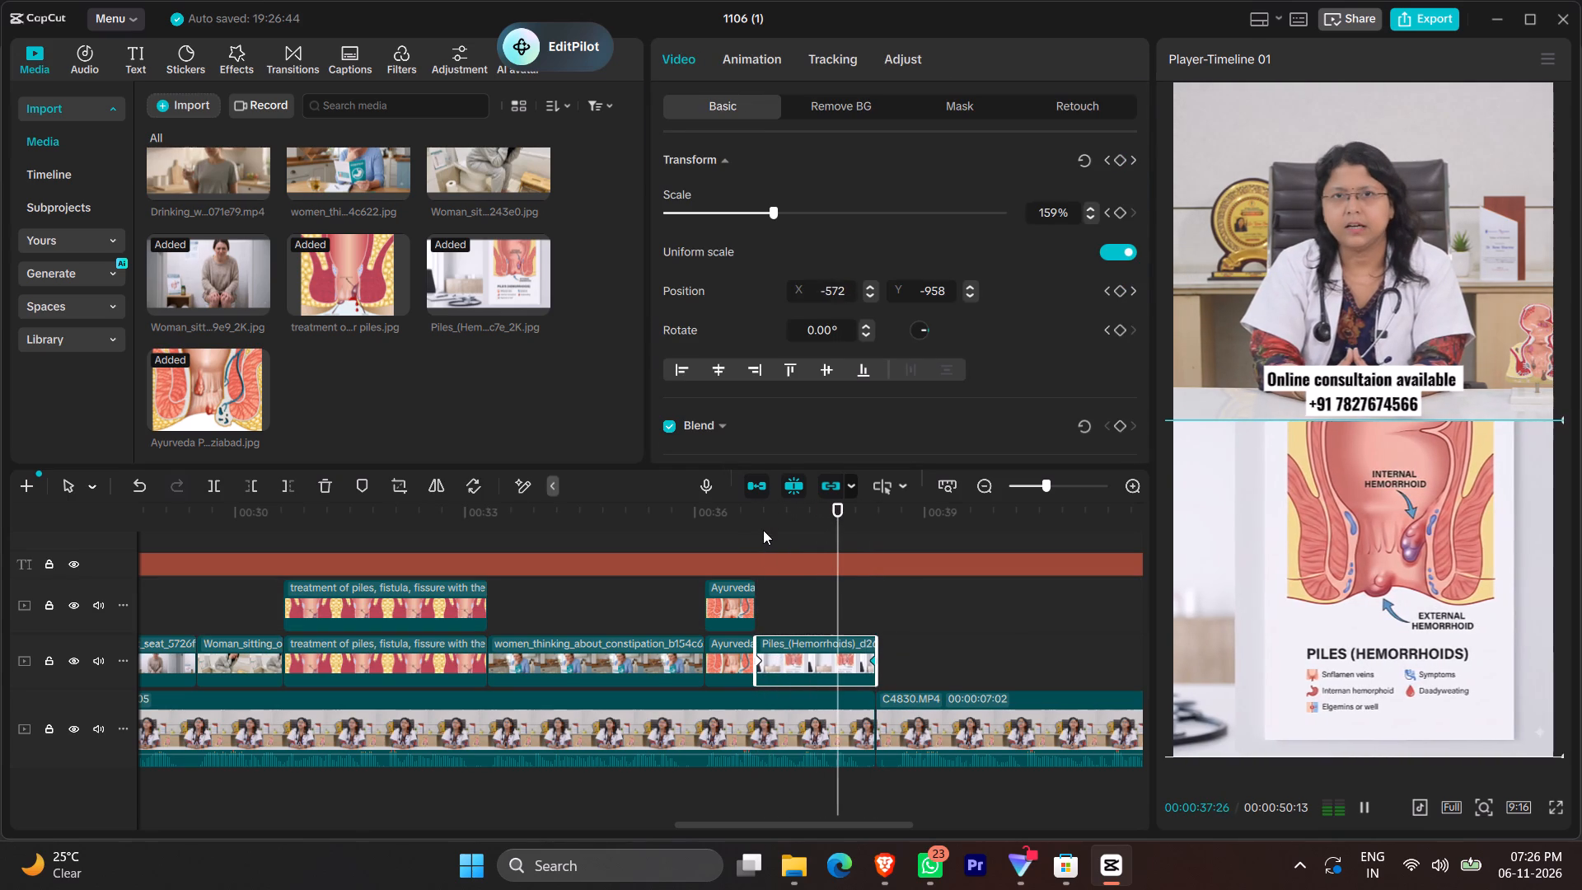
left_click(725, 537)
key("space")
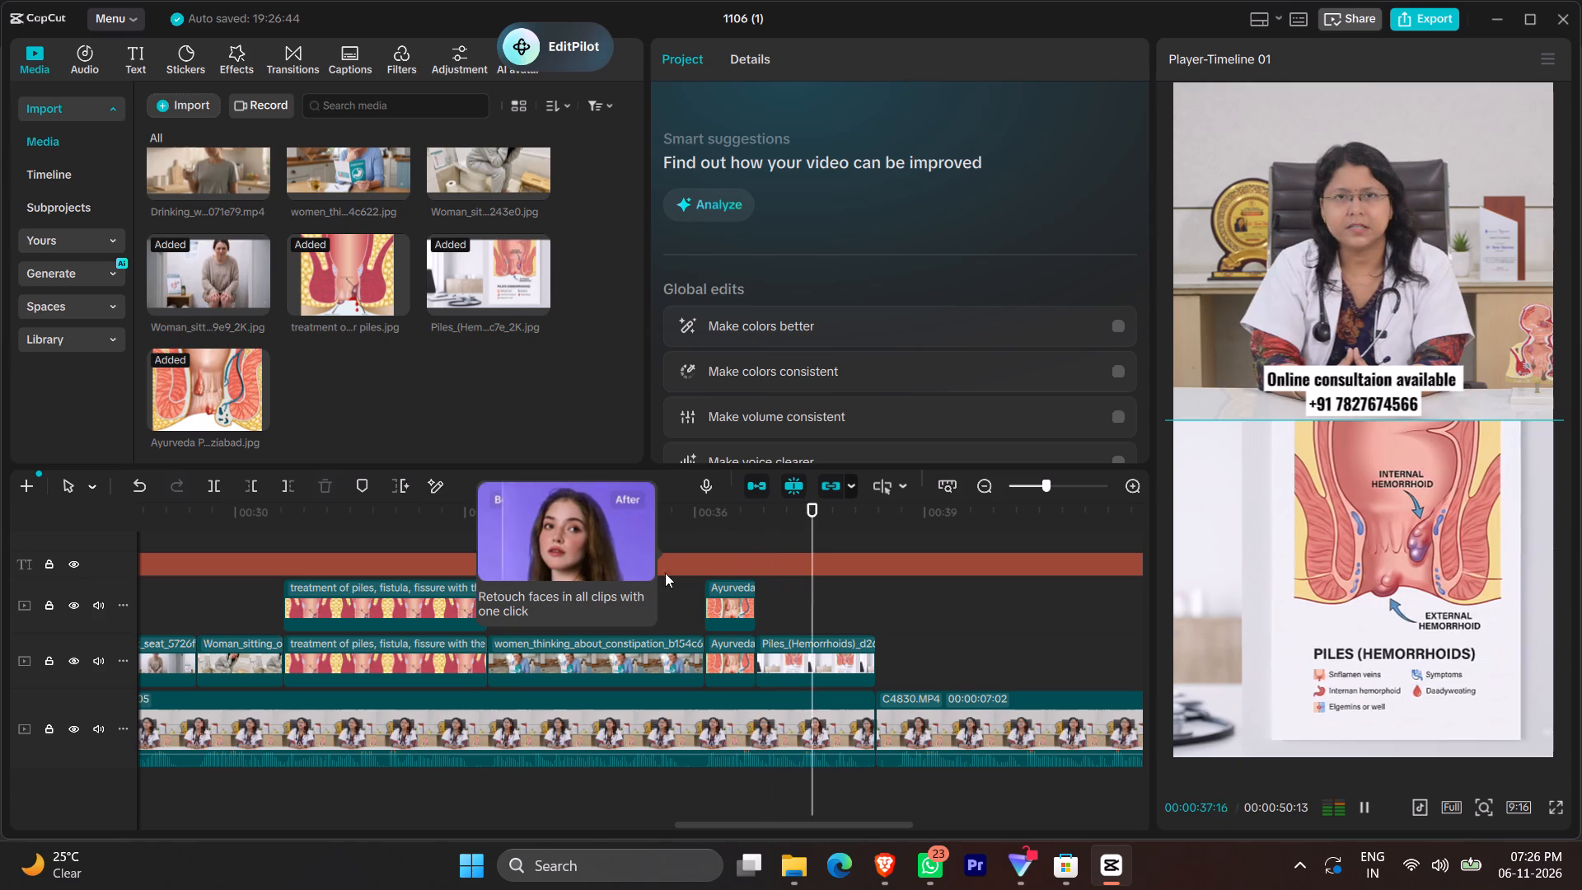
left_click(480, 534)
left_click(400, 539)
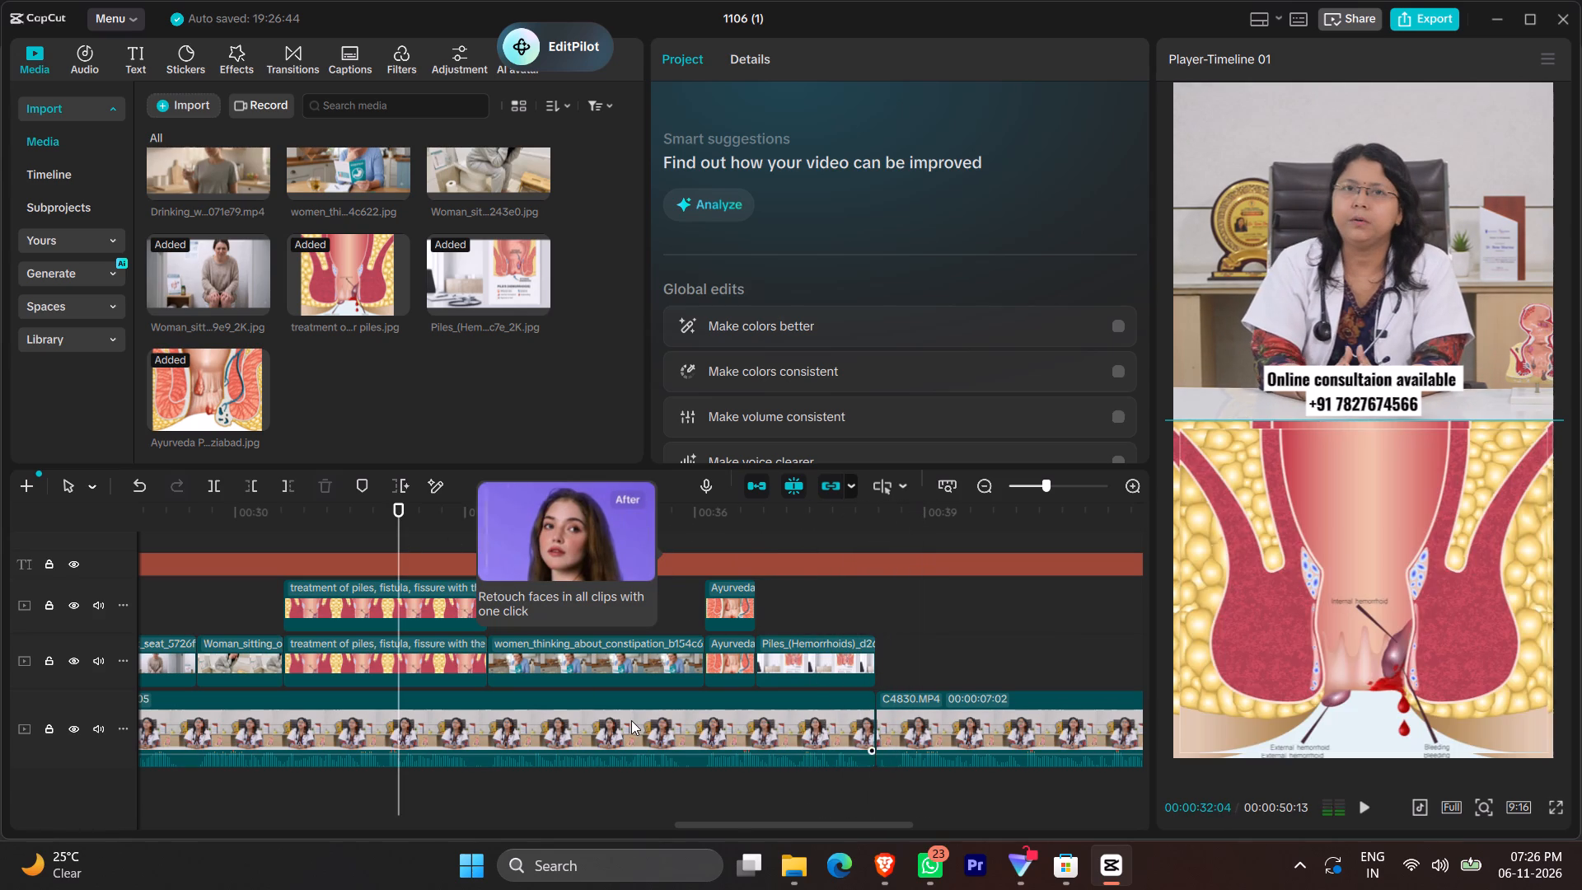
left_click(630, 719)
key("space")
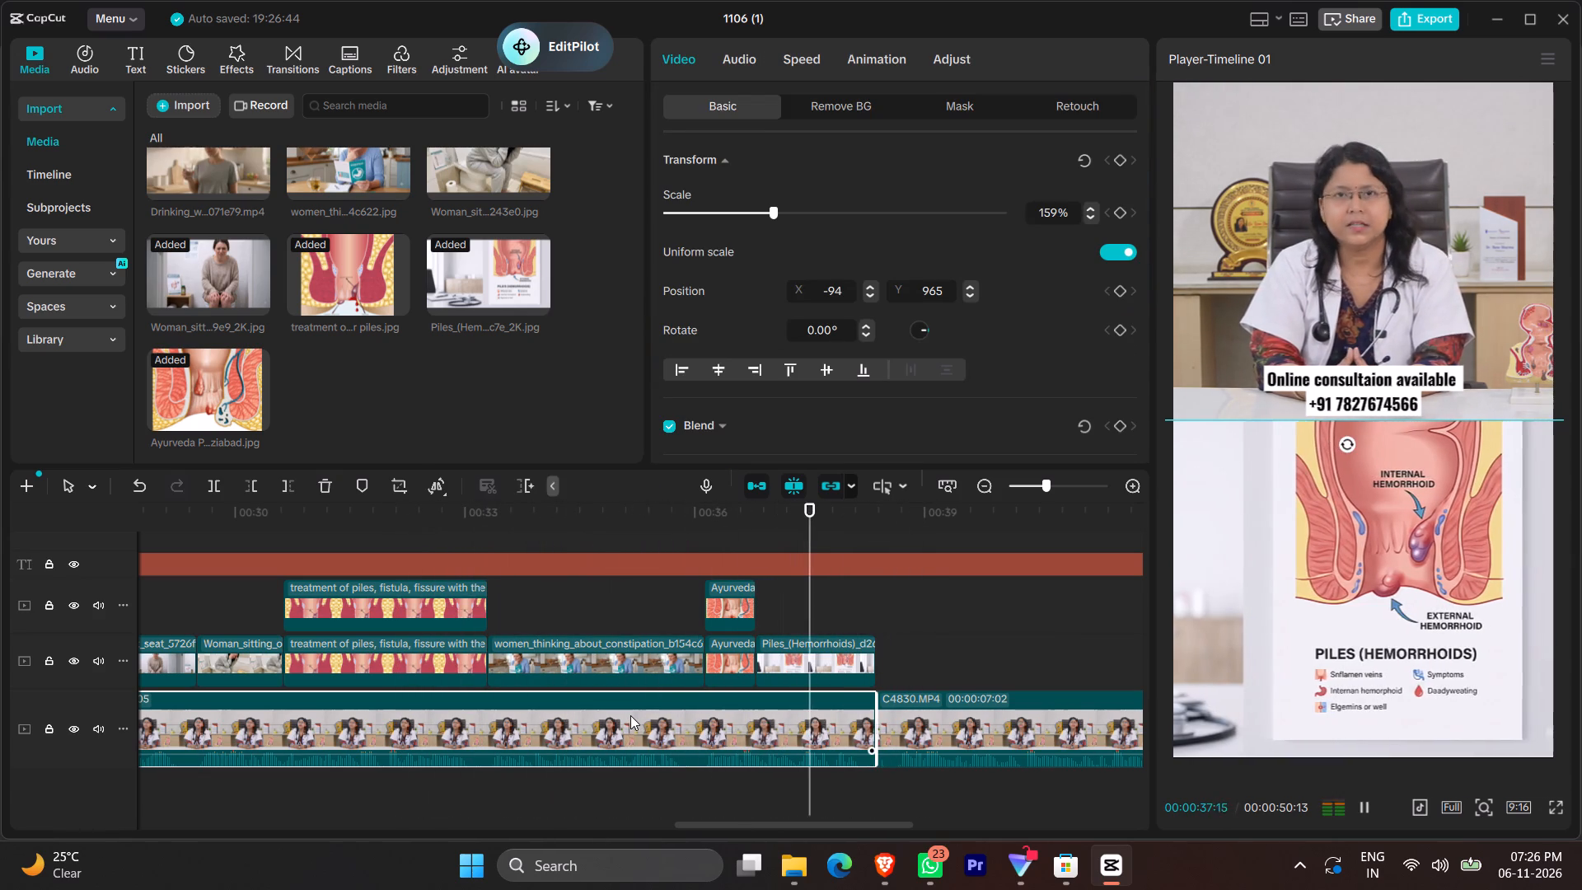
scroll(630, 715, "left", 1)
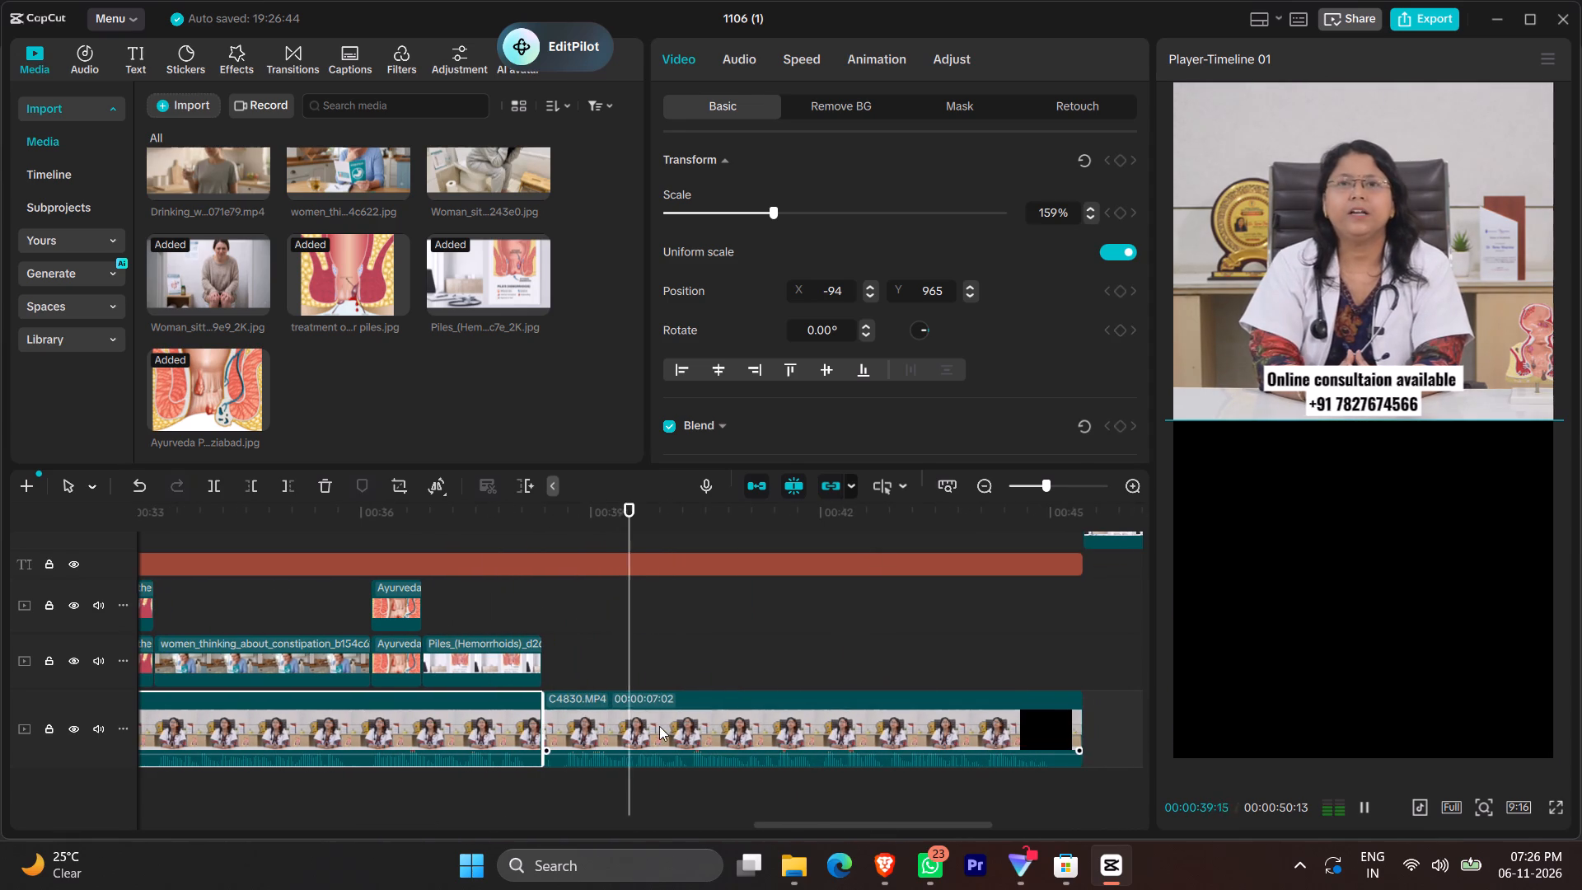
scroll(729, 663, "down", 6, "ctrl")
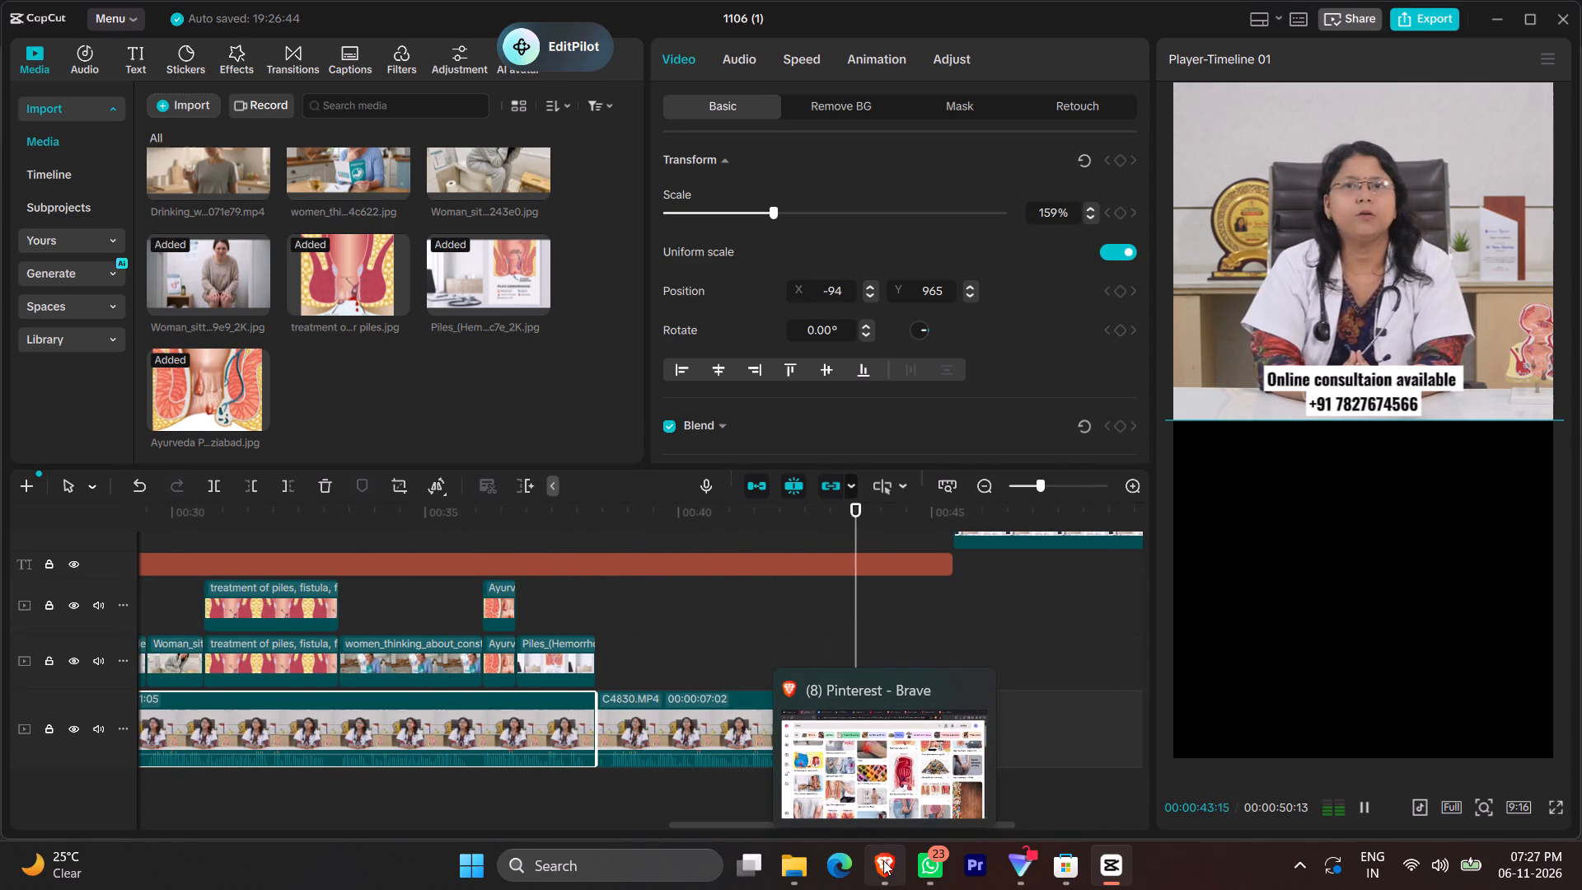
key("space")
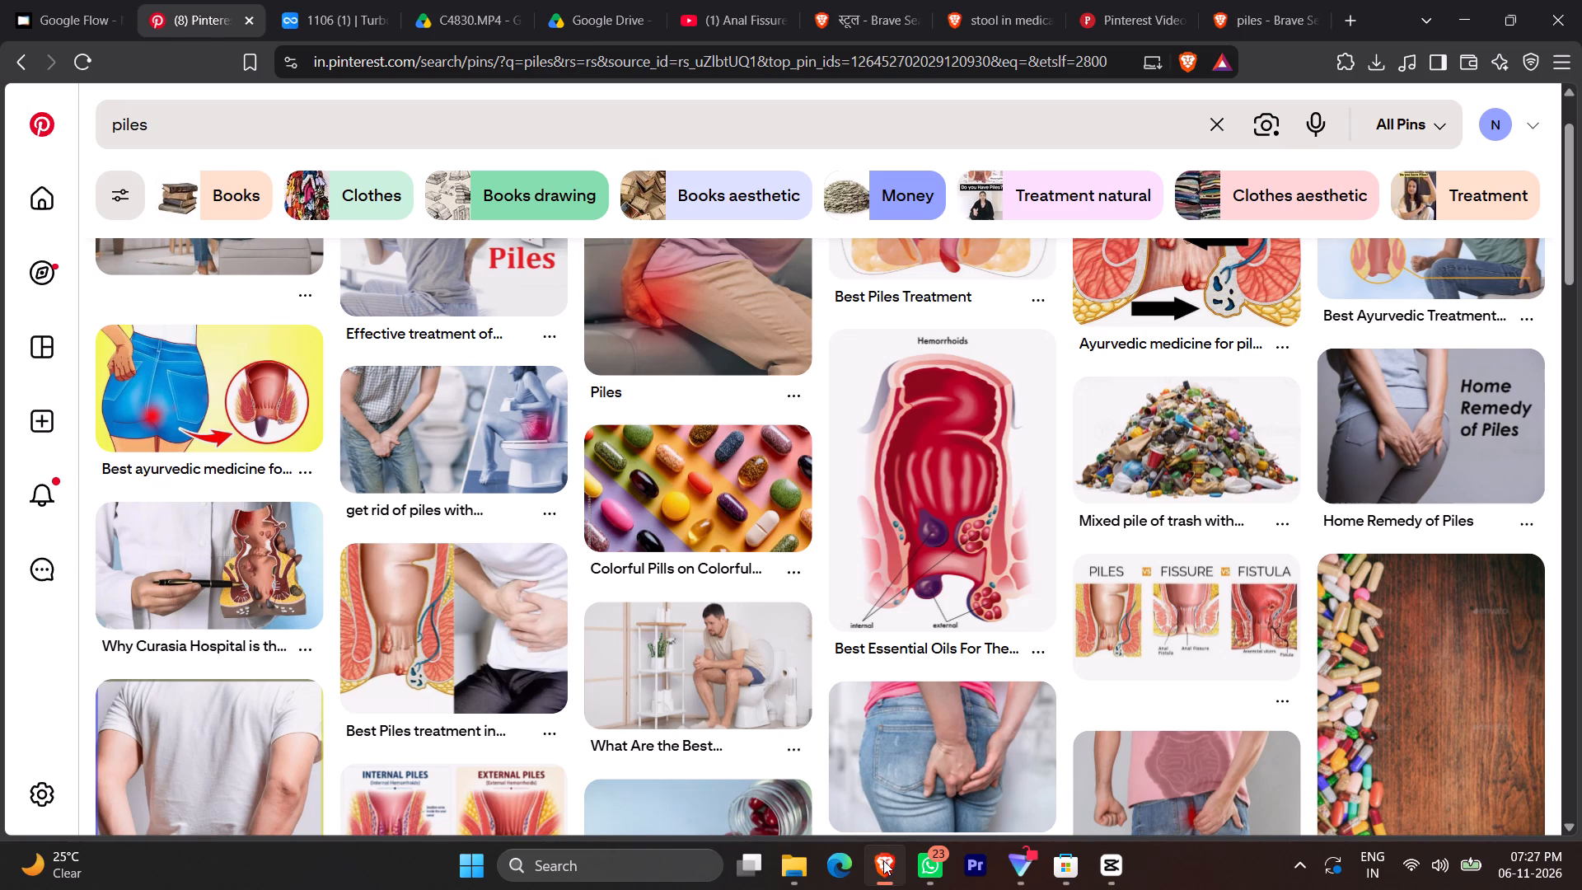
left_click(883, 860)
Copy the 0.8X digestive-system clip near 00:00:17 and paste it directly after the Piles_(Hemorrhoids) clip on the lower overlay track.
scroll(382, 275, "up", 2)
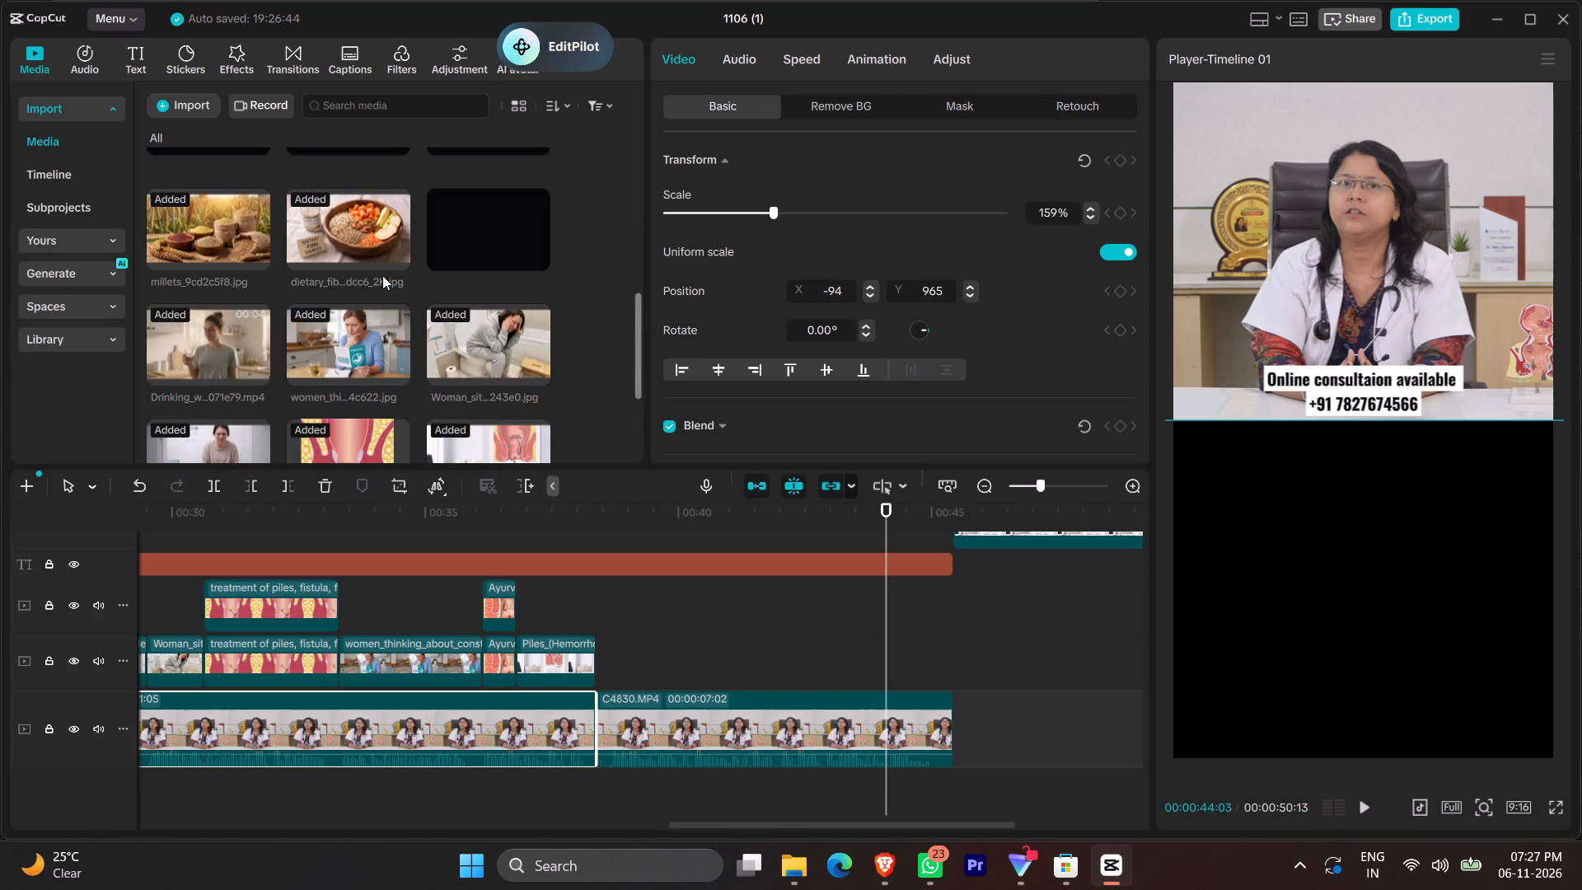
scroll(381, 320, "up", 7)
scroll(408, 574, "right", 2)
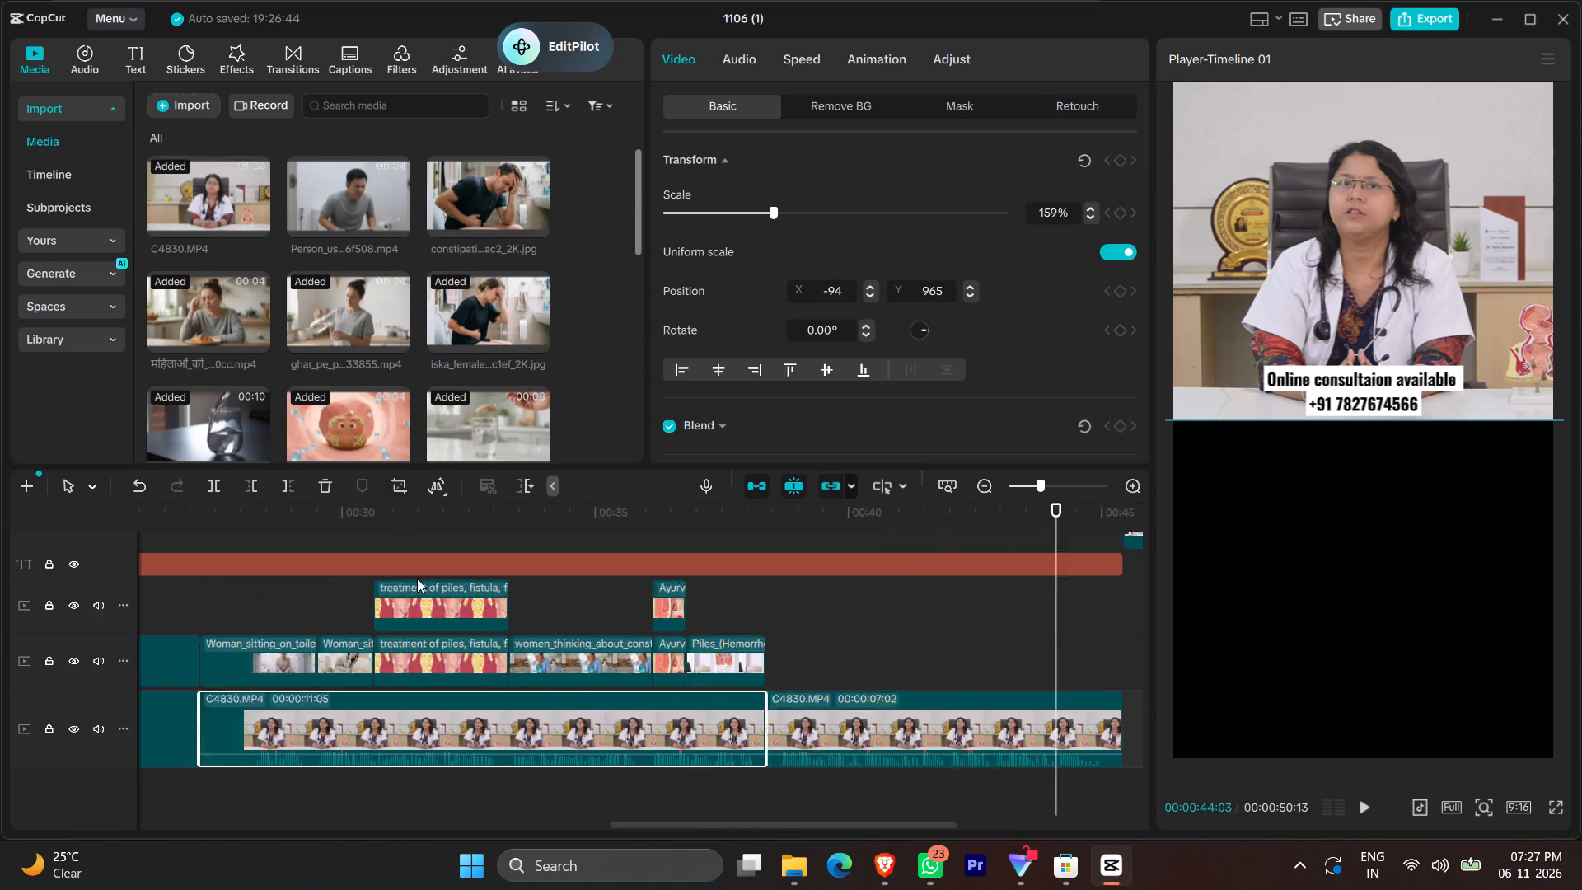
scroll(417, 578, "right", 3)
left_click(507, 602)
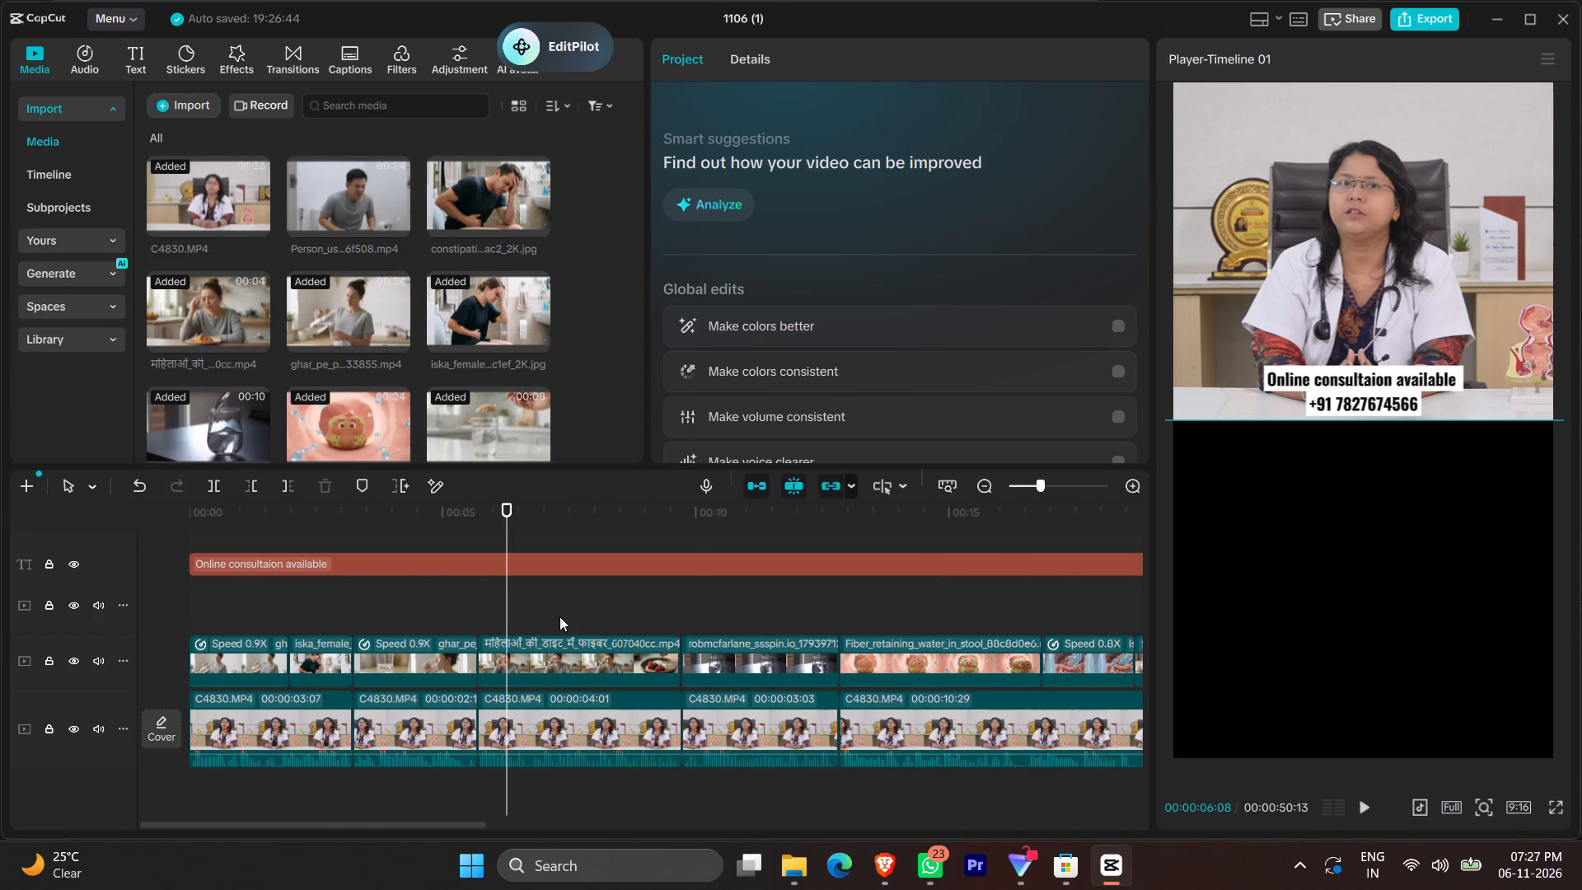
left_click(698, 616)
left_click(879, 612)
scroll(943, 614, "left", 1)
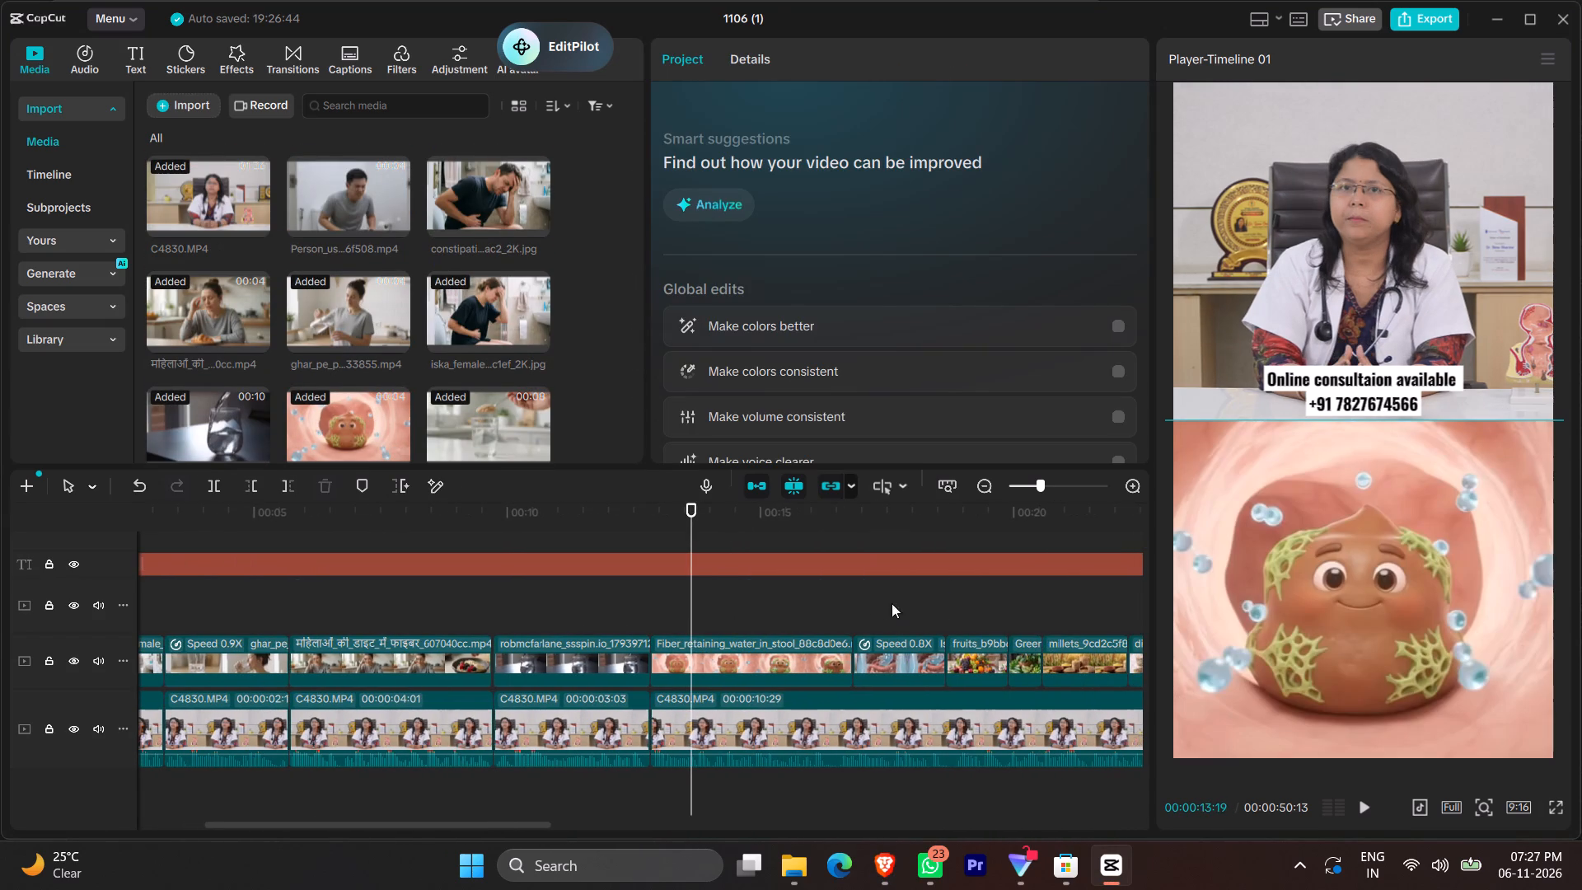
left_click(892, 603)
left_click(898, 650)
key("ctrl+c")
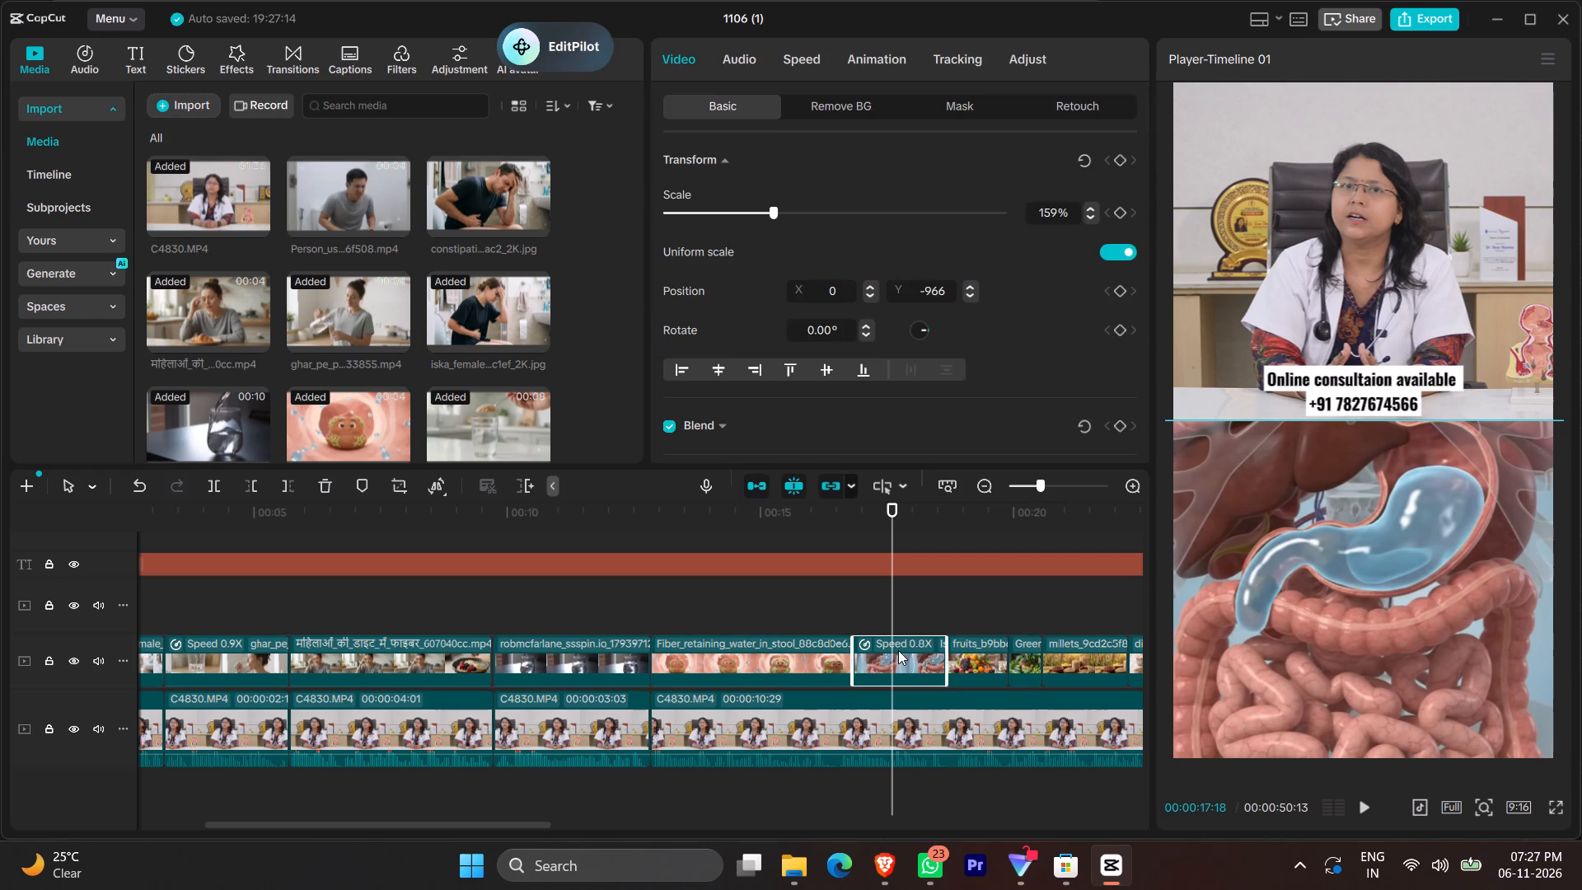
key("ctrl+c")
scroll(943, 647, "left", 2)
scroll(293, 643, "right", 1)
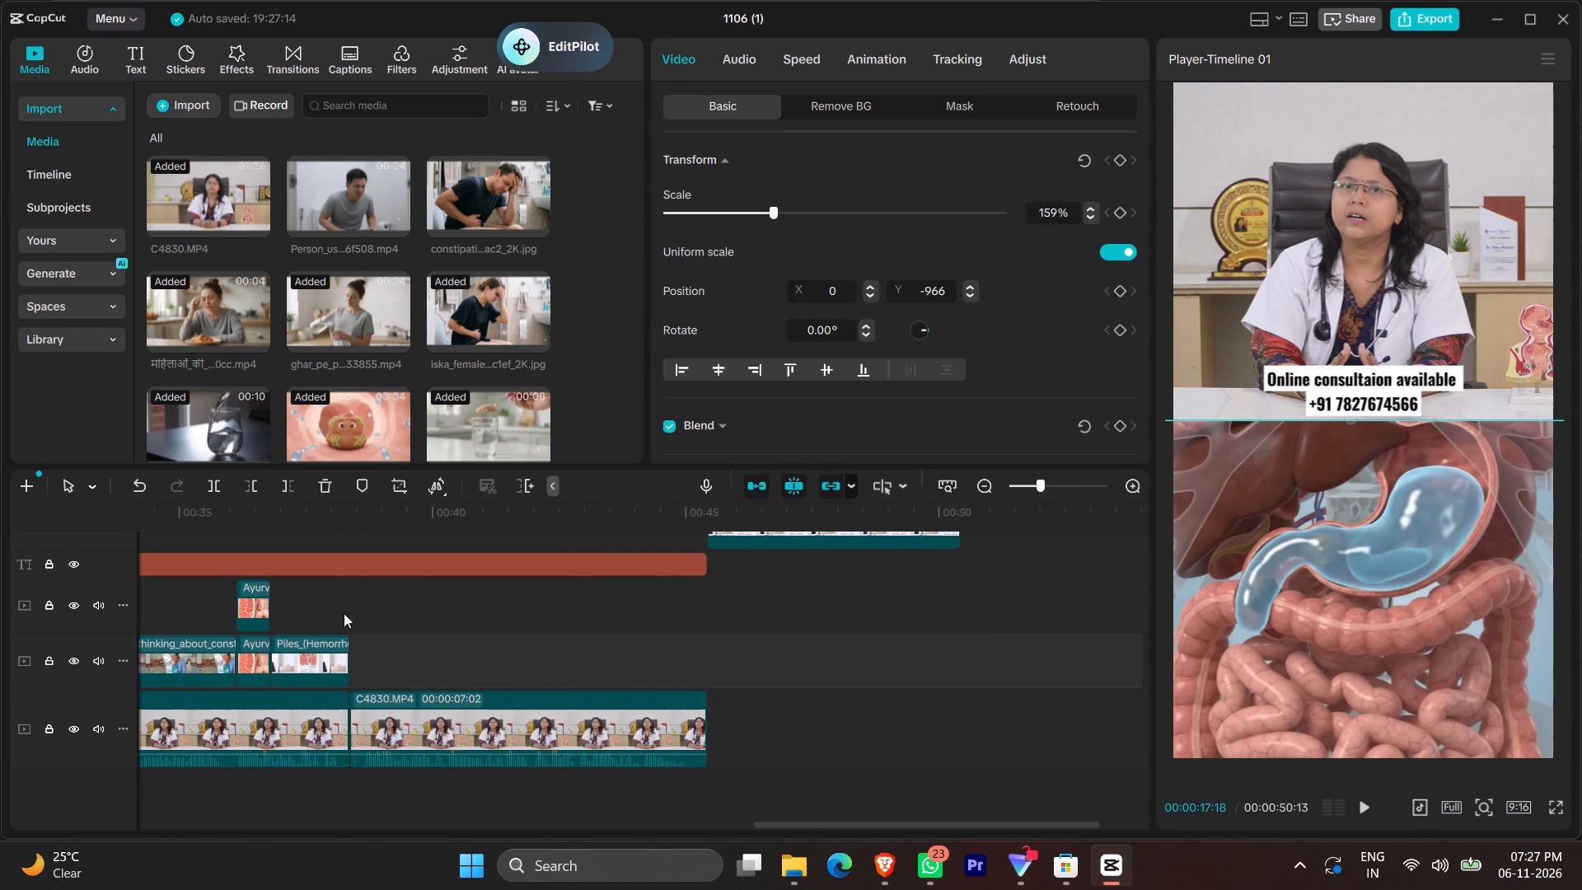
left_click(349, 611)
key("ctrl+v")
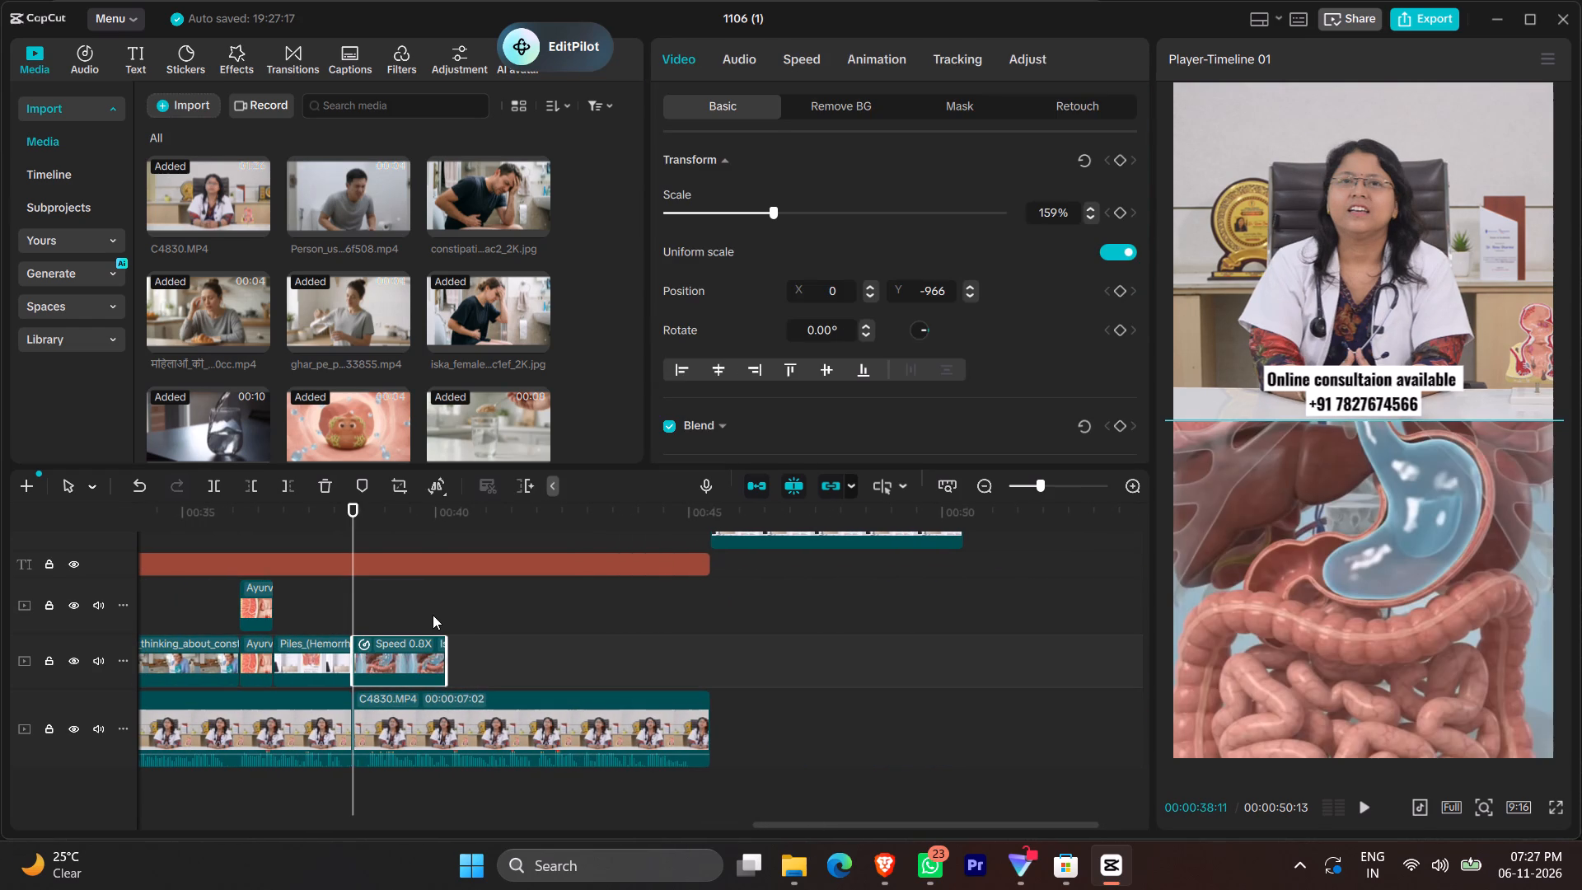
Play back the pasted digestive-system clip and the doctor's footage just after it, ending with the playhead at the clip's end.
key("space")
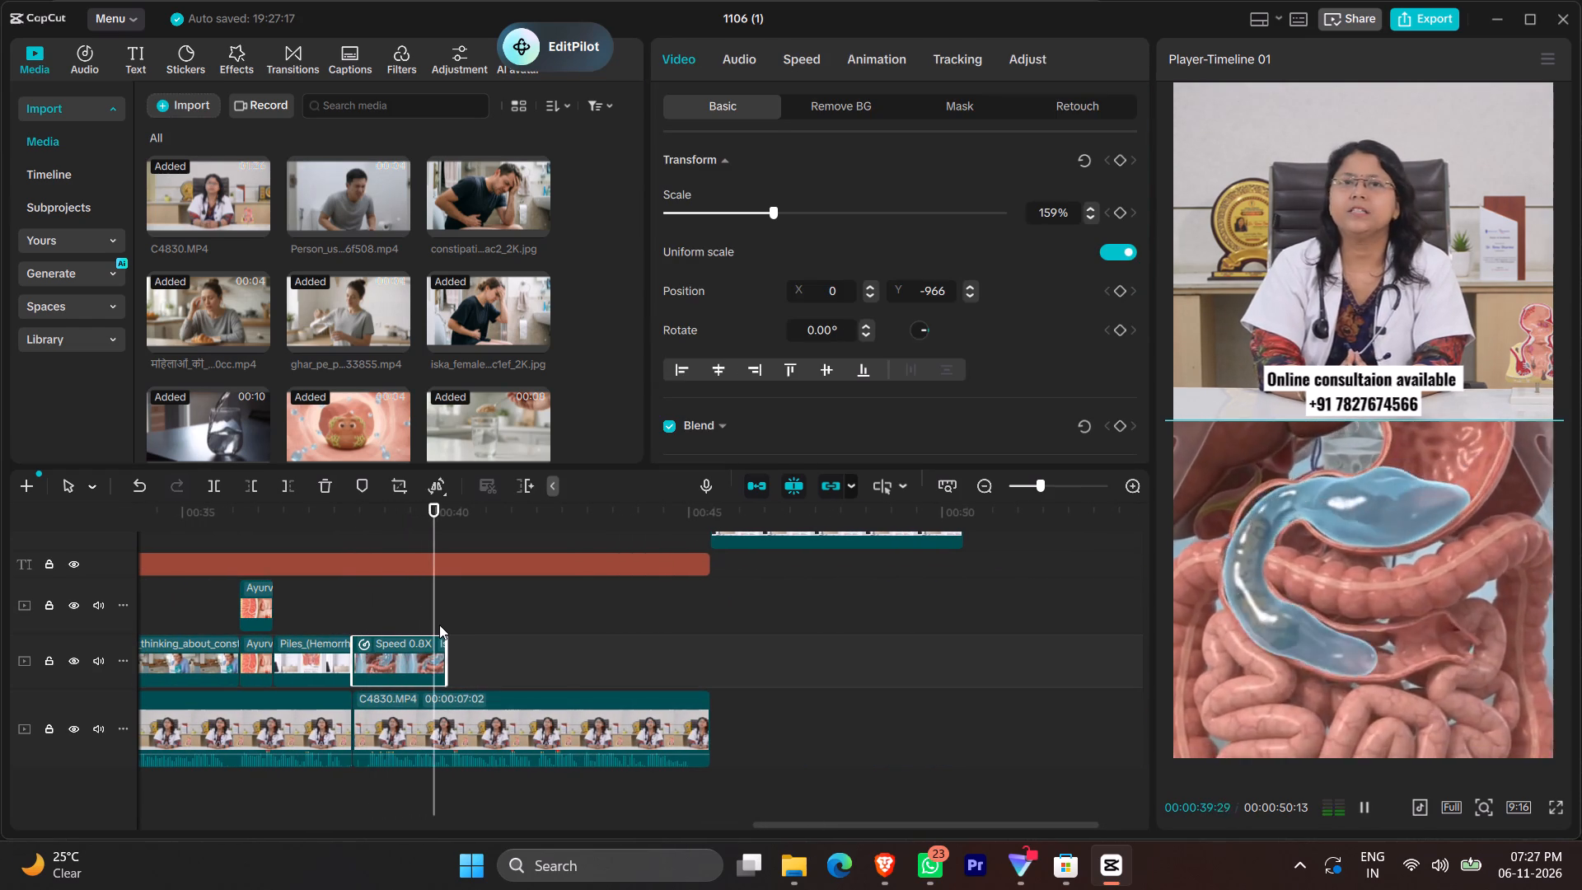
key("space")
left_click(389, 597)
left_click(348, 594)
key("space")
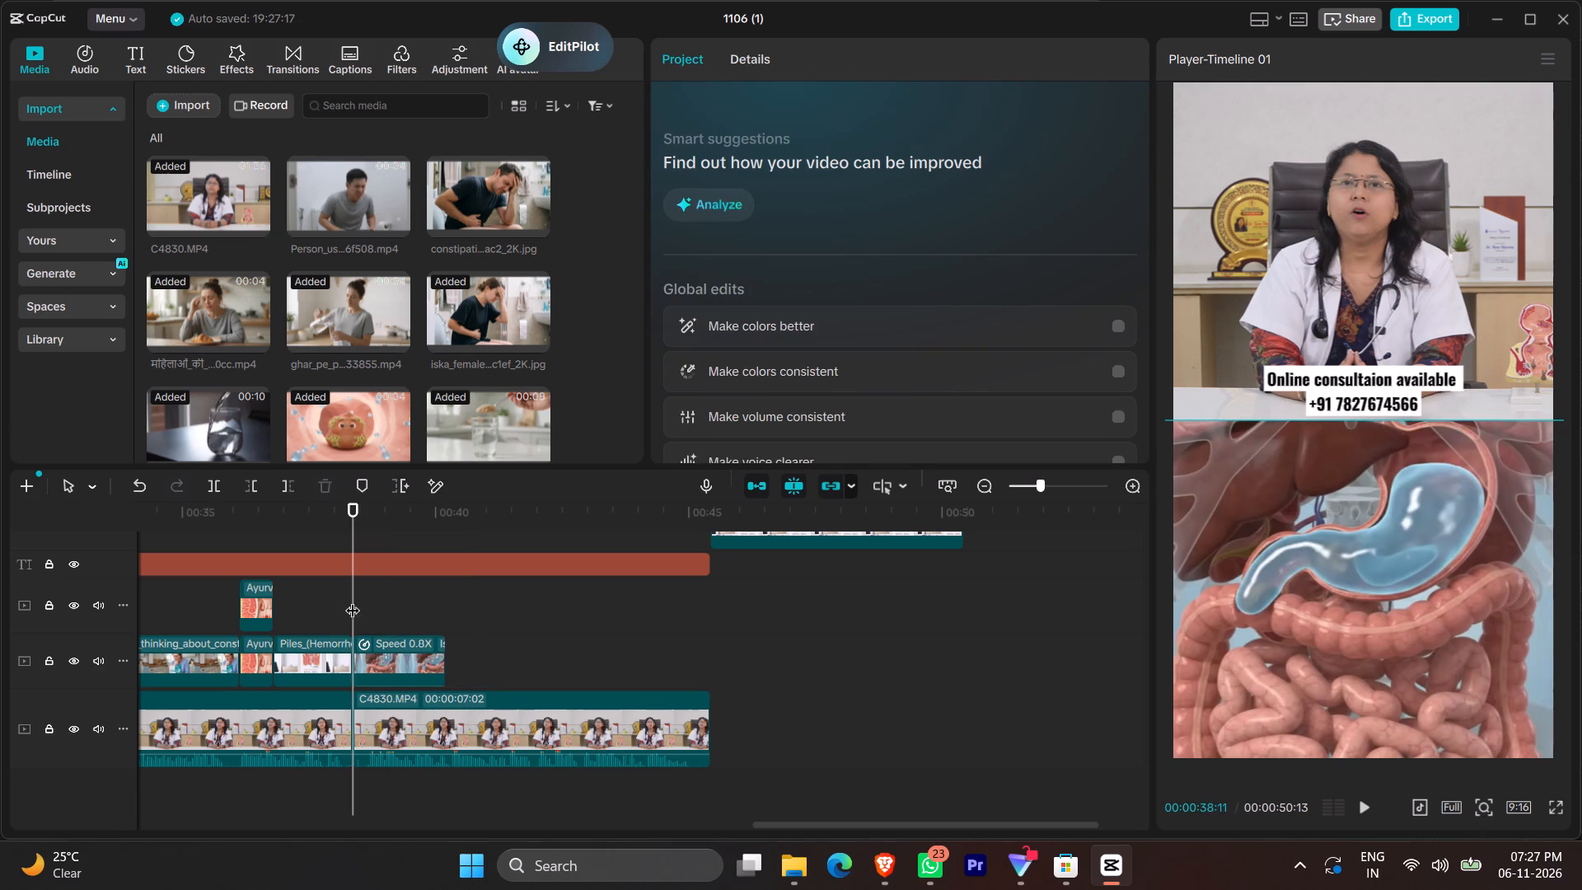
key("space")
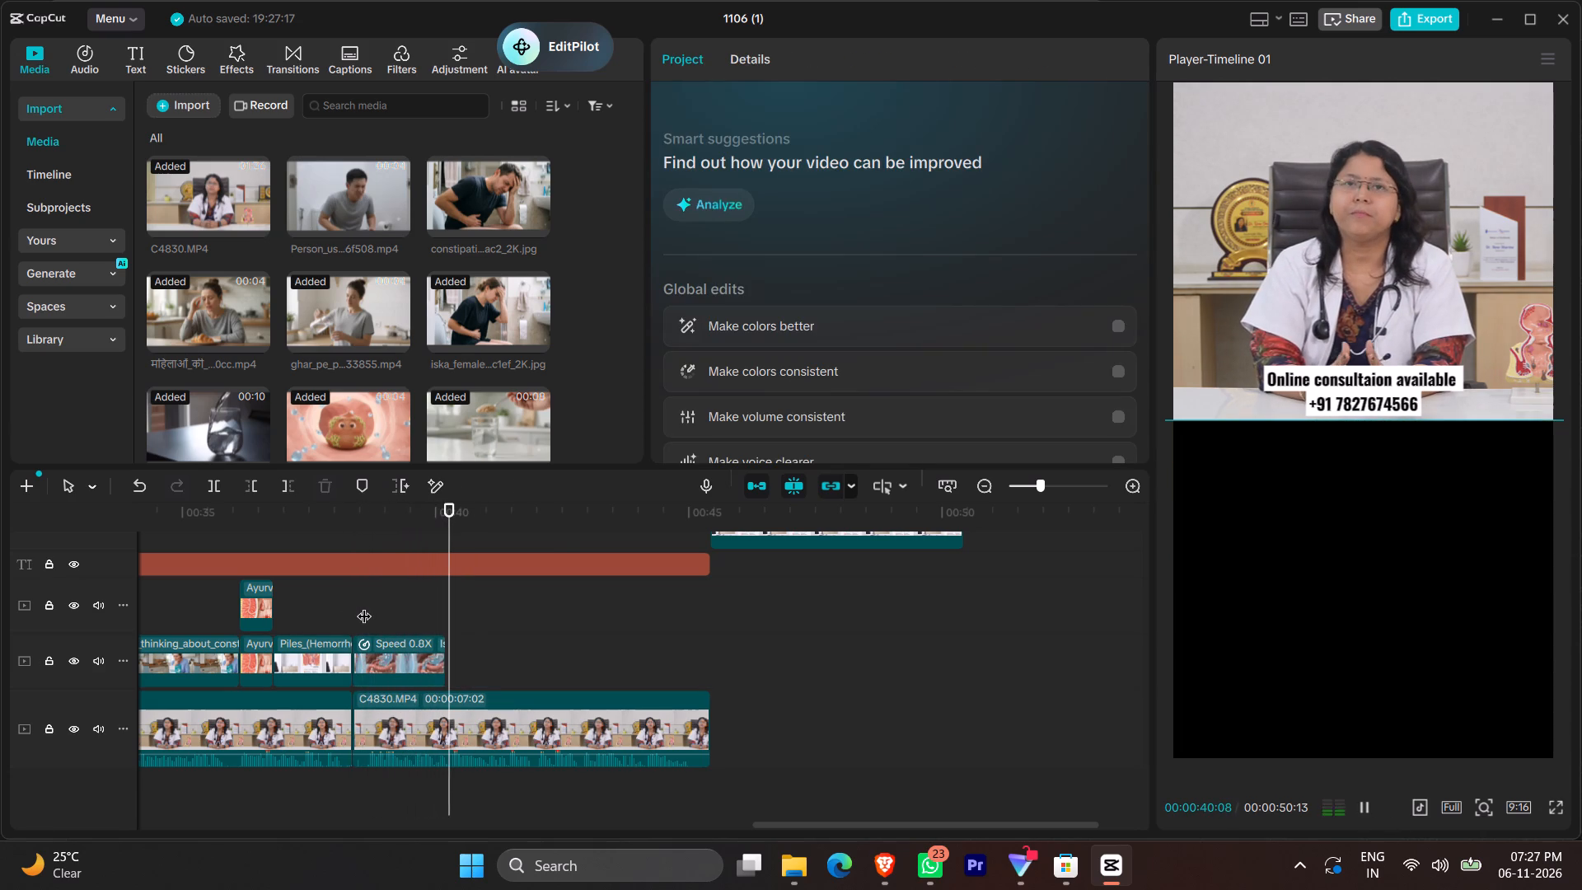
key("space")
key("space")
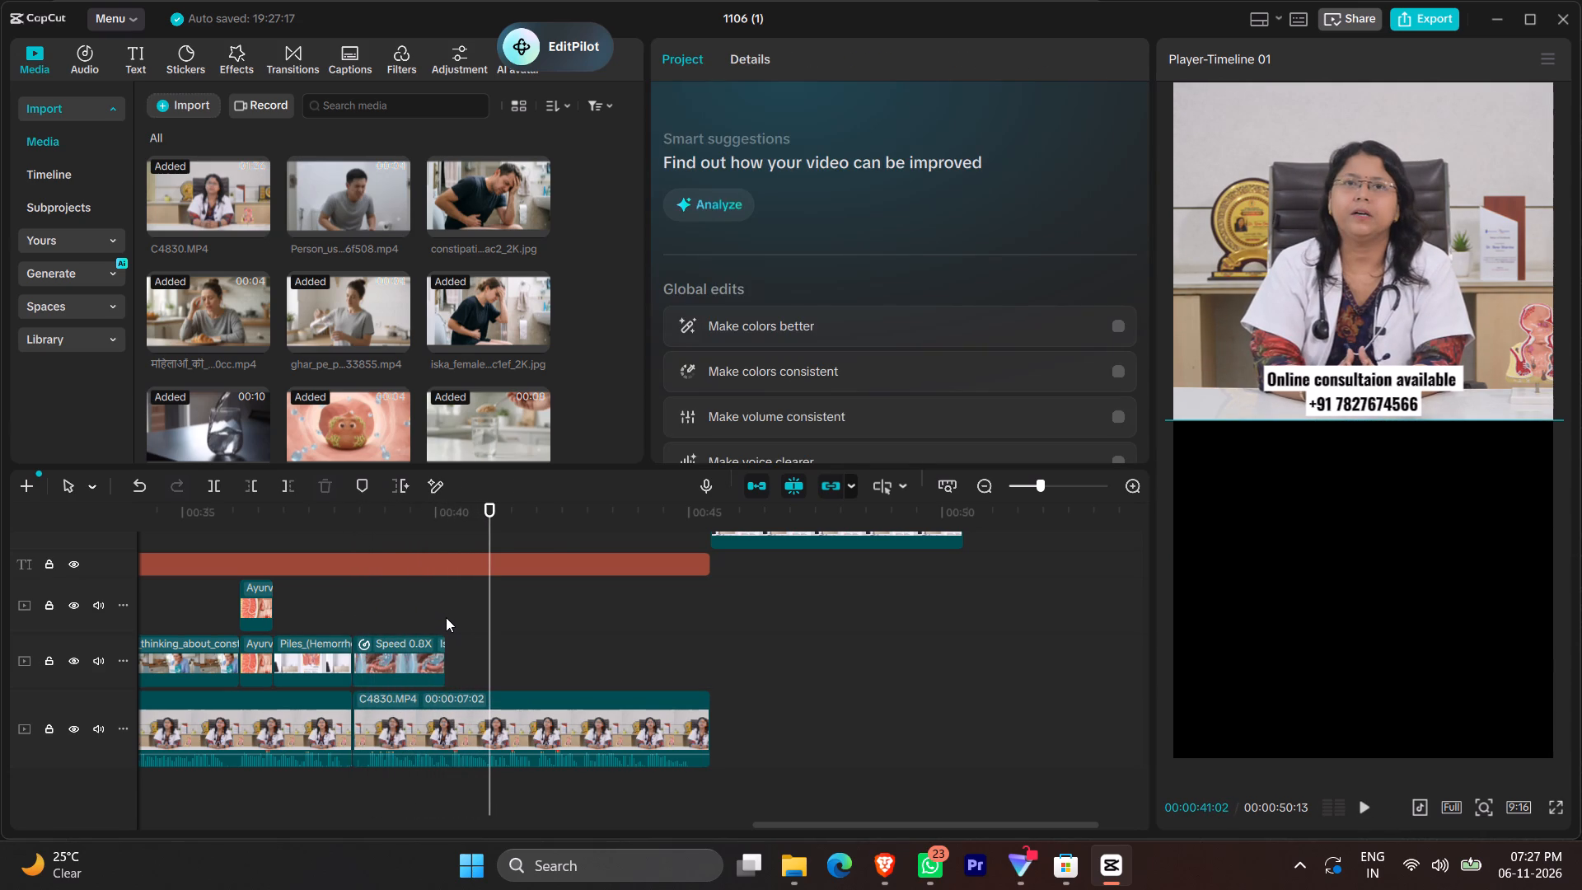
left_click(458, 610)
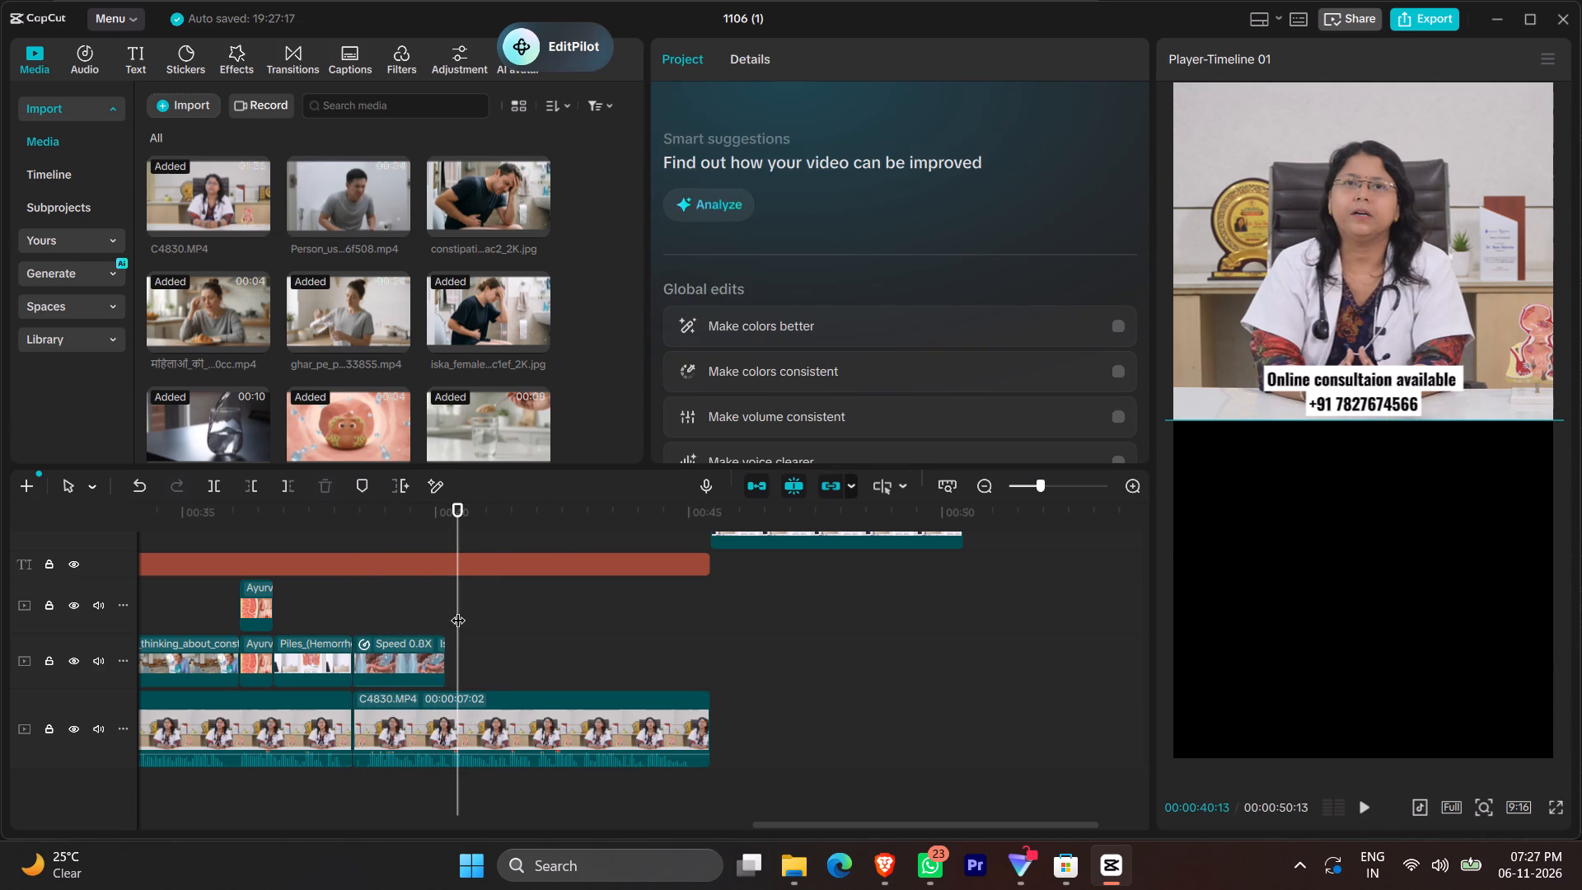
left_click(447, 606)
key("space")
left_click(447, 606)
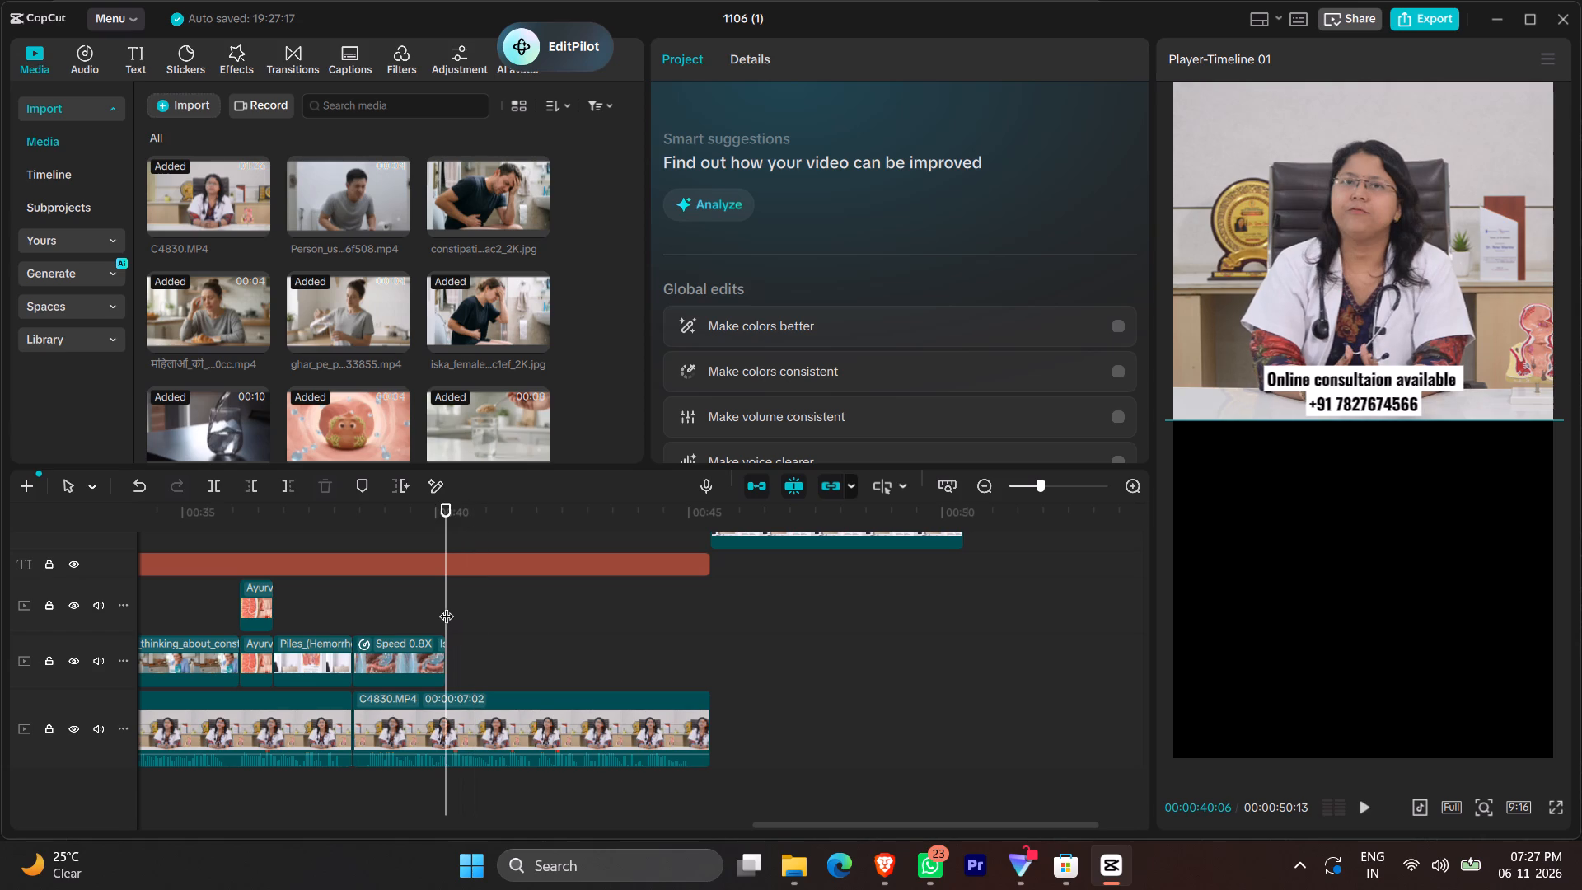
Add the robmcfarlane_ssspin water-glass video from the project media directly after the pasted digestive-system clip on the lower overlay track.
scroll(453, 615, "right", 10)
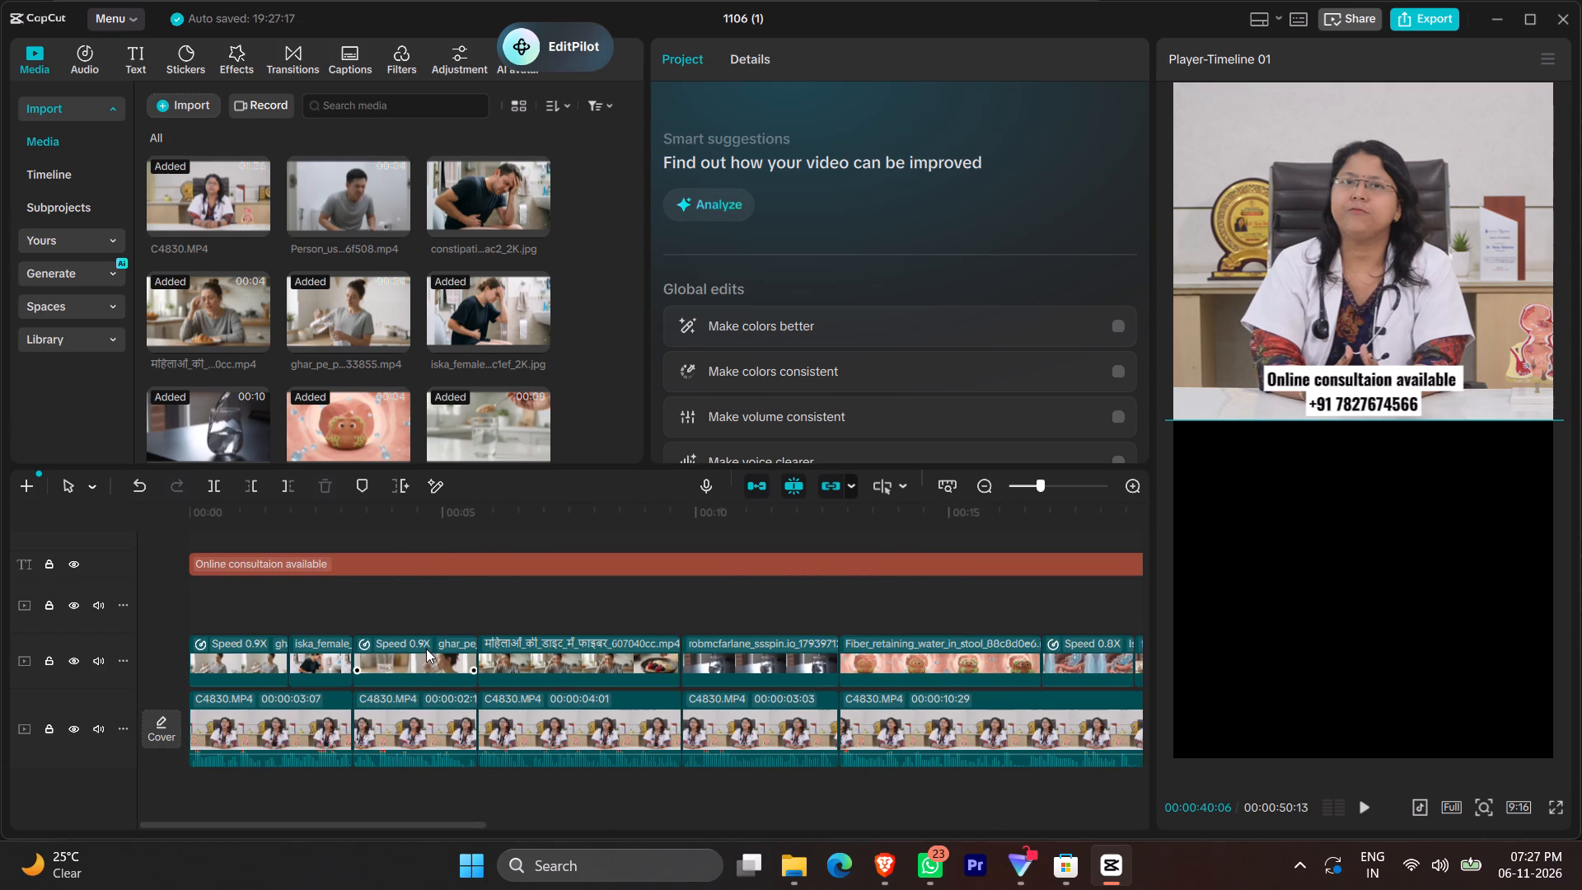
left_click_drag(246, 415, 349, 490)
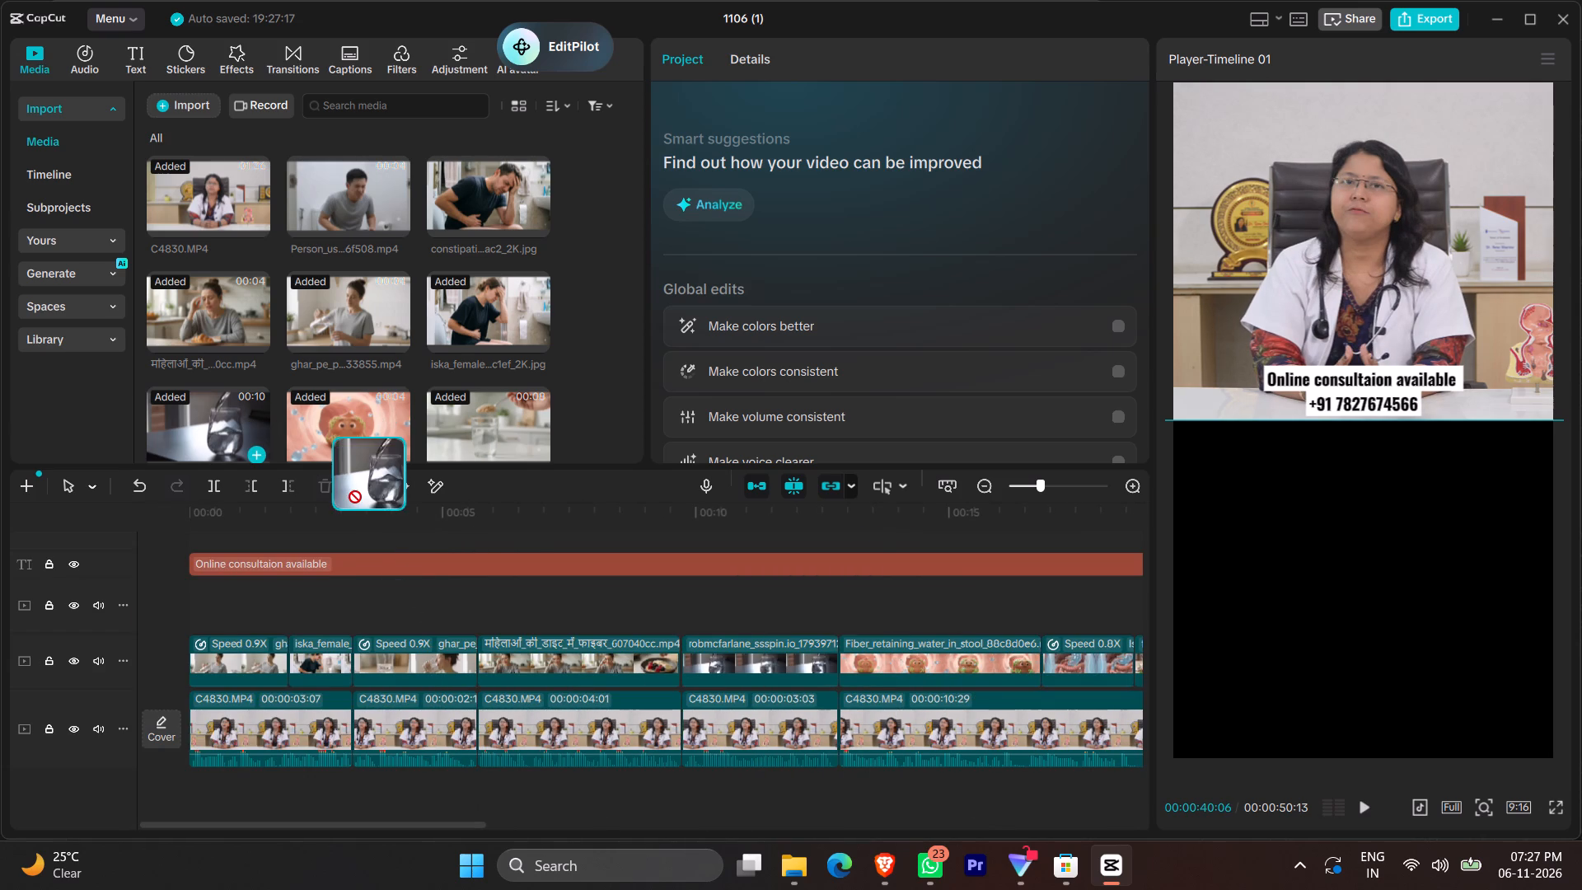
left_click_drag(349, 490, 789, 625)
scroll(661, 551, "left", 6)
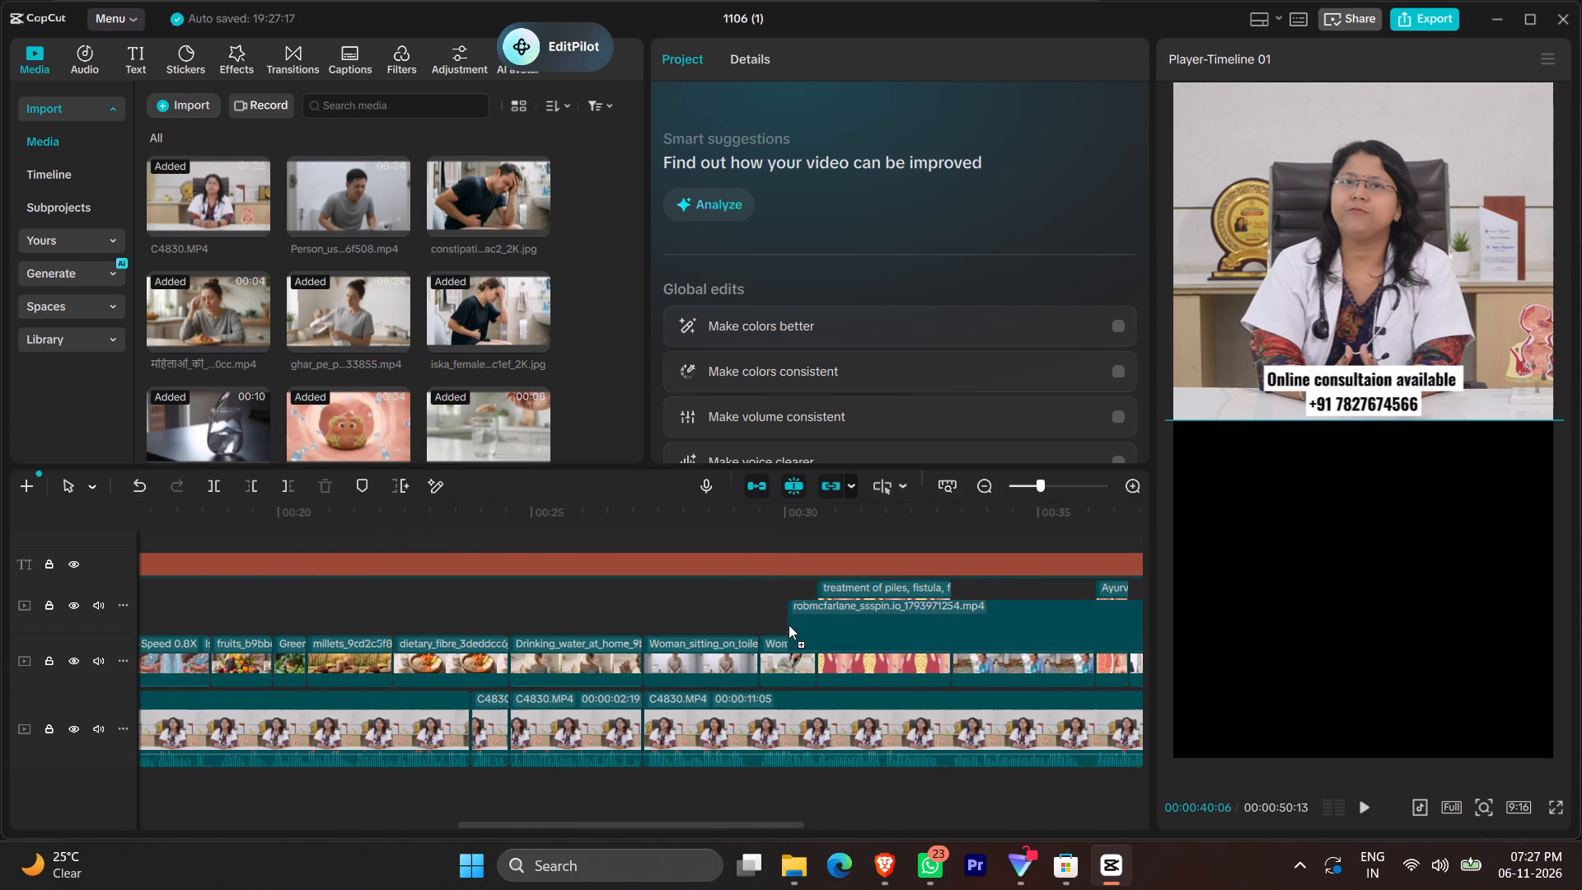
scroll(789, 625, "left", 7)
left_click_drag(789, 625, 591, 650)
scroll(647, 625, "left", 8)
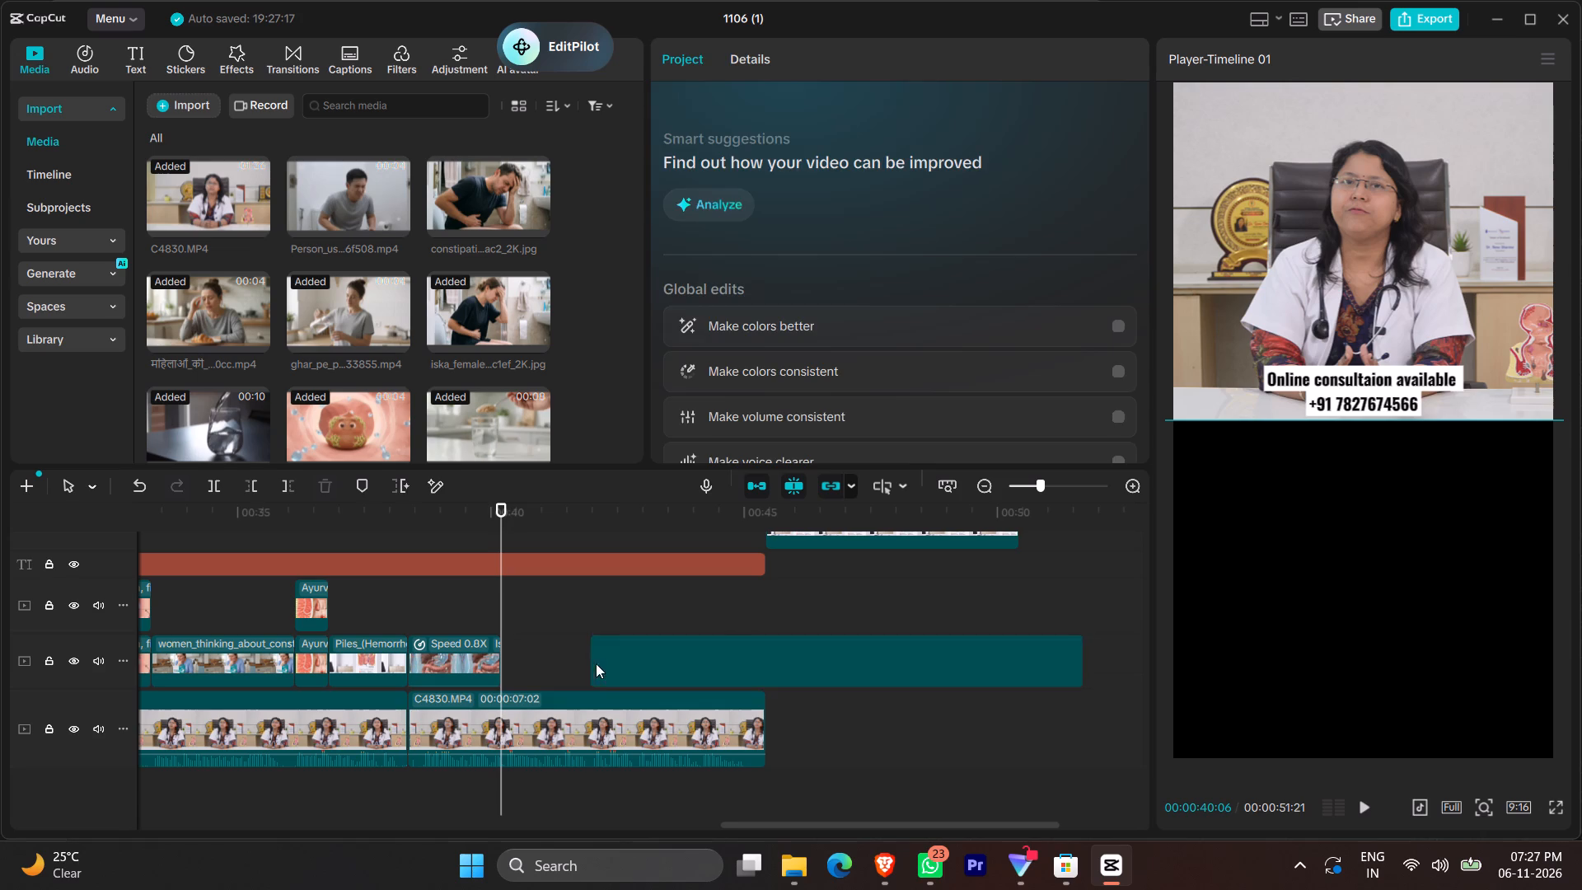
left_click_drag(634, 654, 549, 654)
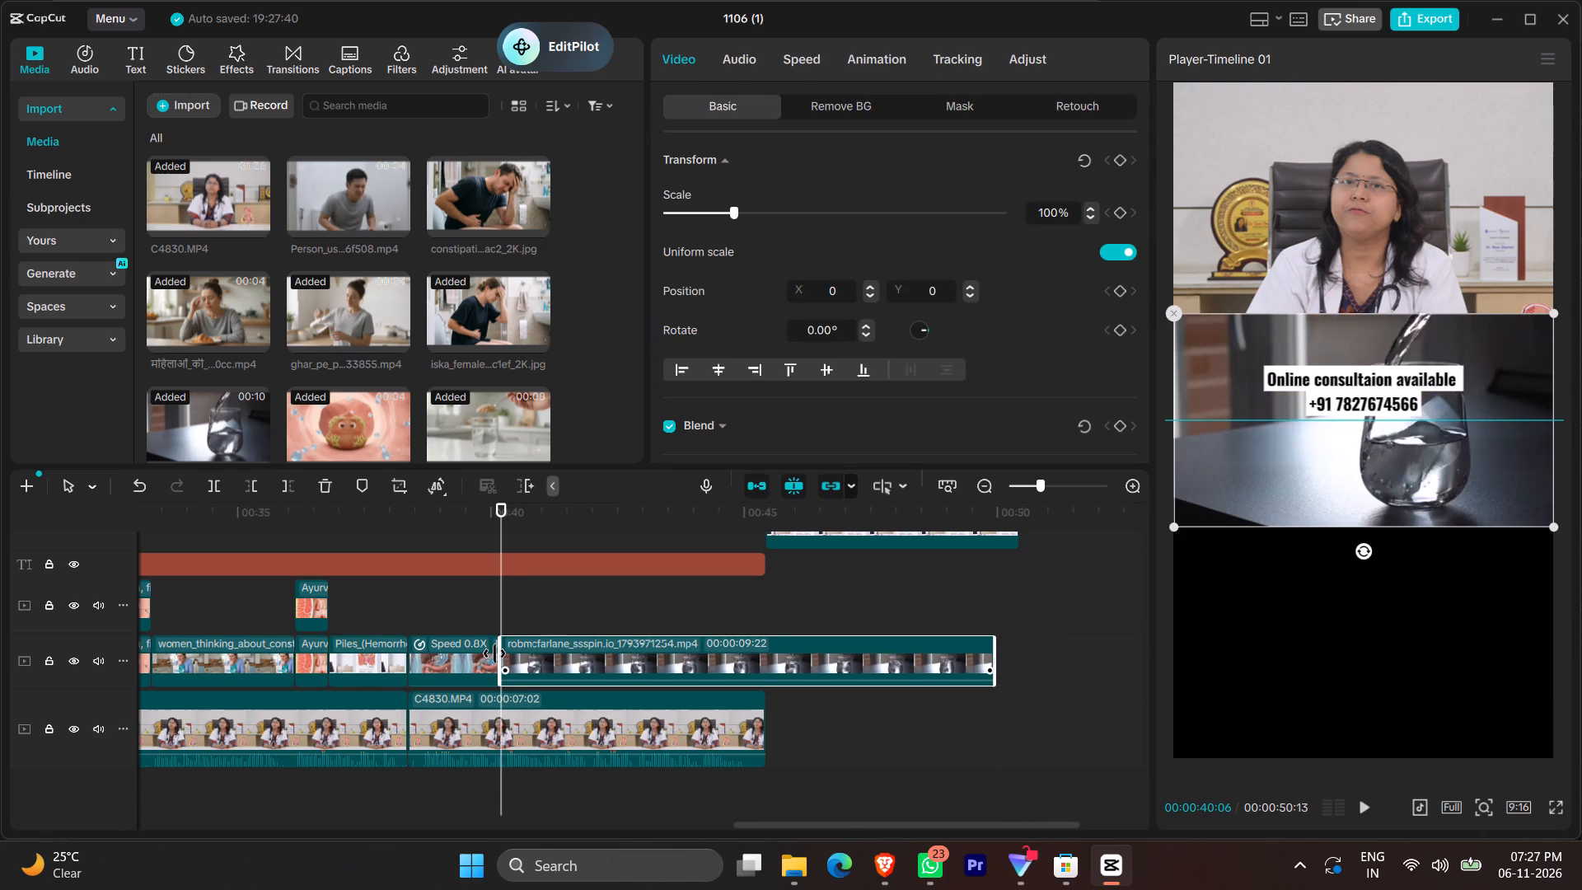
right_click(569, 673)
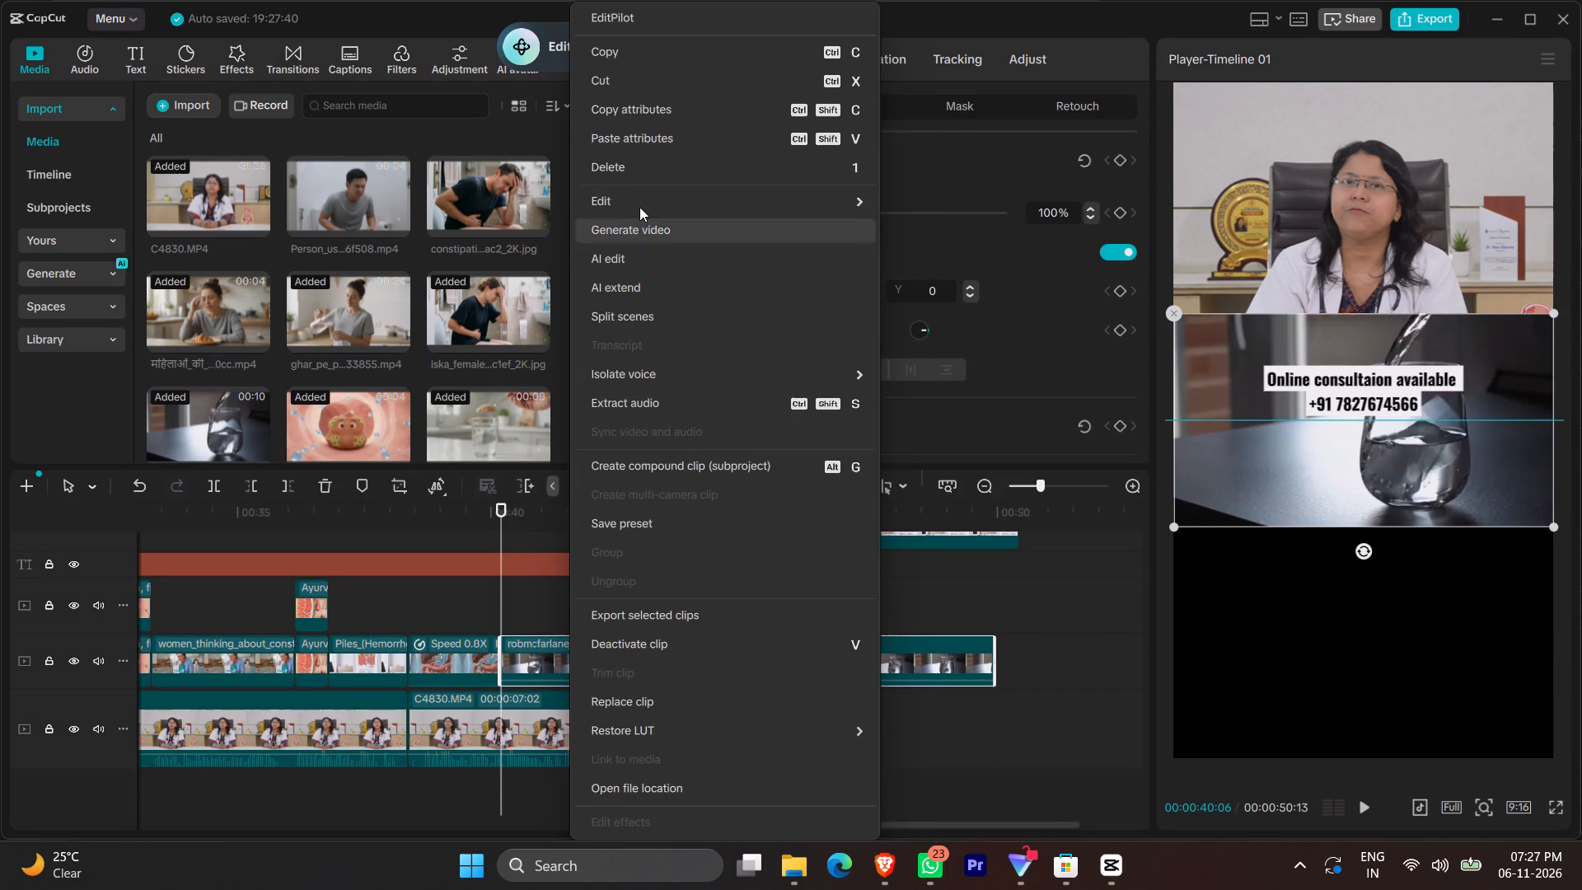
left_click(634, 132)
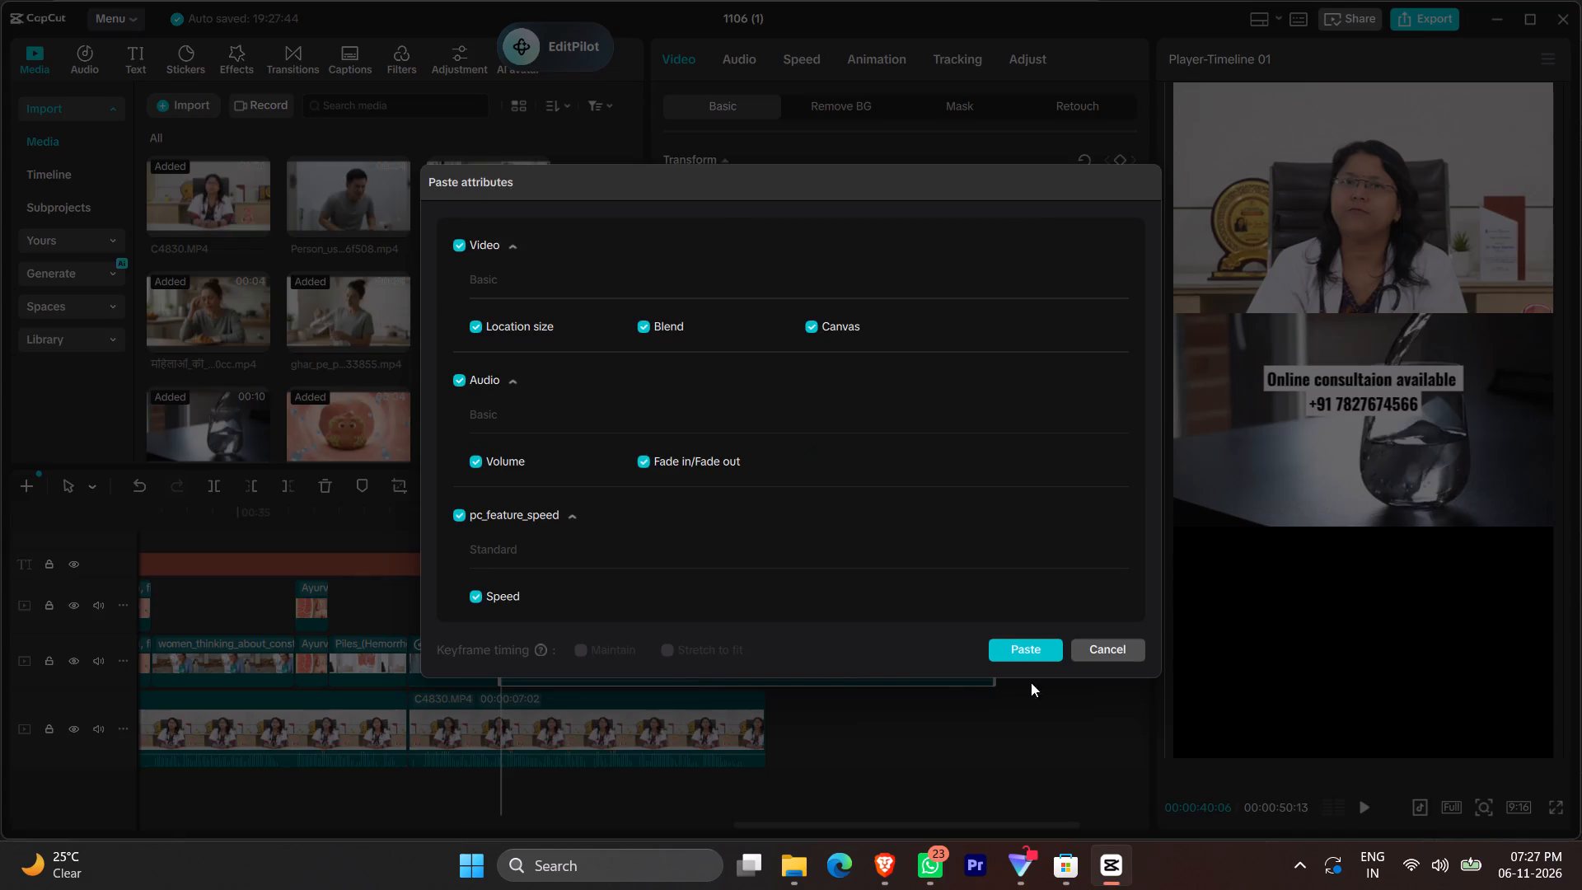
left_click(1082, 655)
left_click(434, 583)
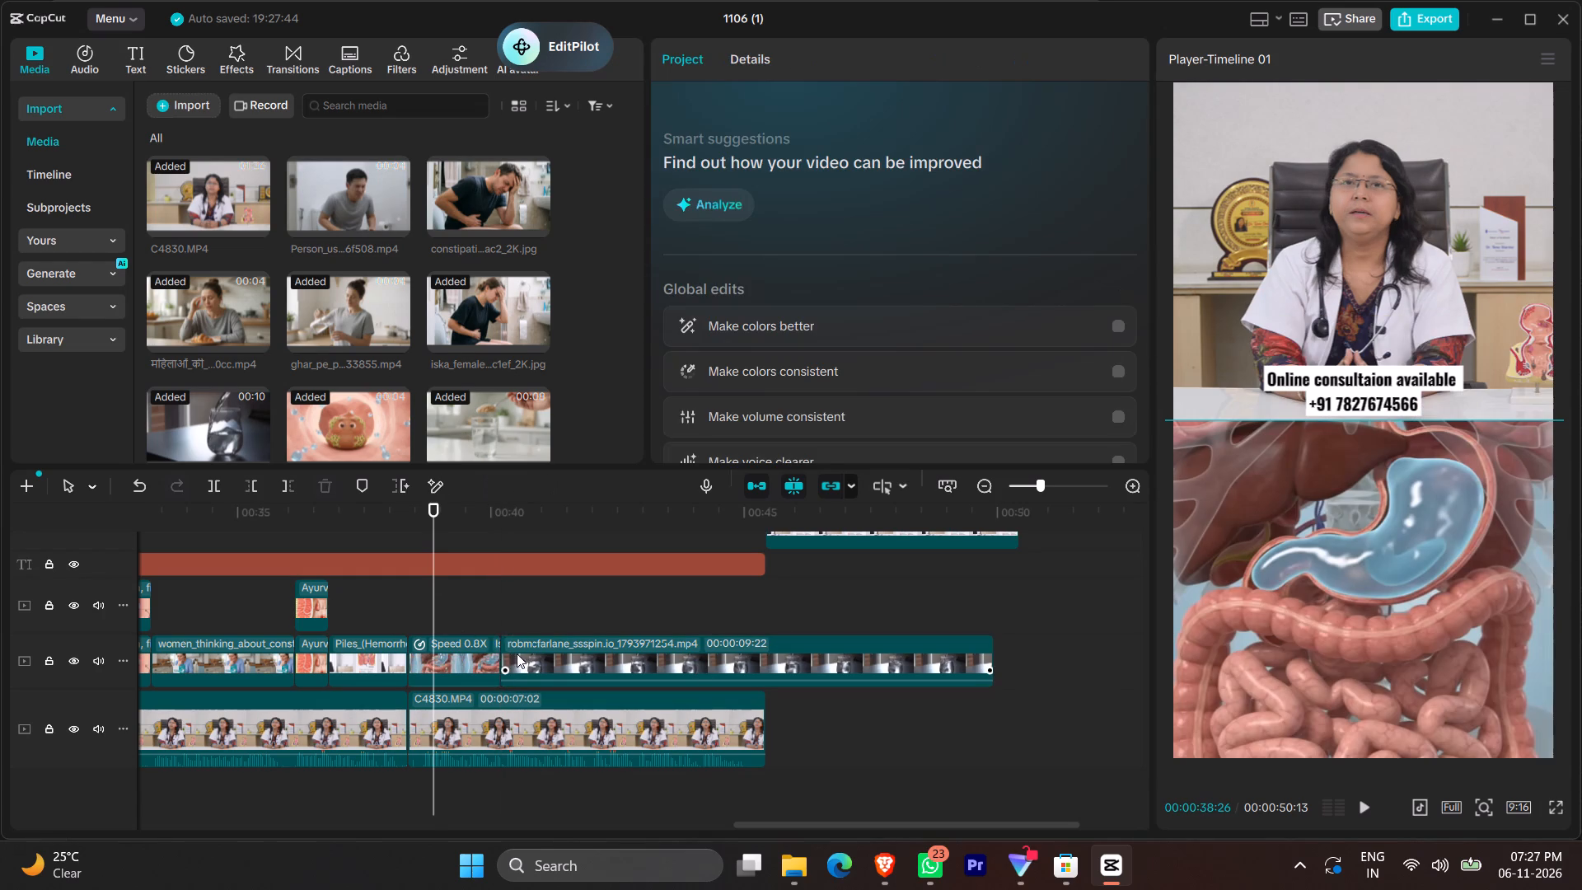
left_click(527, 653)
left_click(498, 612)
left_click(549, 668)
left_click_drag(1369, 458, 1401, 581)
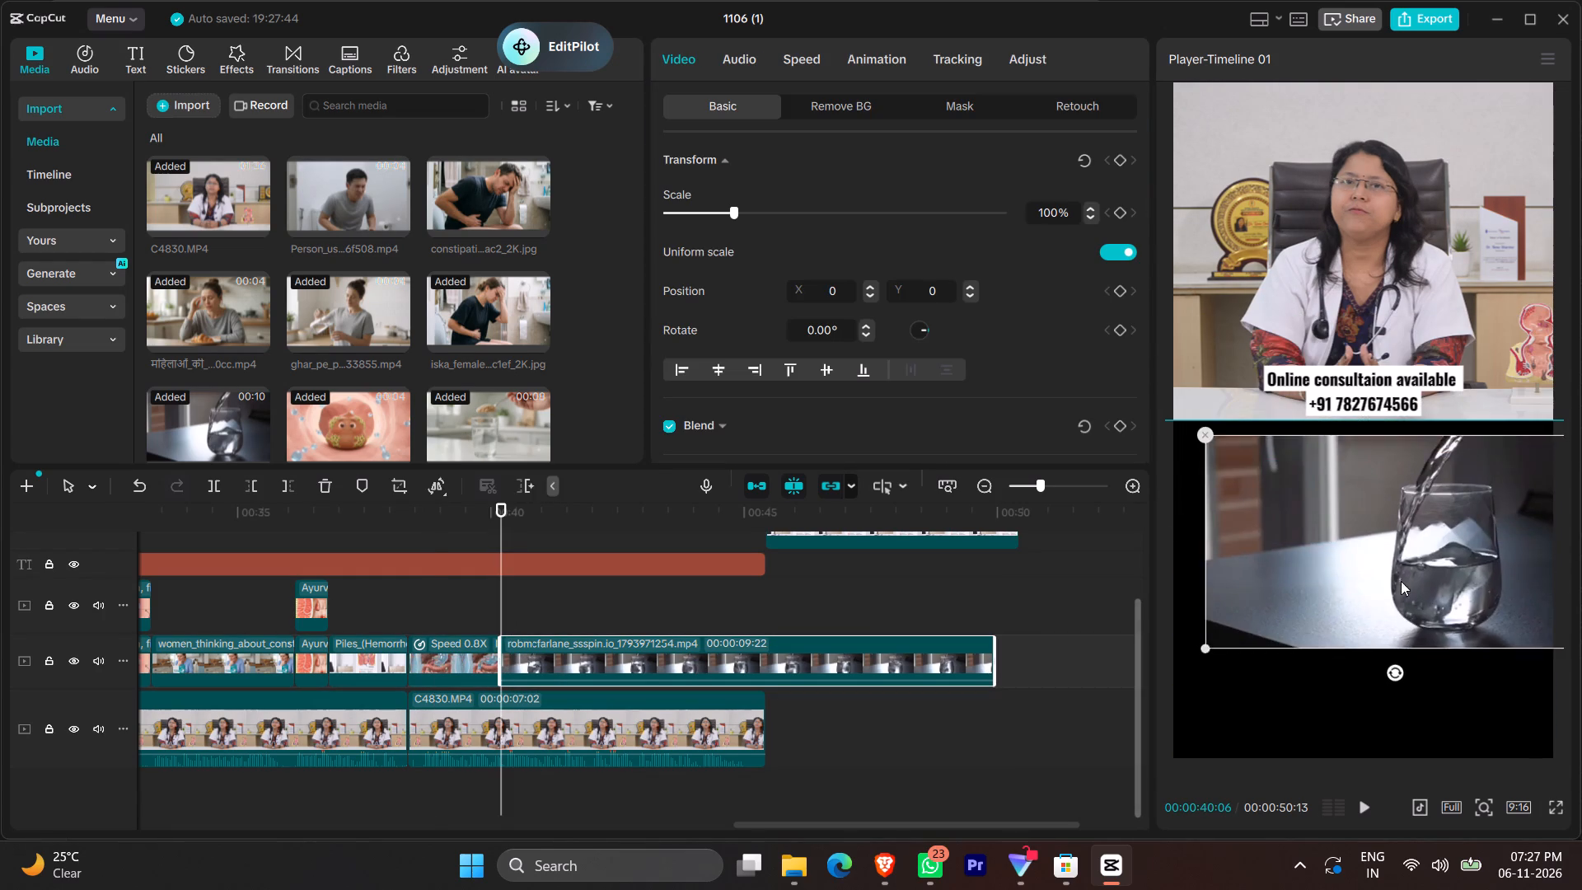
left_click_drag(1401, 581, 1370, 627)
left_click_drag(1168, 698, 1027, 821)
left_click_drag(1458, 630, 1418, 634)
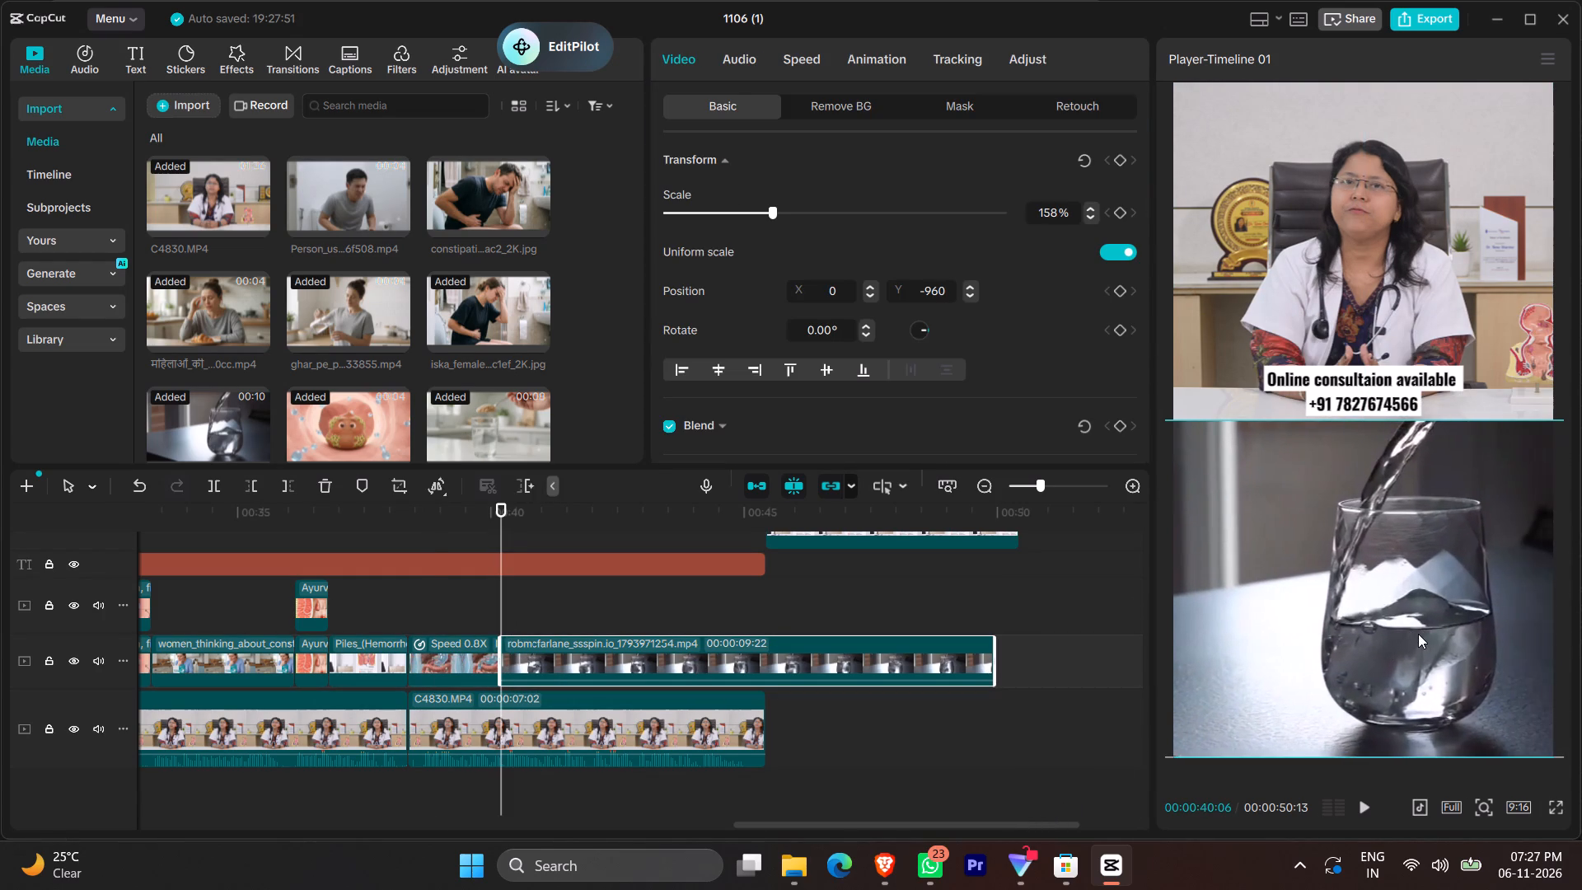
left_click_drag(1418, 634, 1417, 634)
Split the water-glass video at 00:00:41:08, delete the remainder, and return the playhead to the shortened clip's end.
key("space")
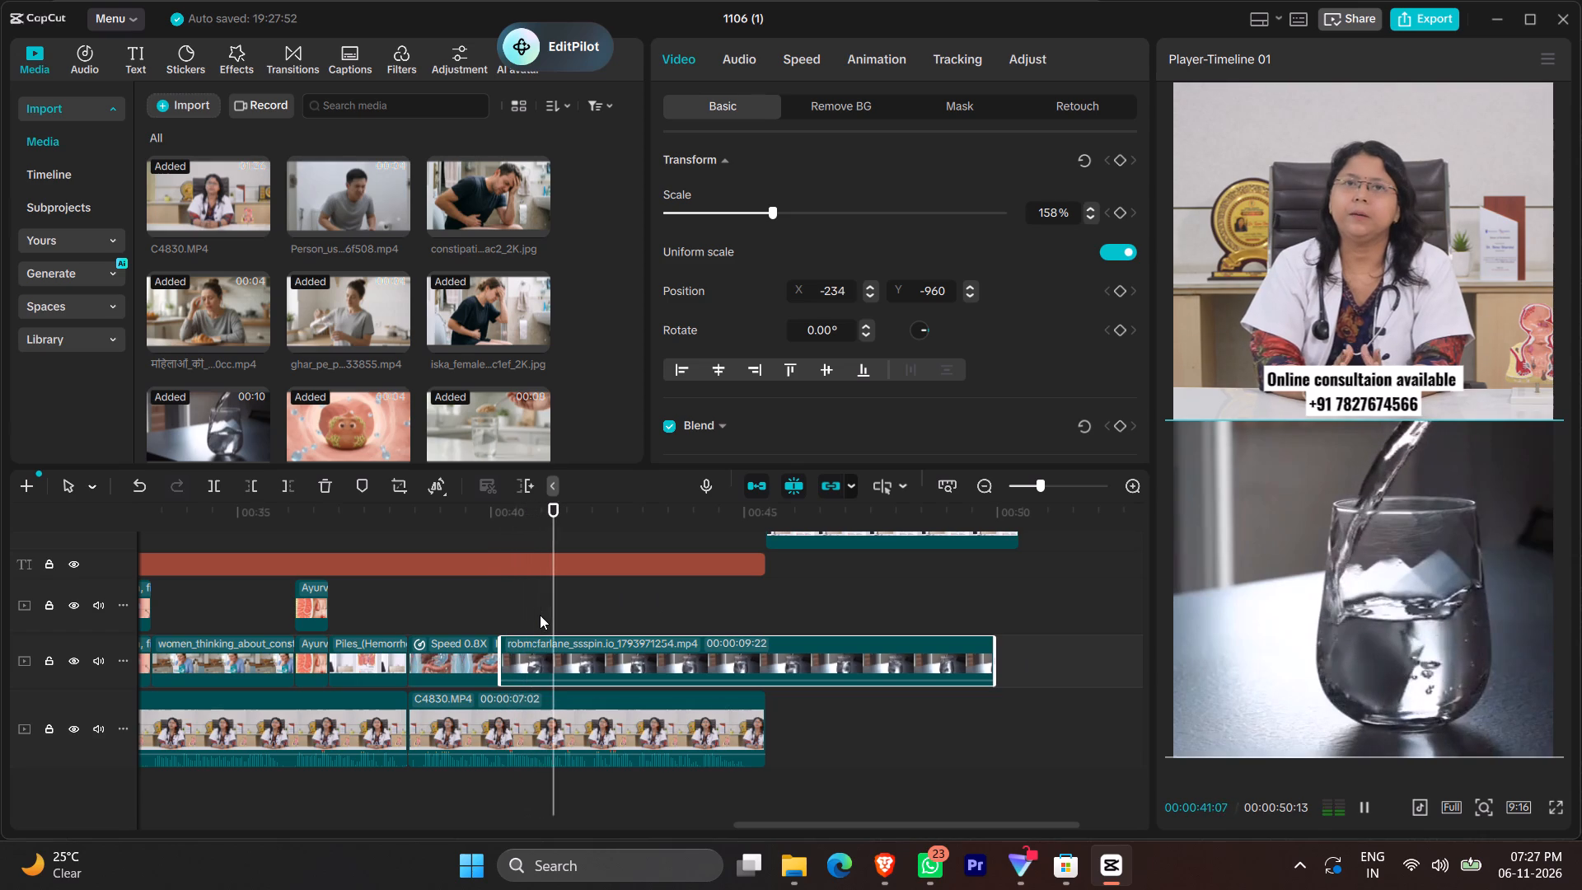
key("space")
key("ctrl+b")
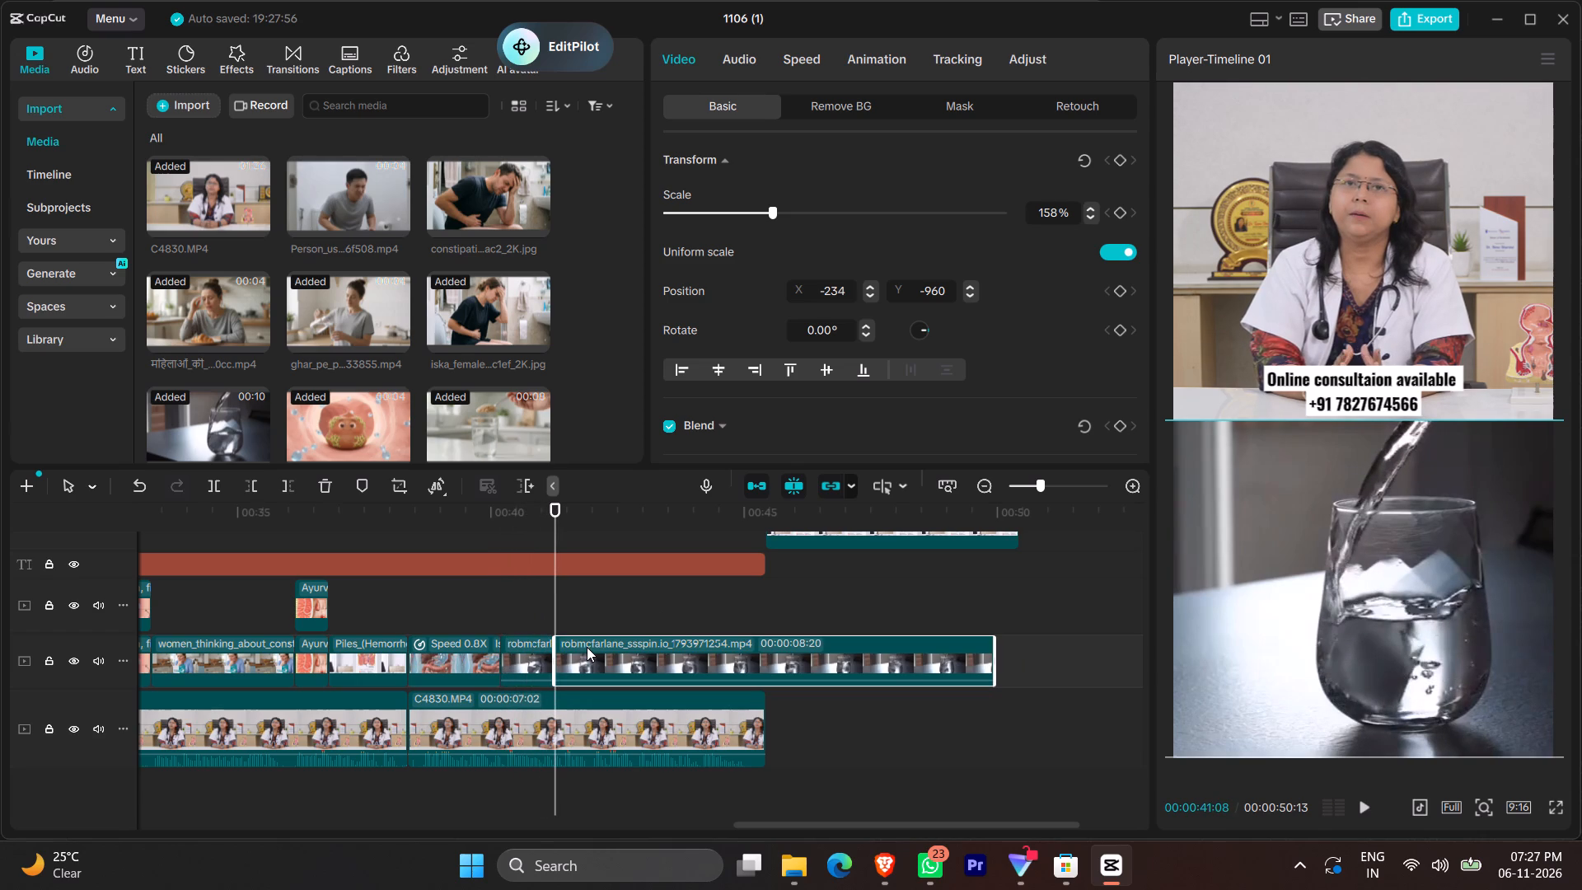
type("1")
key("space")
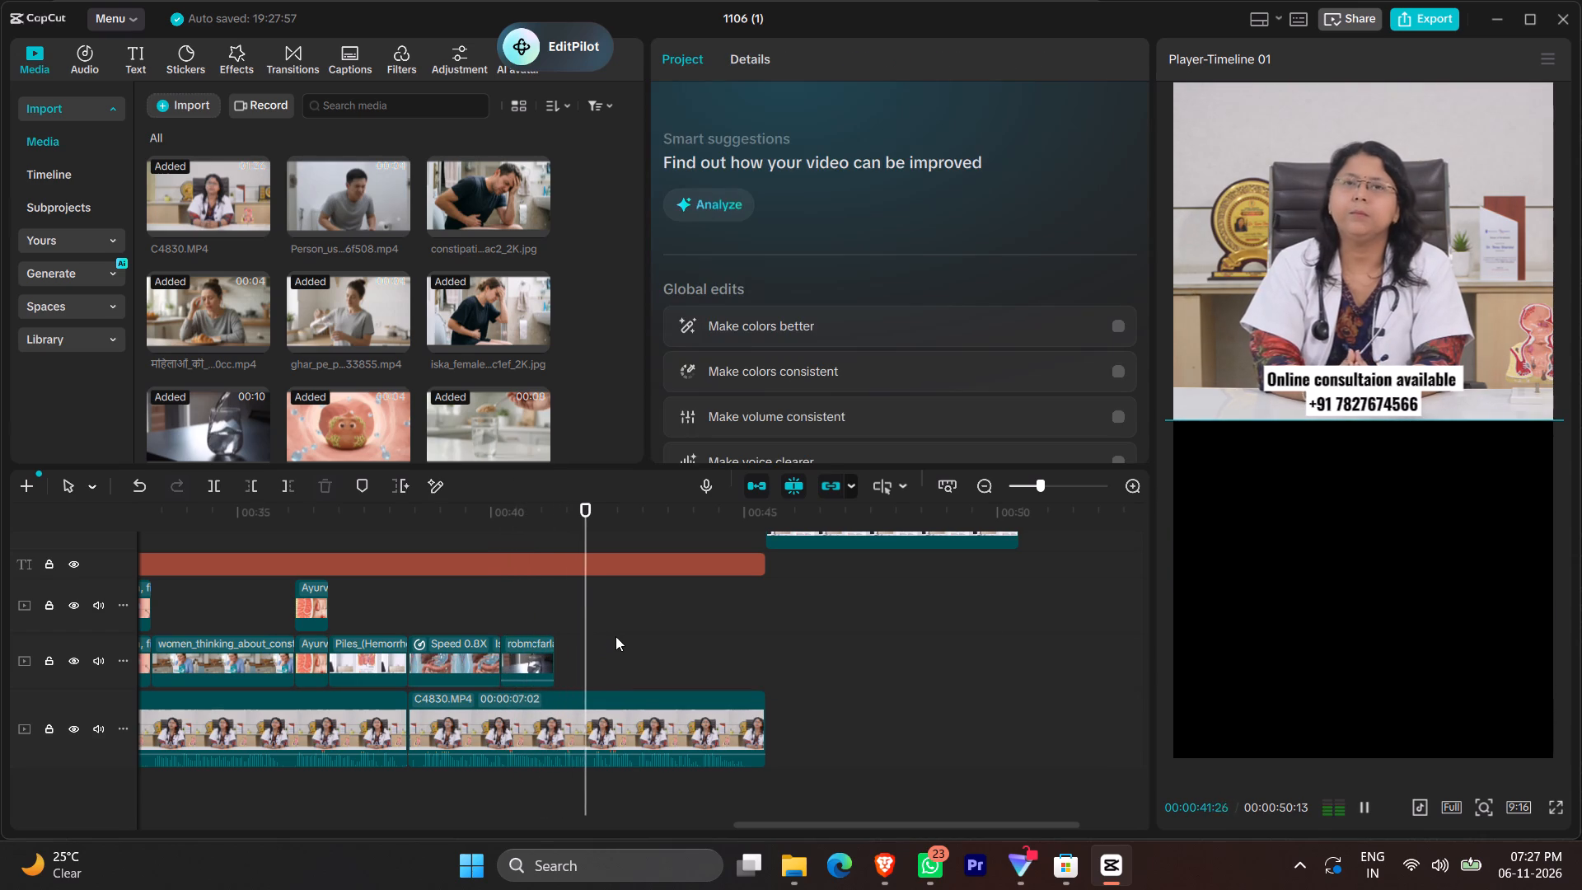
key("space")
left_click(559, 610)
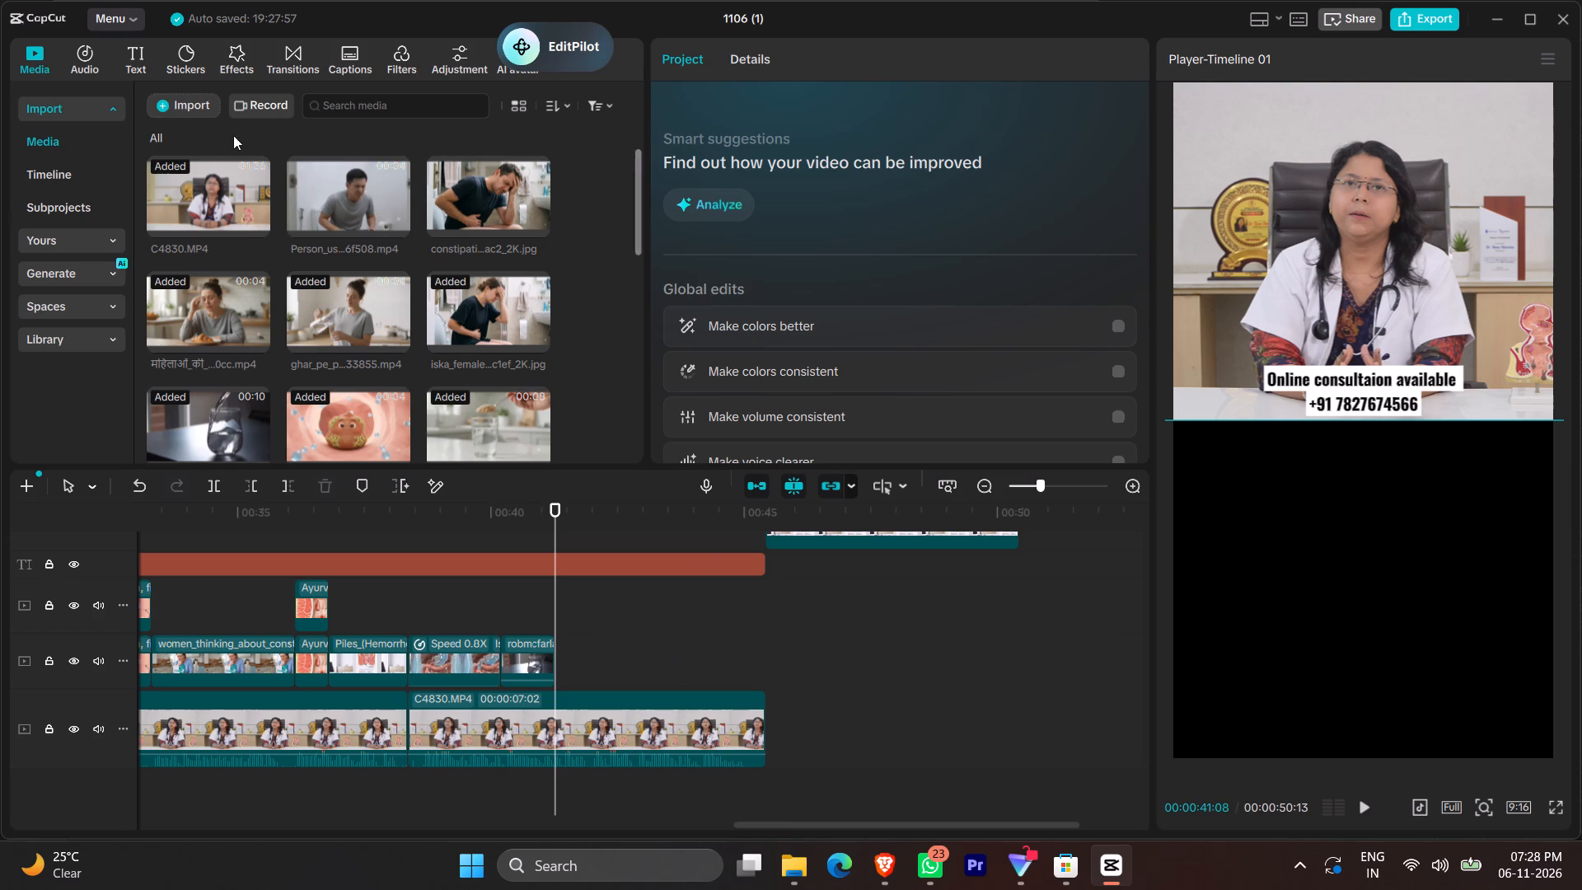
Switch to Pinterest in the Brave browser and search for "water".
left_click(196, 105)
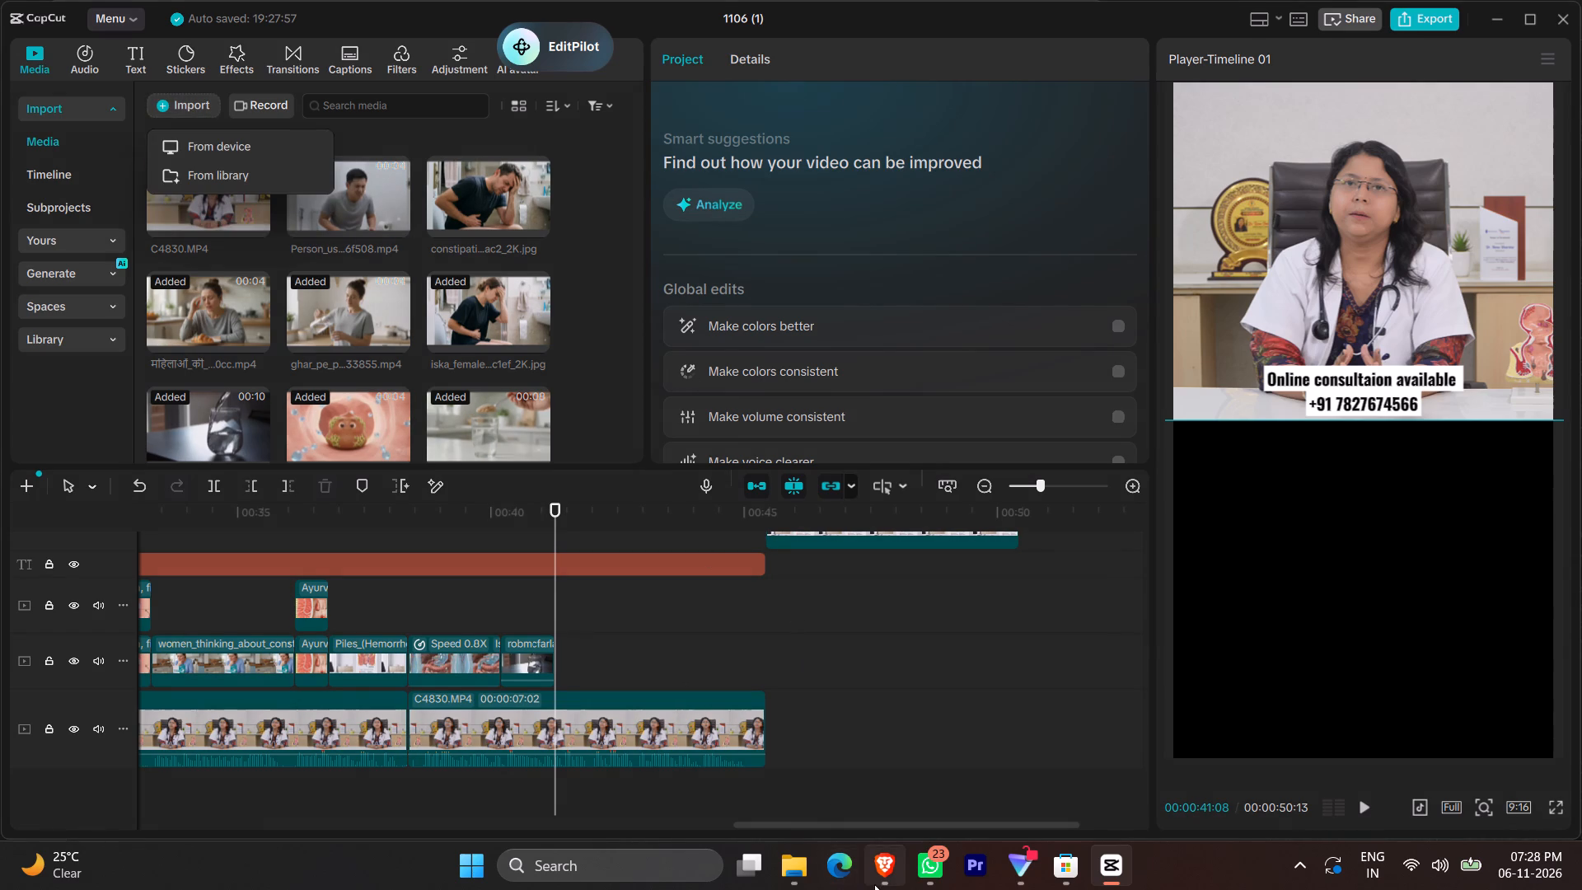
left_click(874, 884)
left_click(395, 93)
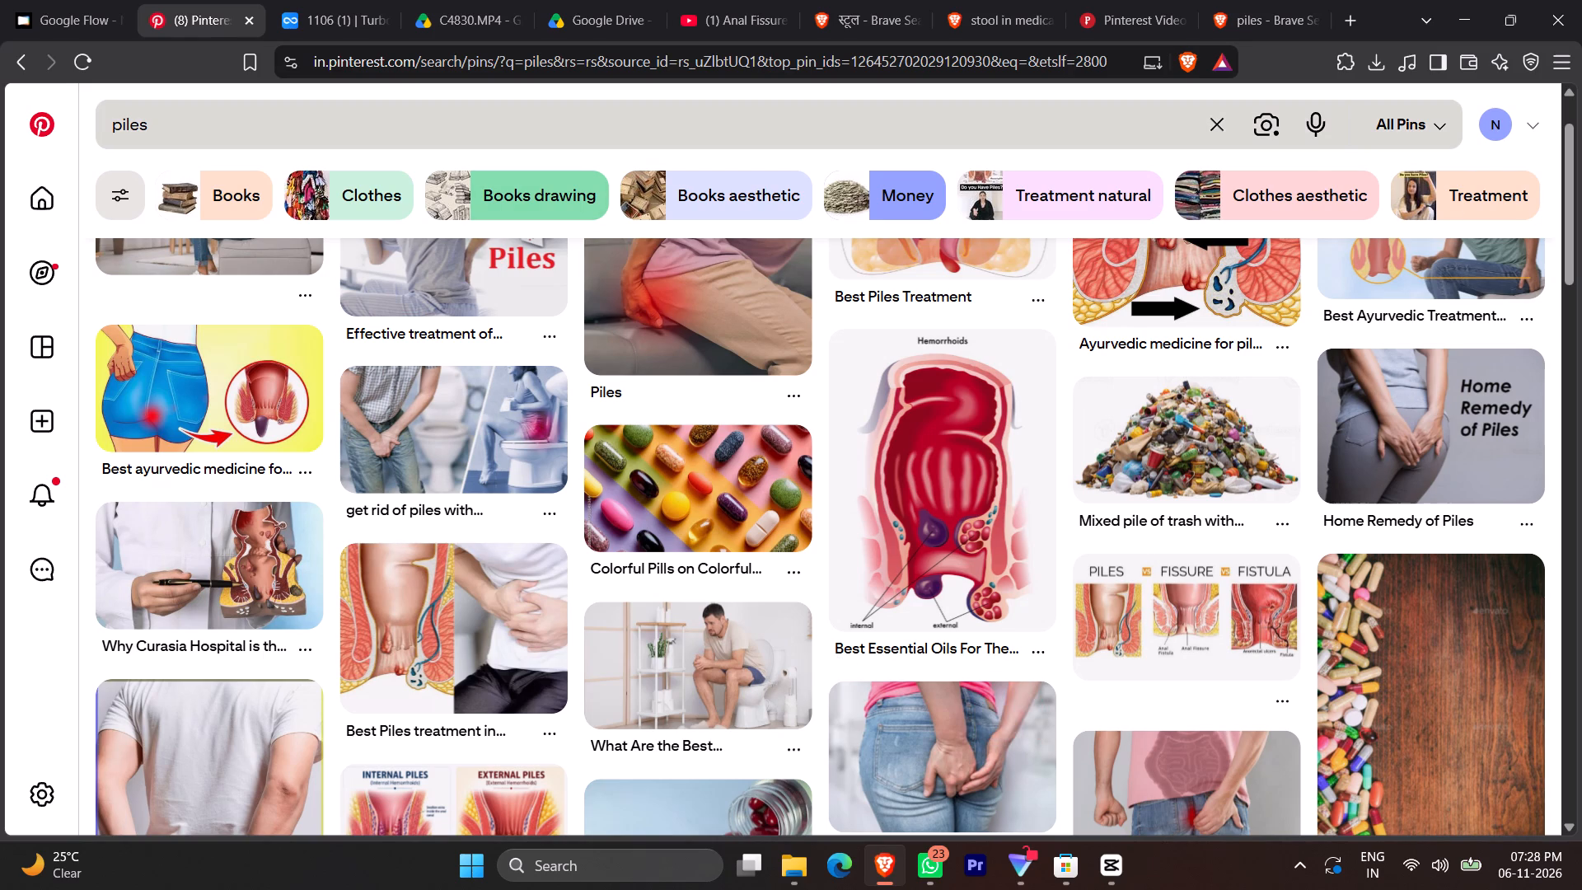
triple_click(402, 119)
type("wa")
type("ter")
key("Return")
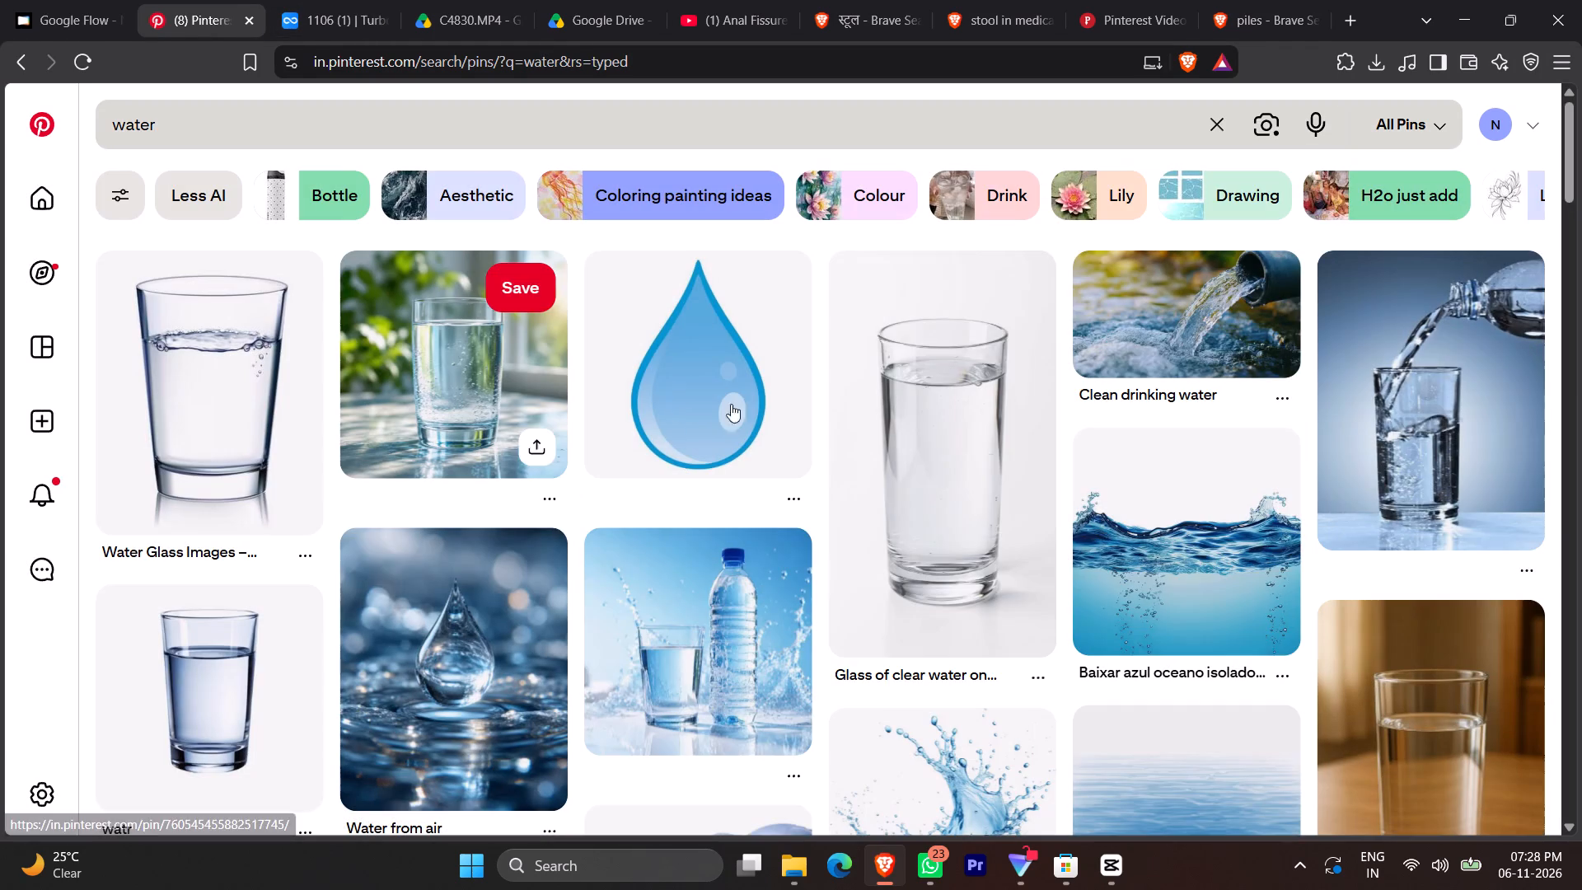
scroll(1387, 441, "down", 2)
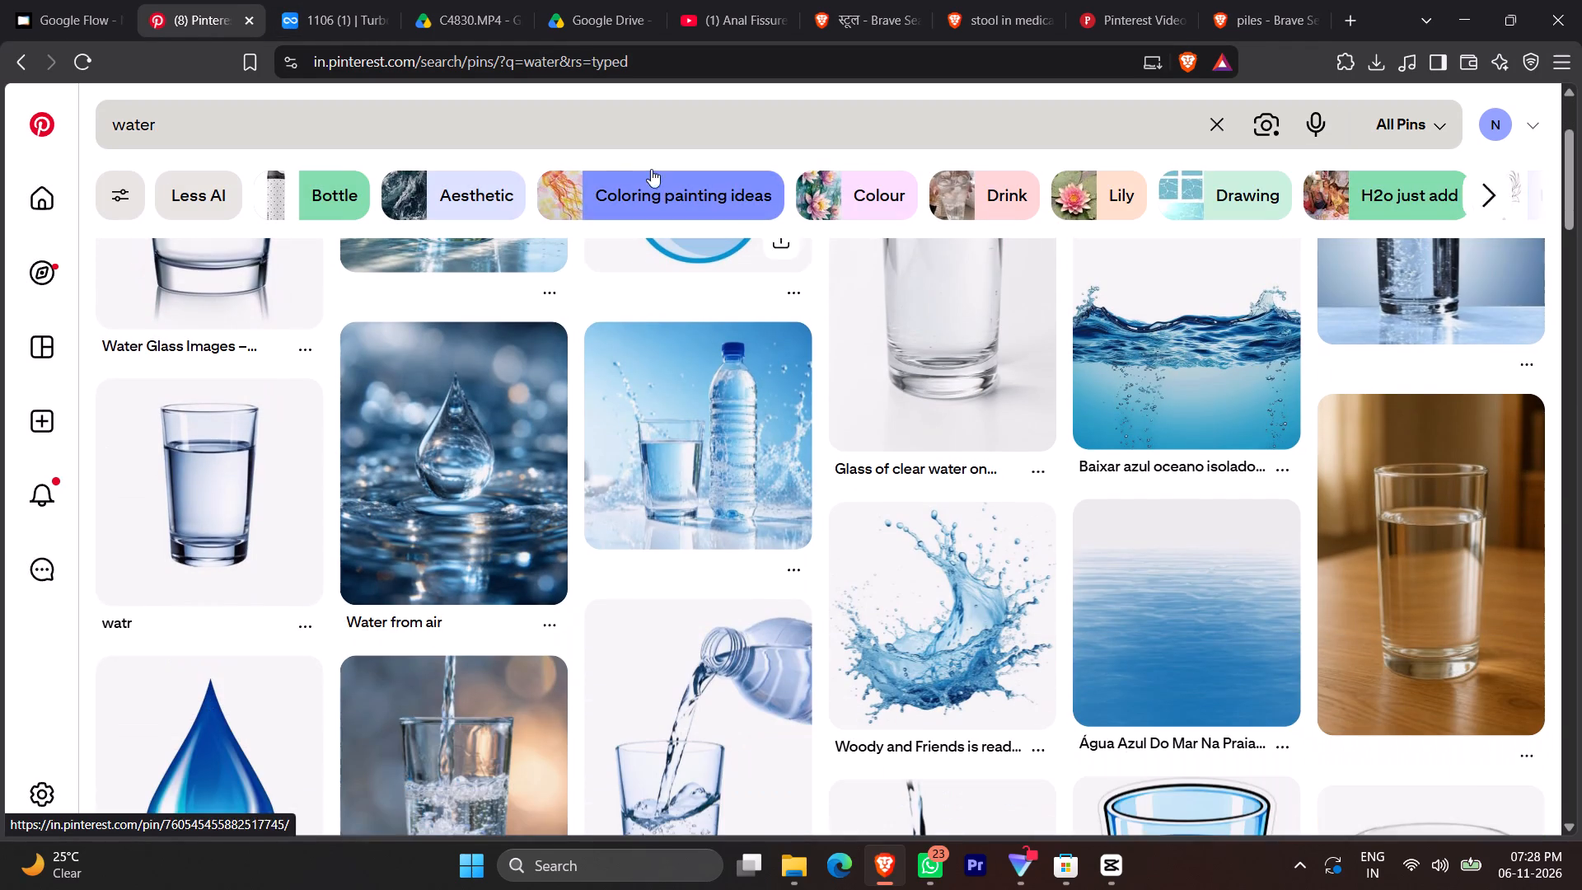
Refine the Pinterest search to "water in glass 16:9".
left_click(445, 115)
key("space")
type("in glass")
key("space")
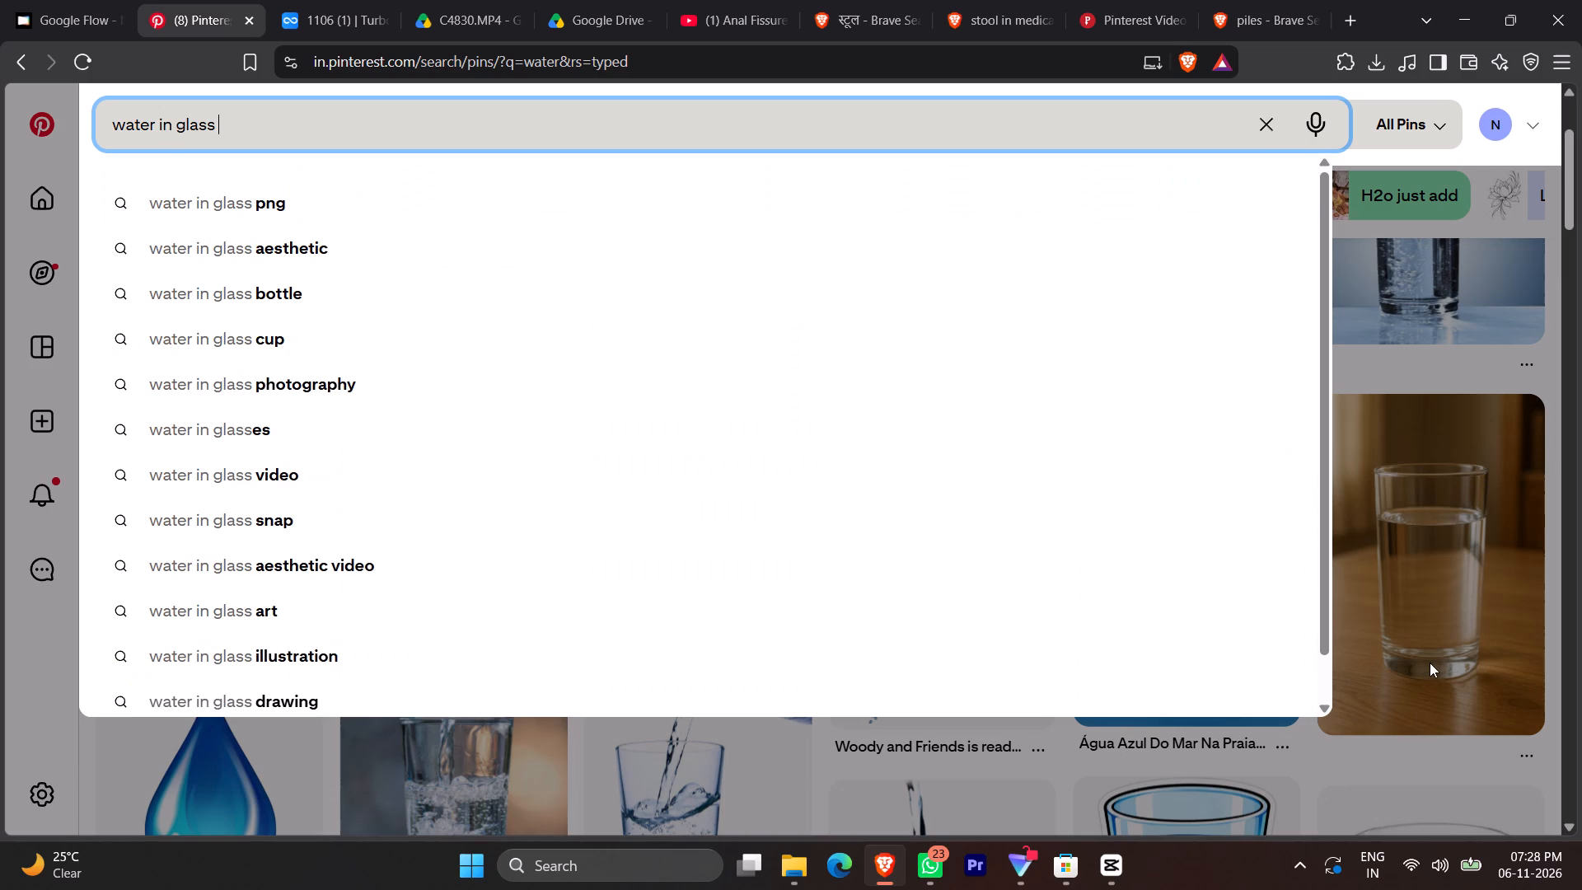
type("16:9")
key("Return")
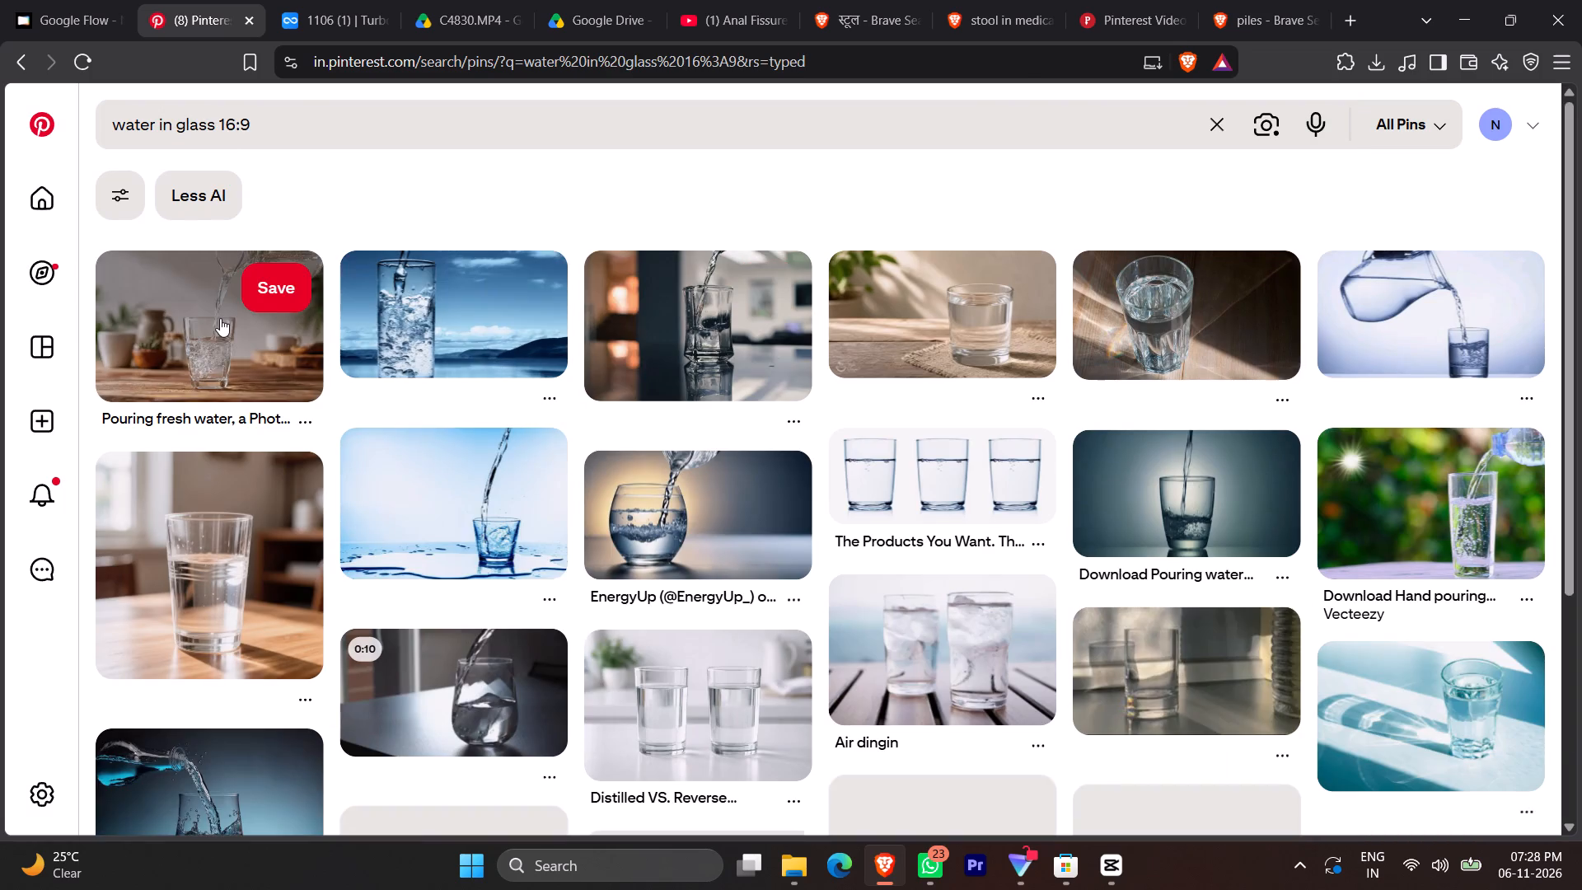
Open the "Pouring fresh water, a Photo by Beautiful things" pin and download its image to the Downloads folder.
left_click(220, 318)
left_click(771, 194)
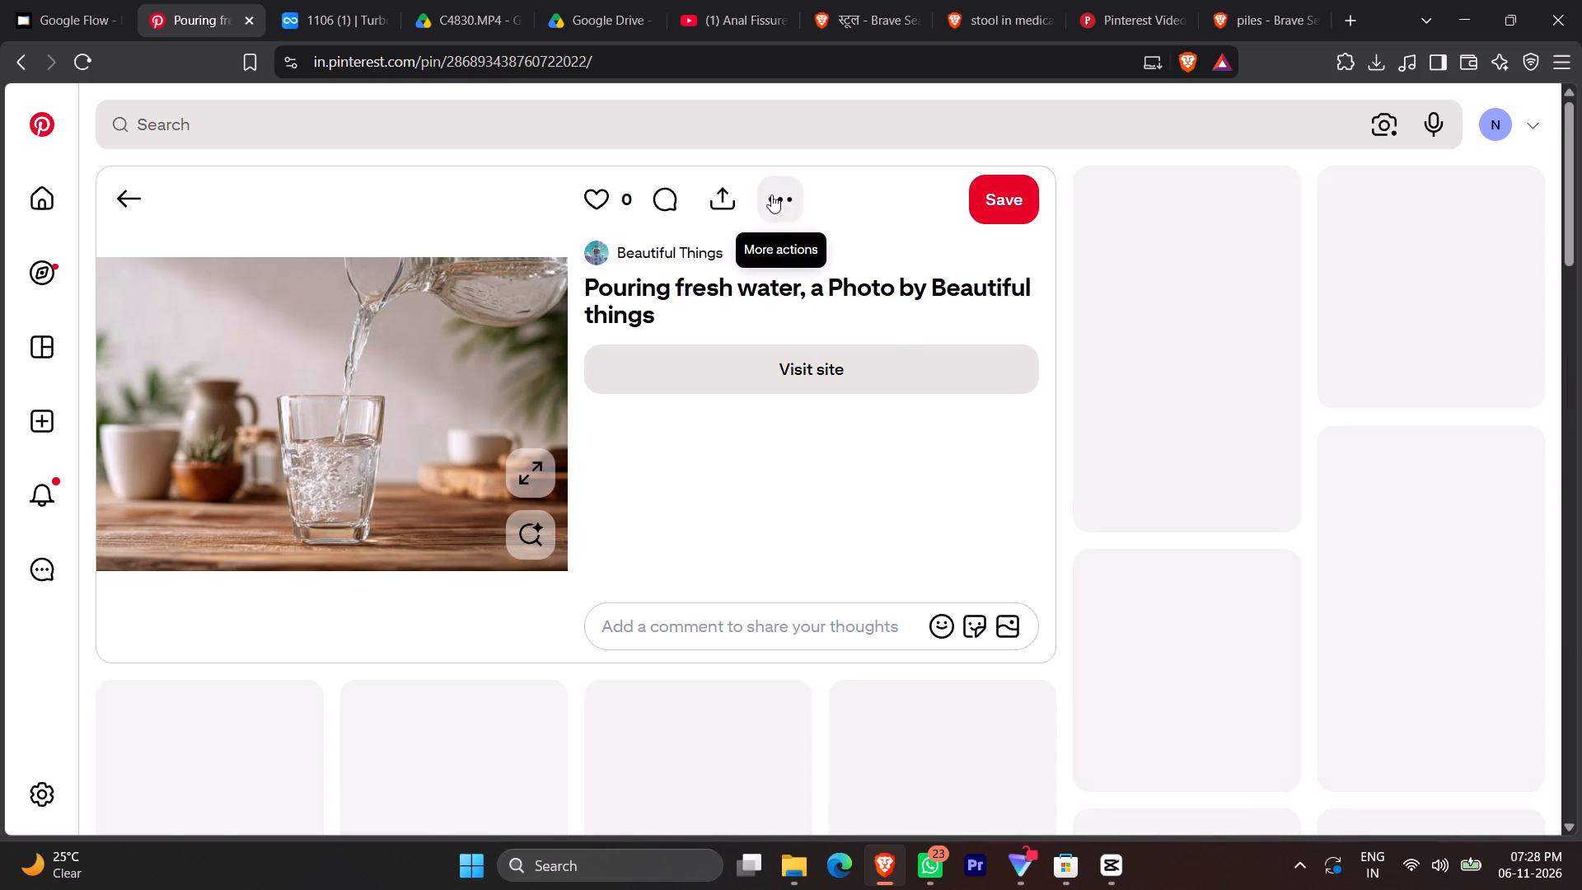
left_click(784, 274)
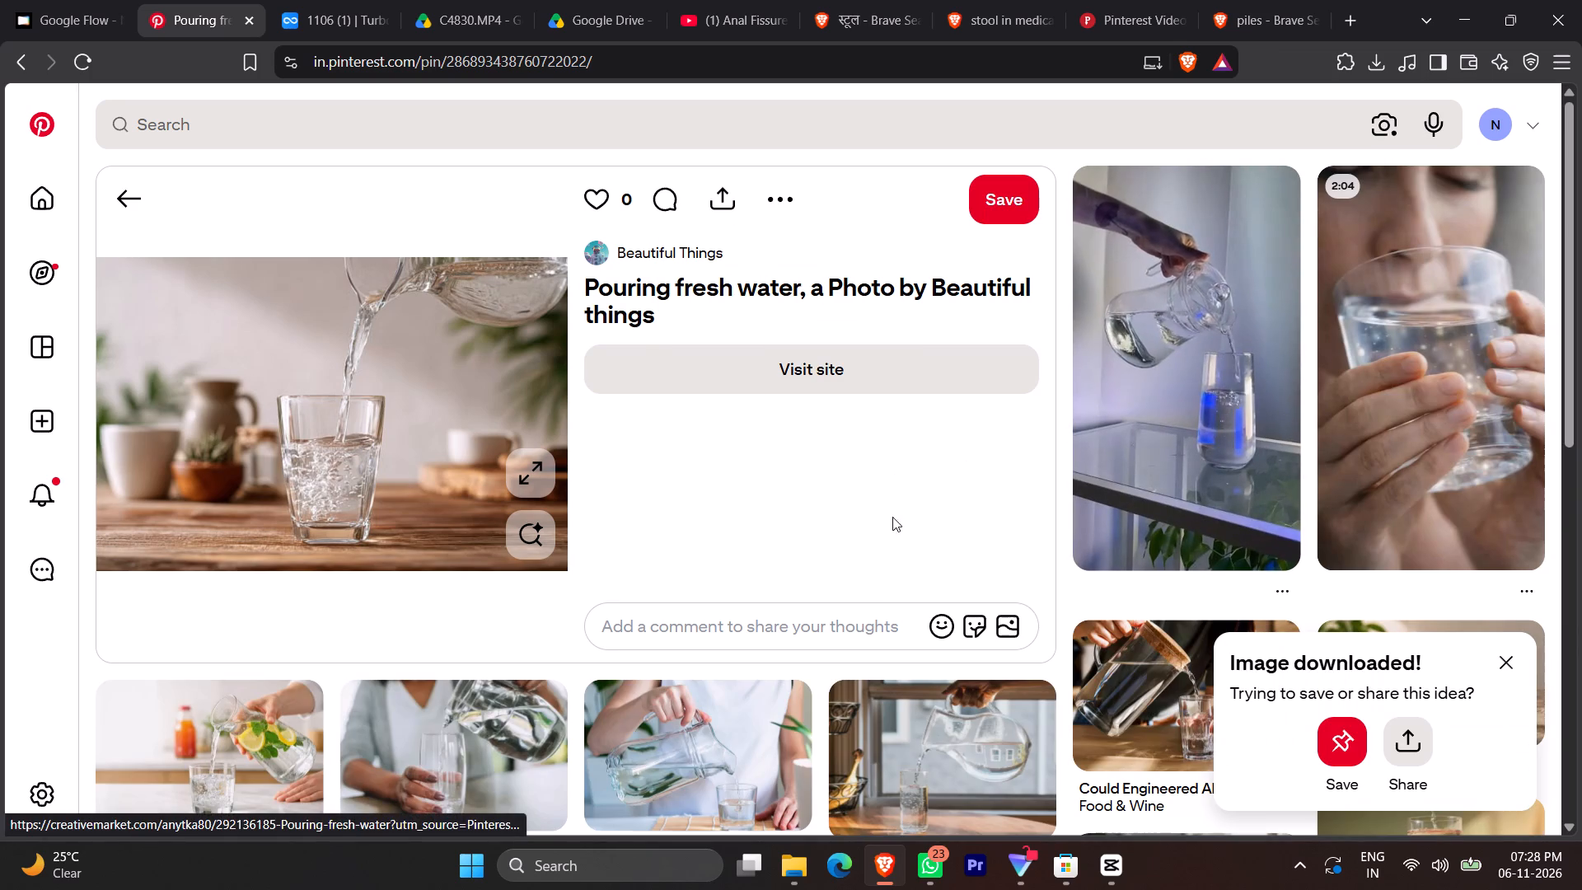
left_click(1404, 808)
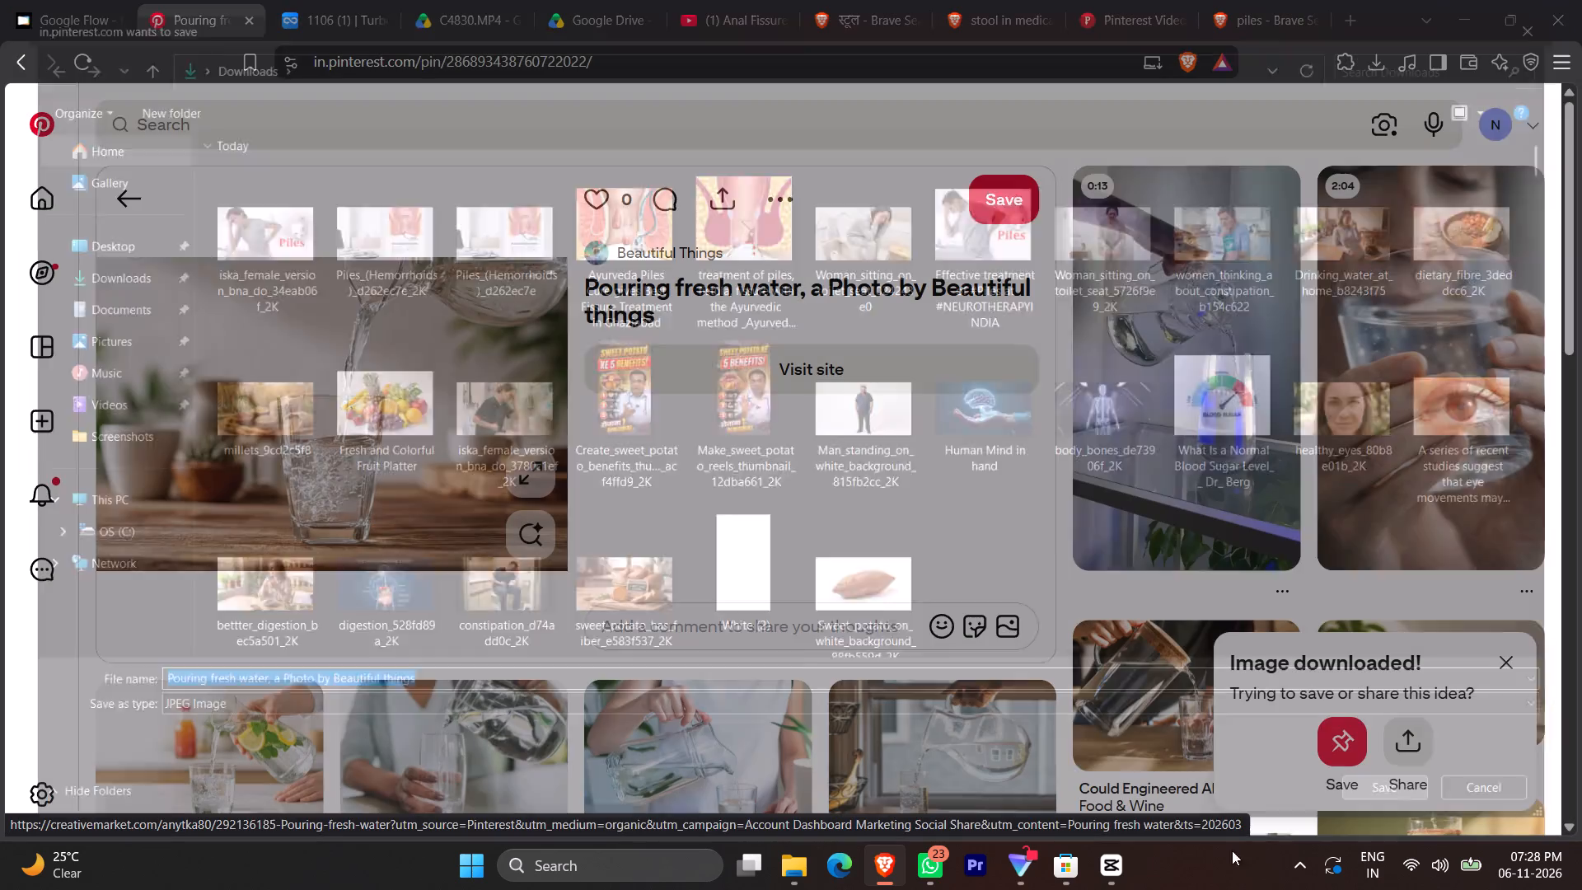
Switch back to CapCut, import the downloaded pouring-water image, and place it directly after the water-glass clip on the lower overlay track.
left_click(1105, 882)
left_click(185, 106)
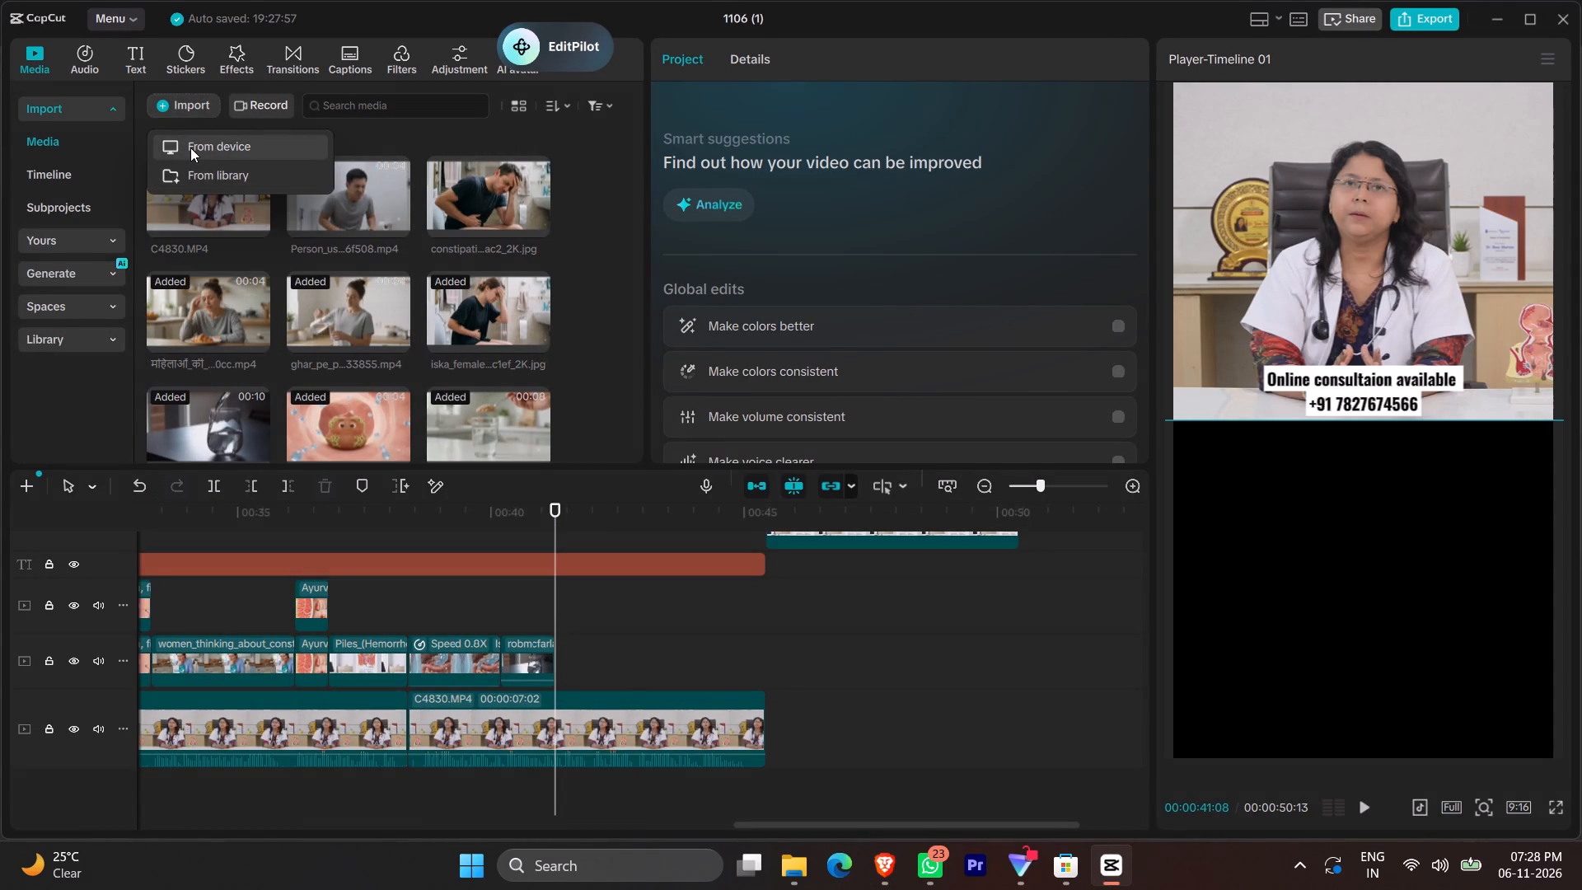
left_click(190, 148)
double_click(287, 216)
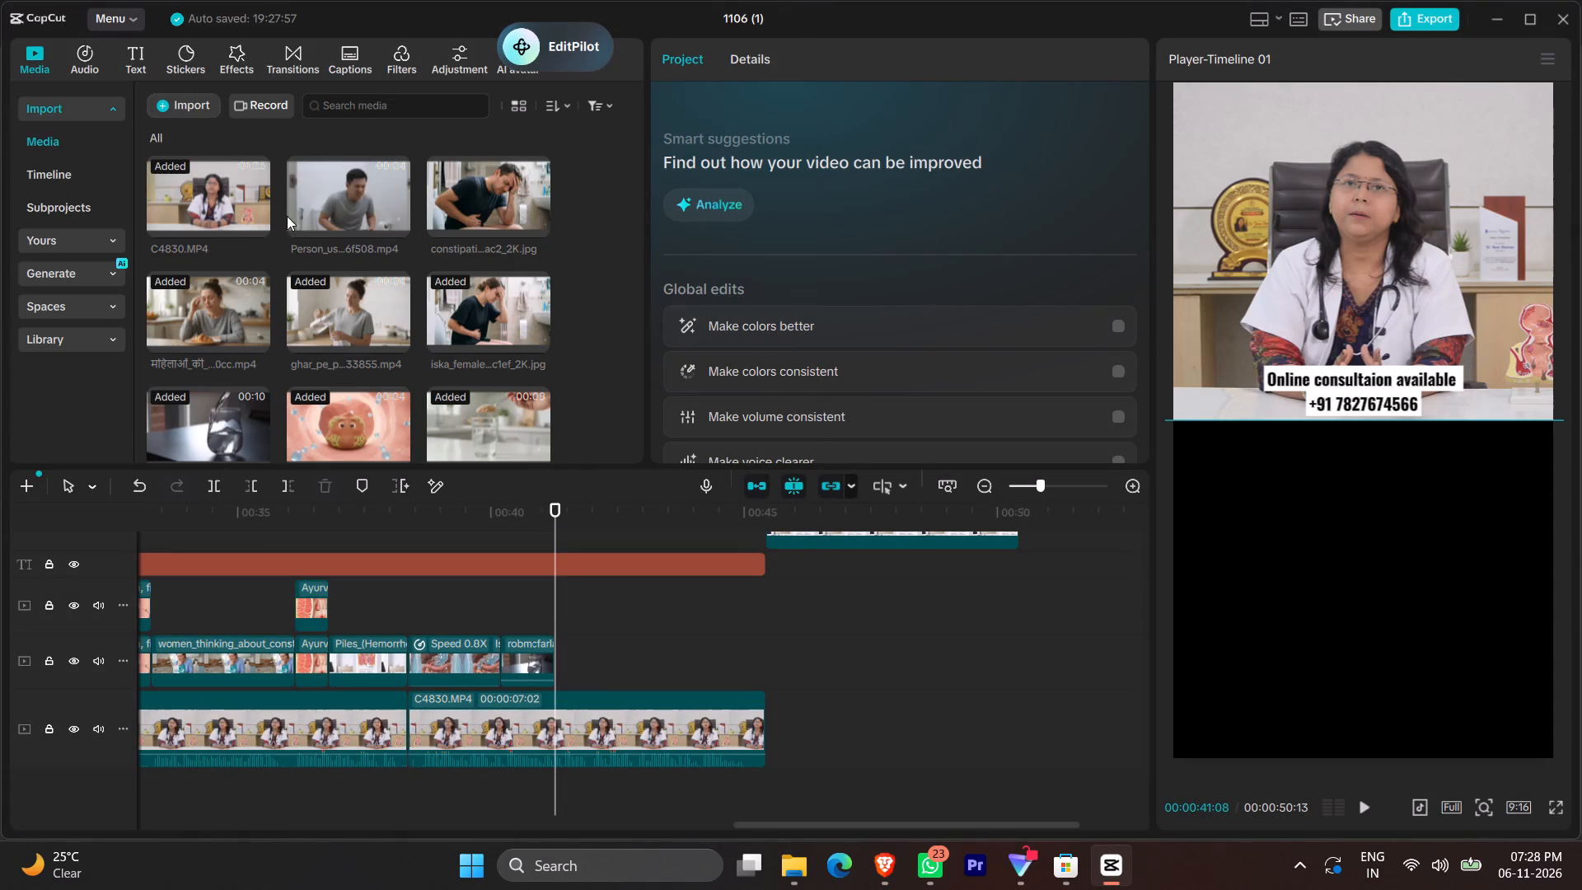
scroll(483, 414, "down", 4)
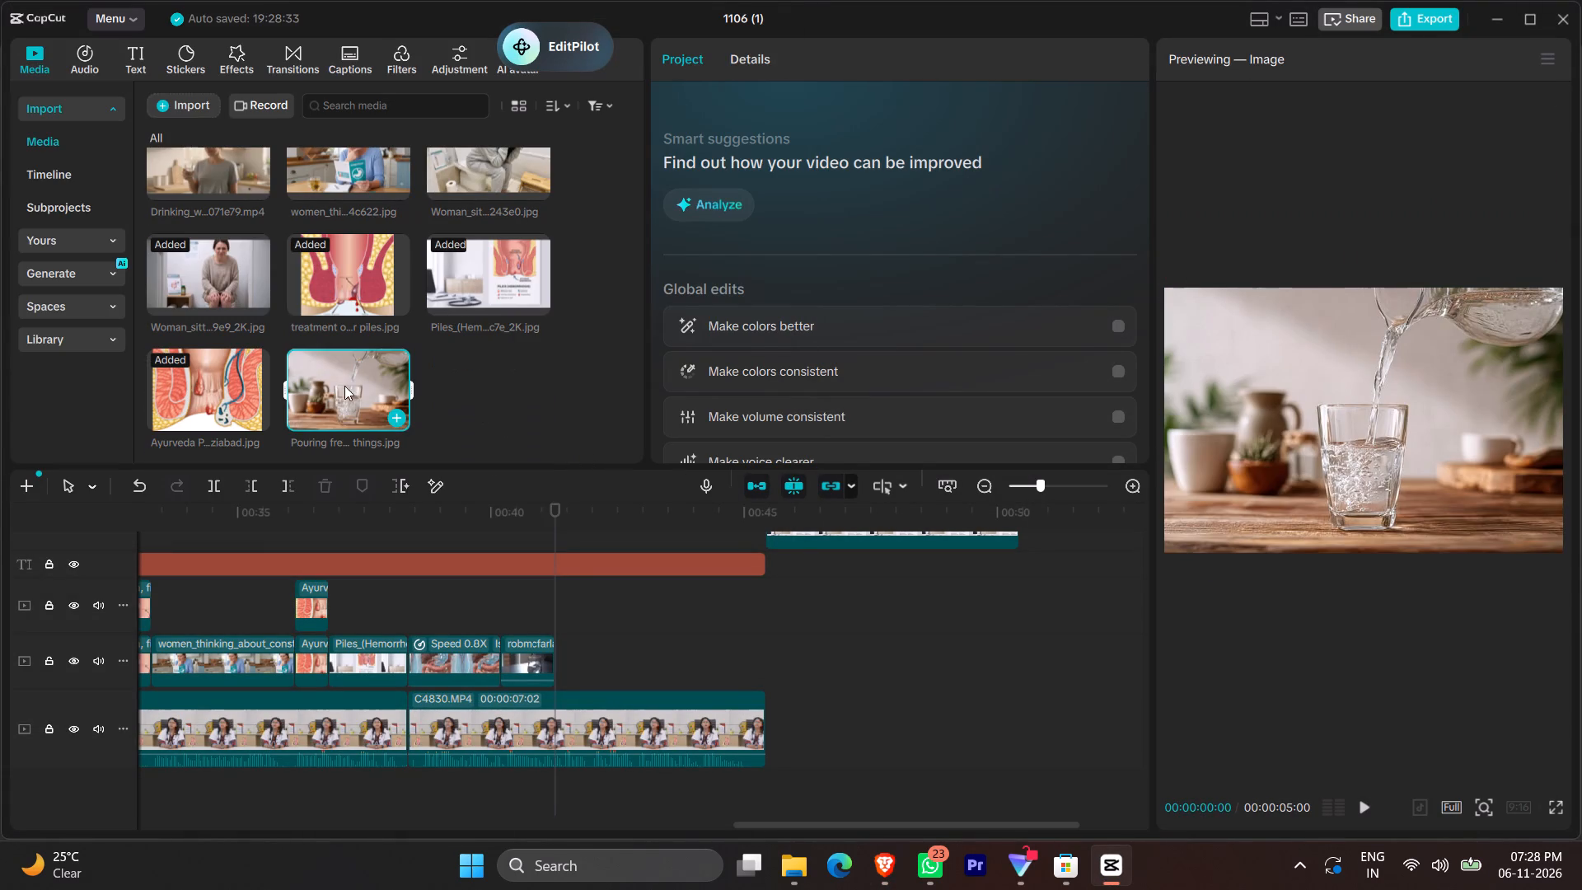
left_click_drag(344, 386, 556, 657)
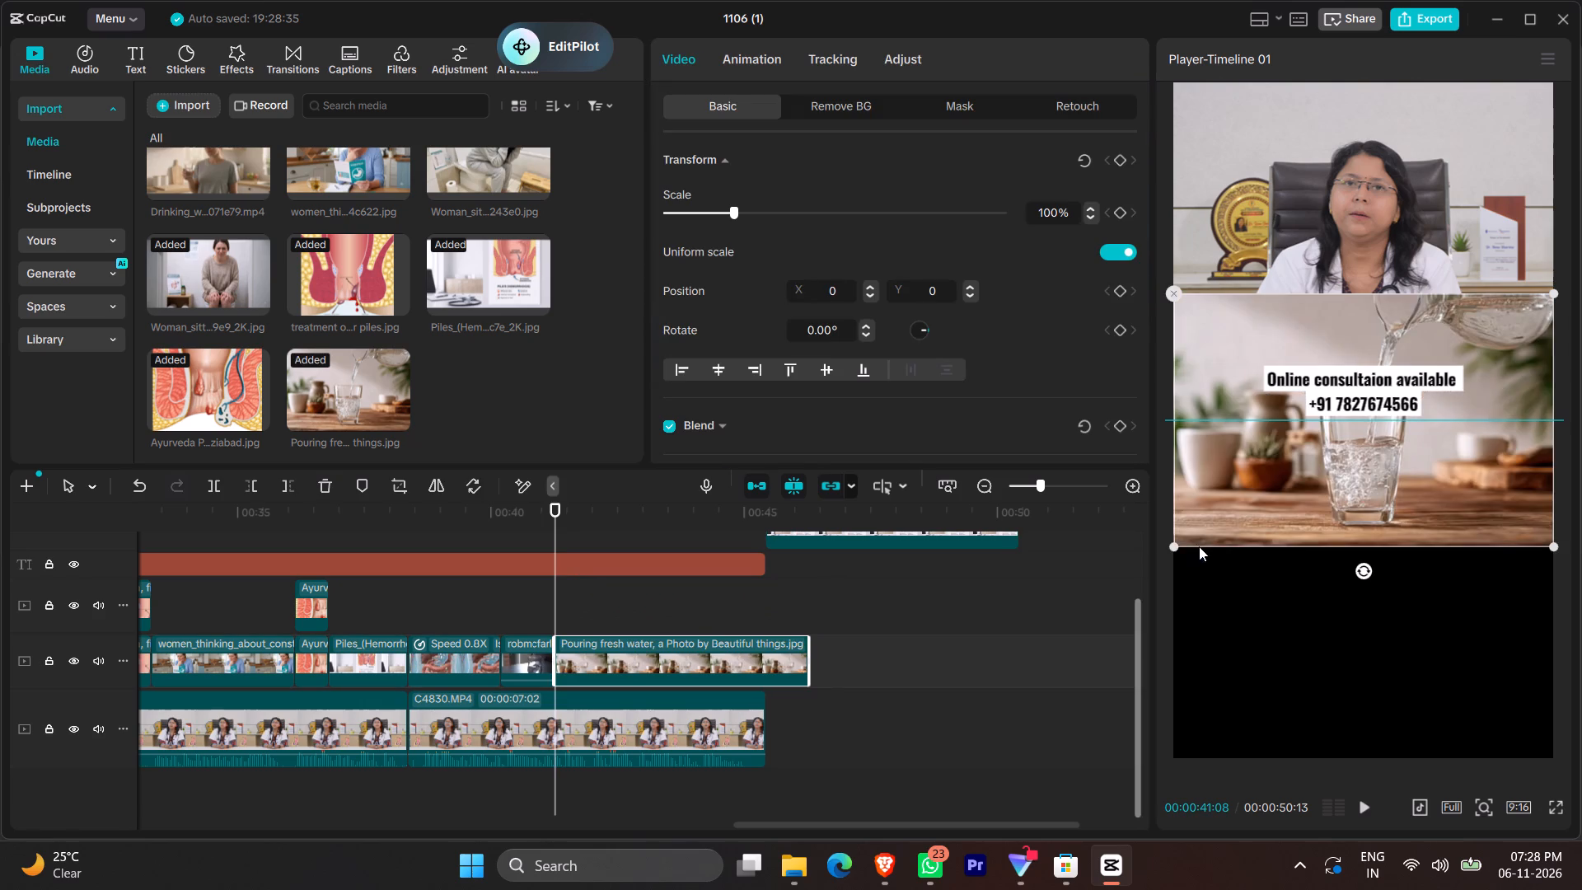
Scale the pouring-water image to 136% and position it at X 346, Y -979 to fill the area below the doctor.
left_click_drag(1201, 528, 1201, 696)
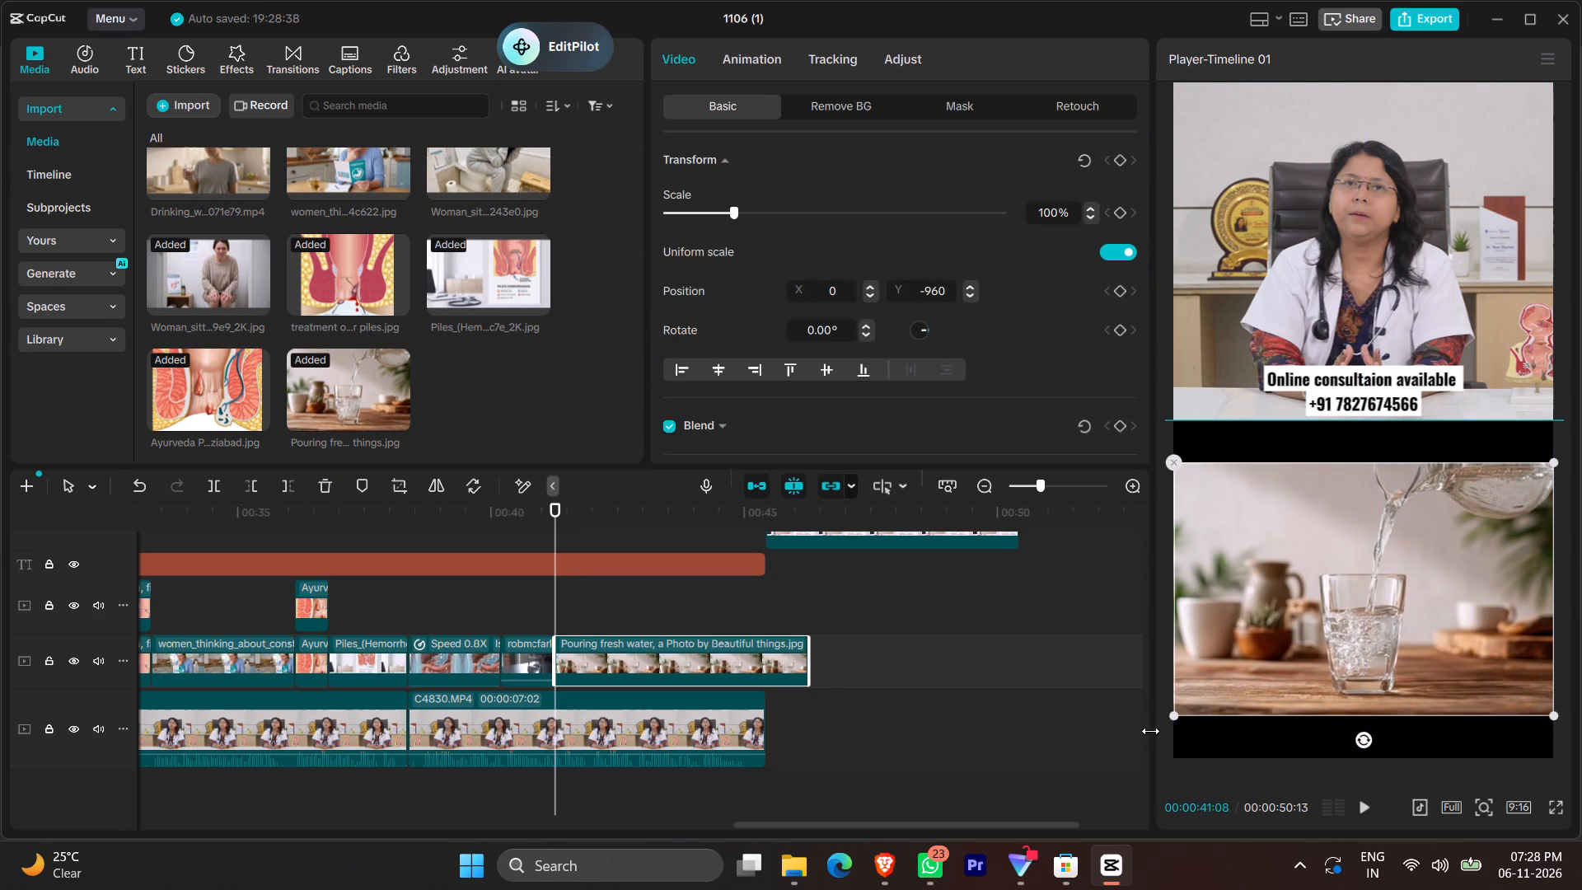
left_click_drag(1176, 714, 1056, 773)
left_click_drag(1247, 659, 1265, 667)
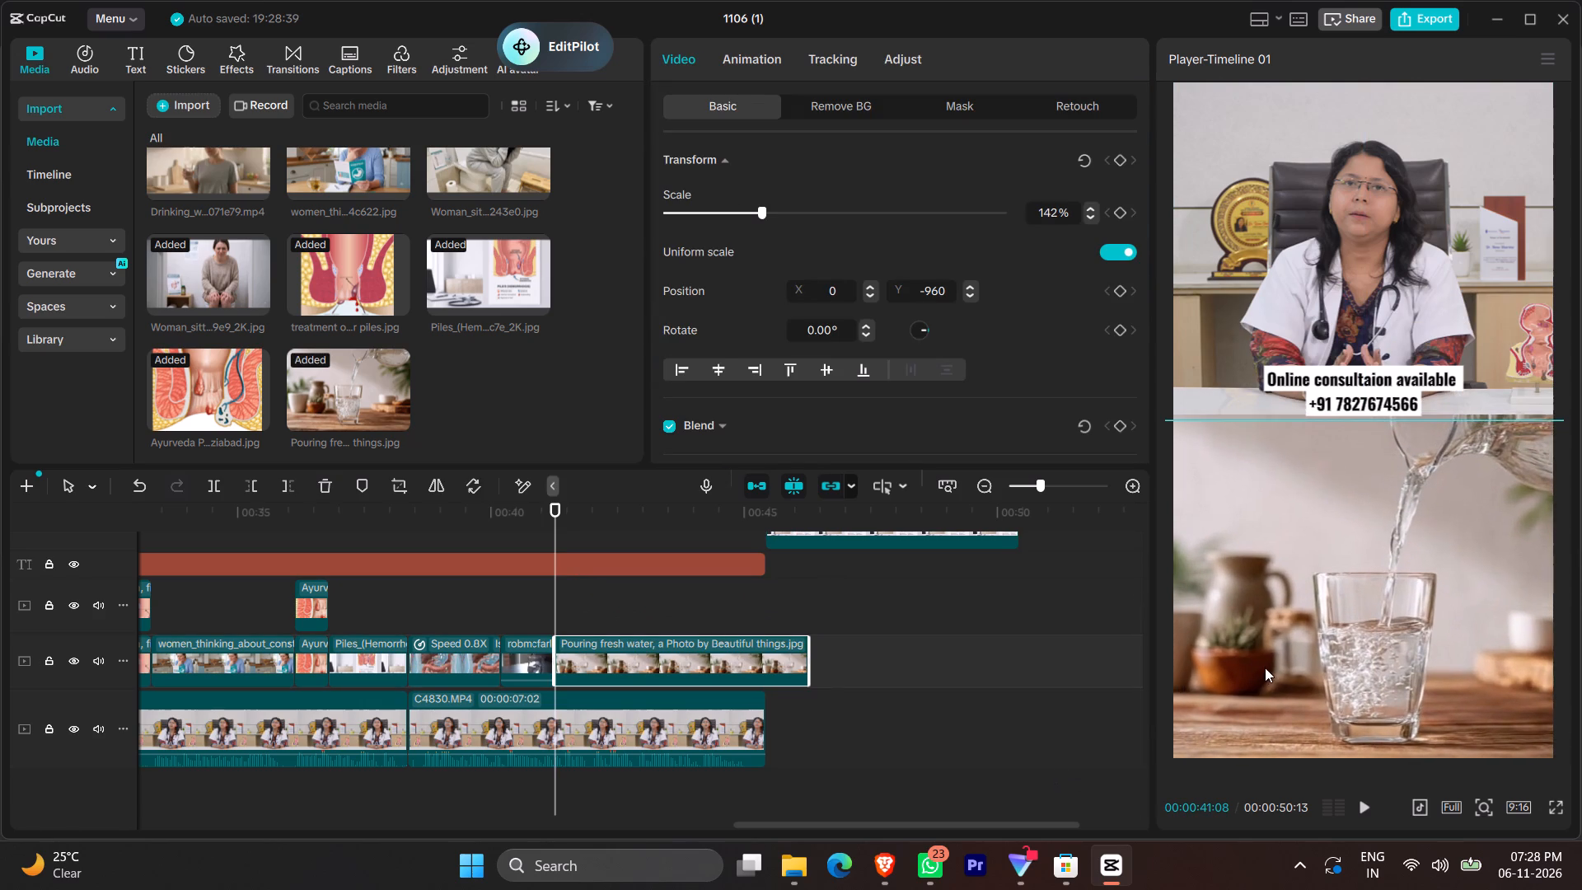
left_click_drag(1265, 667, 1277, 672)
left_click(1037, 207)
scroll(1037, 207, "down", 10)
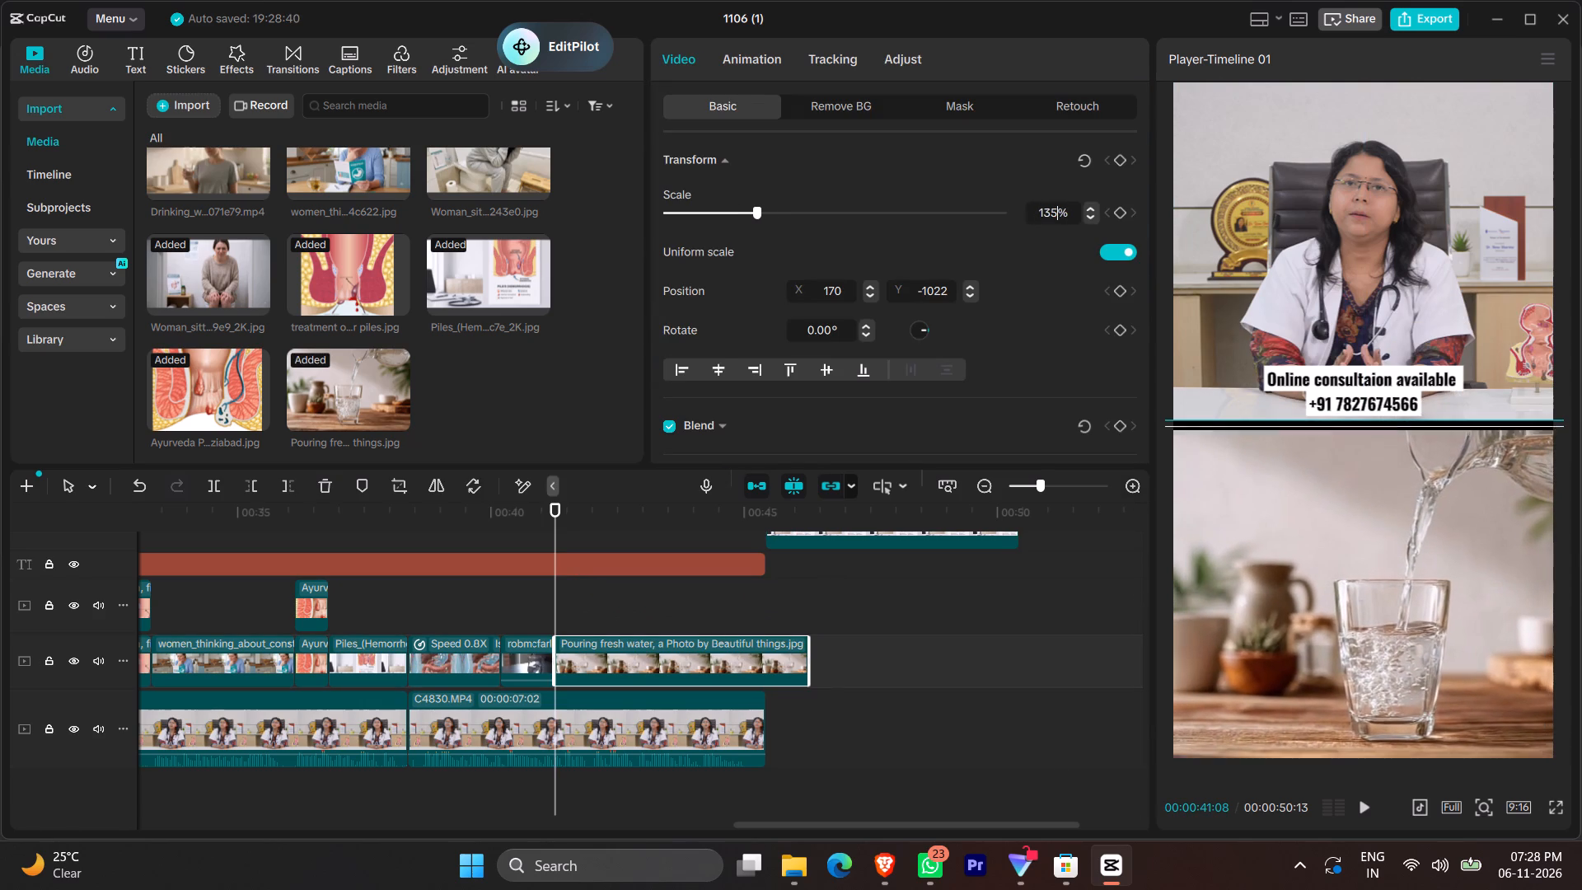
scroll(1037, 207, "down", 2)
left_click_drag(1360, 592, 1376, 577)
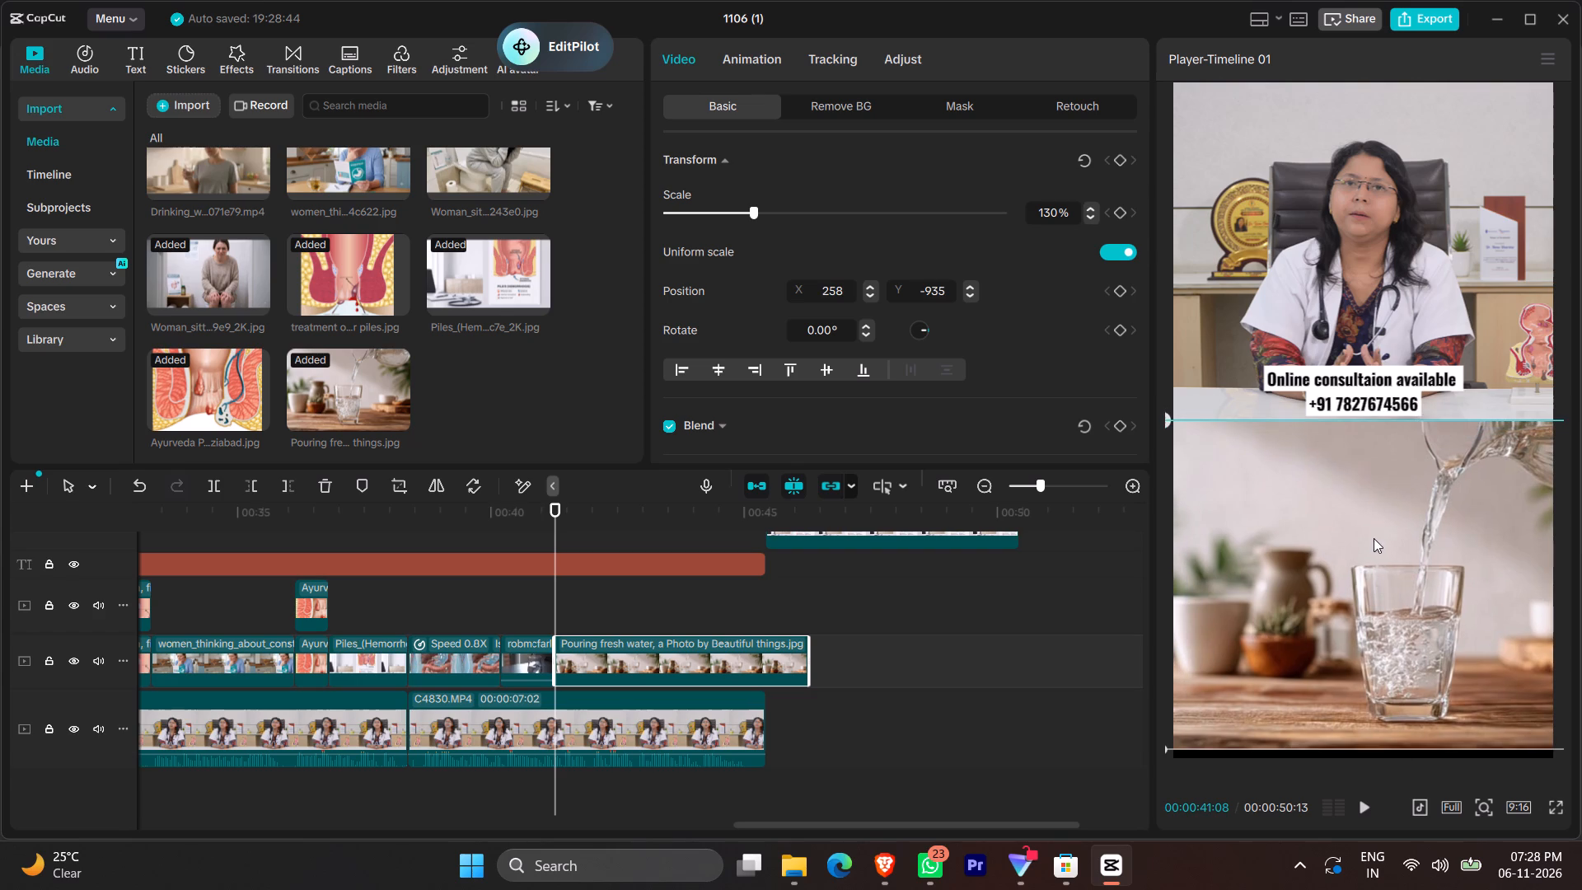
left_click(1043, 218)
scroll(1043, 216, "up", 5)
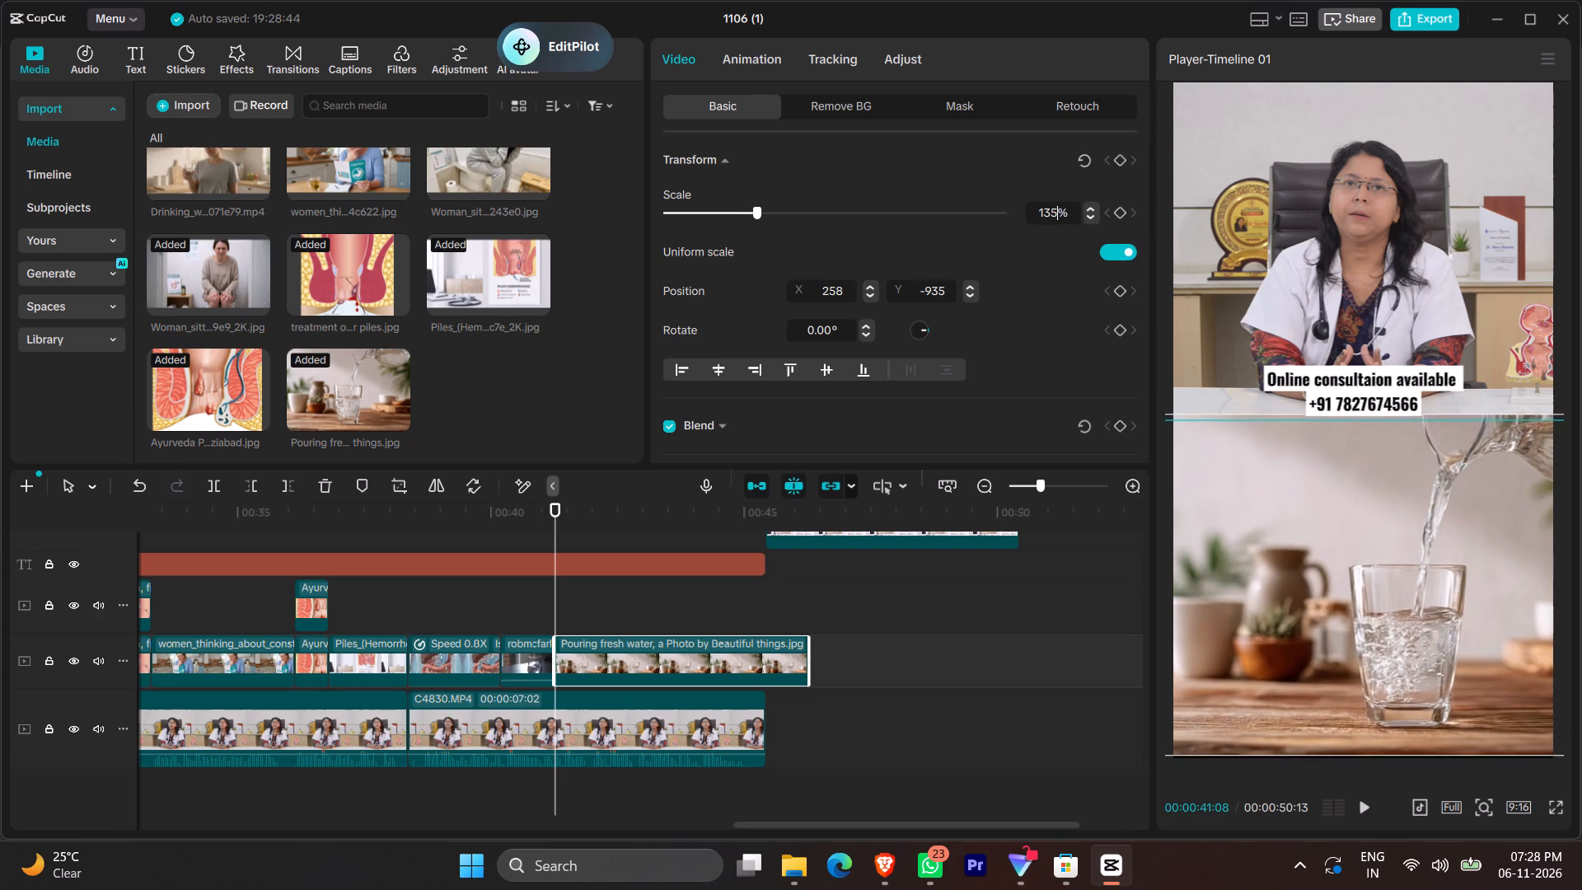
scroll(1043, 216, "up", 1)
left_click_drag(1397, 591, 1411, 603)
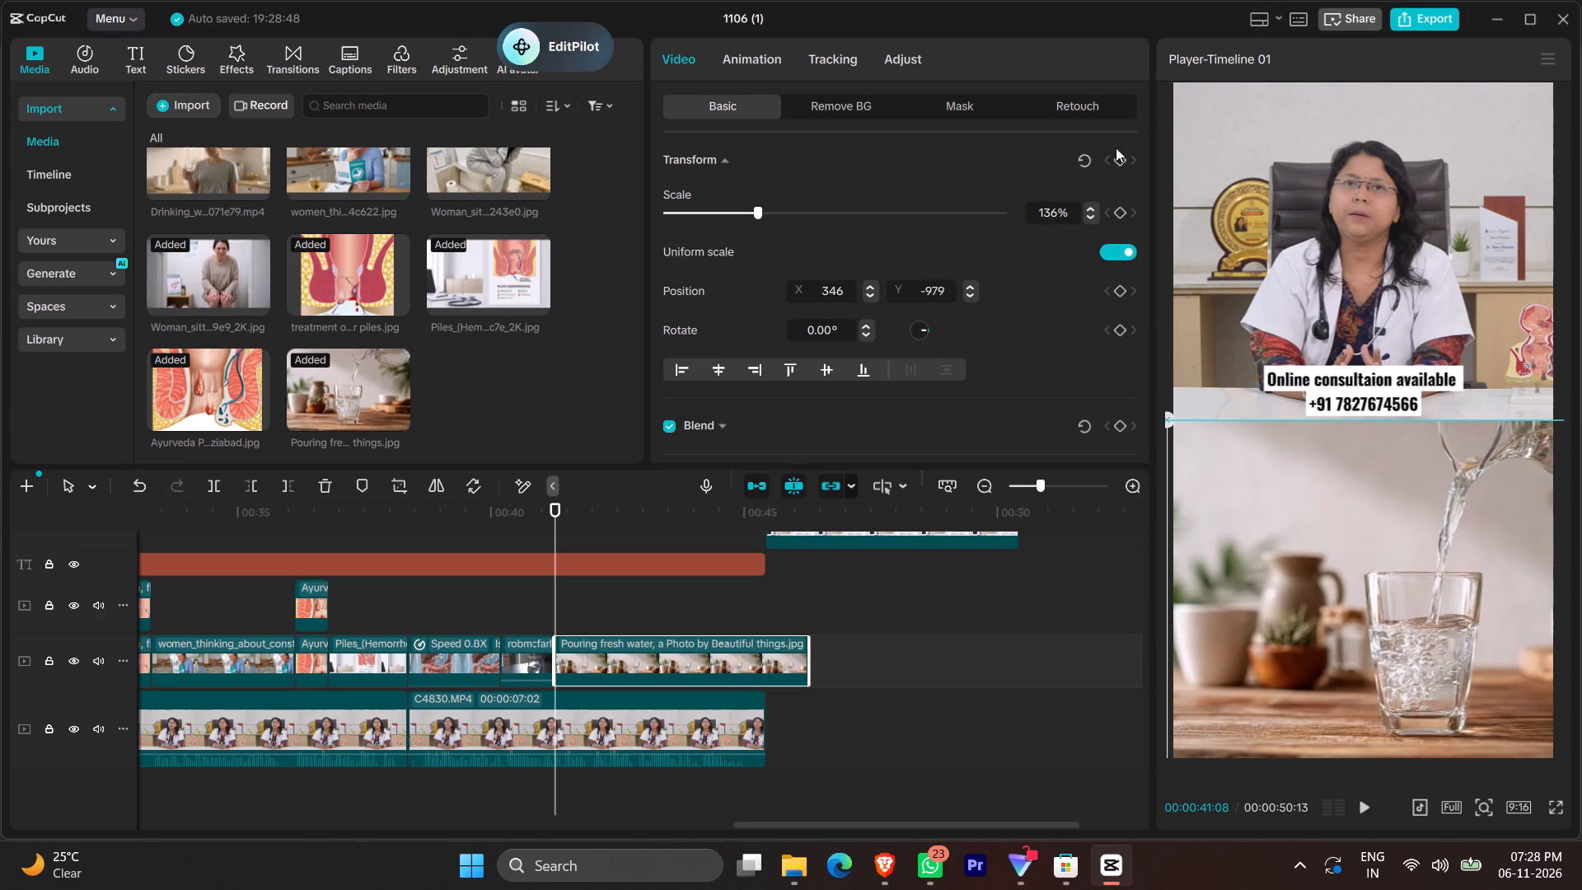
Keyframe the pouring-water image's transform at its start, and move it to X 0, Y -979 at 00:00:42:09 for a sideways slide.
left_click(1121, 162)
key("space")
key("space")
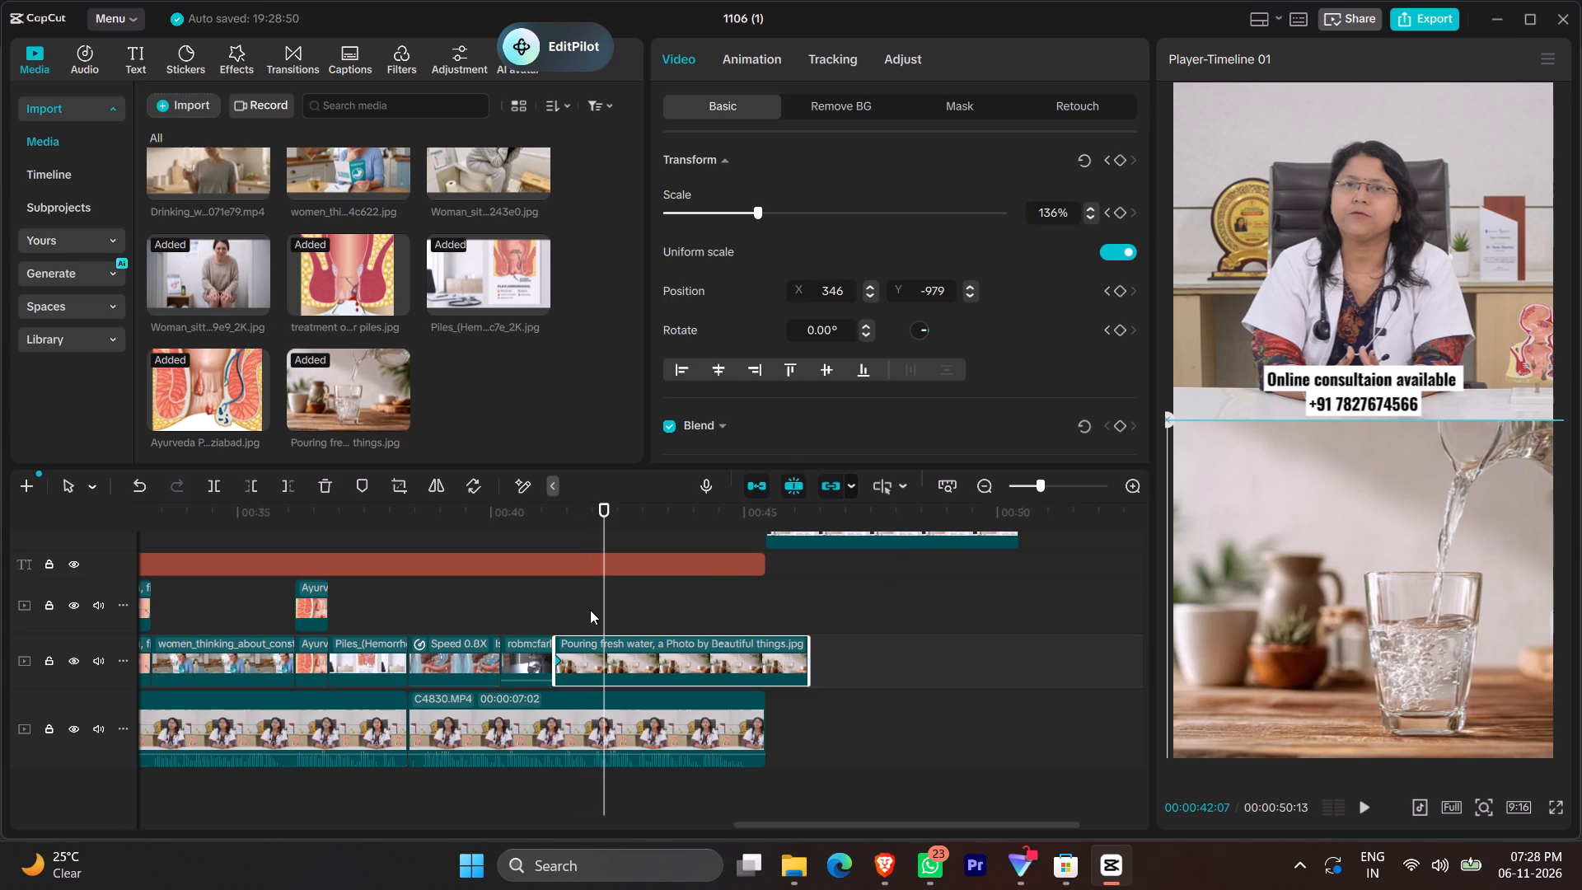
left_click(590, 610)
key("space")
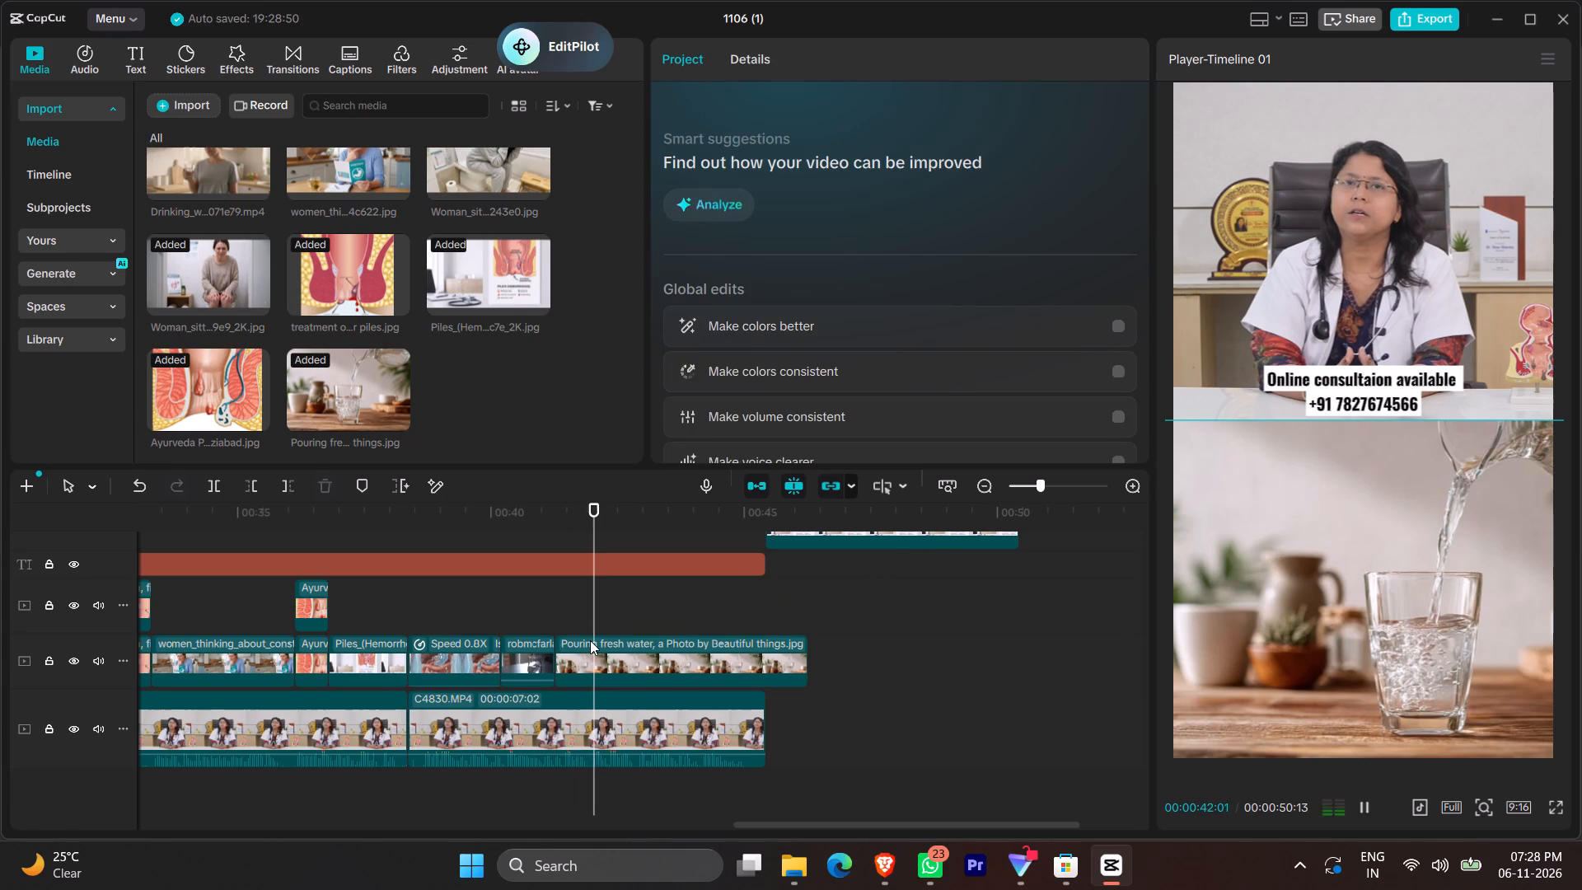
key("space")
key("space")
key("space")
scroll(593, 651, "up", 7, "ctrl")
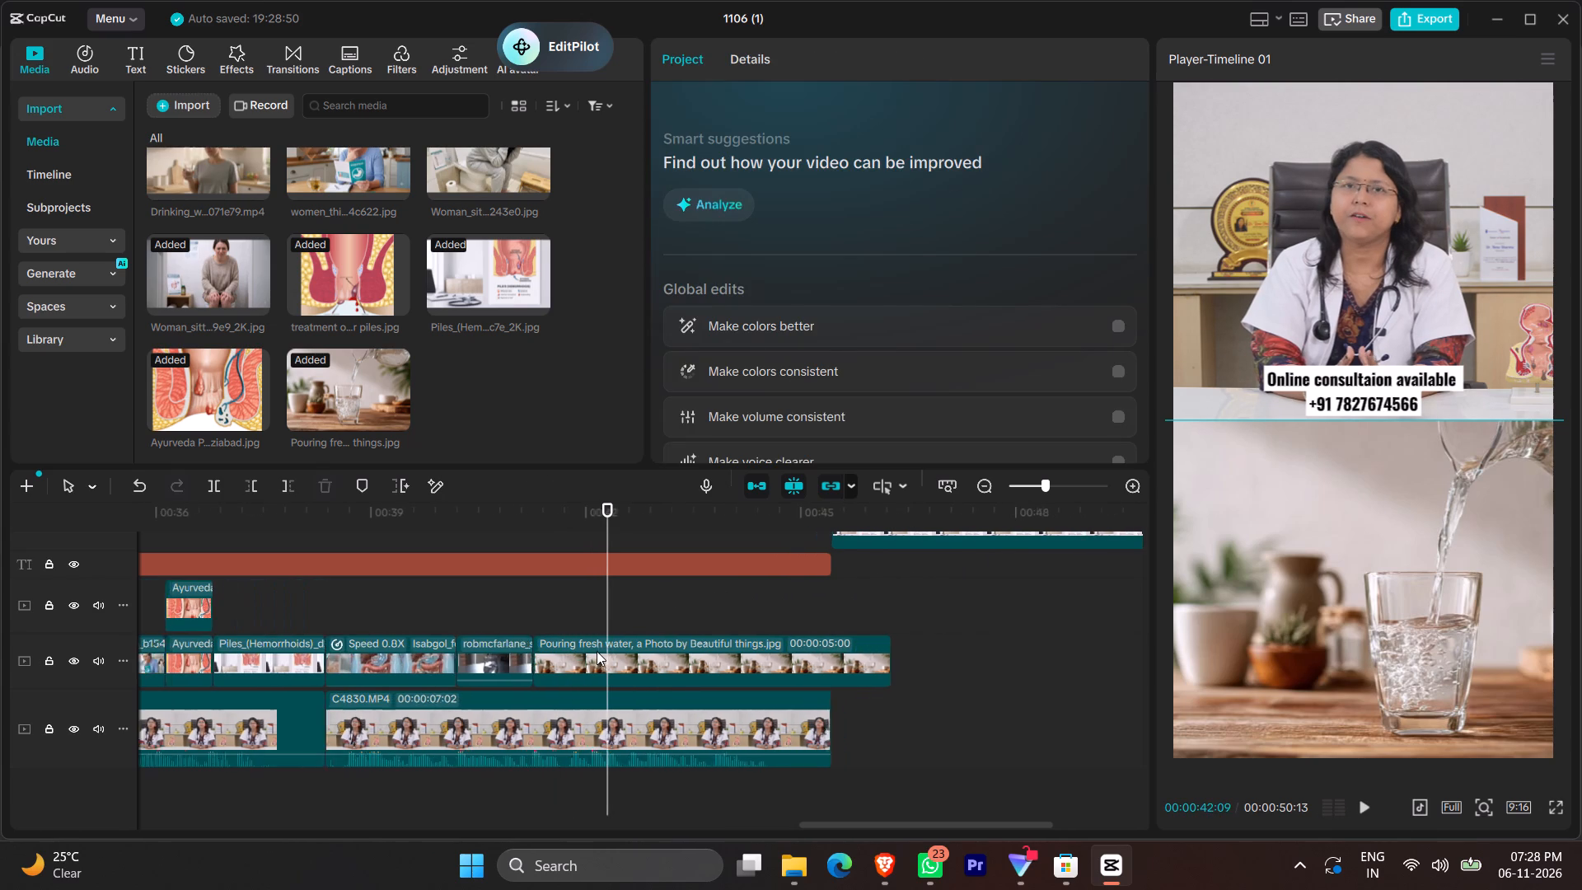
left_click(747, 667)
left_click_drag(1481, 573, 1434, 566)
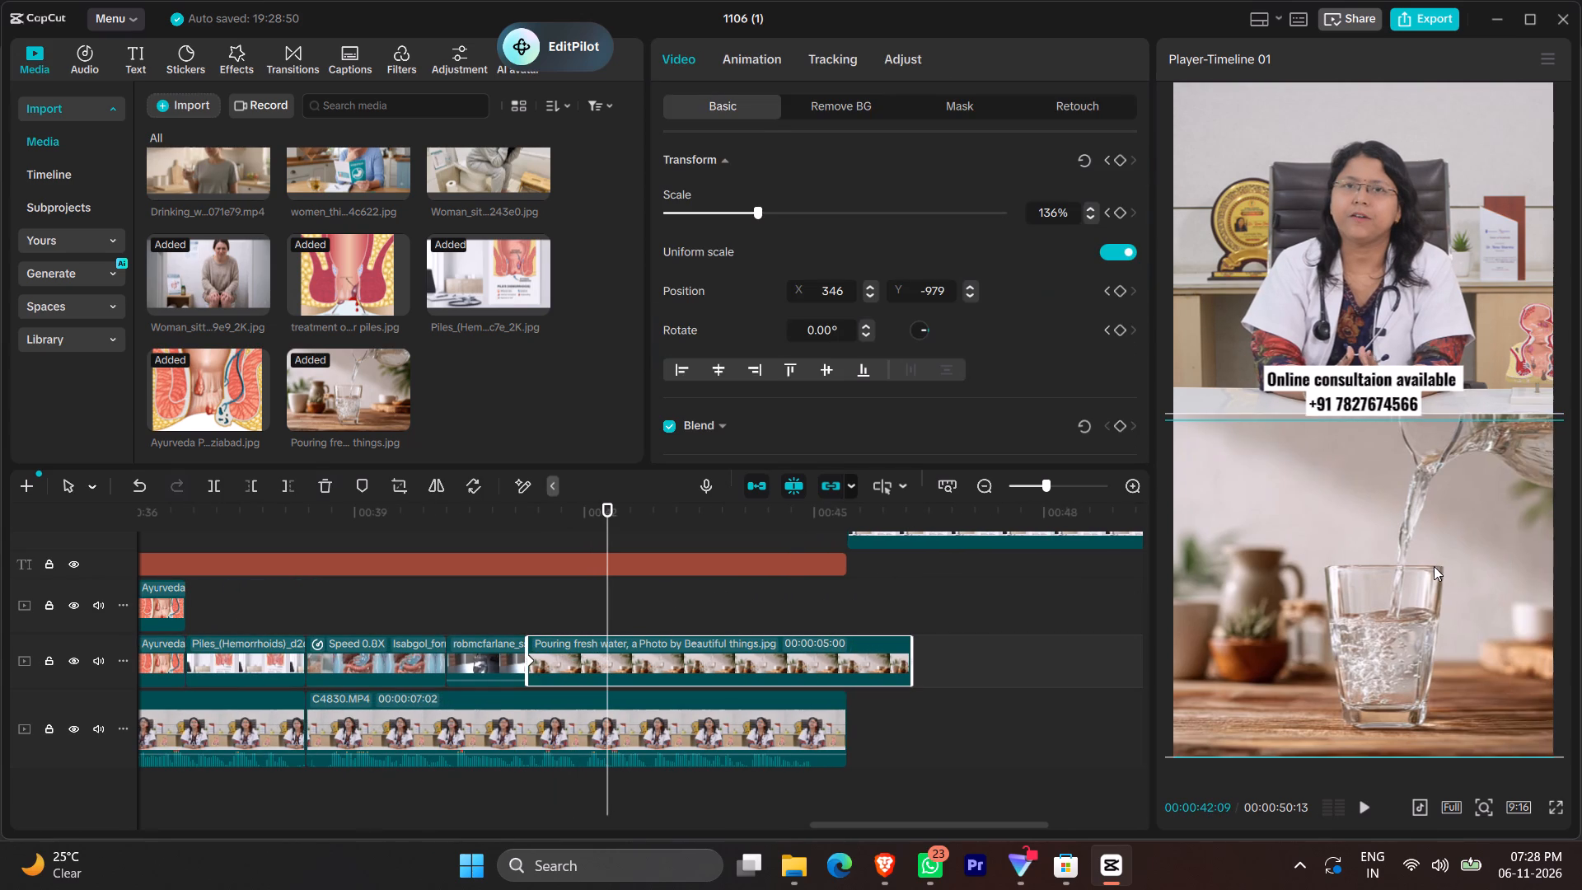
left_click_drag(1434, 566, 1429, 581)
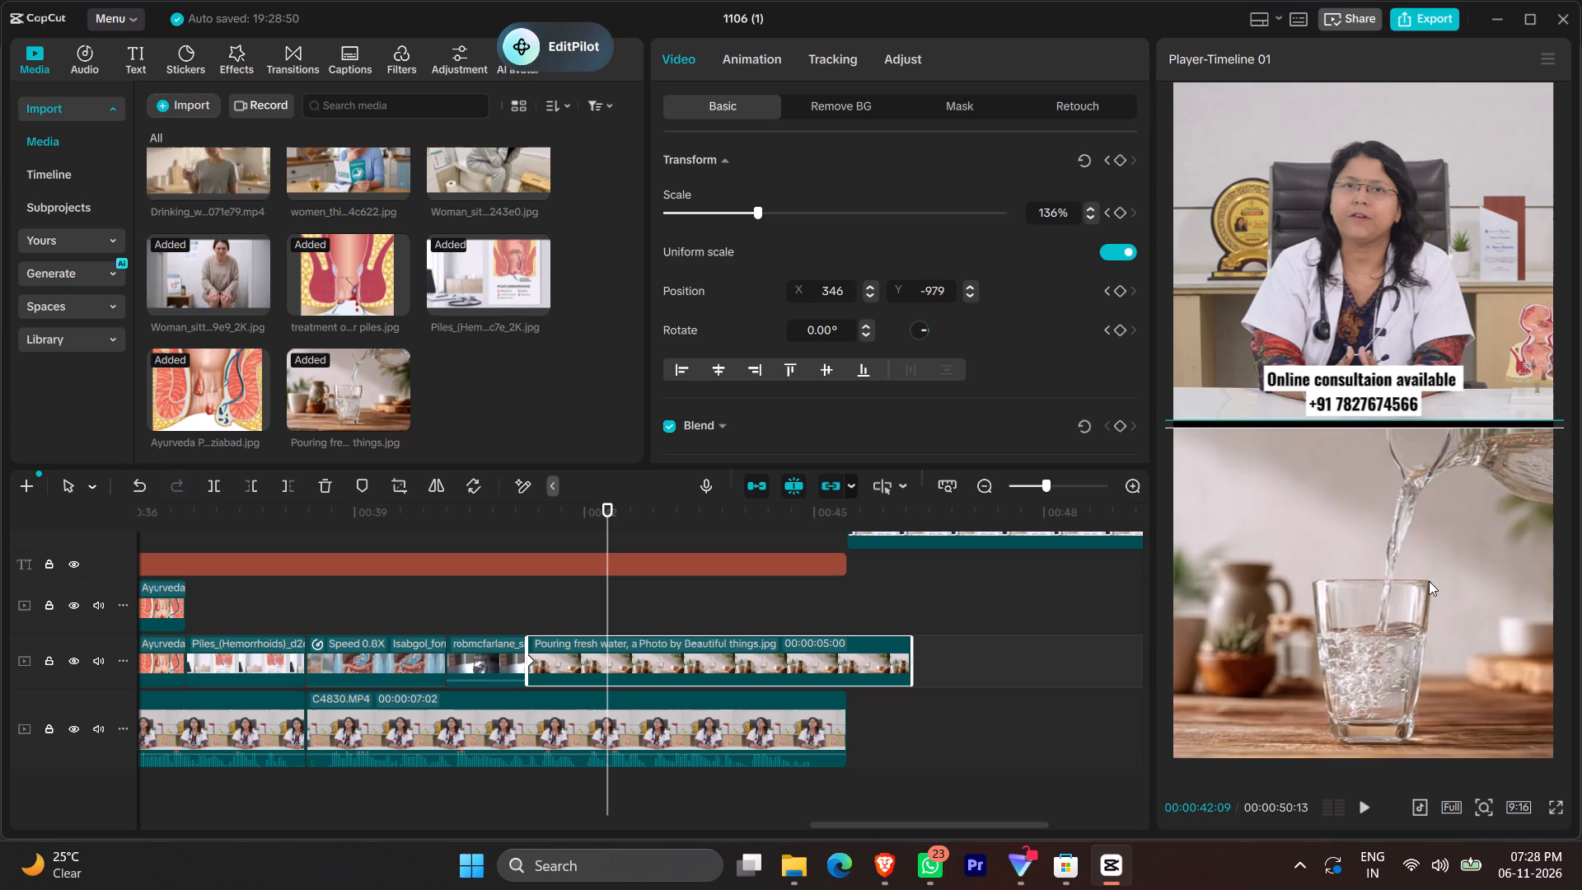
left_click_drag(1429, 581, 1421, 575)
Trim the end of the pouring-water image clip to its second keyframe at 00:00:42:09.
left_click(816, 655)
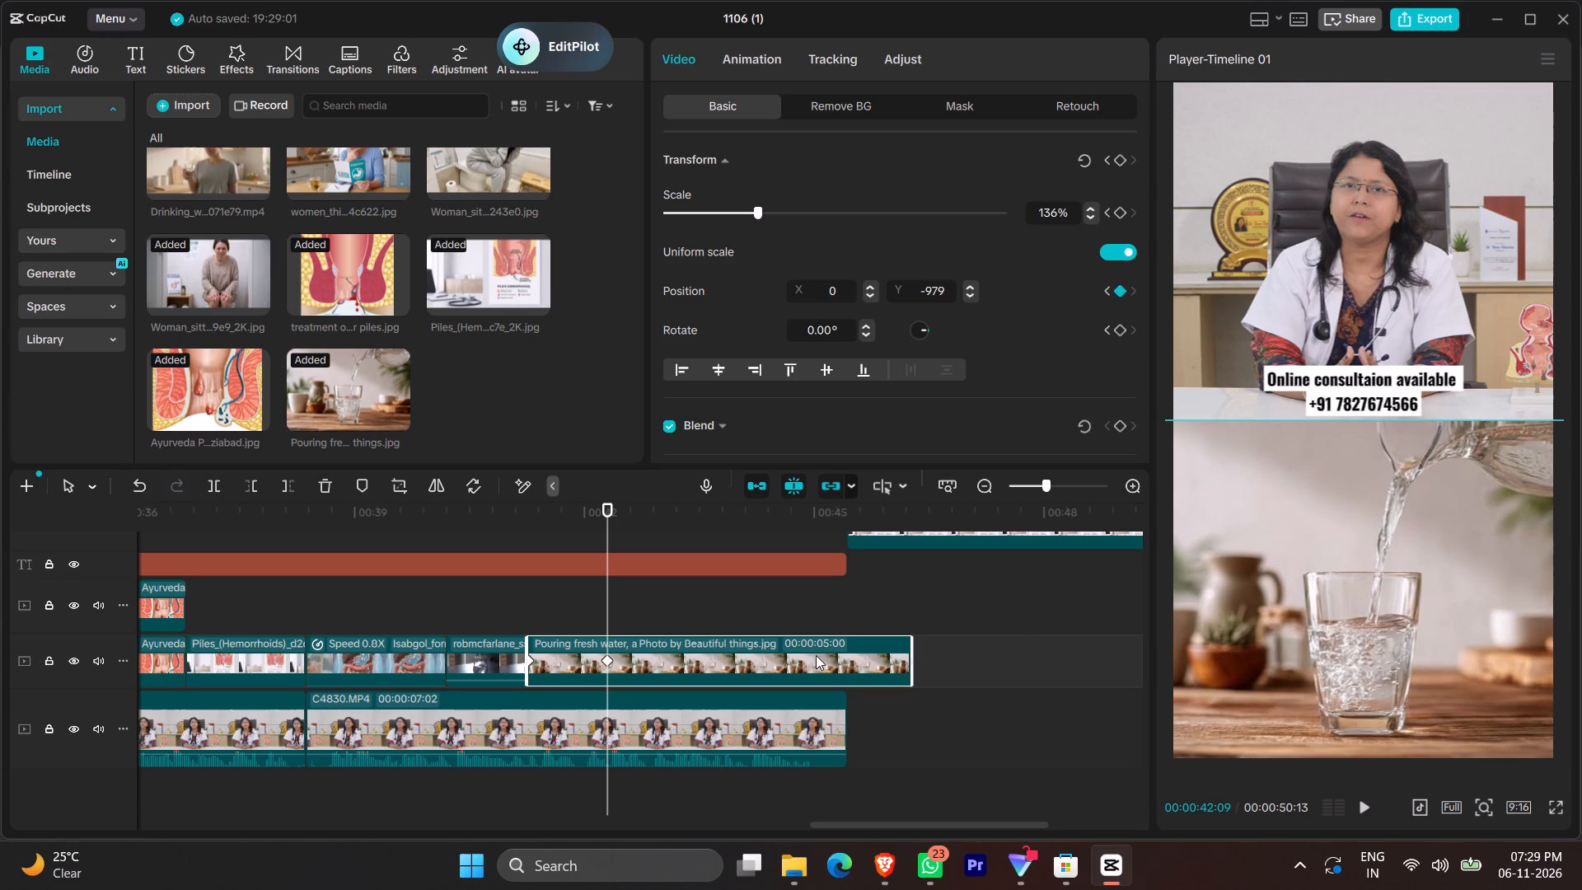
left_click_drag(910, 658, 602, 699)
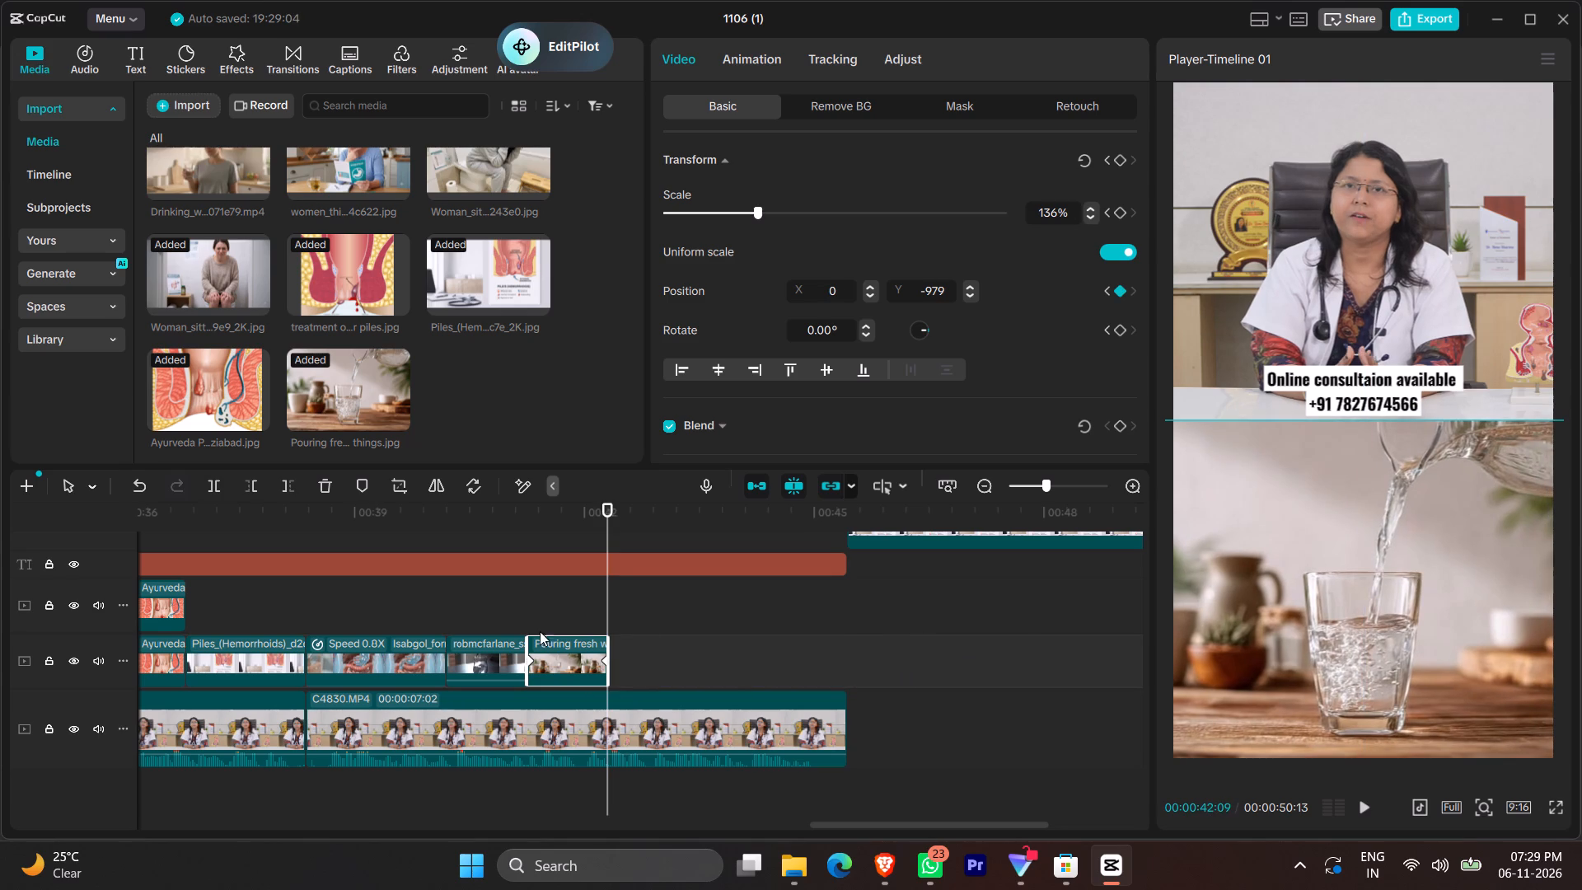
Play back the pouring-water animation and the doctor's footage just after it, stopping at 00:00:43:01.
left_click(532, 624)
key("space")
key("space")
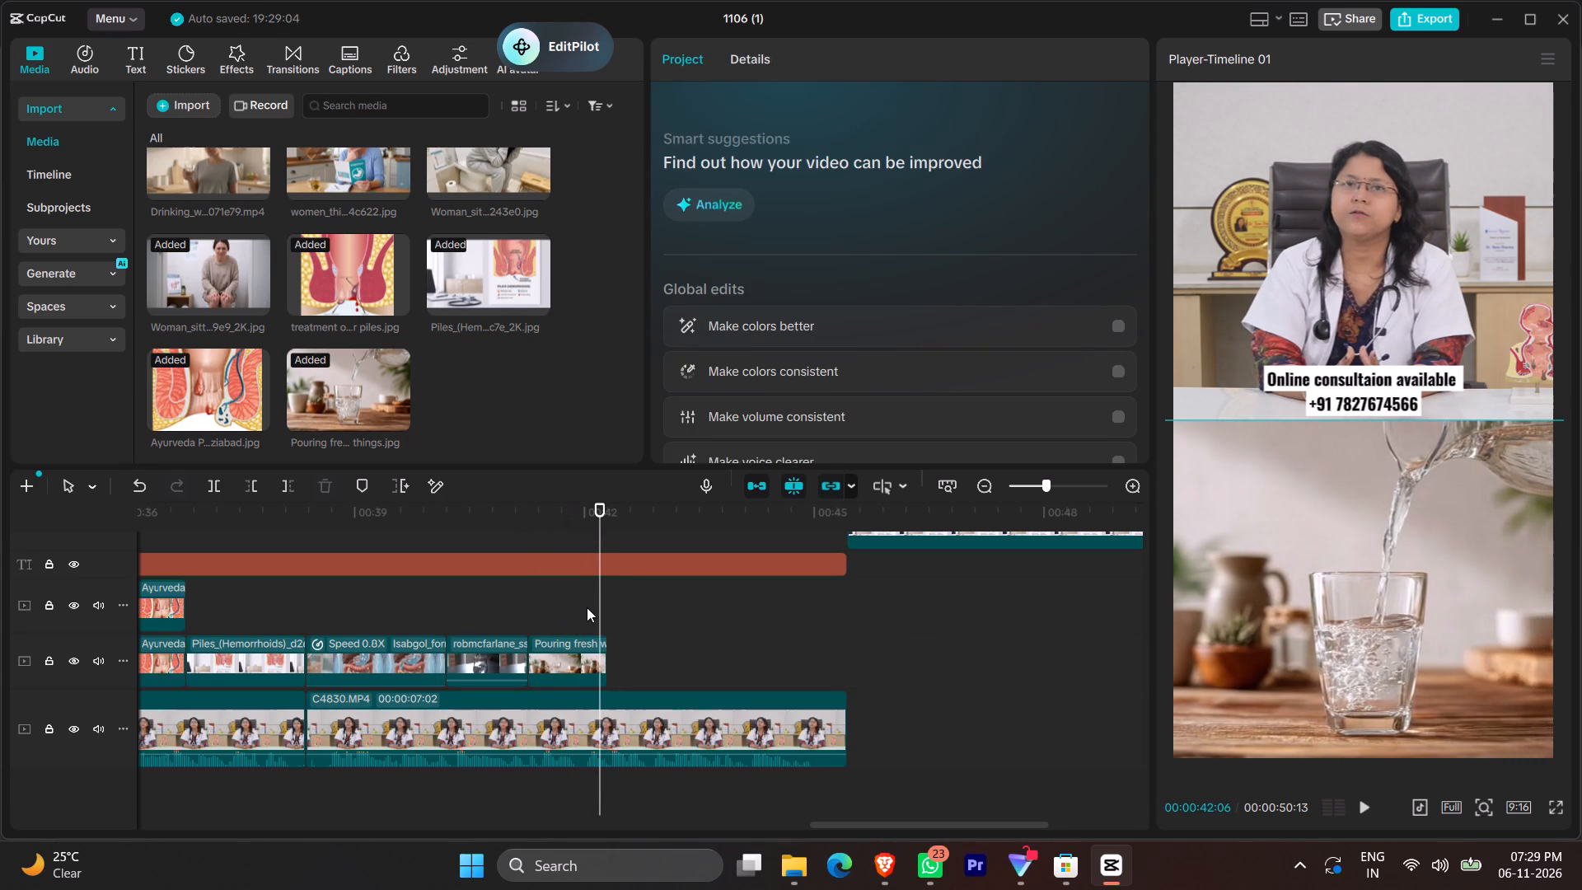
key("space")
key("space")
Place the dietary_fibre bowl image from the project media directly after the pouring-water clip, on the same track.
scroll(440, 344, "up", 1)
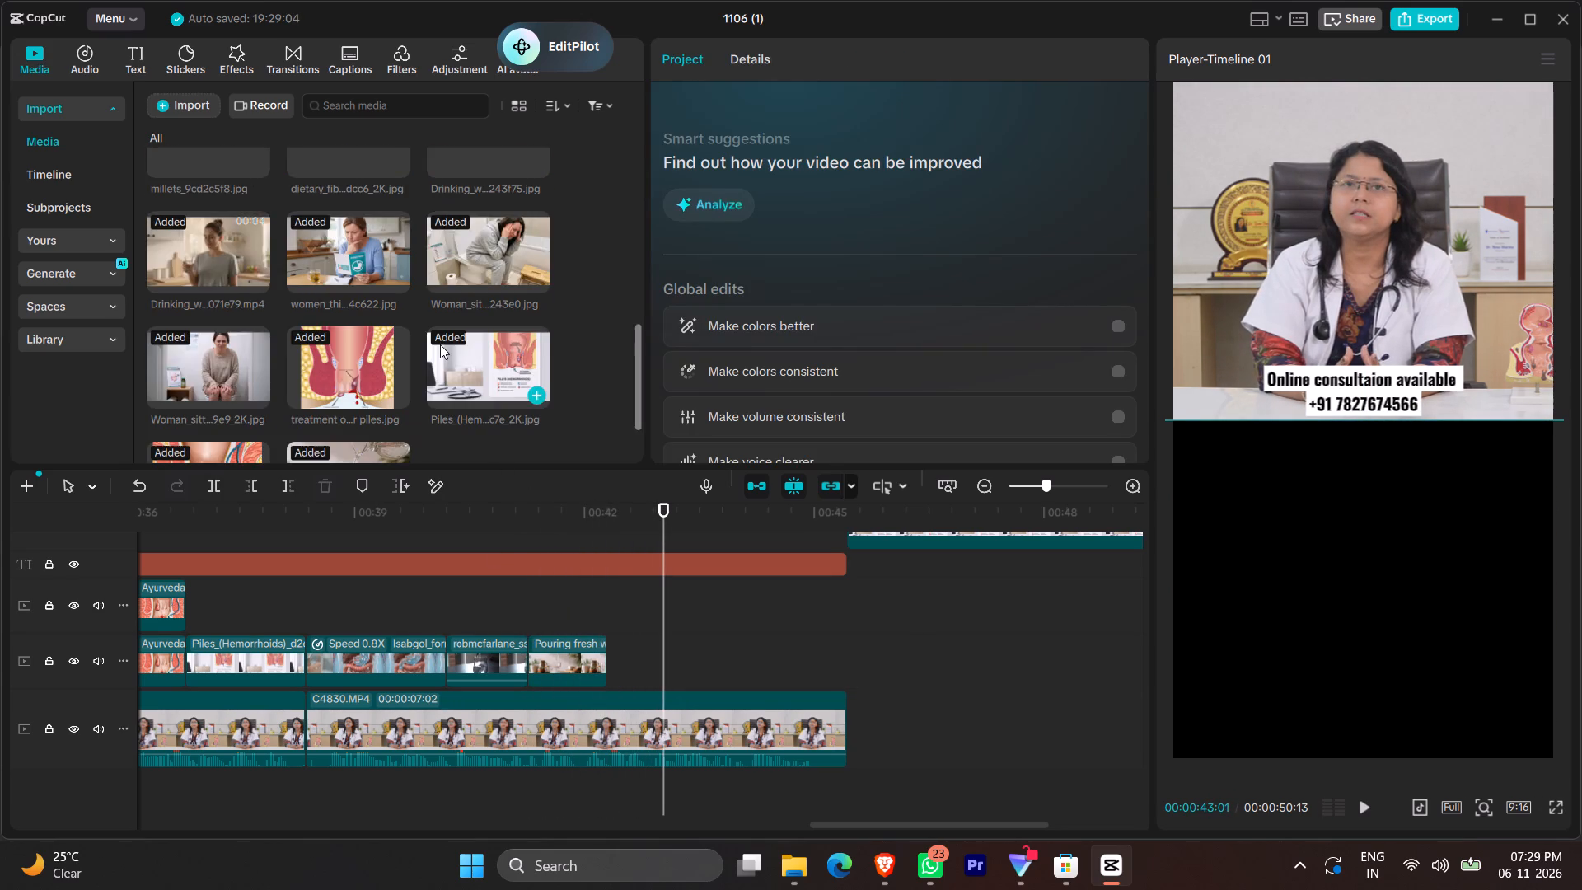
scroll(440, 344, "up", 1)
scroll(339, 297, "up", 1)
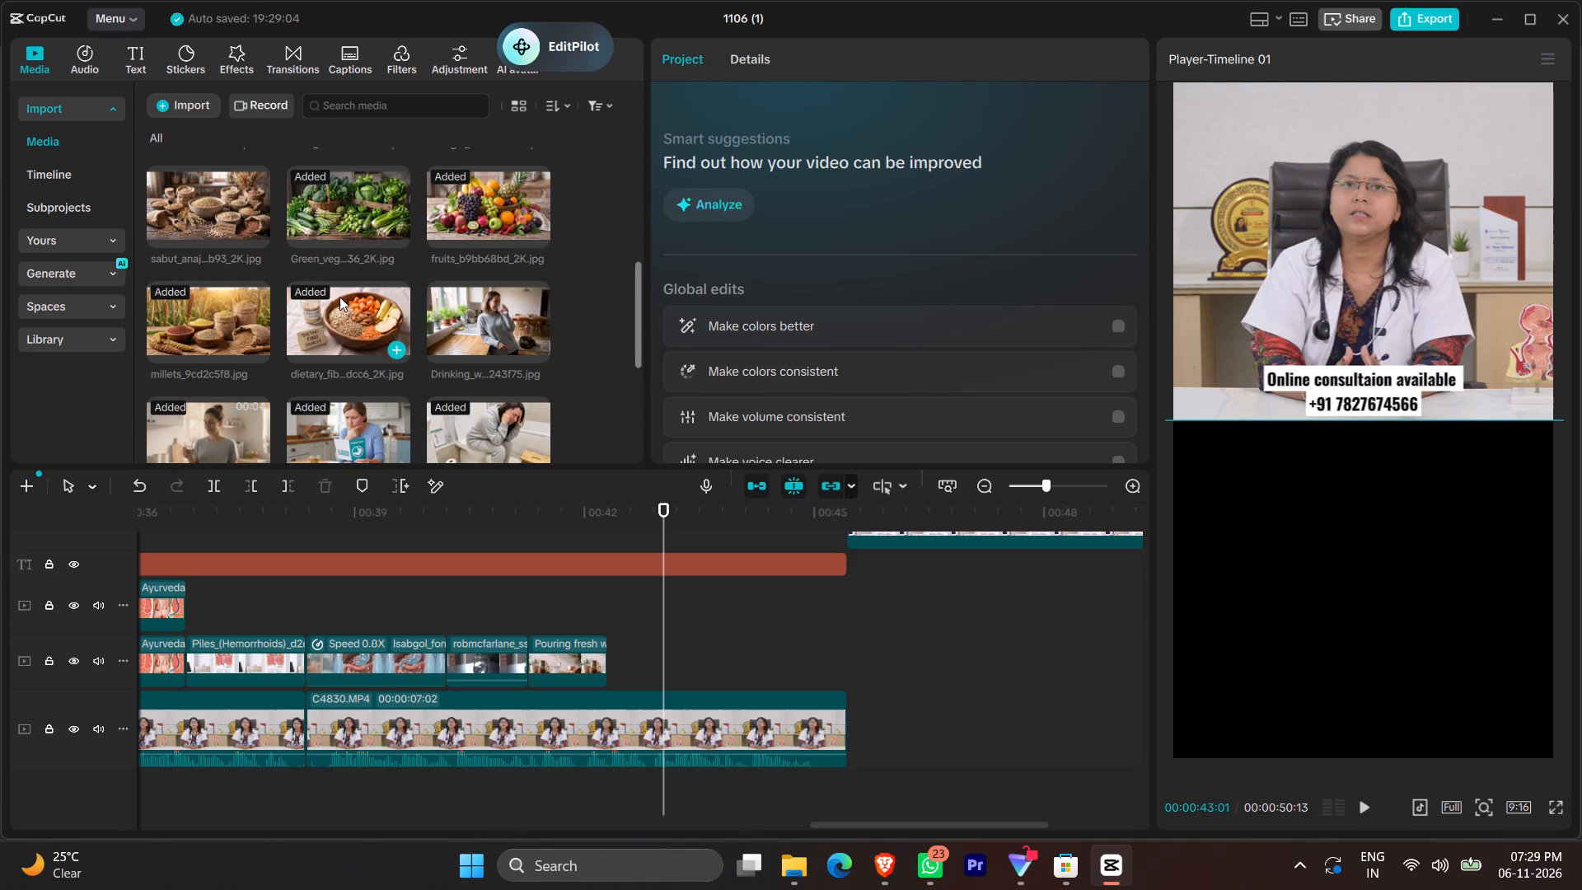
left_click(392, 320)
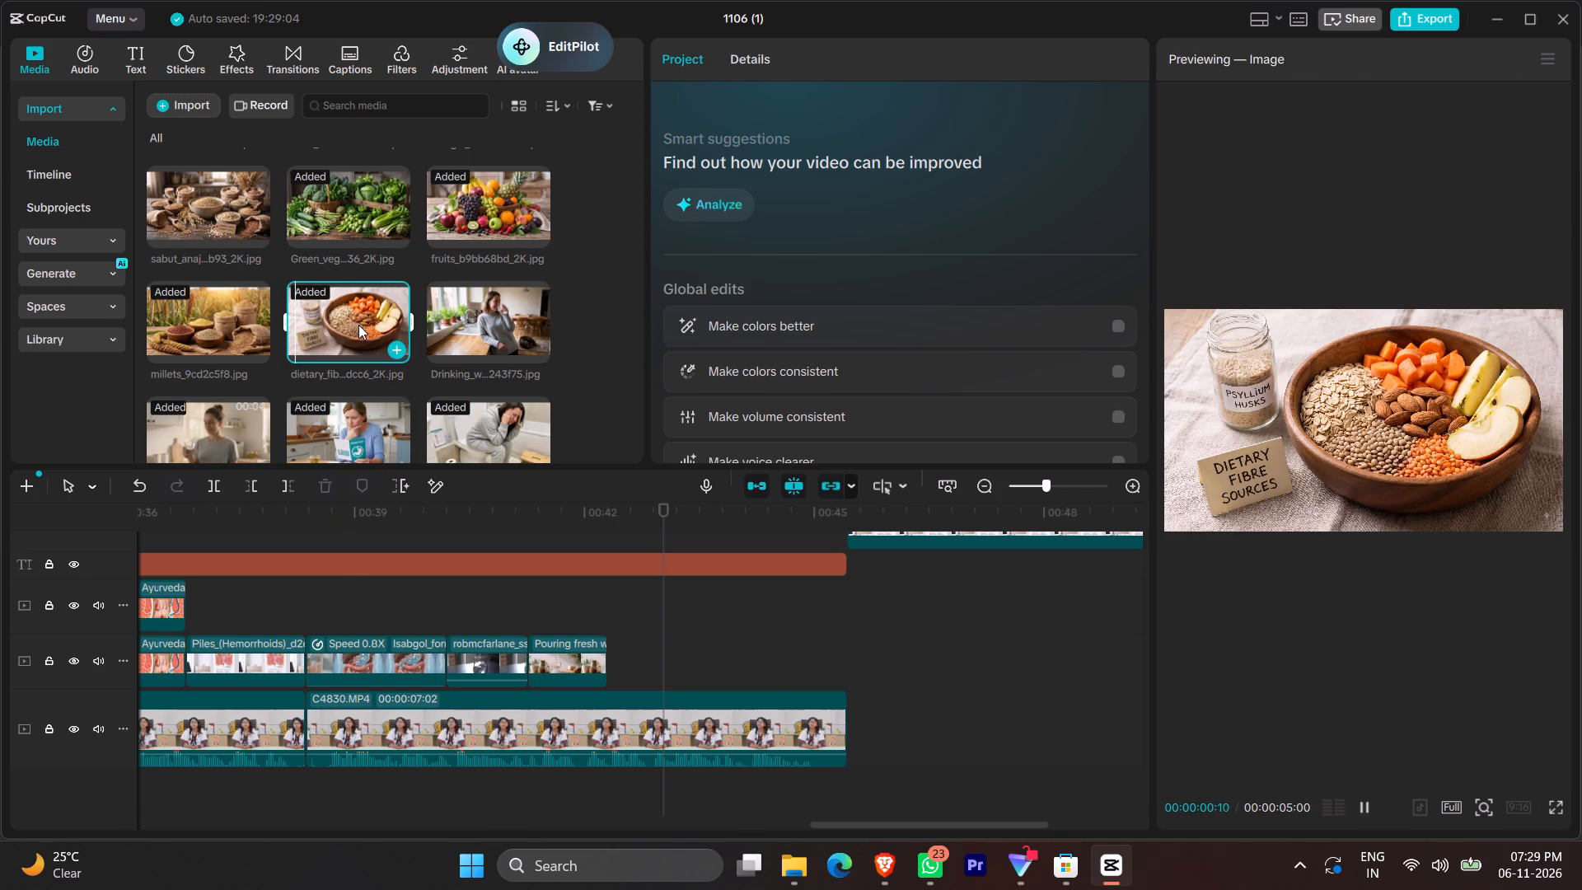
left_click_drag(329, 317, 539, 605)
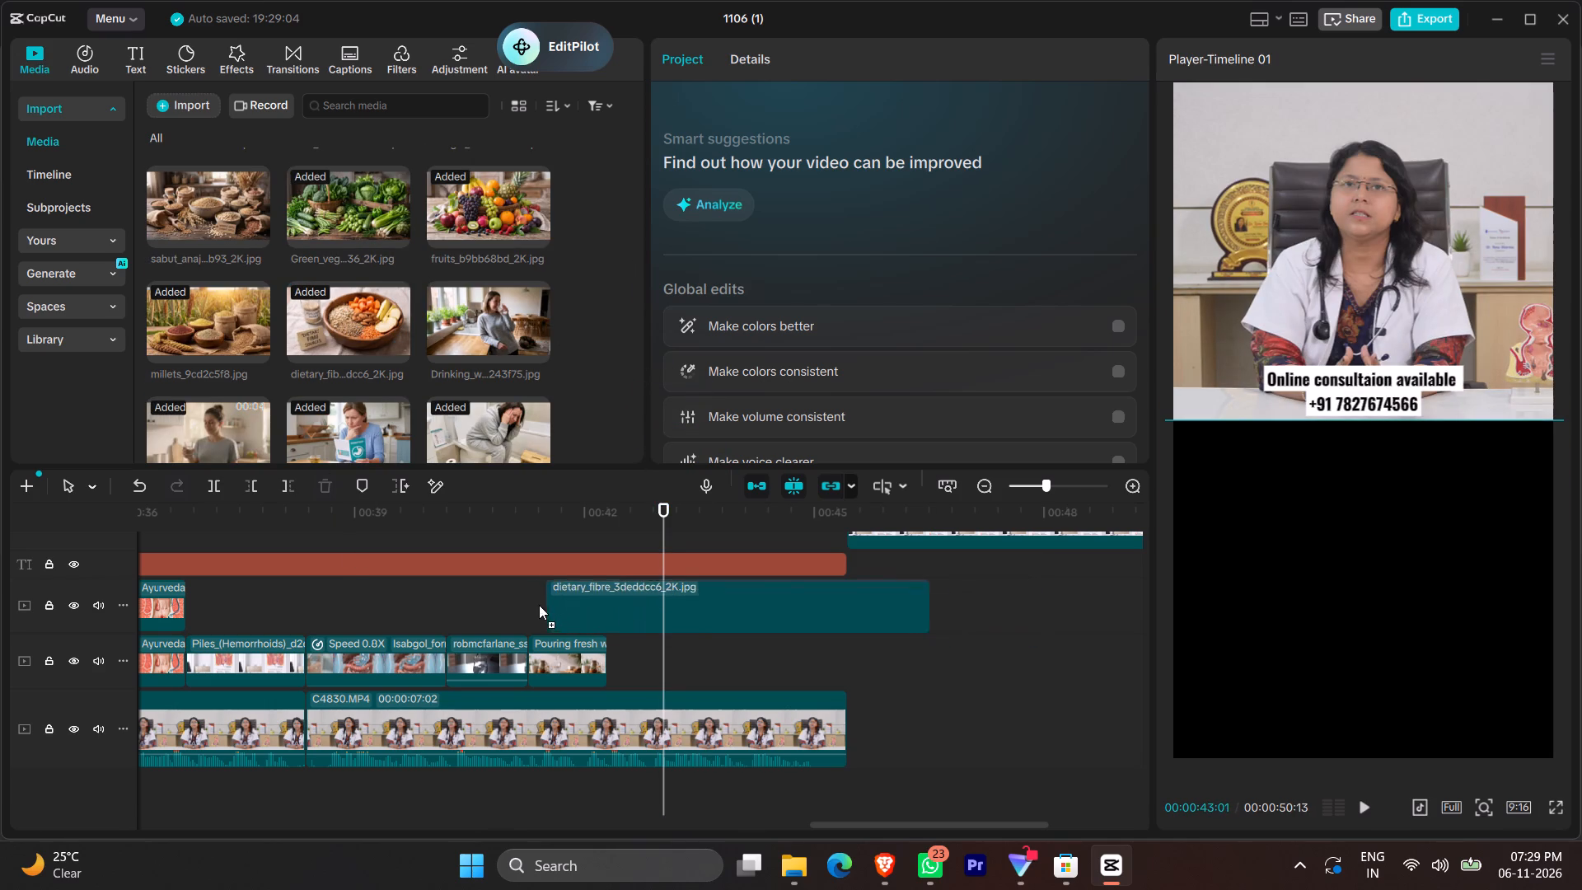
left_click_drag(539, 605, 507, 604)
left_click_drag(616, 599, 721, 651)
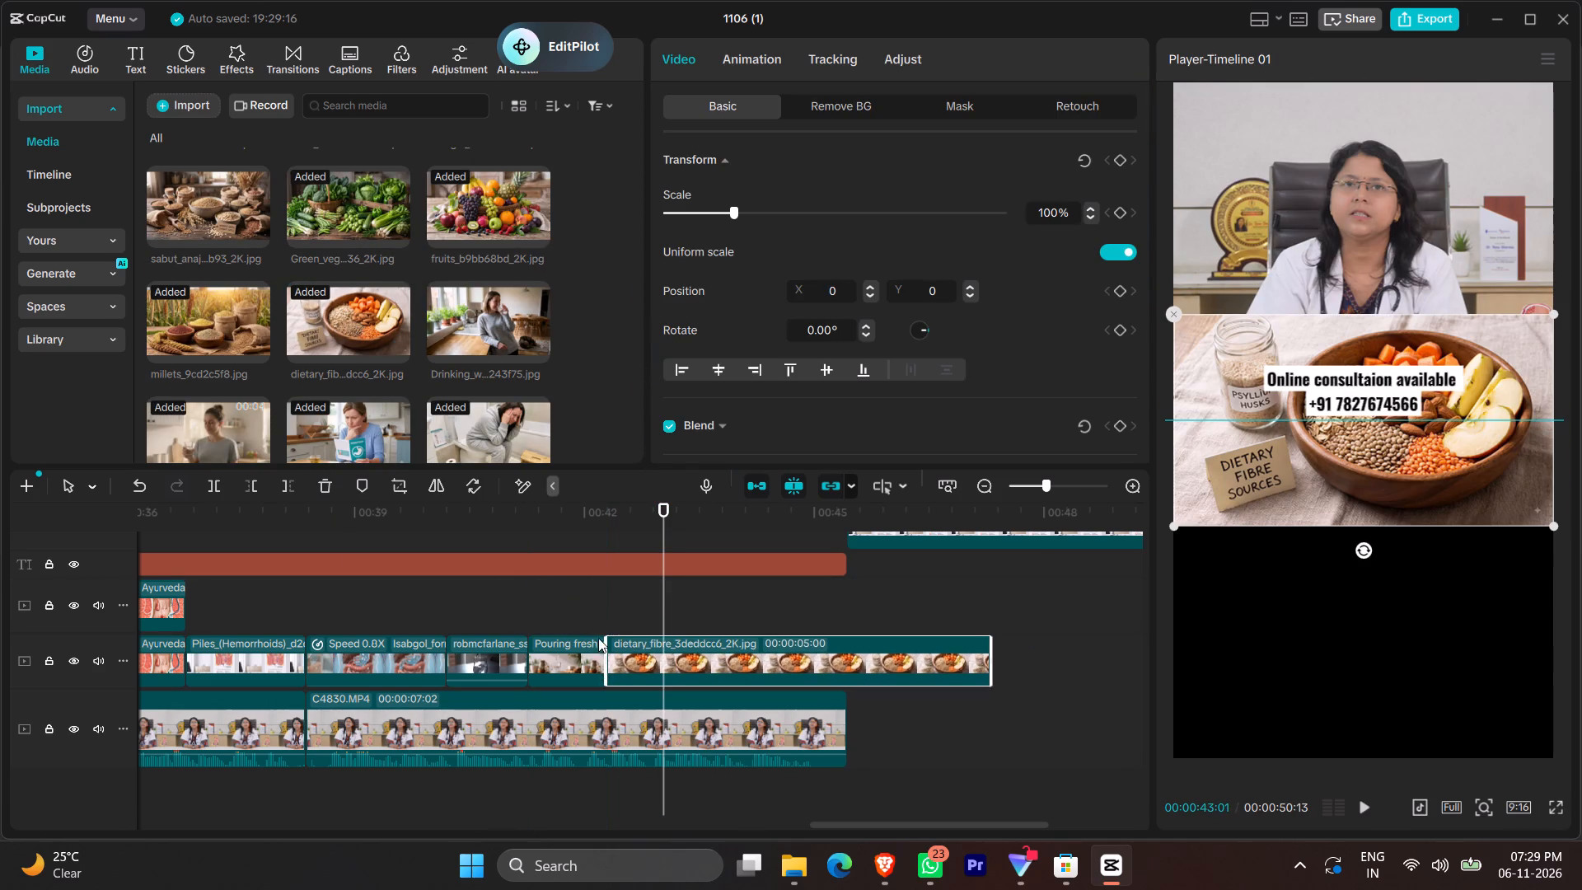
Copy the attributes of the clip following the treatment-of-piles clip and paste location size, blend and canvas onto the dietary-fibre clip, maintaining keyframe timing.
left_click(529, 601)
left_click(568, 612)
left_click(568, 658)
right_click(568, 658)
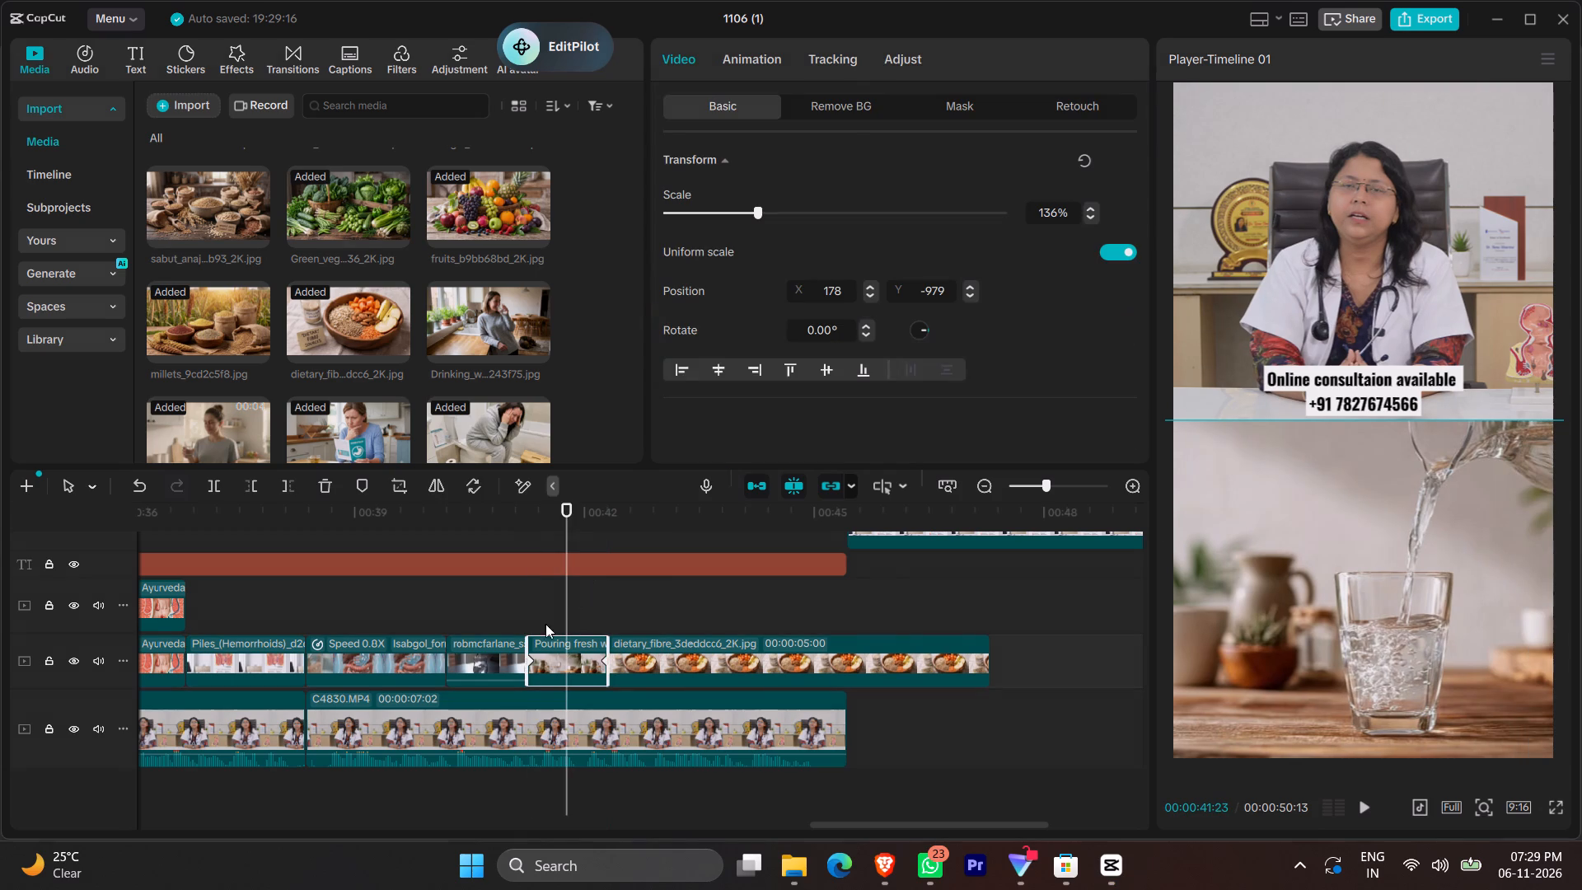
left_click(437, 592)
left_click(260, 600)
scroll(264, 646, "right", 1)
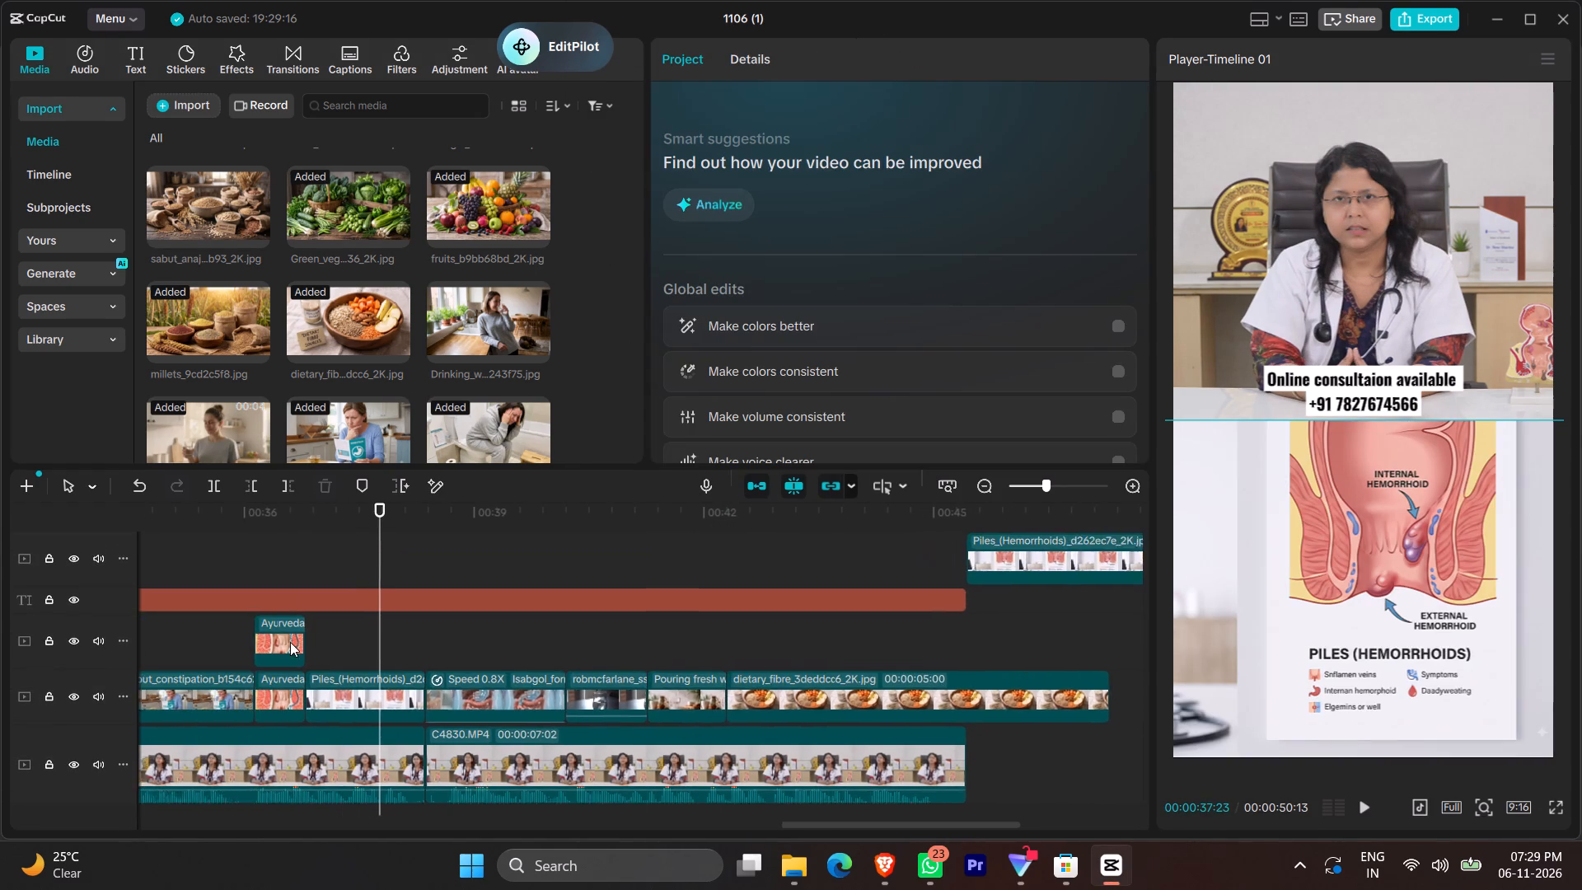
scroll(290, 642, "right", 1)
left_click(350, 693)
right_click(350, 693)
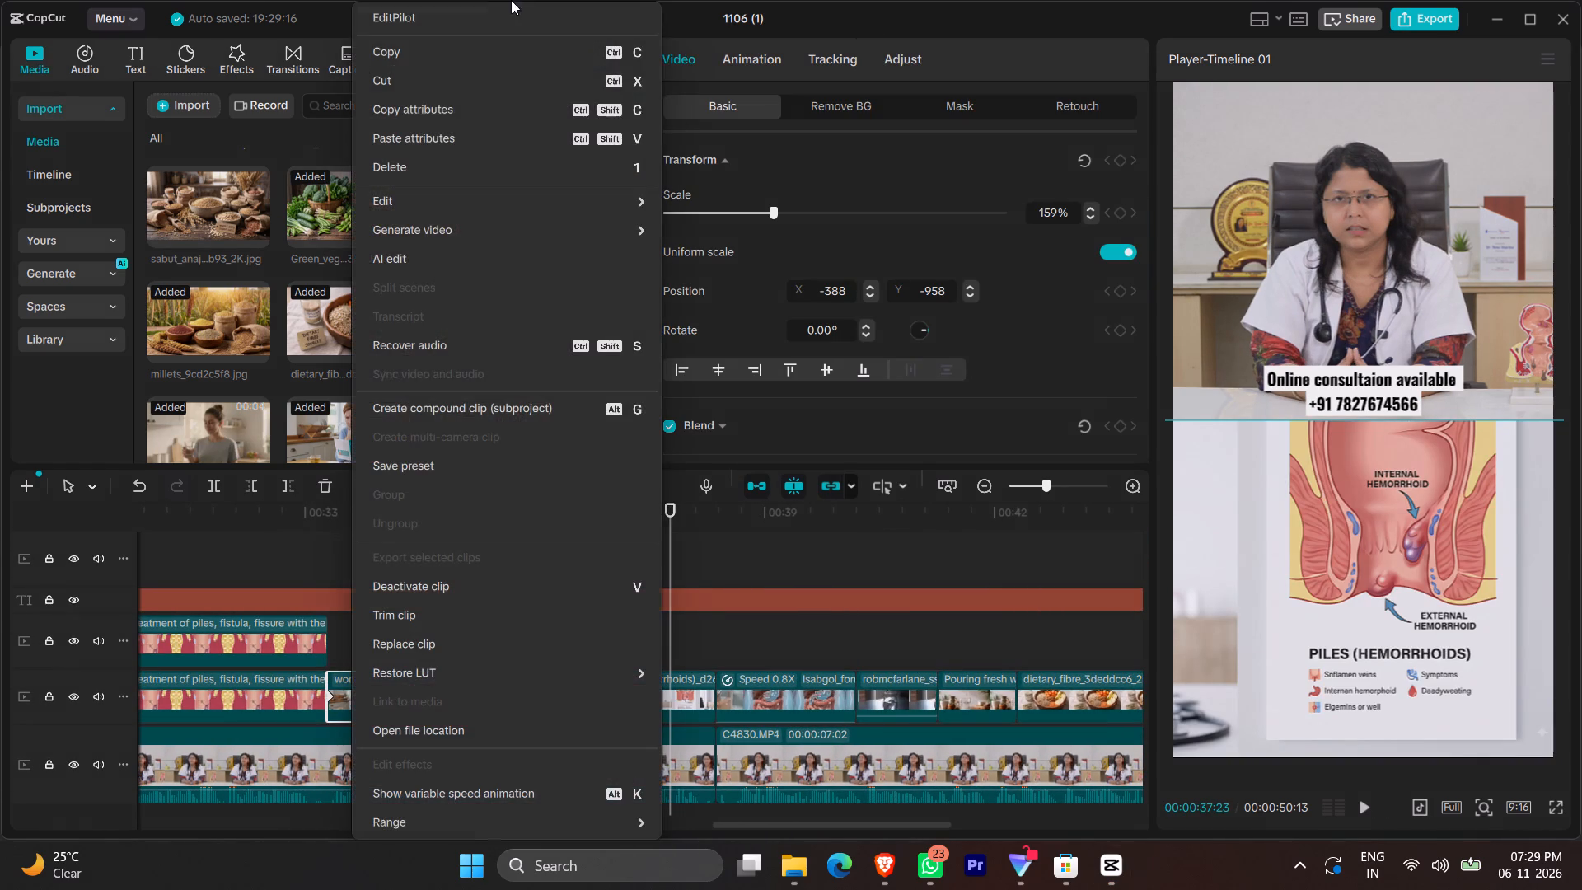
left_click(479, 108)
scroll(826, 557, "left", 1)
left_click(648, 682)
right_click(648, 682)
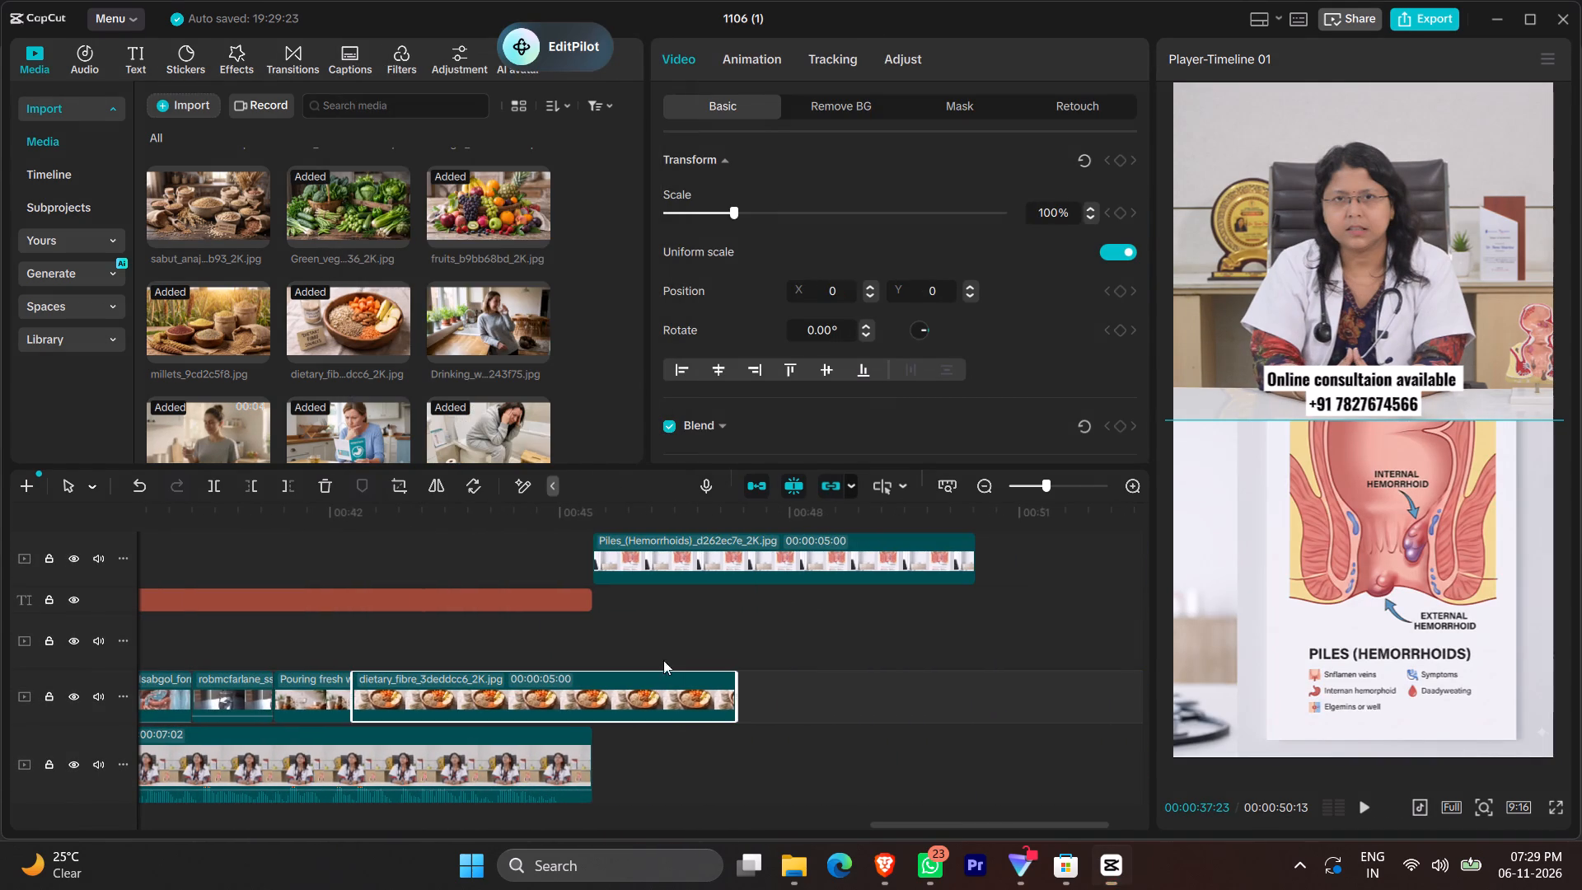
left_click(737, 138)
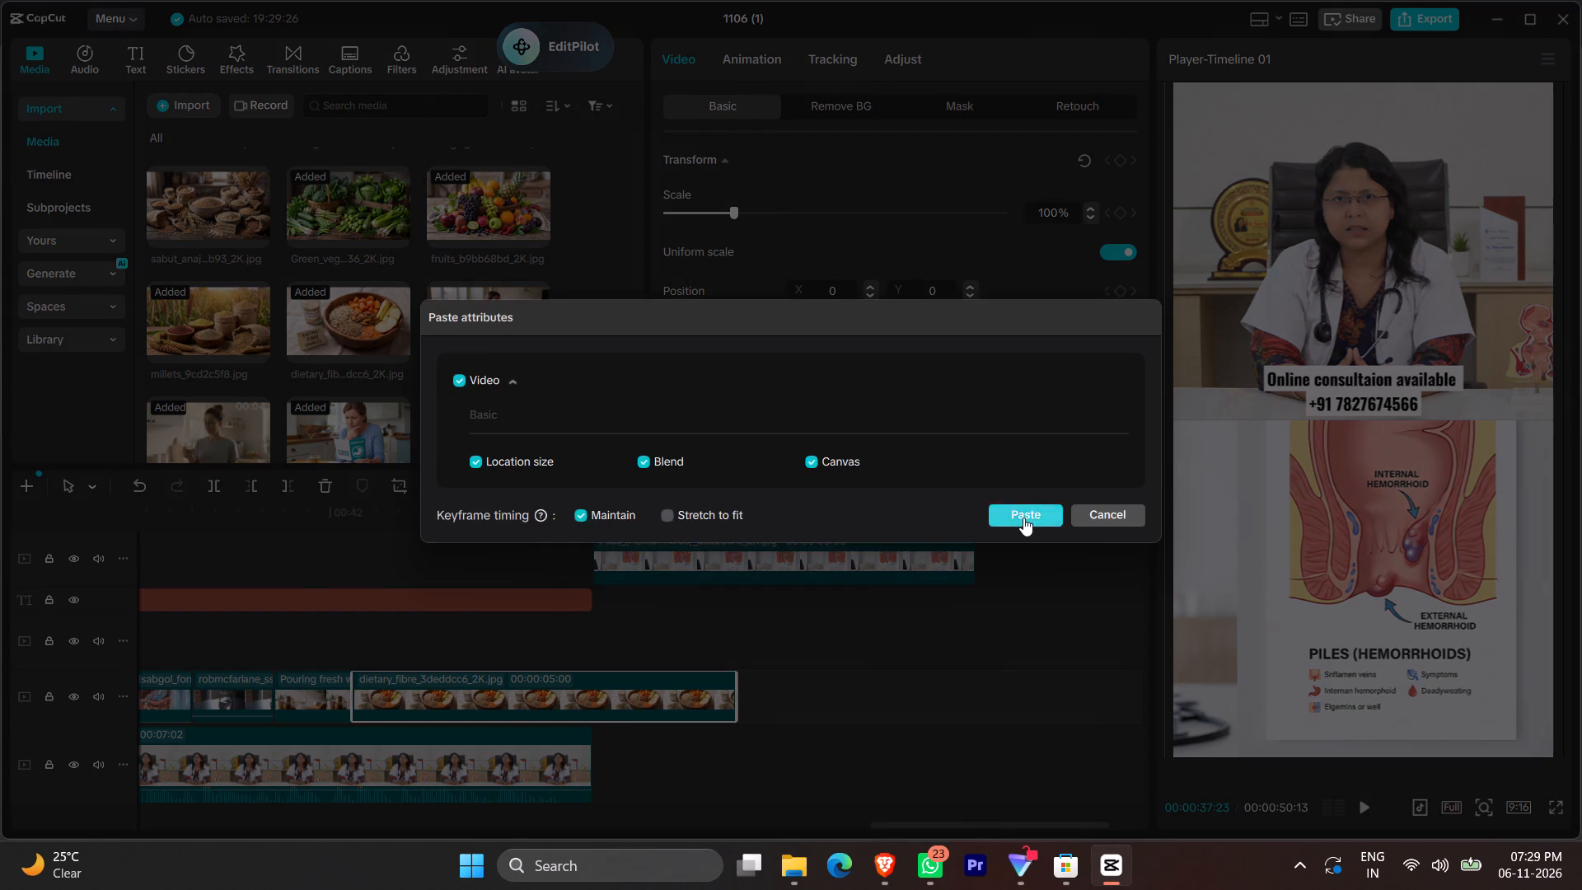
left_click(1023, 518)
Move the dietary-fibre clip's second keyframe earlier, to about 00:00:44, and play back the faster sideways slide.
left_click(357, 648)
key("space")
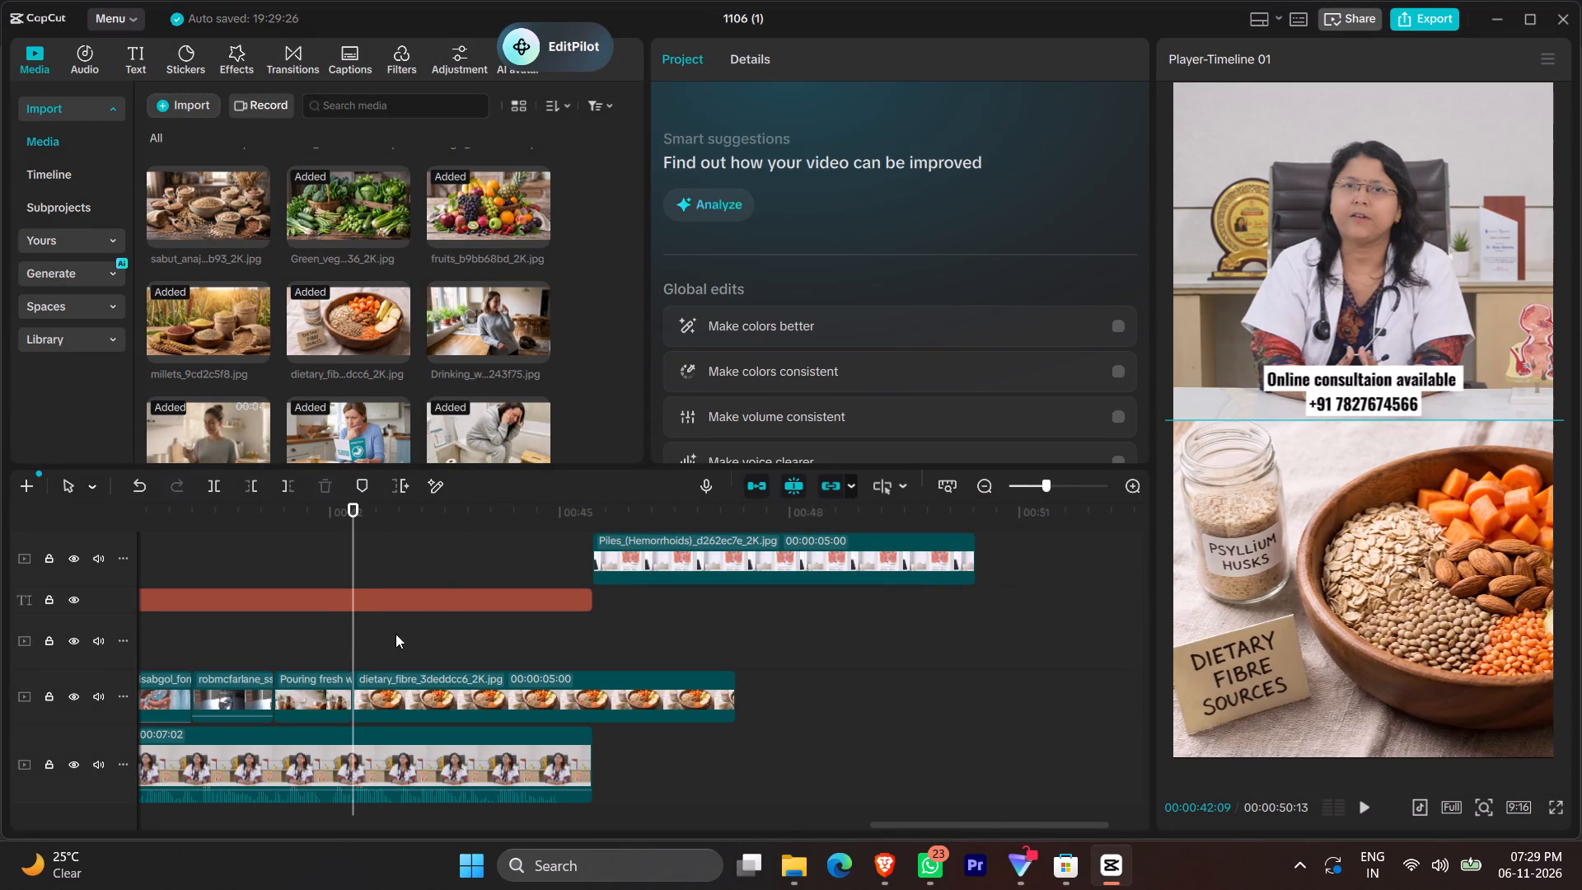
left_click(403, 650)
left_click(555, 736)
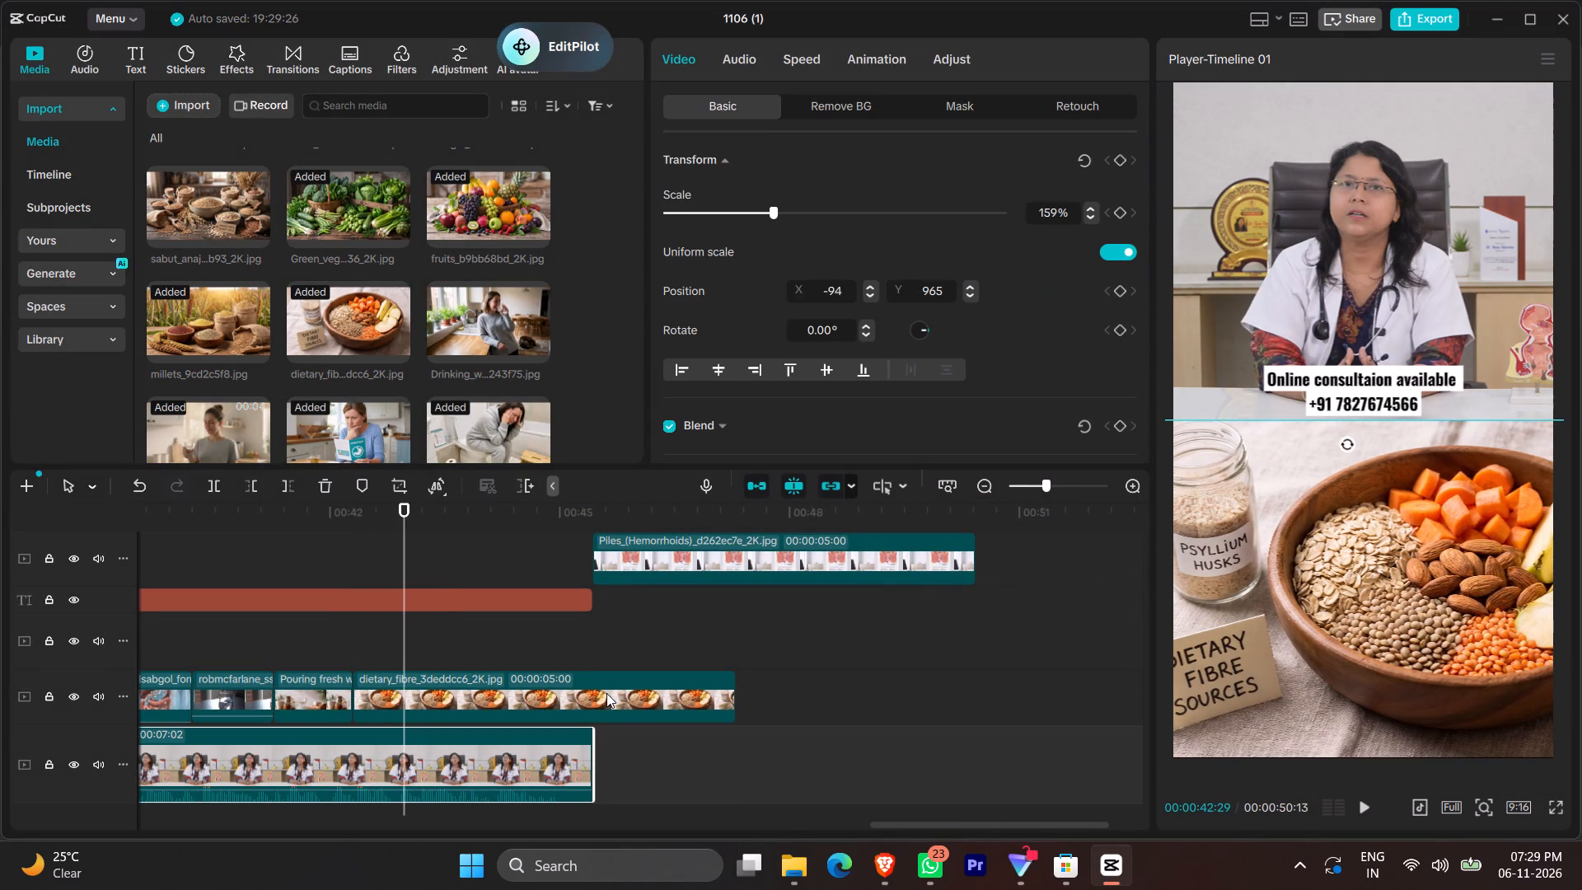
left_click(606, 693)
left_click_drag(561, 692, 487, 692)
left_click(354, 655)
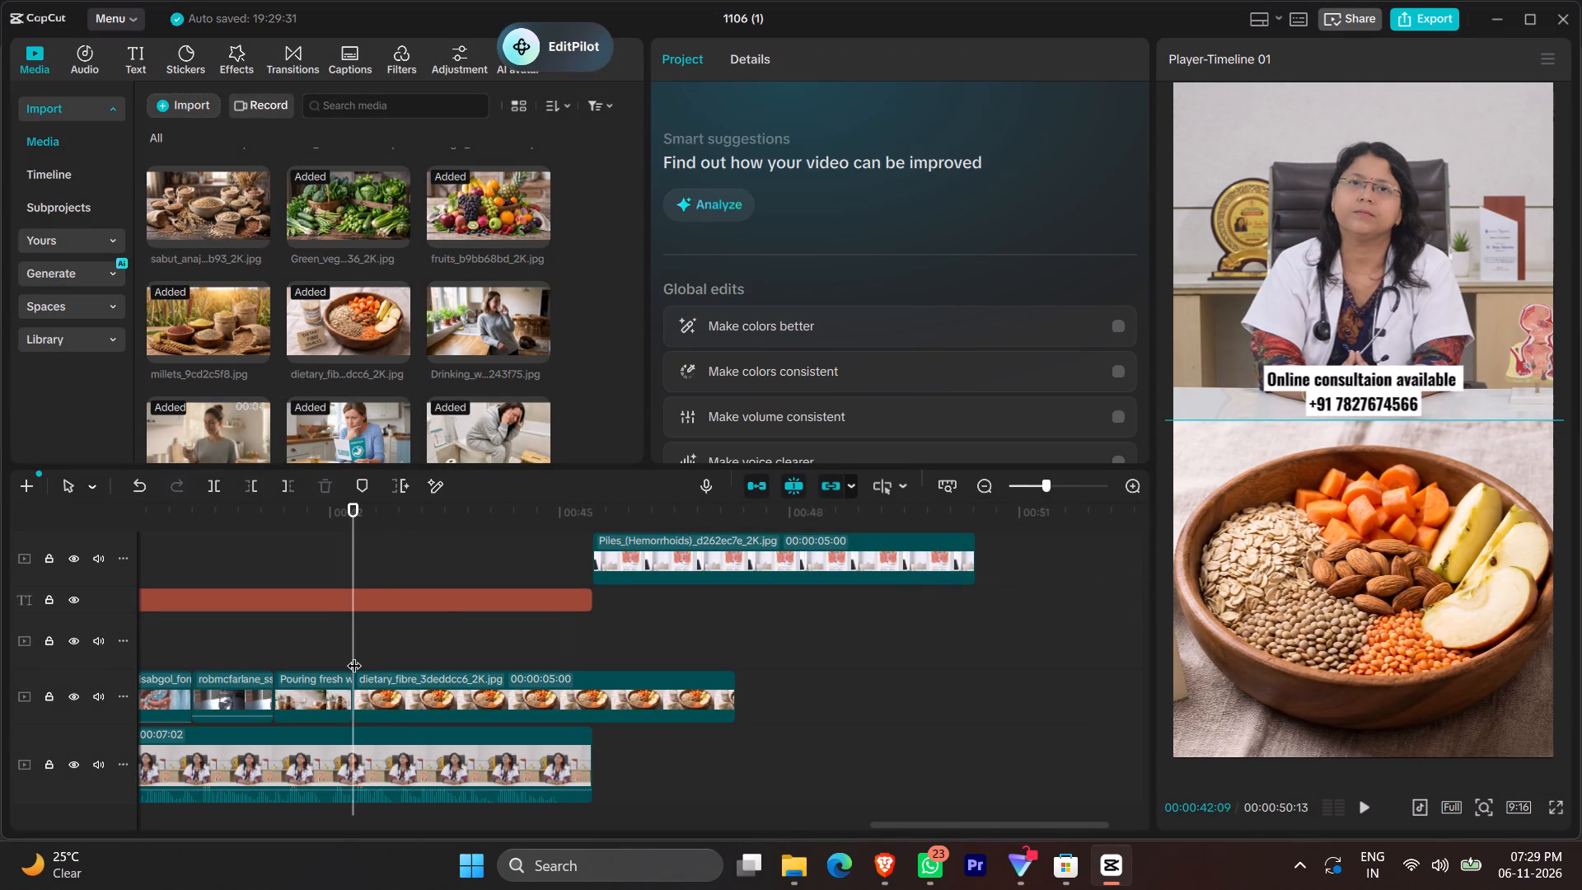
key("space")
left_click(354, 655)
left_click(316, 653)
left_click(258, 630)
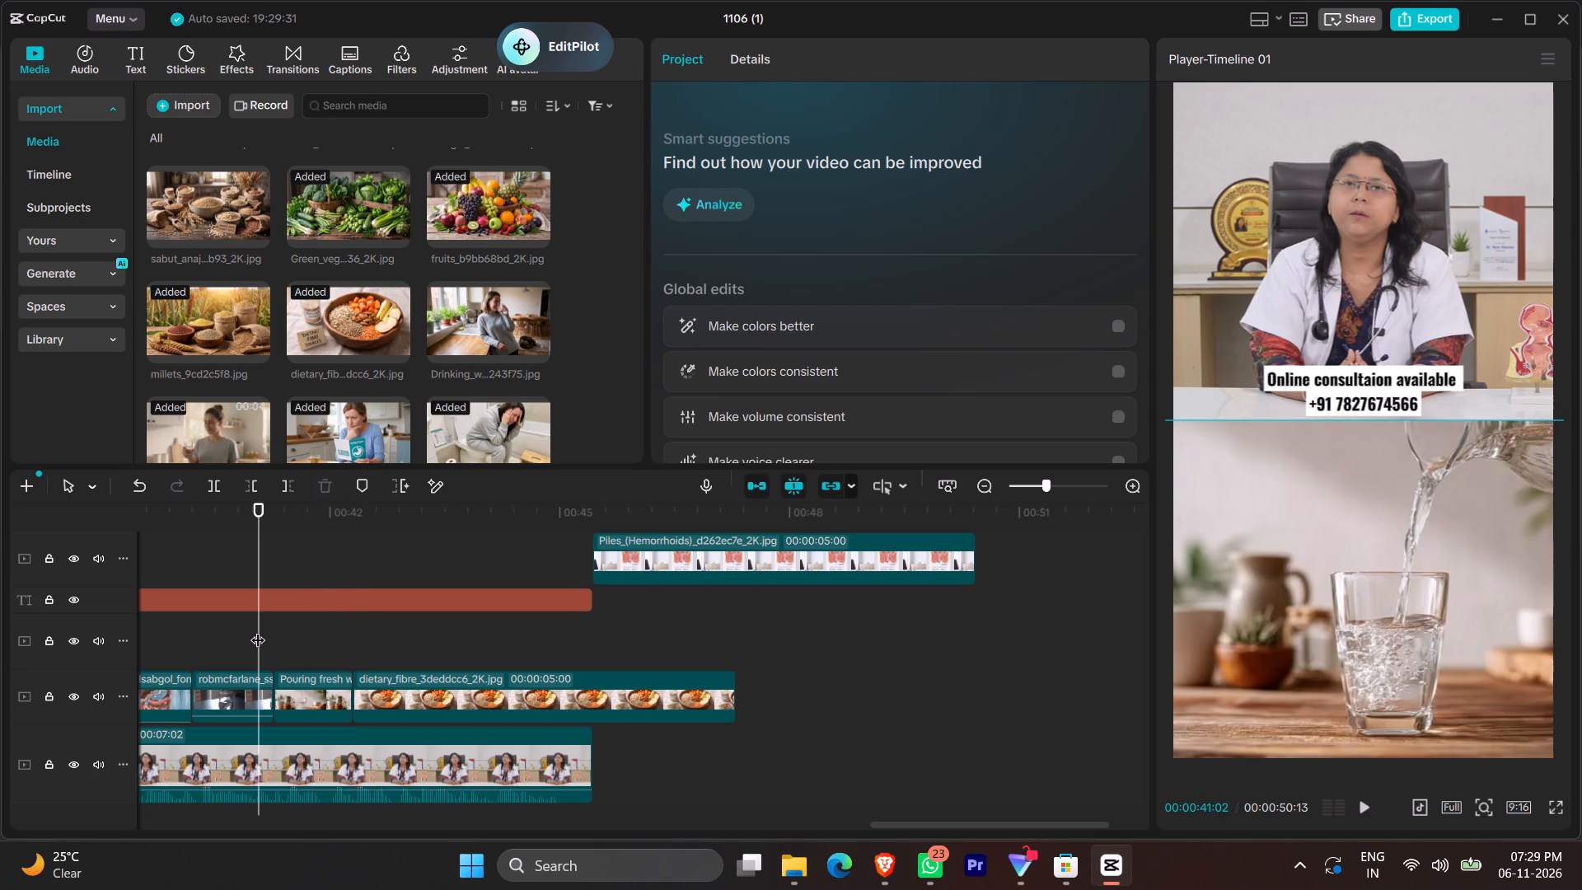
key("space")
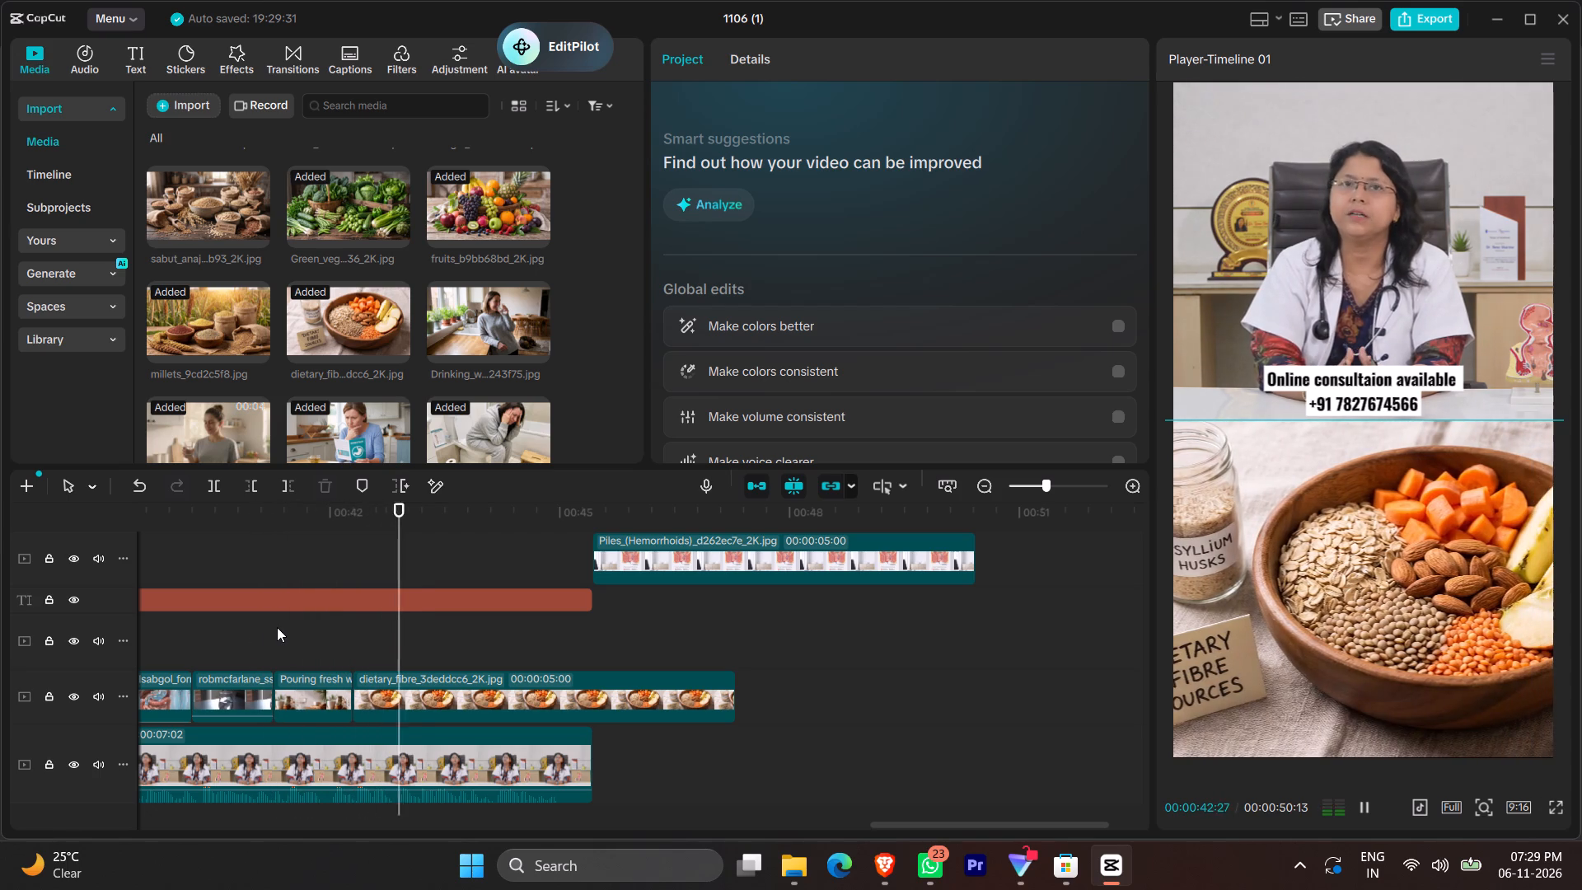
key("space")
Shift the dietary-fibre clip's second keyframe slightly later and play back from the pouring-water clip to 00:00:43:09.
left_click(431, 687)
left_click_drag(489, 696, 499, 698)
left_click(357, 650)
key("space")
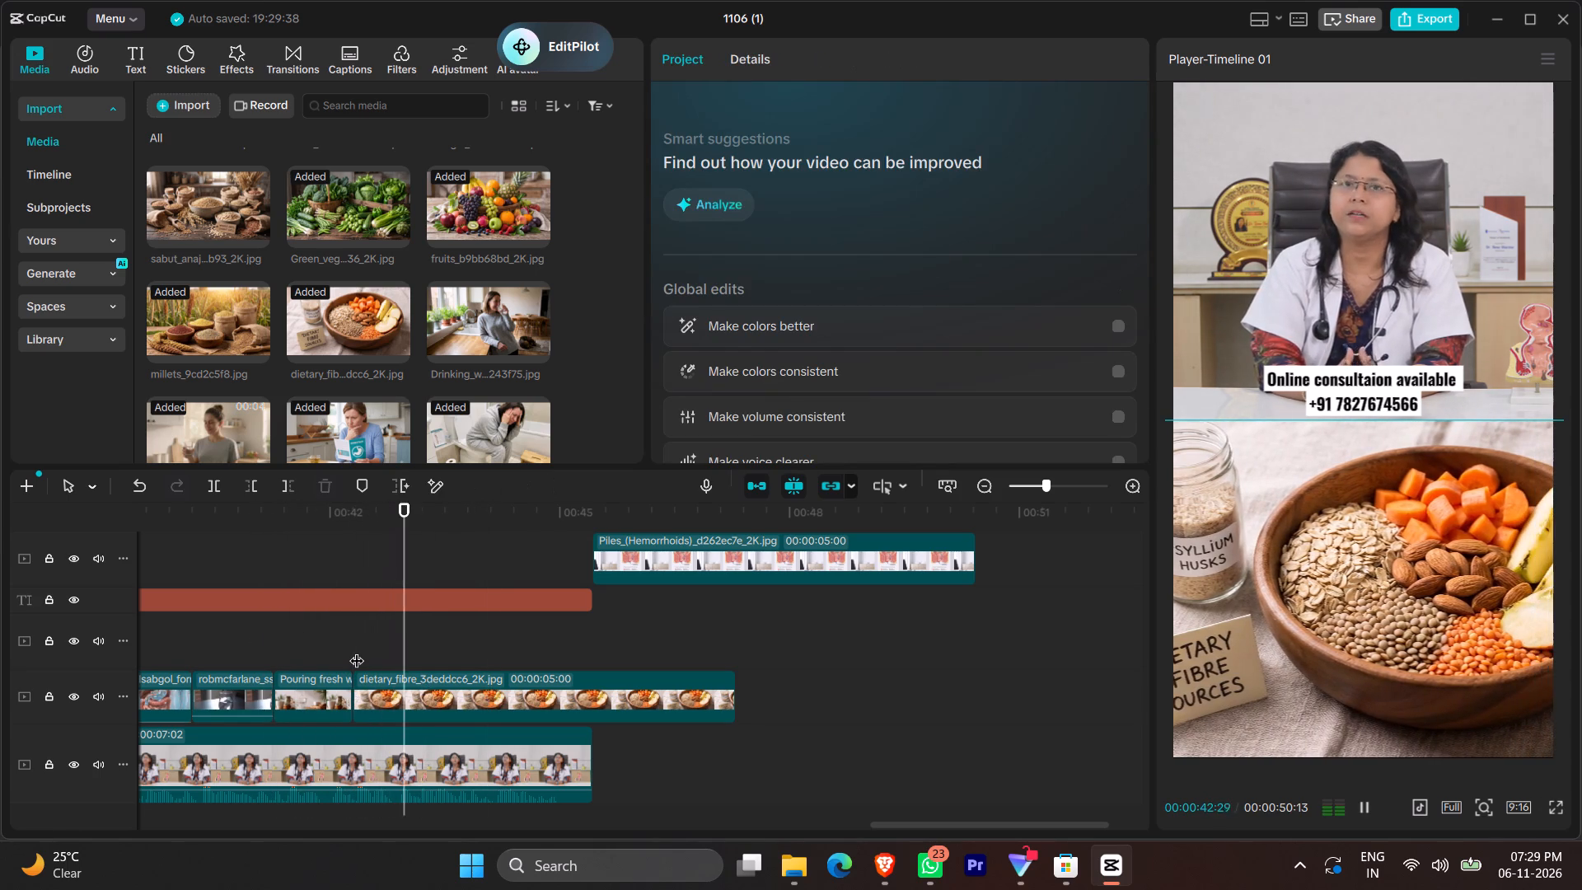
left_click(357, 650)
left_click(344, 650)
key("space")
left_click(269, 634)
key("space")
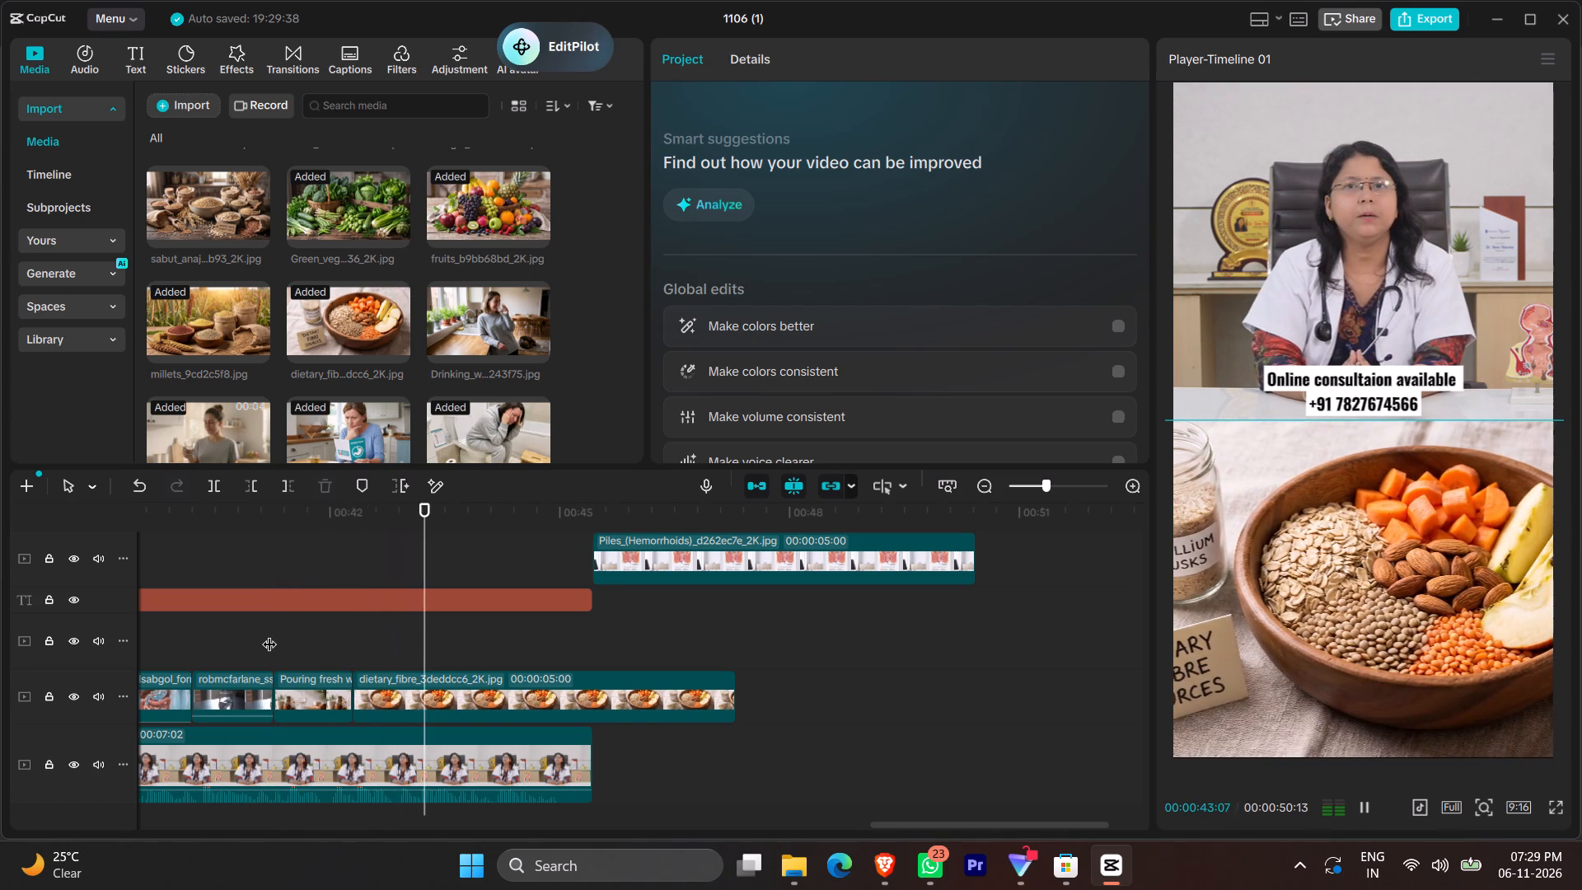
key("space")
left_click(424, 692, "ctrl")
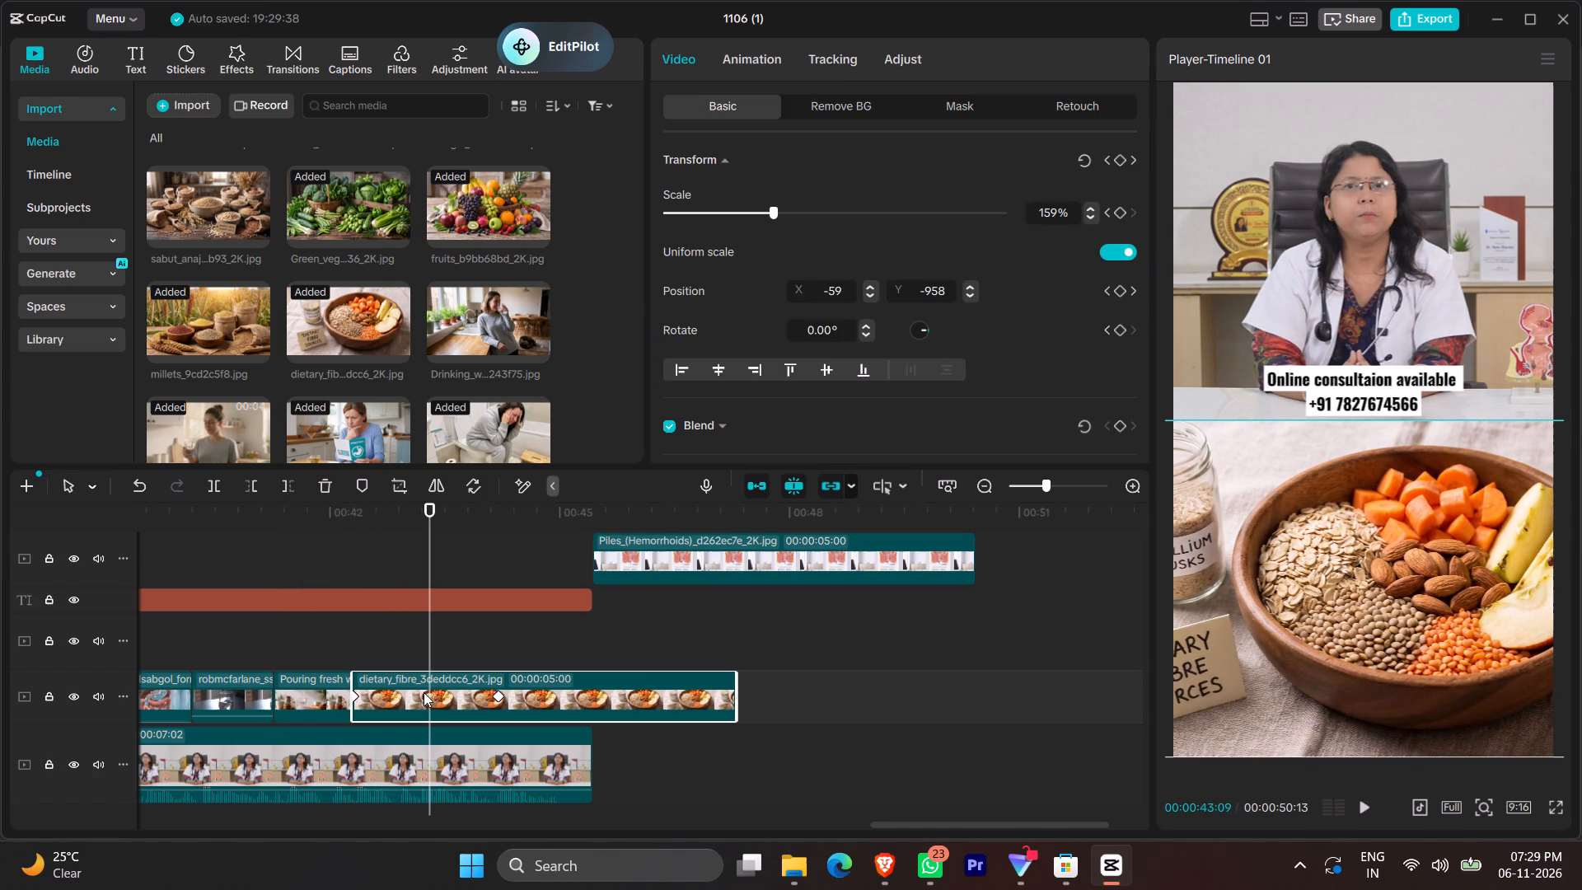
key("ctrl+b")
type("1")
key("space")
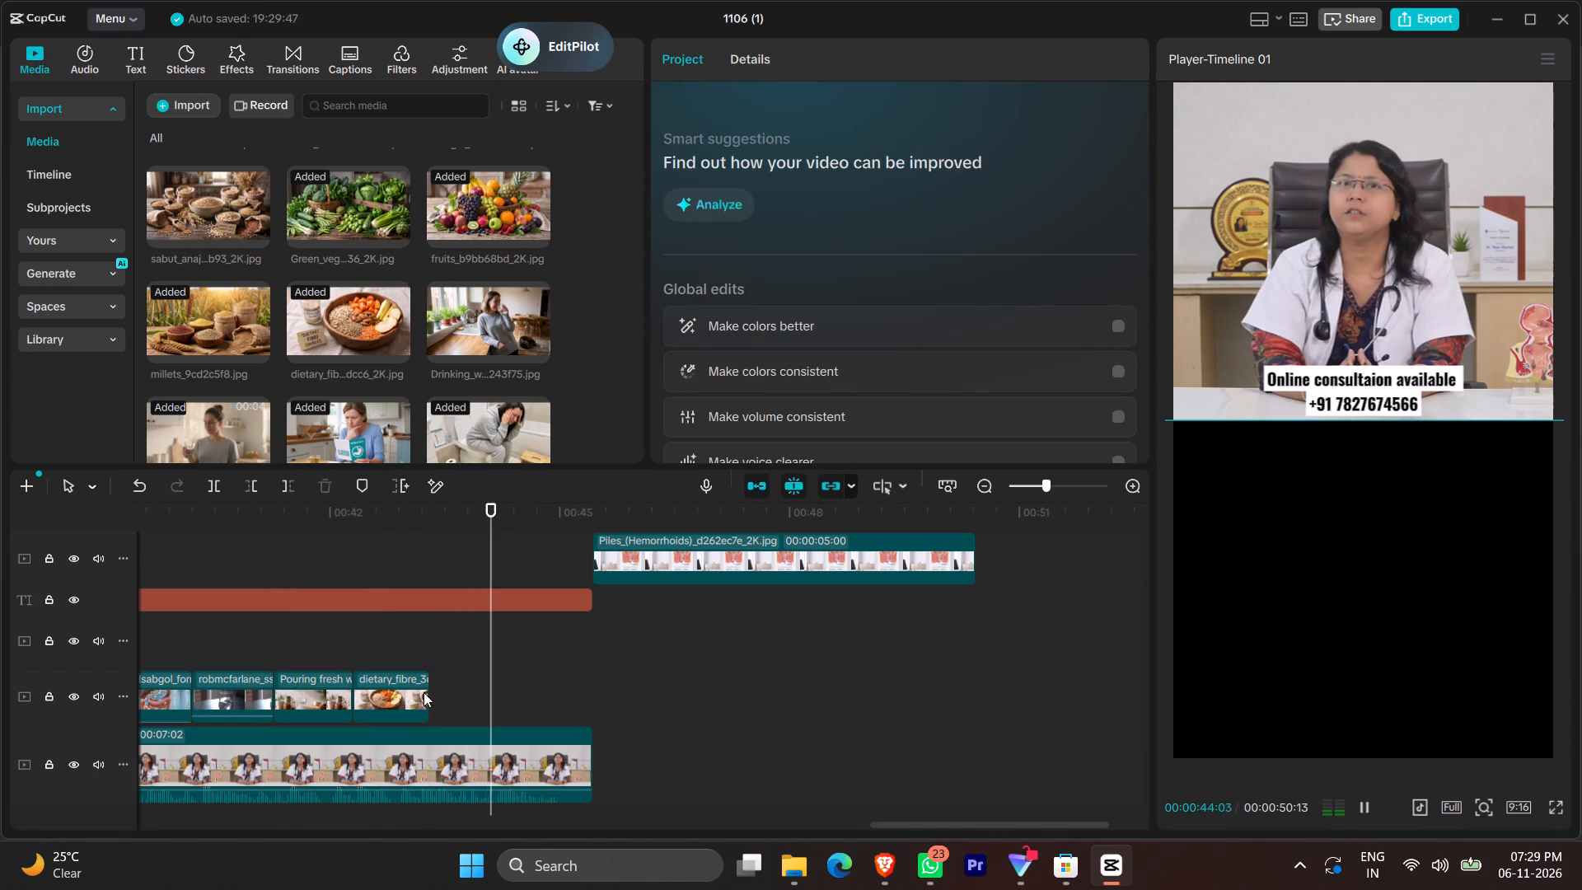
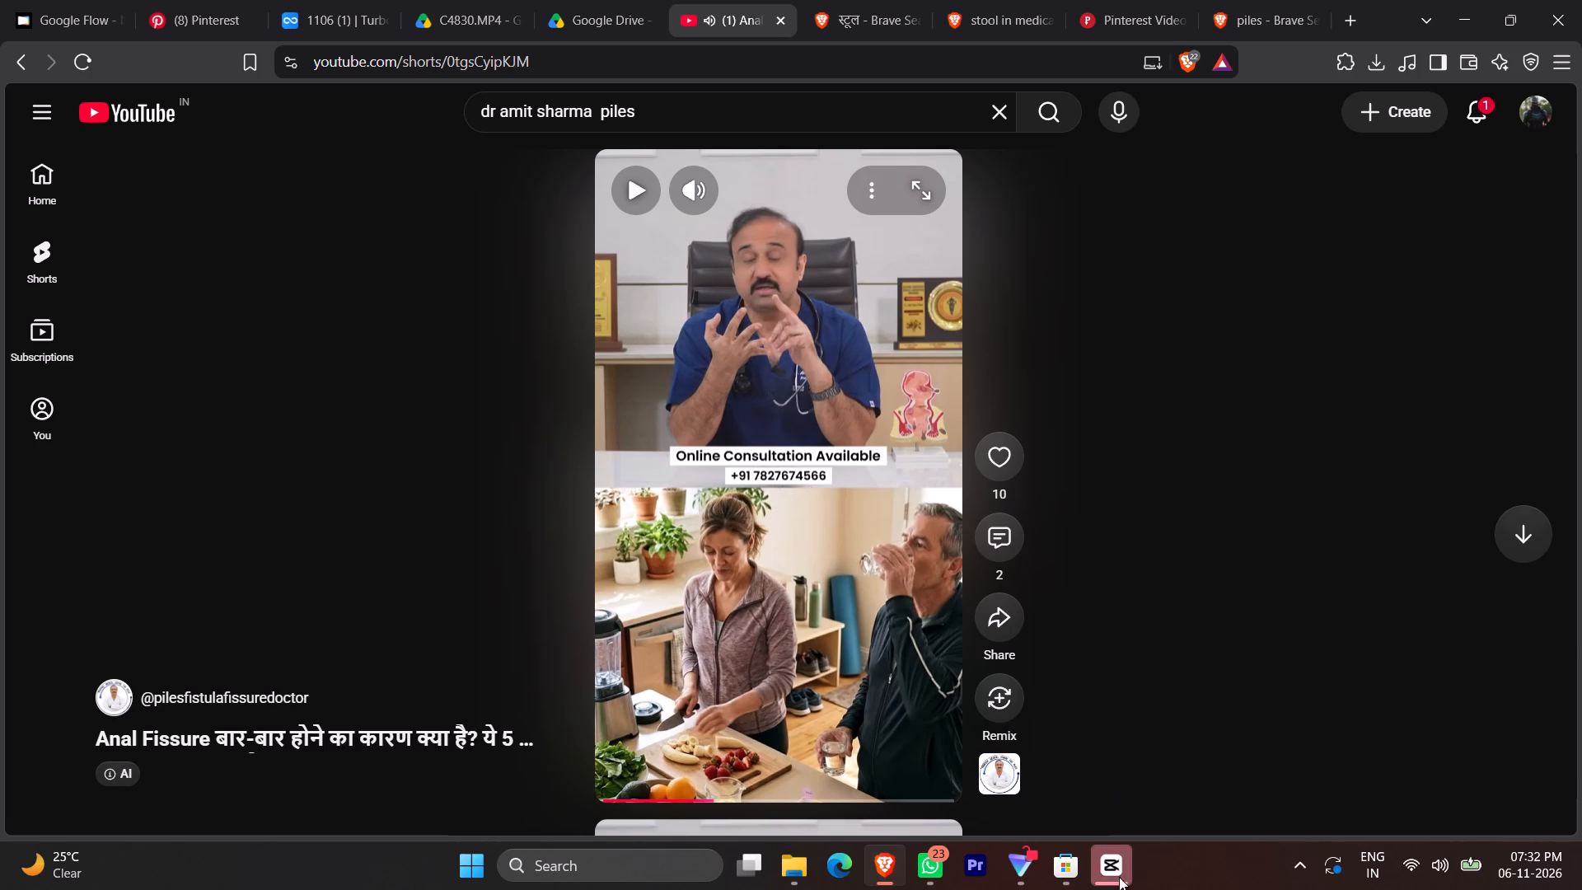
Relaunch CapCut and minimize the browser window covering the desktop.
left_click(1116, 863)
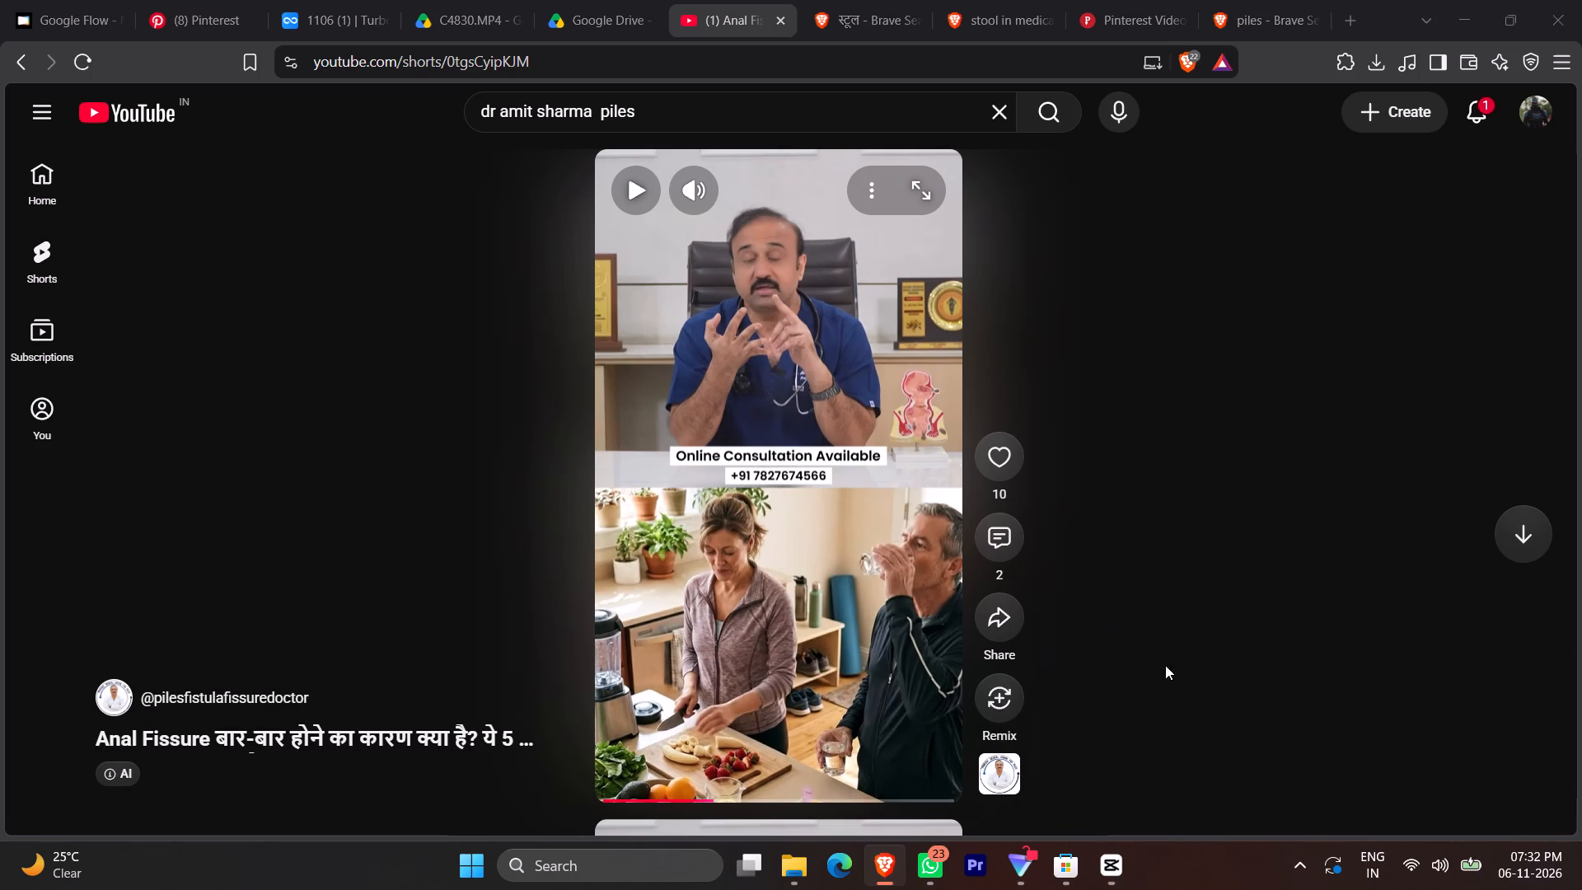
left_click(1126, 882)
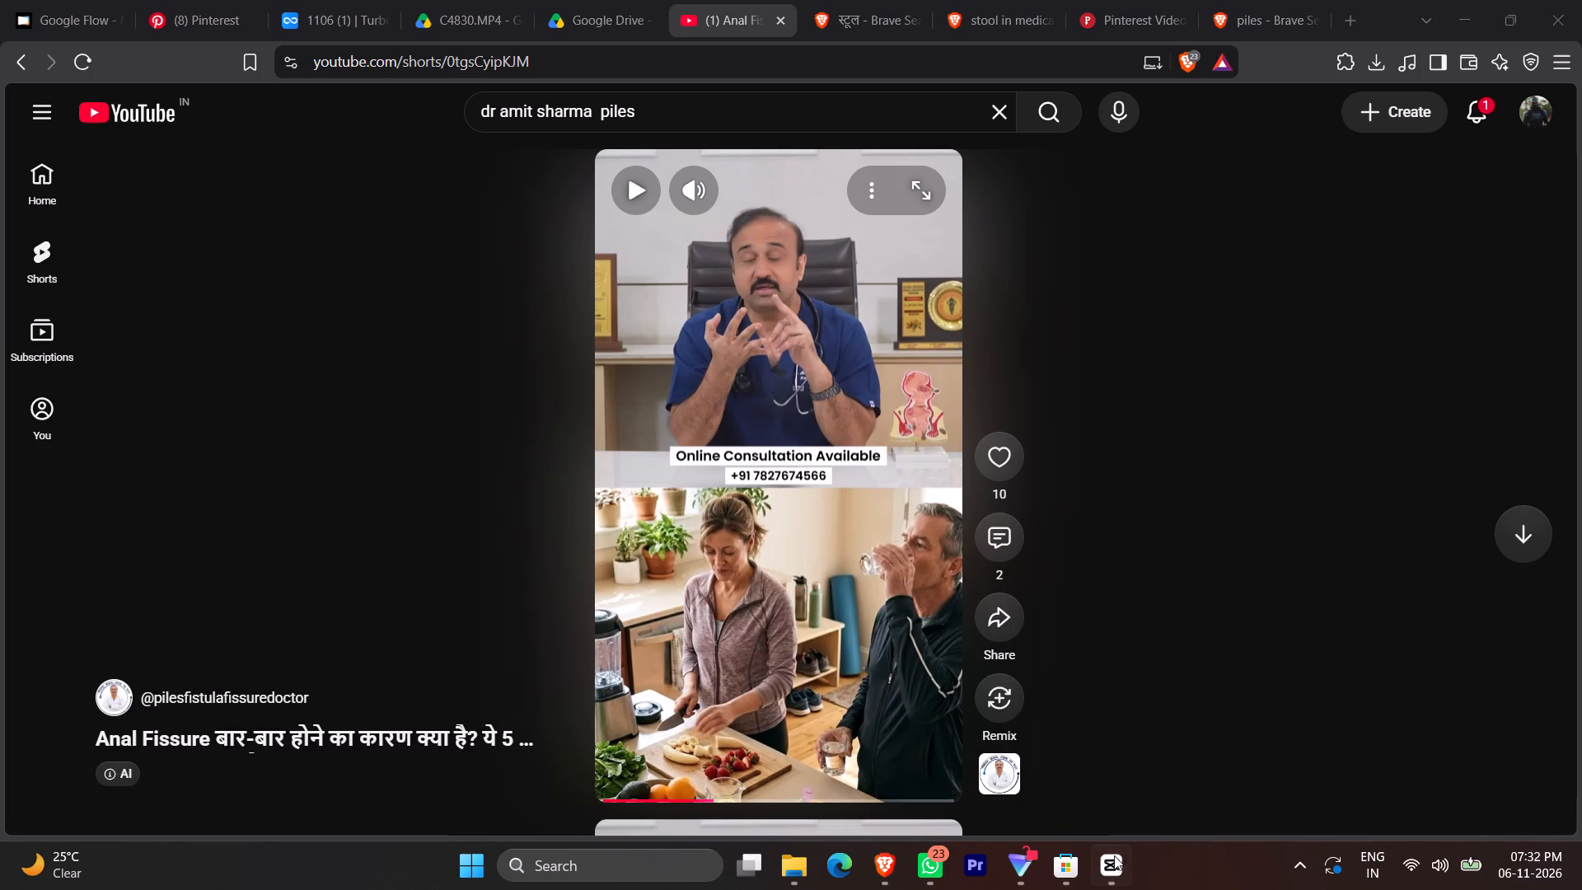
left_click(1114, 860)
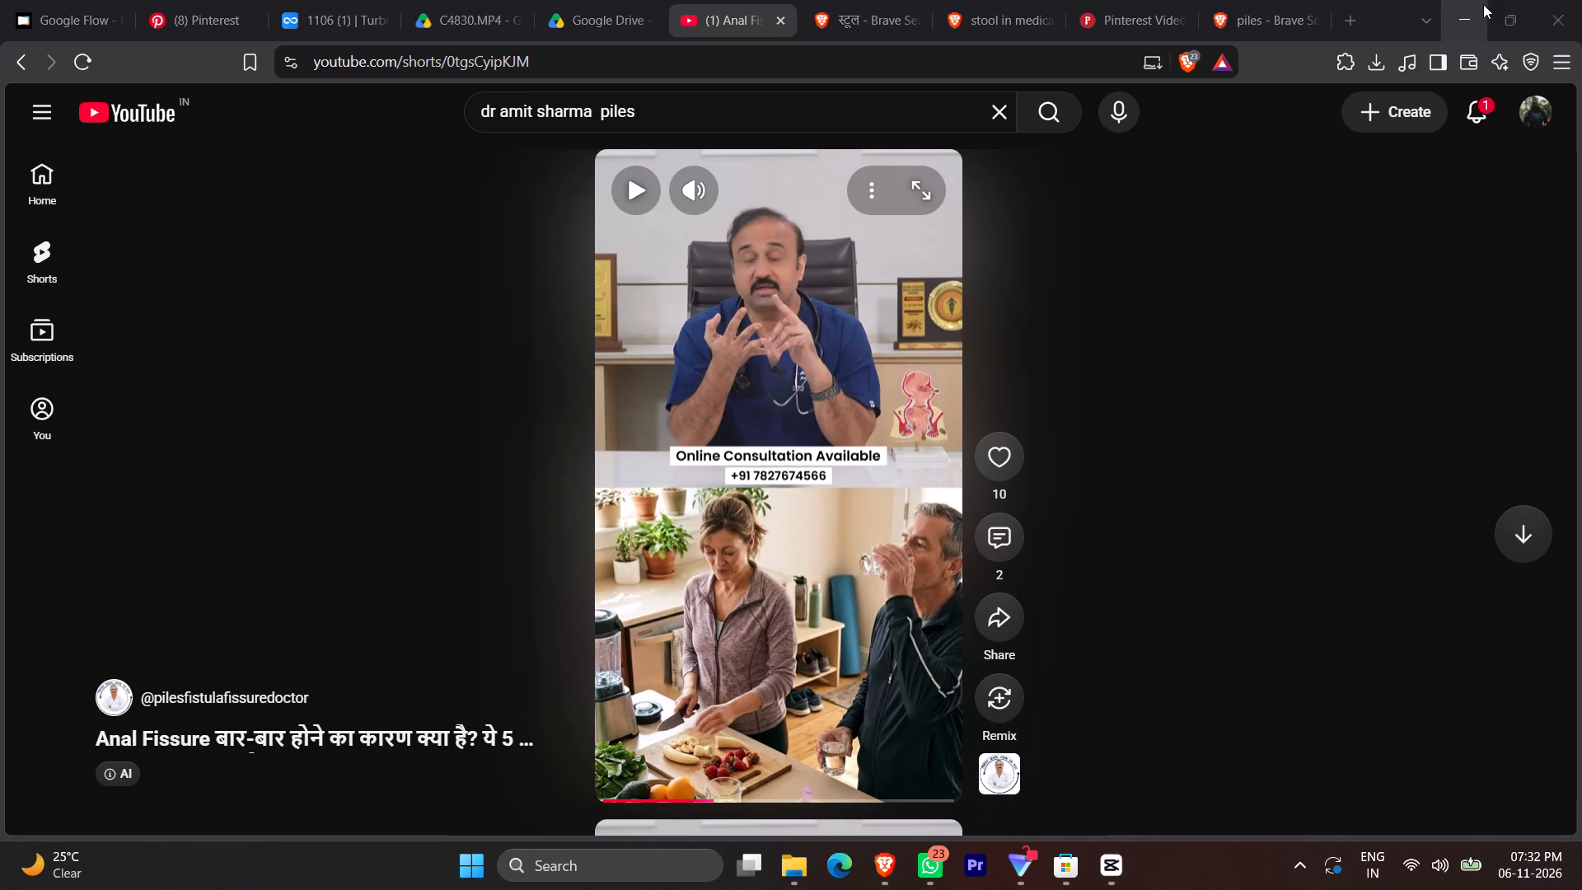
left_click(1482, 7)
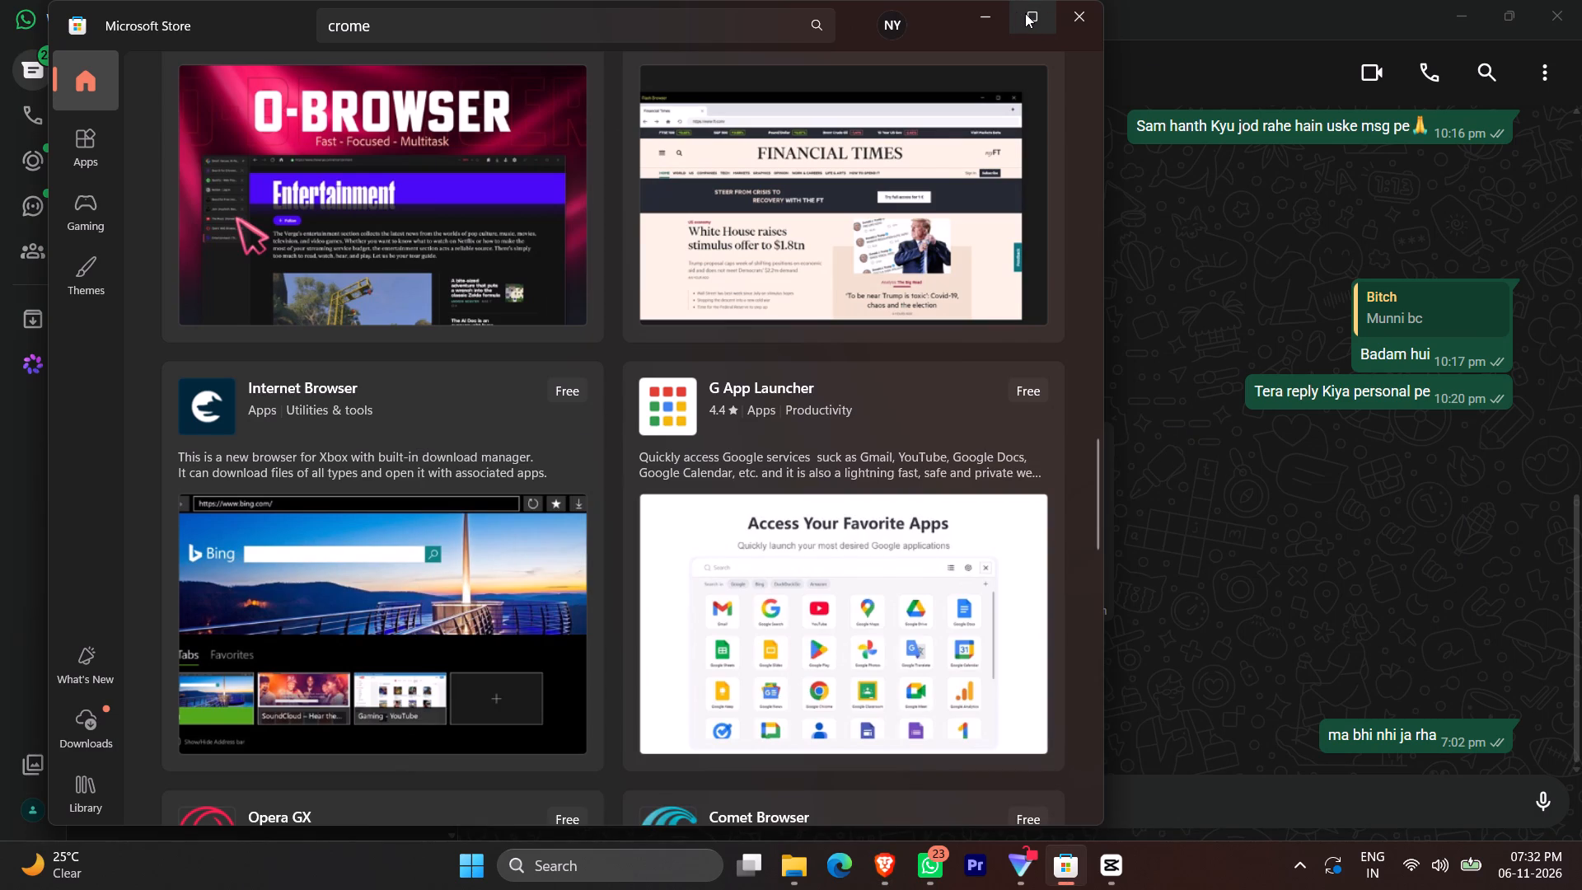
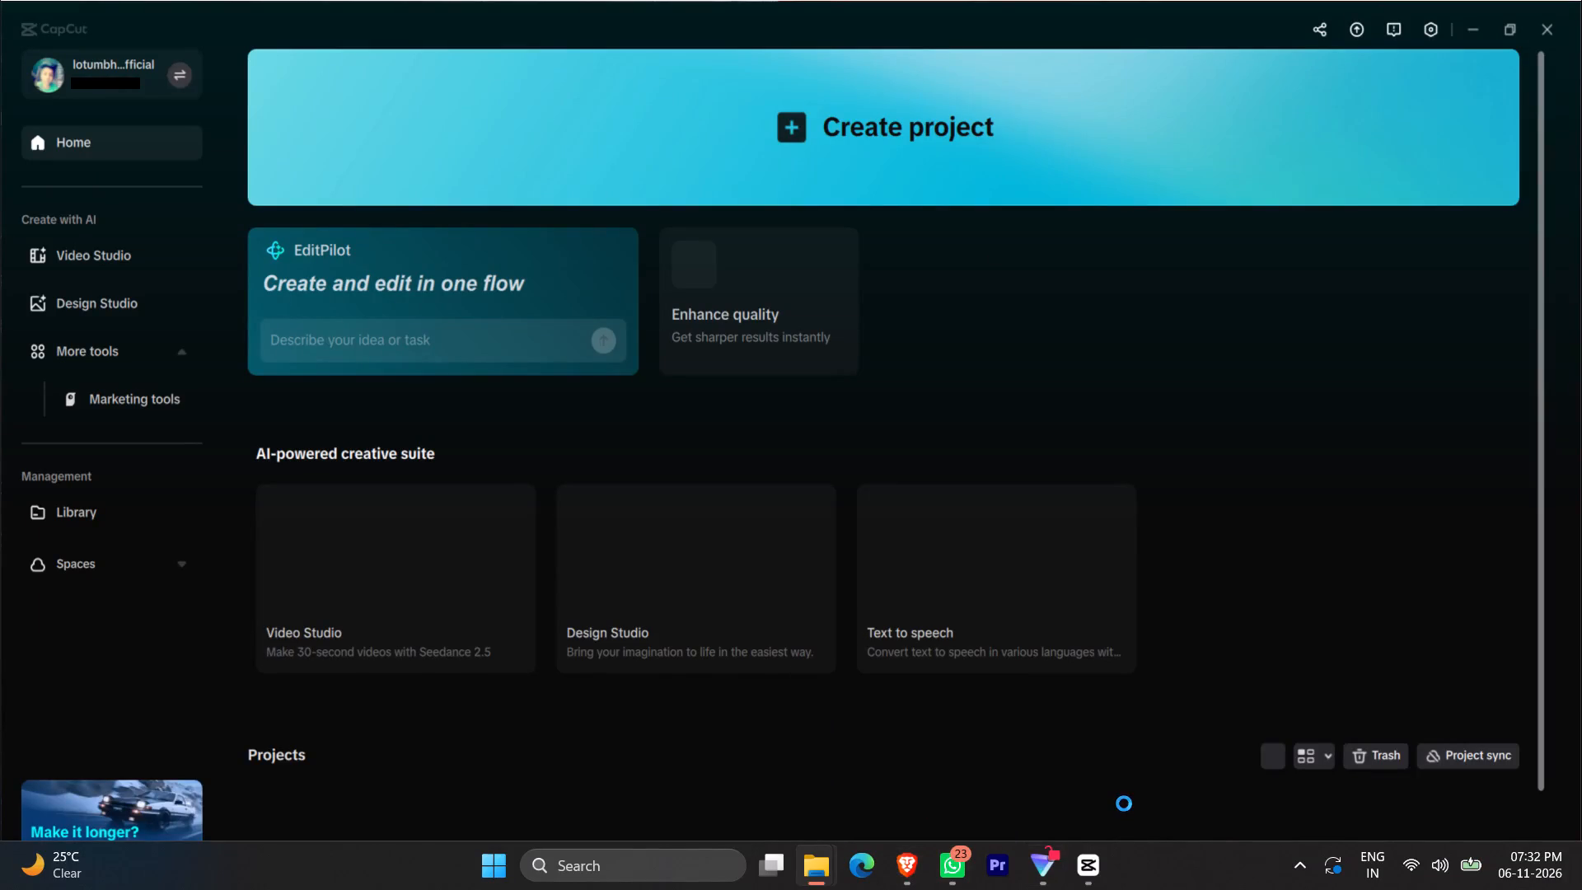
Close the CapCut home window.
right_click(1105, 865)
Switch to CapCut and close its home window to quit the application.
left_click(1102, 813)
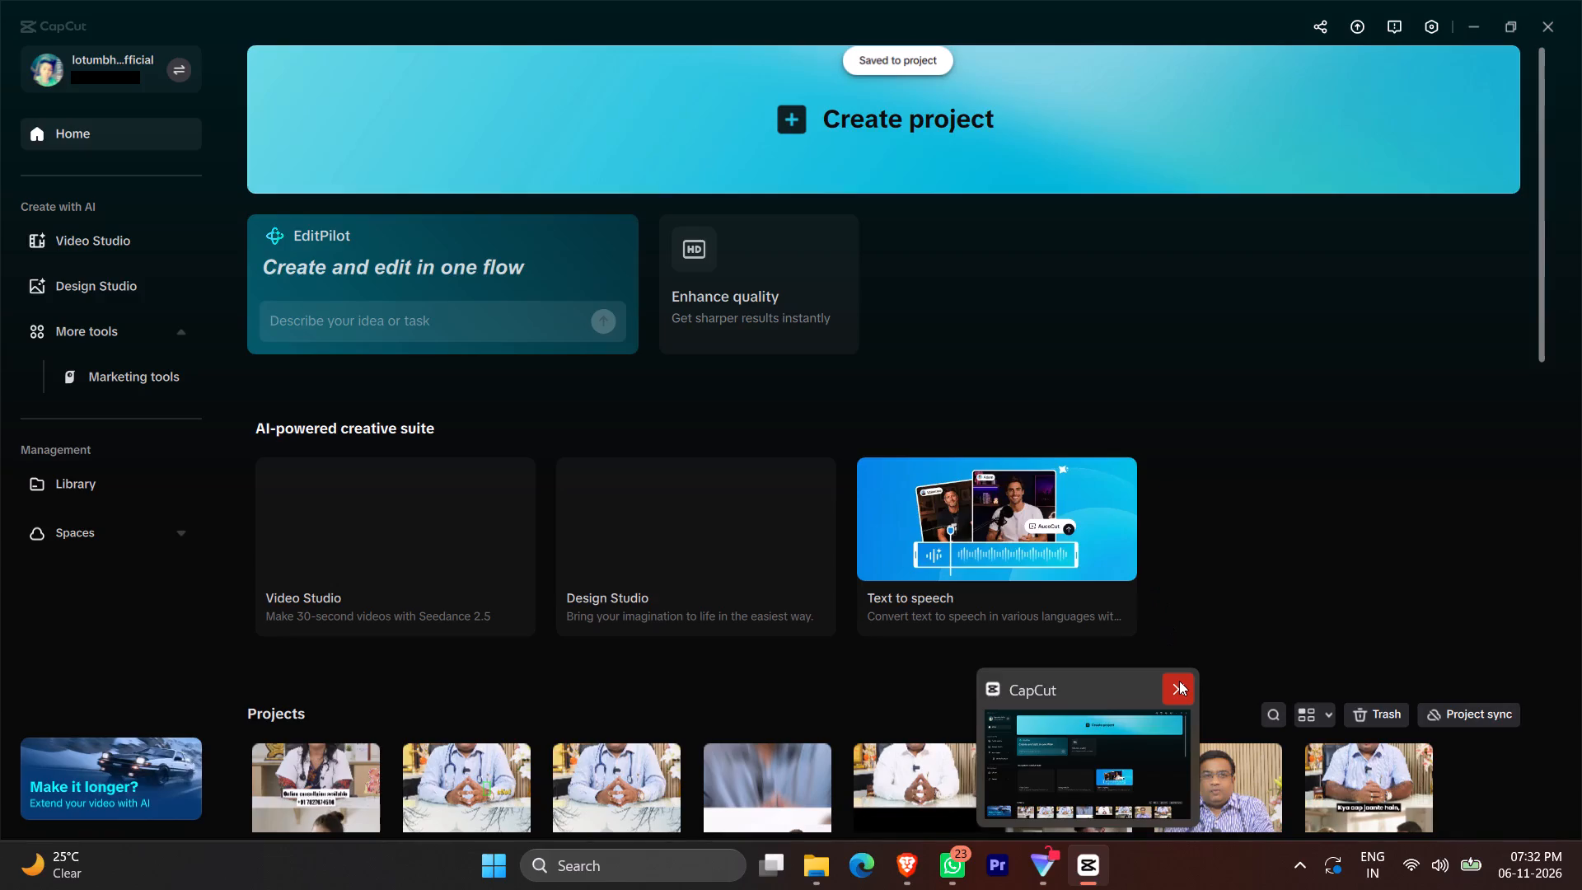
scroll(1249, 559, "down", 2)
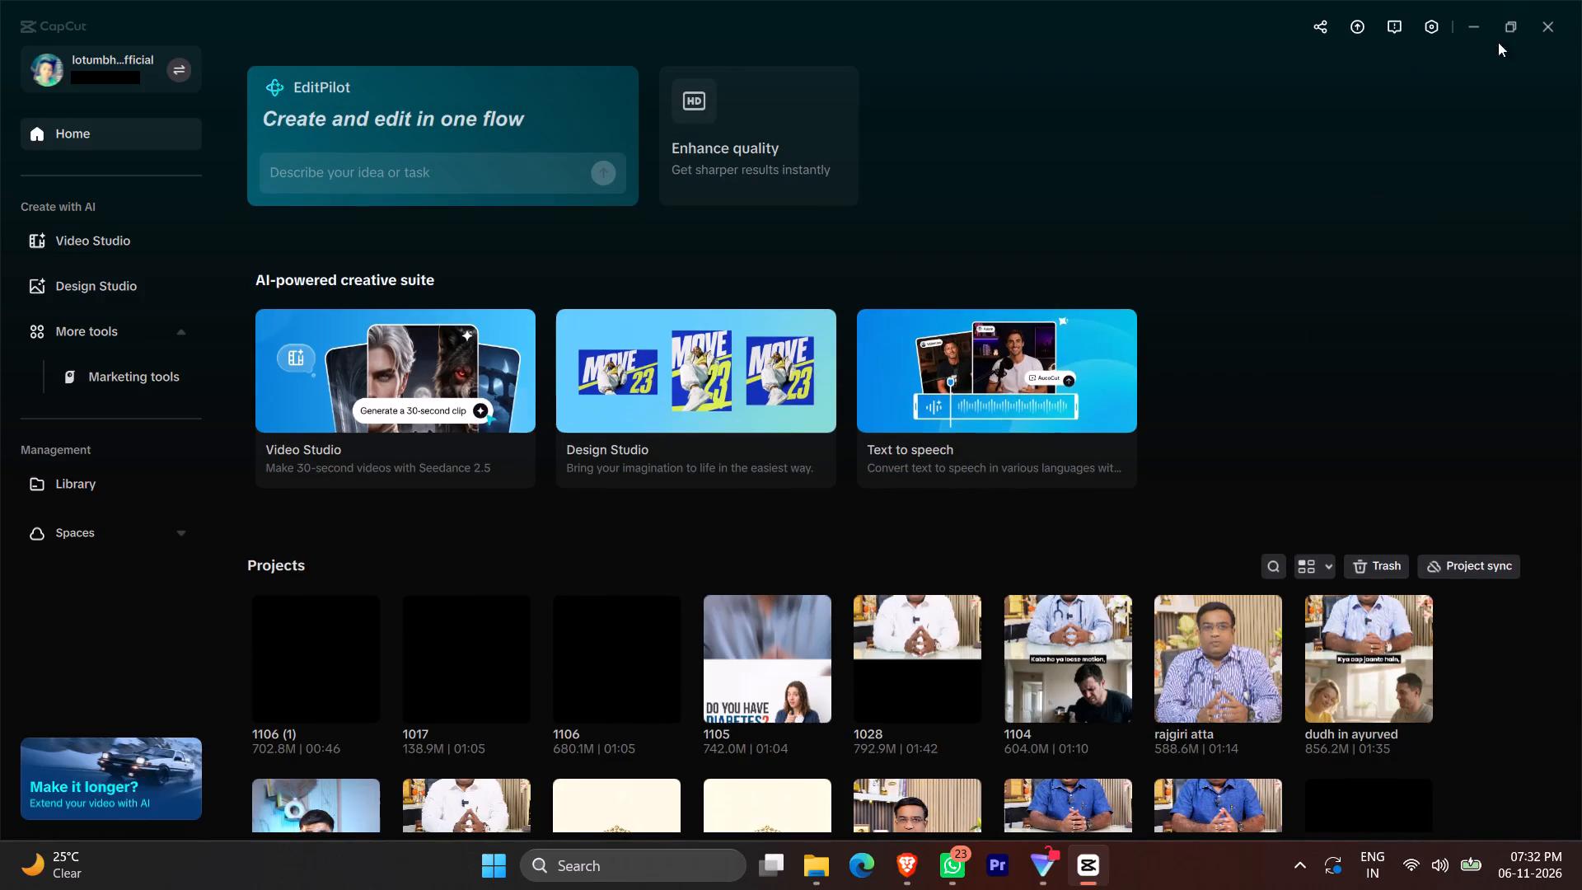
left_click(1550, 25)
Switch to Proton VPN and connect to the fastest free server.
left_click(1077, 858)
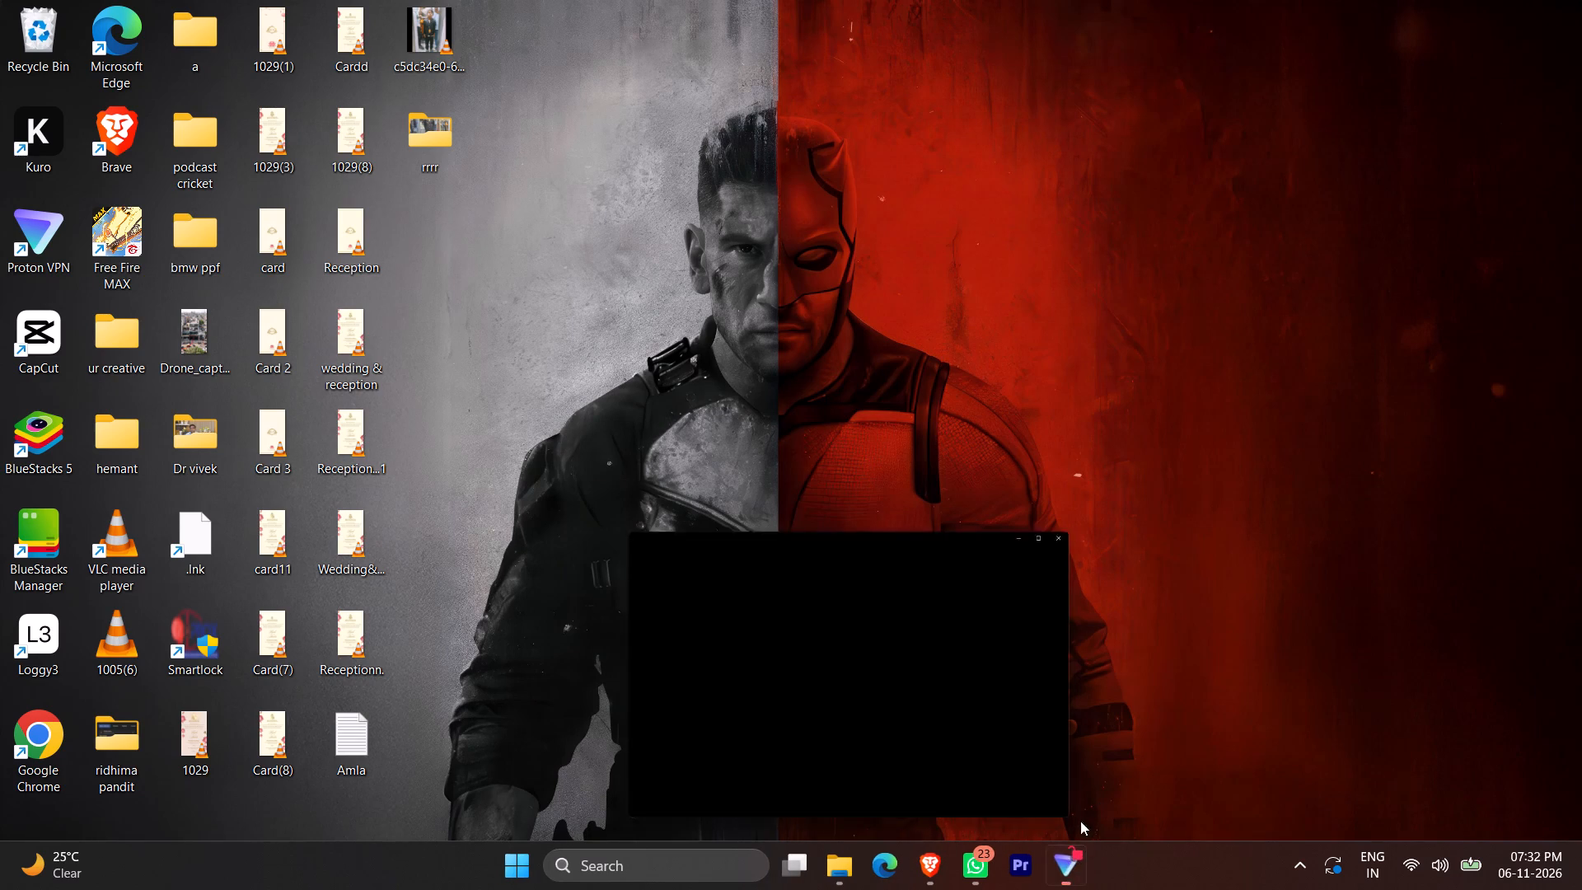
left_click(979, 273)
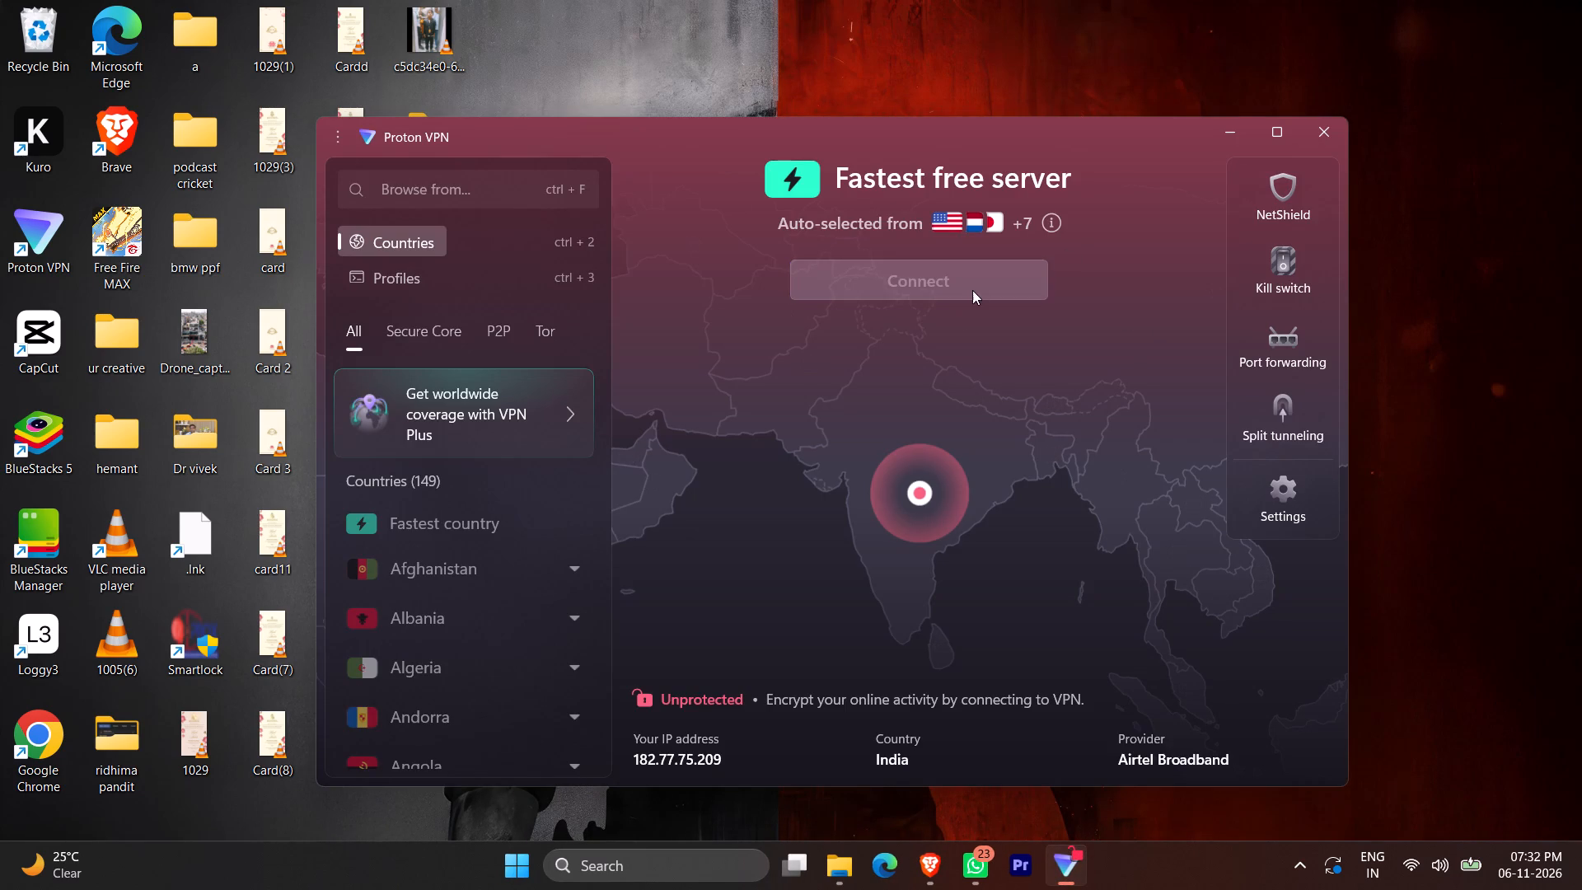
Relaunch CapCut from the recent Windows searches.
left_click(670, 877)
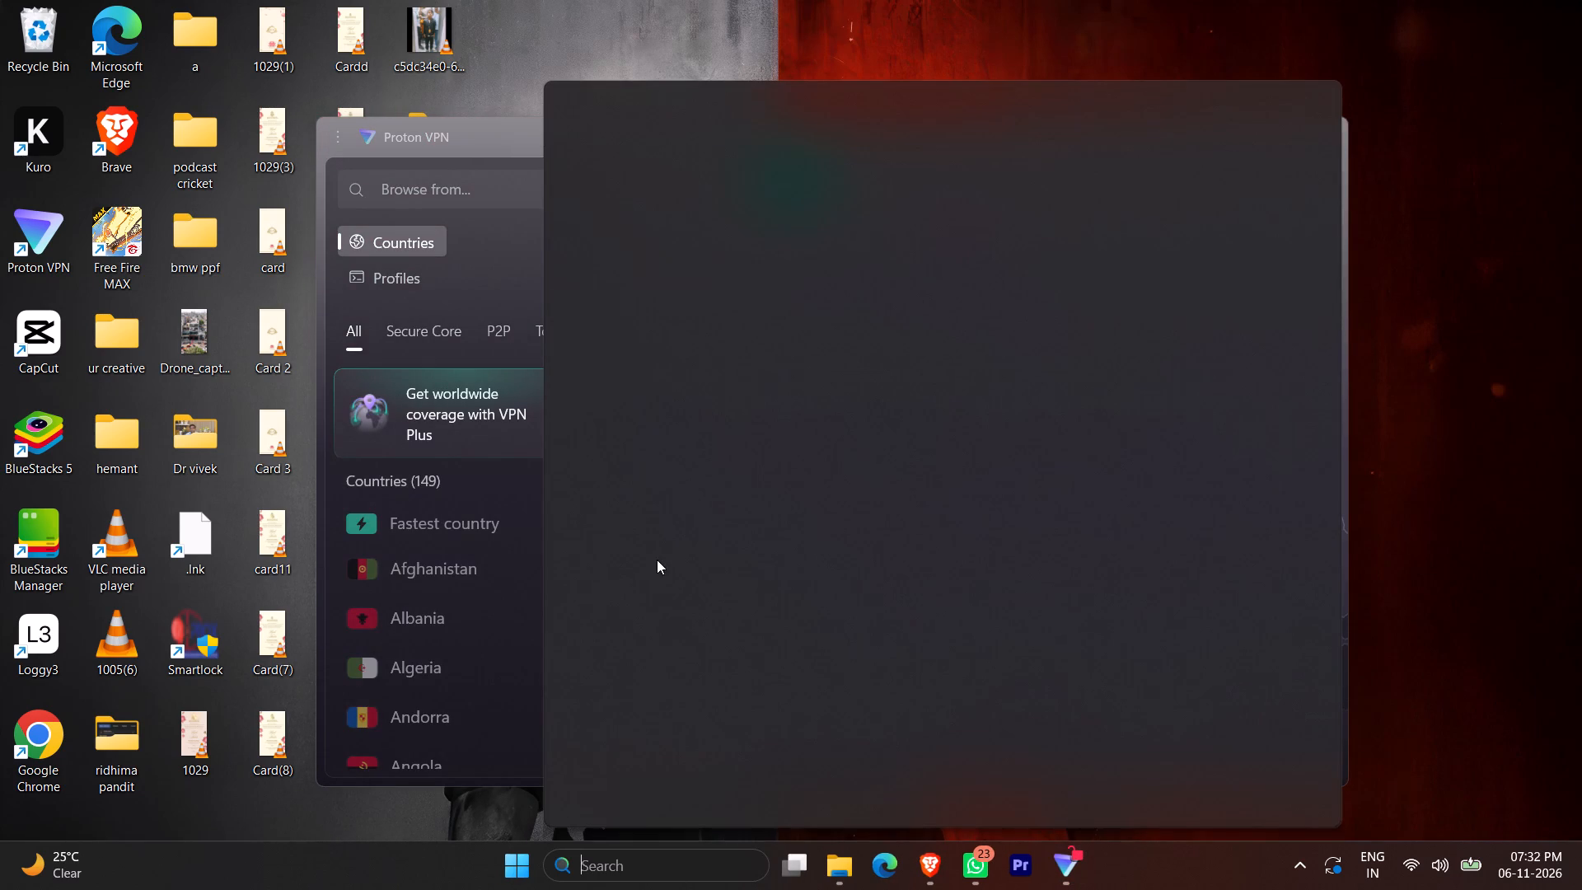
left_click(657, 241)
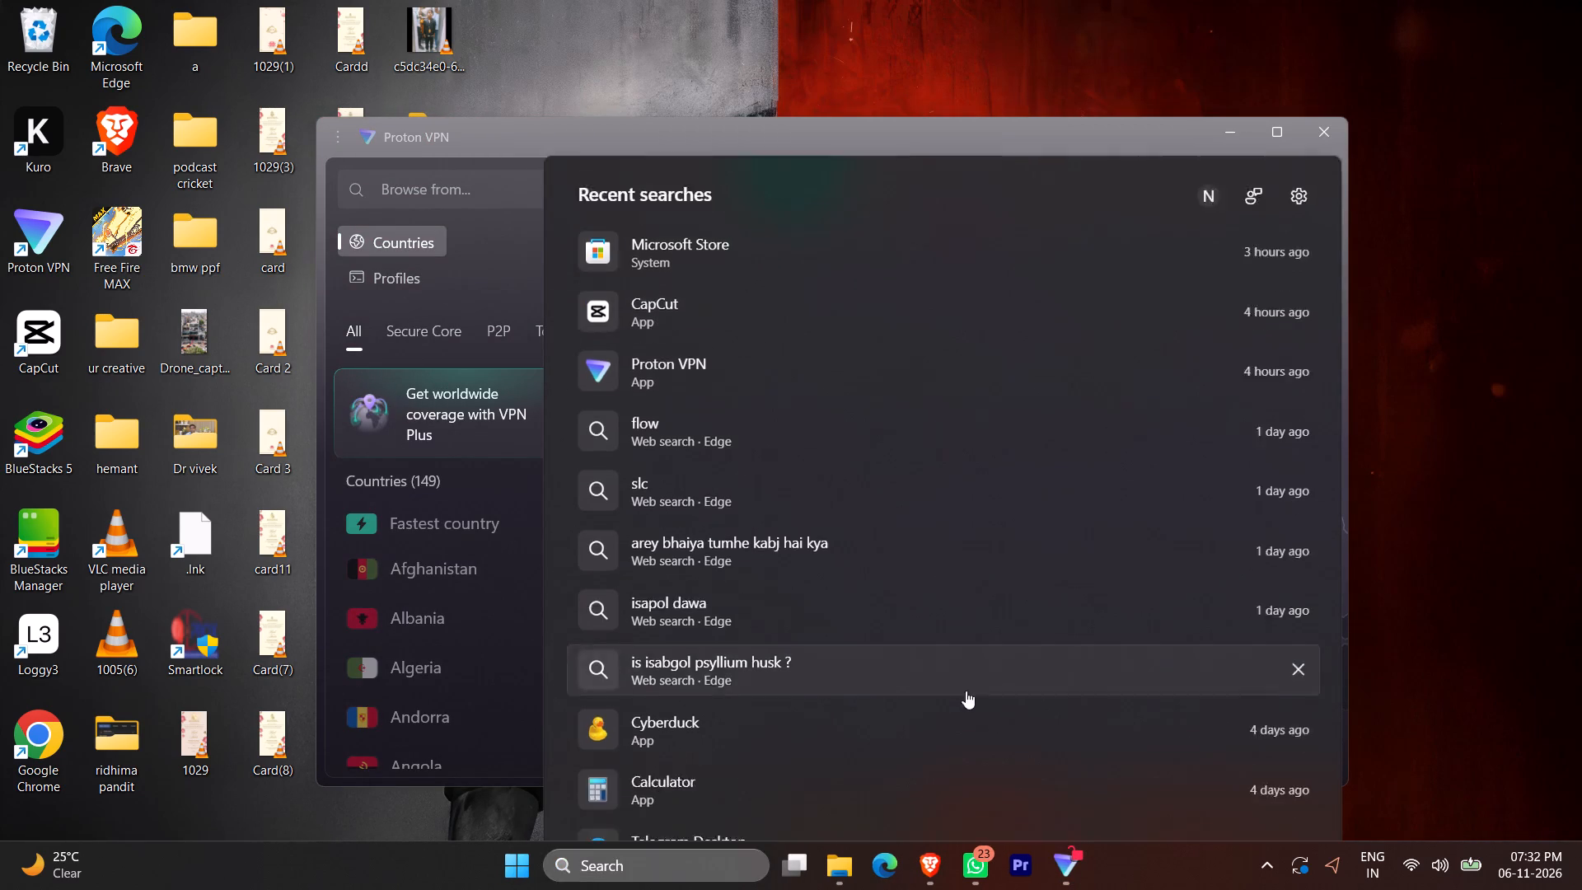
Switch to the browser and play the Anal Fissure short on YouTube.
left_click(937, 862)
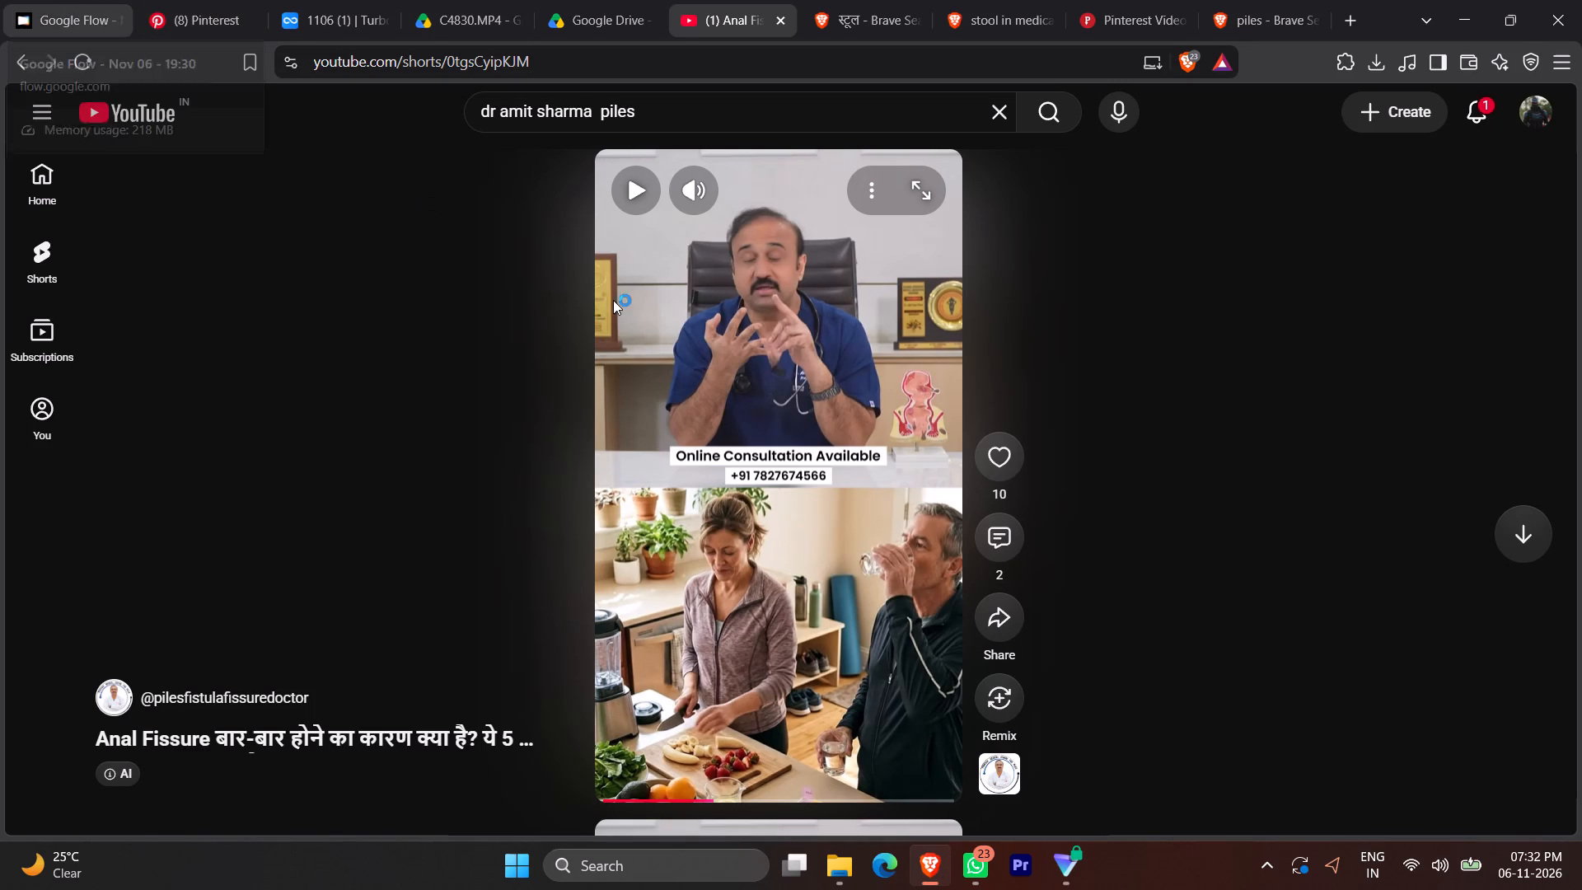
left_click(832, 433)
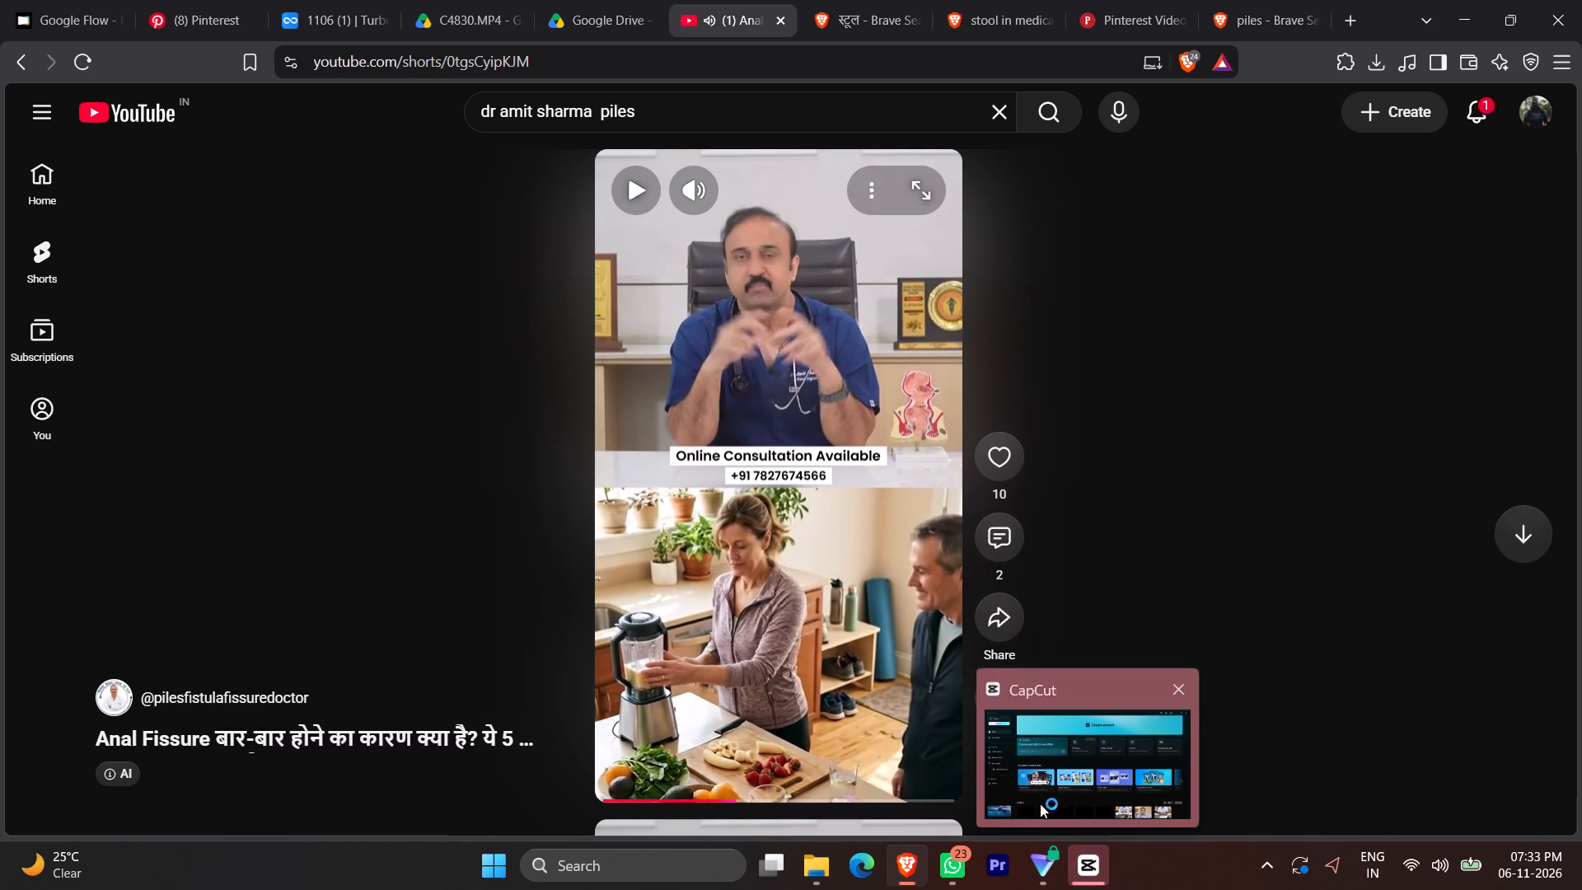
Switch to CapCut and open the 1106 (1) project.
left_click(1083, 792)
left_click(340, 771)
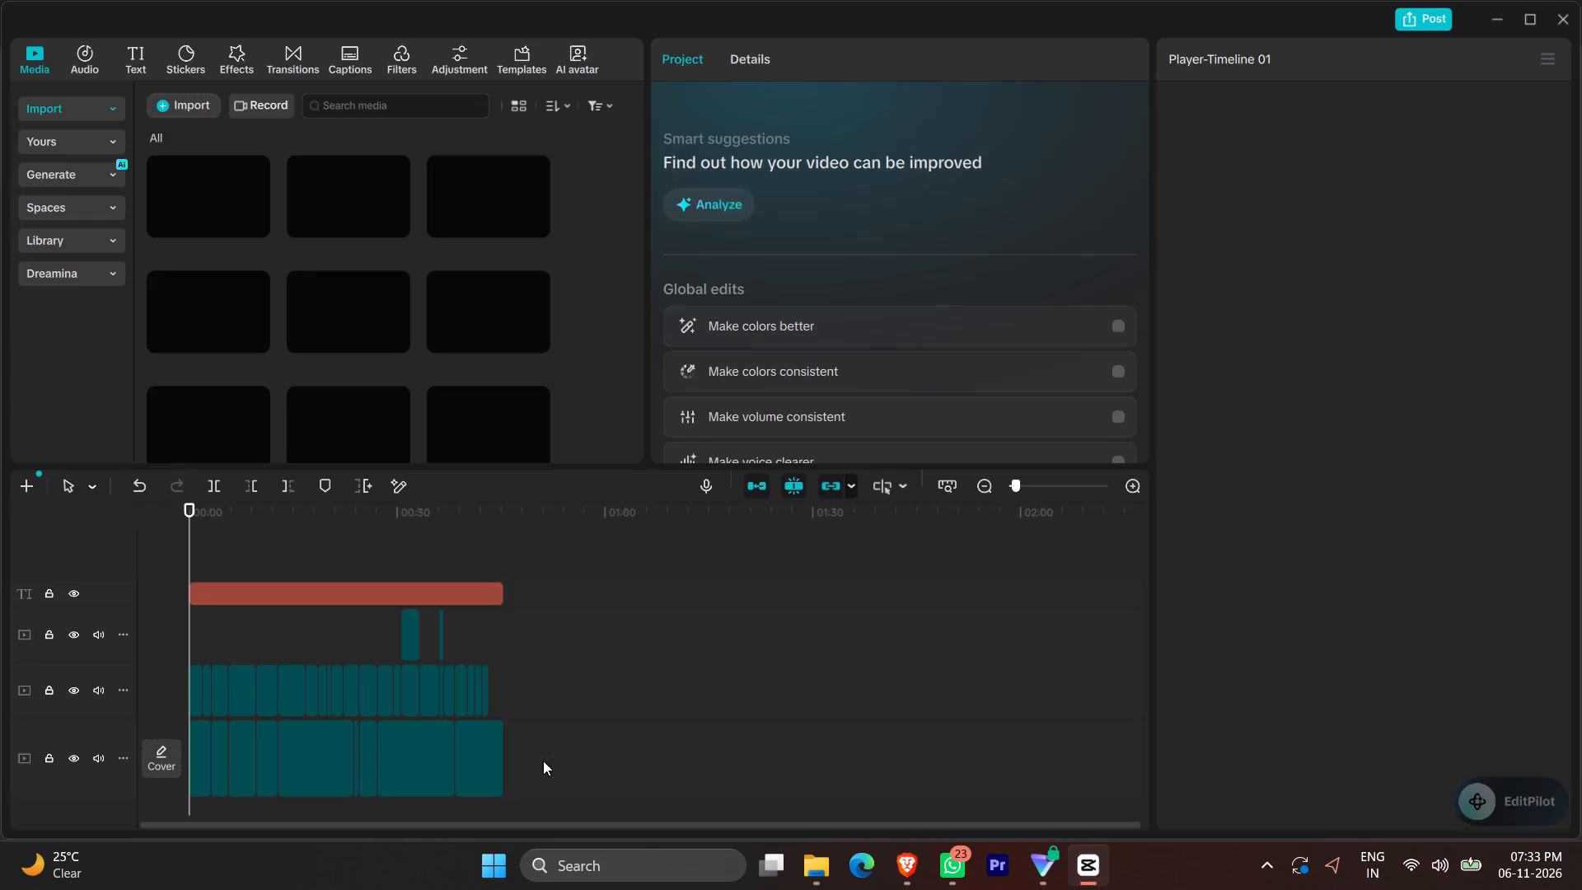
Review the final part of the timeline, from the piles treatment visuals through the end of the doctor's footage.
left_click(478, 557)
left_click(488, 555)
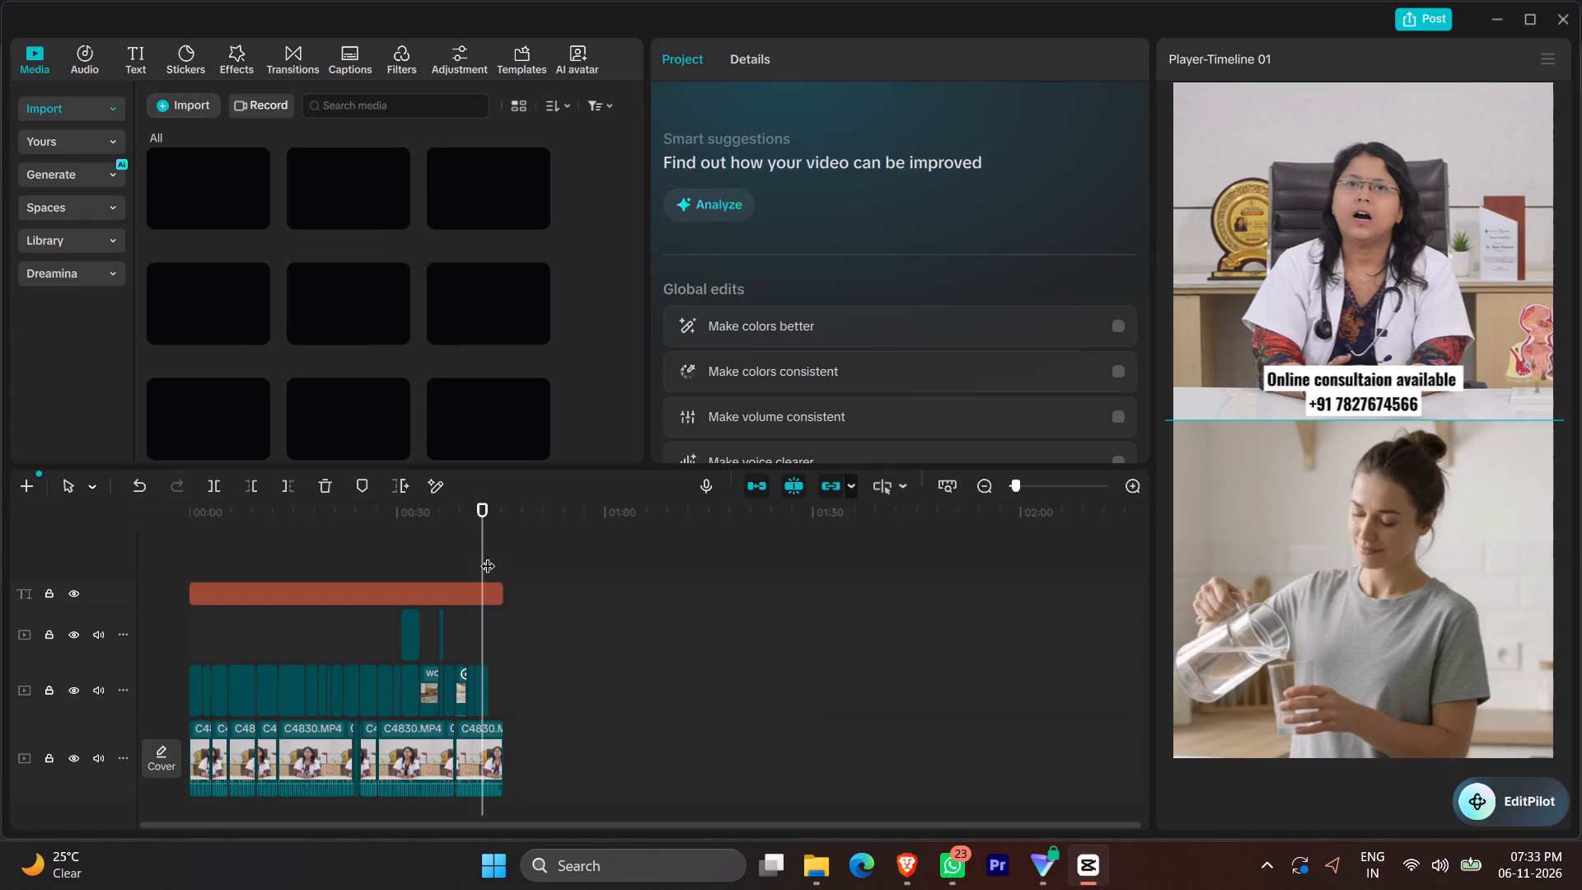
scroll(624, 666, "up", 7, "ctrl")
scroll(620, 662, "up", 20, "ctrl")
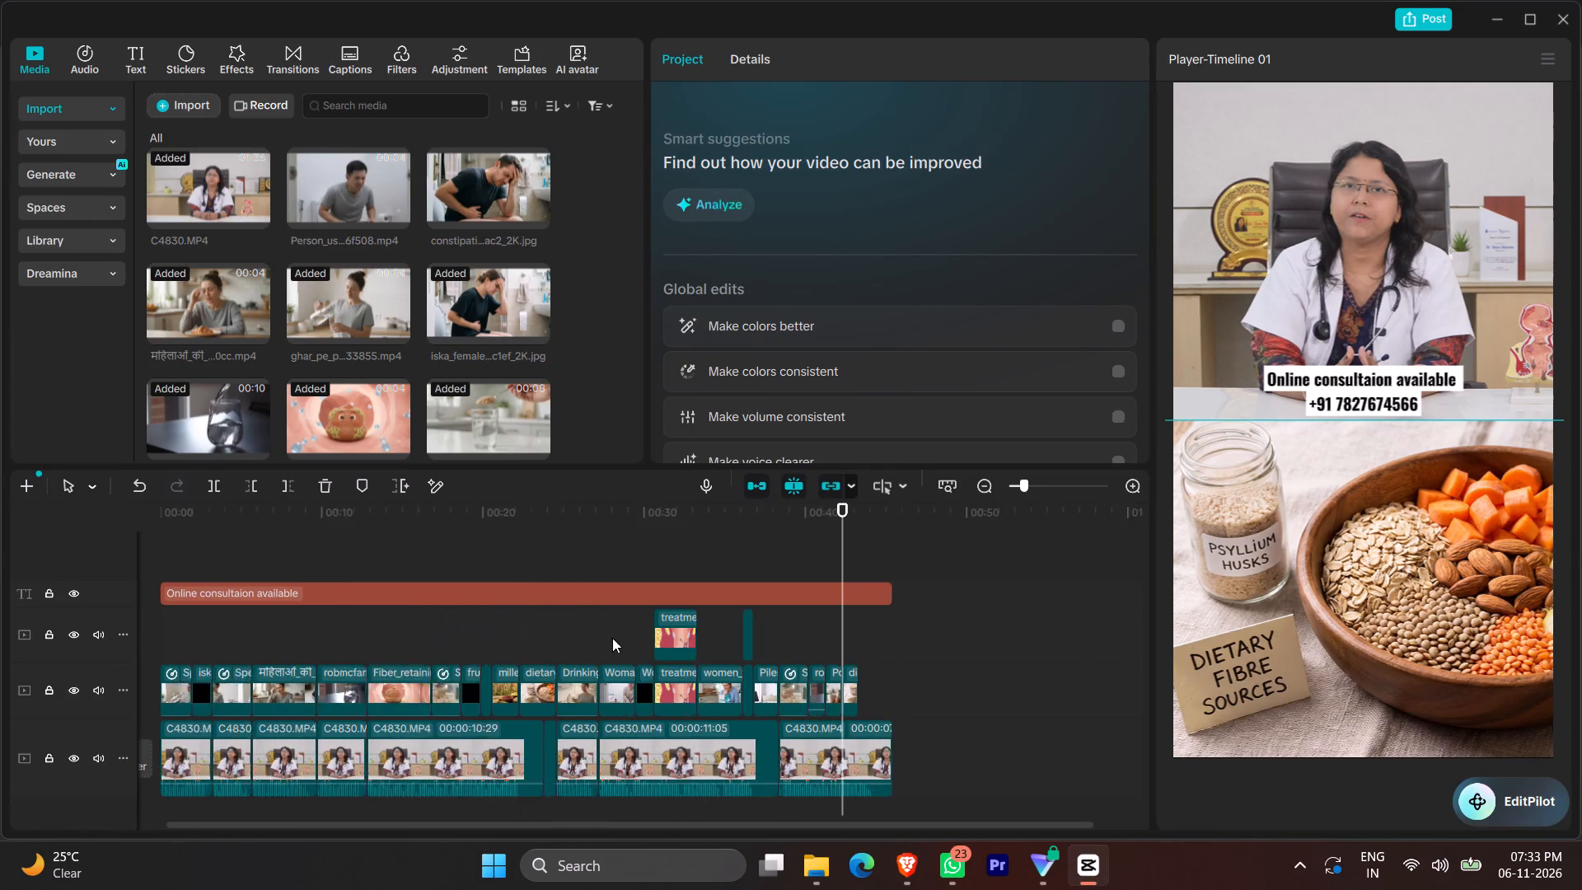
scroll(612, 638, "up", 12, "ctrl")
left_click(873, 639)
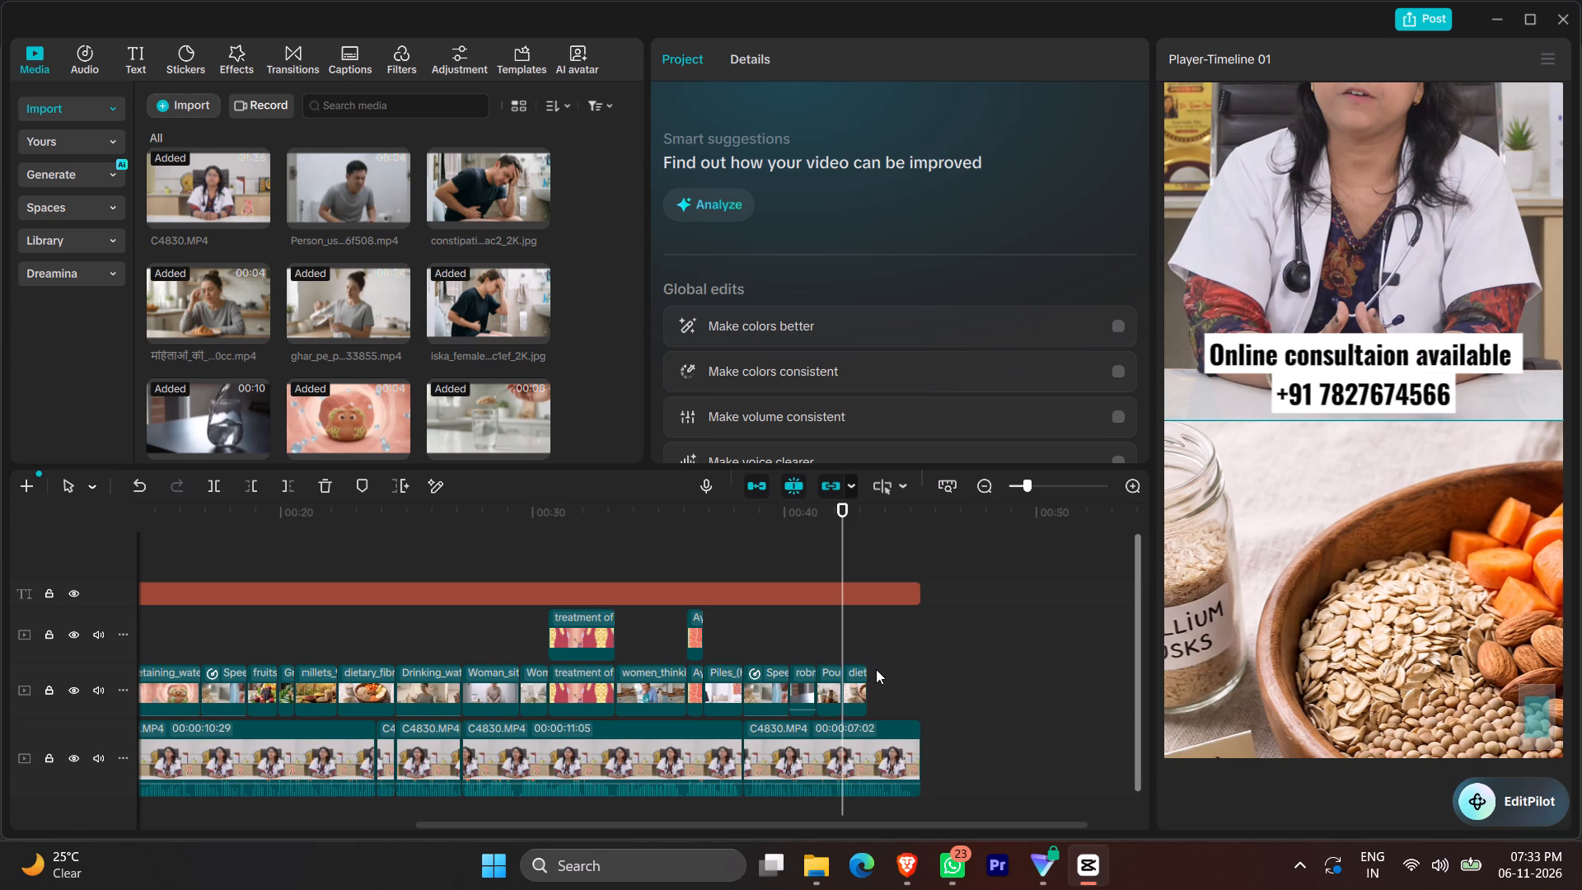
scroll(865, 669, "left", 2)
right_click(858, 666)
scroll(858, 666, "left", 1)
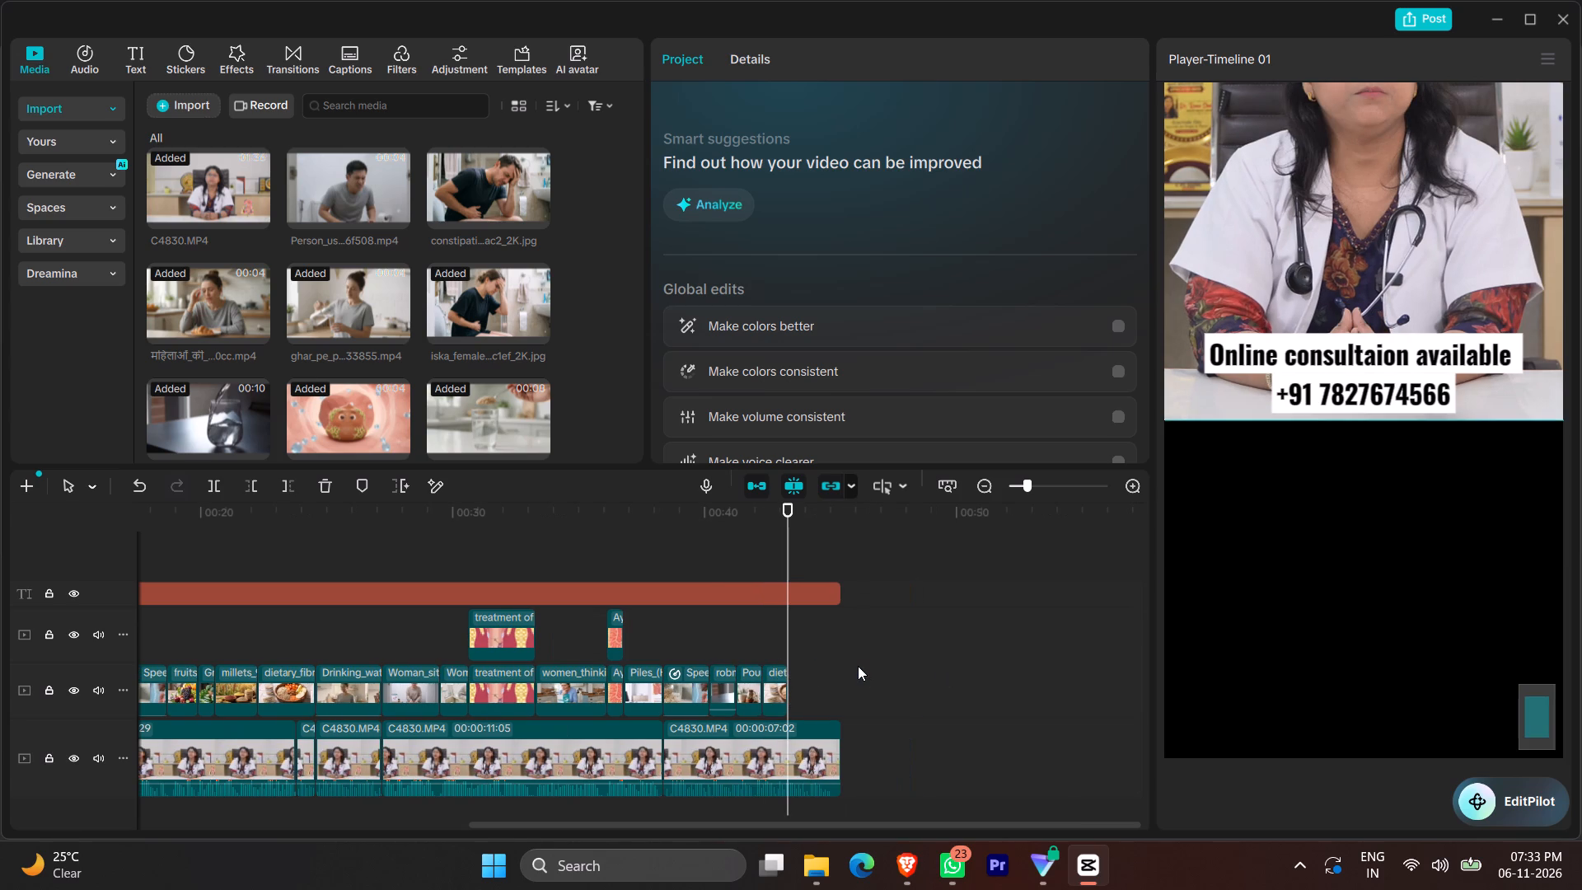
scroll(858, 666, "up", 16, "ctrl")
left_click(783, 627)
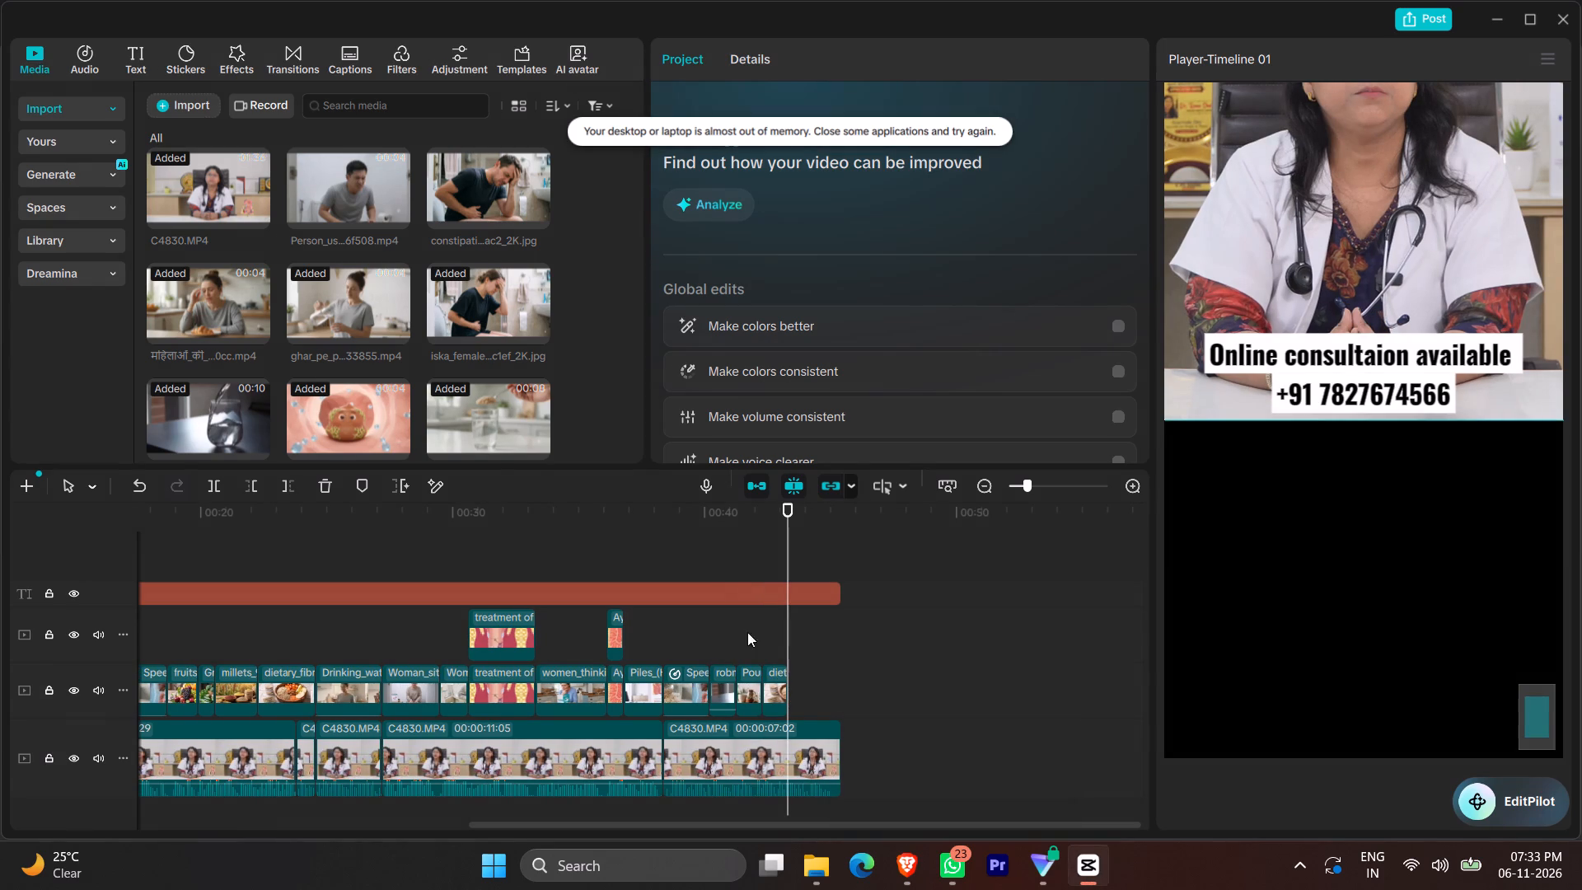
left_click(731, 635)
left_click(817, 643)
left_click(788, 636)
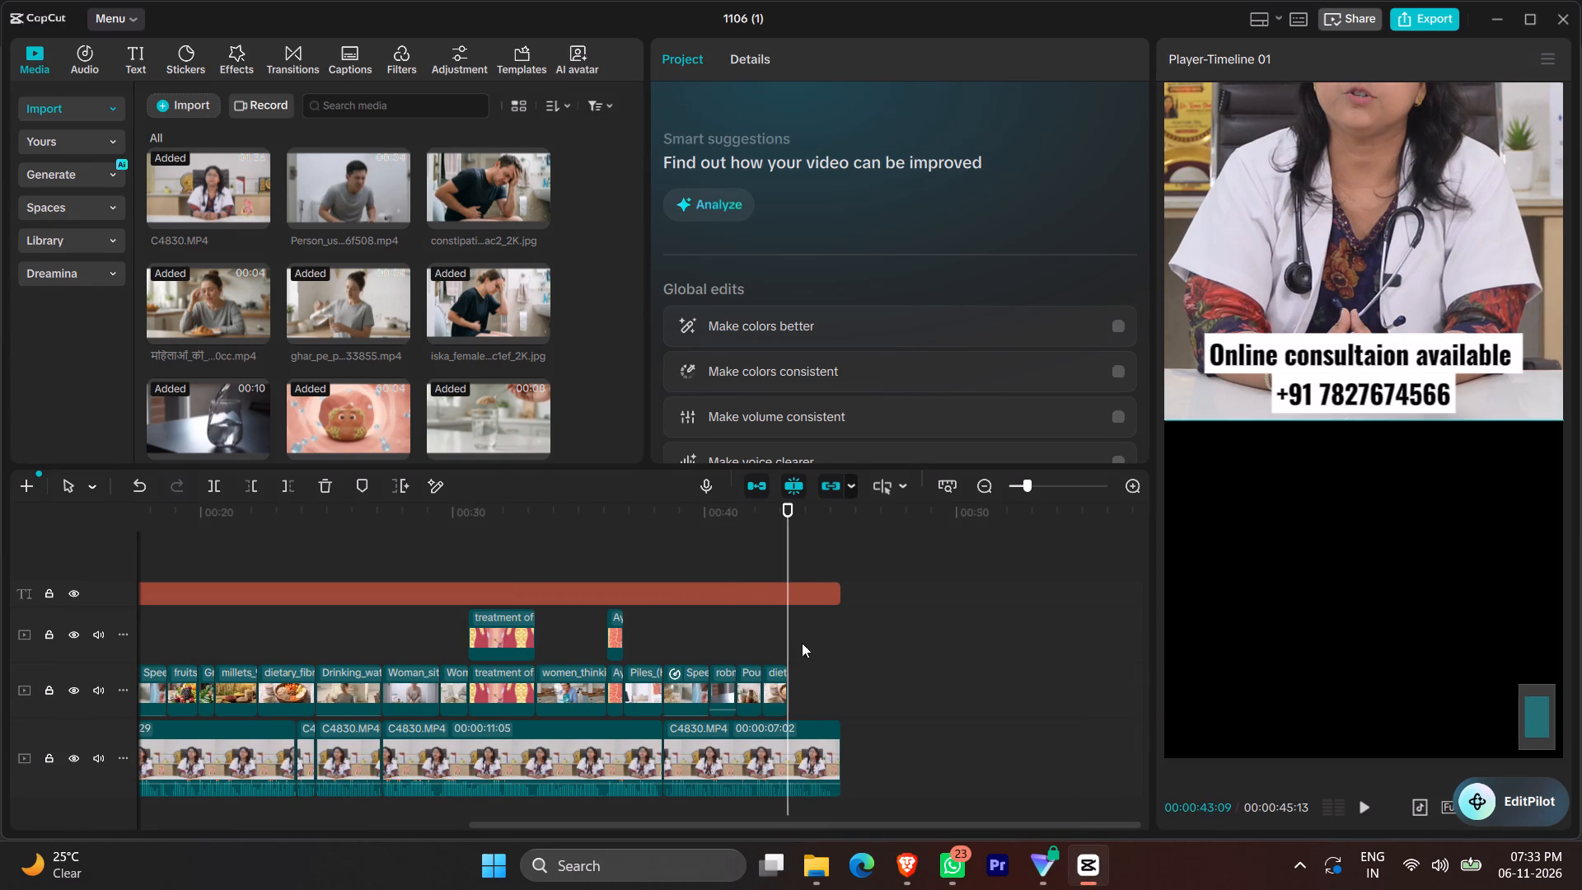
scroll(910, 677, "up", 13, "ctrl")
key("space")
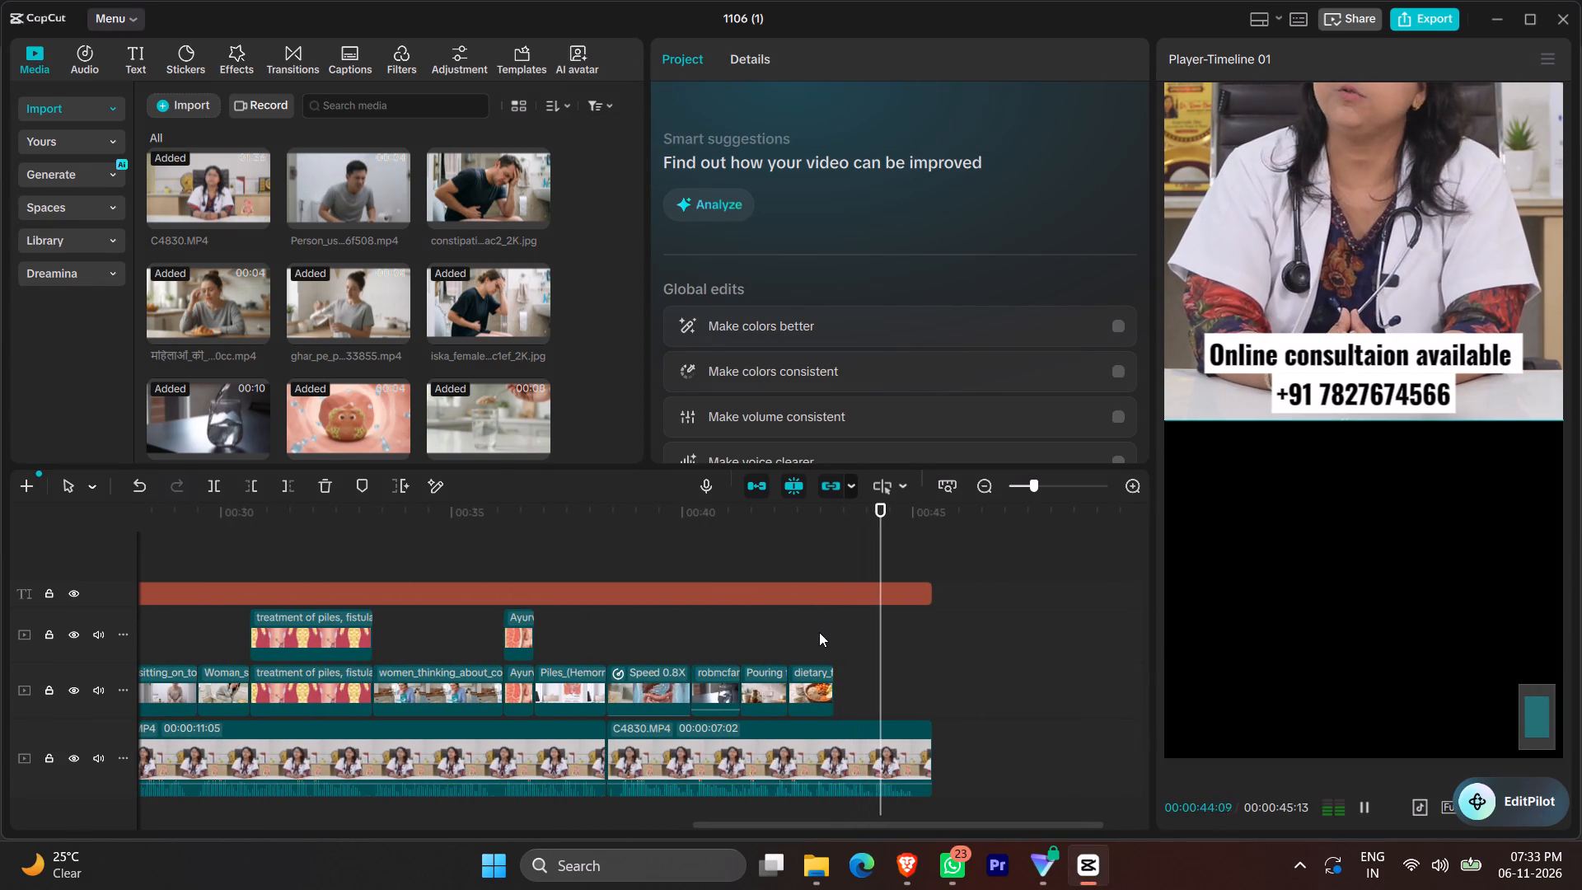
left_click(758, 637)
left_click(672, 642)
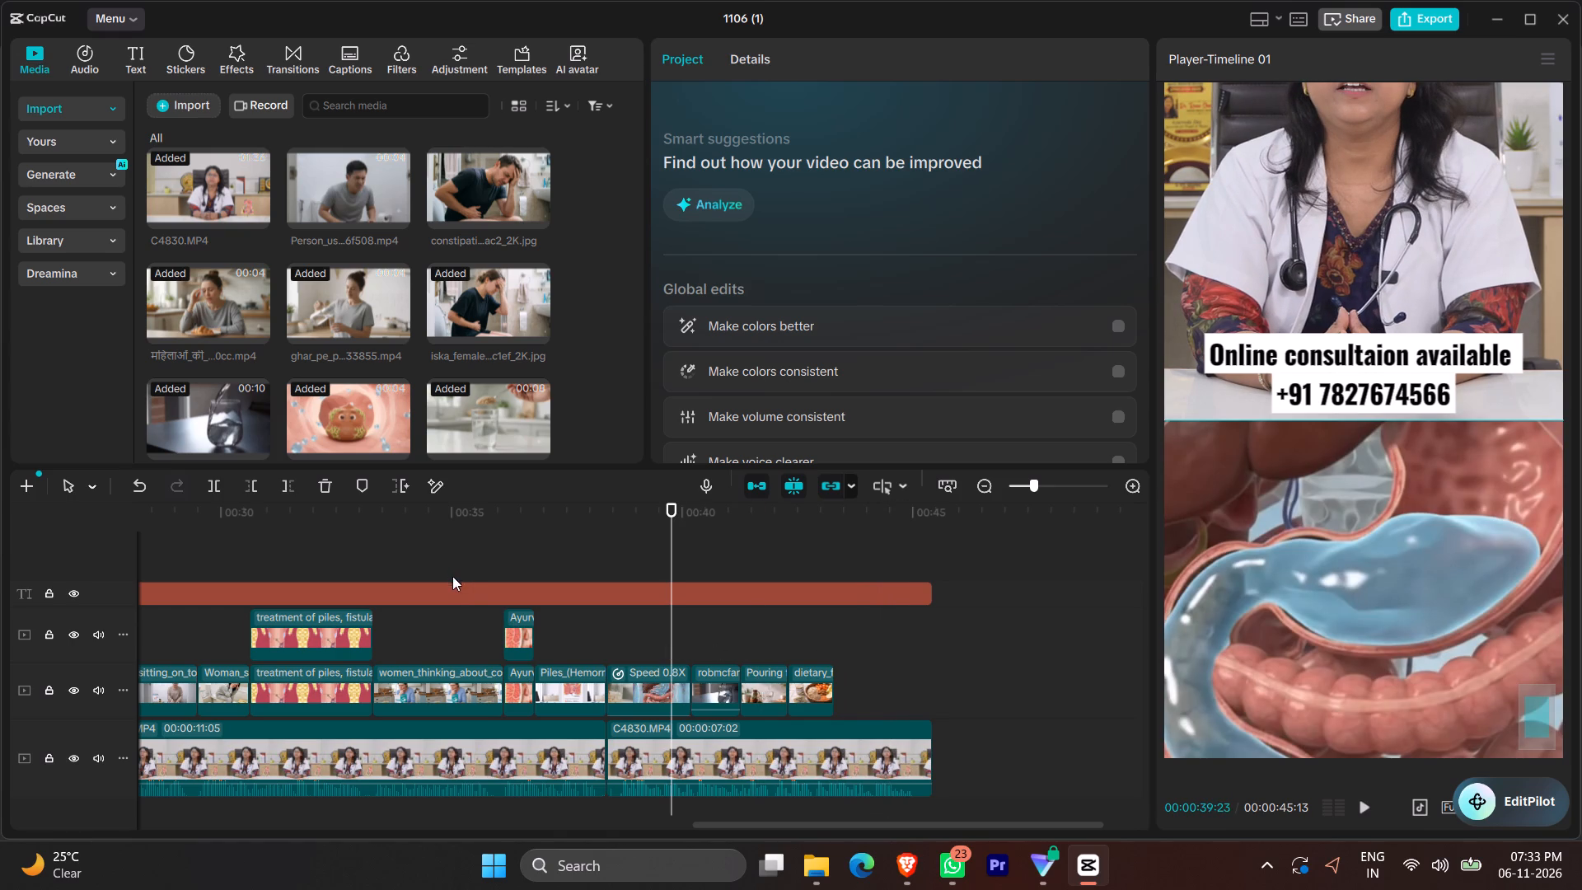
left_click(451, 625)
scroll(674, 647, "down", 20)
scroll(674, 647, "down", 6)
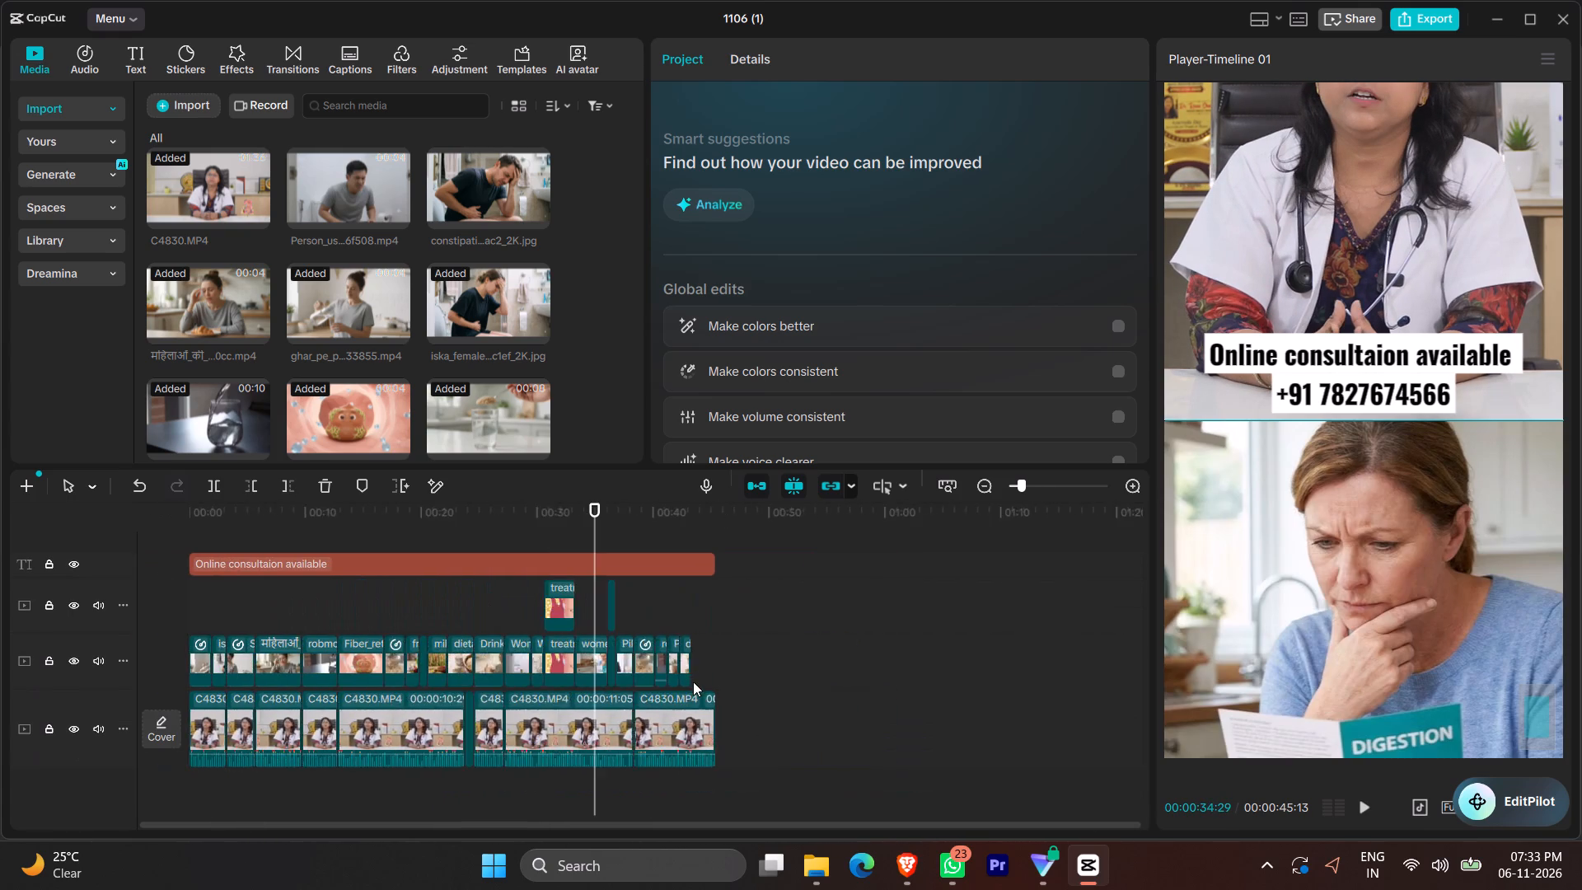
scroll(693, 682, "down", 3)
left_click(718, 680)
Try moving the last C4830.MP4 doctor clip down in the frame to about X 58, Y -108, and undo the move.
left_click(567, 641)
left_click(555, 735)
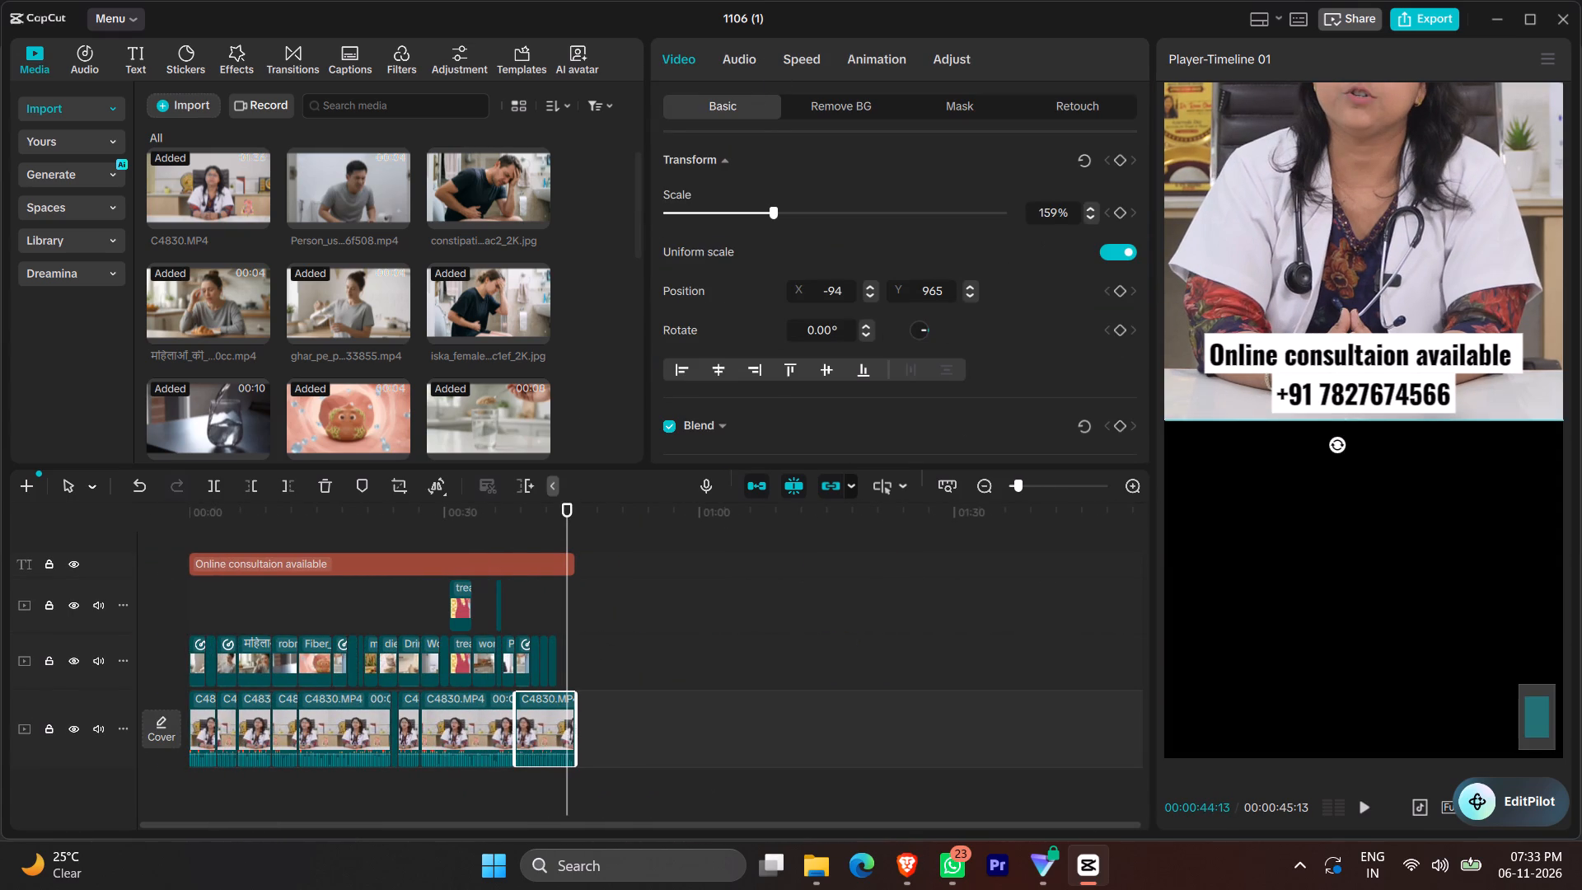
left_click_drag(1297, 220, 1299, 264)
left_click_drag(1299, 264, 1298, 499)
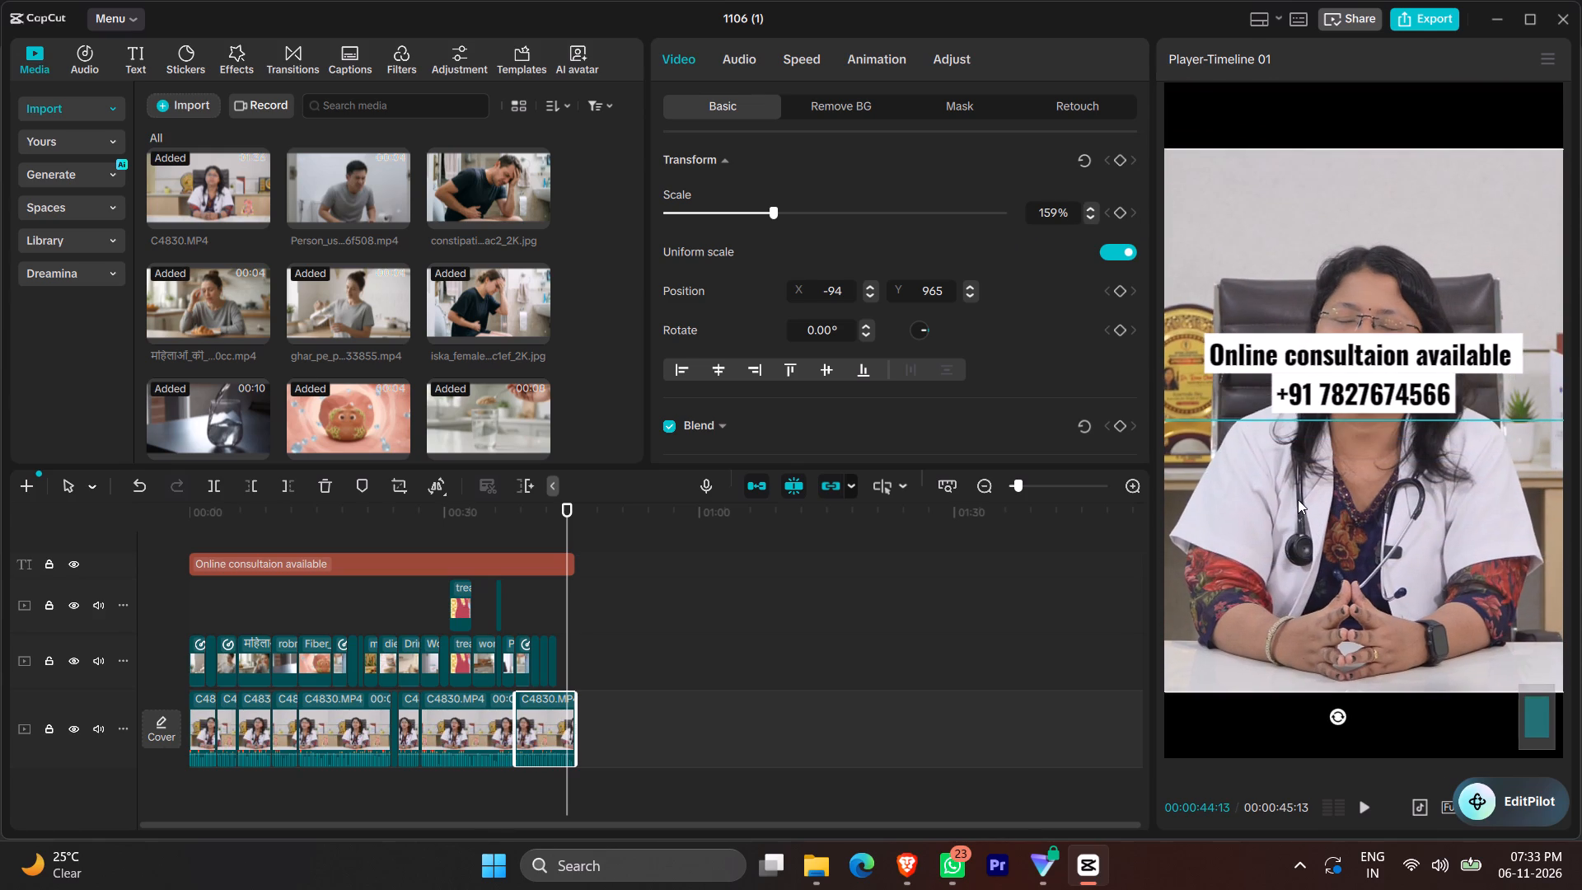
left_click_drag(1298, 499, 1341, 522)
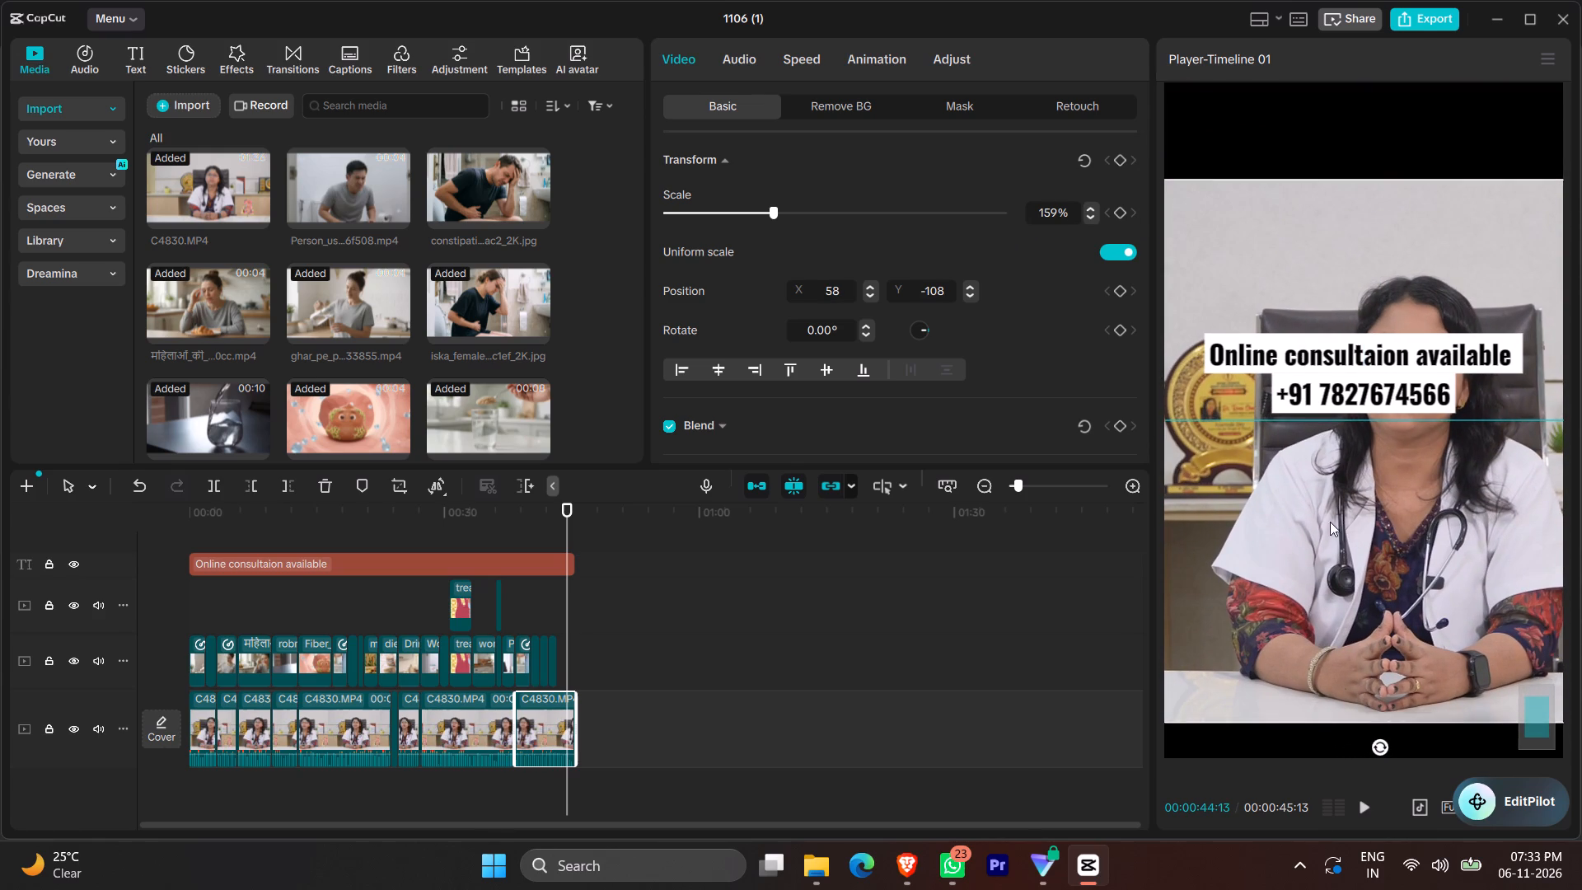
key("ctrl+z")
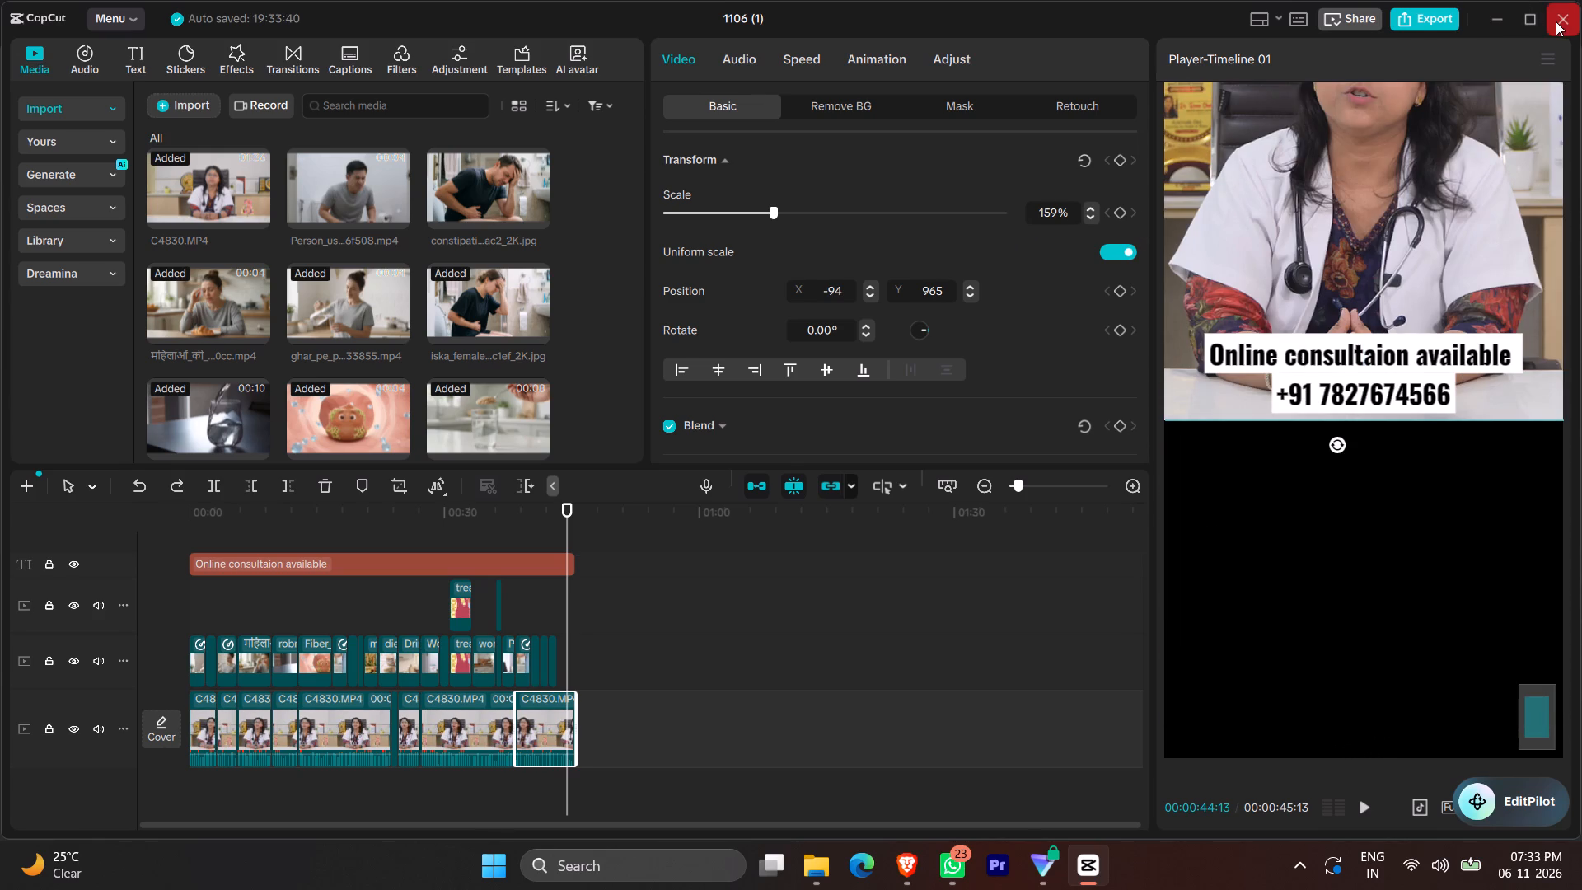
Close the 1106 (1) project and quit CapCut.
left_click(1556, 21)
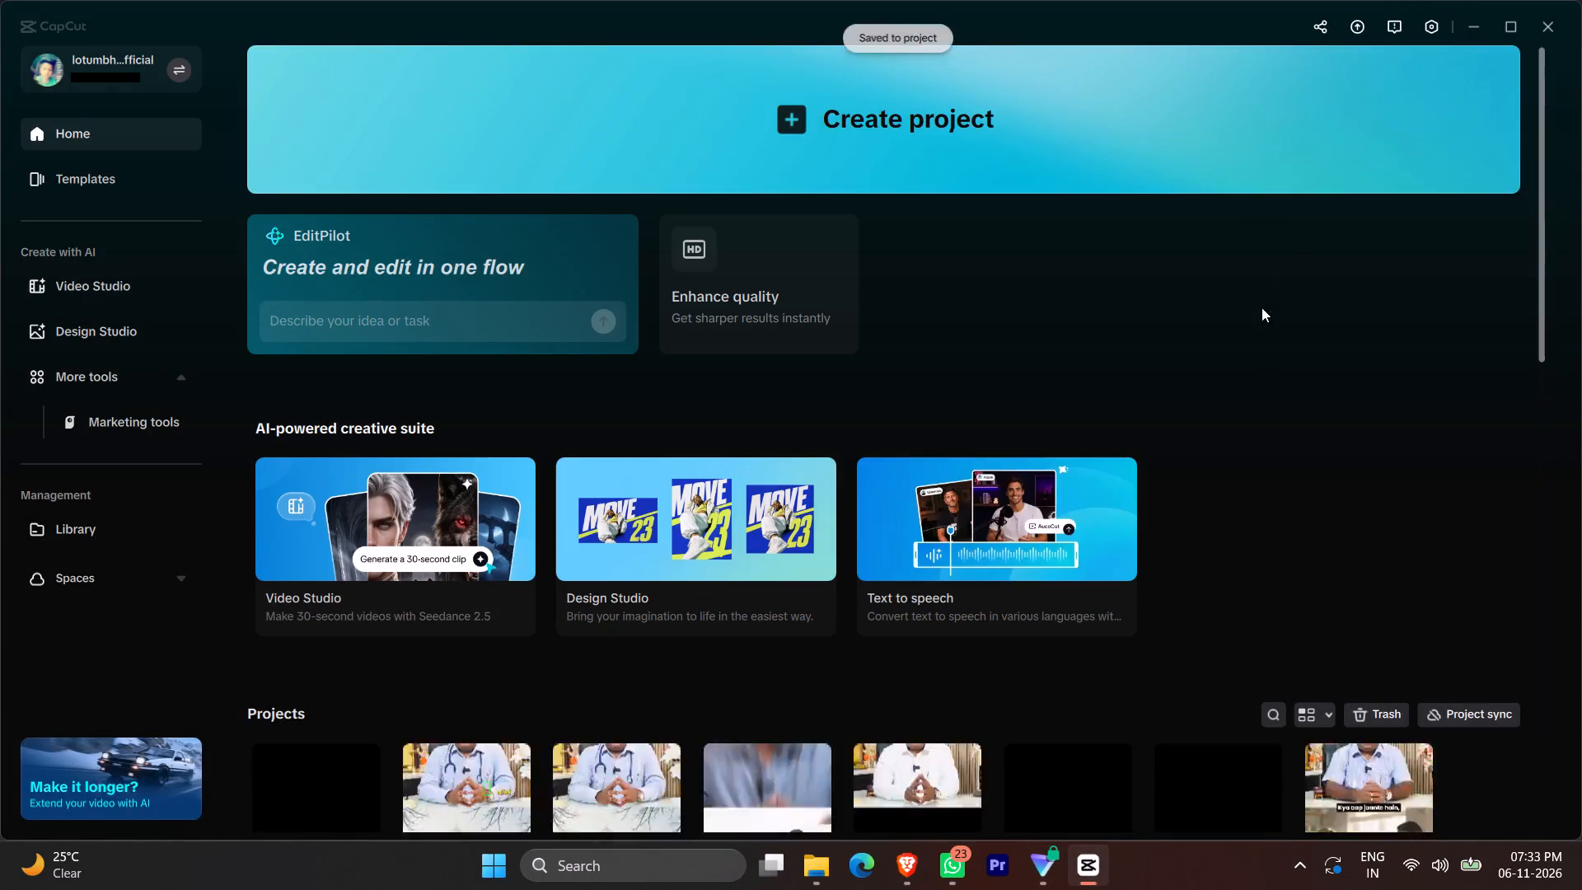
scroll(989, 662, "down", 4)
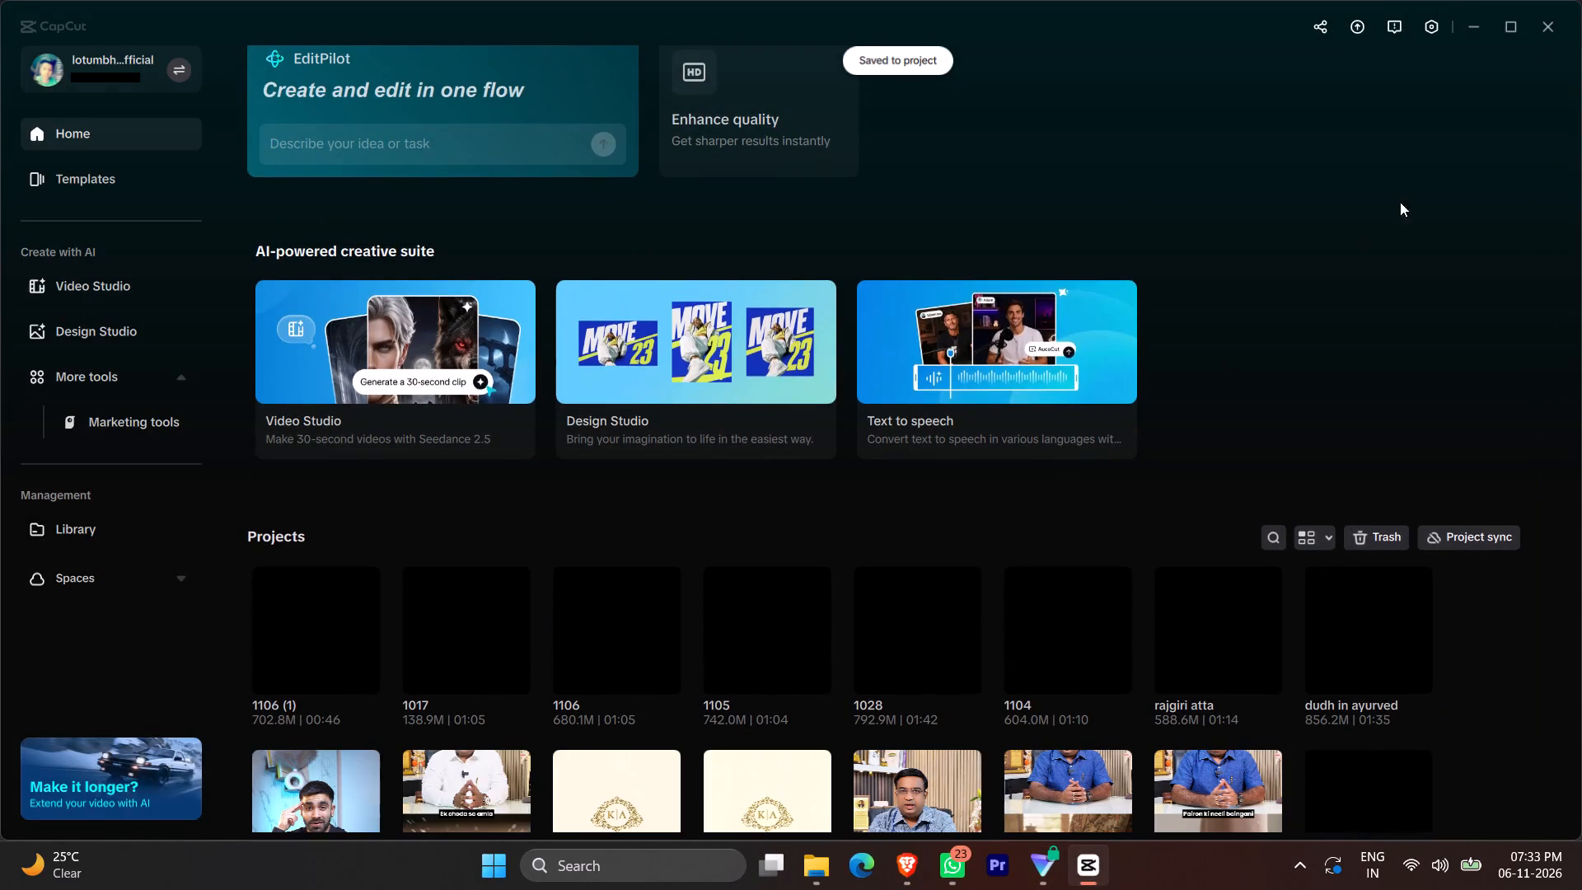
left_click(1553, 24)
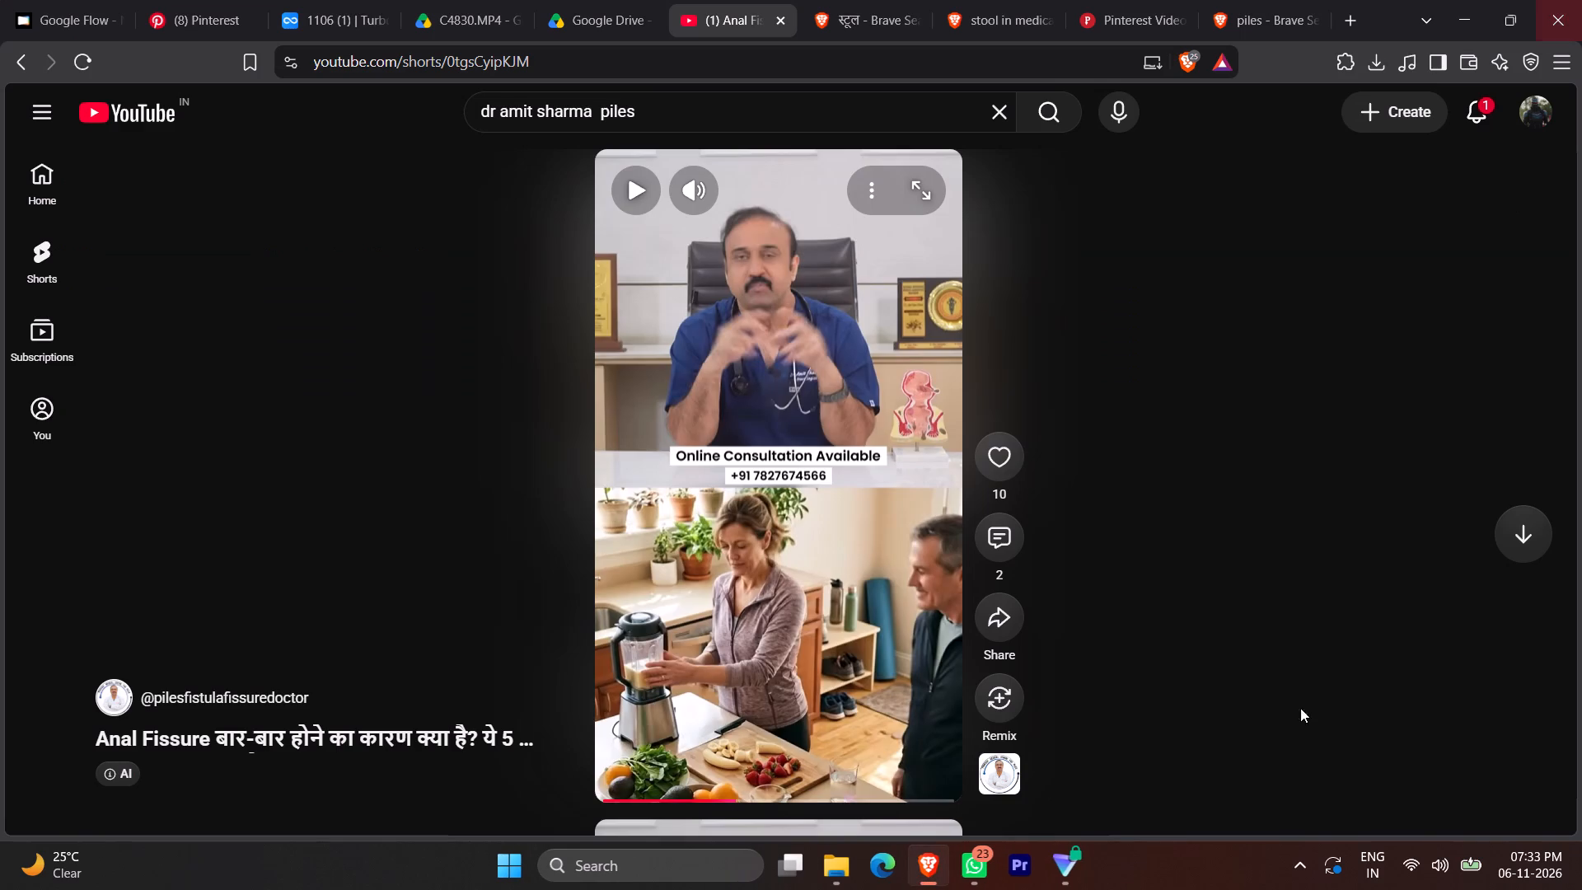
Switch to Proton VPN, change the connection to another free server, and return to the browser.
left_click(676, 874)
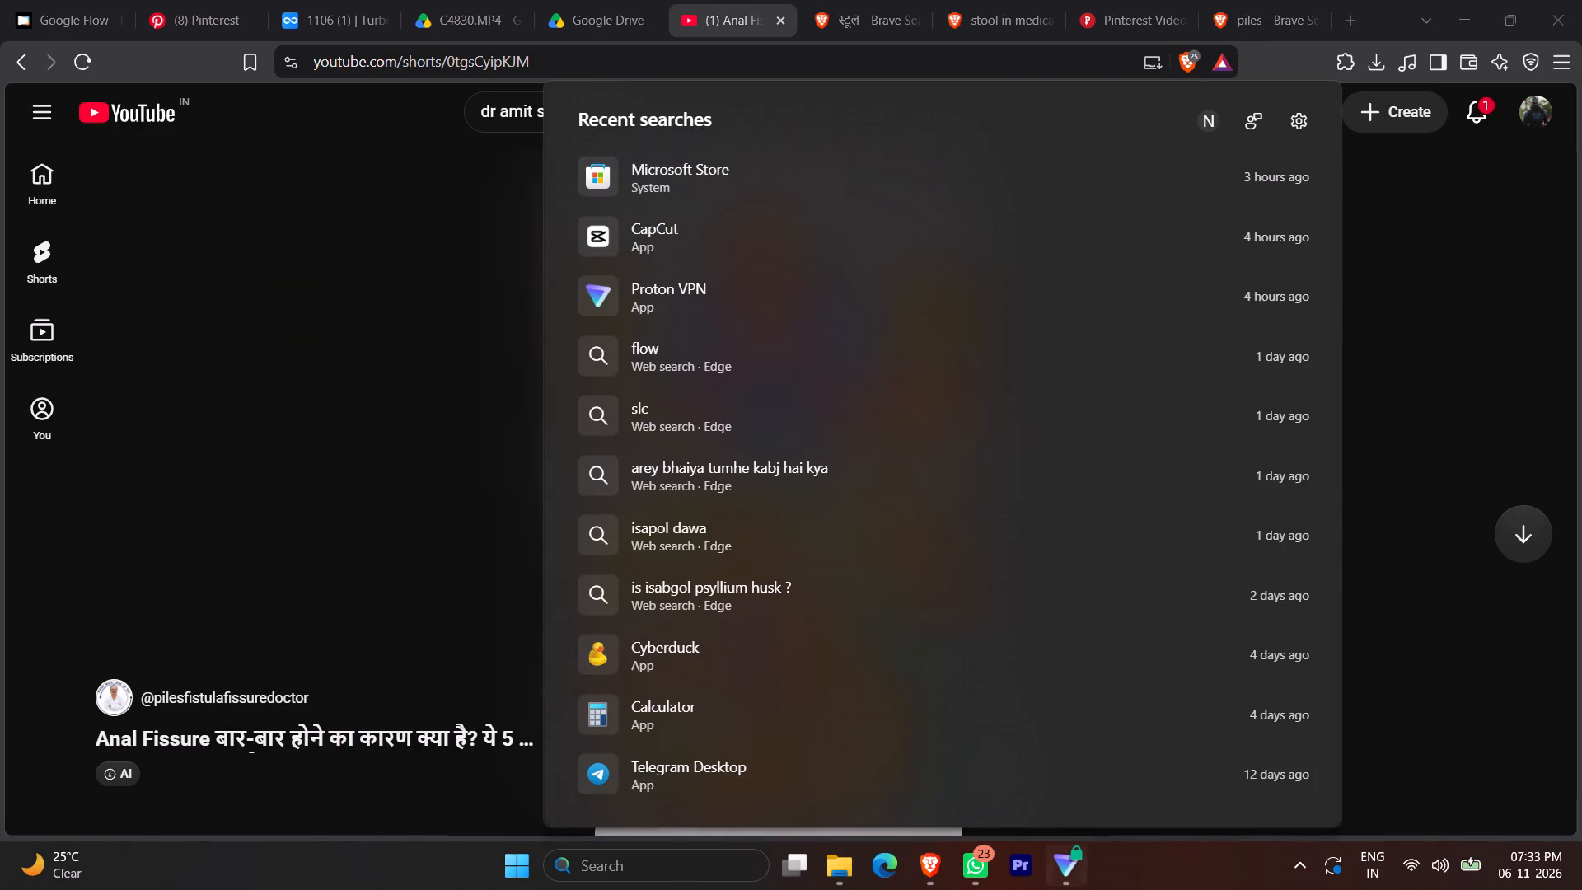
left_click(1074, 885)
left_click(833, 271)
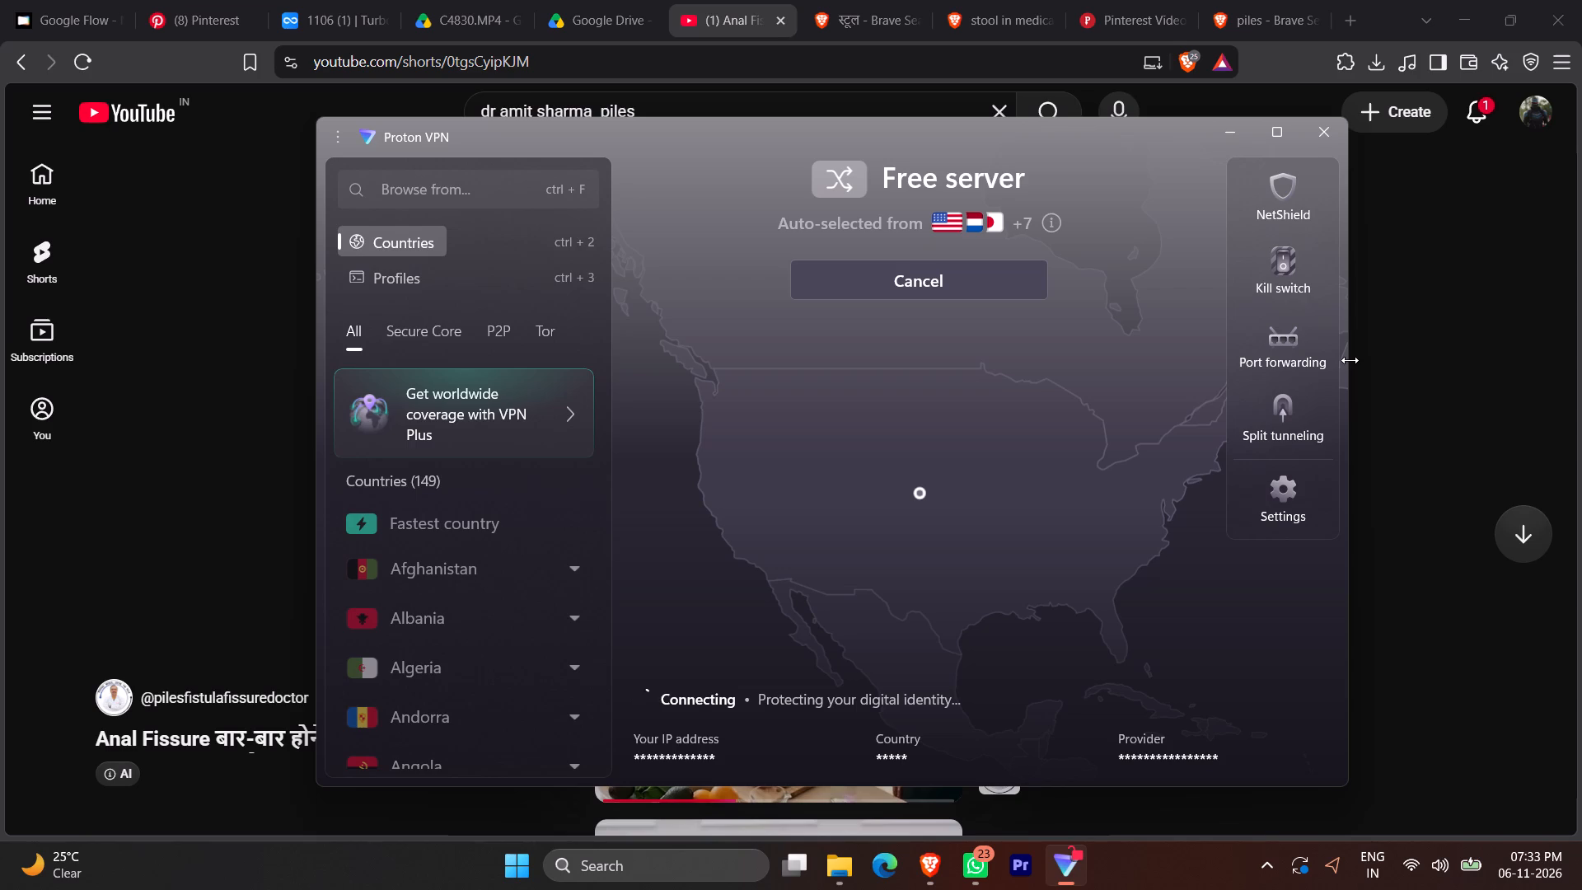
left_click(1418, 363)
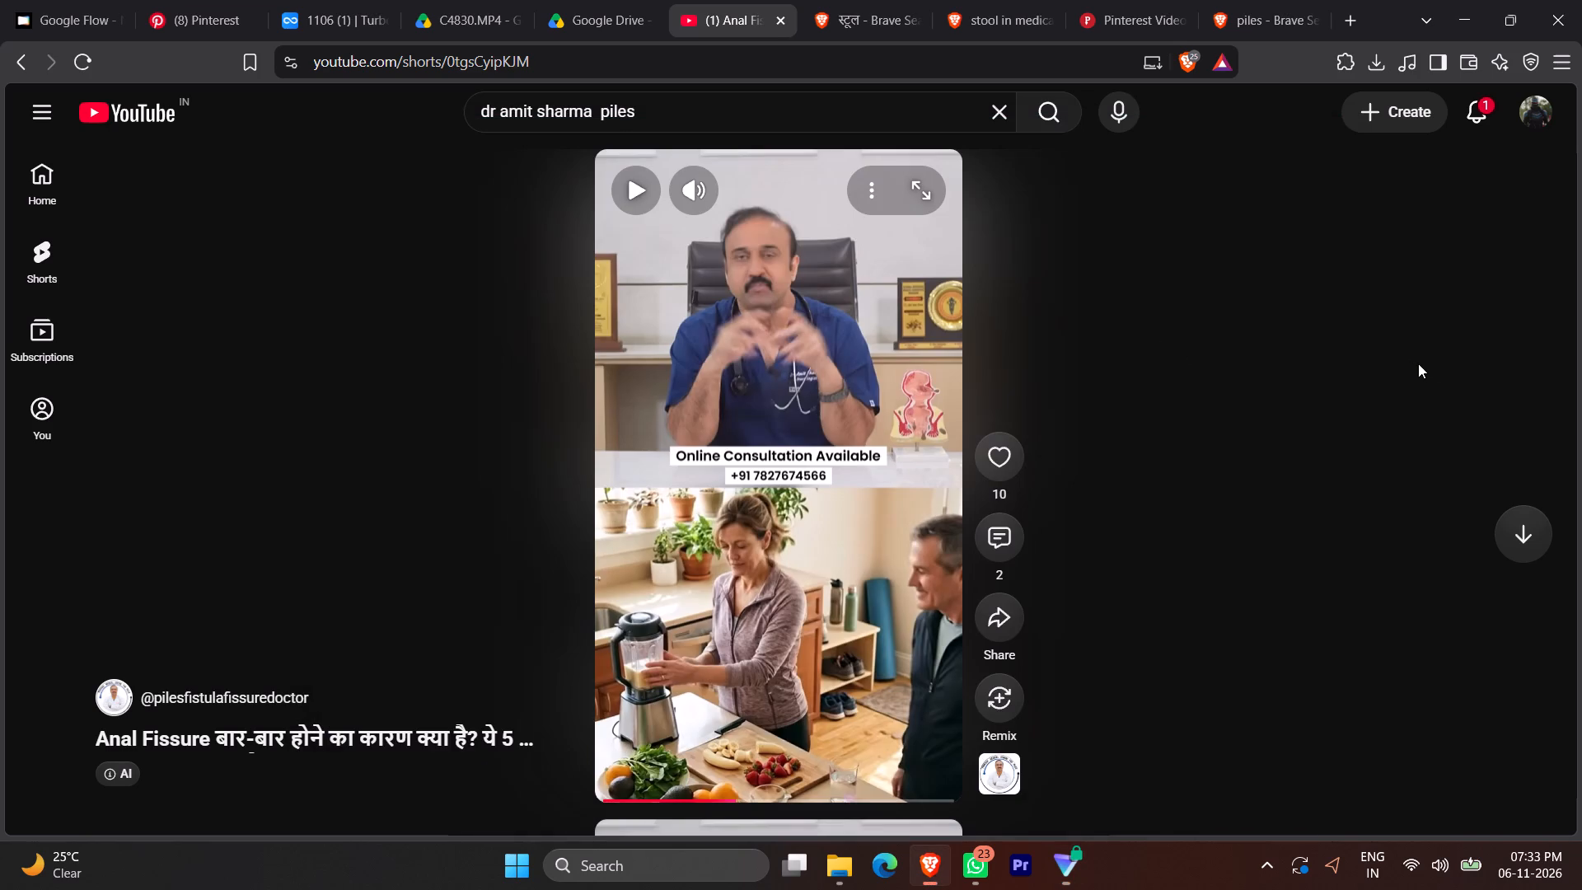
Launch CapCut and open the 1106 (1) project.
left_click(620, 872)
left_click(608, 243)
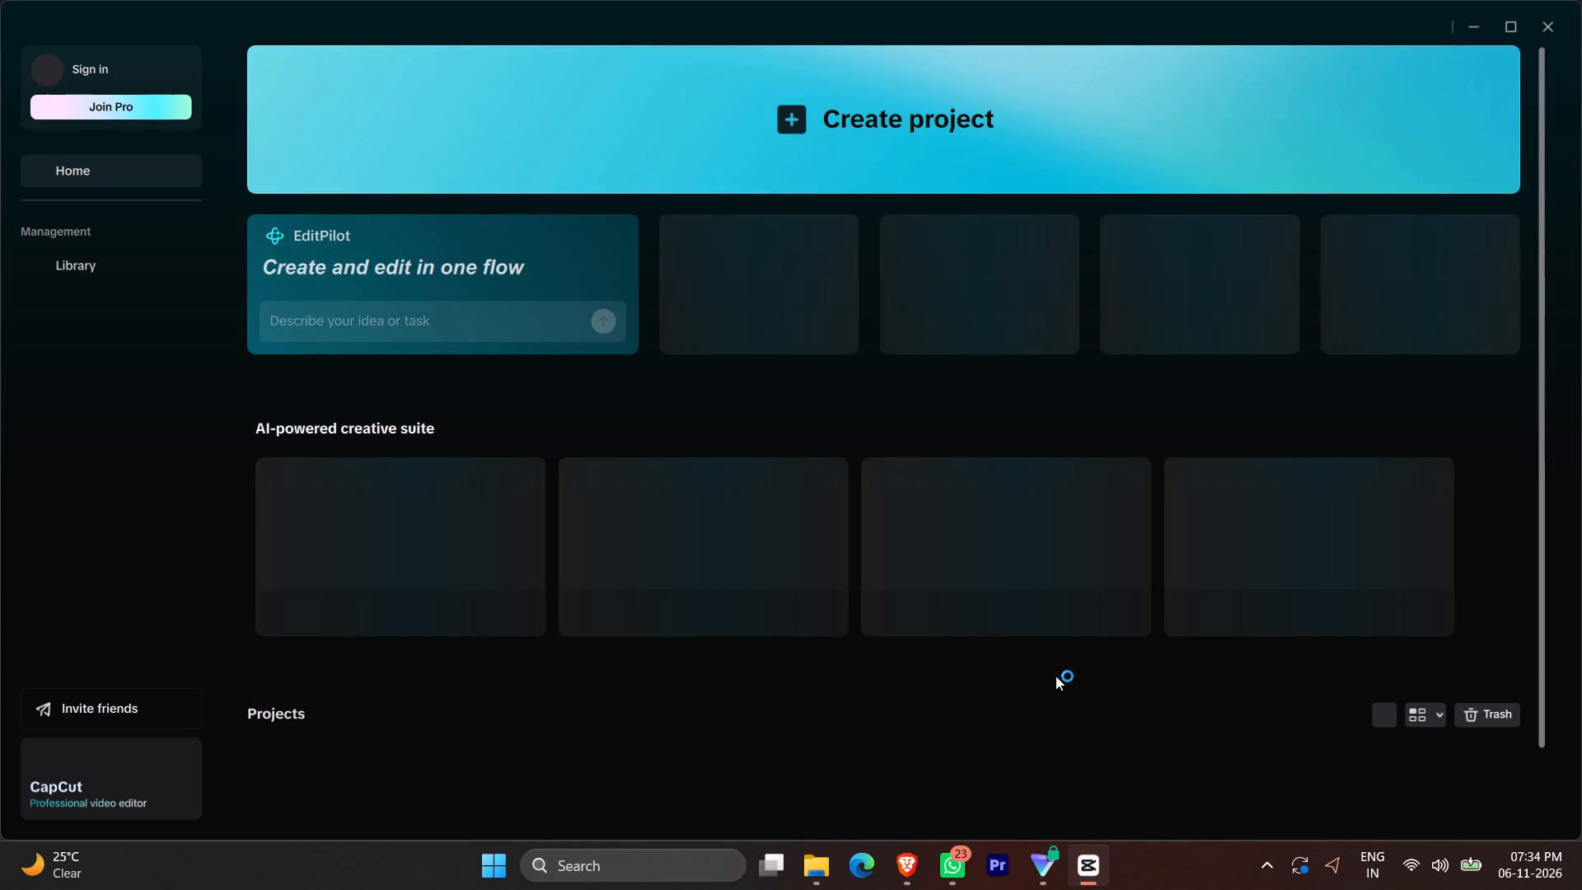
scroll(702, 630, "down", 2)
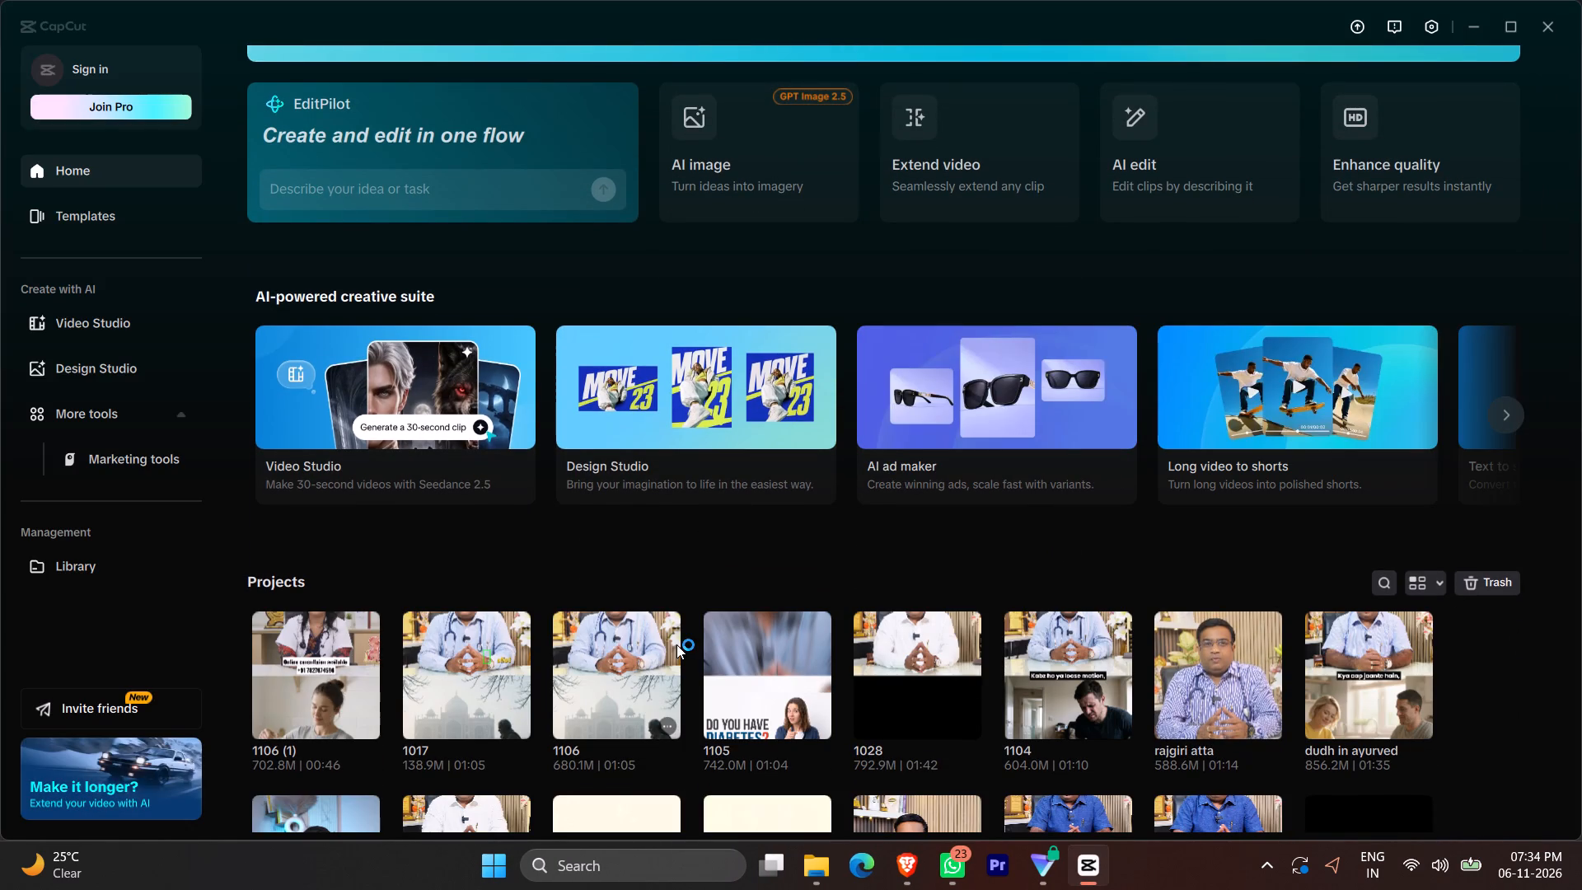
left_click(288, 638)
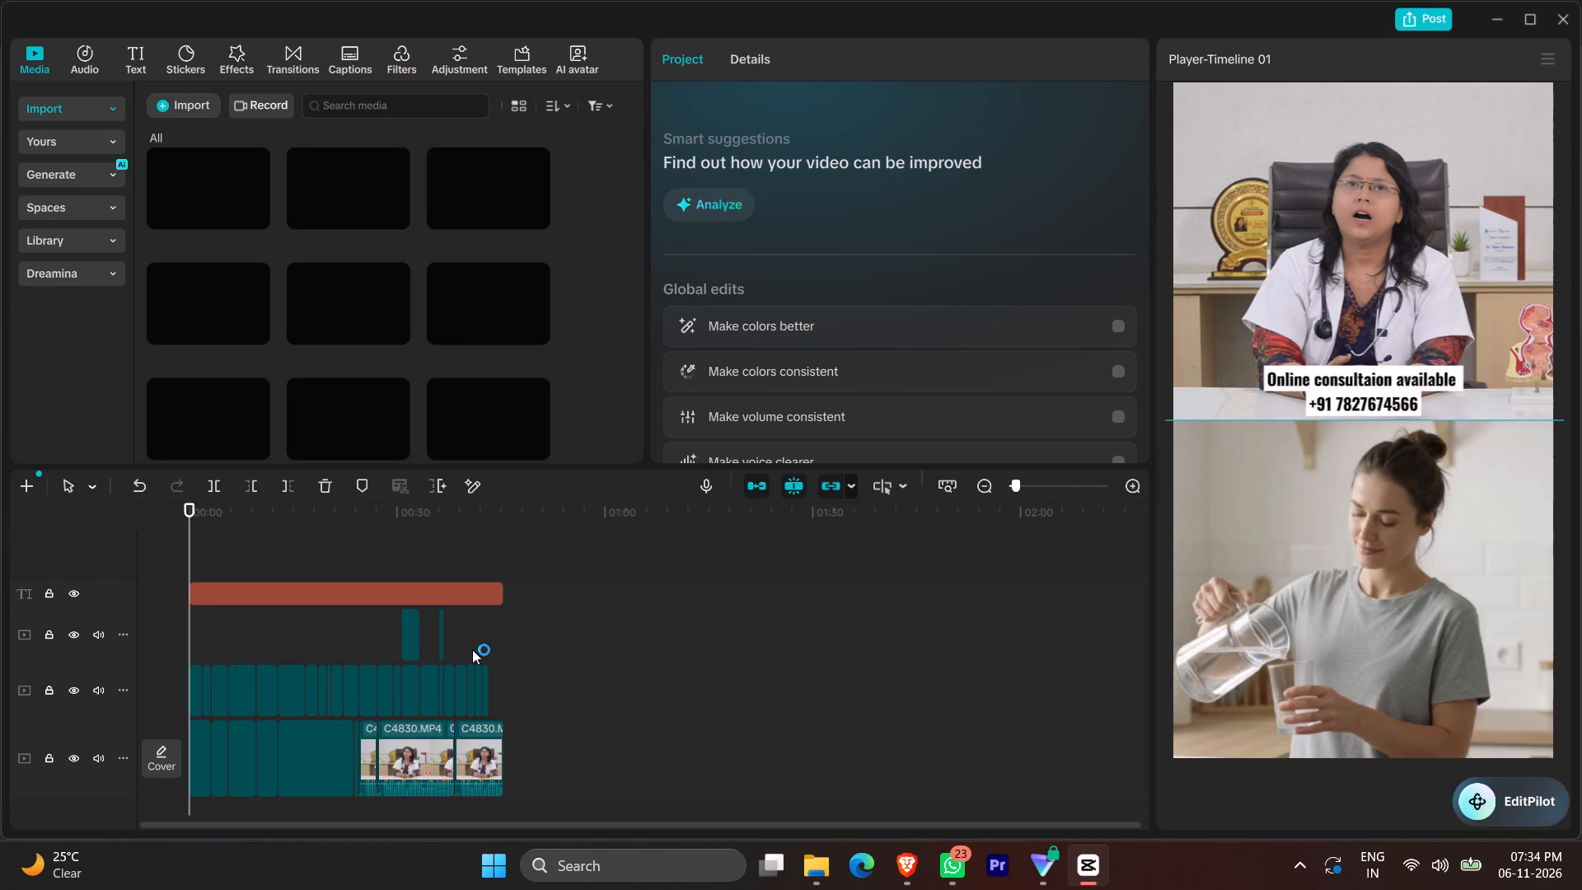
left_click(483, 649)
left_click(490, 656)
scroll(491, 664, "up", 12)
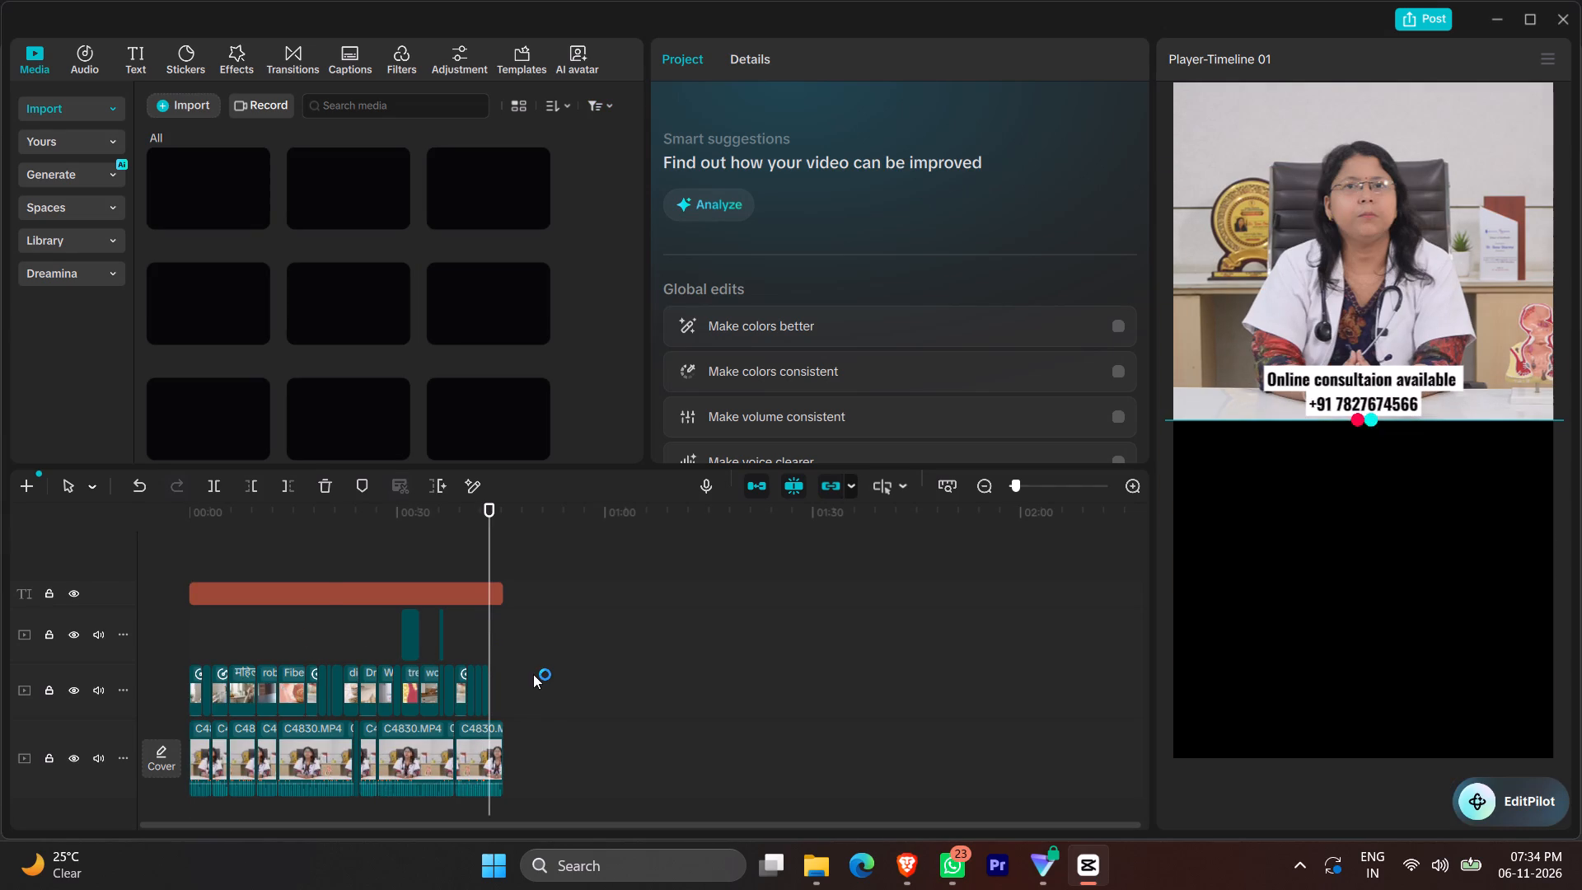
scroll(533, 674, "up", 20)
scroll(533, 674, "up", 1)
scroll(927, 669, "up", 8, "ctrl")
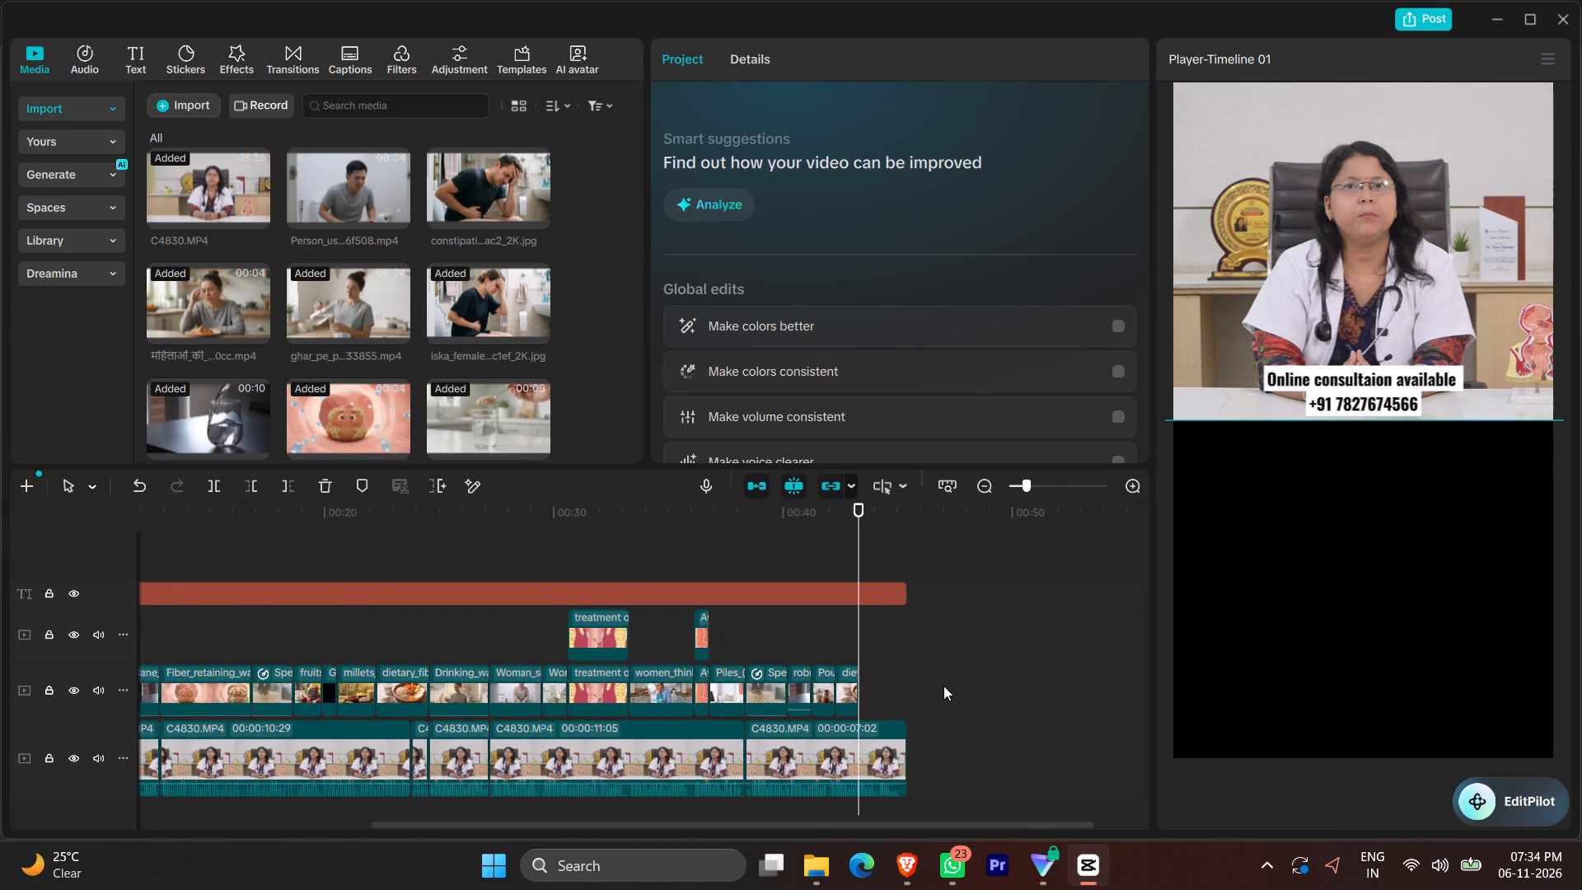
scroll(943, 686, "up", 10, "ctrl")
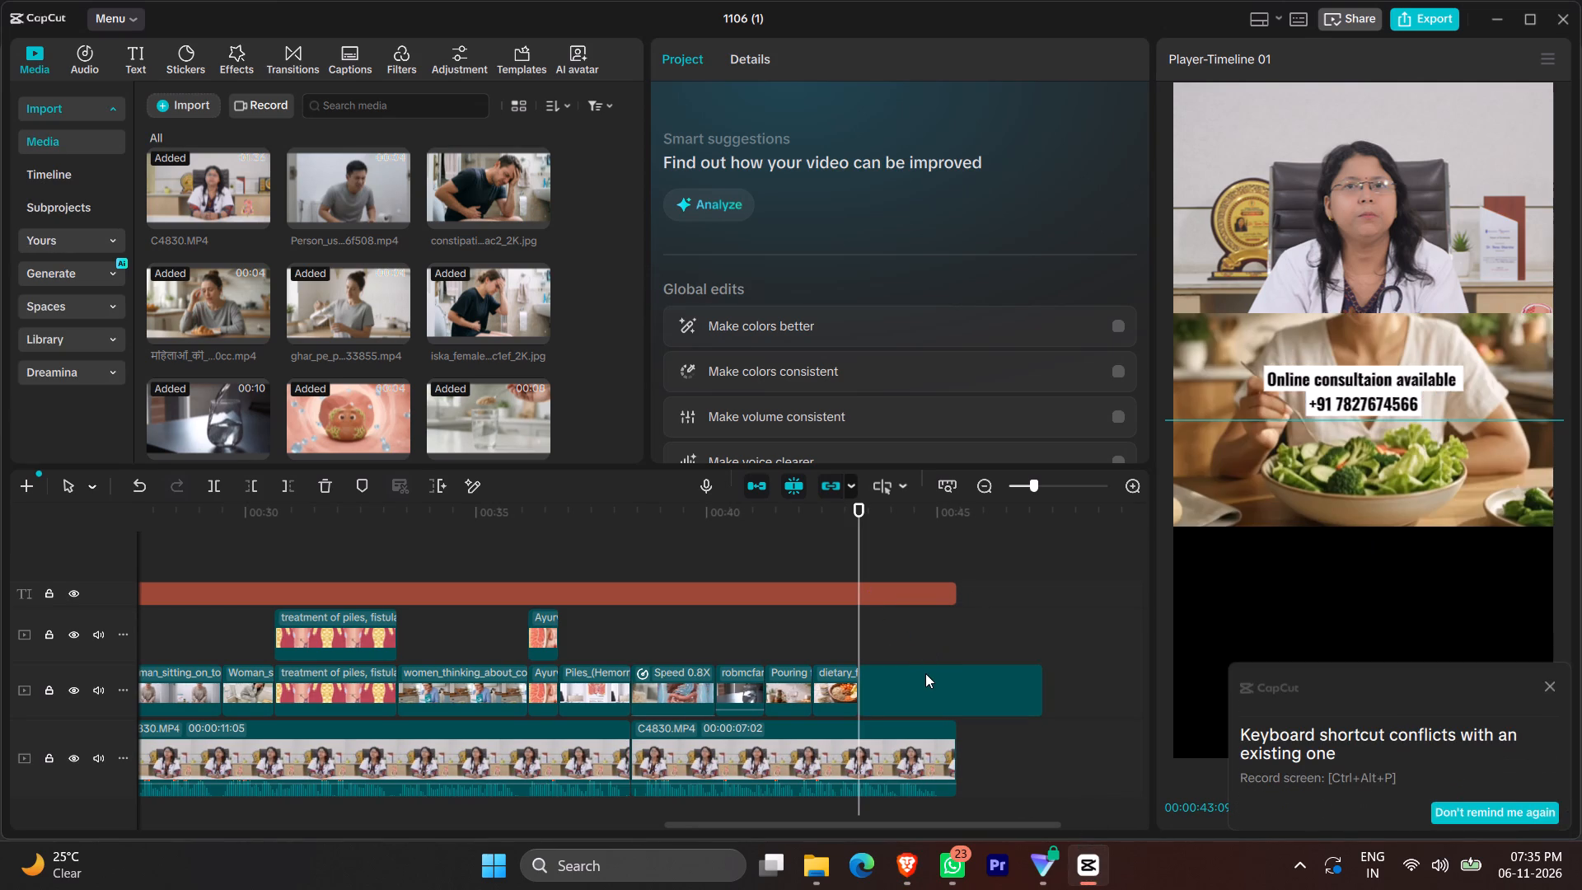
left_click(1548, 688)
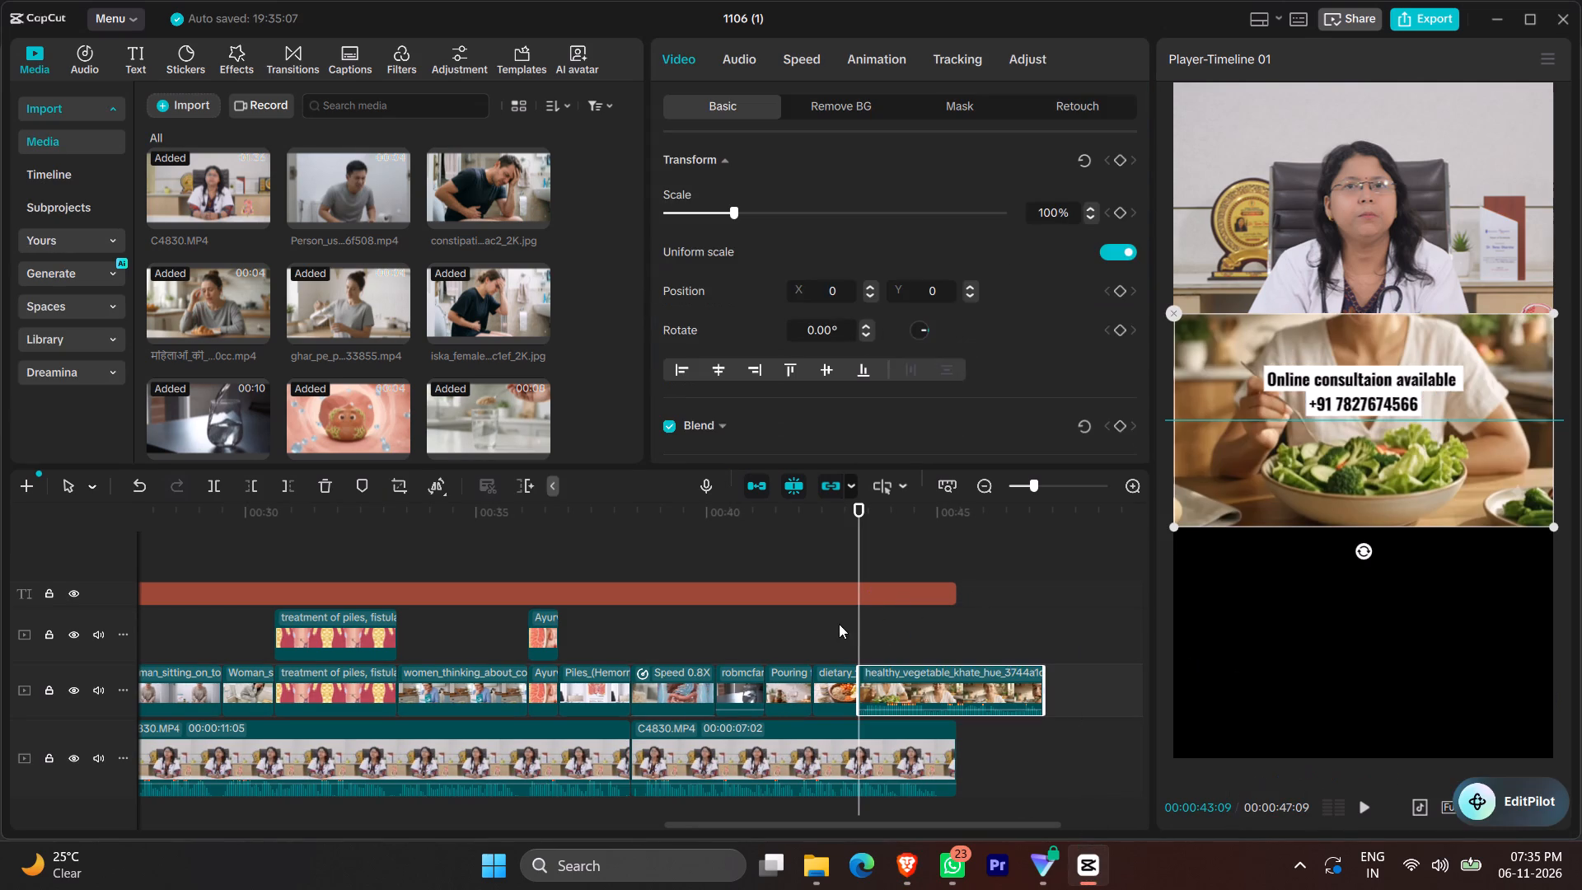
Copy the attributes of the Fiber_retaining_water_in_stool clip.
left_click(838, 627)
left_click(789, 637)
left_click(713, 635)
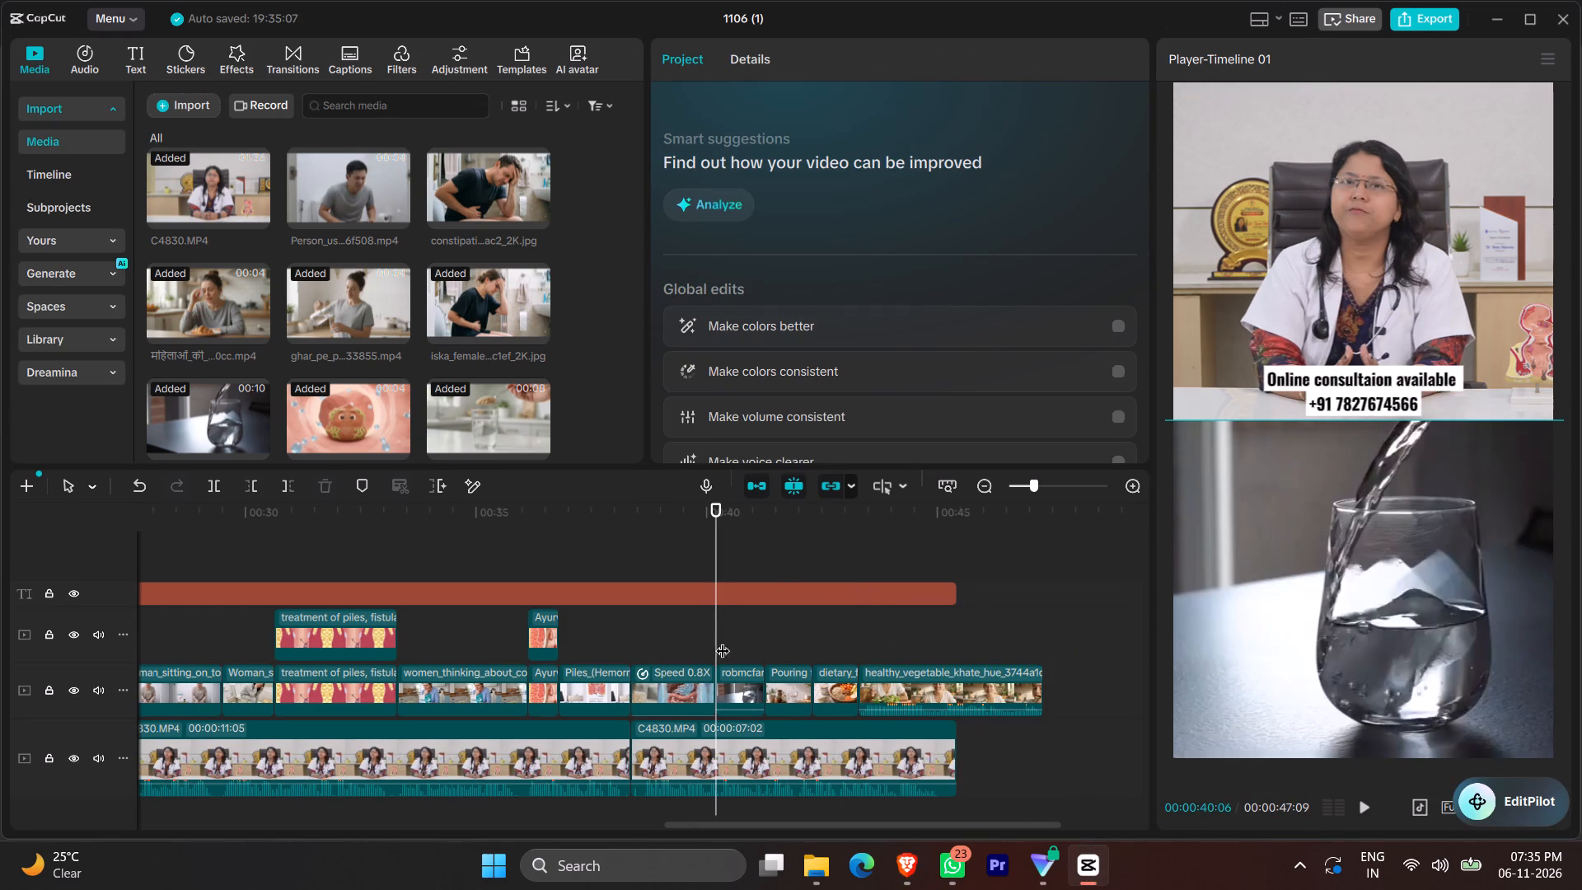
left_click(723, 642)
left_click(218, 612)
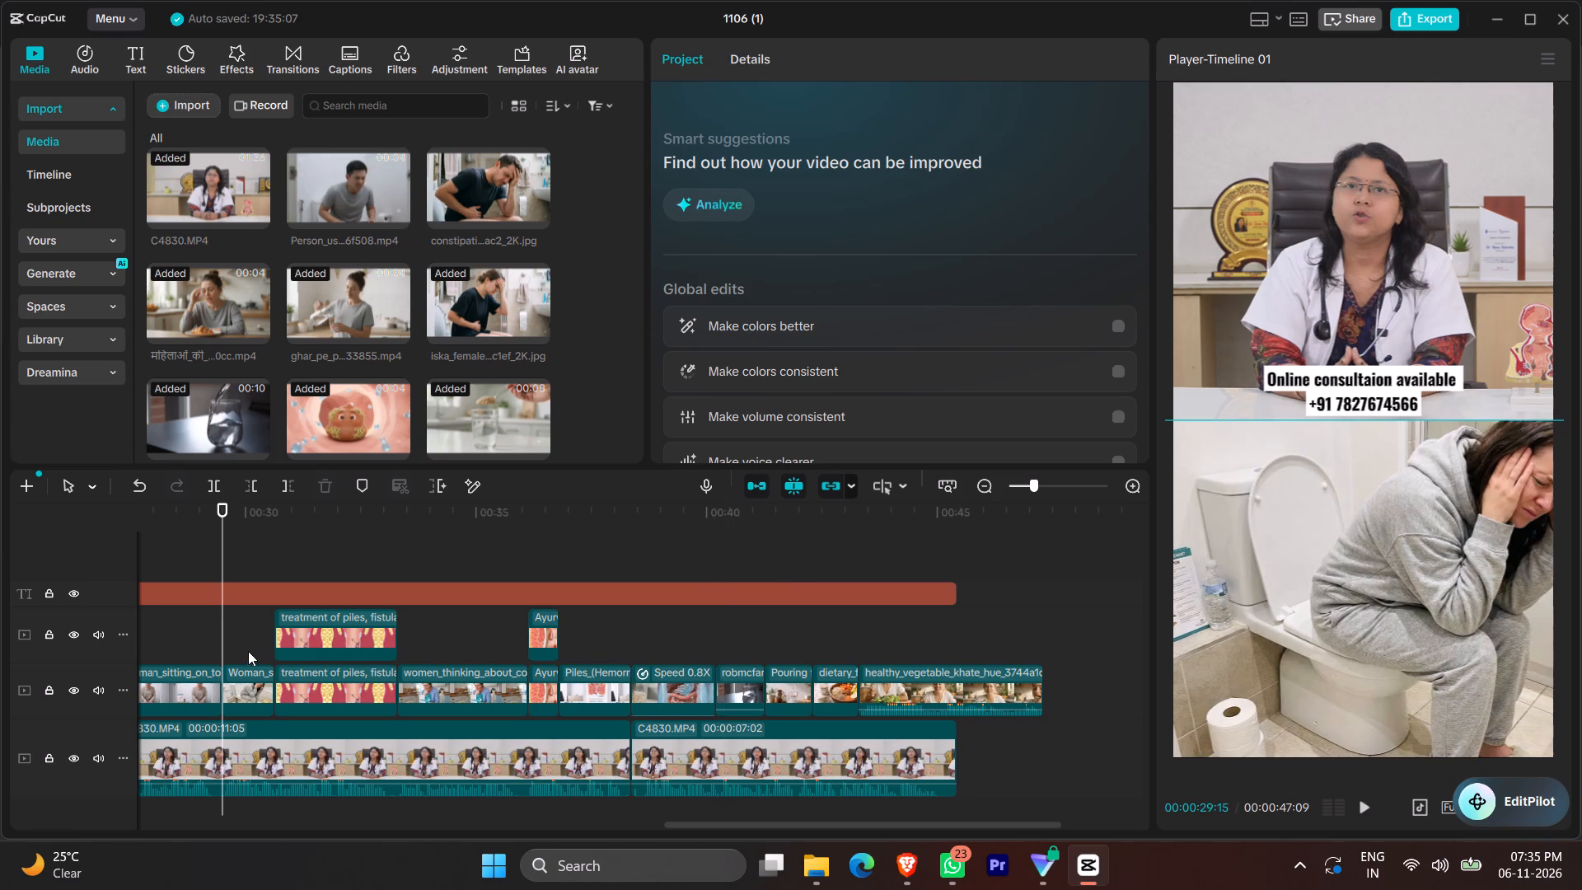
left_click(183, 638)
scroll(257, 693, "right", 3)
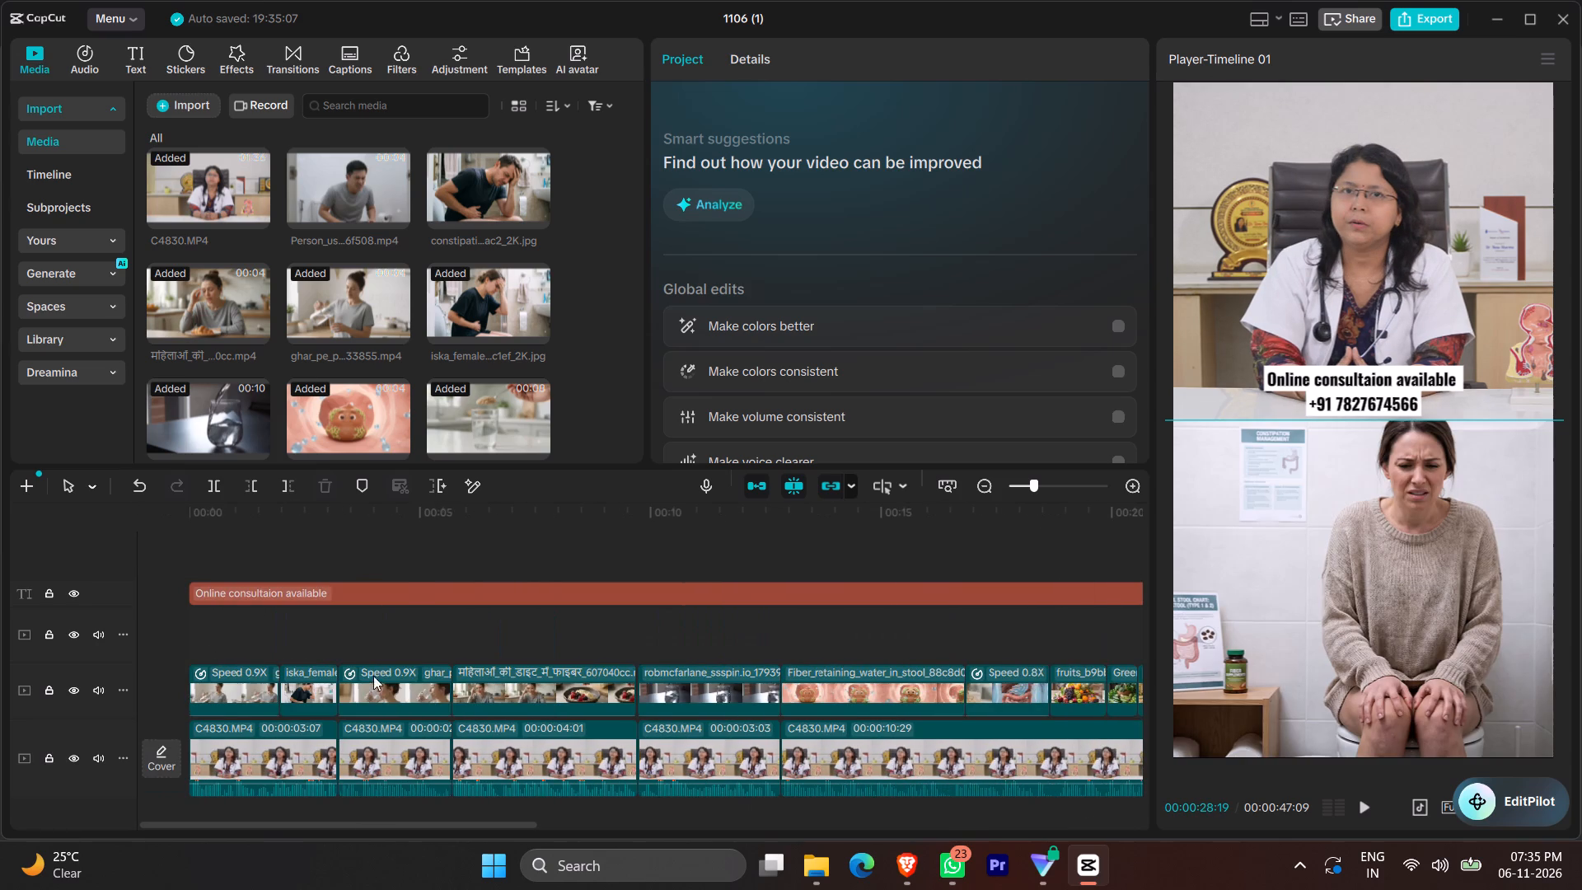
left_click(723, 663)
left_click(859, 648)
right_click(898, 676)
left_click(898, 676)
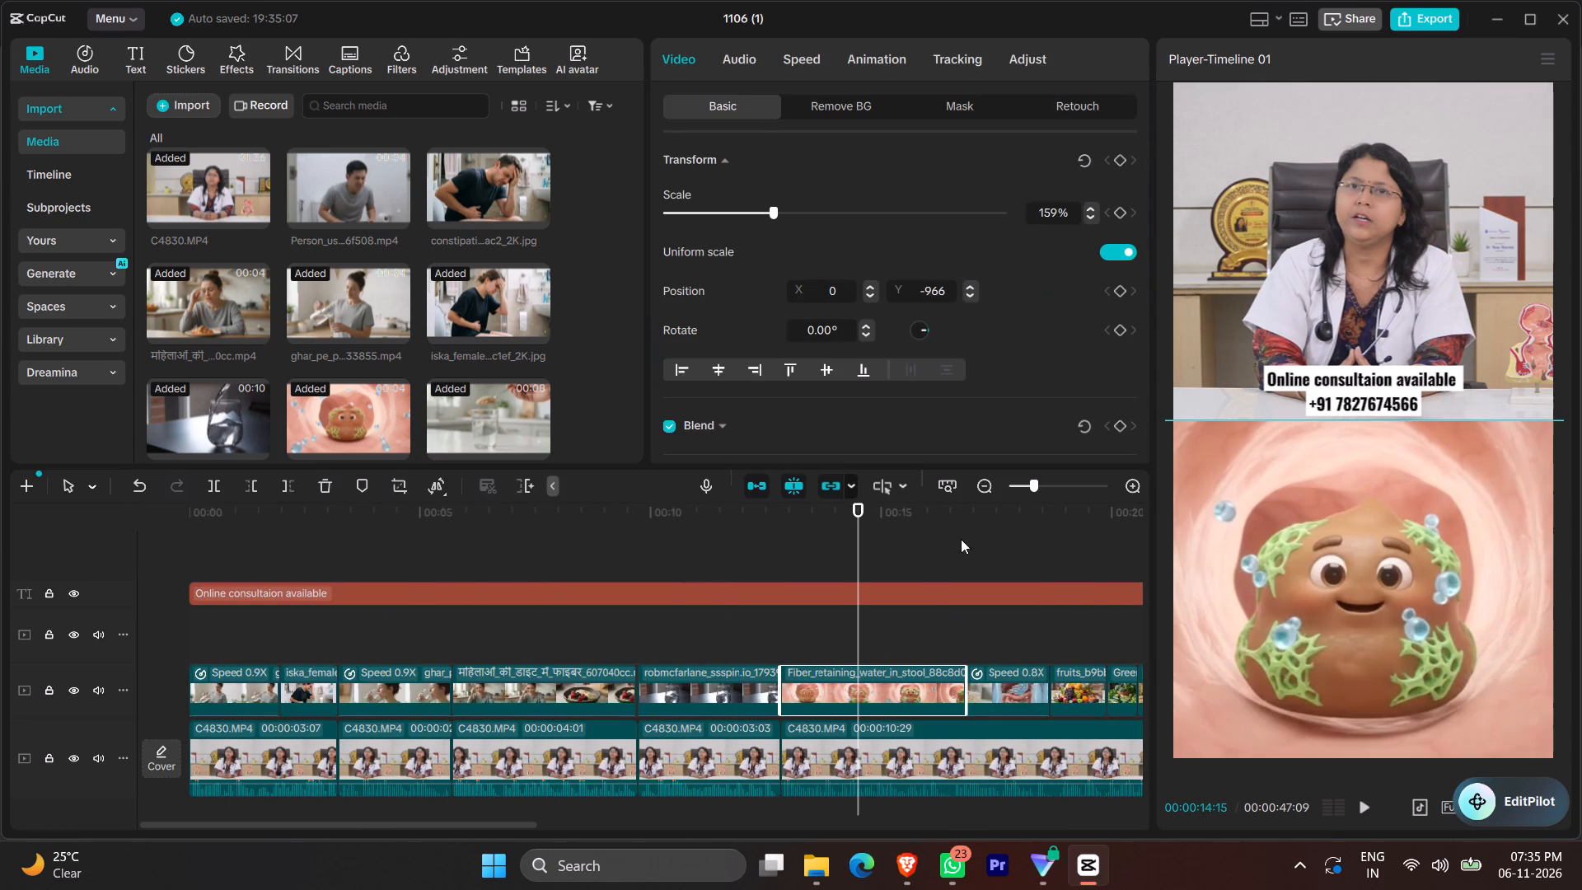
right_click(880, 708)
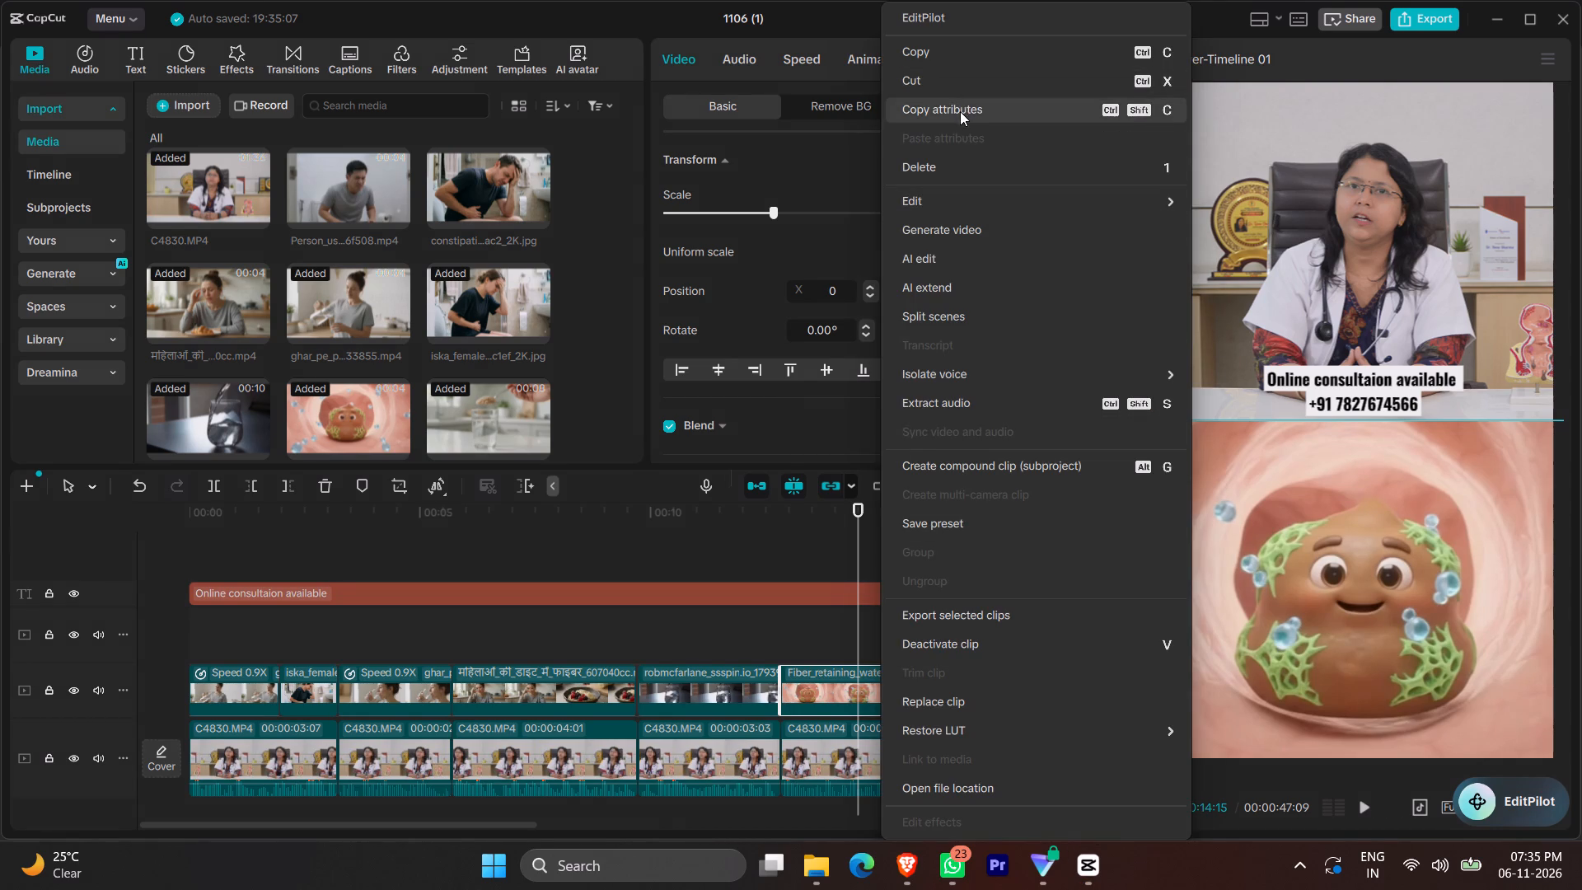
left_click(960, 111)
Paste all the copied video and audio attributes onto the new healthy_vegetable clip at the end of the visuals track.
scroll(928, 879, "left", 7)
scroll(870, 682, "left", 6)
left_click(754, 675)
right_click(754, 675)
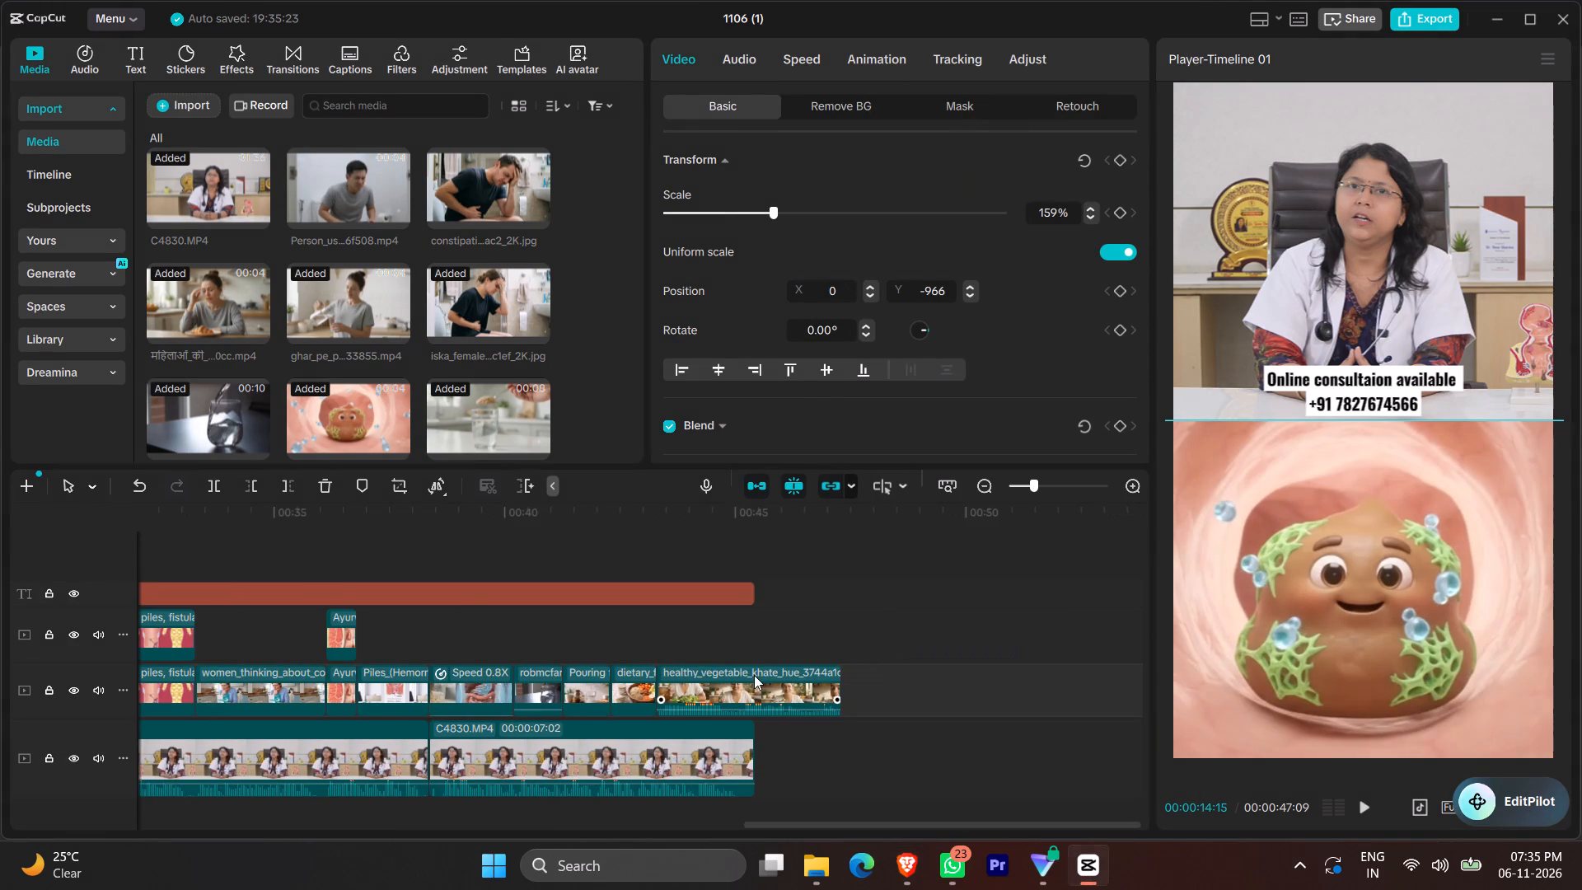
left_click(824, 143)
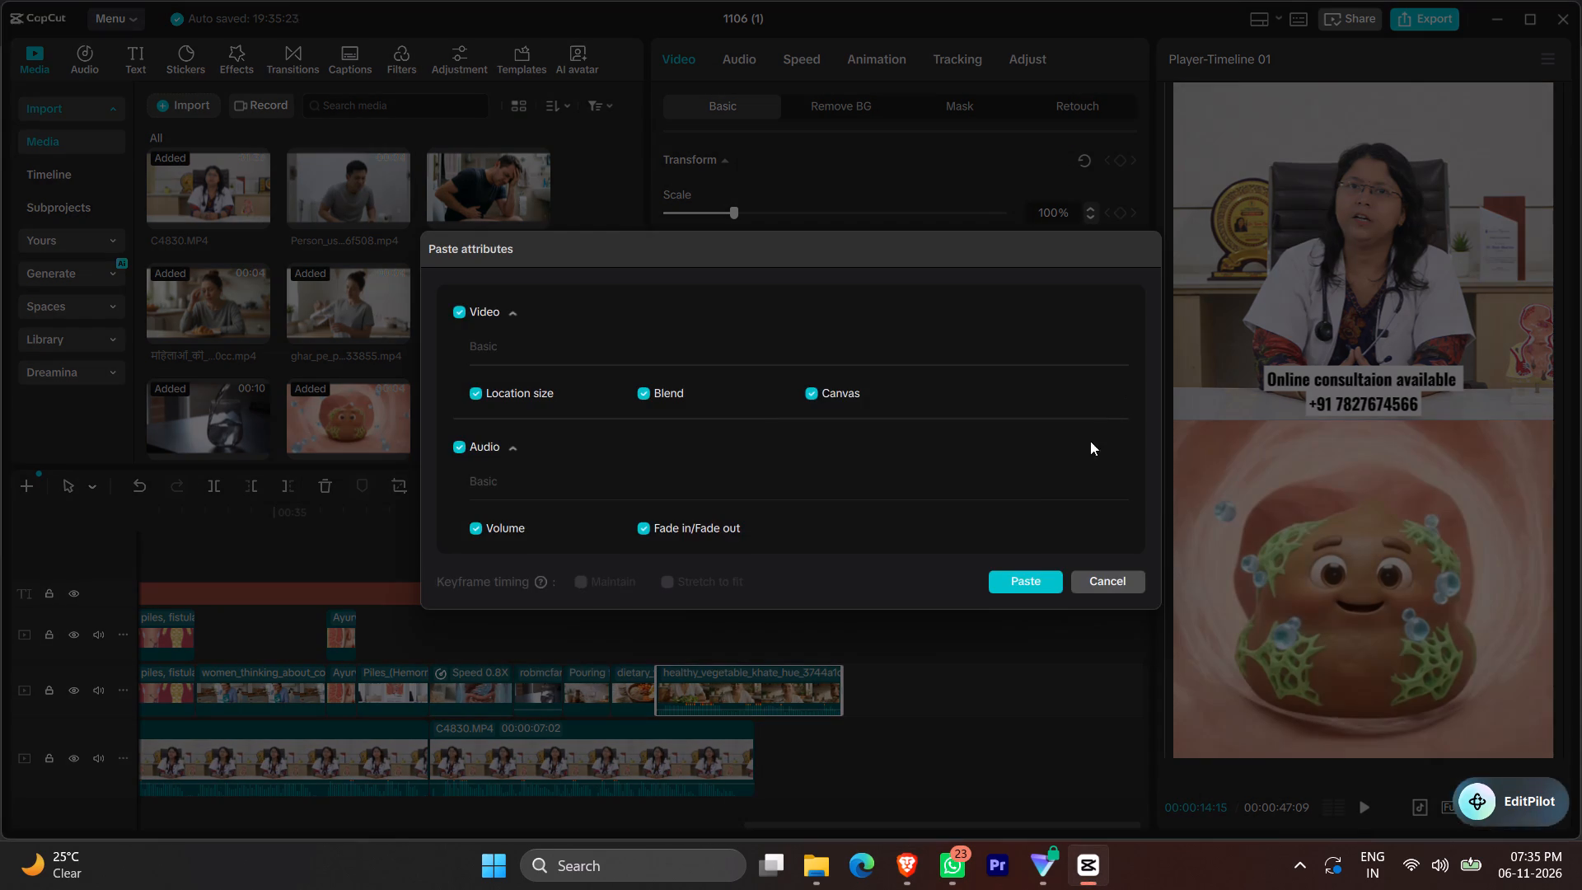
left_click(1027, 578)
Play the healthy_vegetable clip from its start and split it at about 00:00:44:17.
left_click(662, 633)
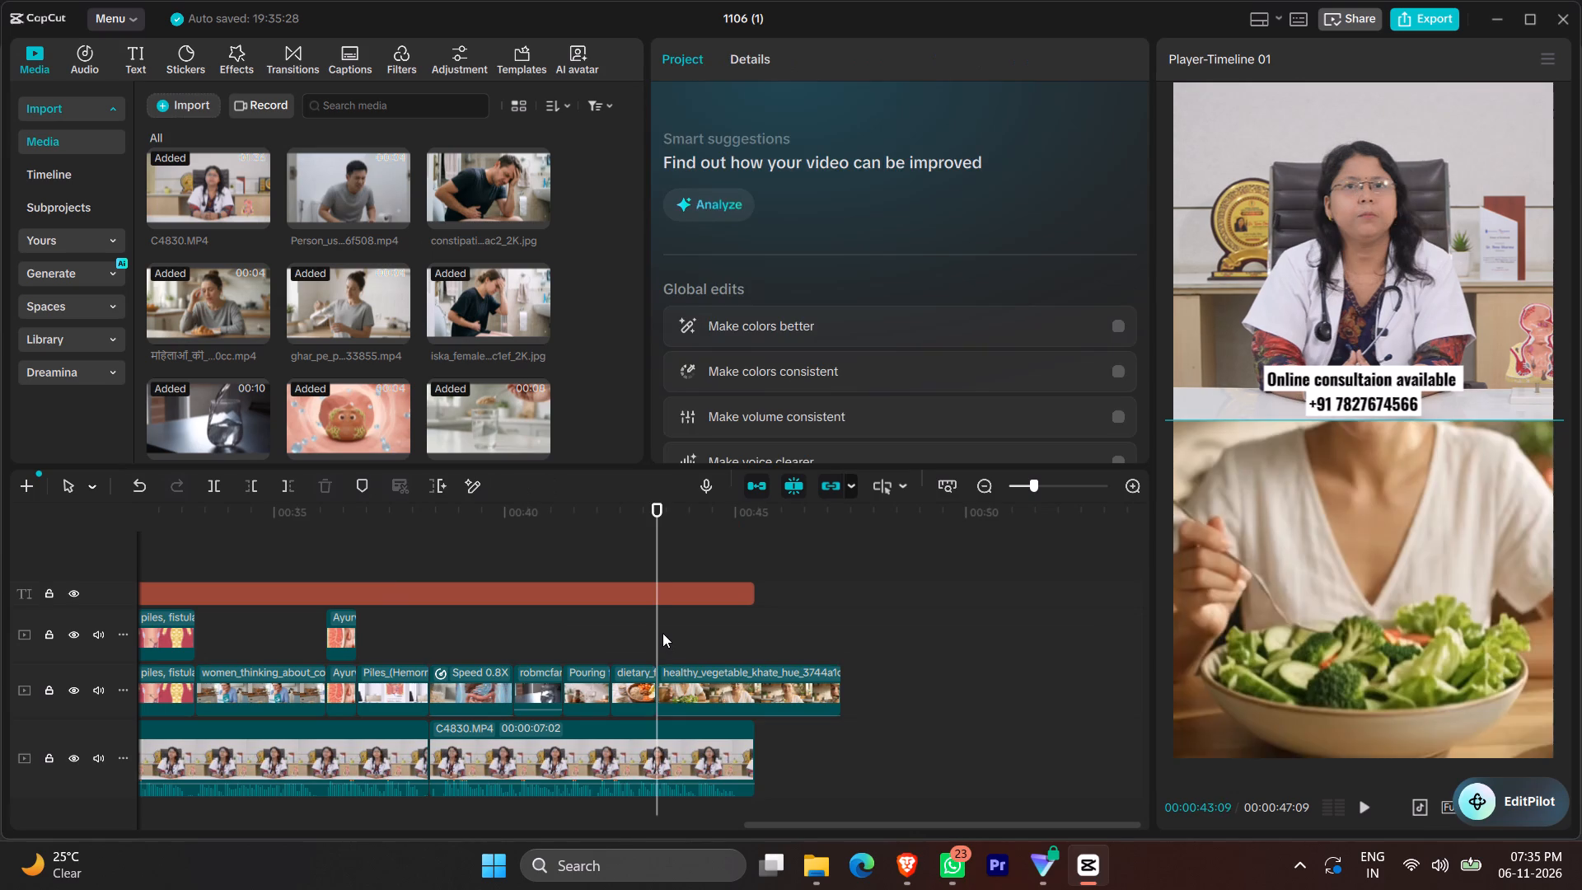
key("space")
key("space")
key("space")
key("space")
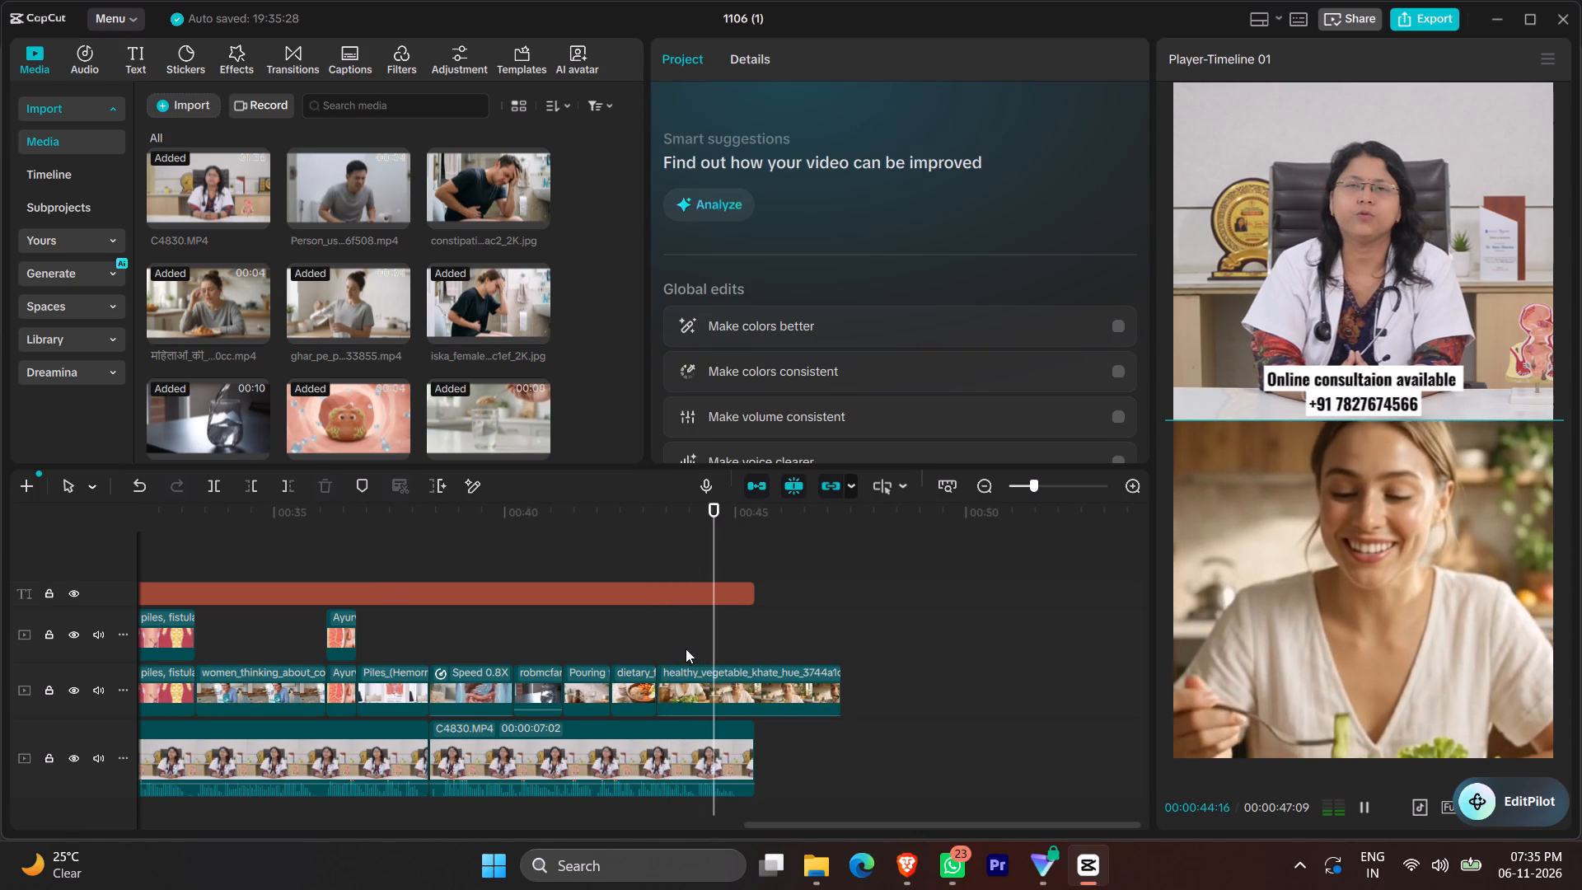
left_click(711, 689)
key("ctrl+b")
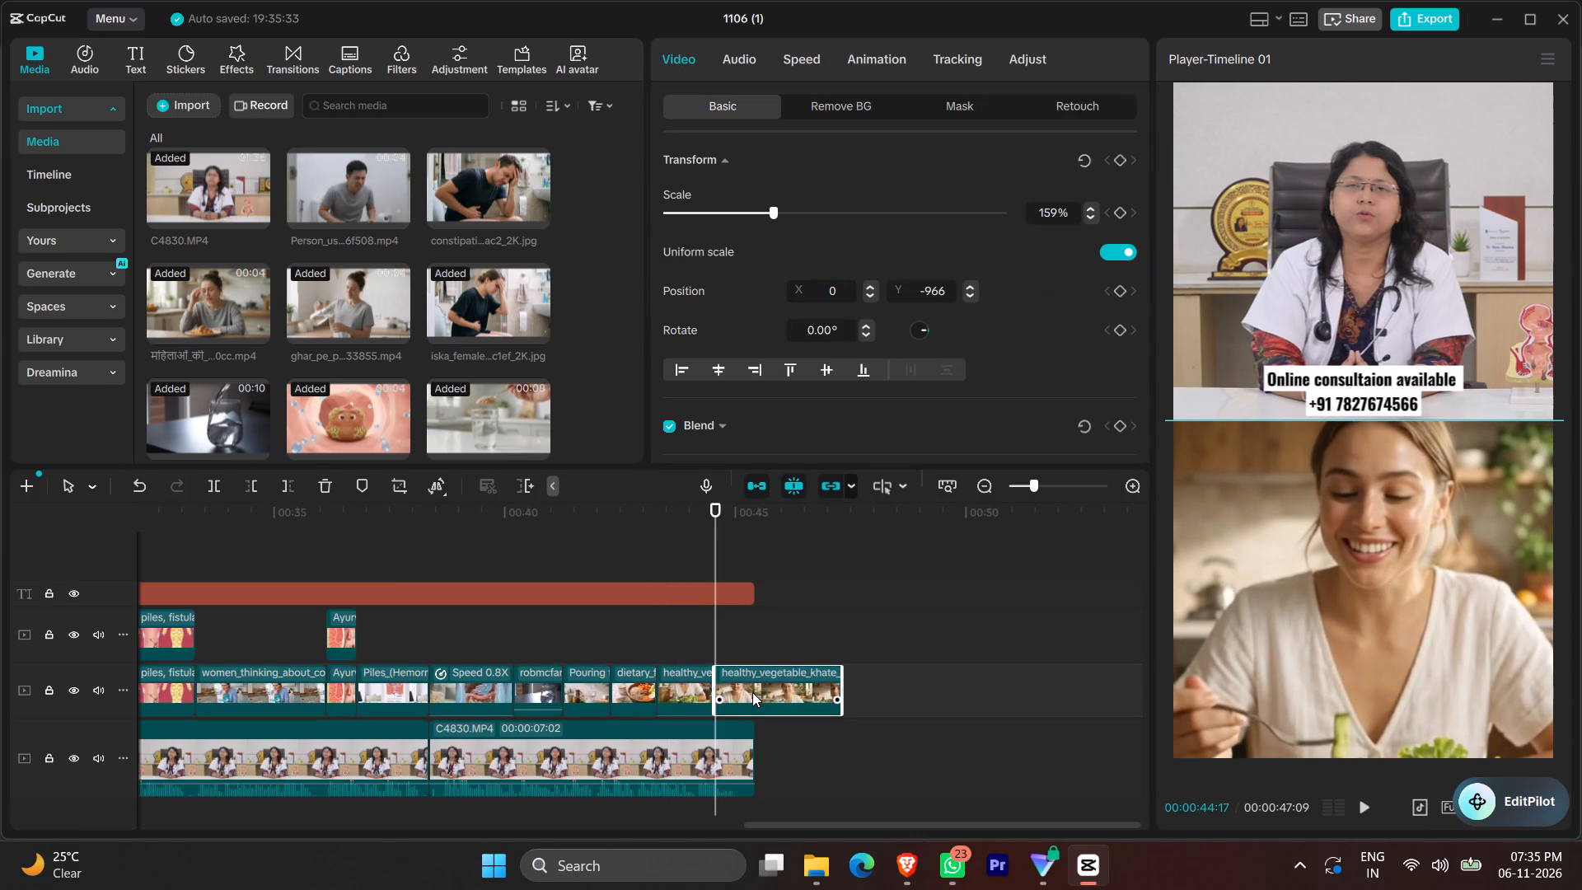
Split the rest of the healthy_vegetable clip at about 00:00:46:14 and delete the middle section.
left_click(768, 624)
left_click_drag(777, 627, 785, 630)
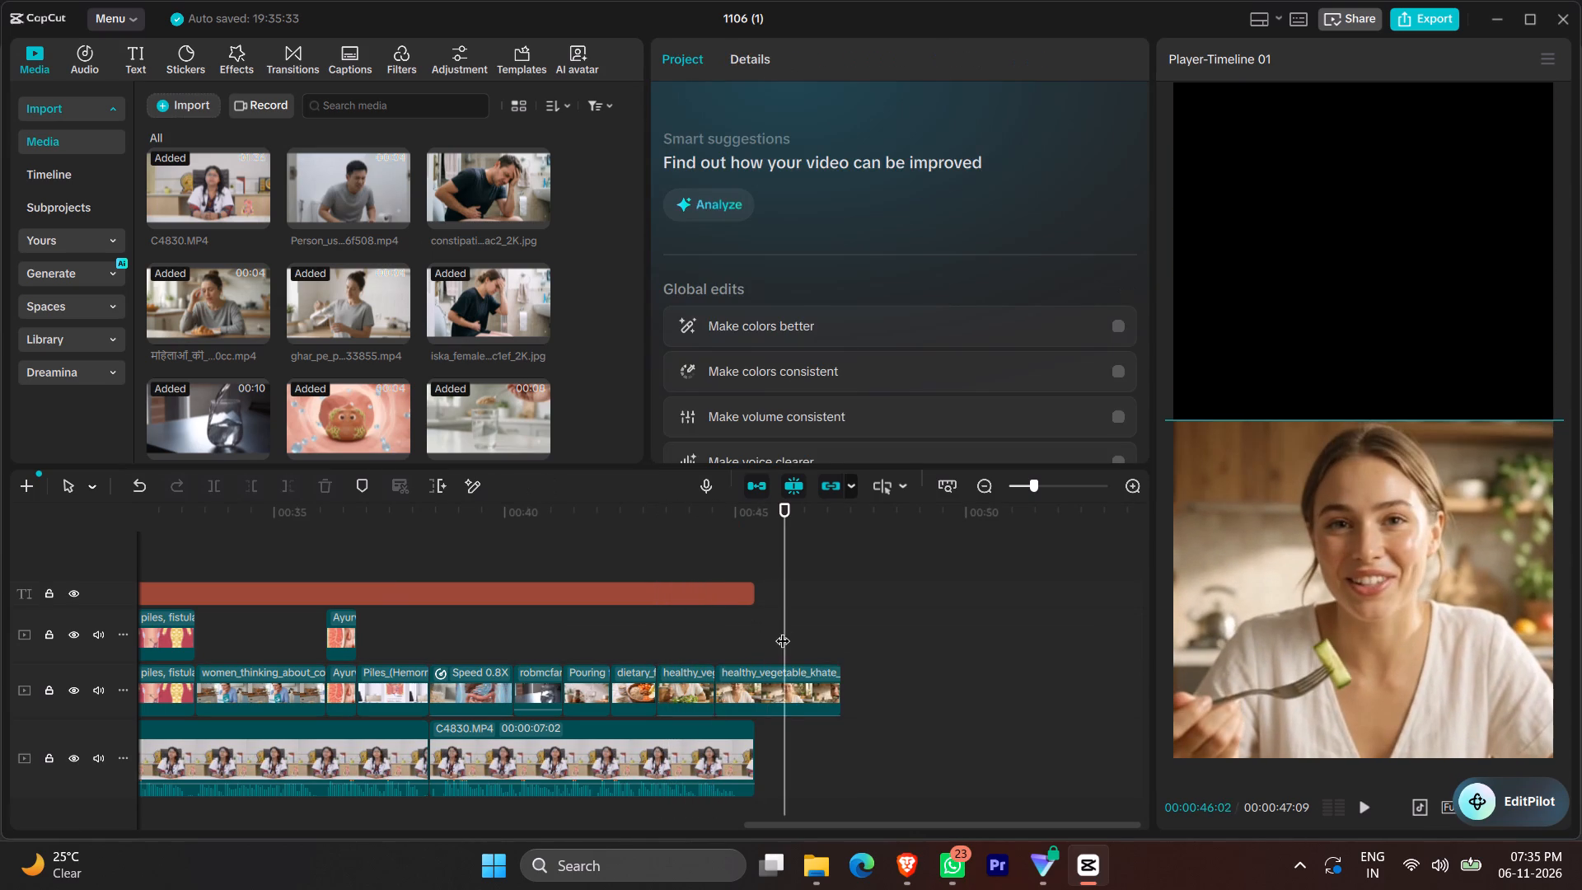
left_click_drag(783, 630, 803, 639)
left_click(802, 687)
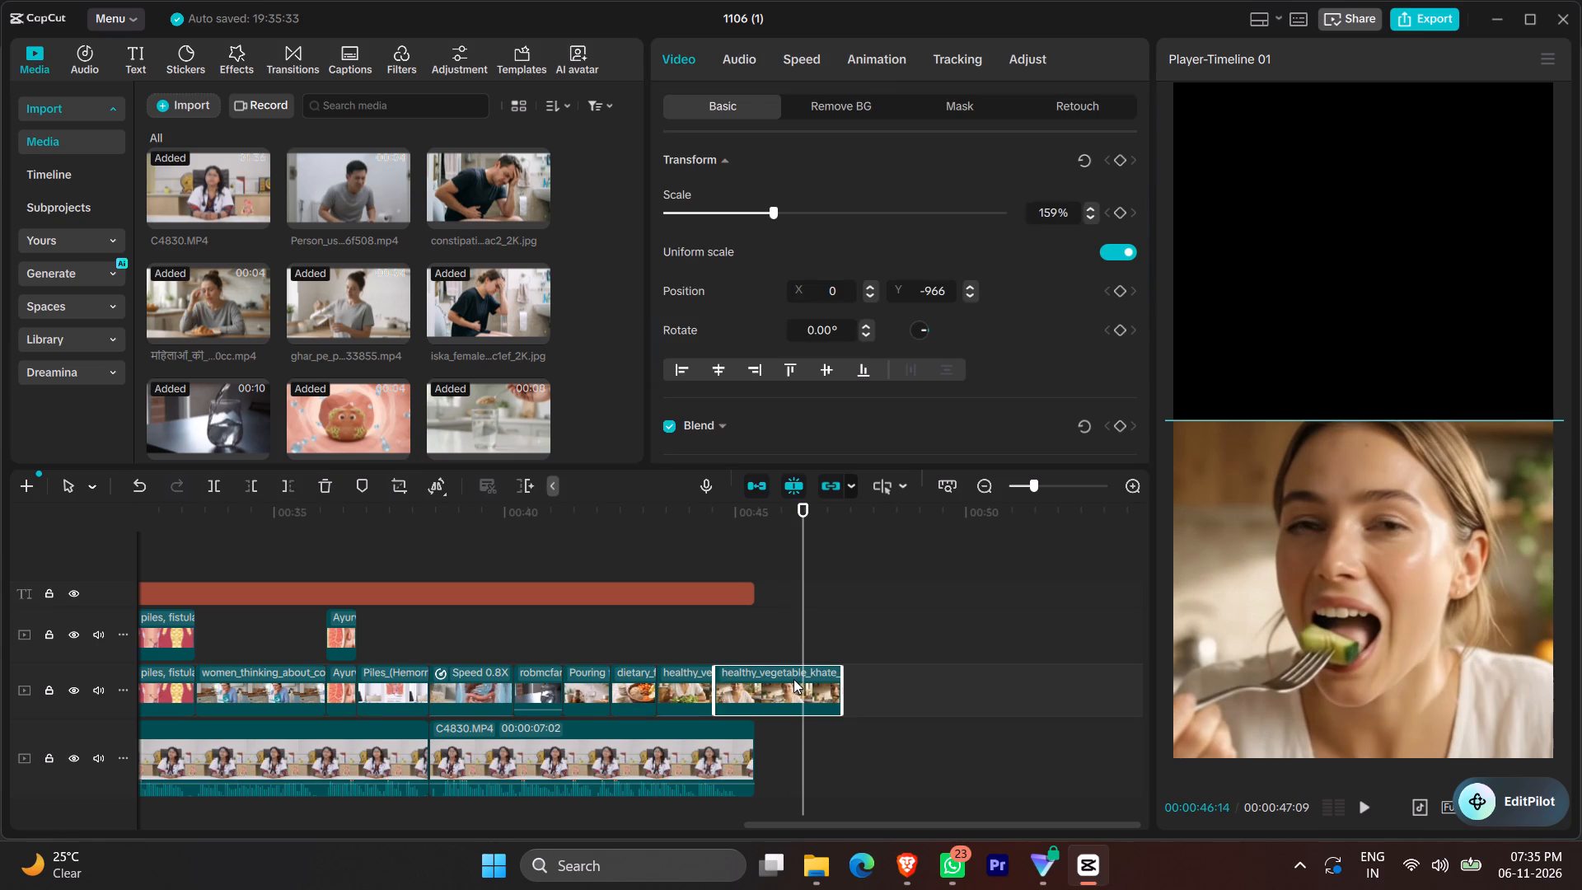
key("ctrl+b")
left_click(781, 677)
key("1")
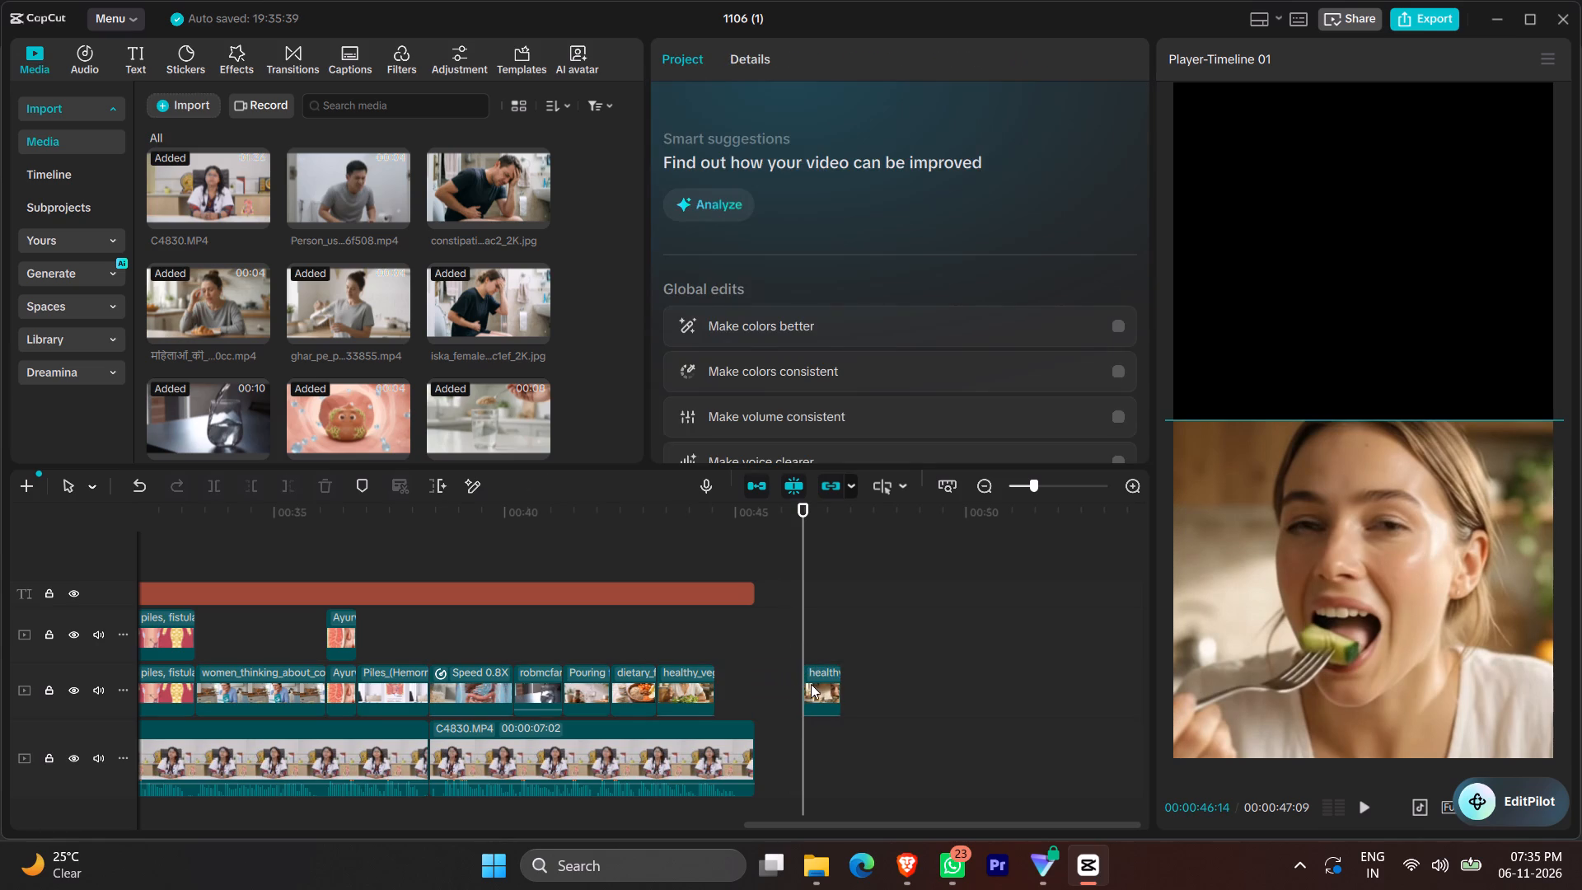
Move the remaining last healthy_vegetable piece earlier so that it ends with the doctor footage at 00:00:45:13.
left_click_drag(816, 686, 732, 679)
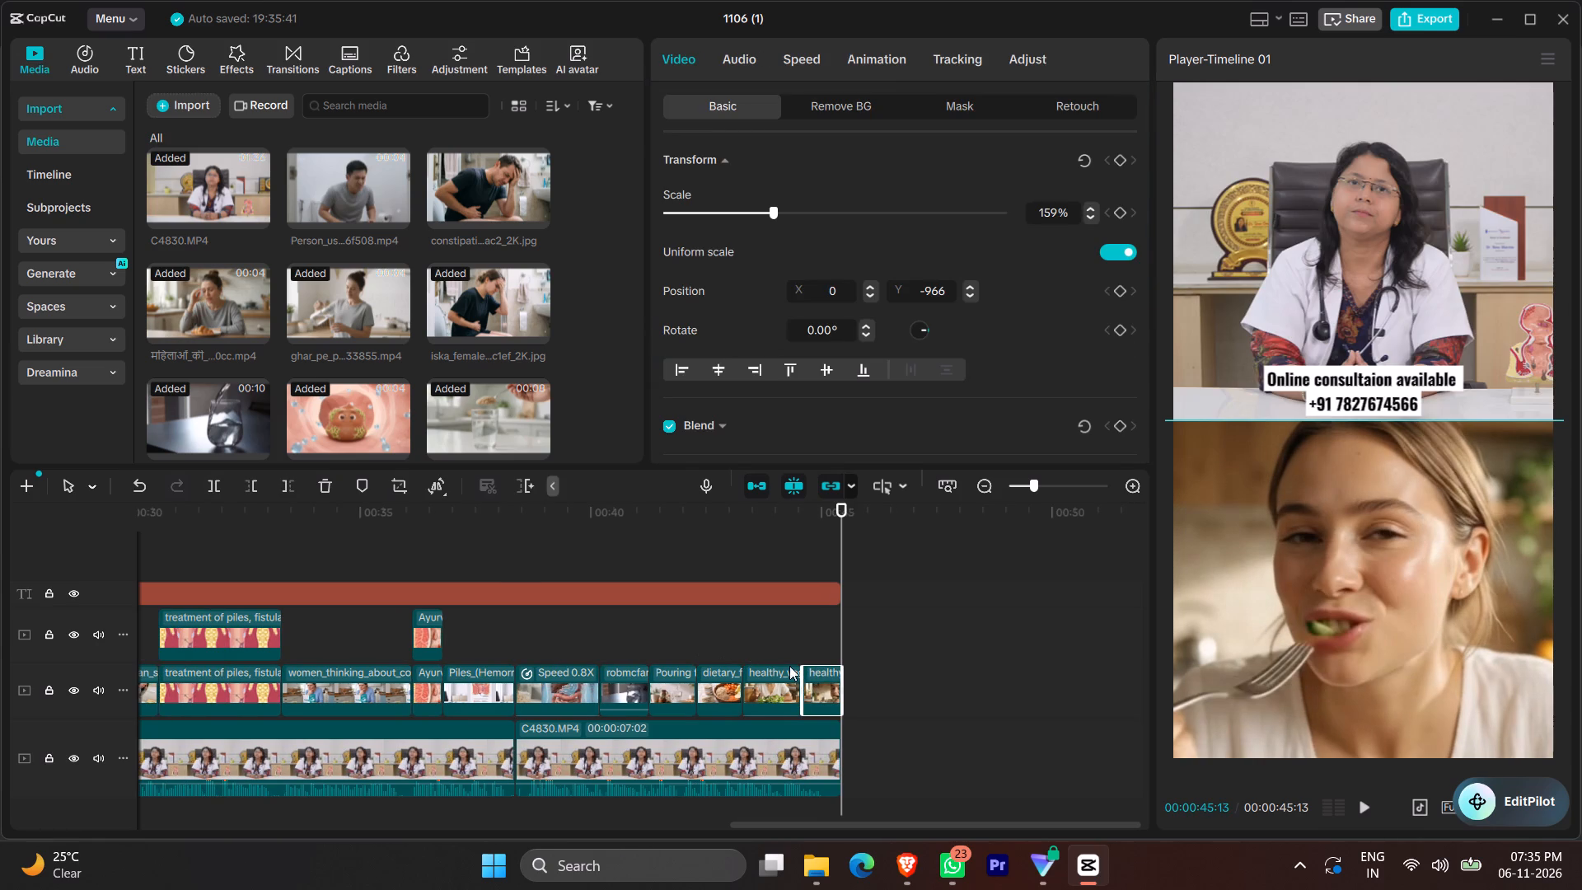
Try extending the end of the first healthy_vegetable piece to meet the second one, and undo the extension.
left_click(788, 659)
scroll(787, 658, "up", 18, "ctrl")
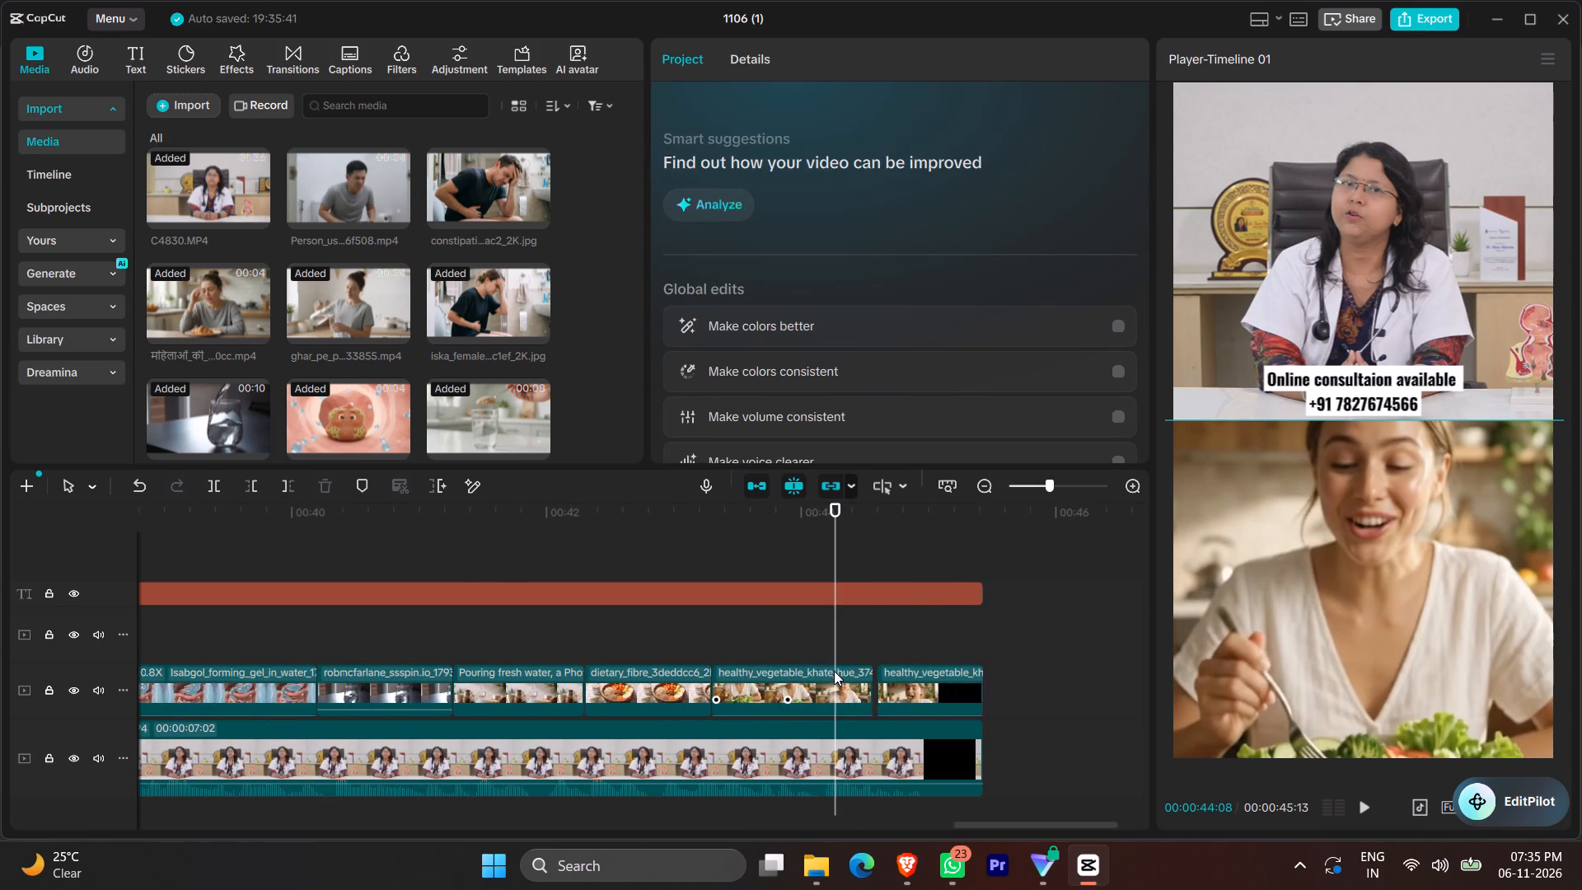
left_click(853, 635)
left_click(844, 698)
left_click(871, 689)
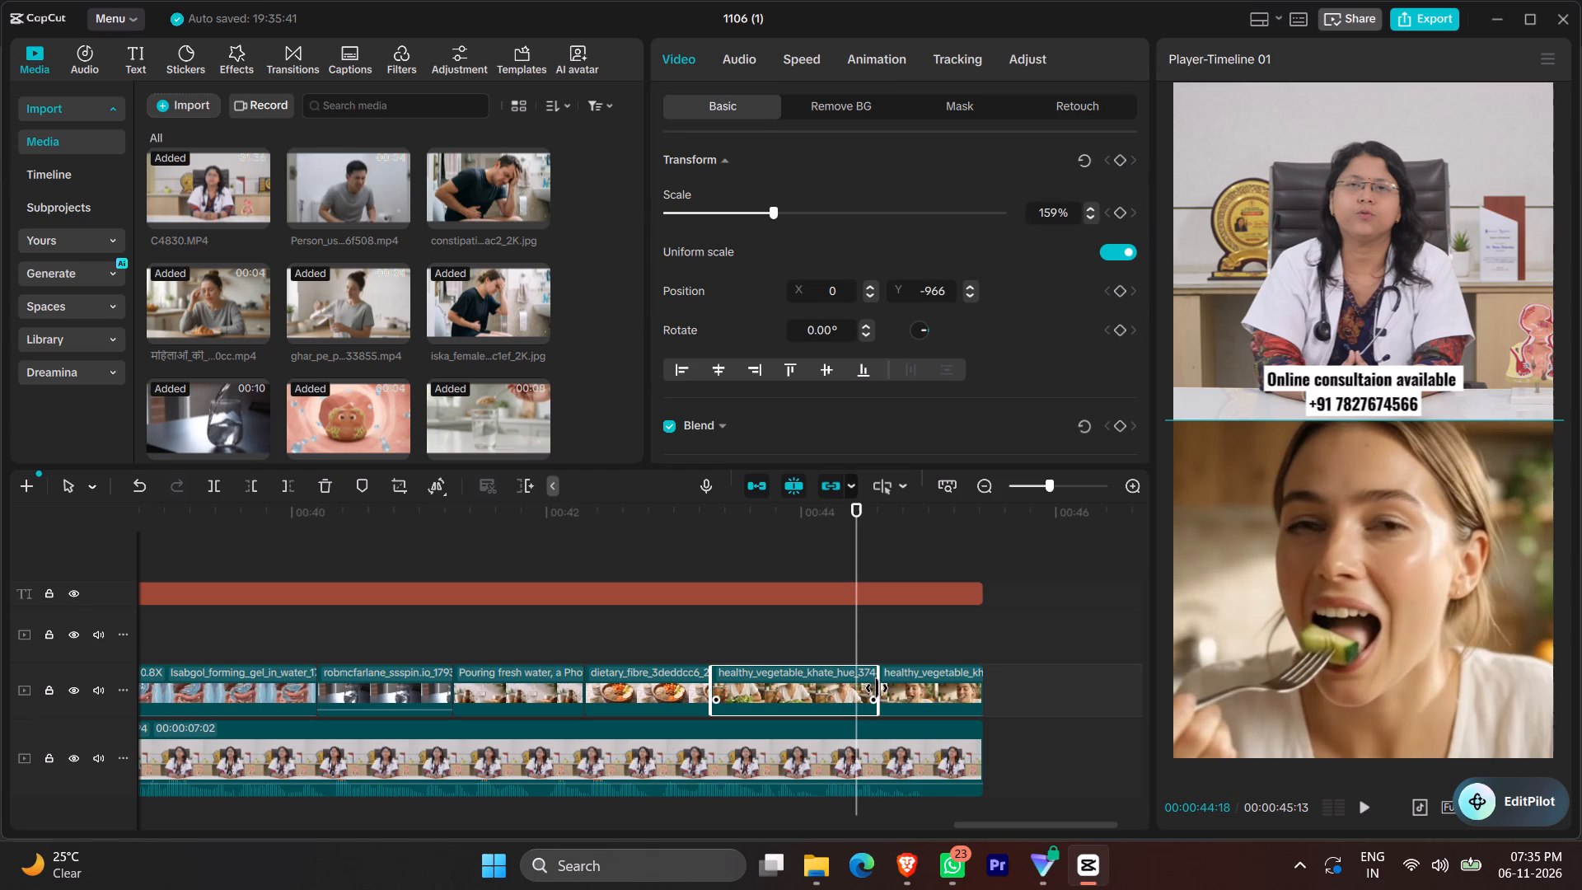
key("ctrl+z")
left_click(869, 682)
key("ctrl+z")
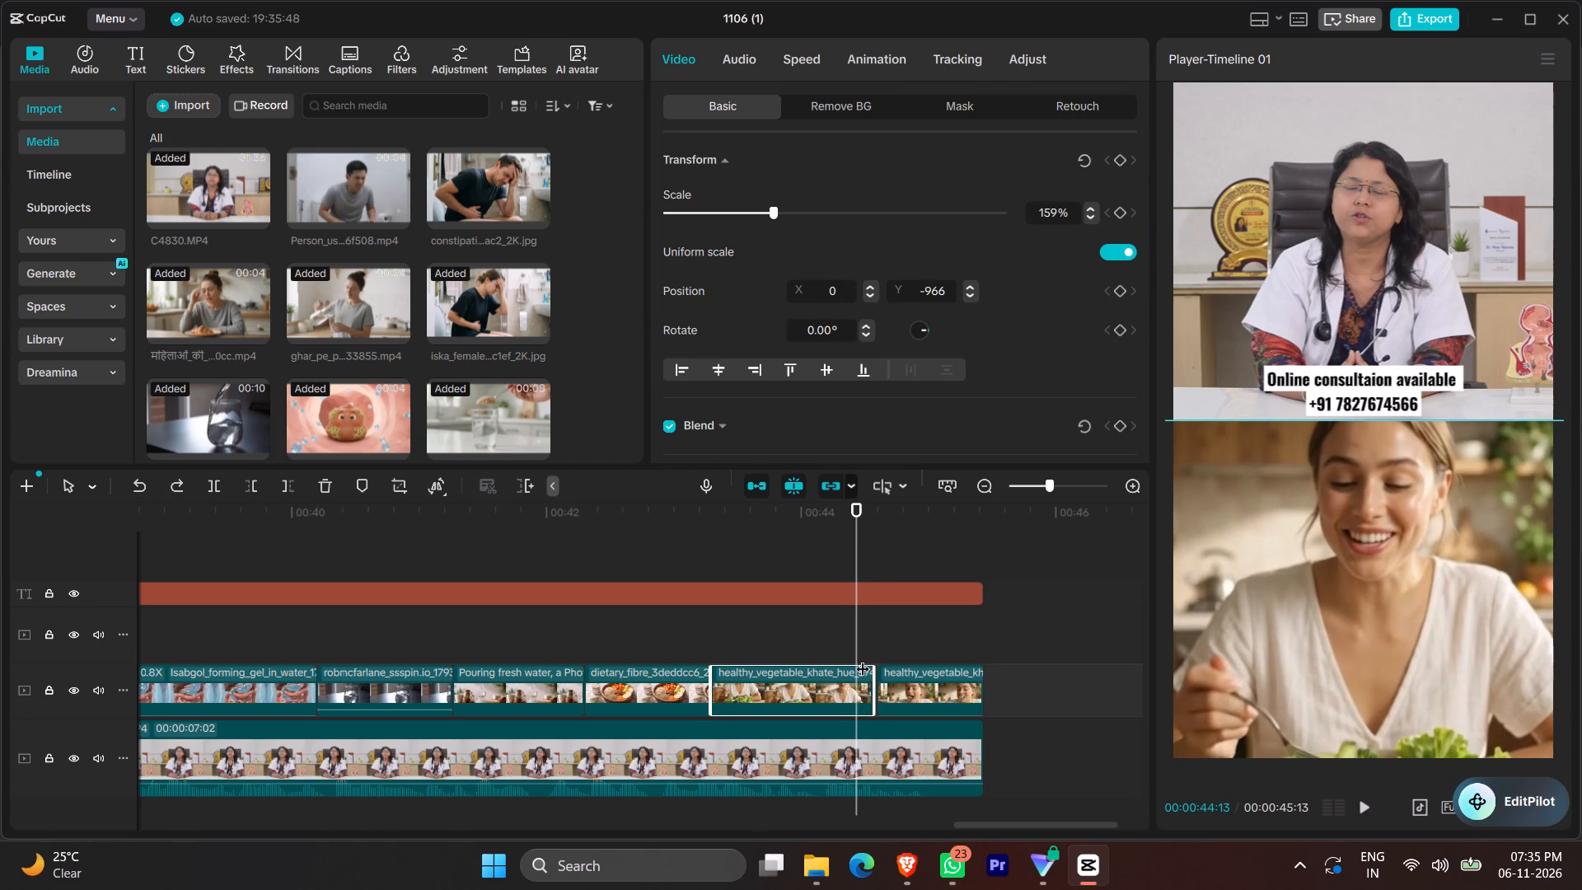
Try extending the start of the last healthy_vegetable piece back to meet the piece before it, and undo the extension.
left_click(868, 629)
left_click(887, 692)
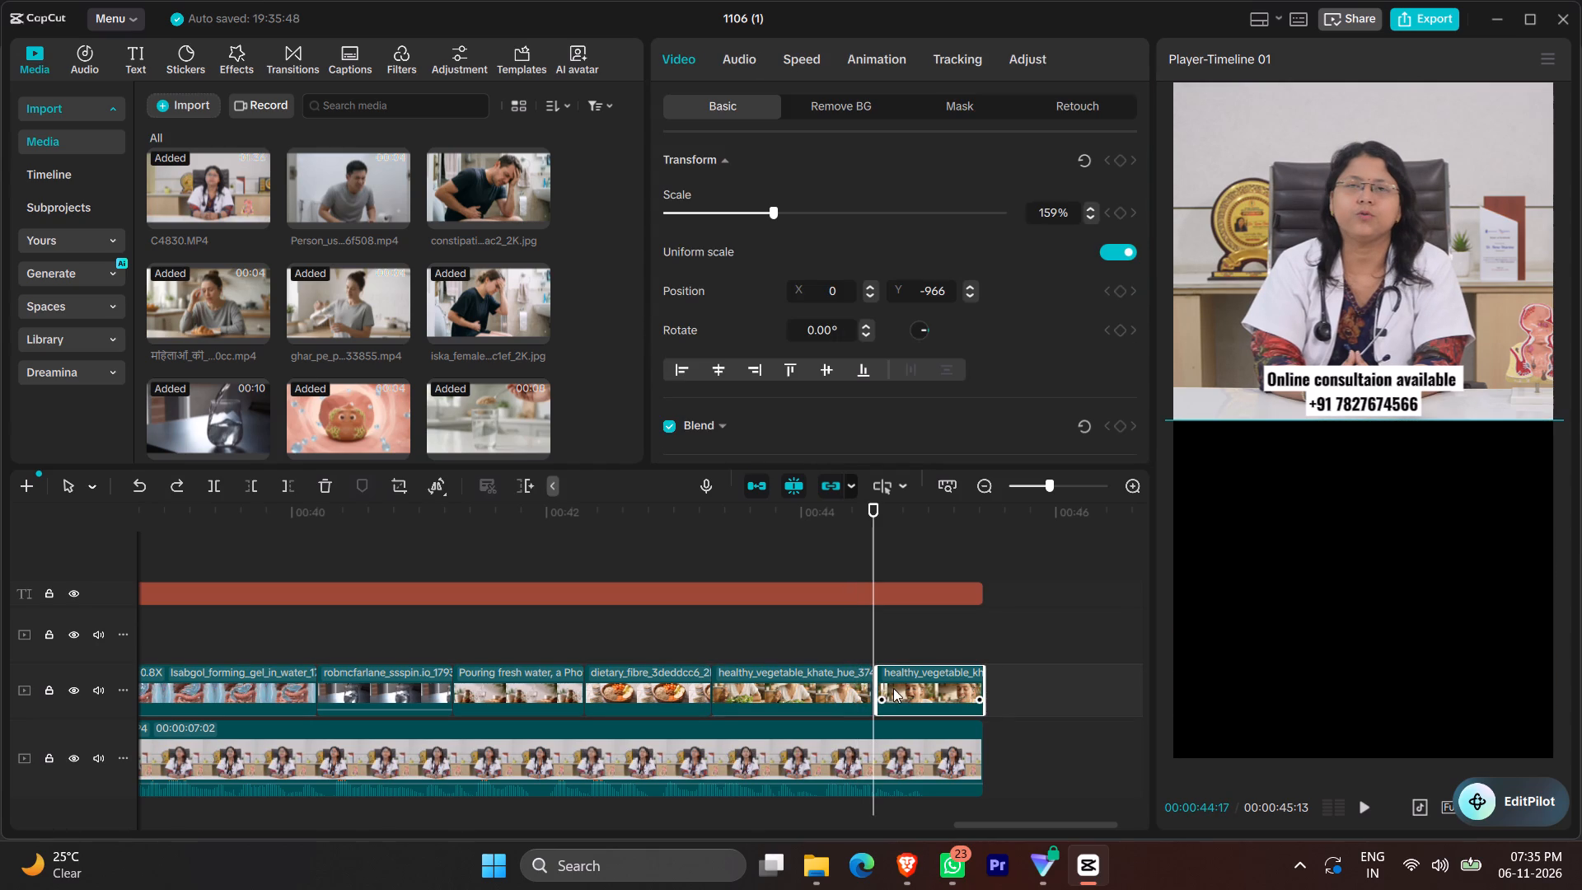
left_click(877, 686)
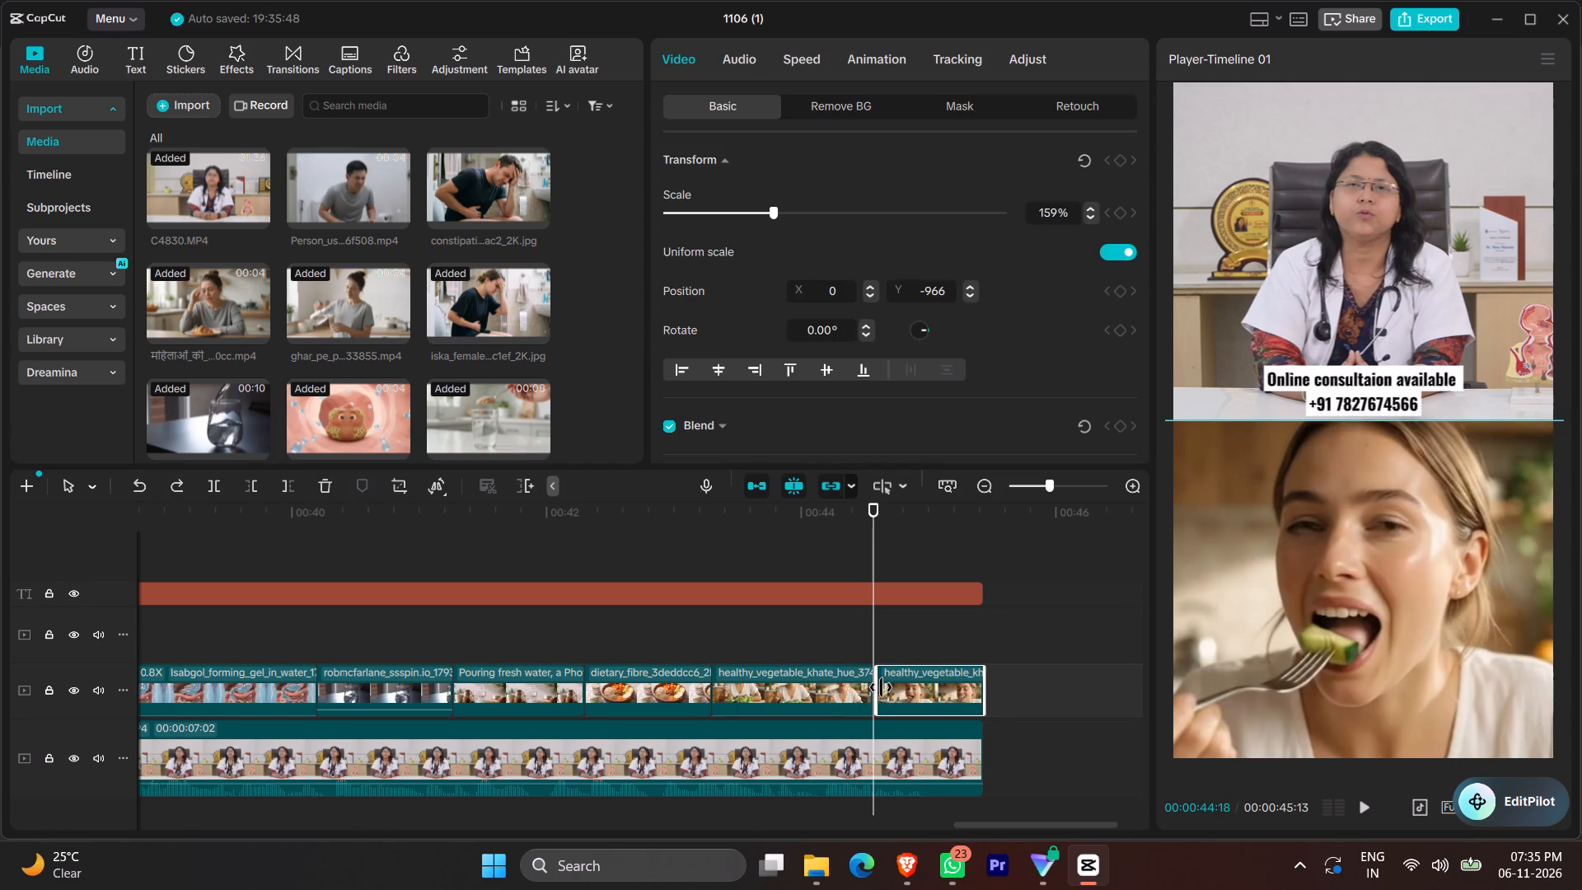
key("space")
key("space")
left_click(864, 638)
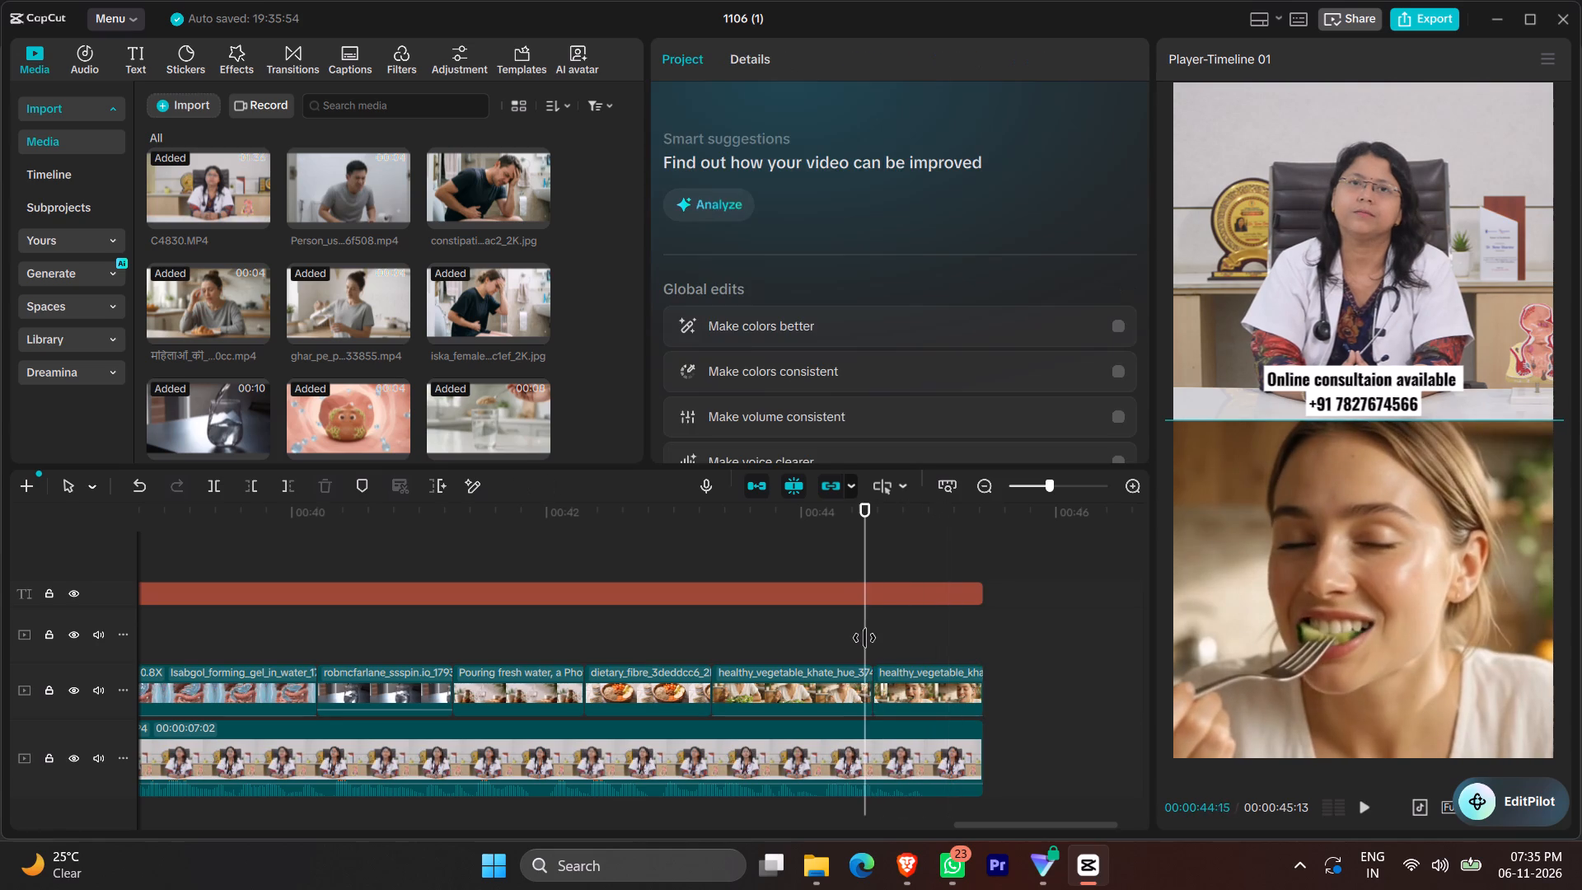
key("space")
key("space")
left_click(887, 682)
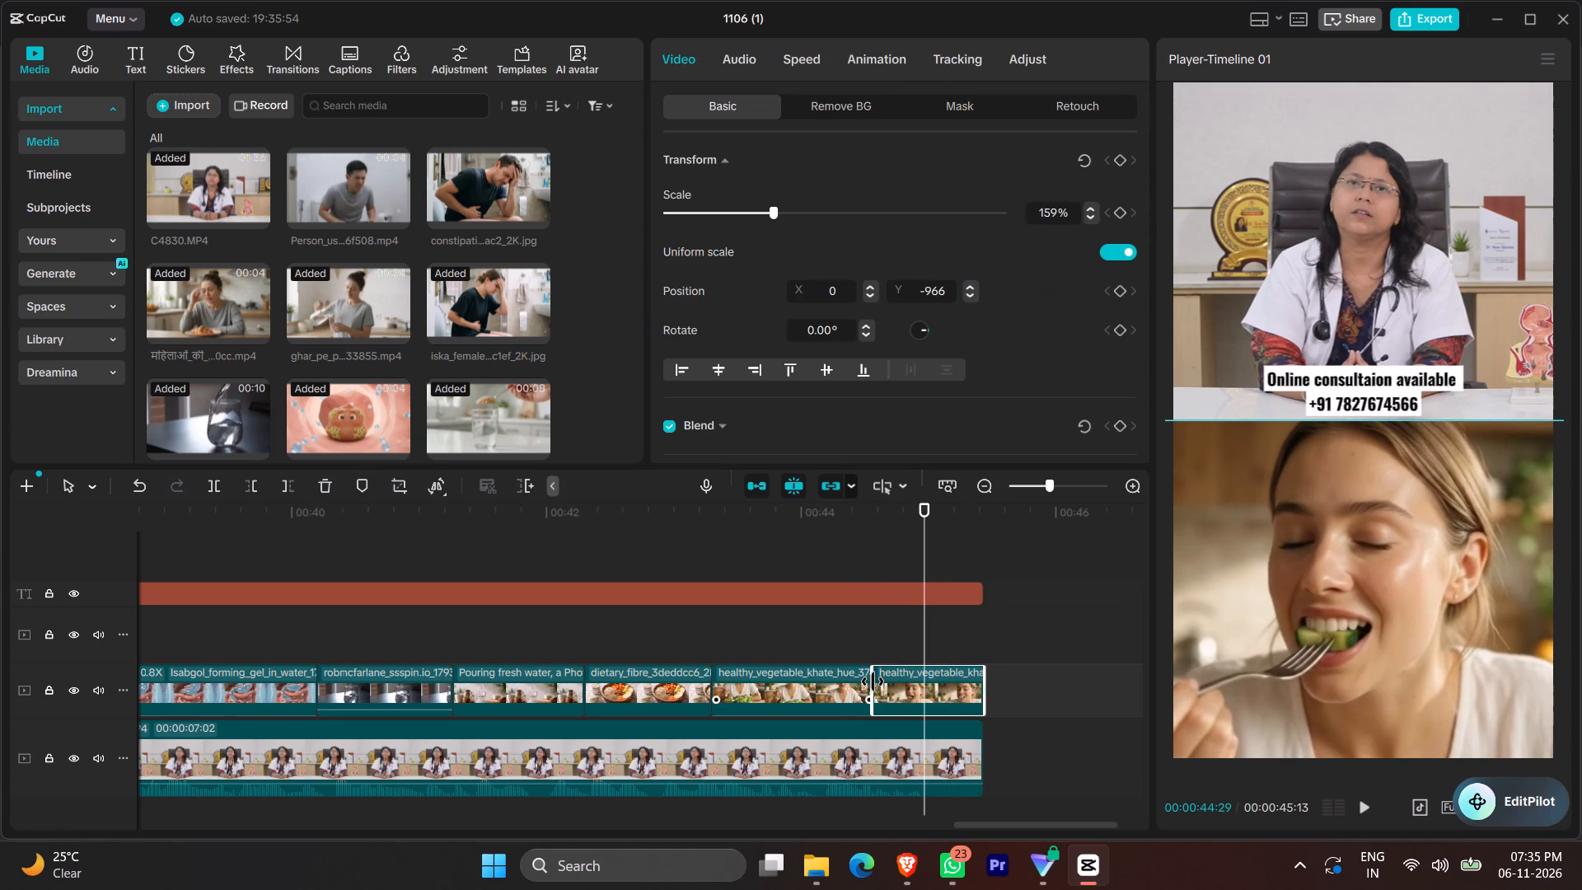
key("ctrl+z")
Set the speed of the last healthy_vegetable piece to 0.98x.
left_click(915, 686)
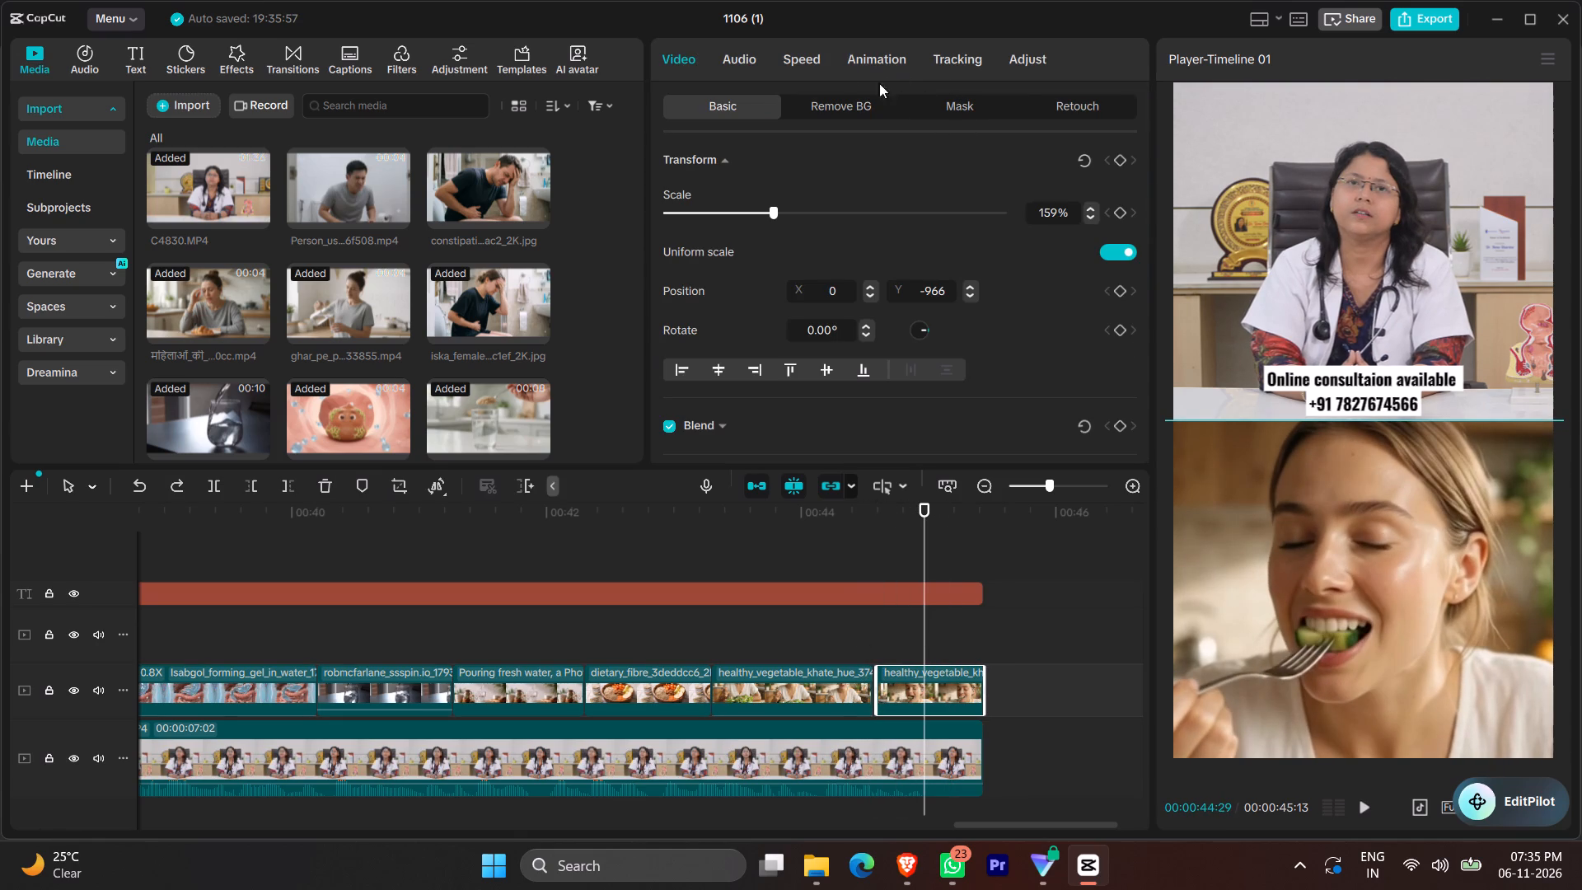
left_click(795, 52)
double_click(1092, 187)
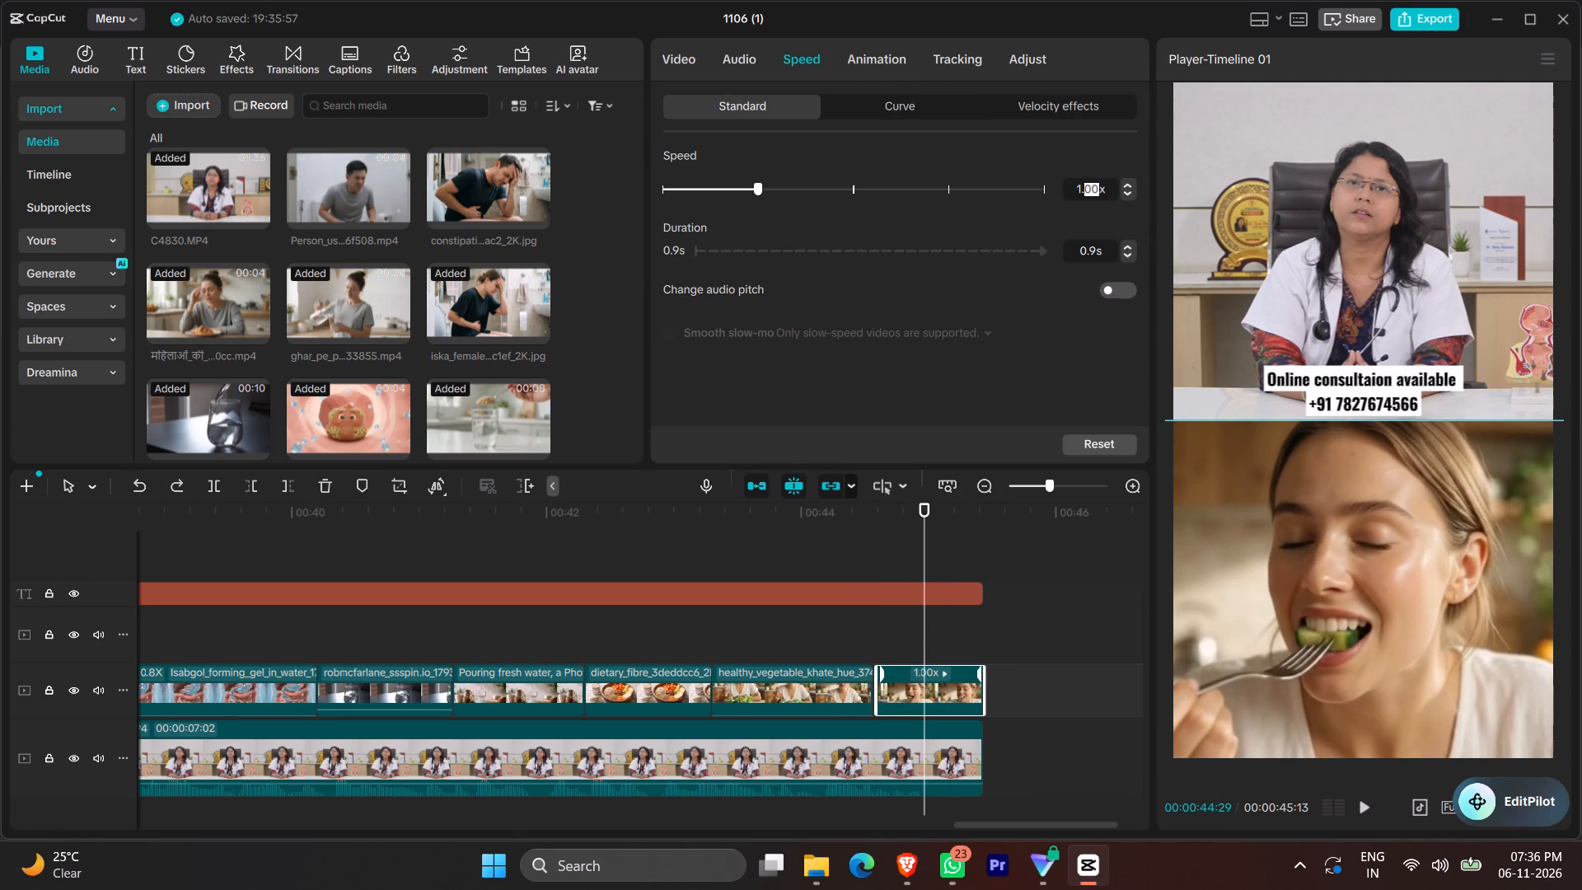
scroll(1094, 190, "down", 1)
key("BackSpace")
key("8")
key("Return")
Move the slowed healthy_vegetable piece slightly earlier to close the gap before it, ending with the doctor footage at 00:00:45:13.
left_click(859, 620)
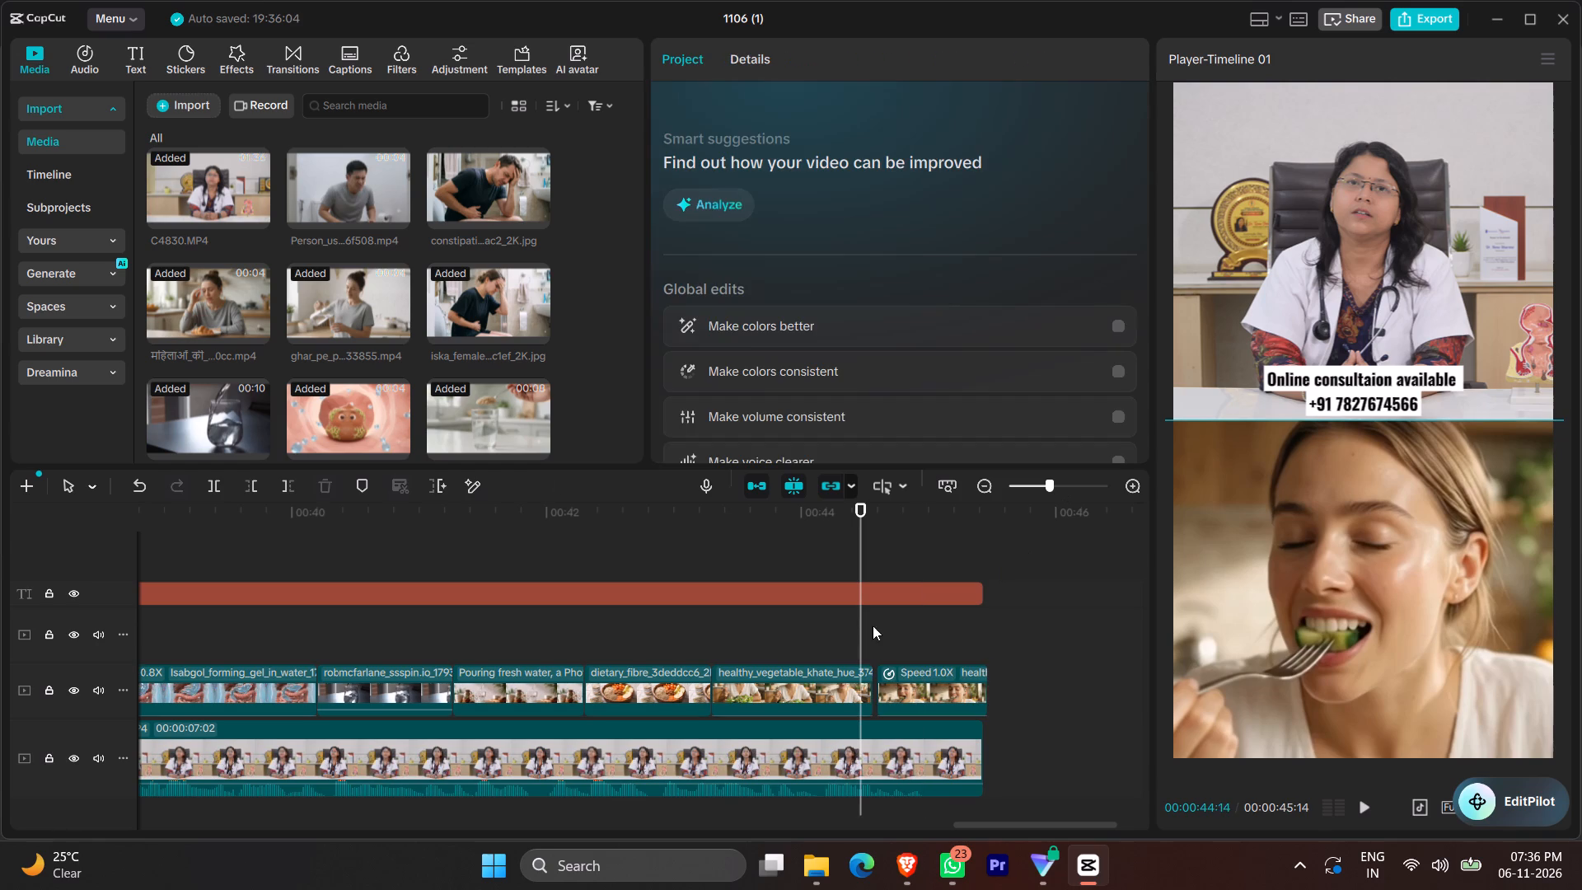
left_click(920, 684)
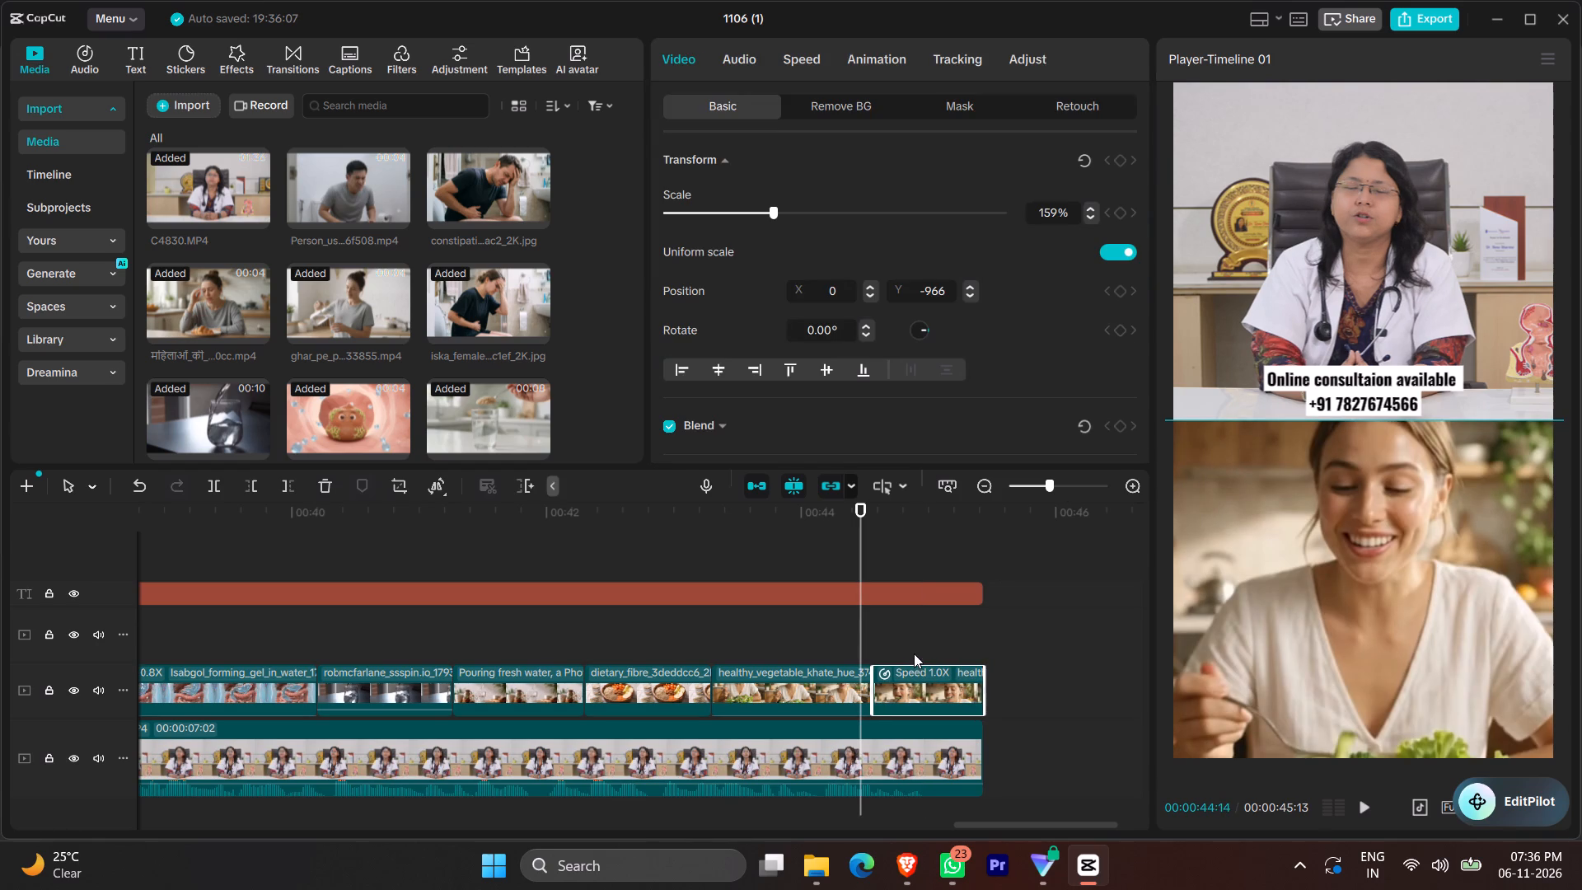
left_click(914, 640)
left_click(984, 645)
left_click(870, 639)
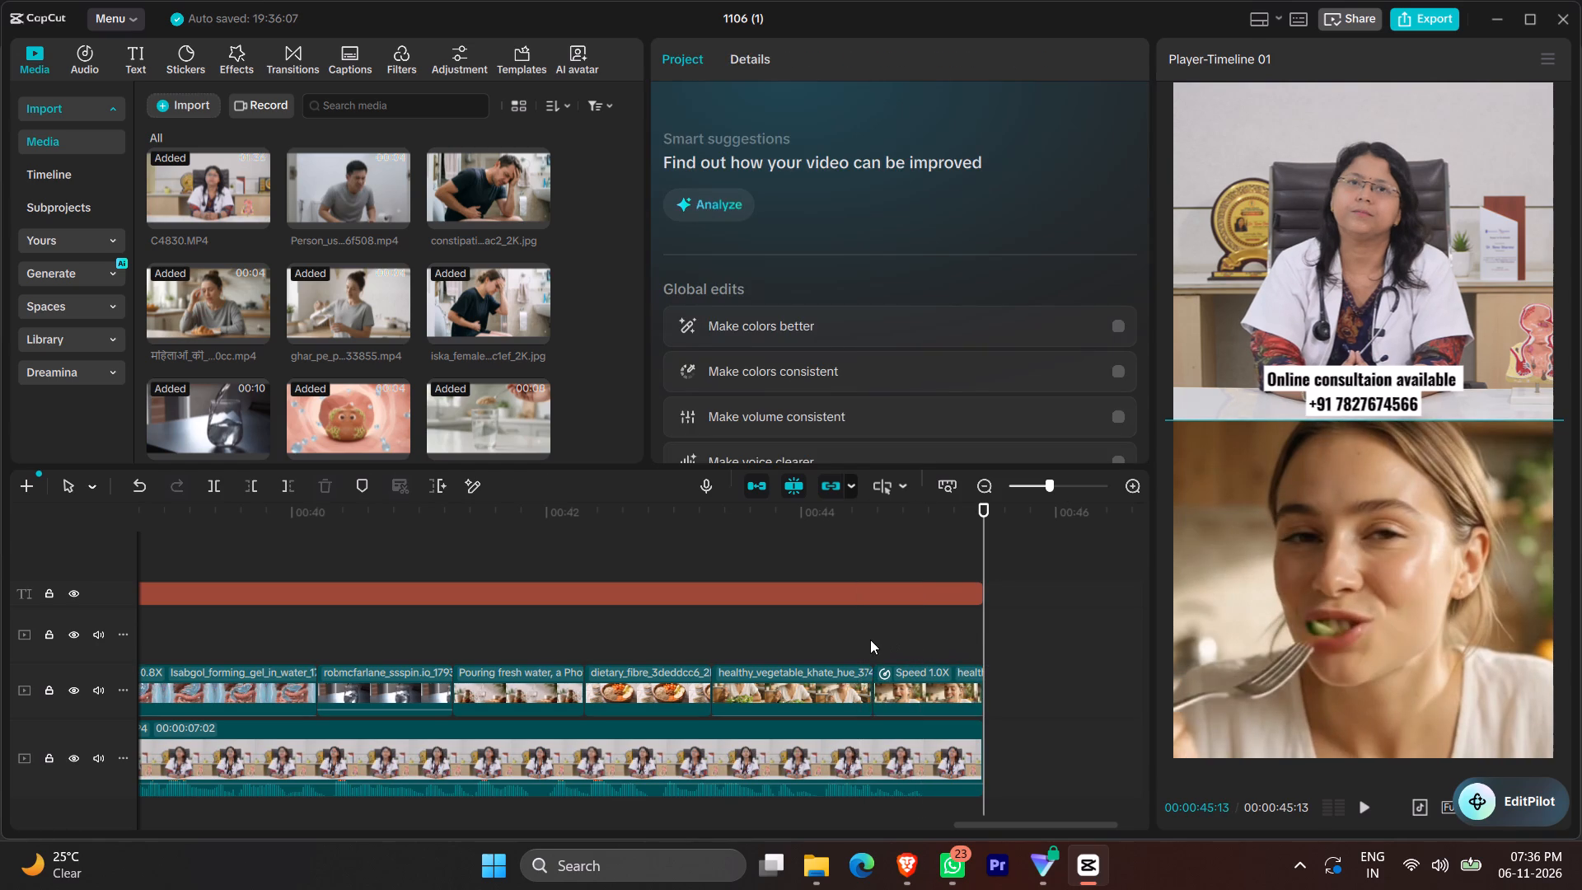
Play the last section of the timeline, and restart playback from the beginning to review the video.
left_click(702, 639)
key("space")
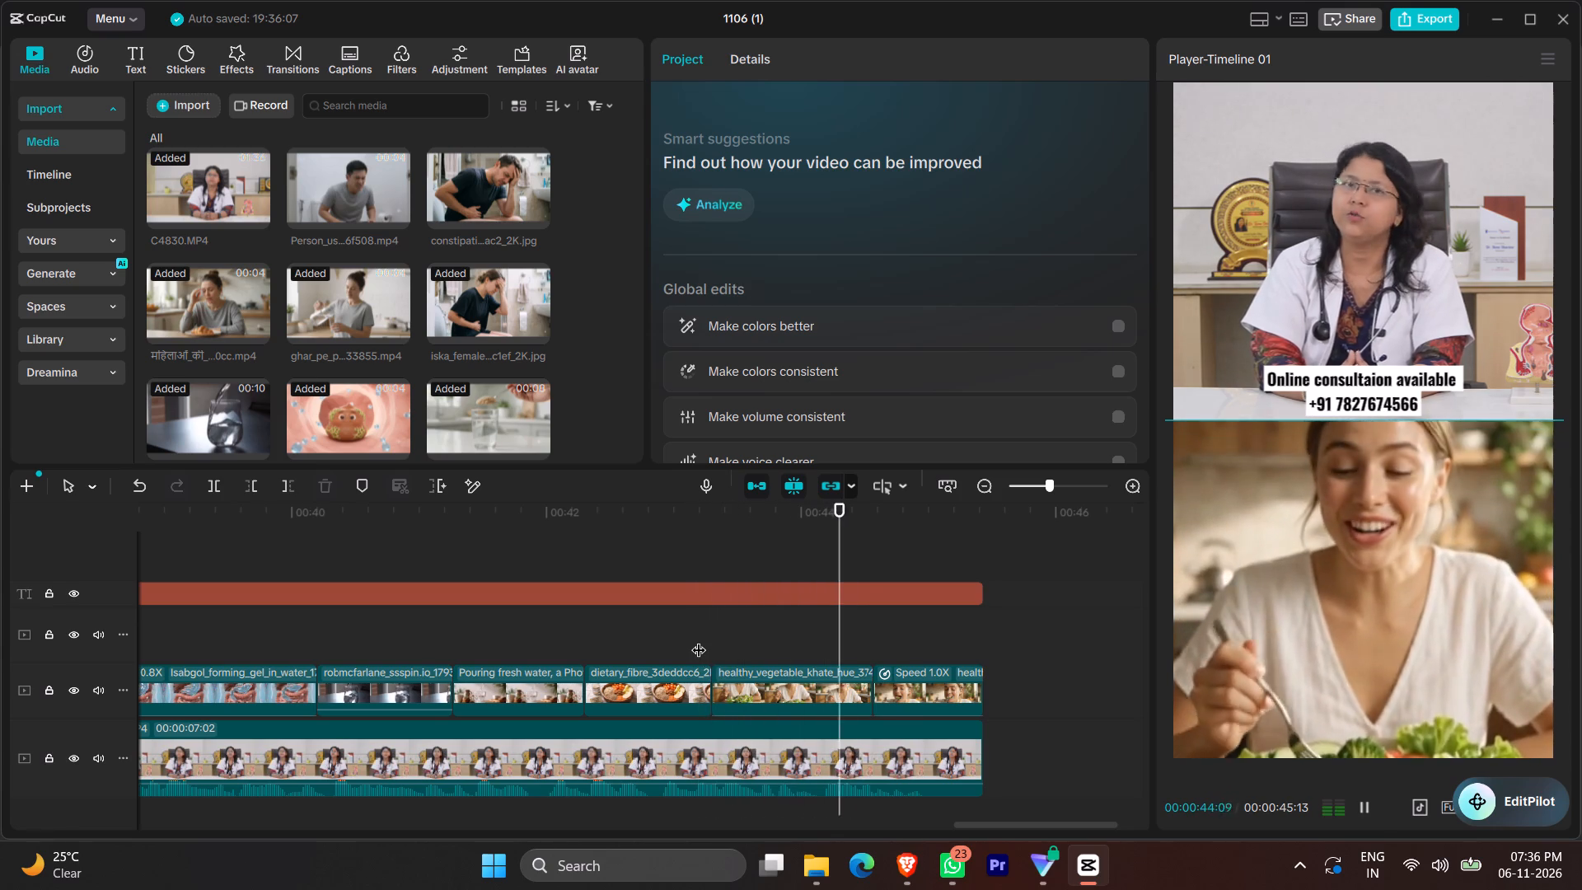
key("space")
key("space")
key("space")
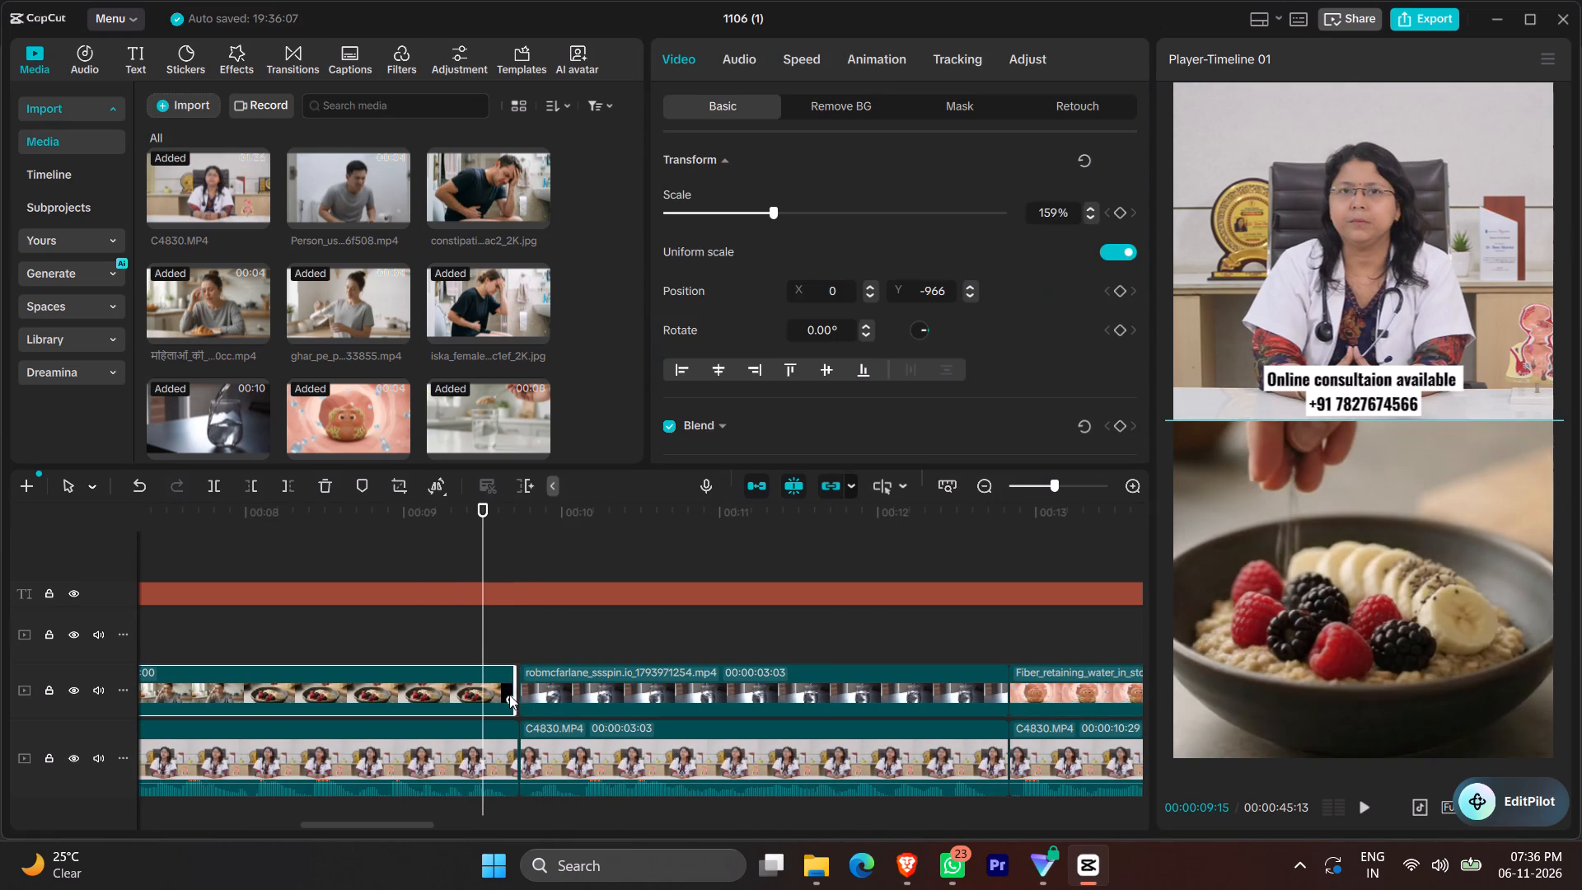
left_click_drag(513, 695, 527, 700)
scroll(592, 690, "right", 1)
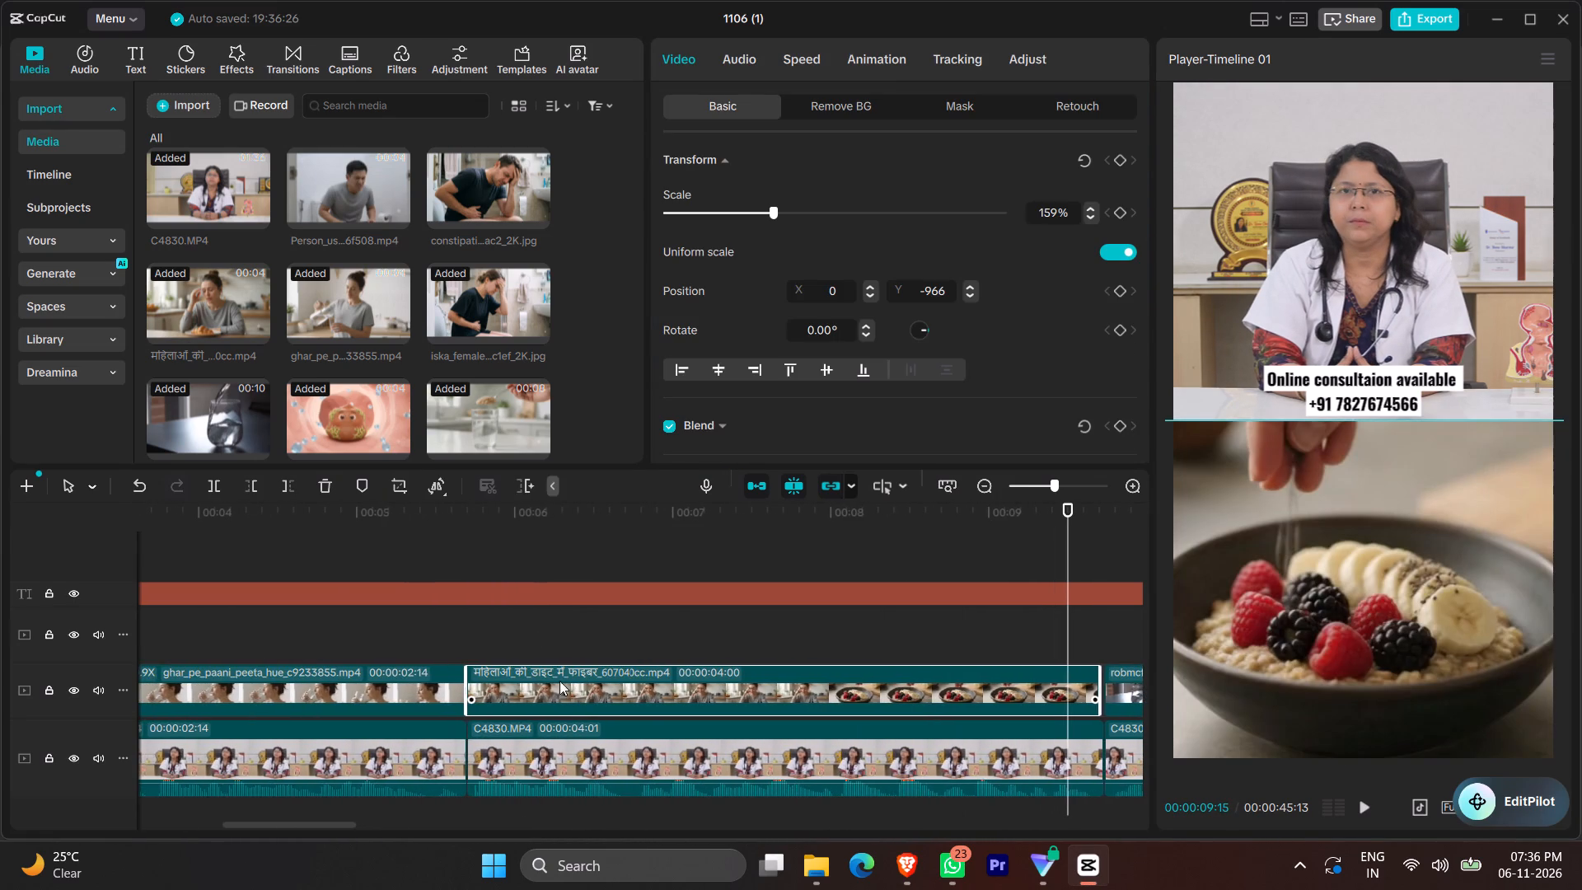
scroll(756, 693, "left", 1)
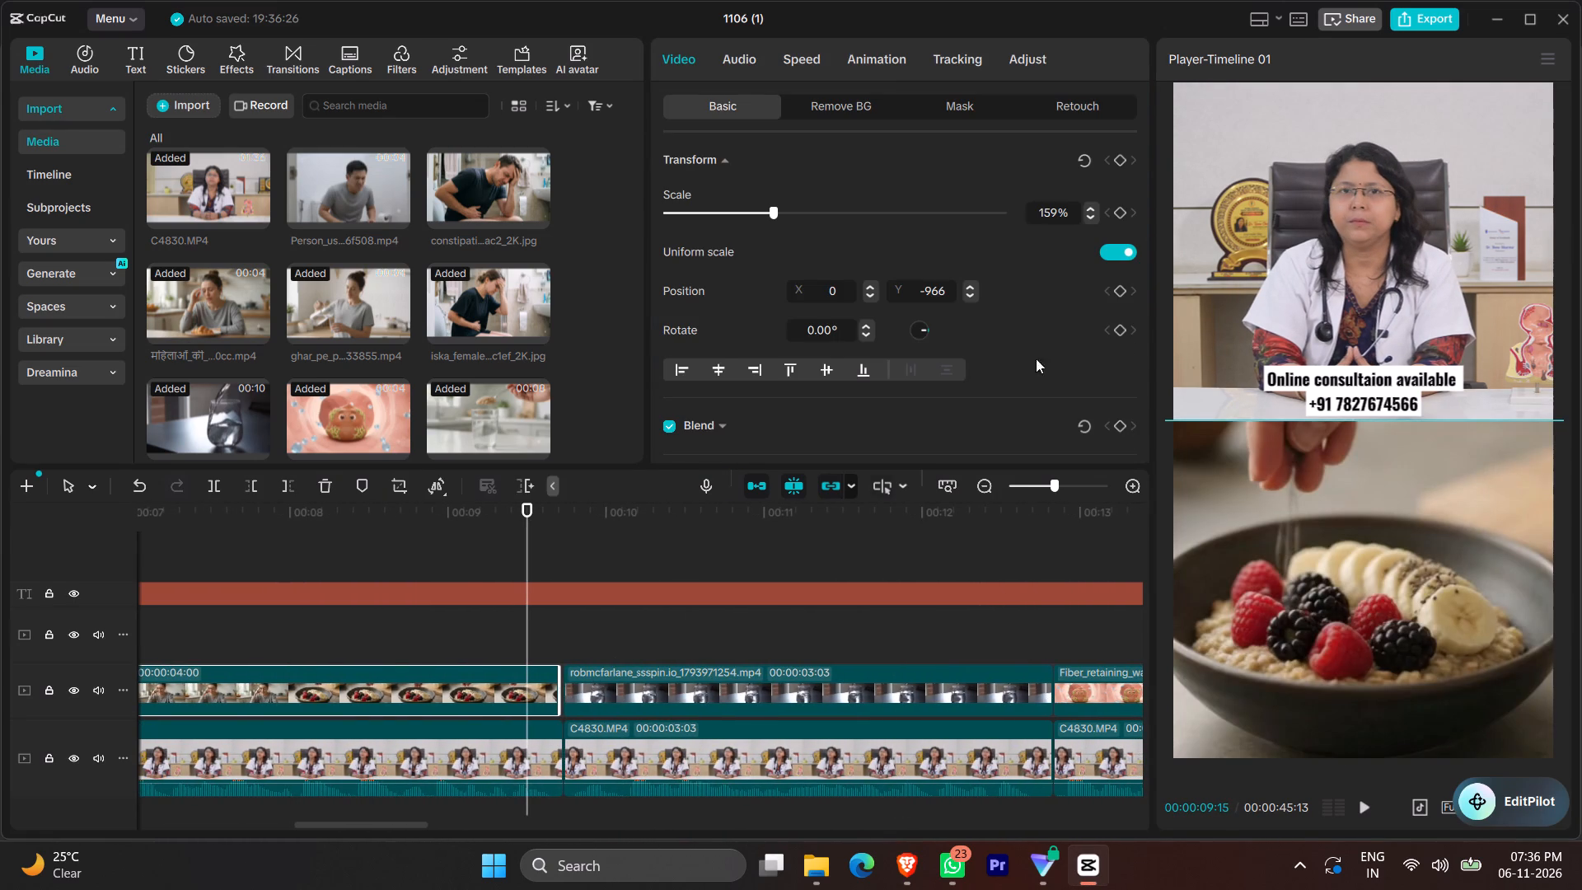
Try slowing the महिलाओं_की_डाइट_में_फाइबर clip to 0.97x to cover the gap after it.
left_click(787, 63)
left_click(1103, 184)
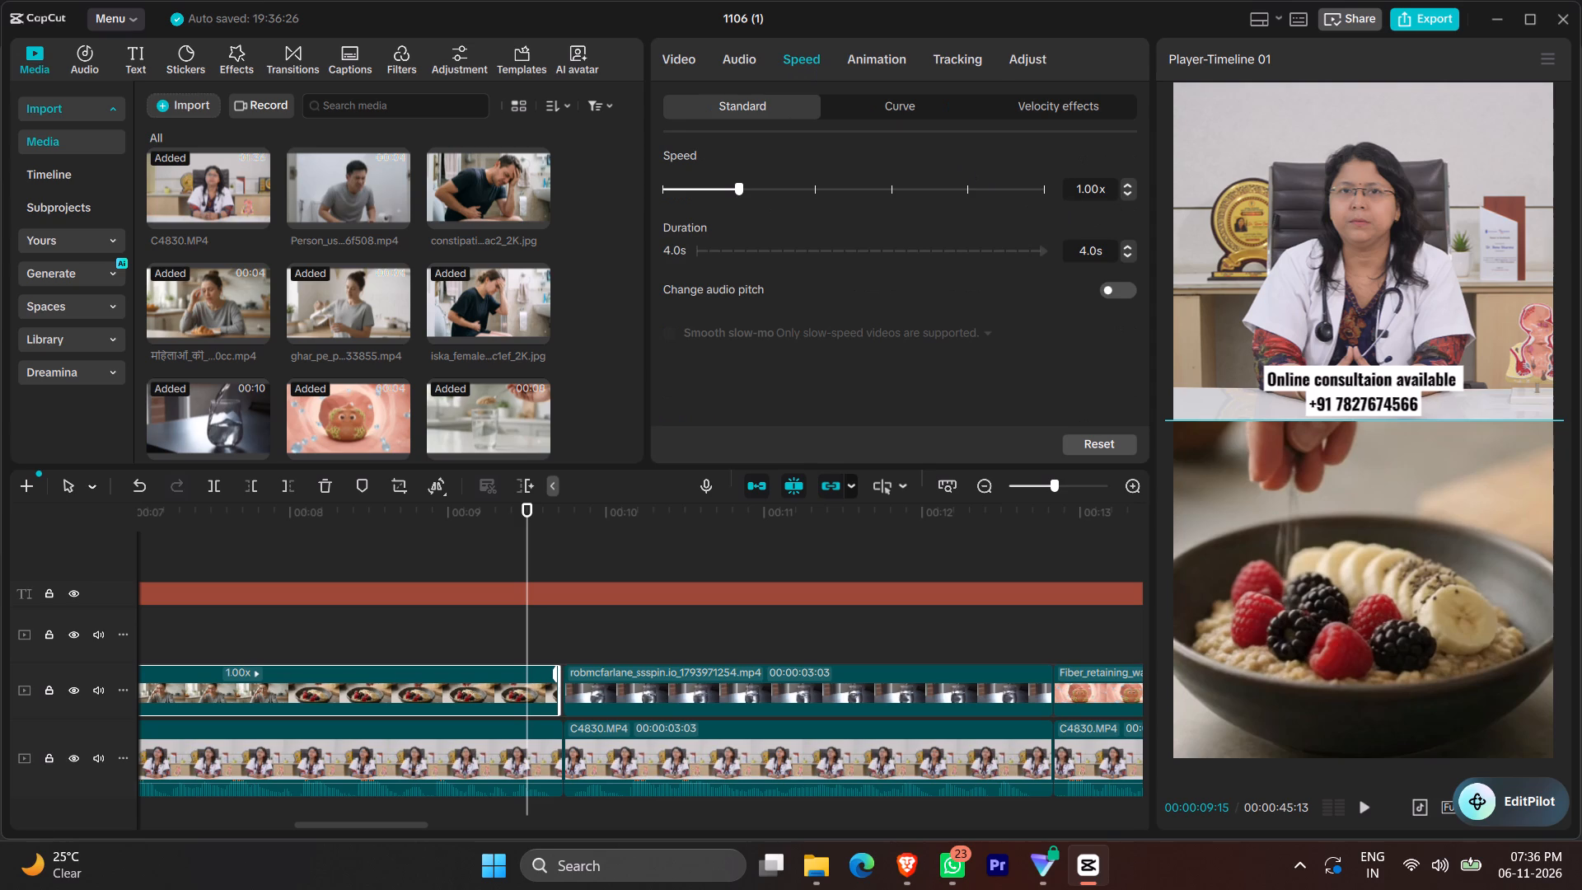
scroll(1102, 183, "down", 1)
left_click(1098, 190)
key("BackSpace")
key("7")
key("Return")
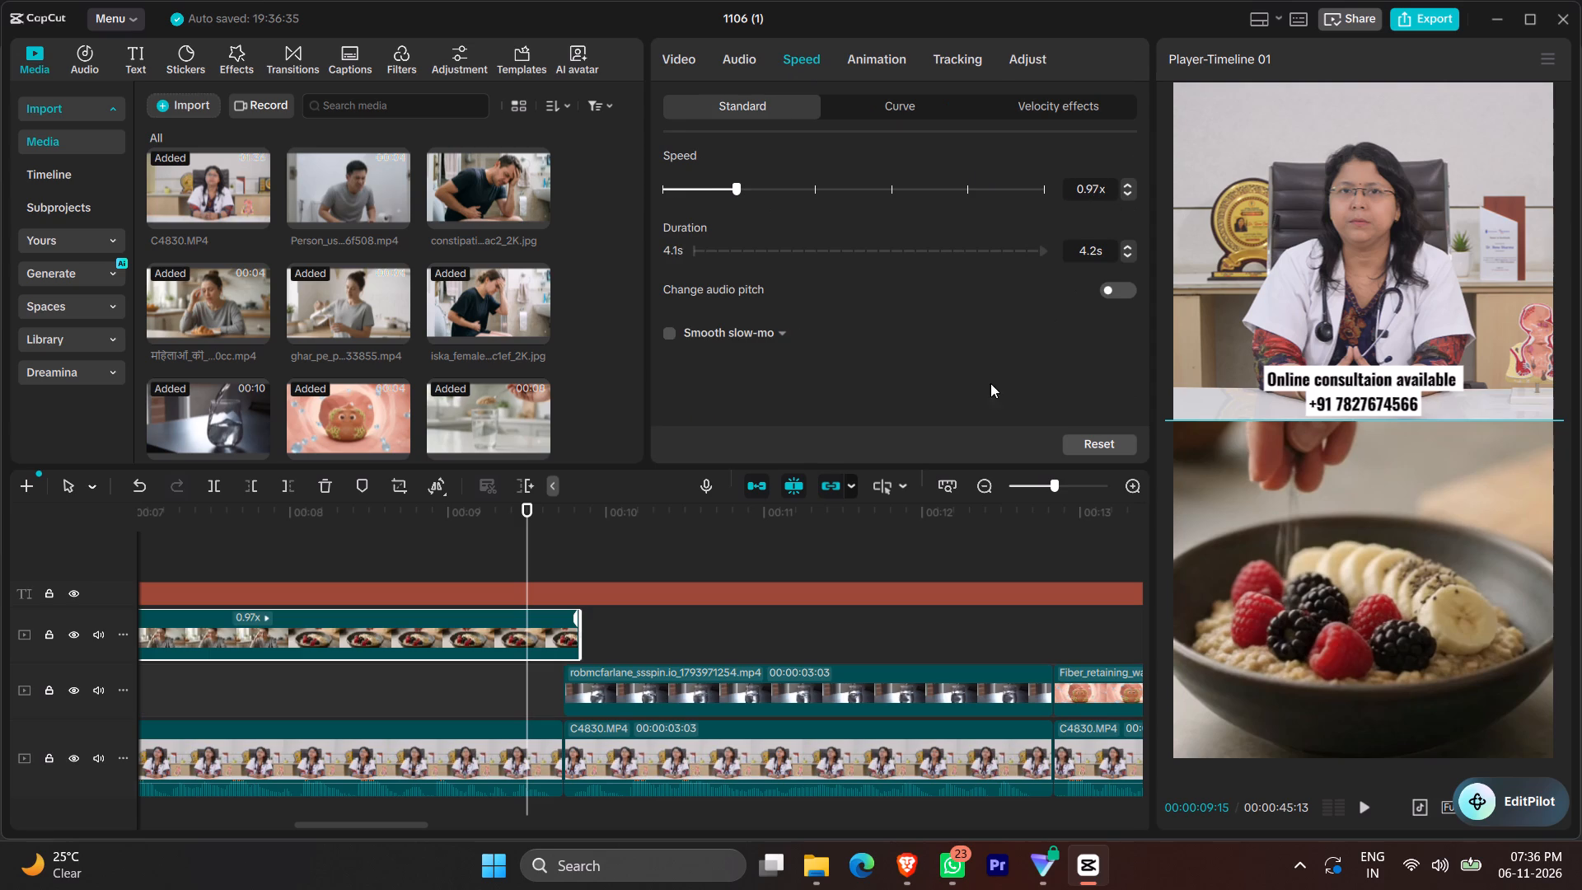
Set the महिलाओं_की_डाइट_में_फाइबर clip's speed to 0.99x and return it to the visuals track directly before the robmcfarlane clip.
left_click(1098, 189)
key("BackSpace")
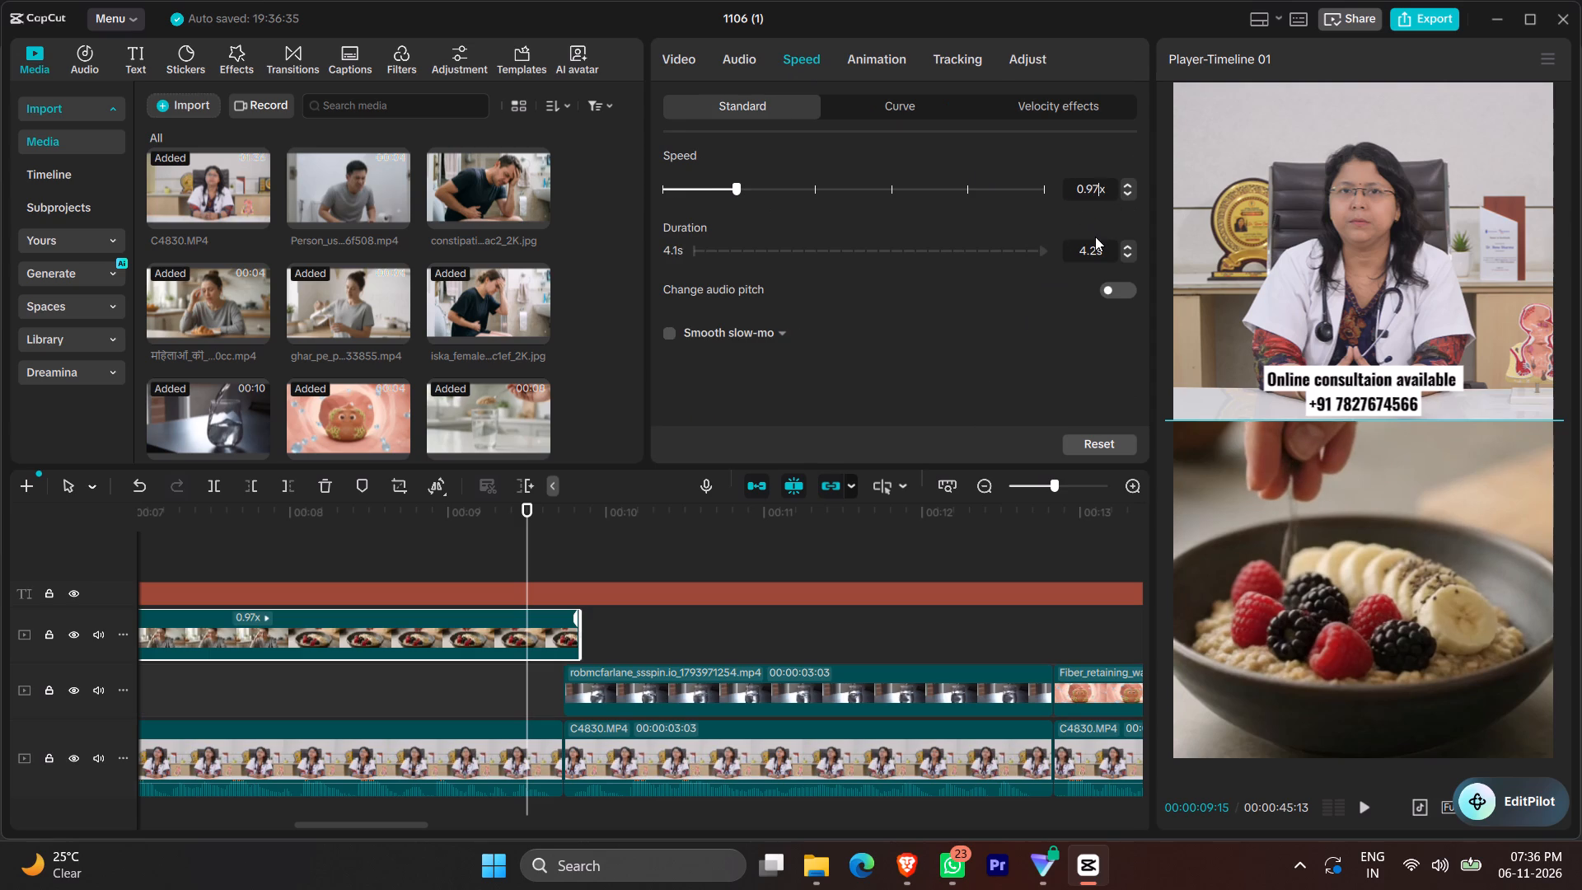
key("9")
key("Return")
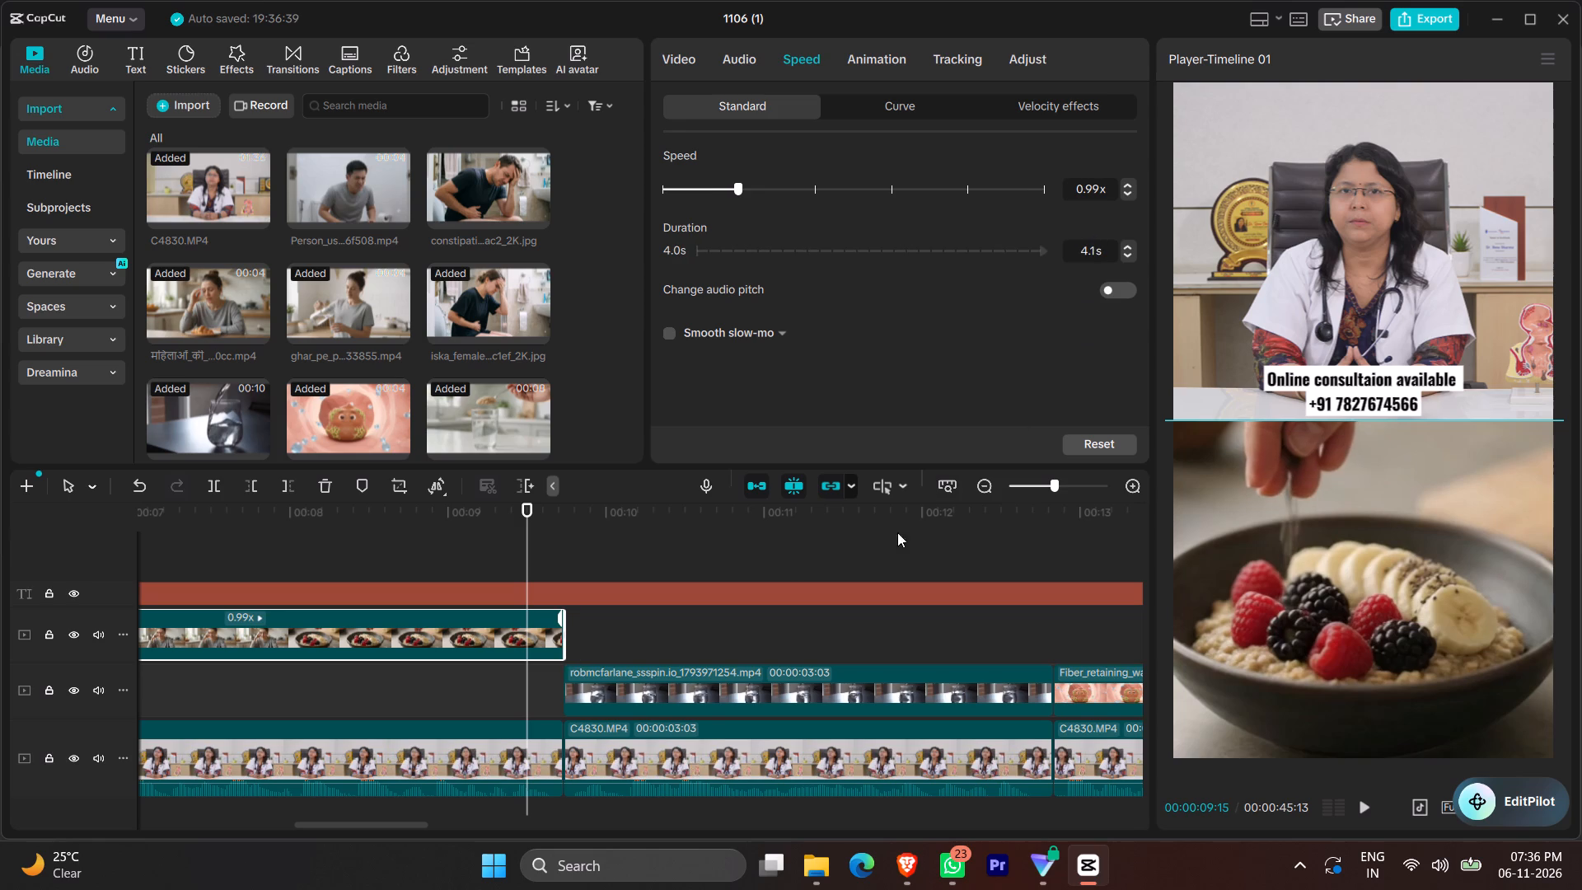
left_click_drag(483, 636, 477, 672)
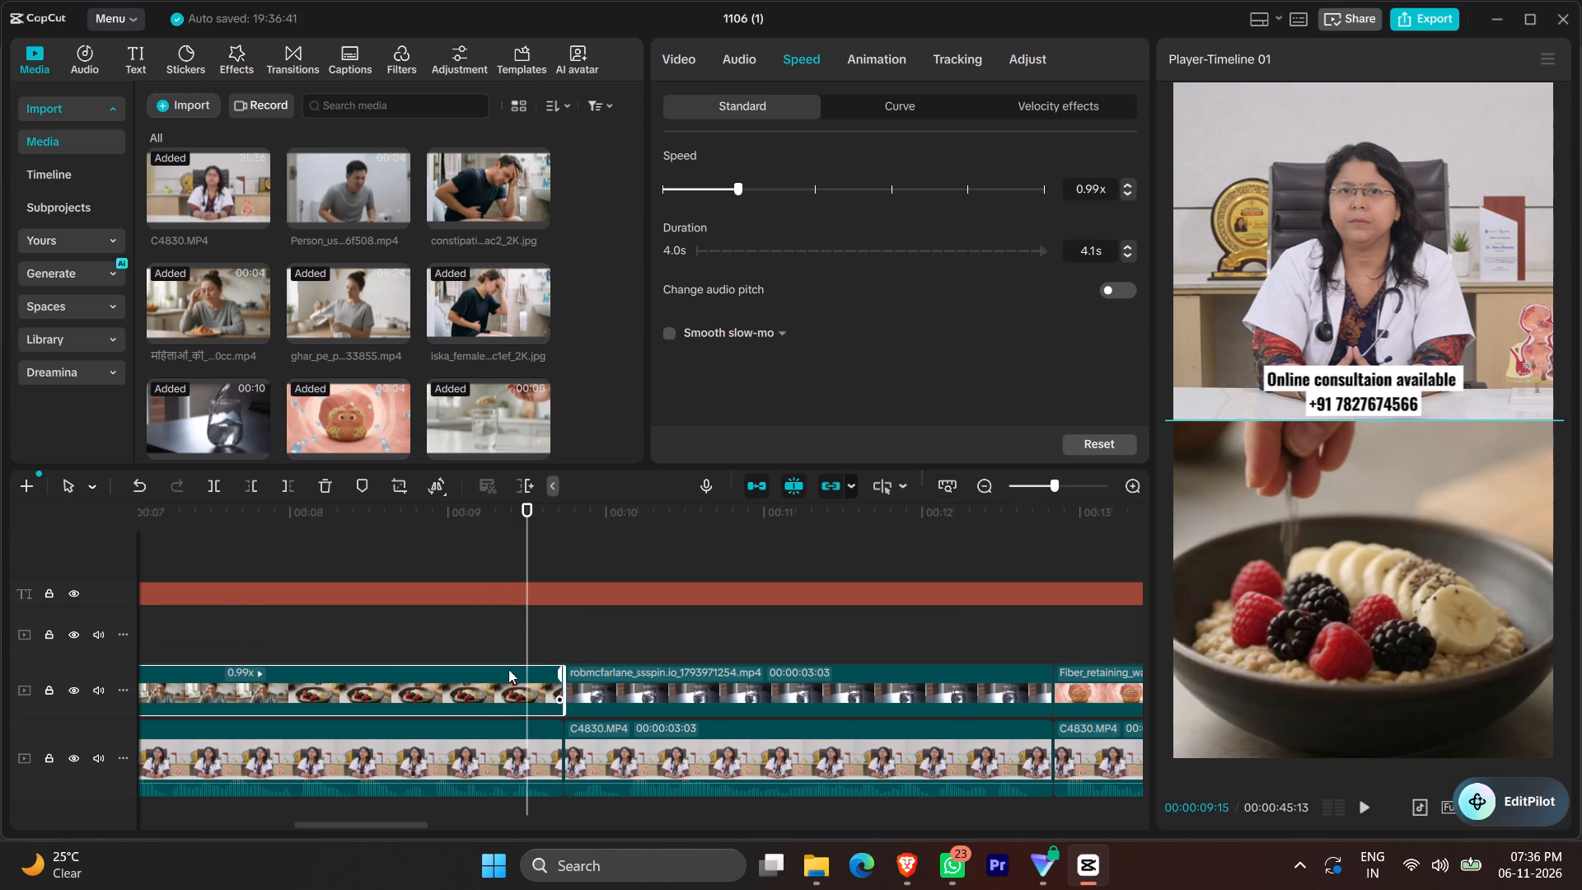
Check the visuals track along the timeline for remaining problems, and play the stacked treatment of piles images from about 00:00:30:19.
scroll(544, 664, "right", 2)
scroll(747, 635, "left", 1)
left_click(653, 635)
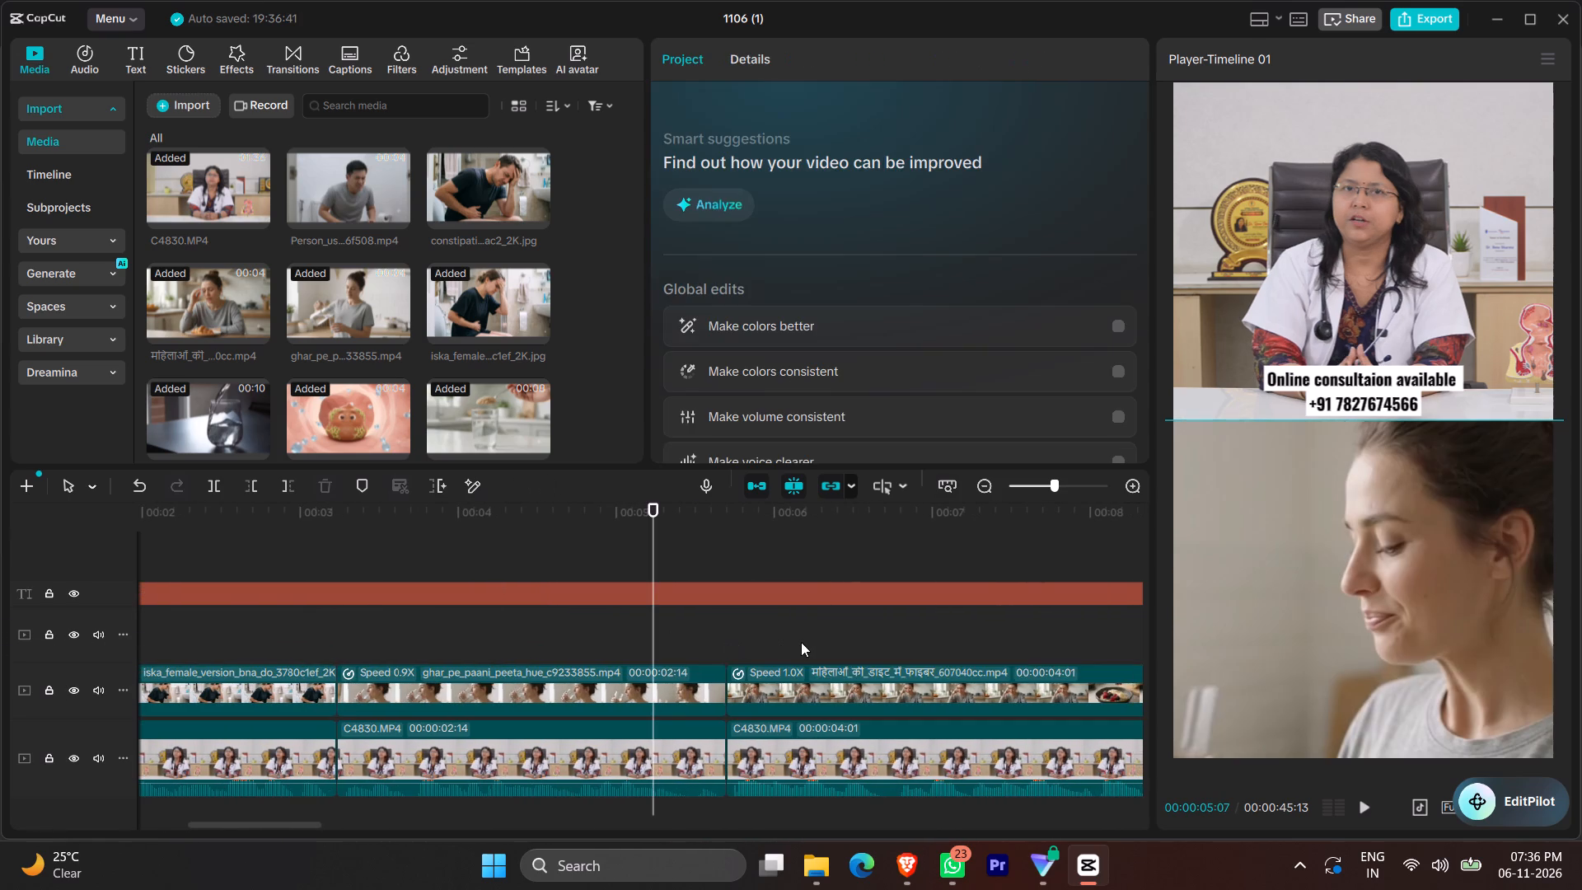
scroll(803, 642, "left", 4)
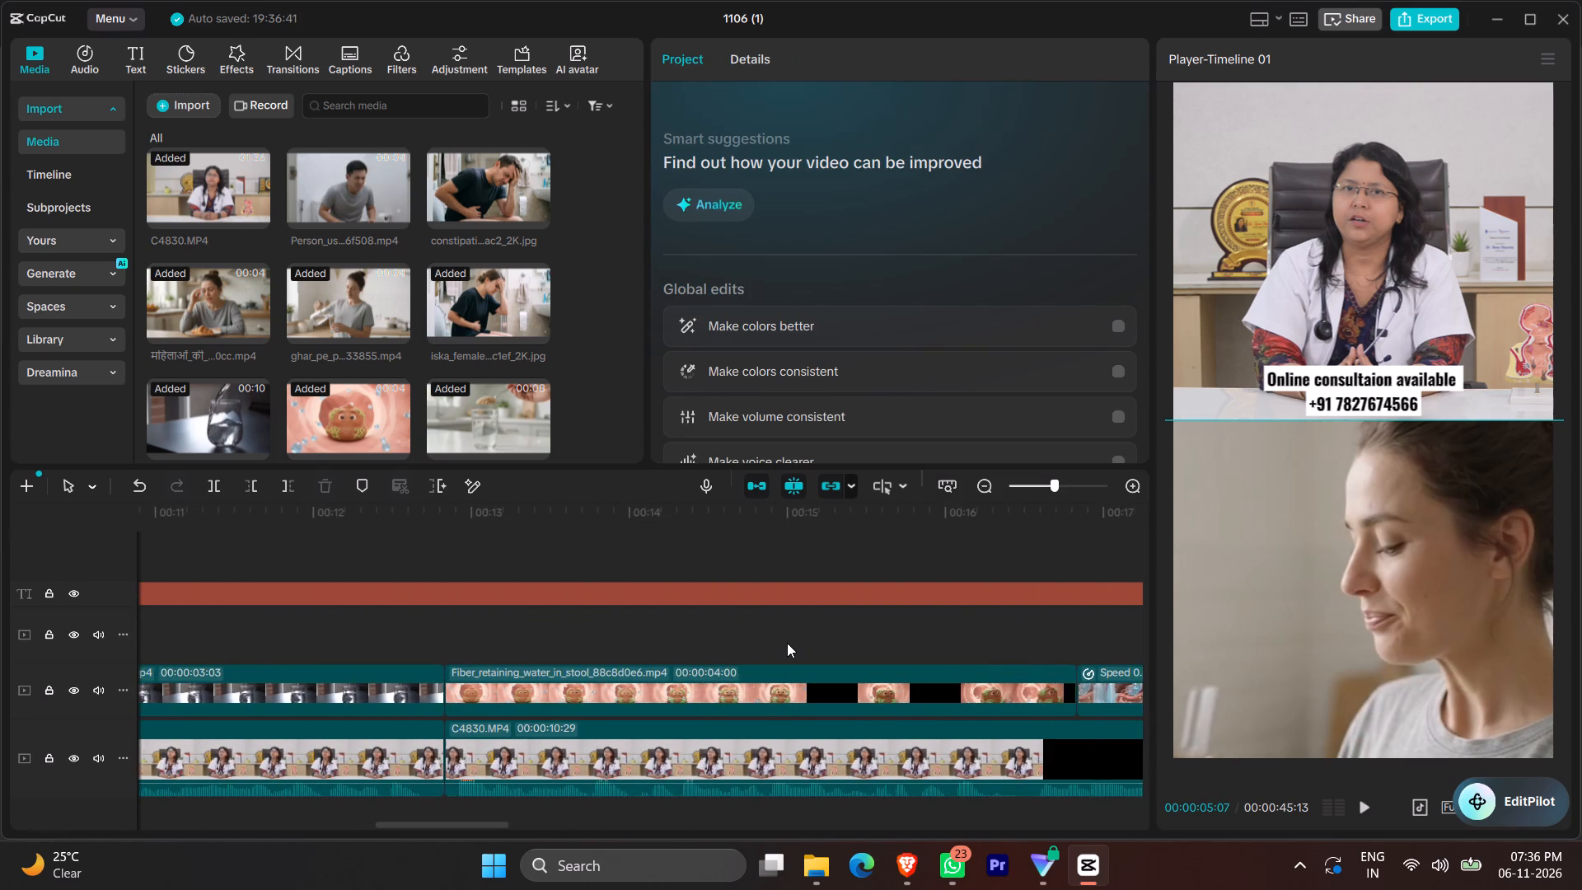
scroll(787, 643, "left", 4)
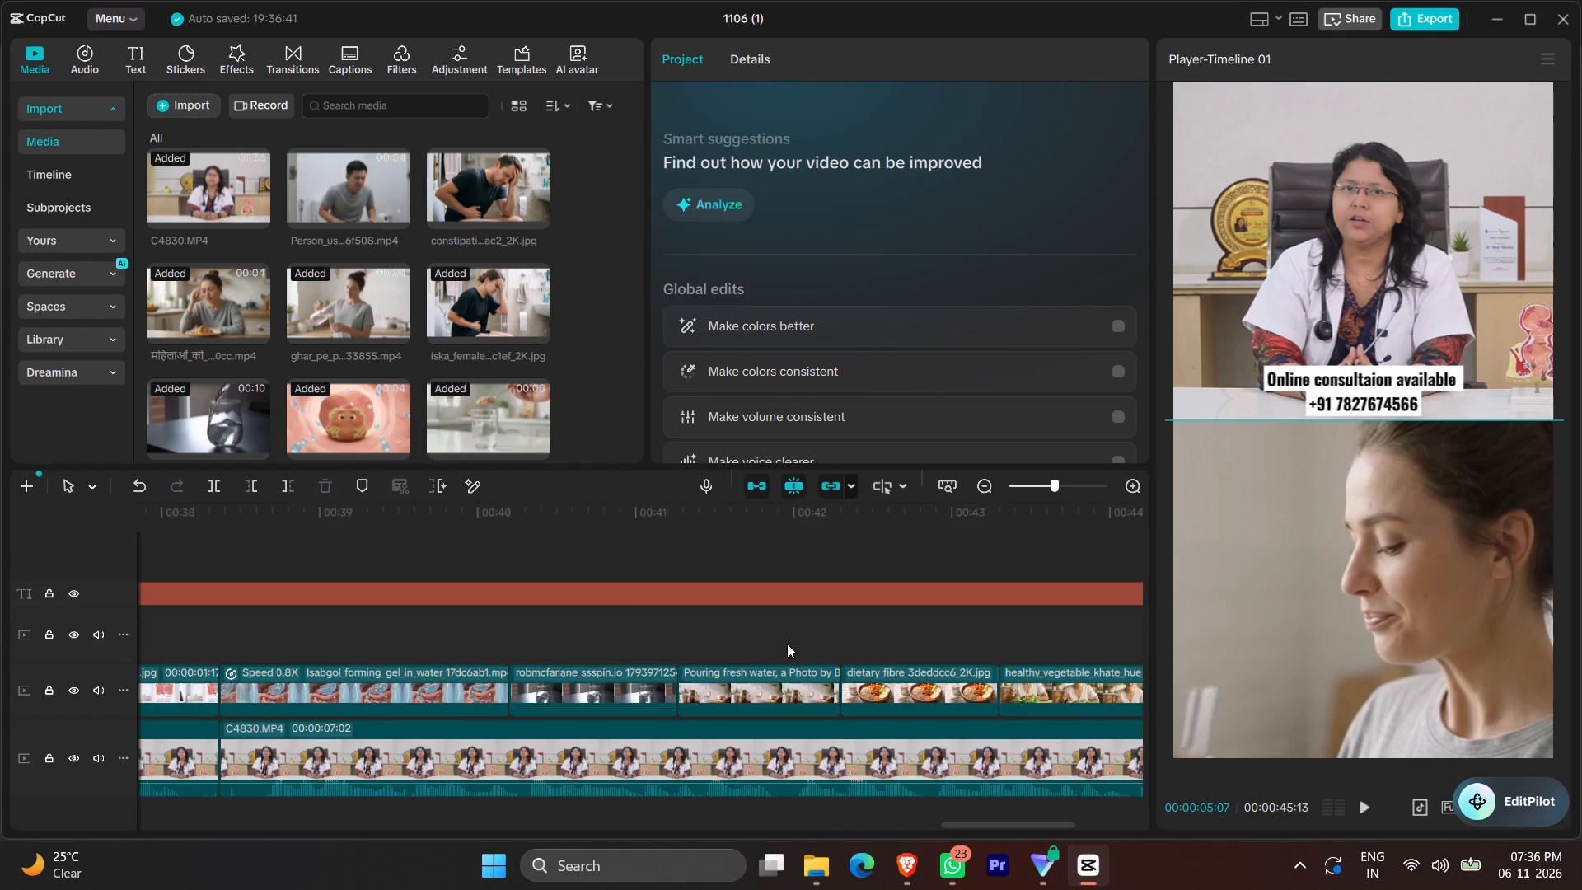
scroll(787, 644, "right", 2)
scroll(765, 637, "down", 7, "ctrl")
scroll(742, 642, "down", 6)
scroll(748, 649, "right", 1)
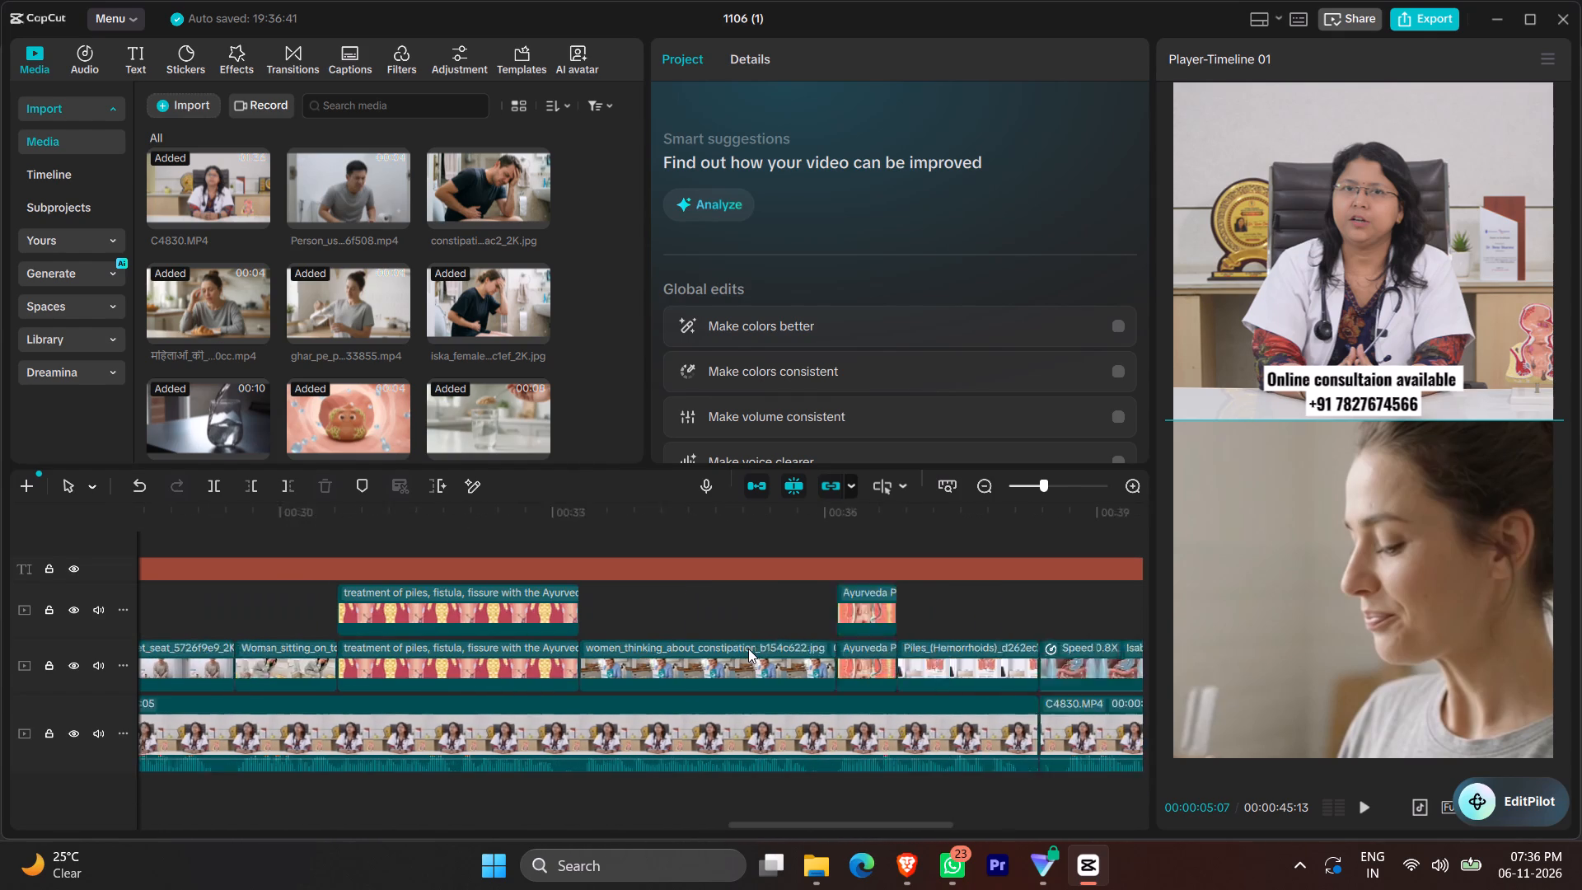
scroll(748, 649, "right", 1)
left_click(448, 543)
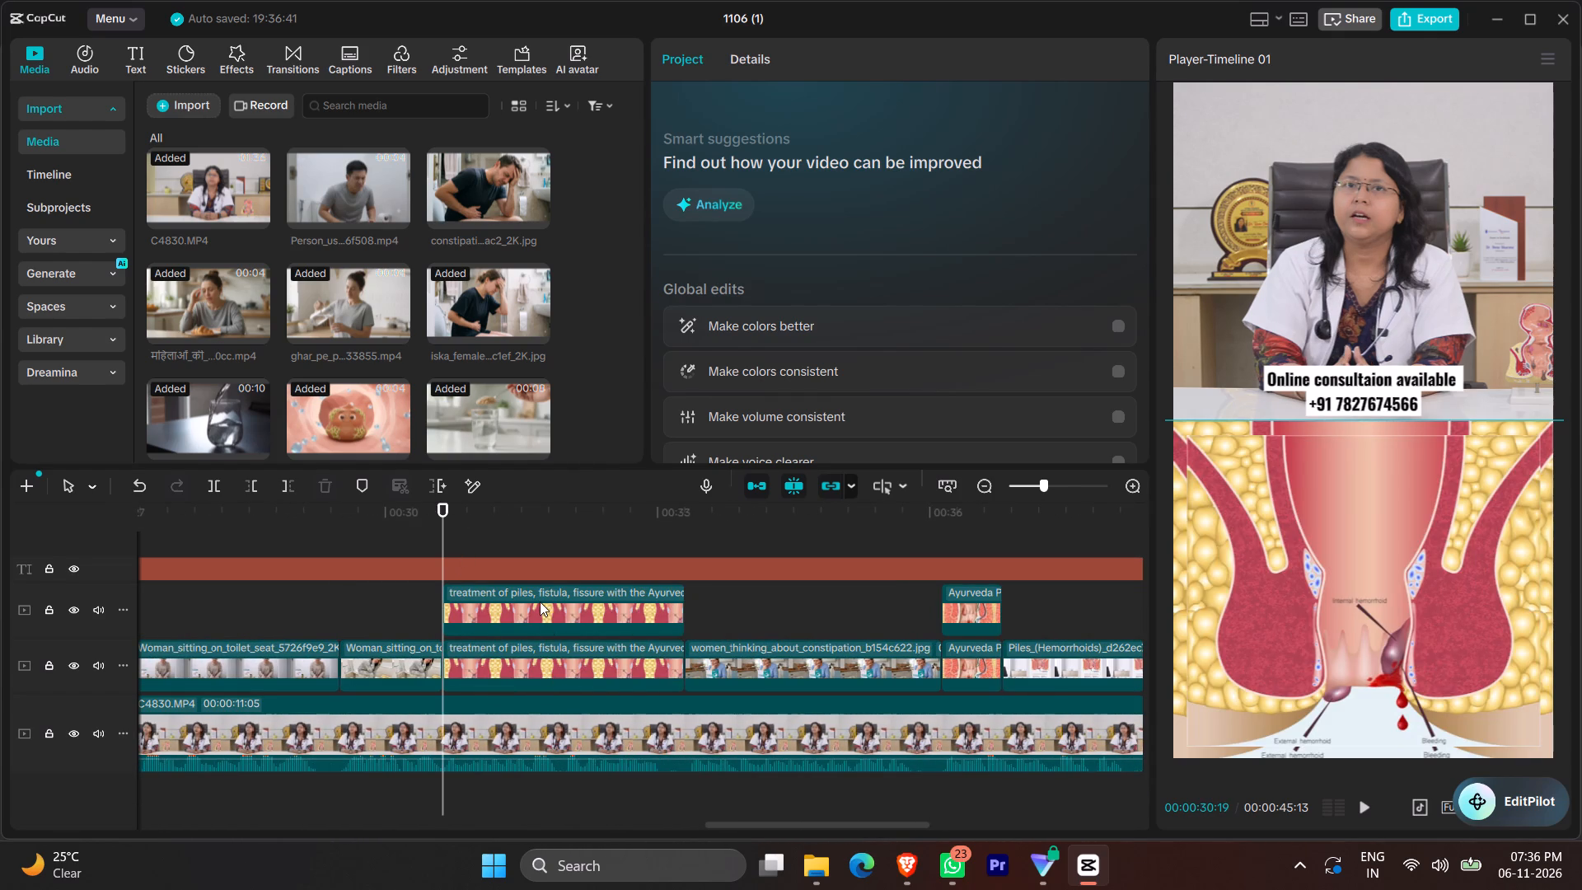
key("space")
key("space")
Search the video effects for "blur", apply Blur to the lower treatment of piles image, and set its strength to 100.
left_click(564, 660)
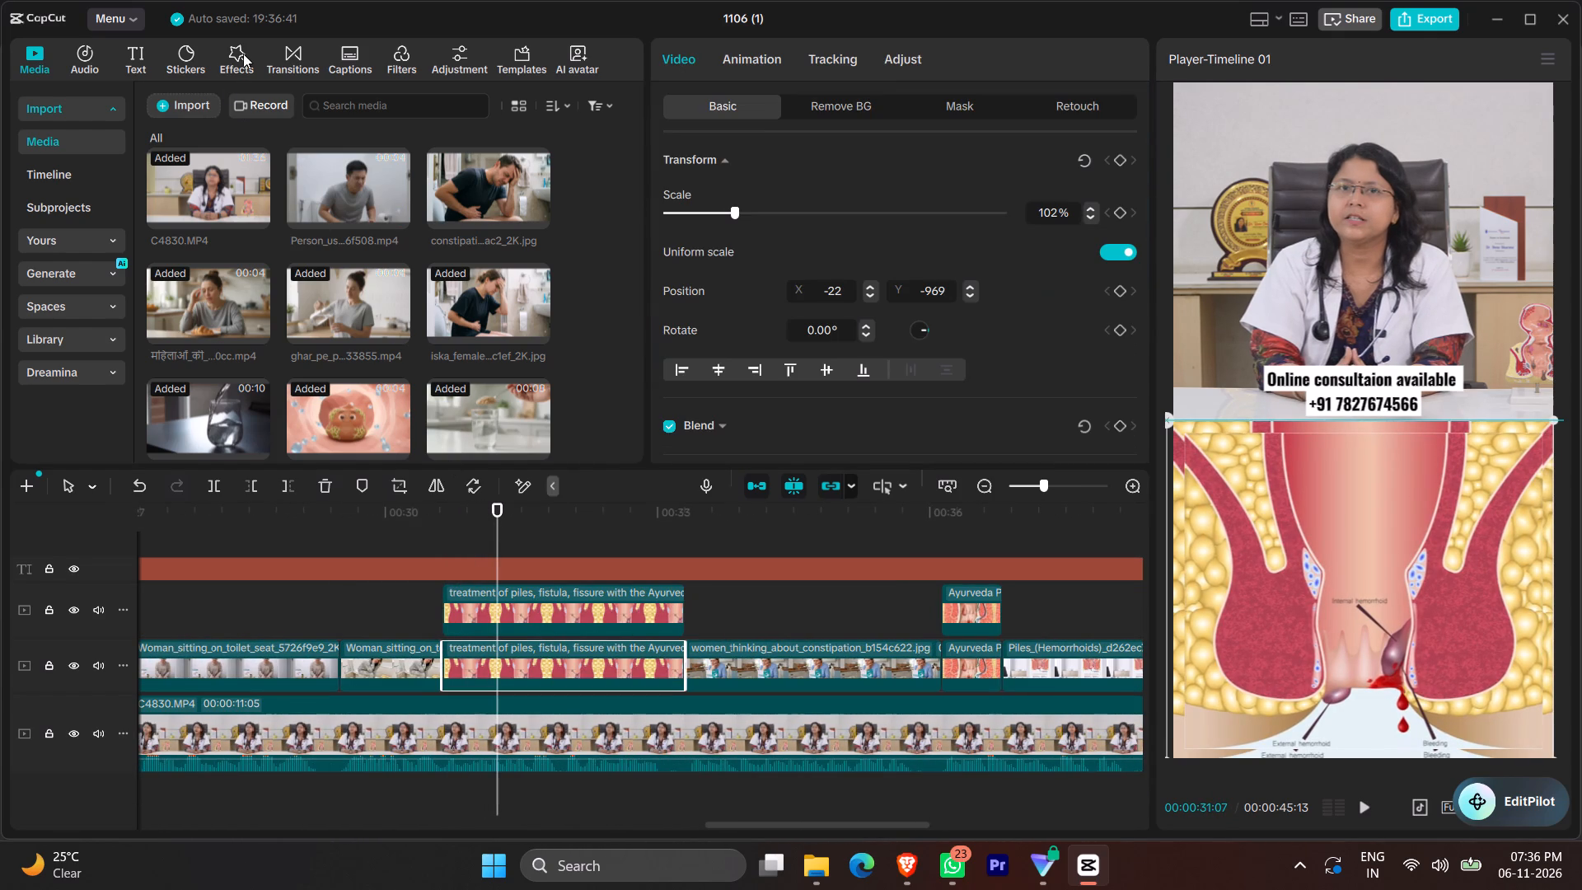
left_click(243, 53)
left_click(287, 108)
left_click(180, 153)
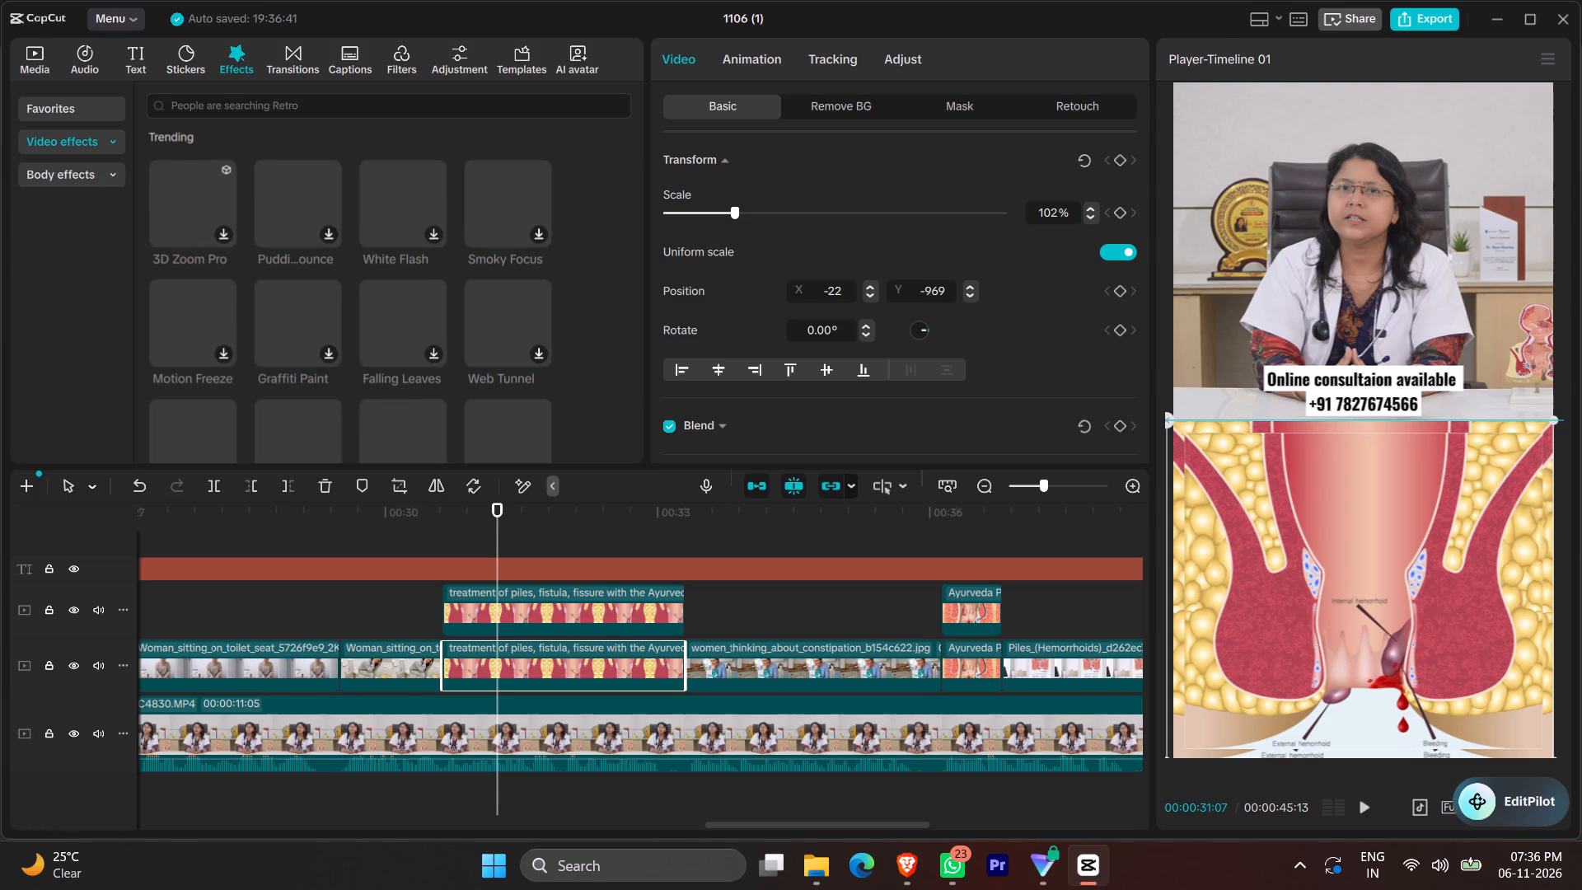
left_click(203, 110)
left_click(181, 155)
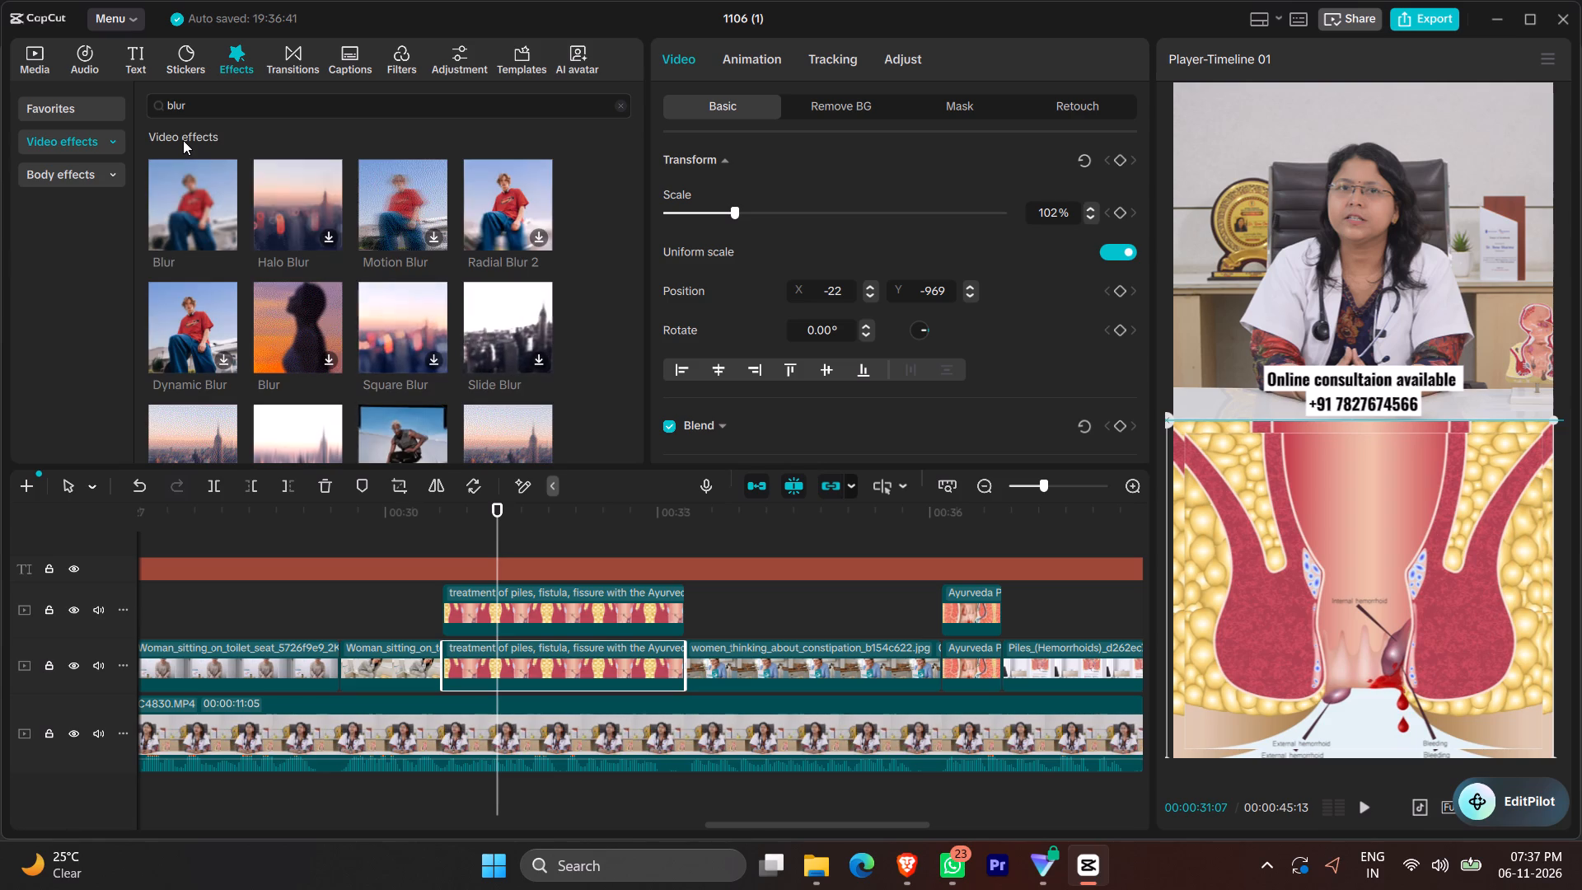
left_click_drag(169, 199, 552, 669)
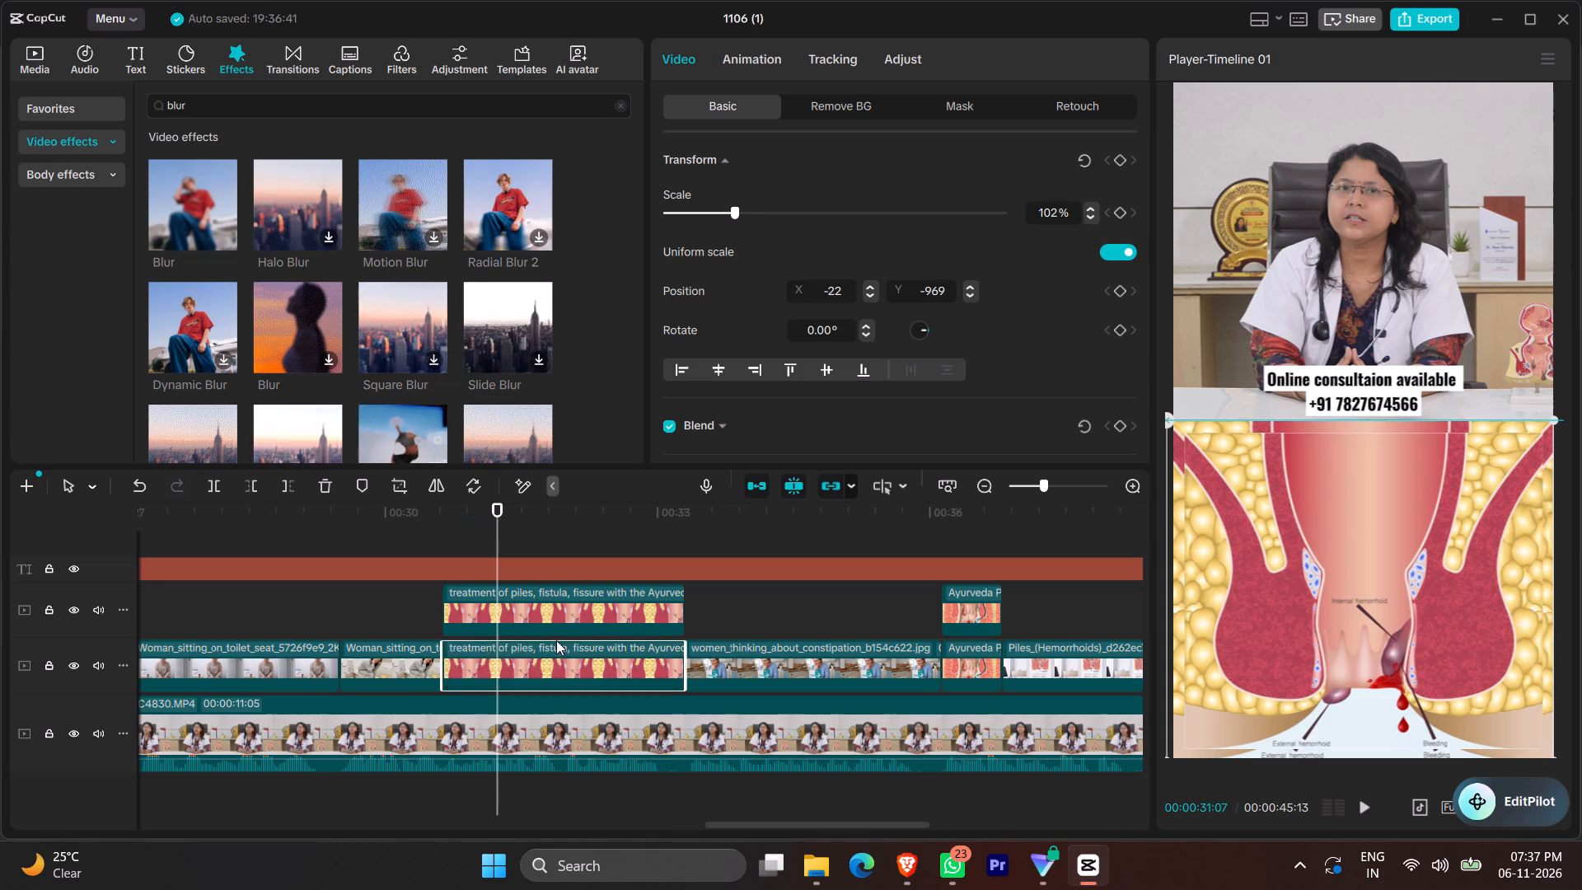
left_click_drag(849, 239, 1110, 241)
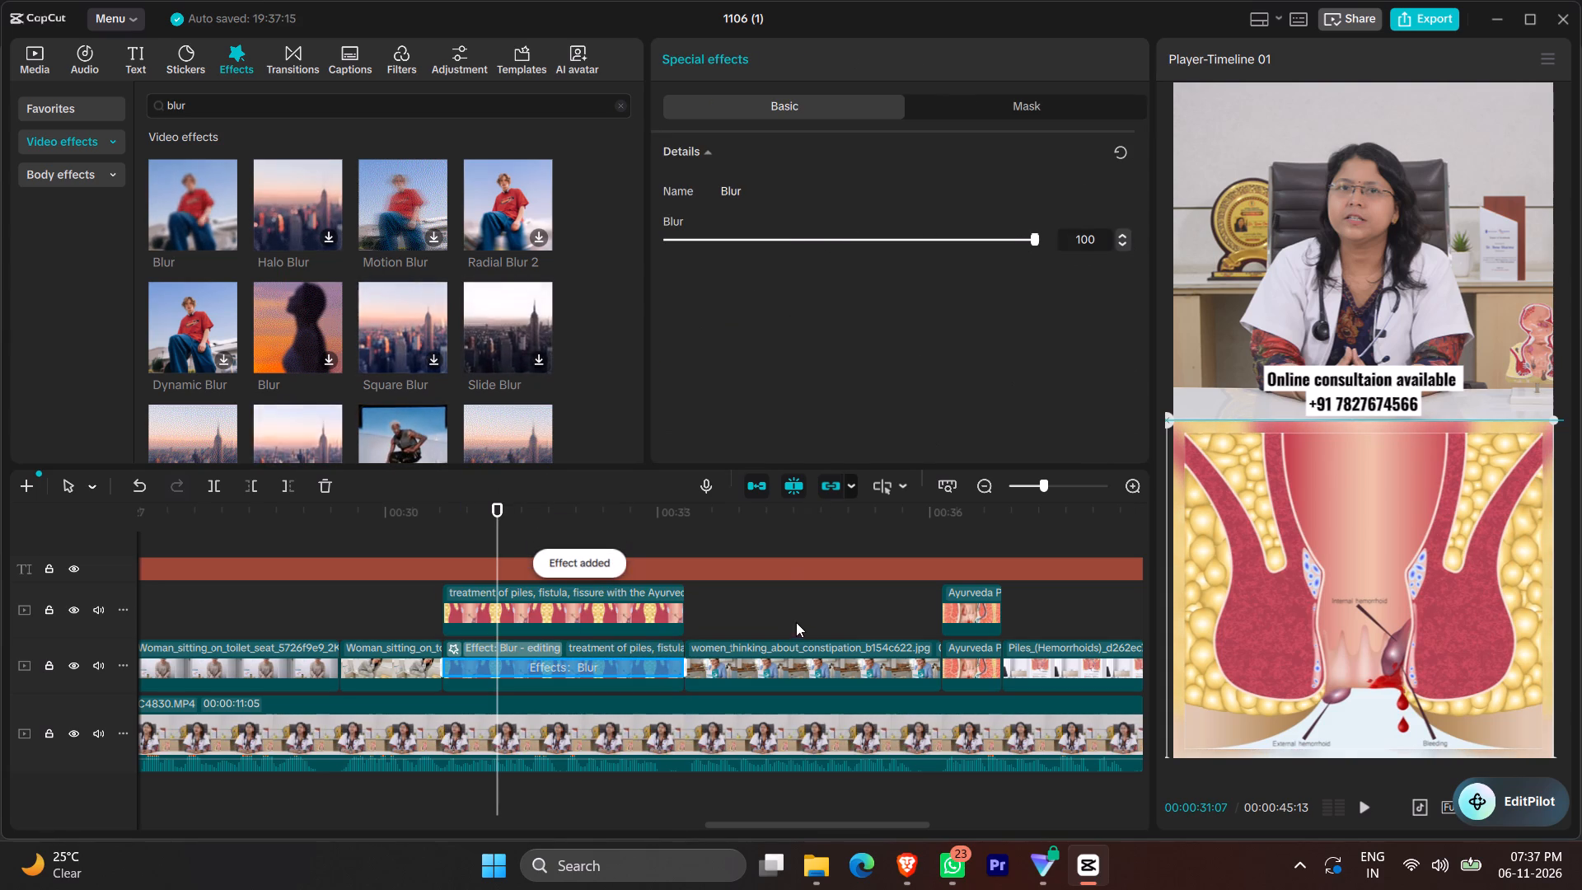
Apply the Blur effect to the lower Ayurveda P image at about 00:00:36 and set its strength to 100.
scroll(797, 633, "left", 1)
left_click_drag(192, 203, 773, 588)
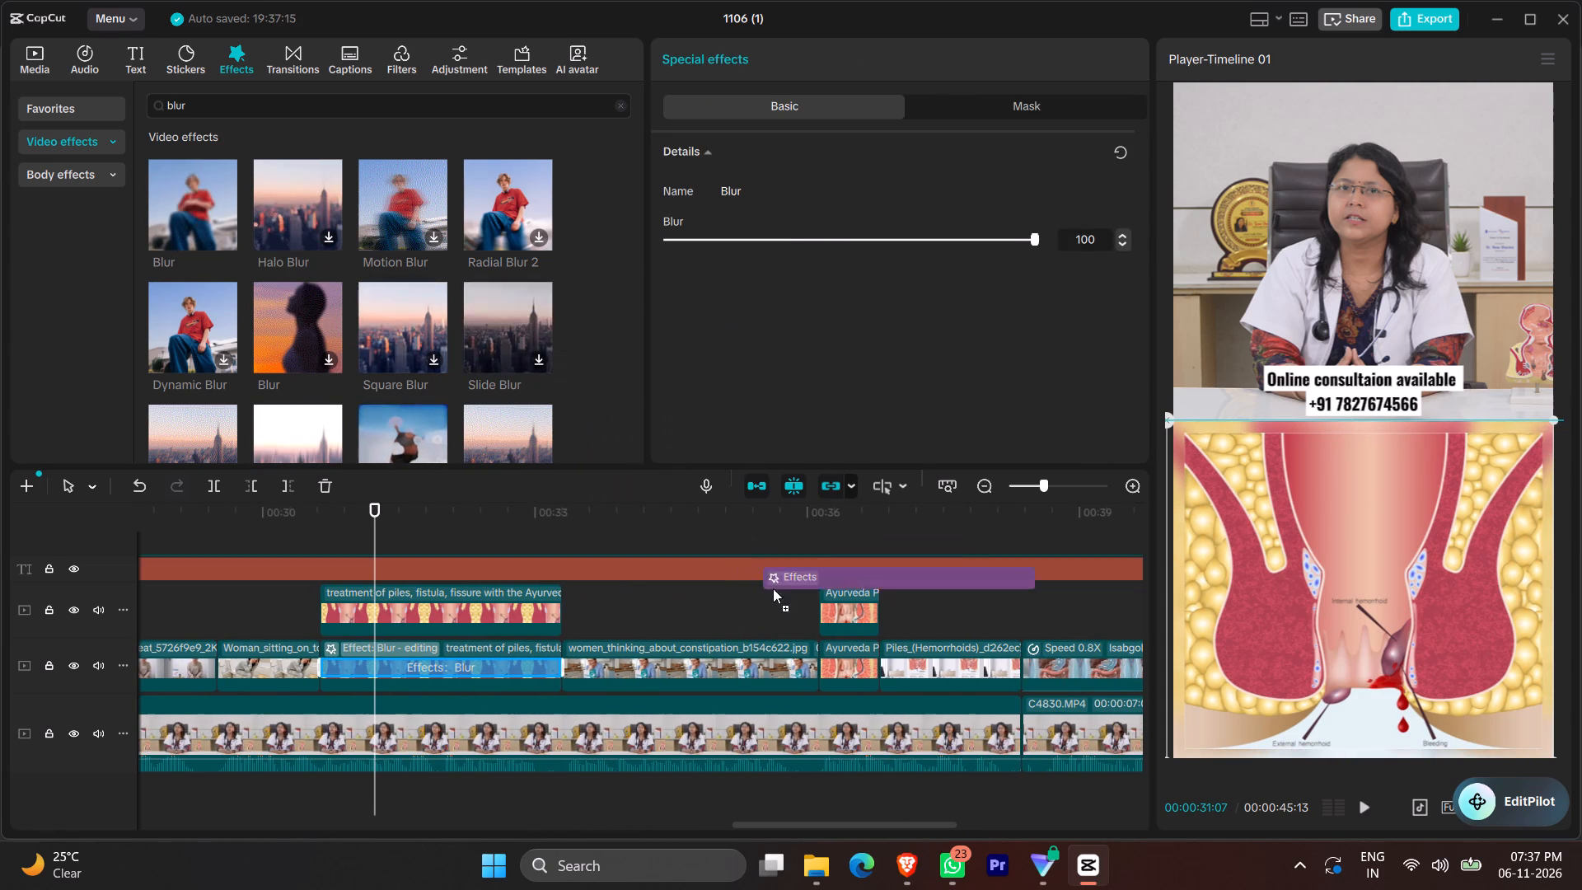
left_click_drag(773, 588, 841, 667)
left_click_drag(856, 245, 1224, 256)
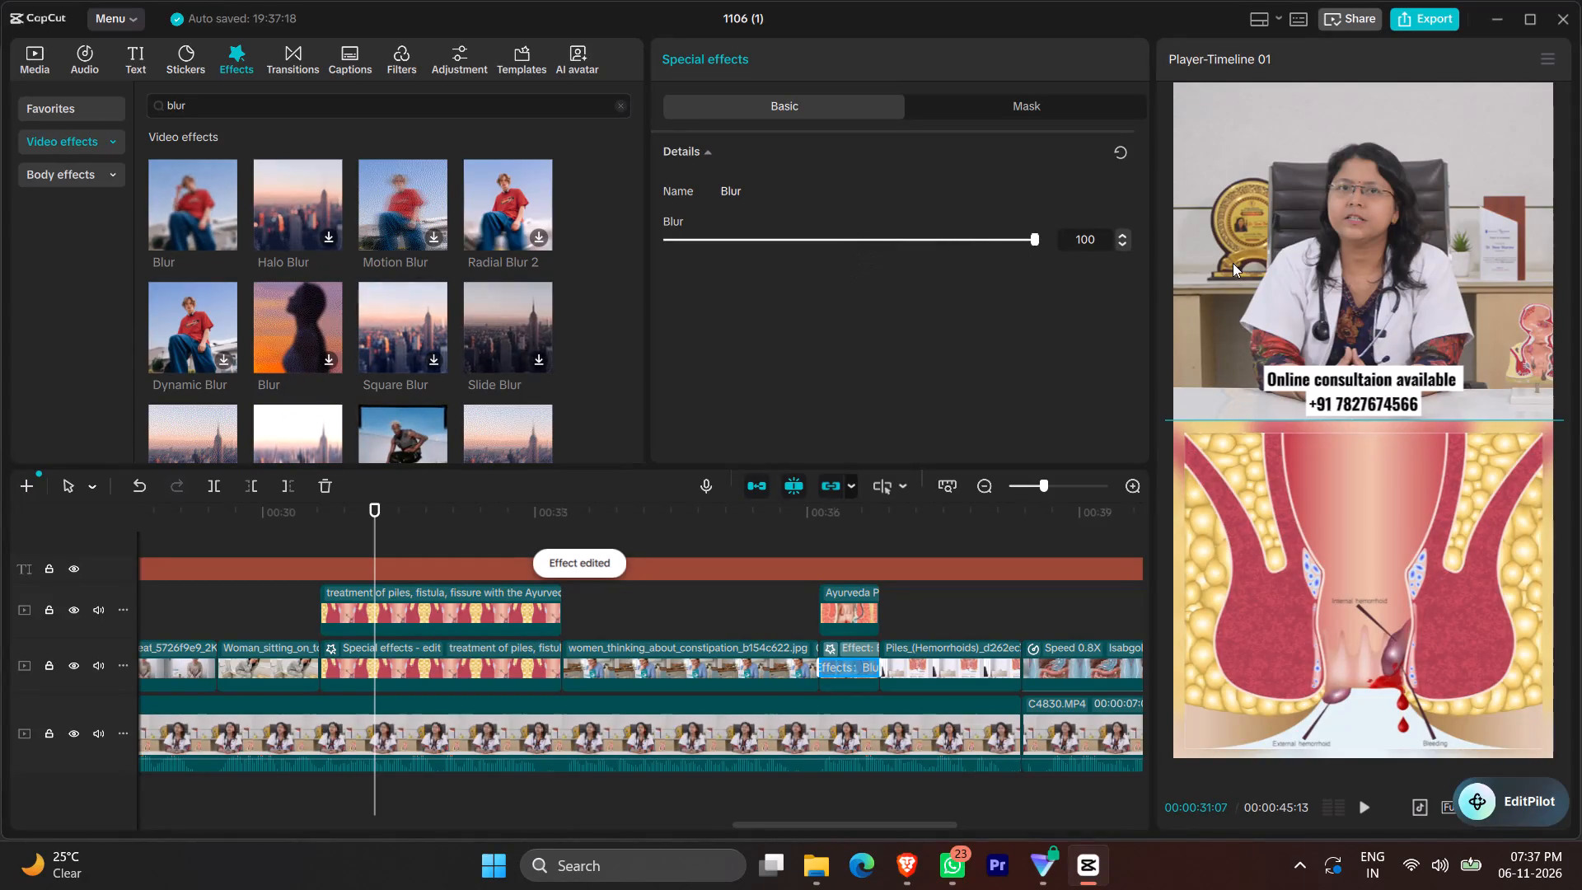
Play the stacked treatment of piles images and the transition after them to check the blurred background.
left_click(284, 602)
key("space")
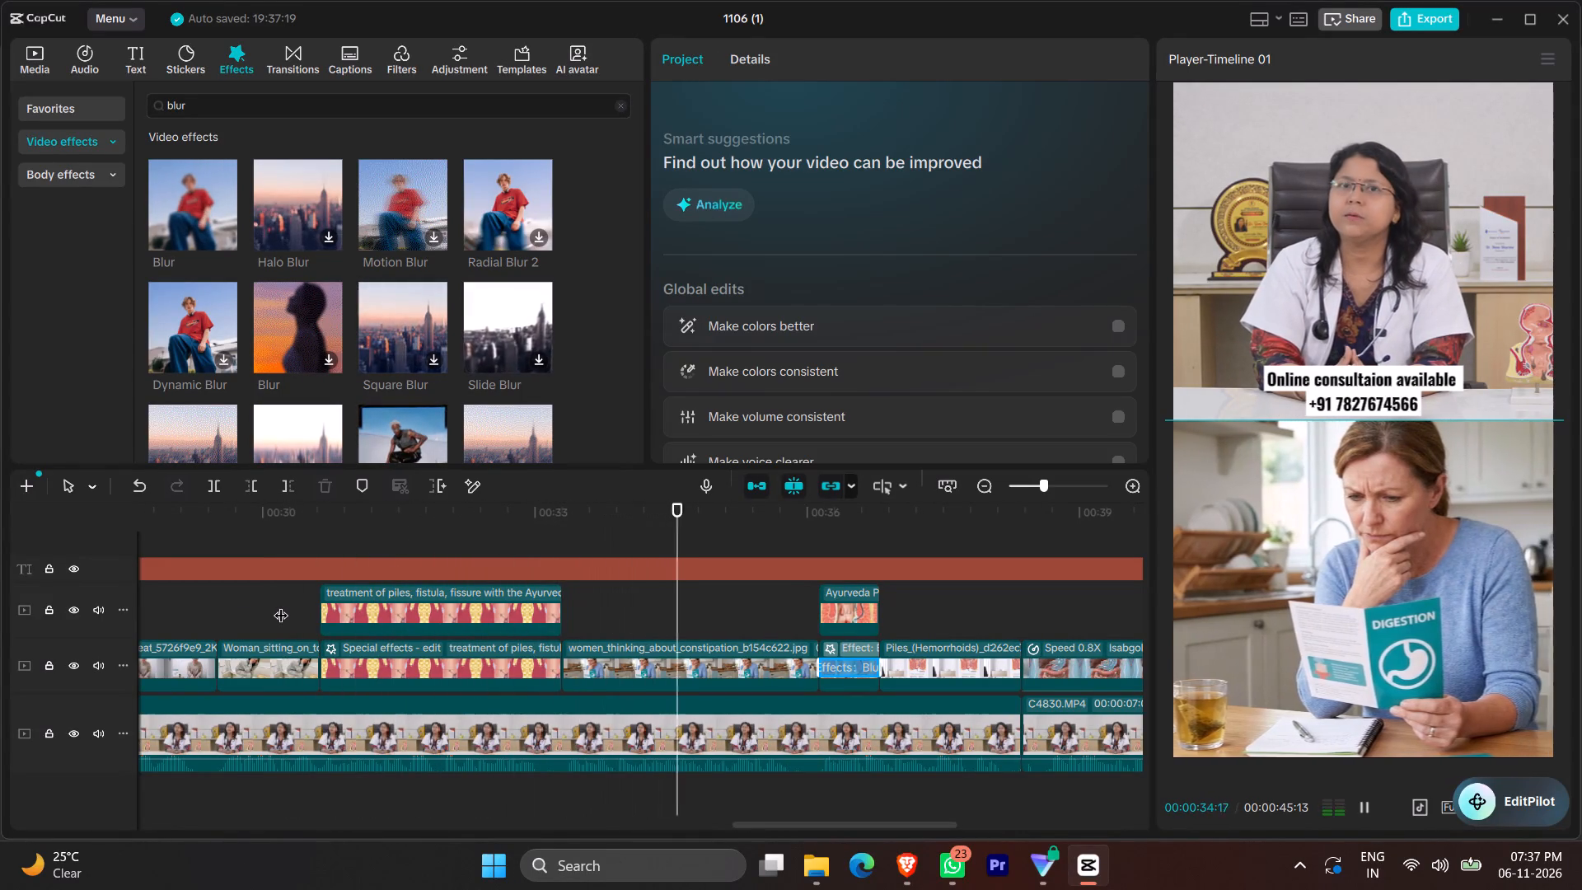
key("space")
left_click(535, 534)
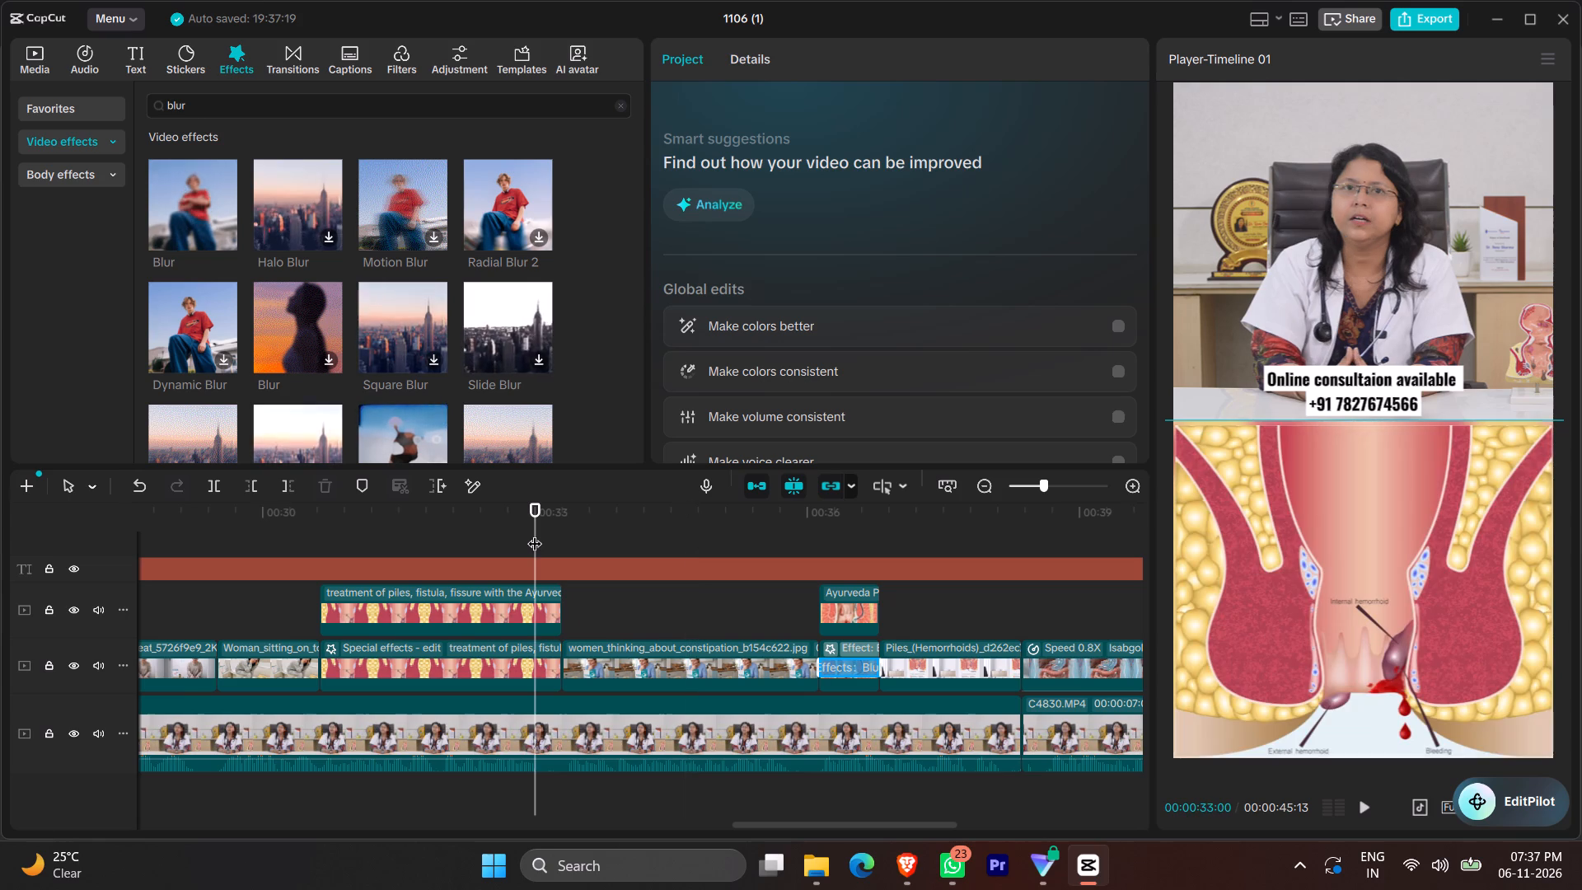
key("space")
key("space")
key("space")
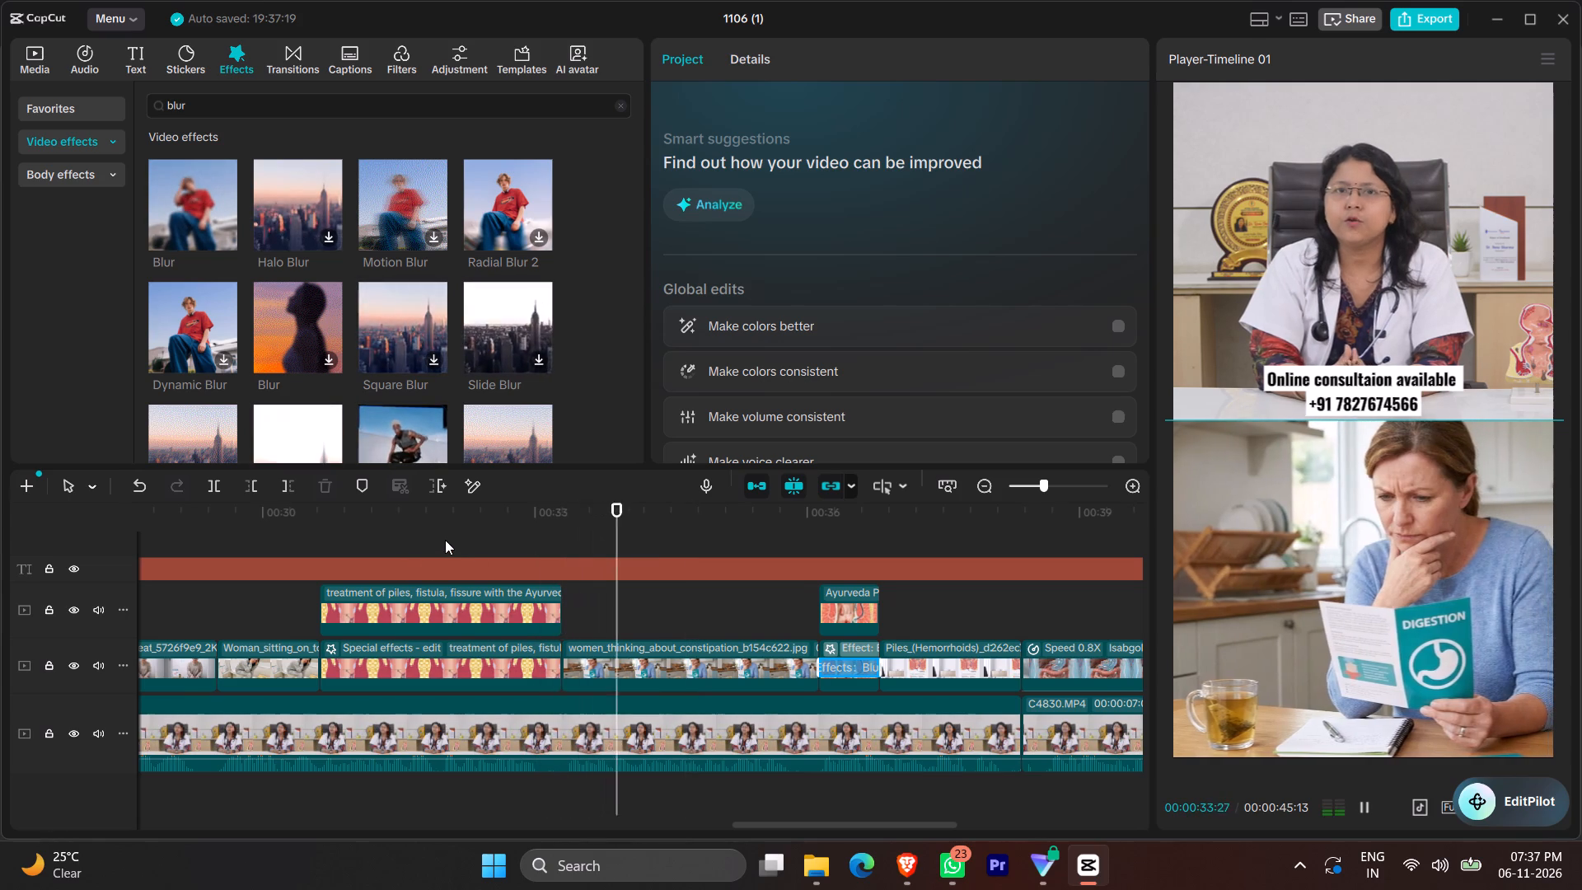
left_click(308, 542)
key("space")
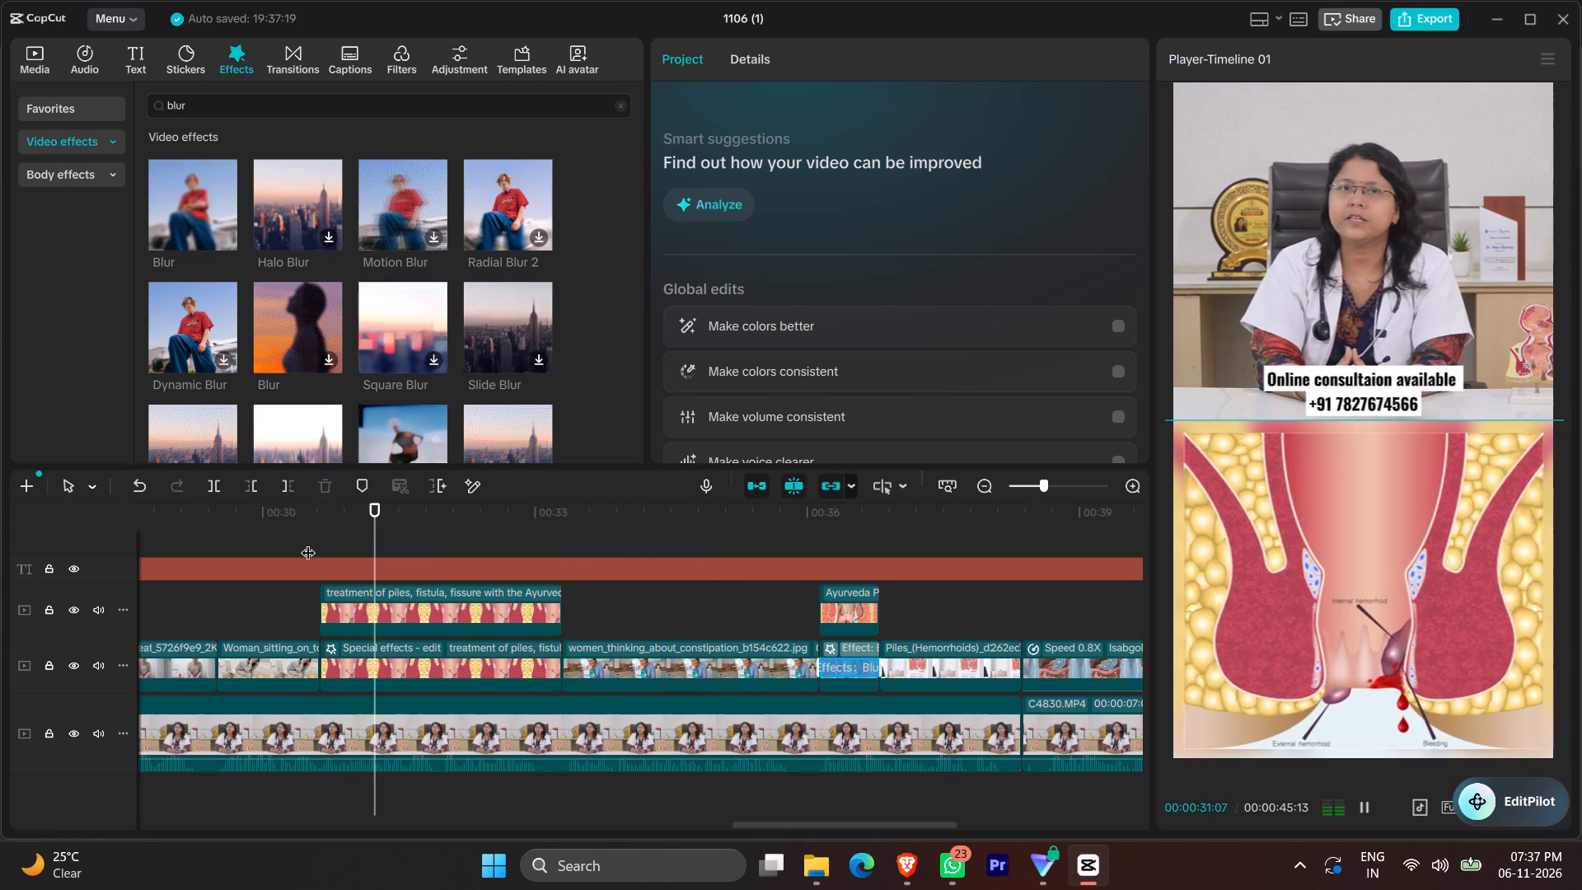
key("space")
Set the upper treatment of piles image's opening keyframe scale to 88%, keep the keyframe at the clip's start, and play the section through.
left_click(441, 614)
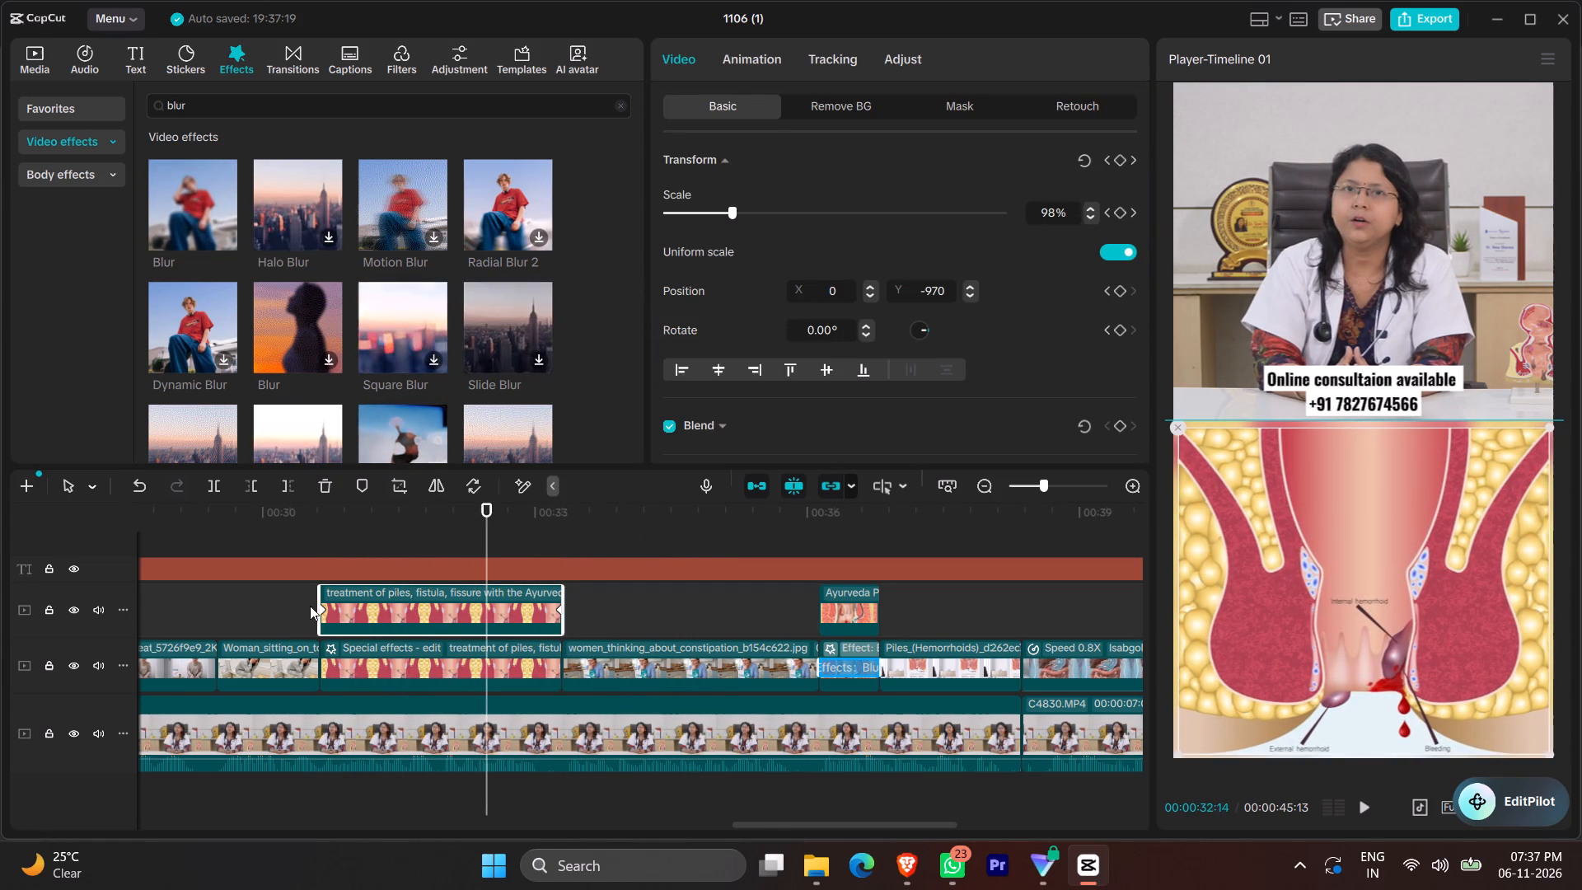
left_click(325, 609)
left_click(331, 613)
left_click(330, 614)
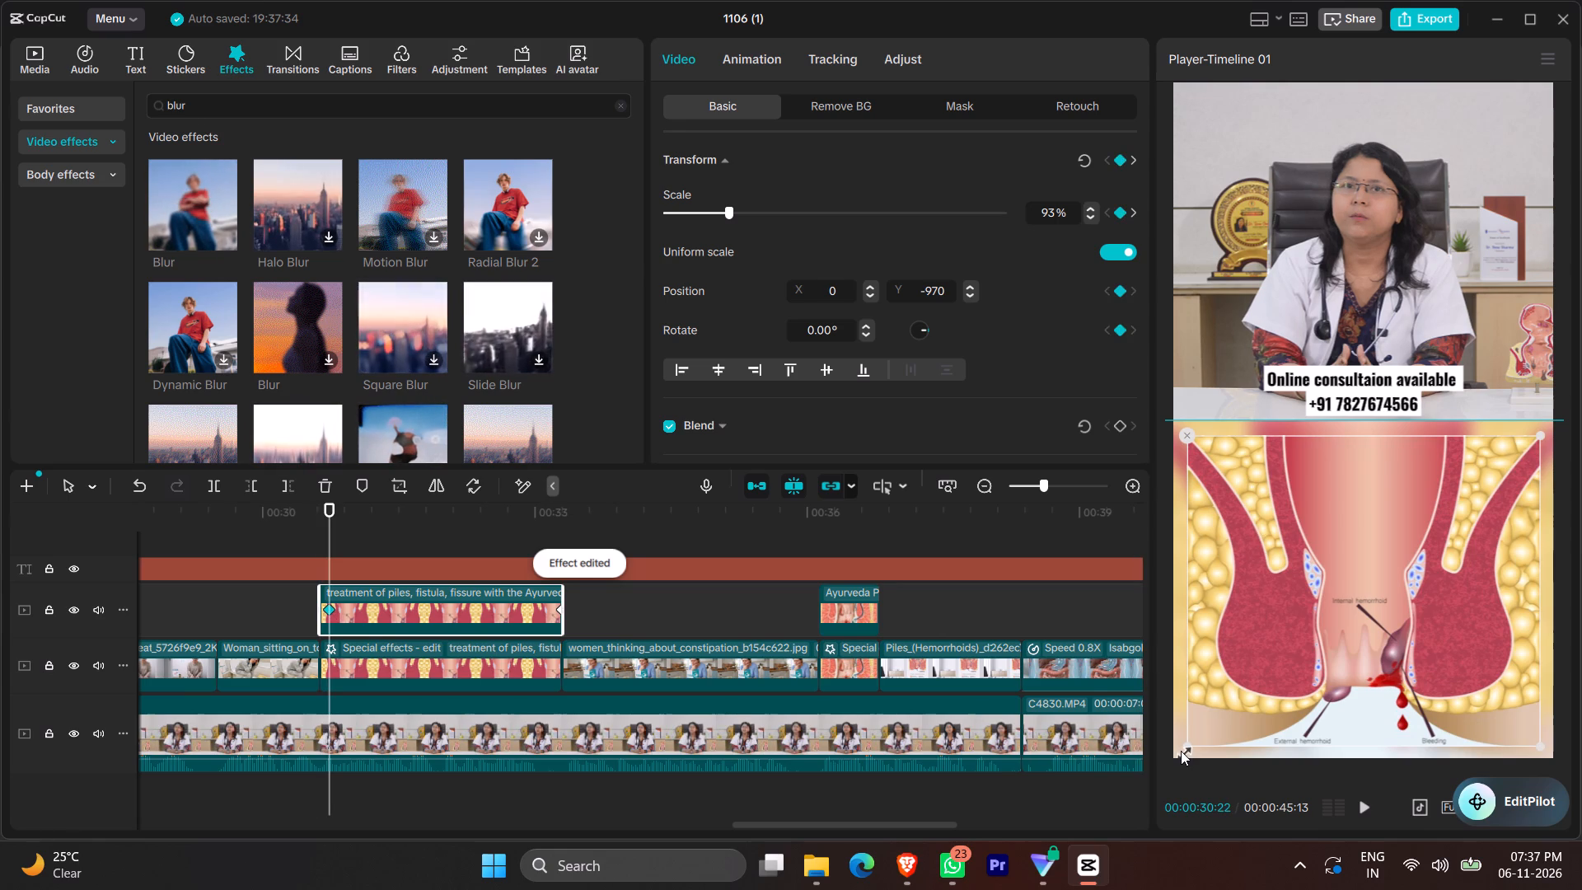
left_click_drag(1182, 749, 1198, 744)
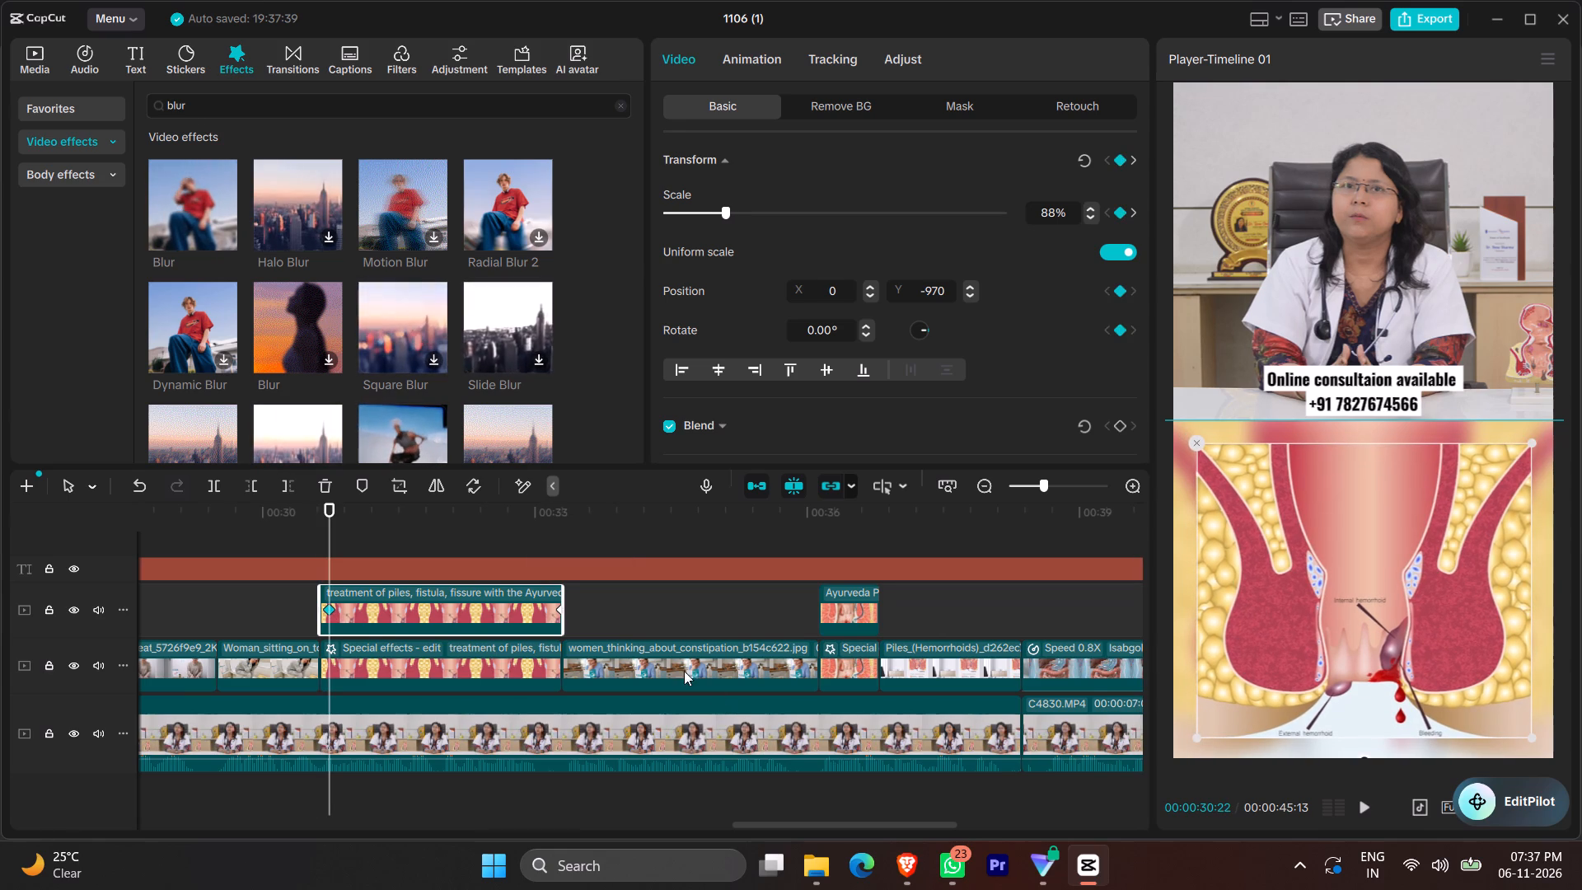
left_click_drag(329, 613, 297, 600)
left_click(311, 543)
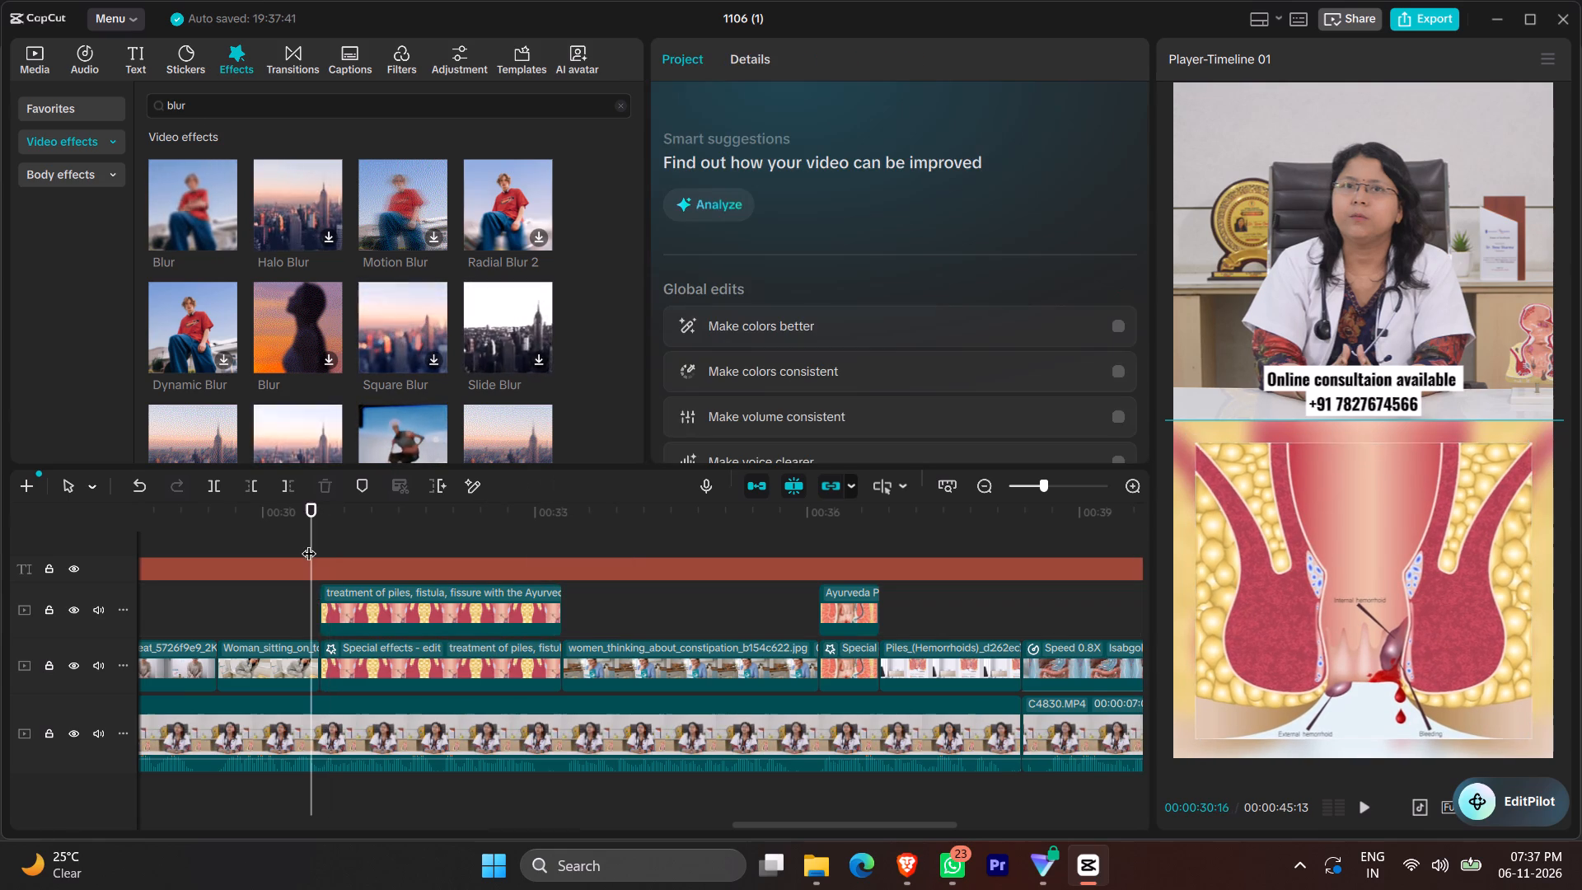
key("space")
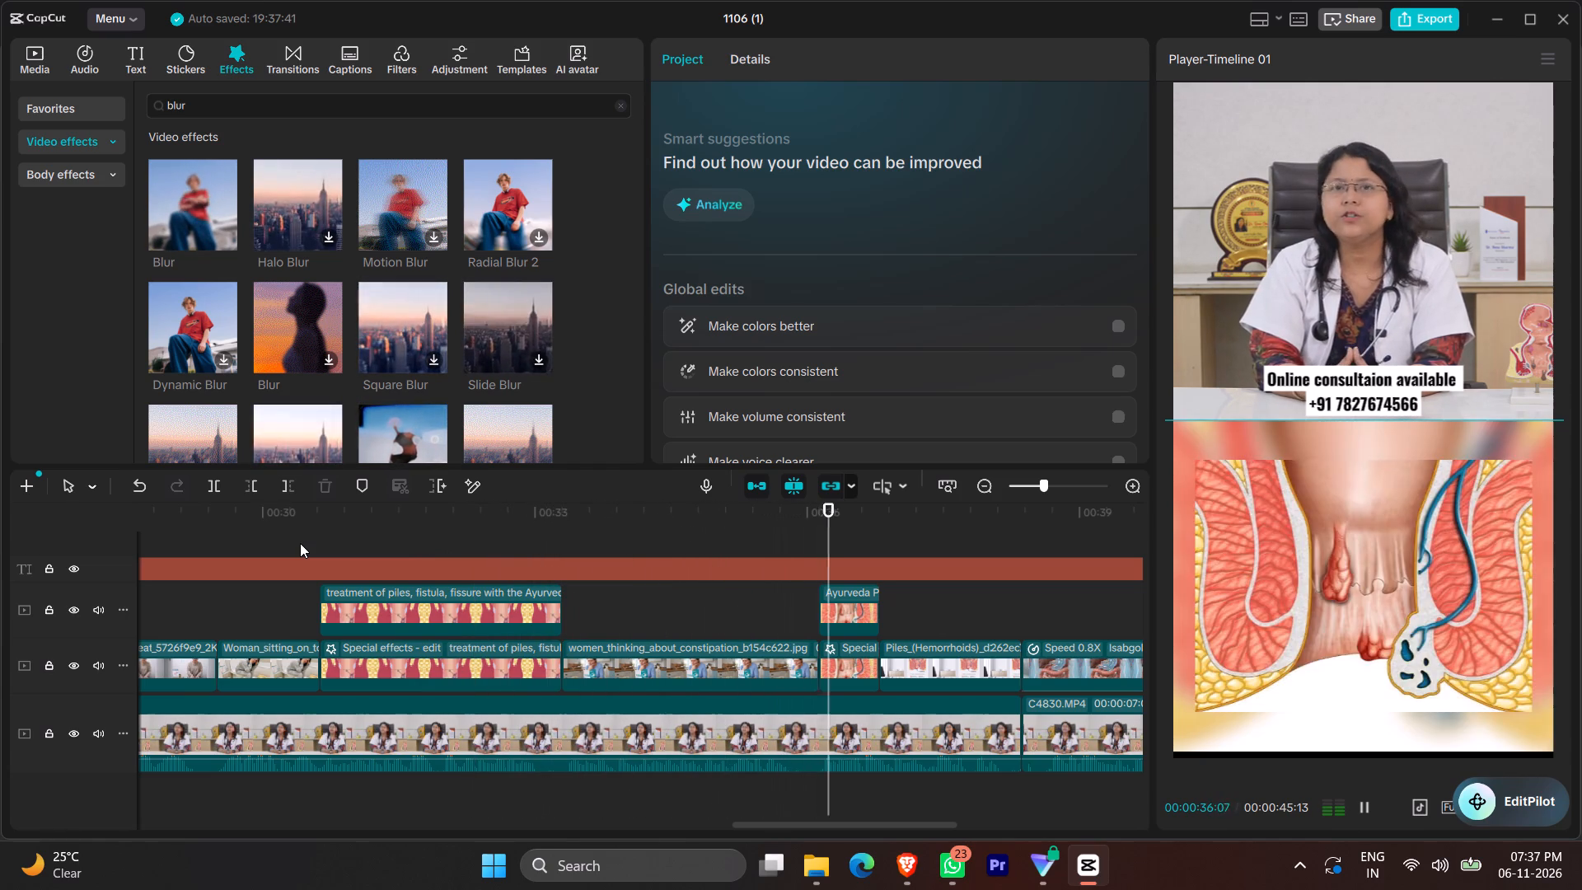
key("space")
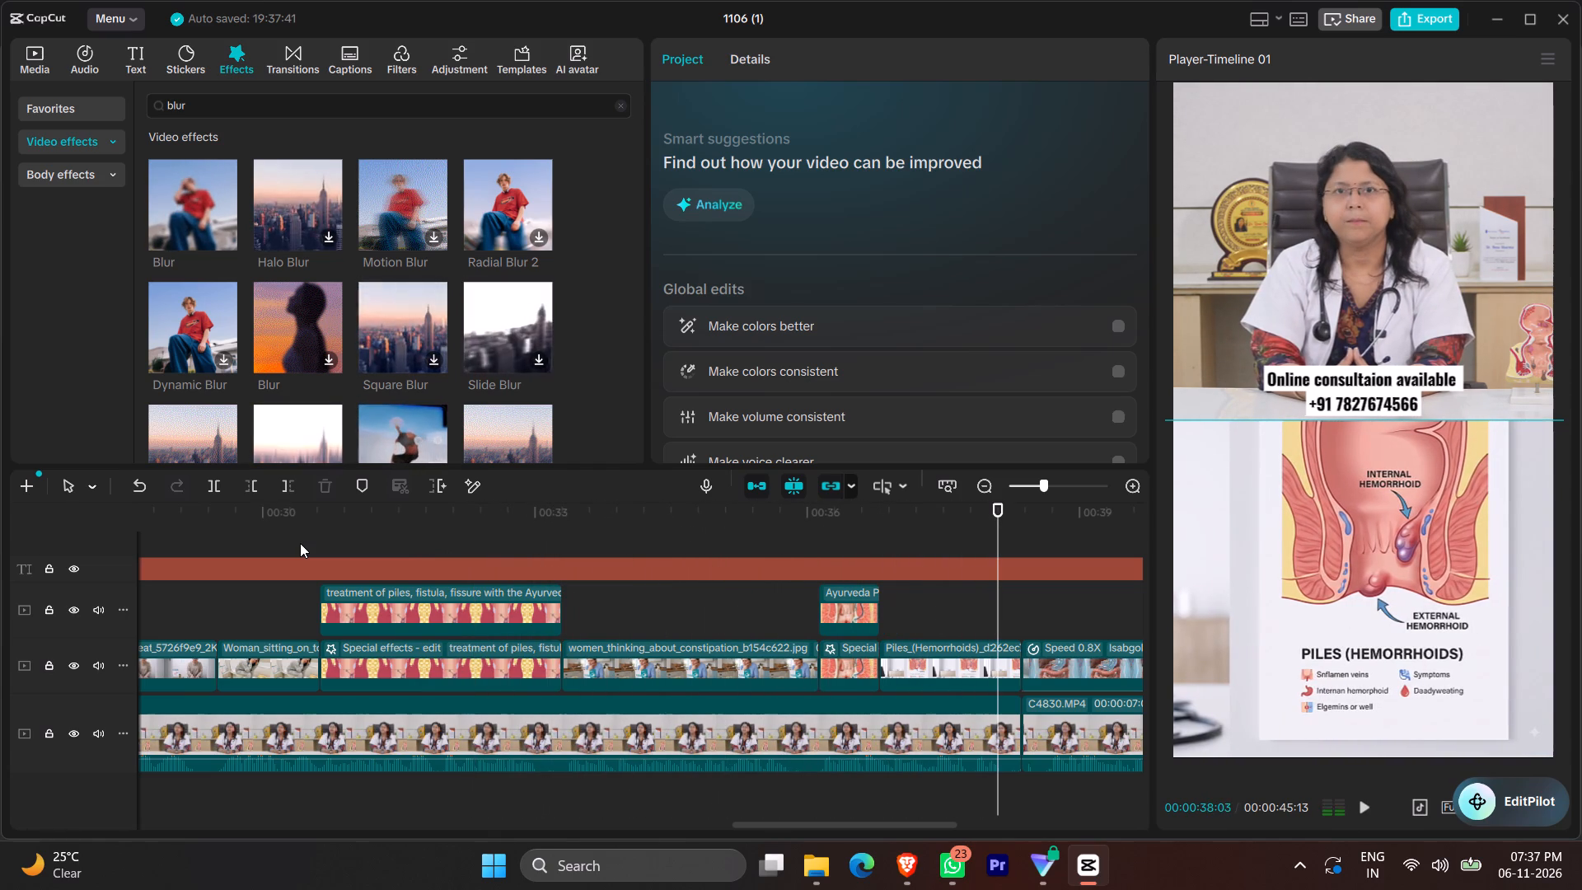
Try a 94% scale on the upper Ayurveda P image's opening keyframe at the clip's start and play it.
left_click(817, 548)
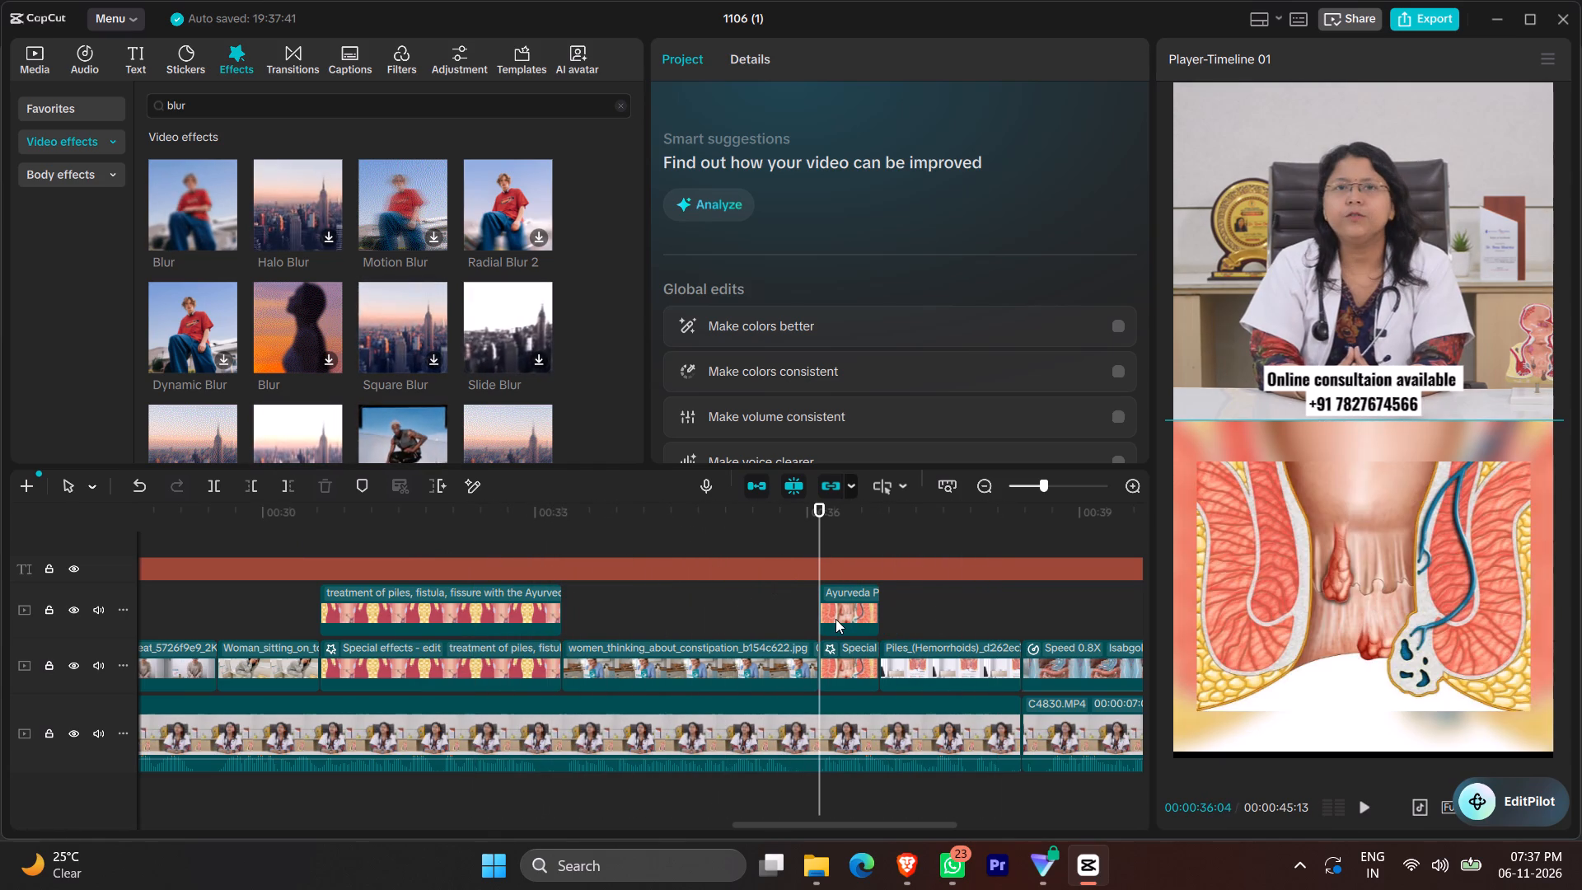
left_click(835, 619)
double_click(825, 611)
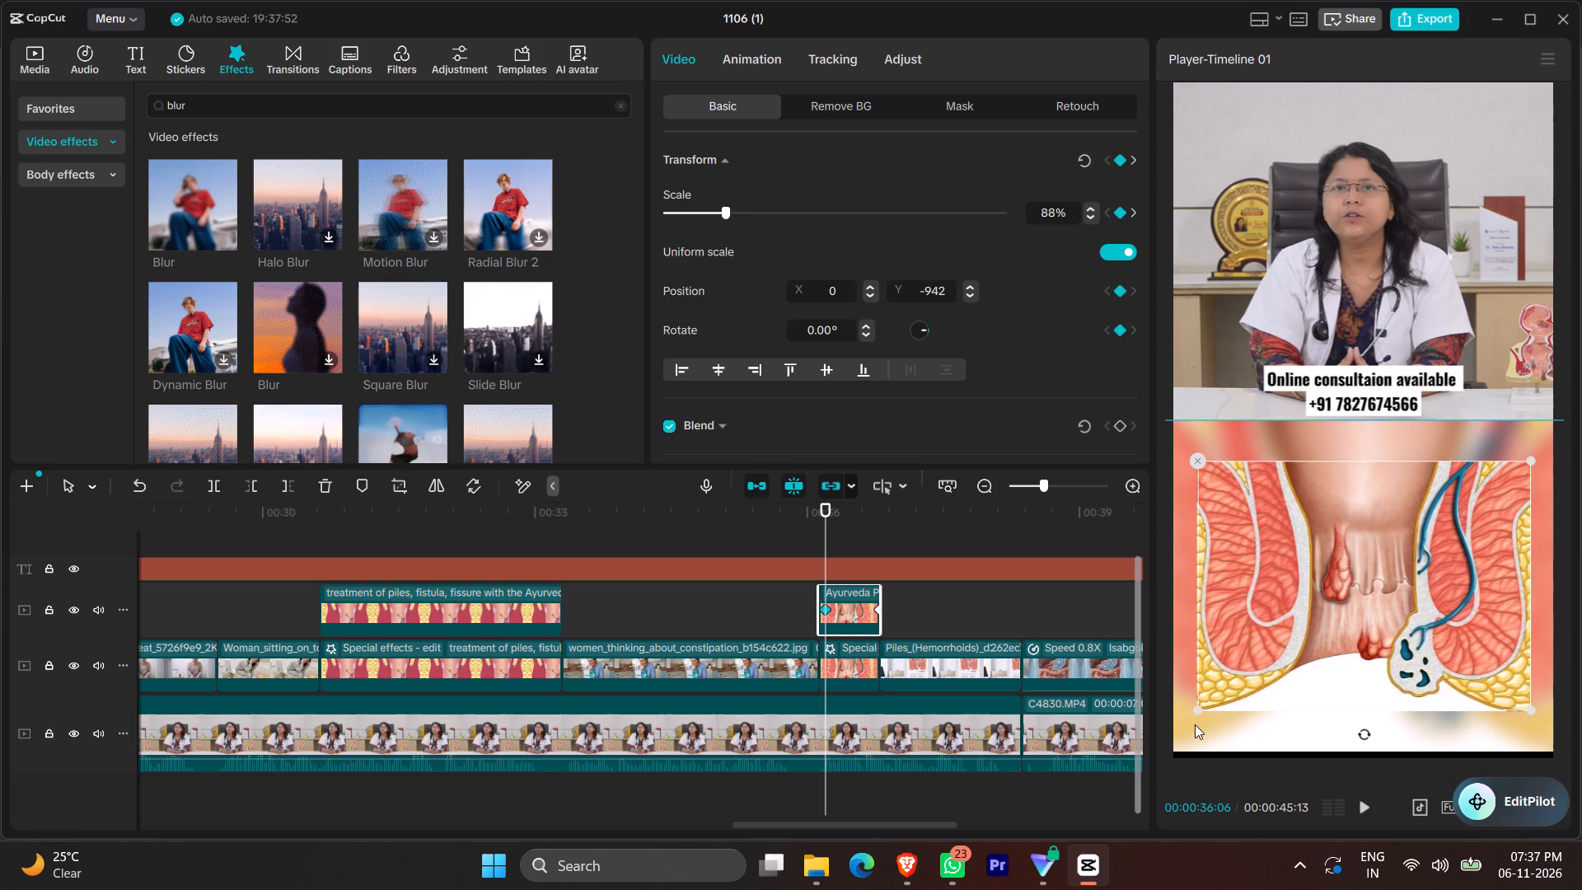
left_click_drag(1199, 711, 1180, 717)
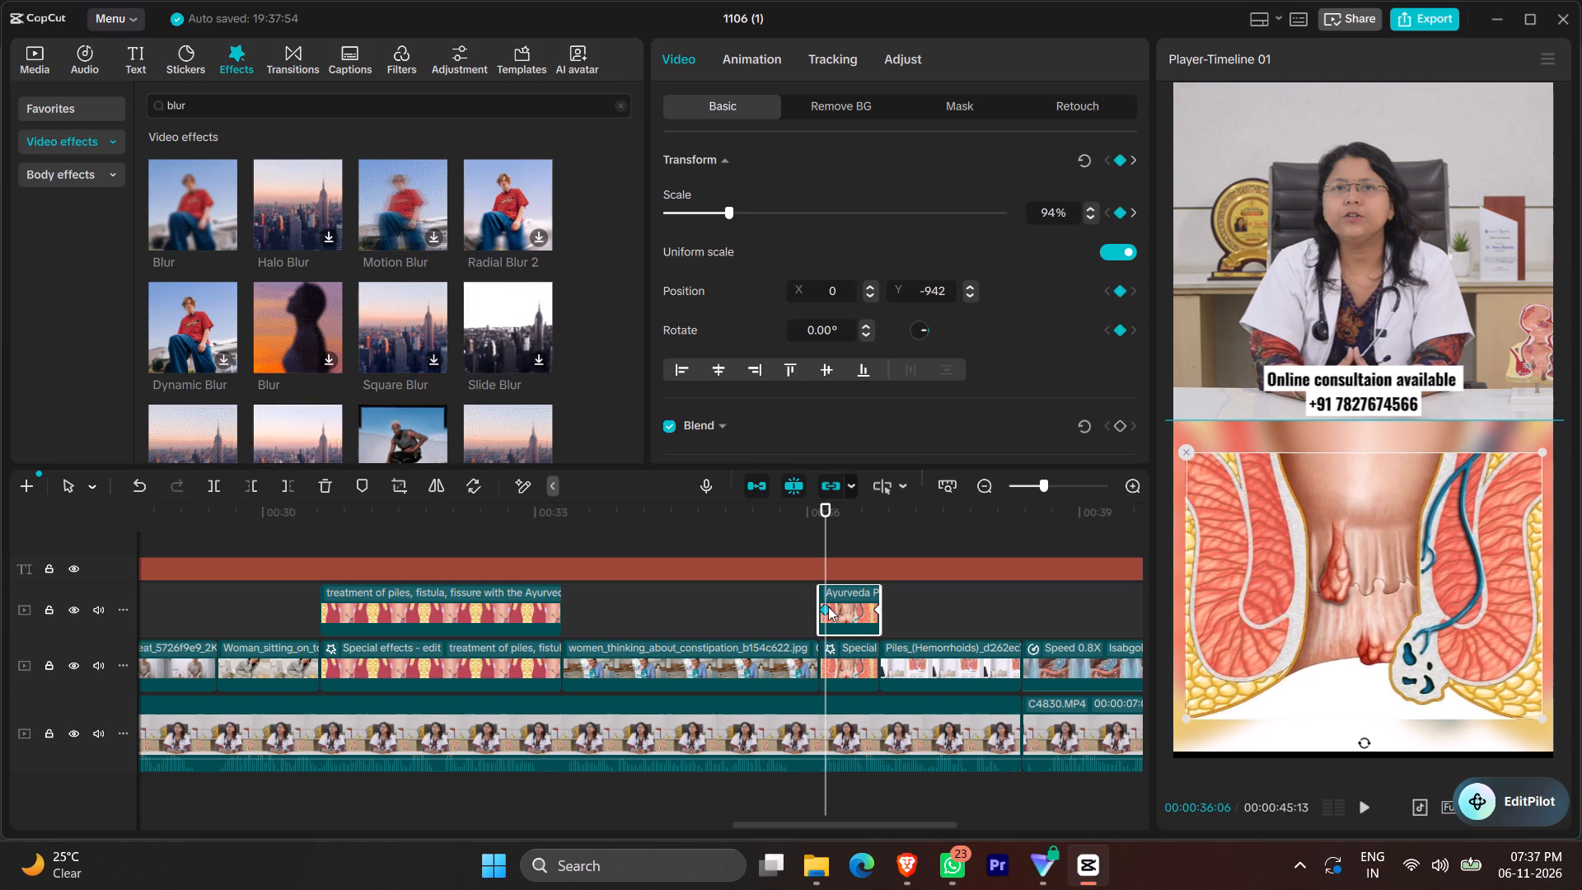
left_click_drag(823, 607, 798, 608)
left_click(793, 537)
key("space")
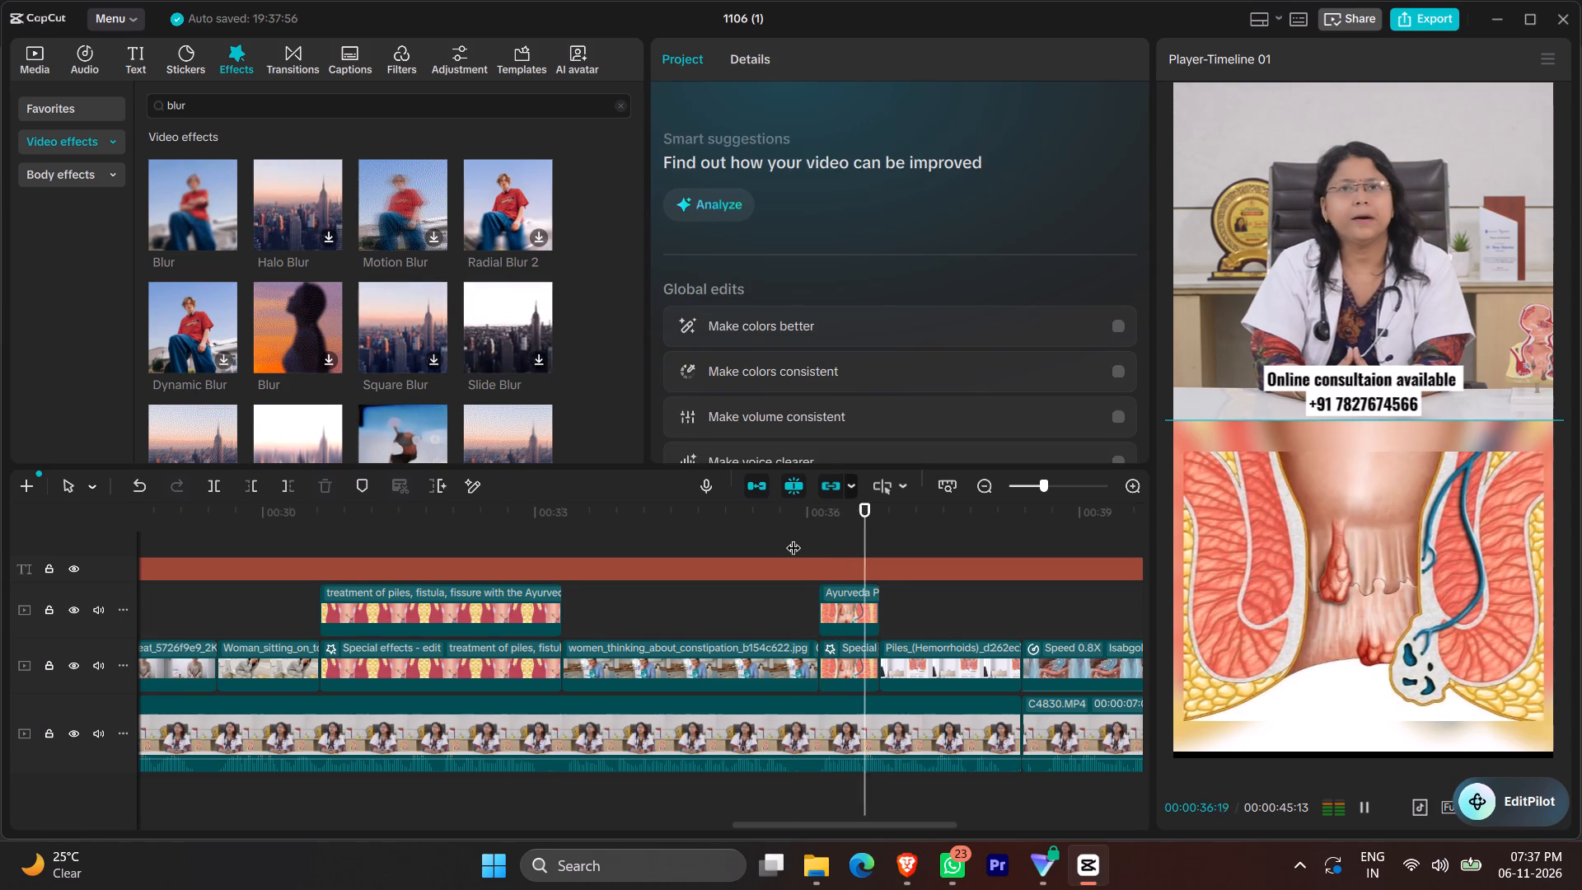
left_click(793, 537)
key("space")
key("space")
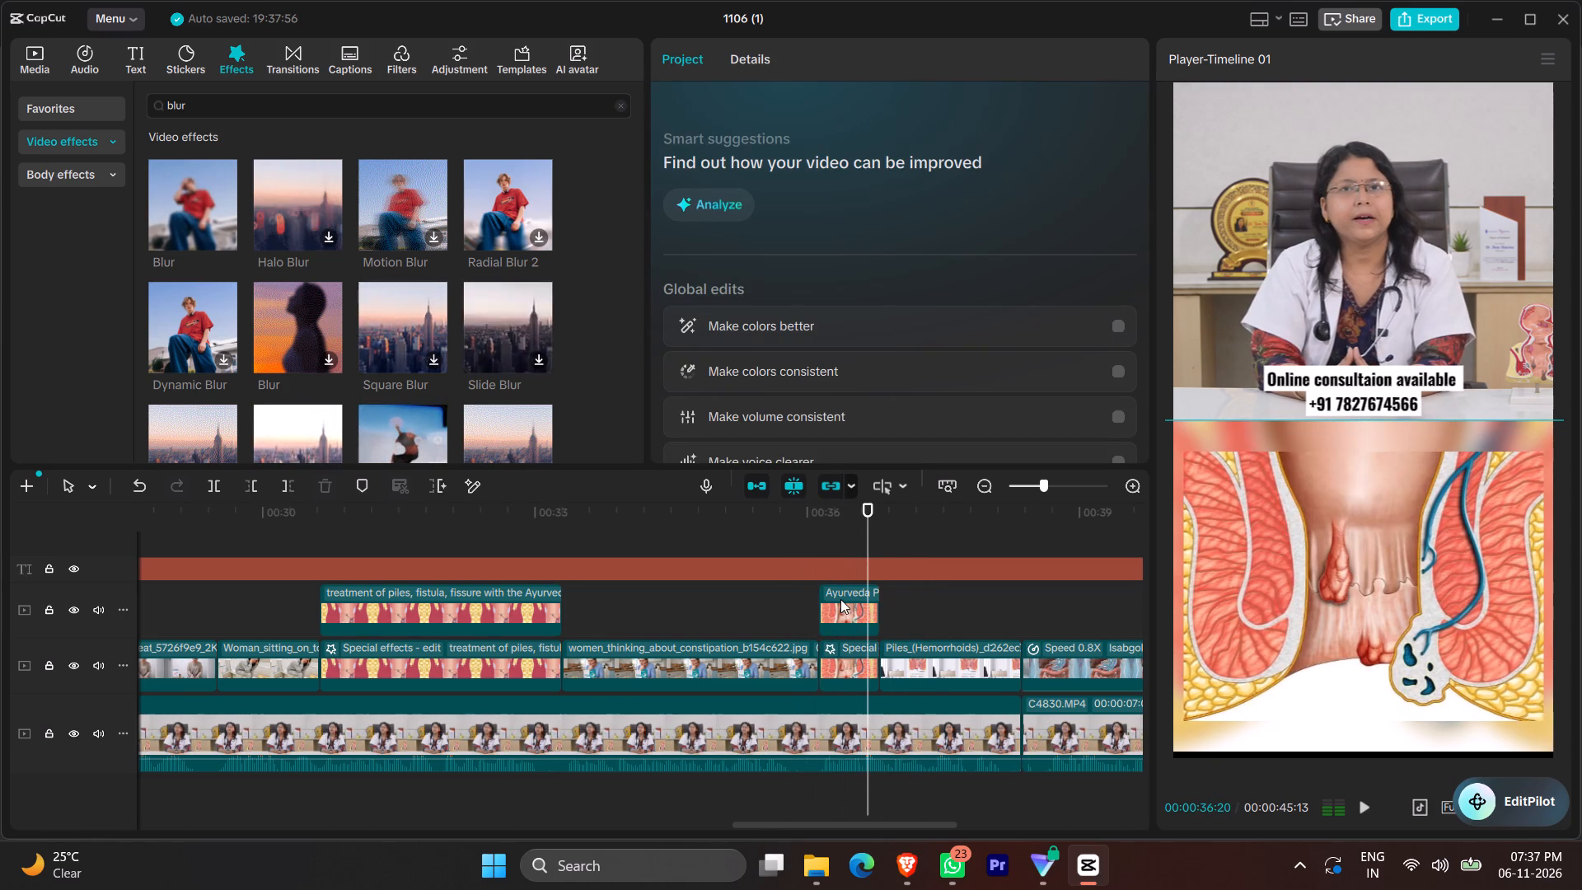
Set the upper Ayurveda P image's opening keyframe scale to 91%, move the keyframe to the clip's start, and play it.
left_click(859, 613)
double_click(823, 607)
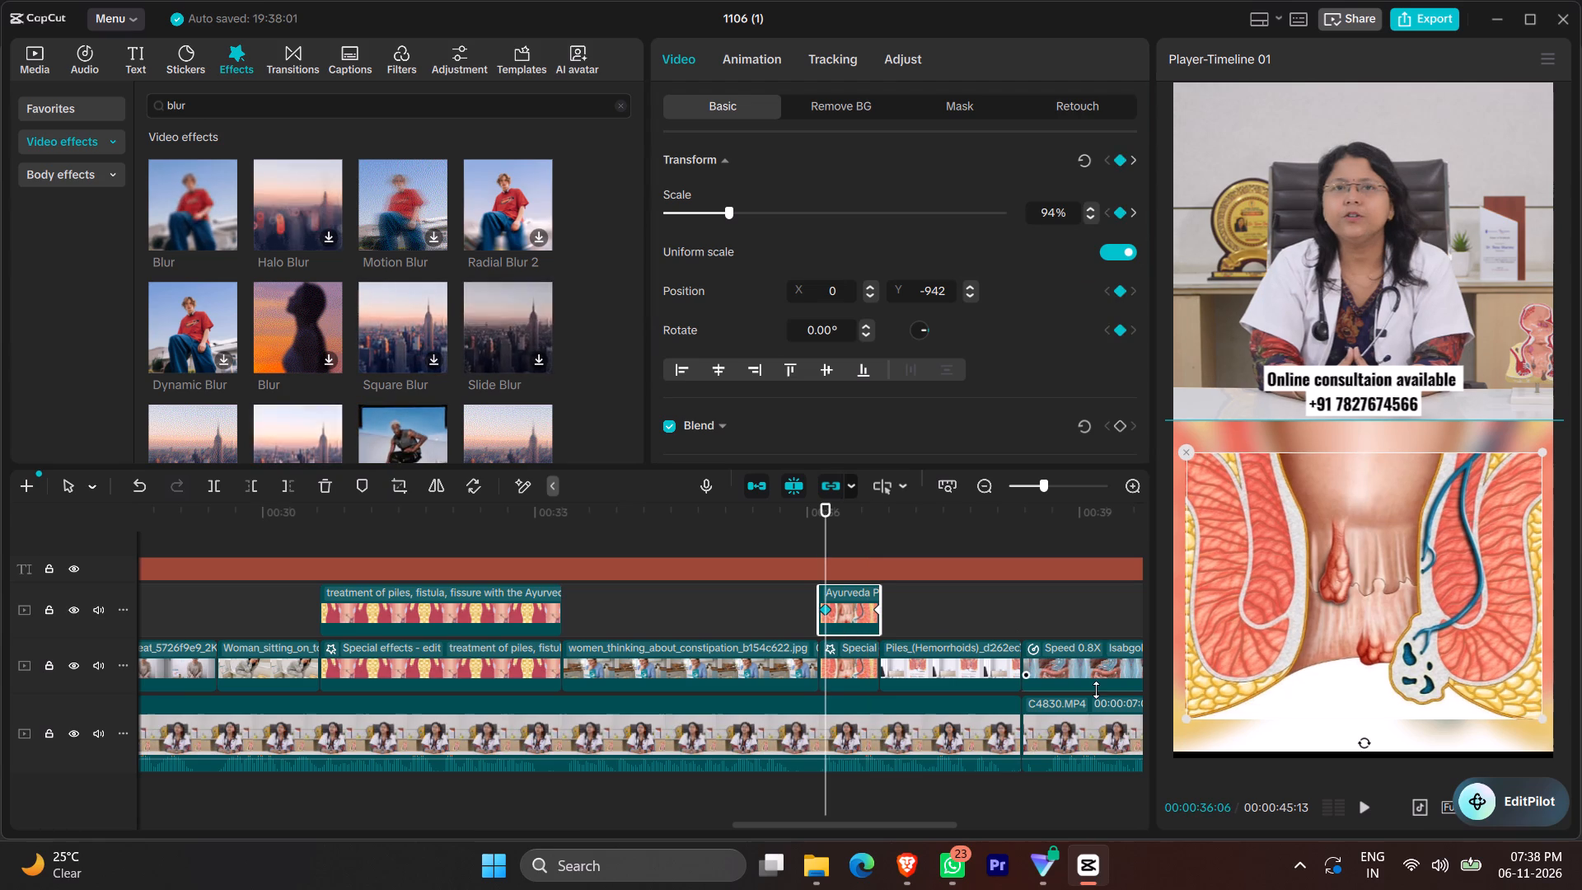
left_click_drag(1191, 719, 1201, 721)
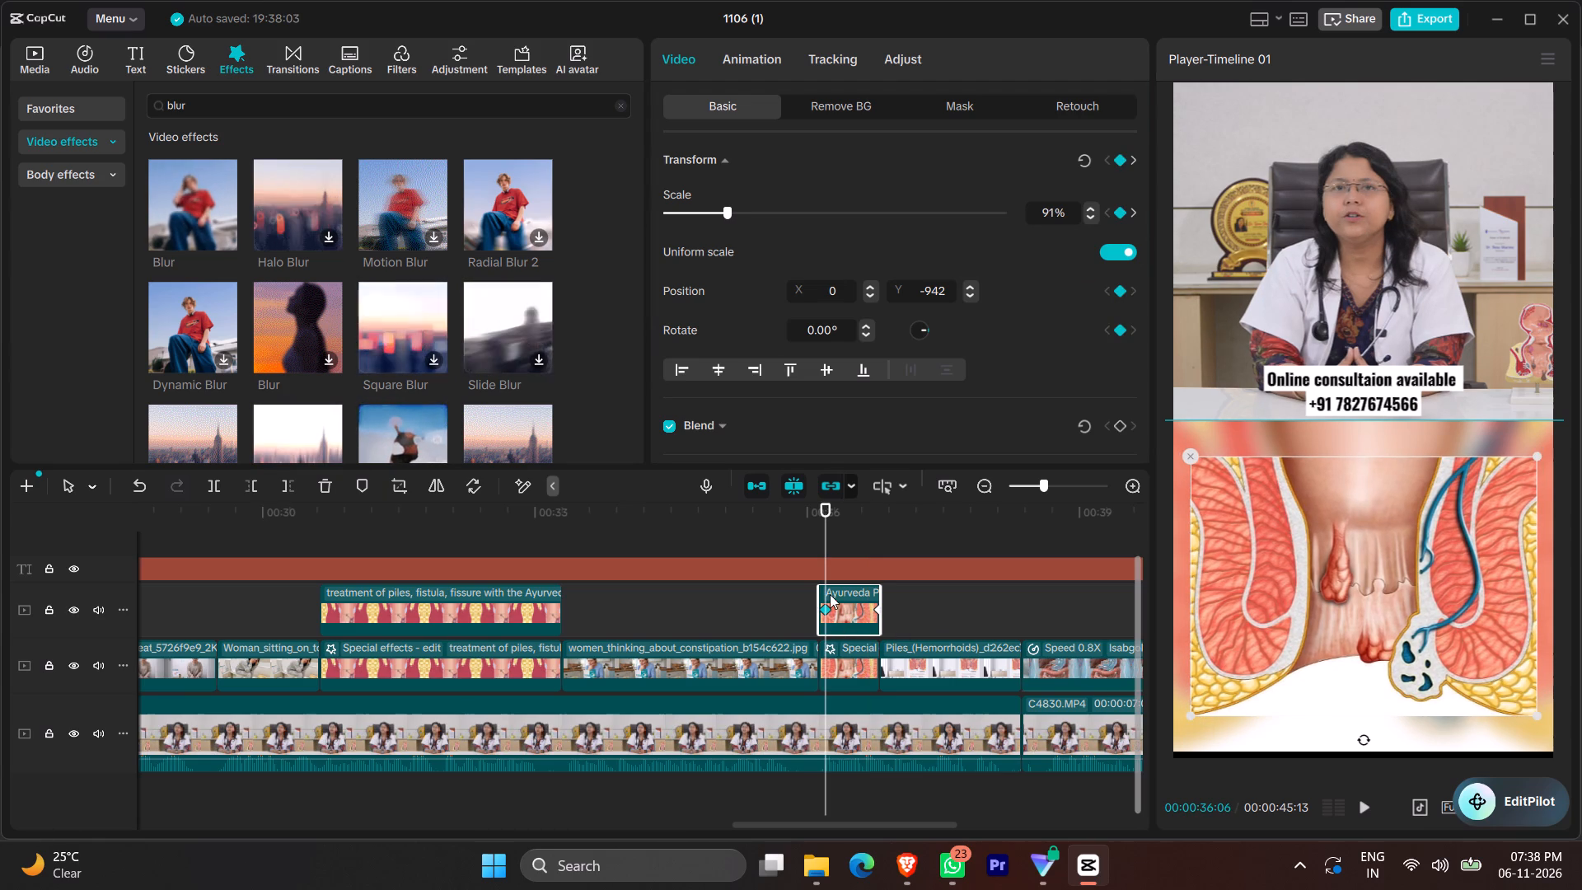
left_click_drag(824, 611, 796, 599)
left_click(819, 532)
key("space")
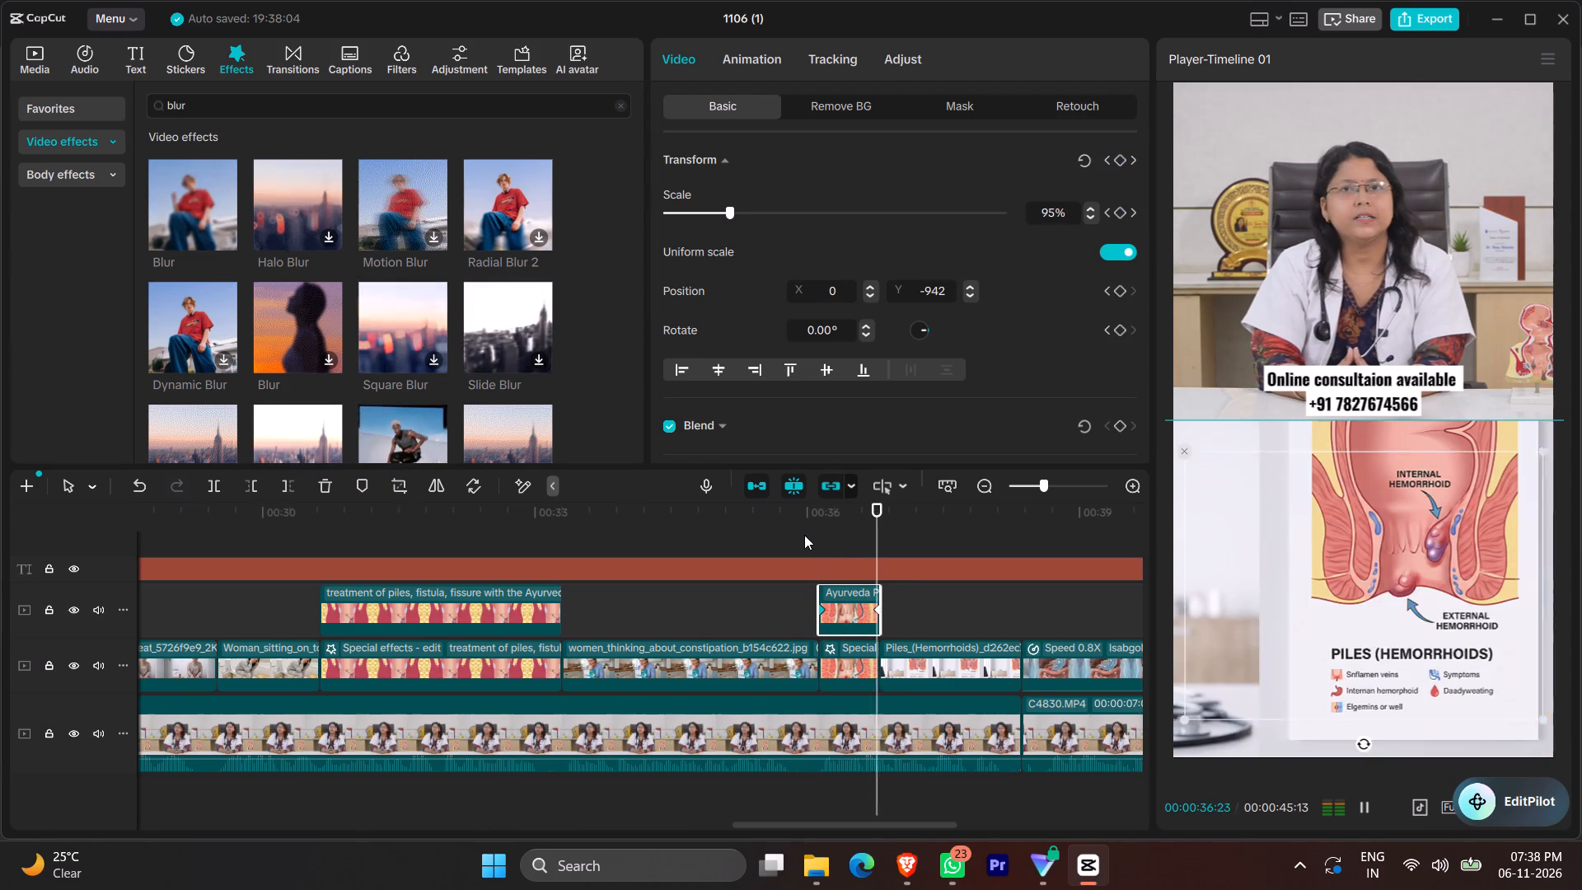
left_click(804, 535)
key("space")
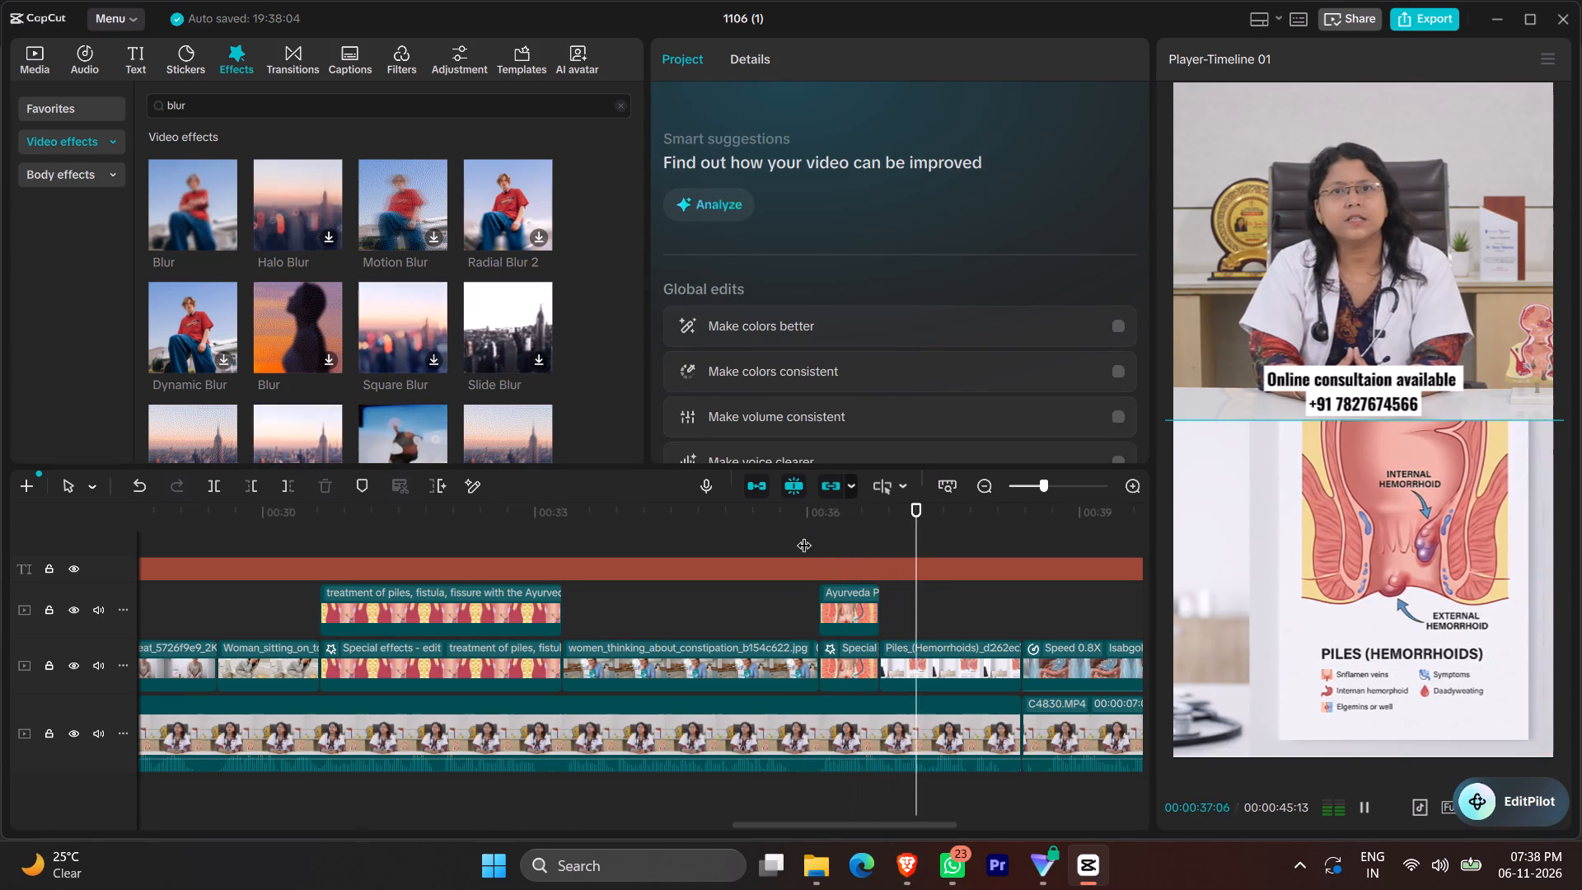
Play the remaining visuals through to the end of the video and look over the whole timeline.
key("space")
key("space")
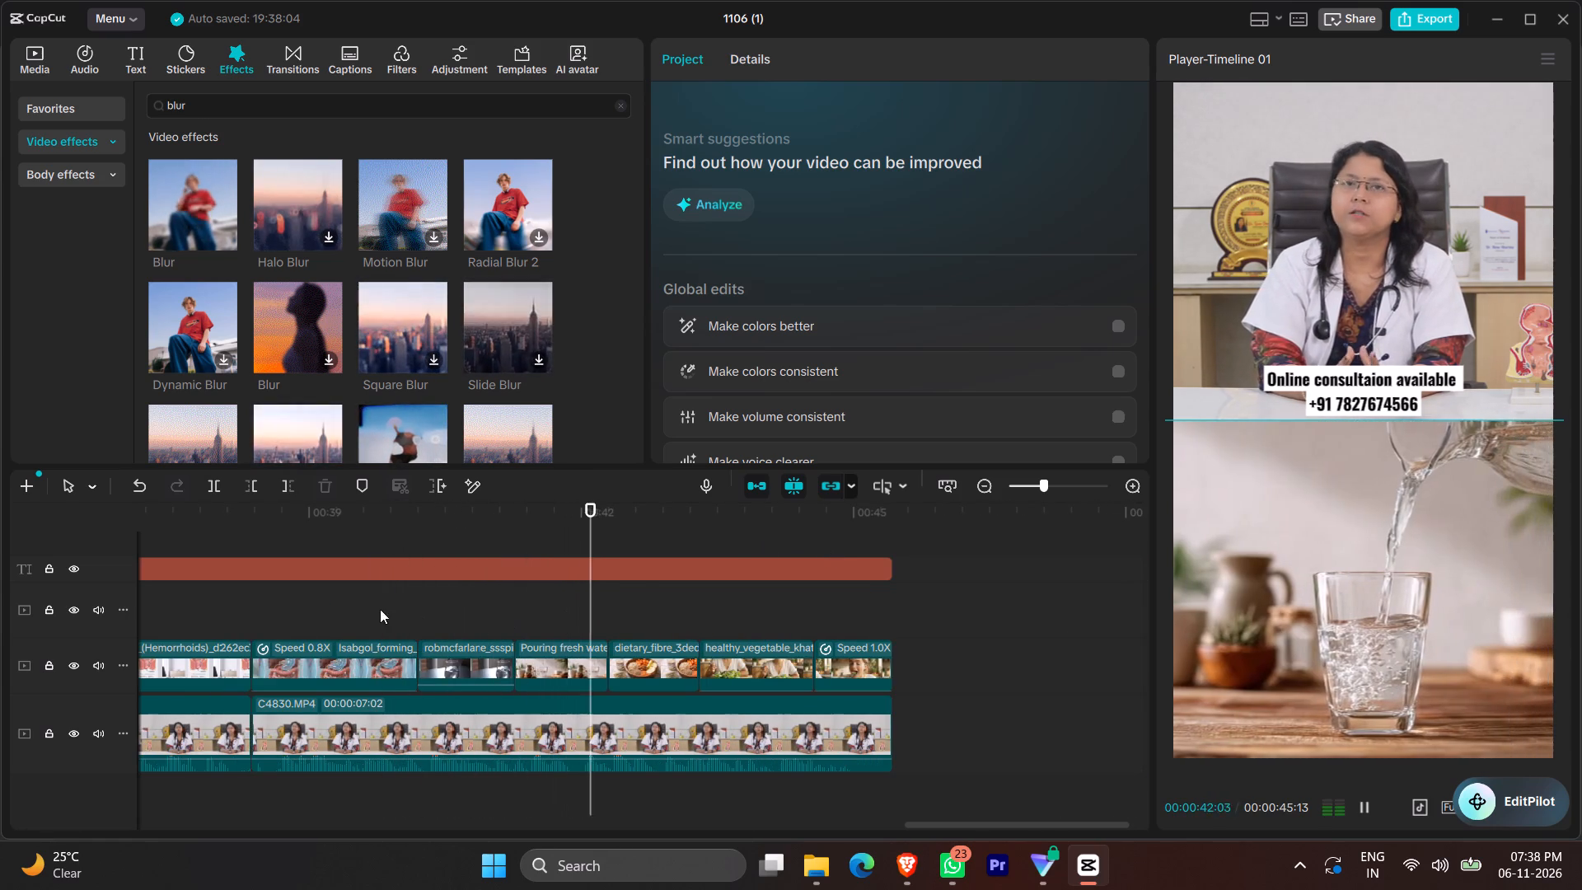
left_click(293, 607)
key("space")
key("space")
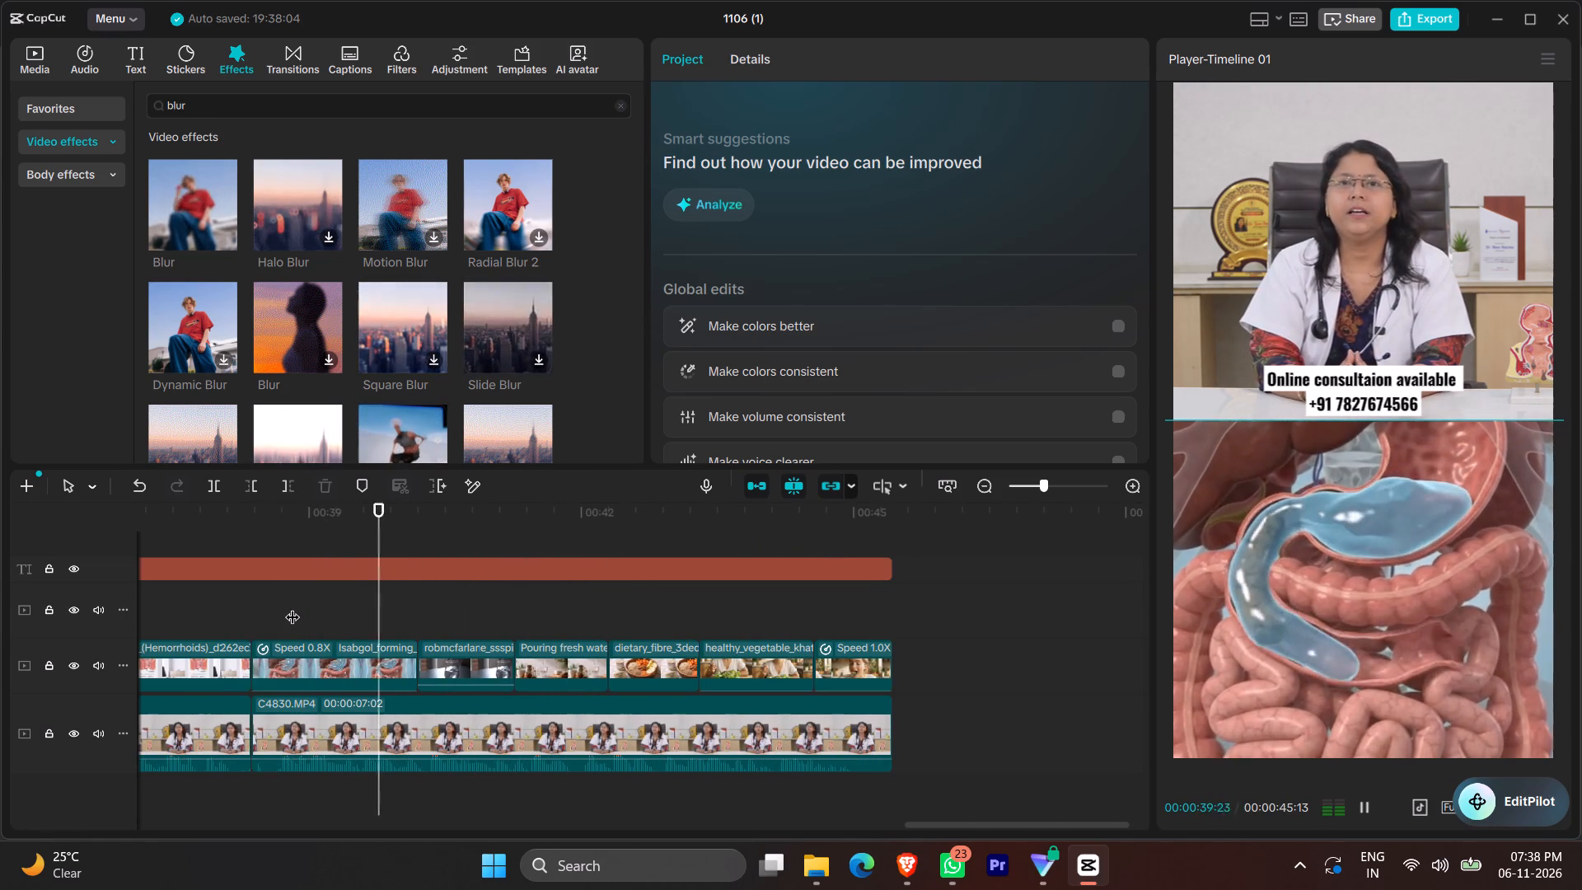
scroll(293, 607, "down", 13, "ctrl")
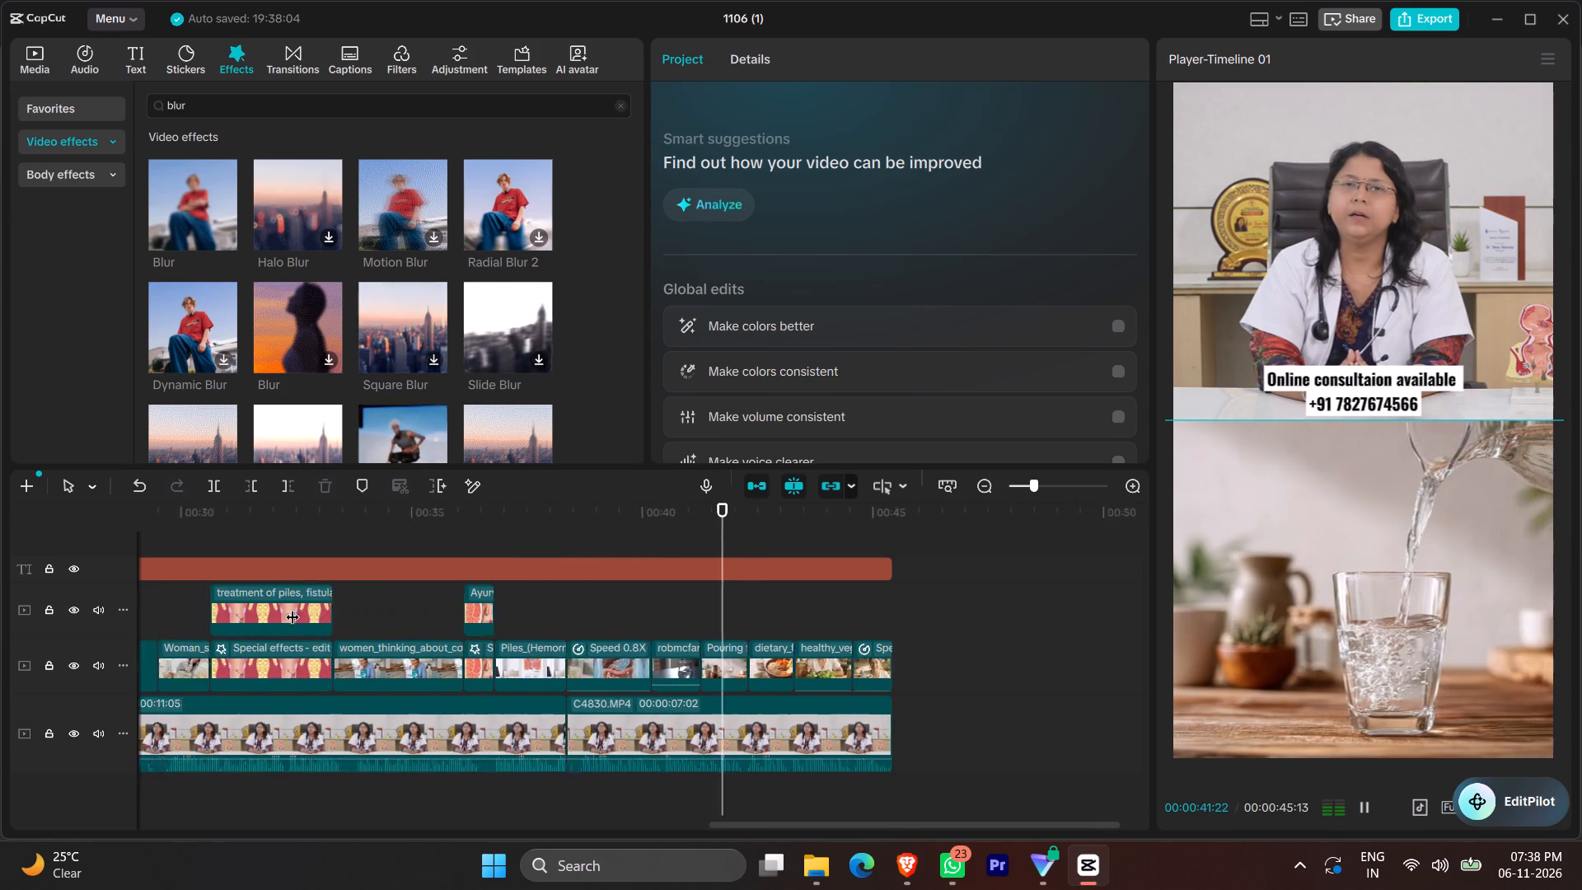
scroll(681, 610, "down", 7, "ctrl")
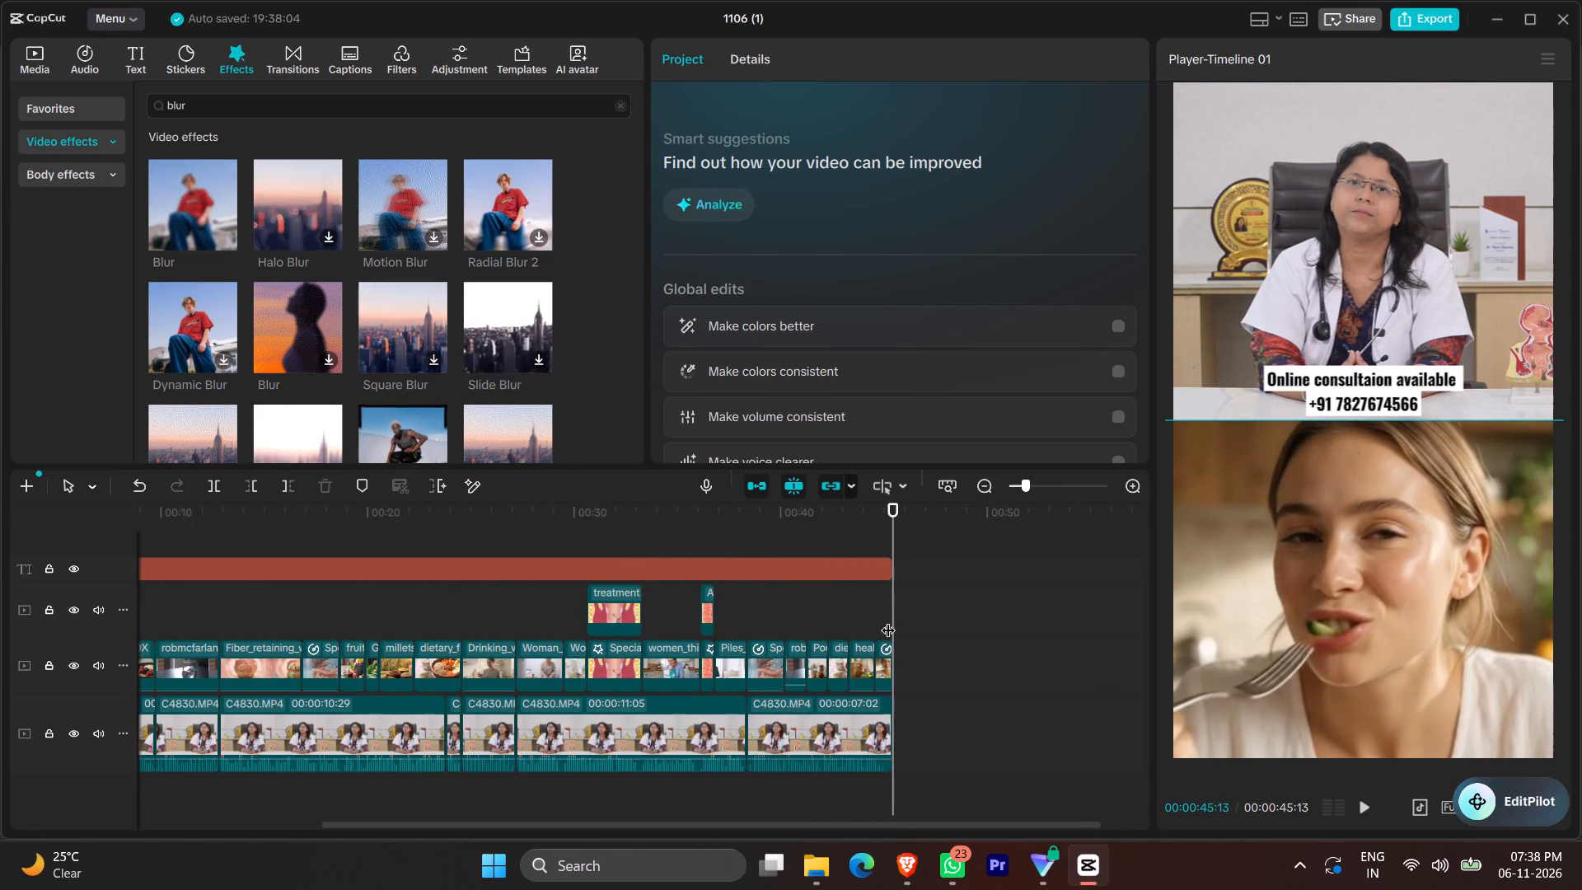
scroll(896, 630, "down", 5, "ctrl")
scroll(855, 630, "right", 2)
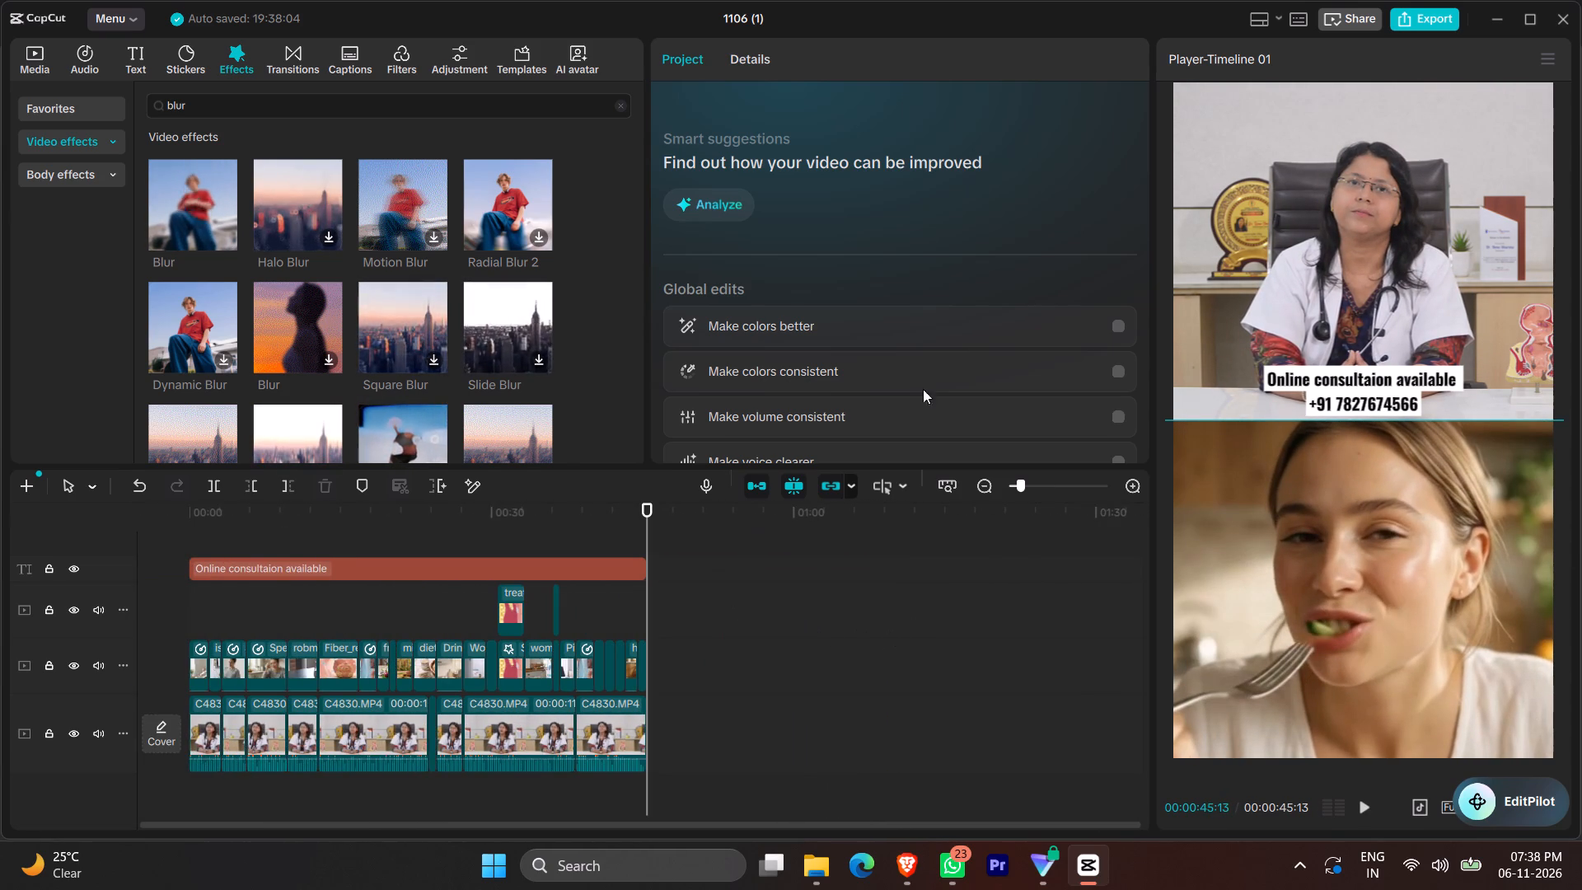
Export the project as 1106 (1)(1) with video output enabled and audio output disabled.
left_click(1404, 21)
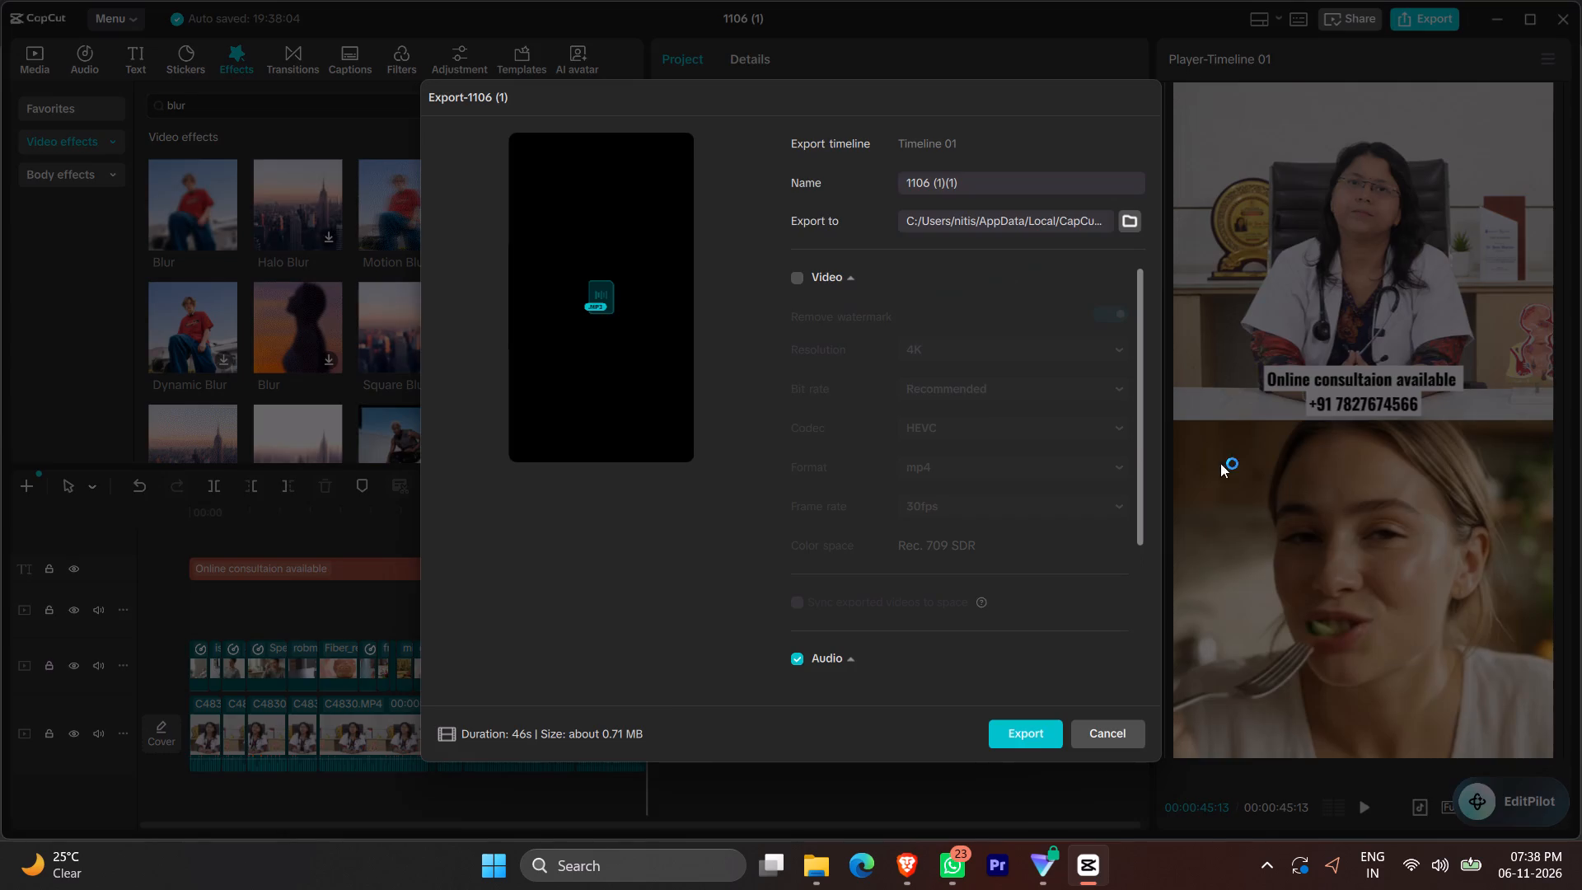
left_click(798, 275)
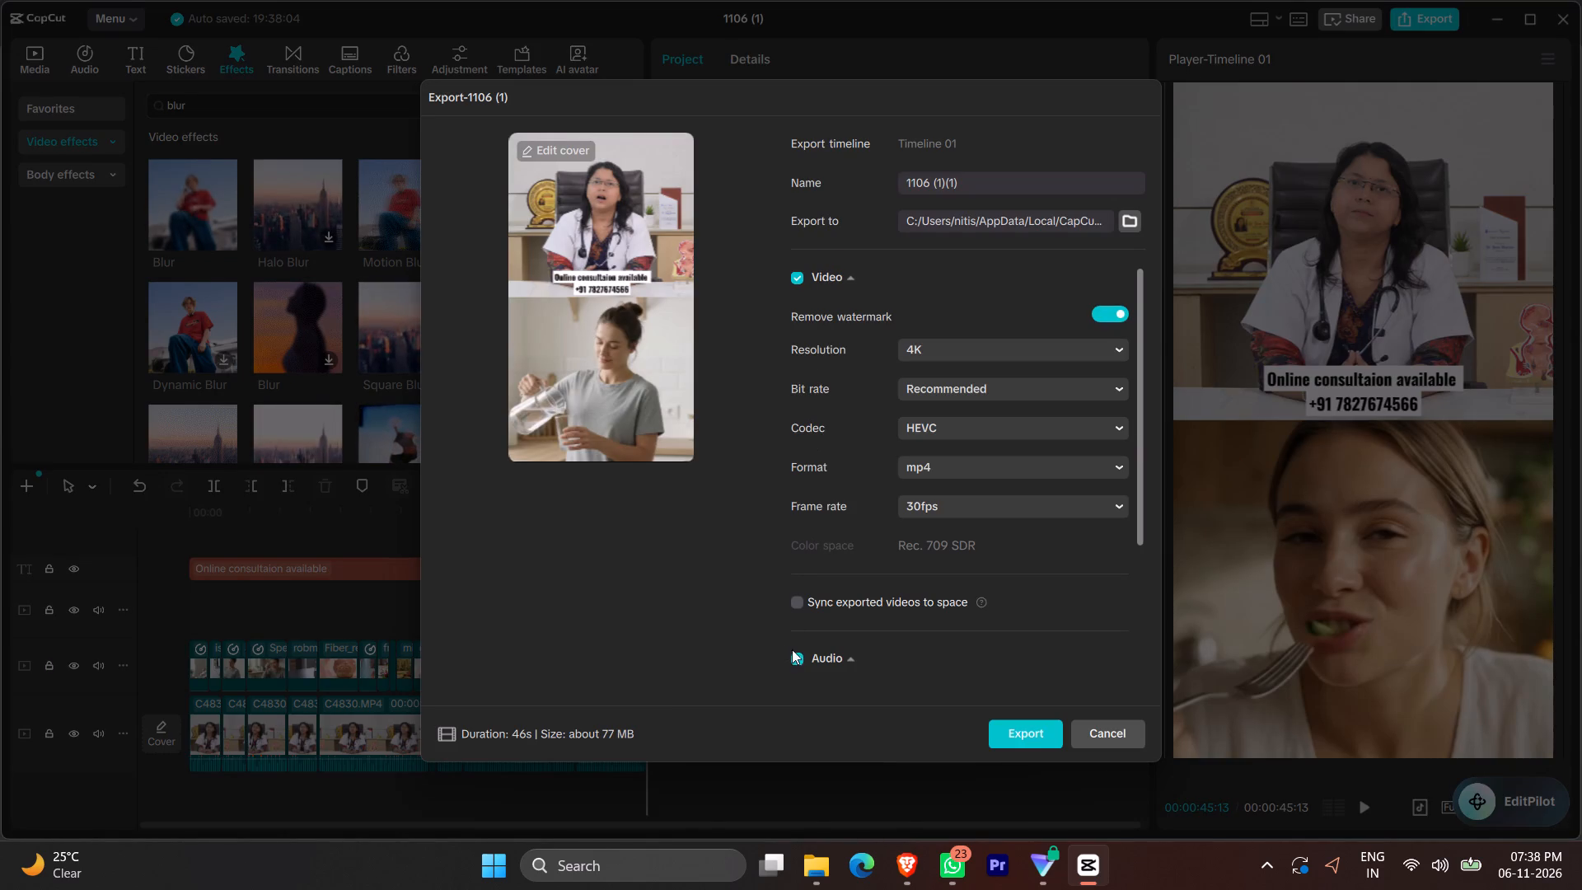
left_click(800, 658)
left_click(1023, 733)
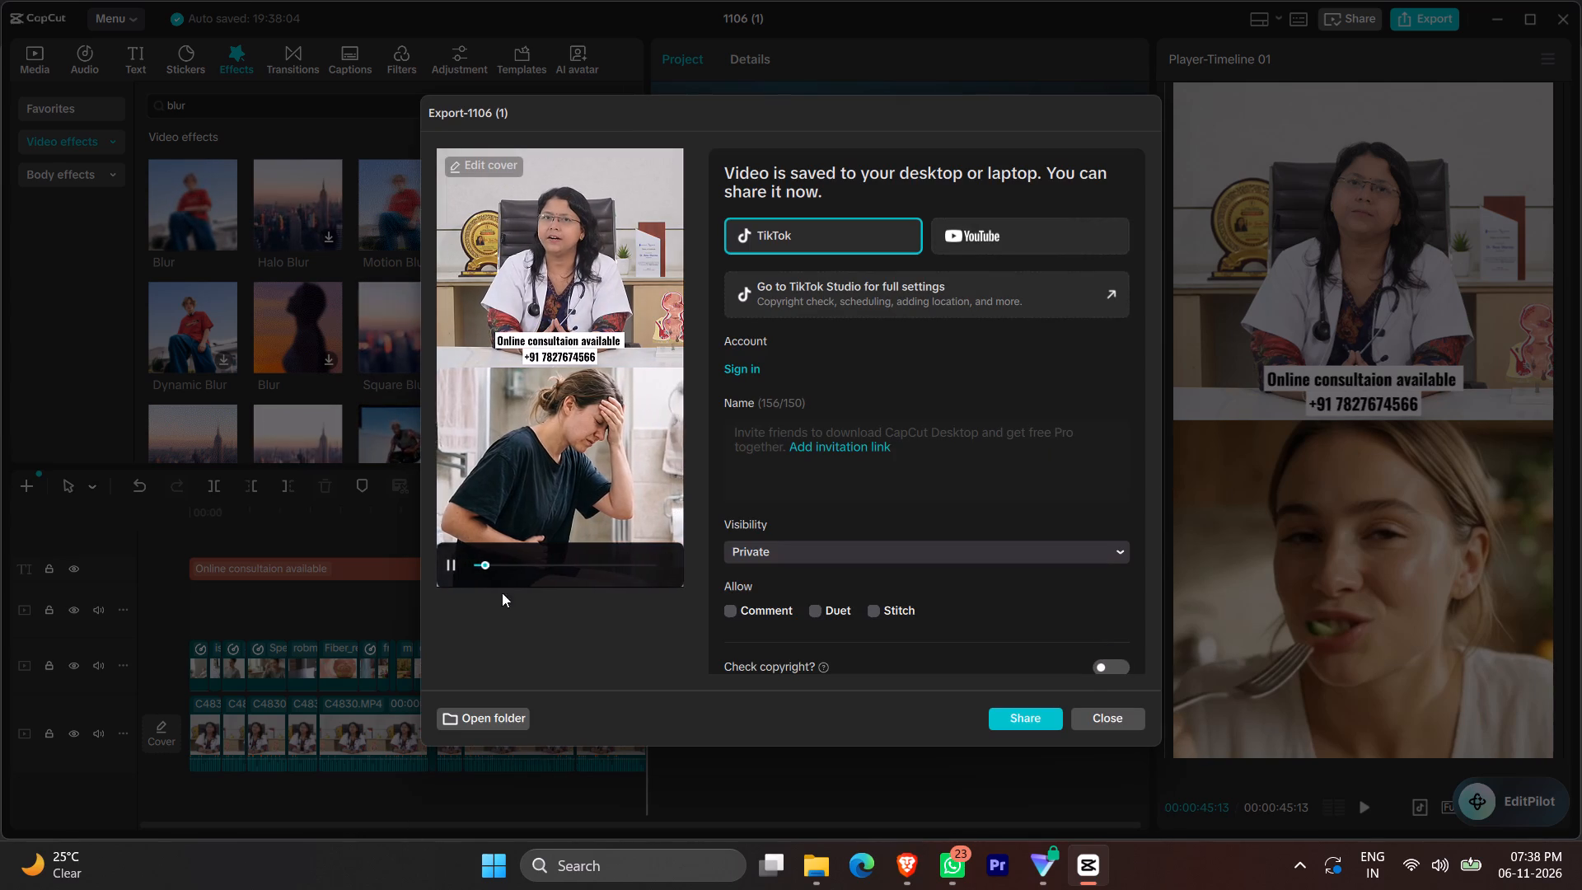
Open the folder of the exported video in File Explorer and close CapCut's export window.
left_click(489, 503)
left_click(468, 721)
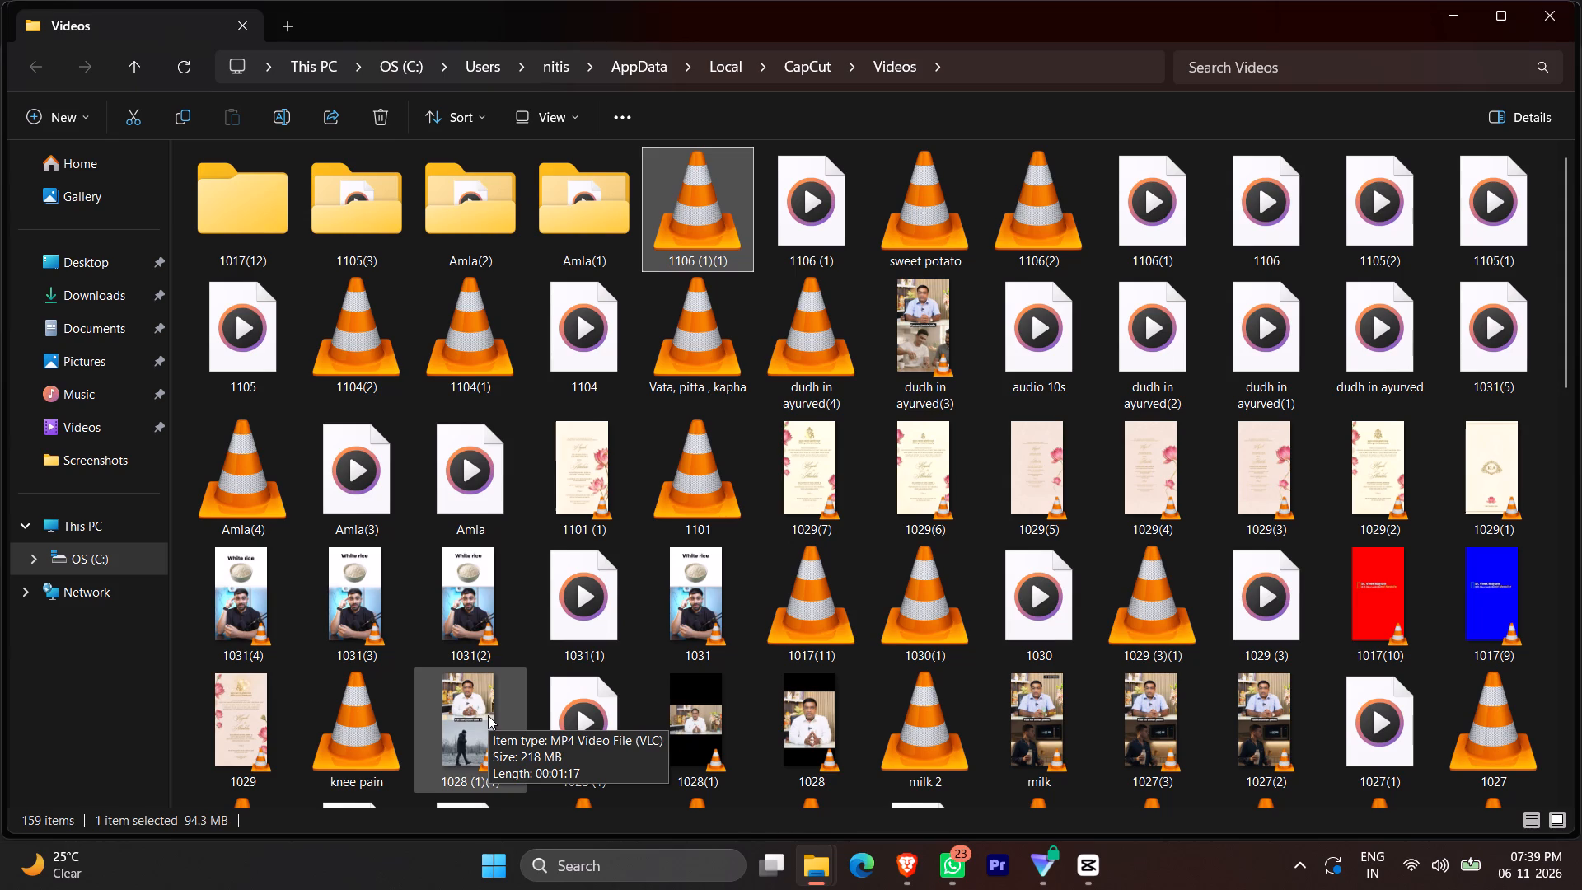
left_click(1093, 874)
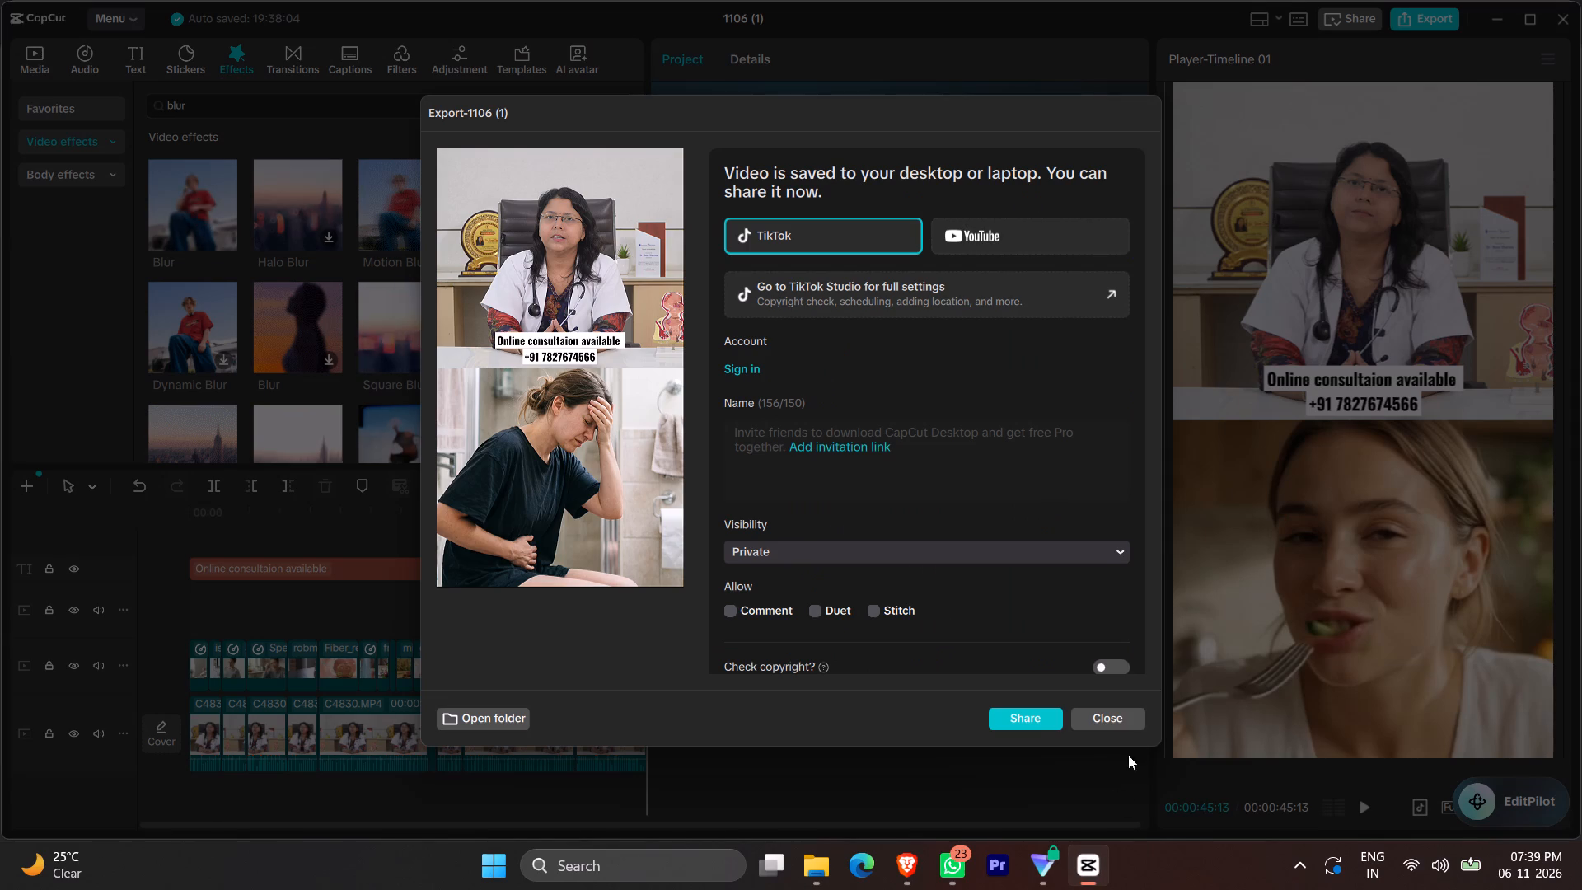
left_click(1116, 715)
left_click(1084, 868)
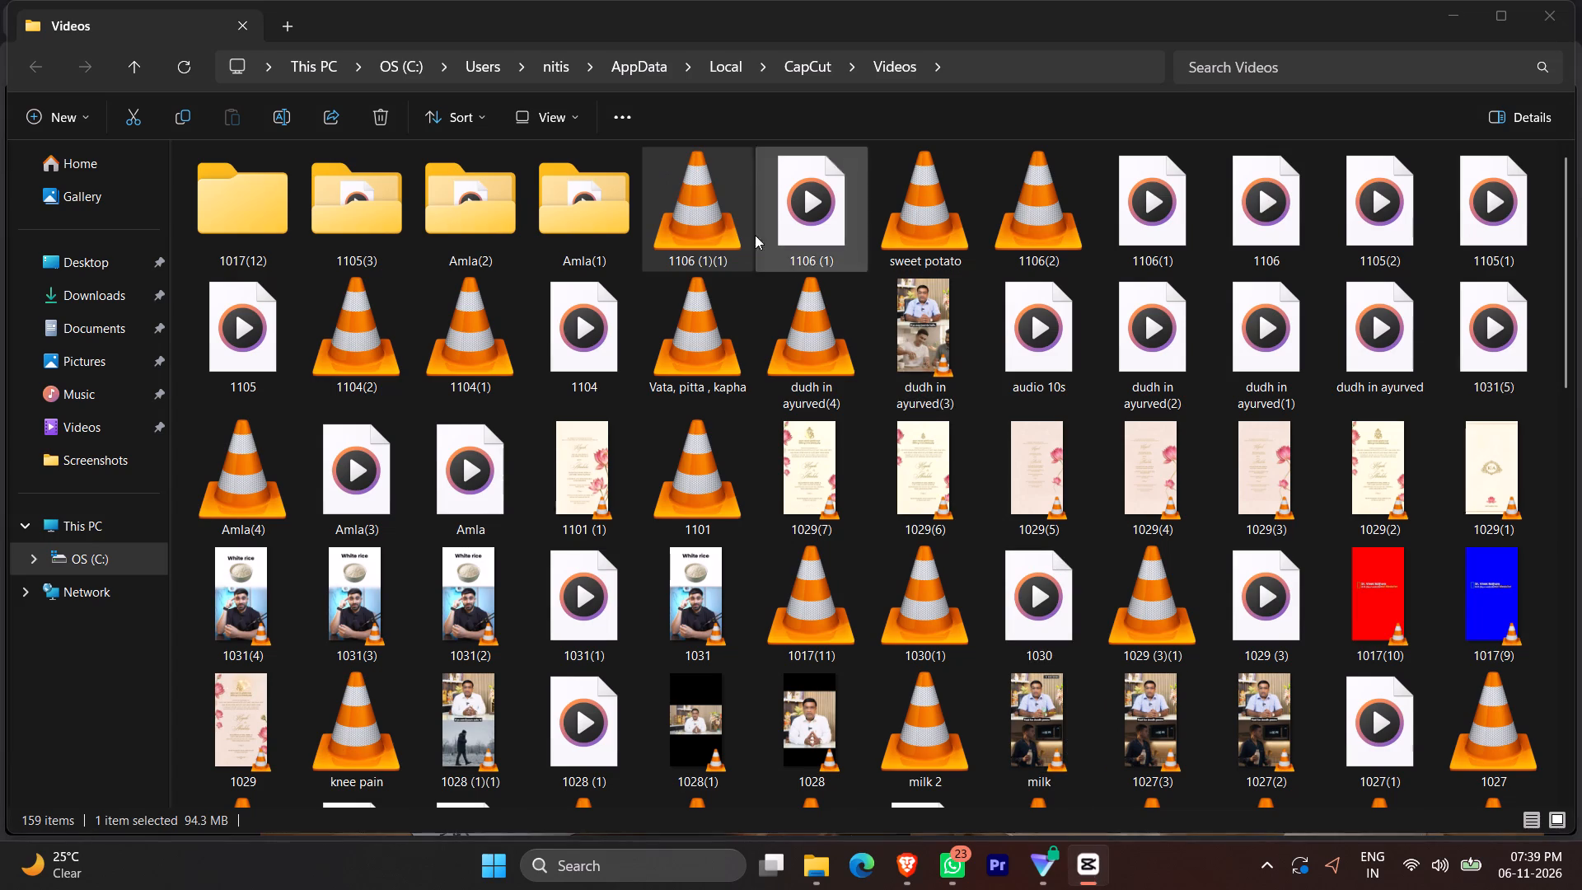
Rename the exported video file 1106 (1)(1) to the doctor's full name, prefixed with "dr".
right_click(709, 210)
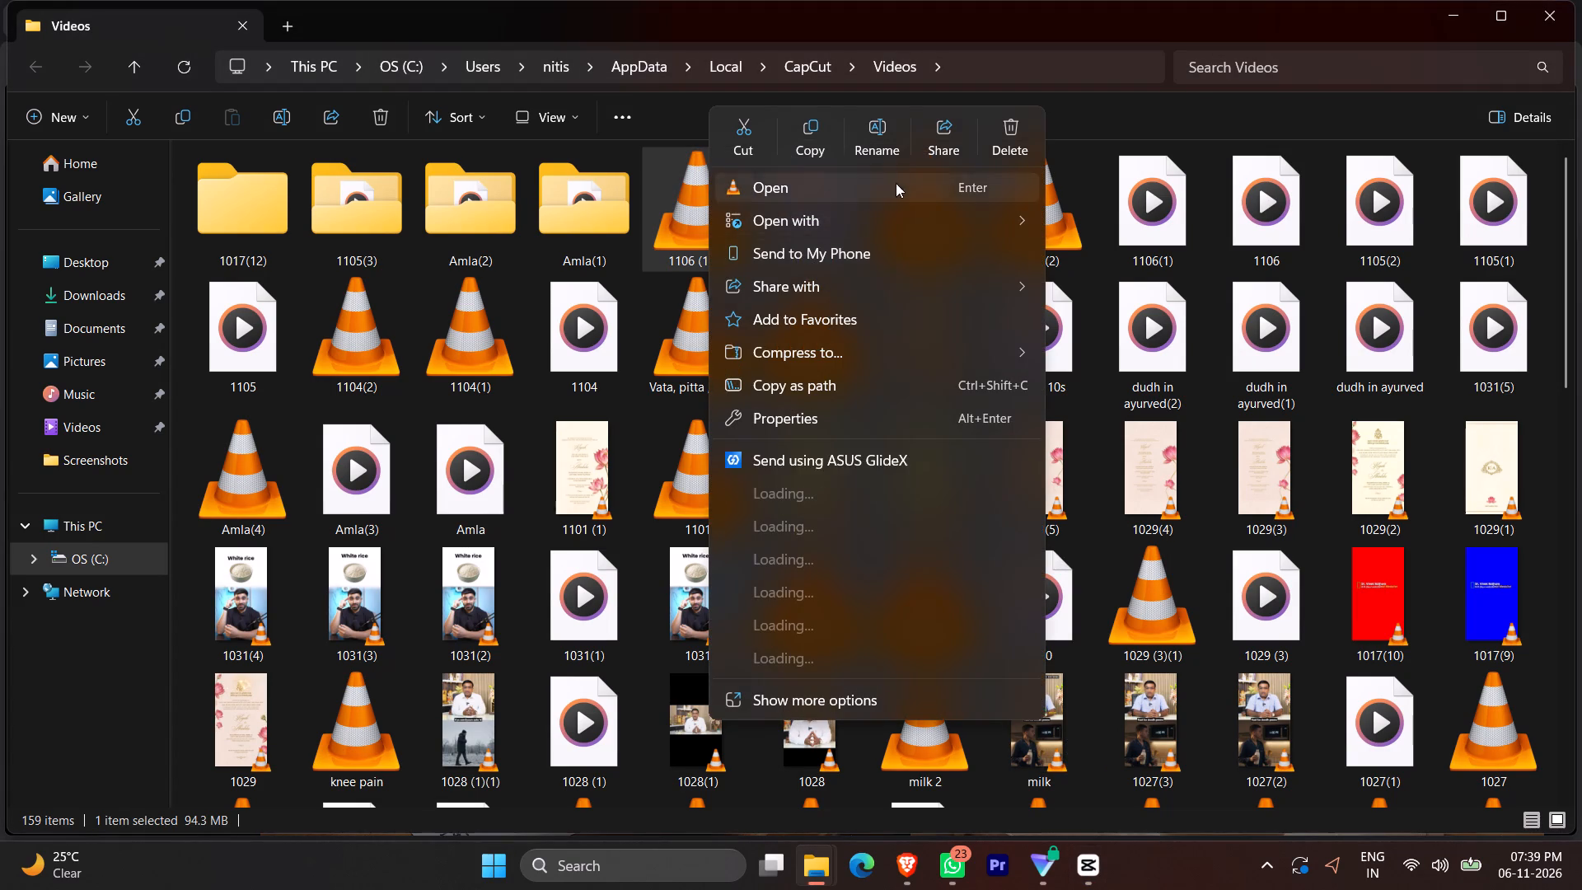
left_click(889, 153)
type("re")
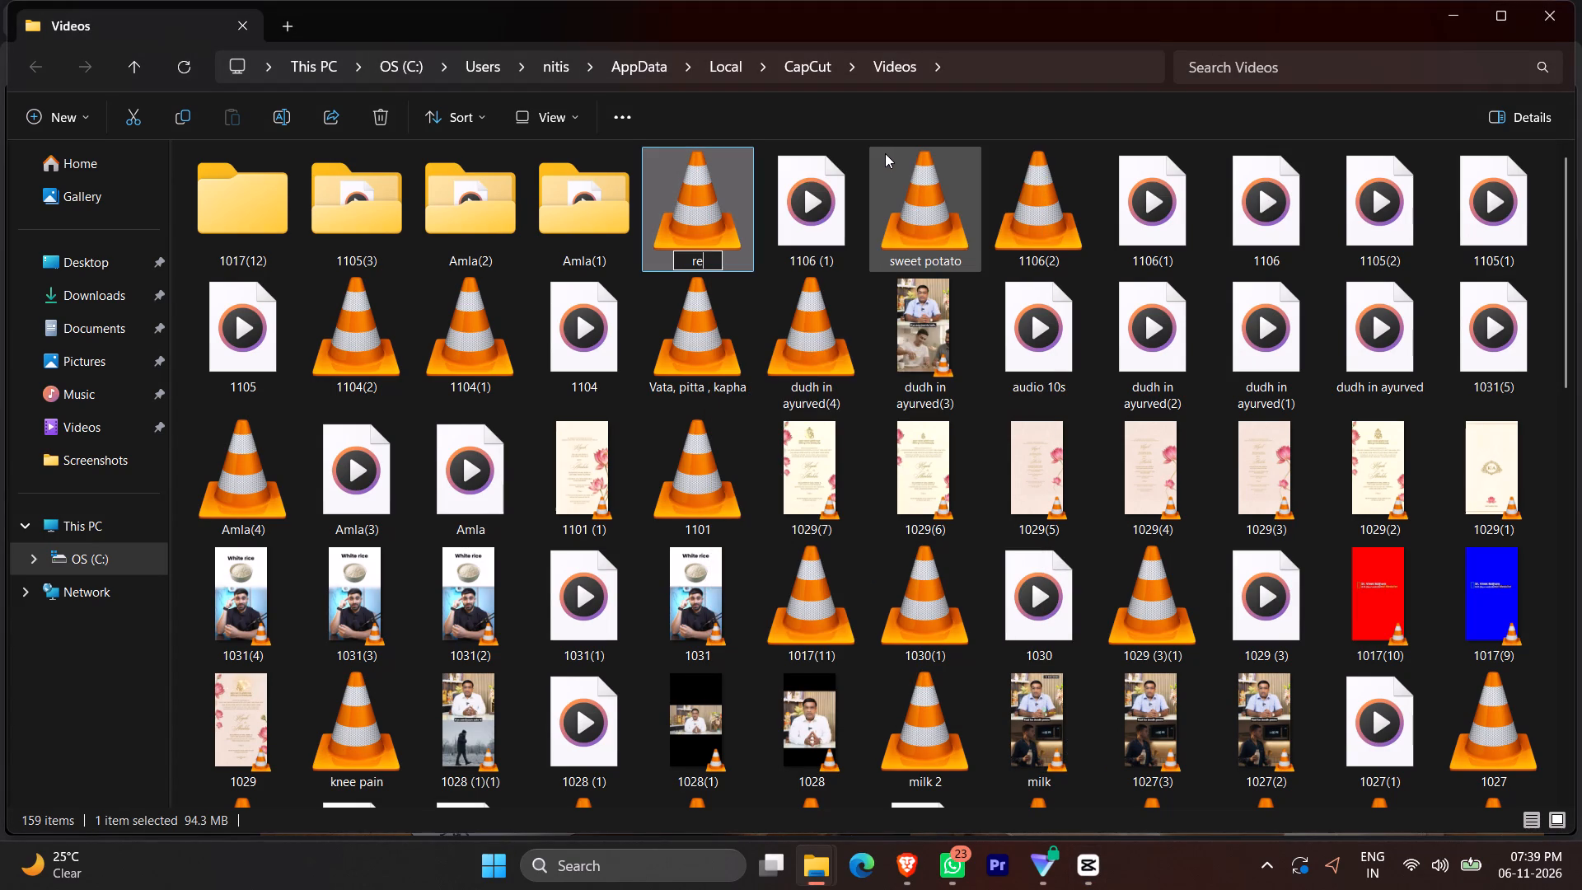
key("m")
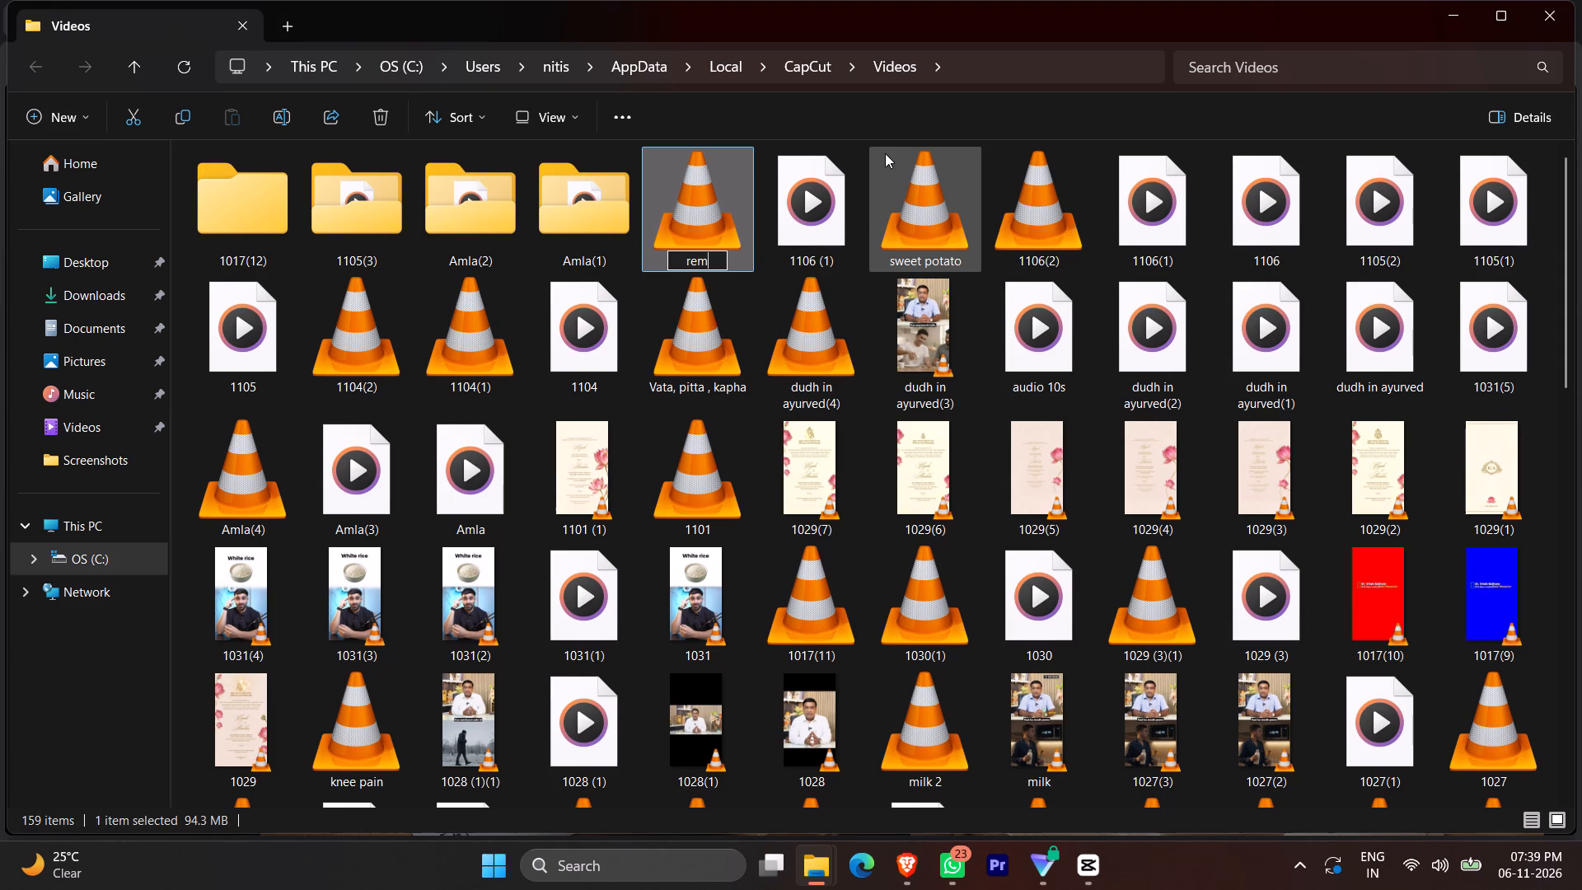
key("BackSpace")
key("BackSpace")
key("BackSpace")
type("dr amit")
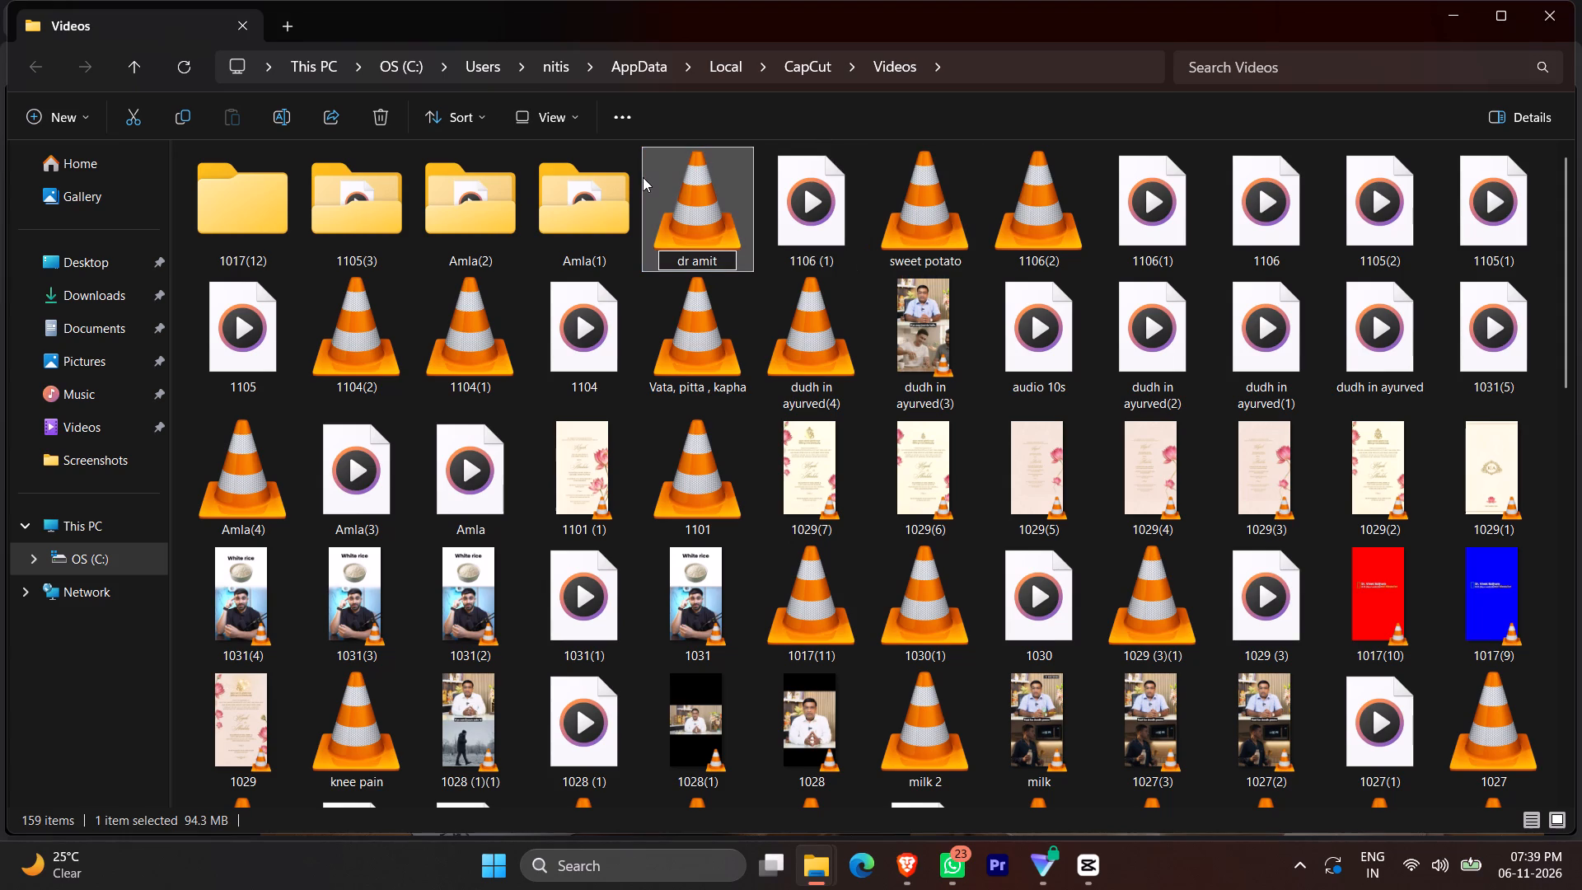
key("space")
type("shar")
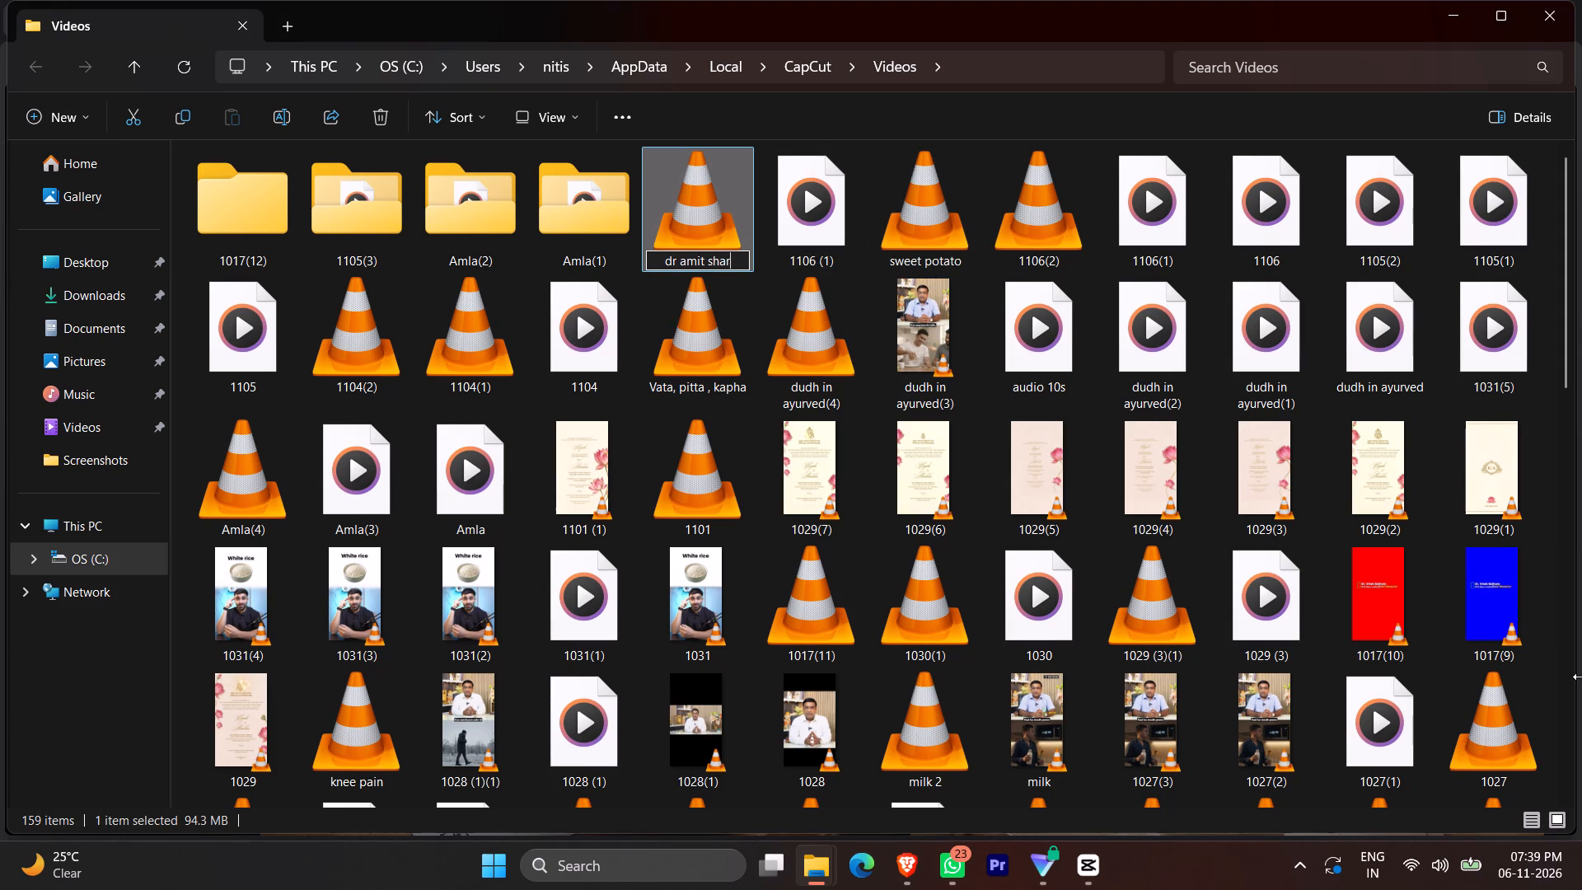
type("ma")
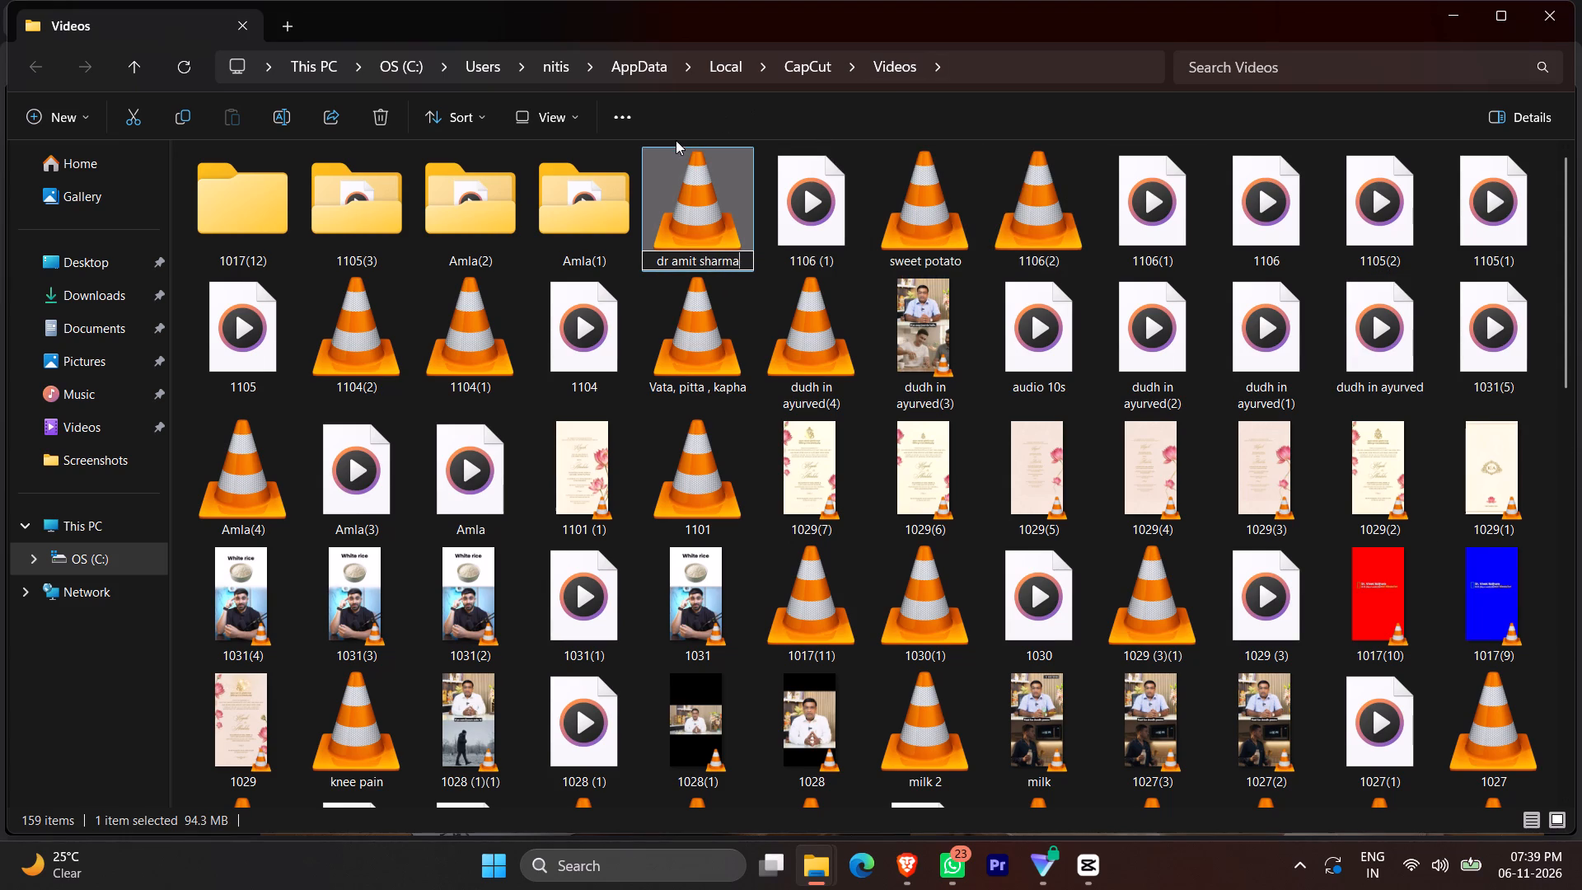
left_click(674, 118)
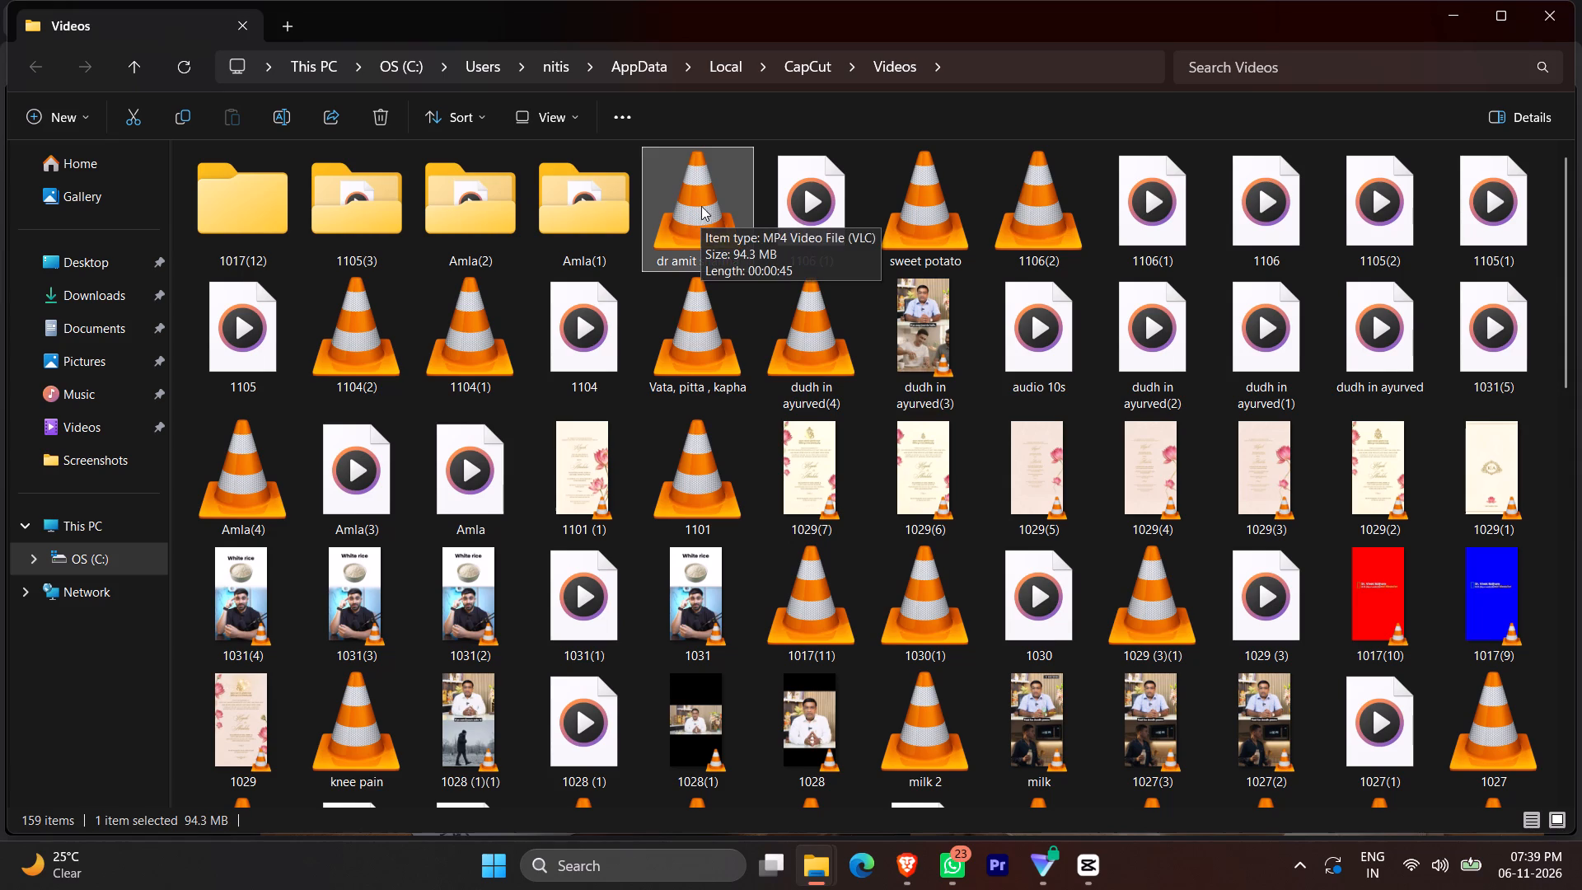
Switch to CapCut and play parts of the 1106 (1) timeline around 8 to 11 seconds to check the video's topic.
left_click(1081, 874)
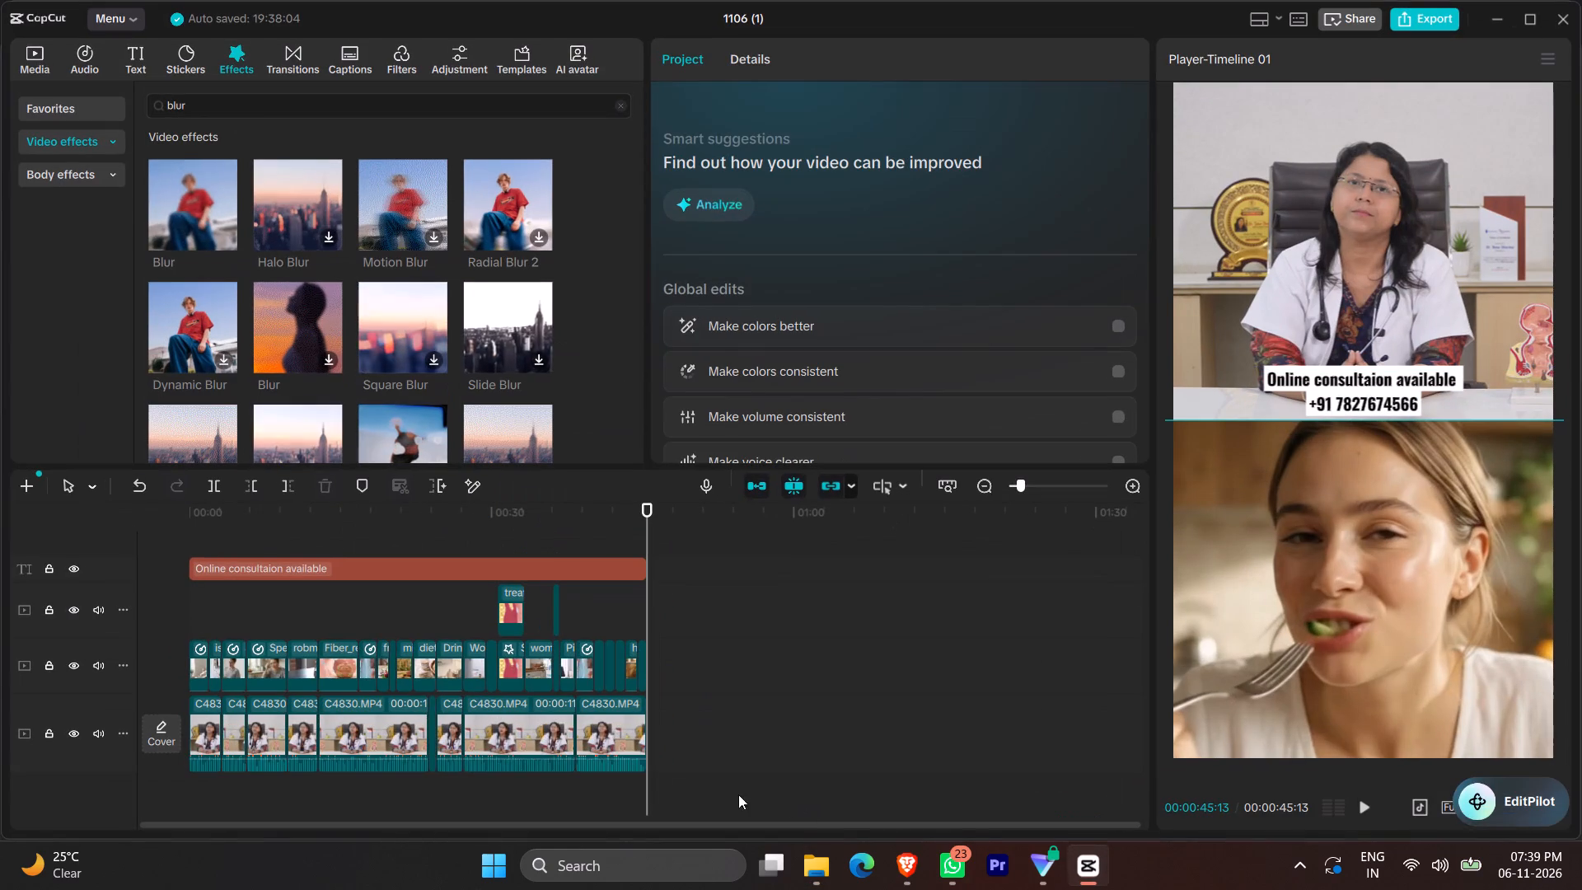
left_click(426, 618)
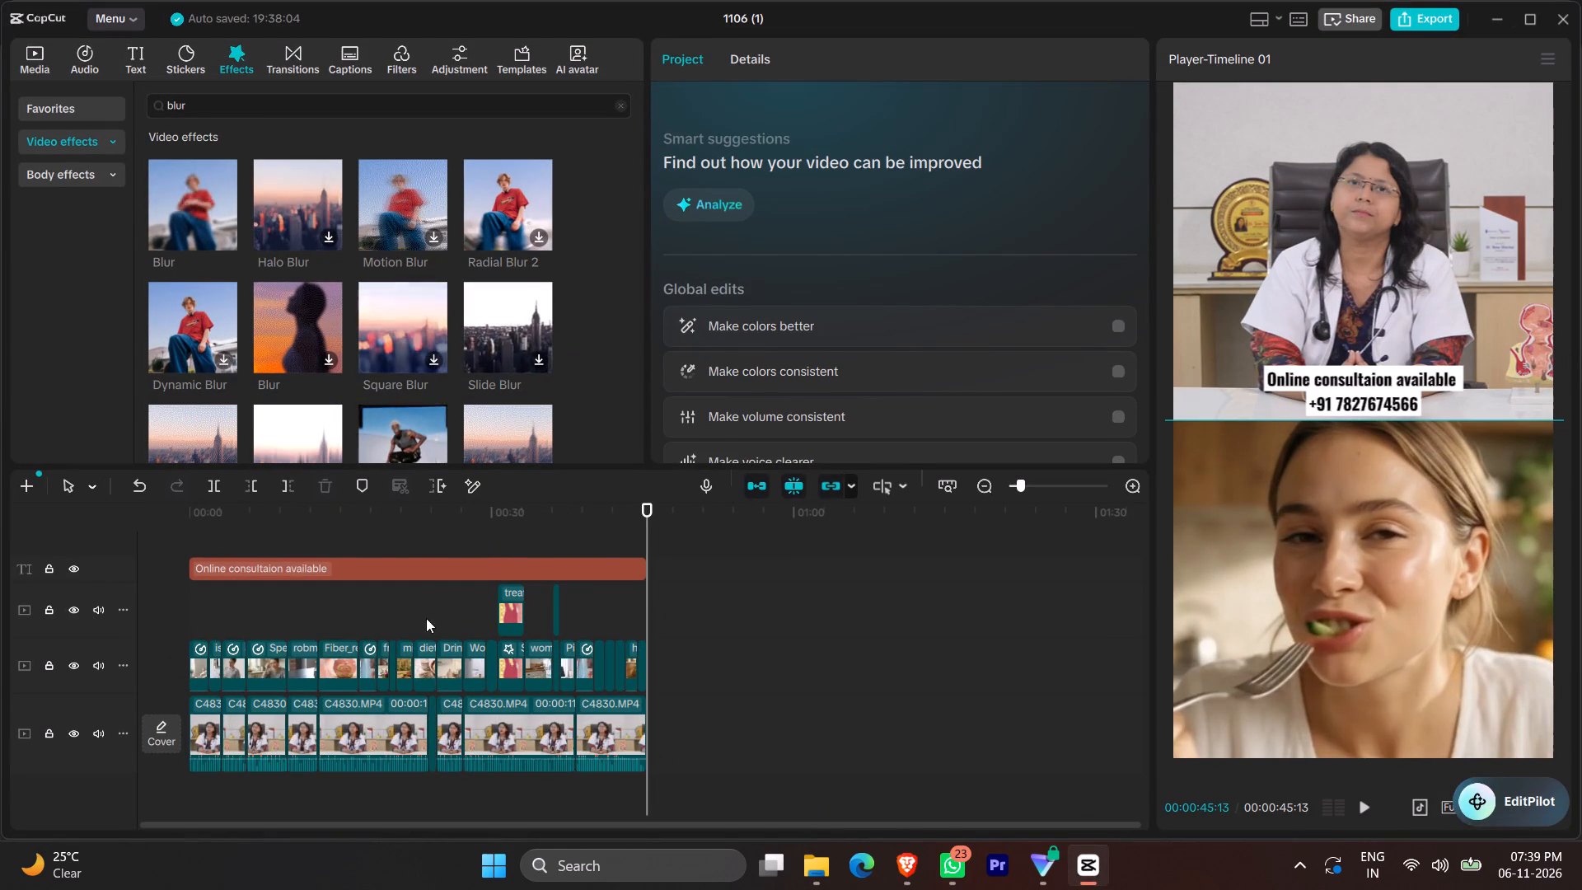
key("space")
left_click(275, 603)
left_click_drag(275, 603, 274, 604)
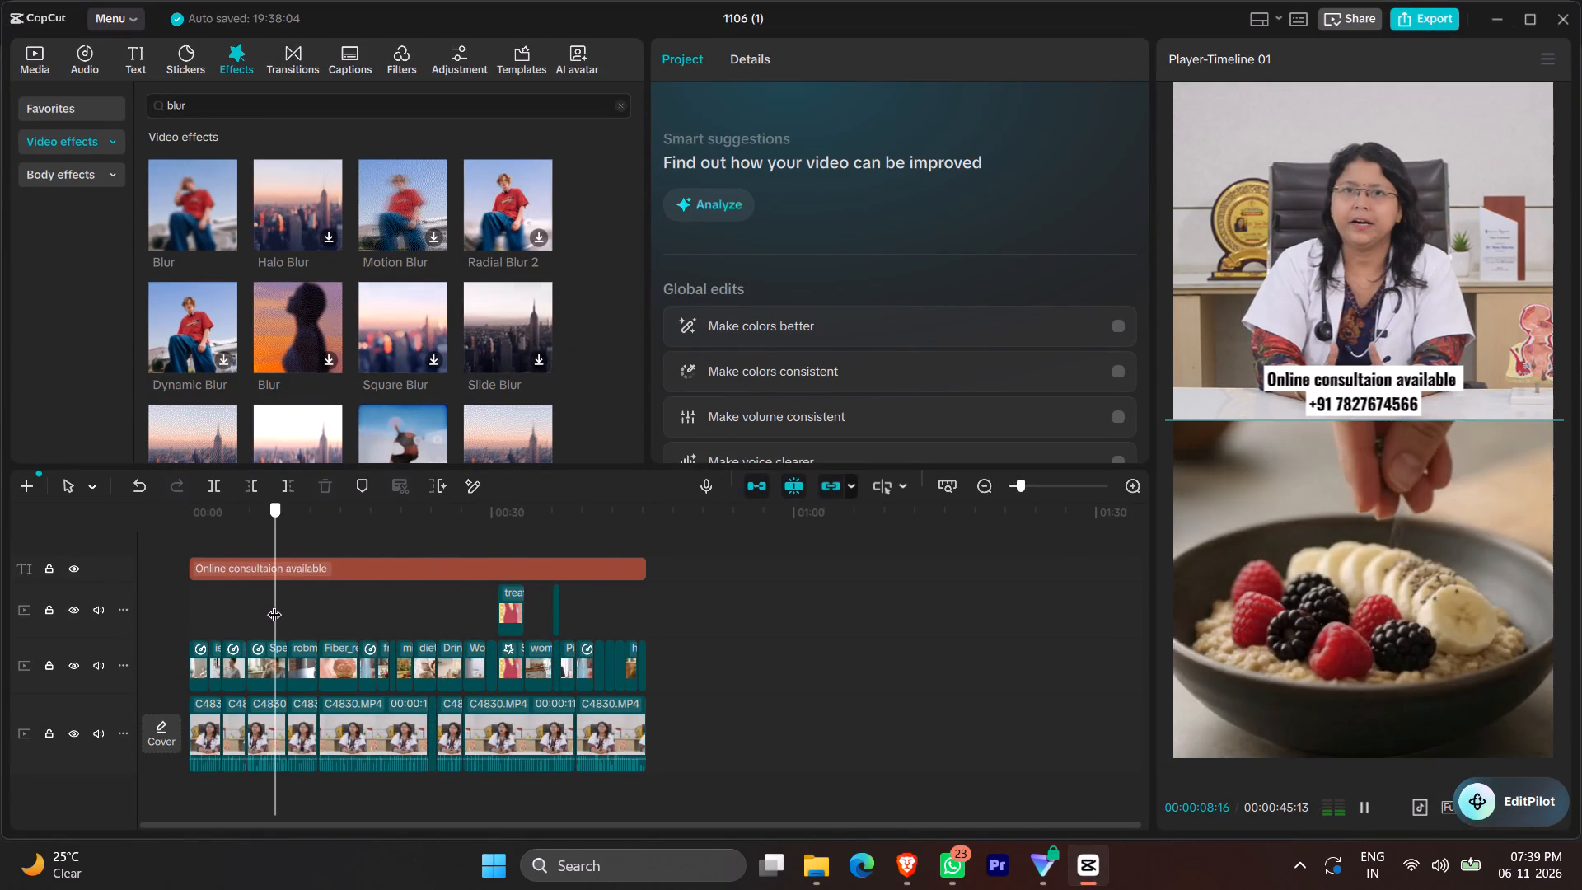
left_click_drag(274, 604, 290, 605)
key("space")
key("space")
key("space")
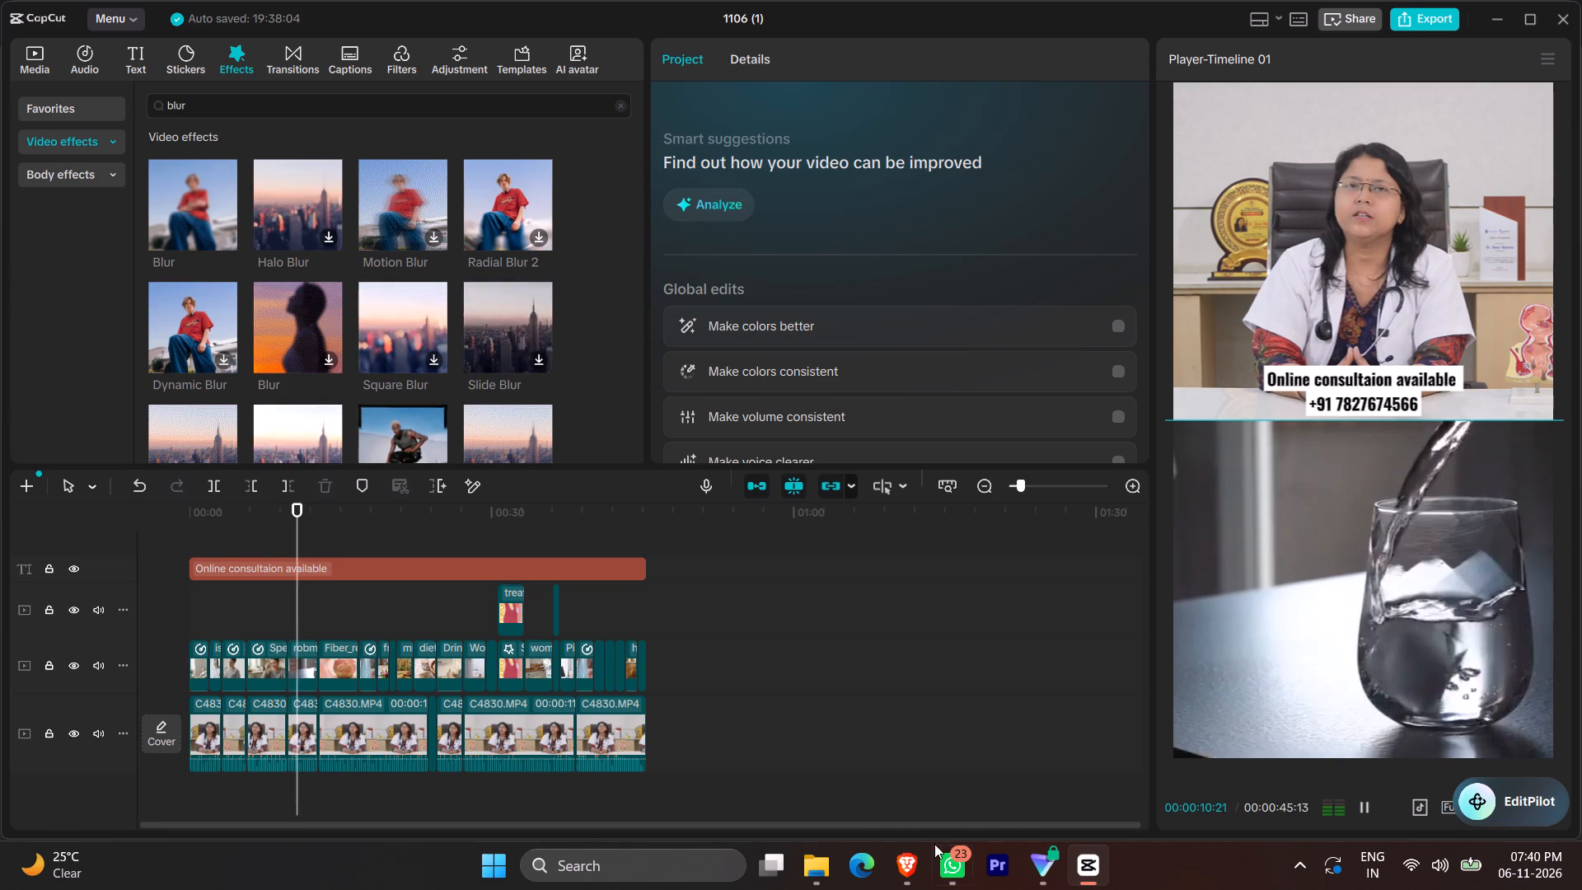
Switch back to the File Explorer window showing the Videos folder with the renamed export.
left_click(829, 874)
left_click(1455, 766)
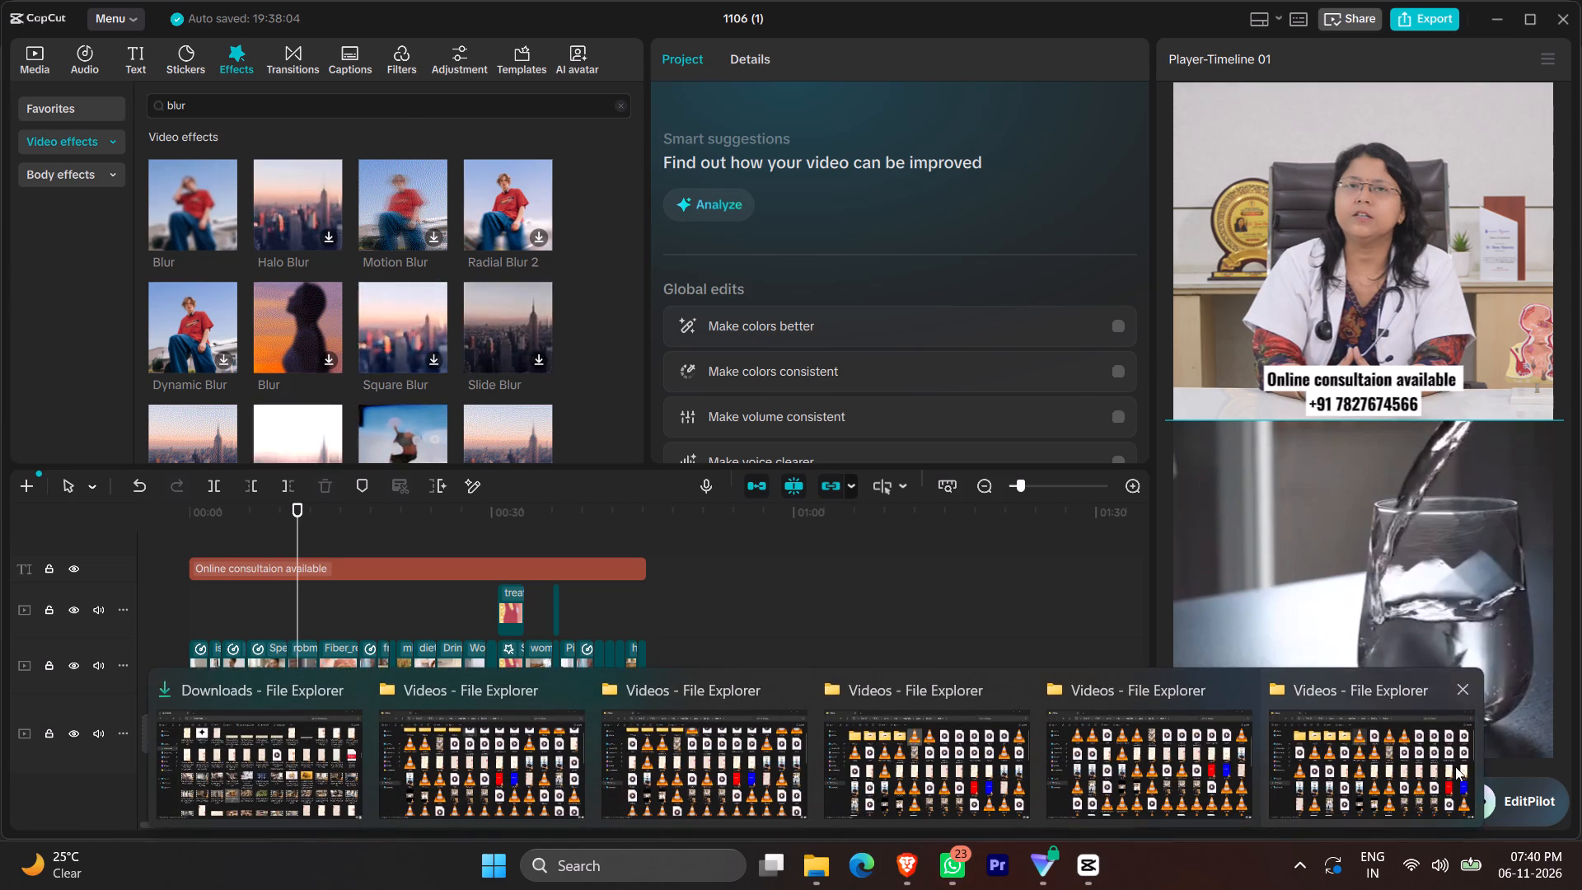
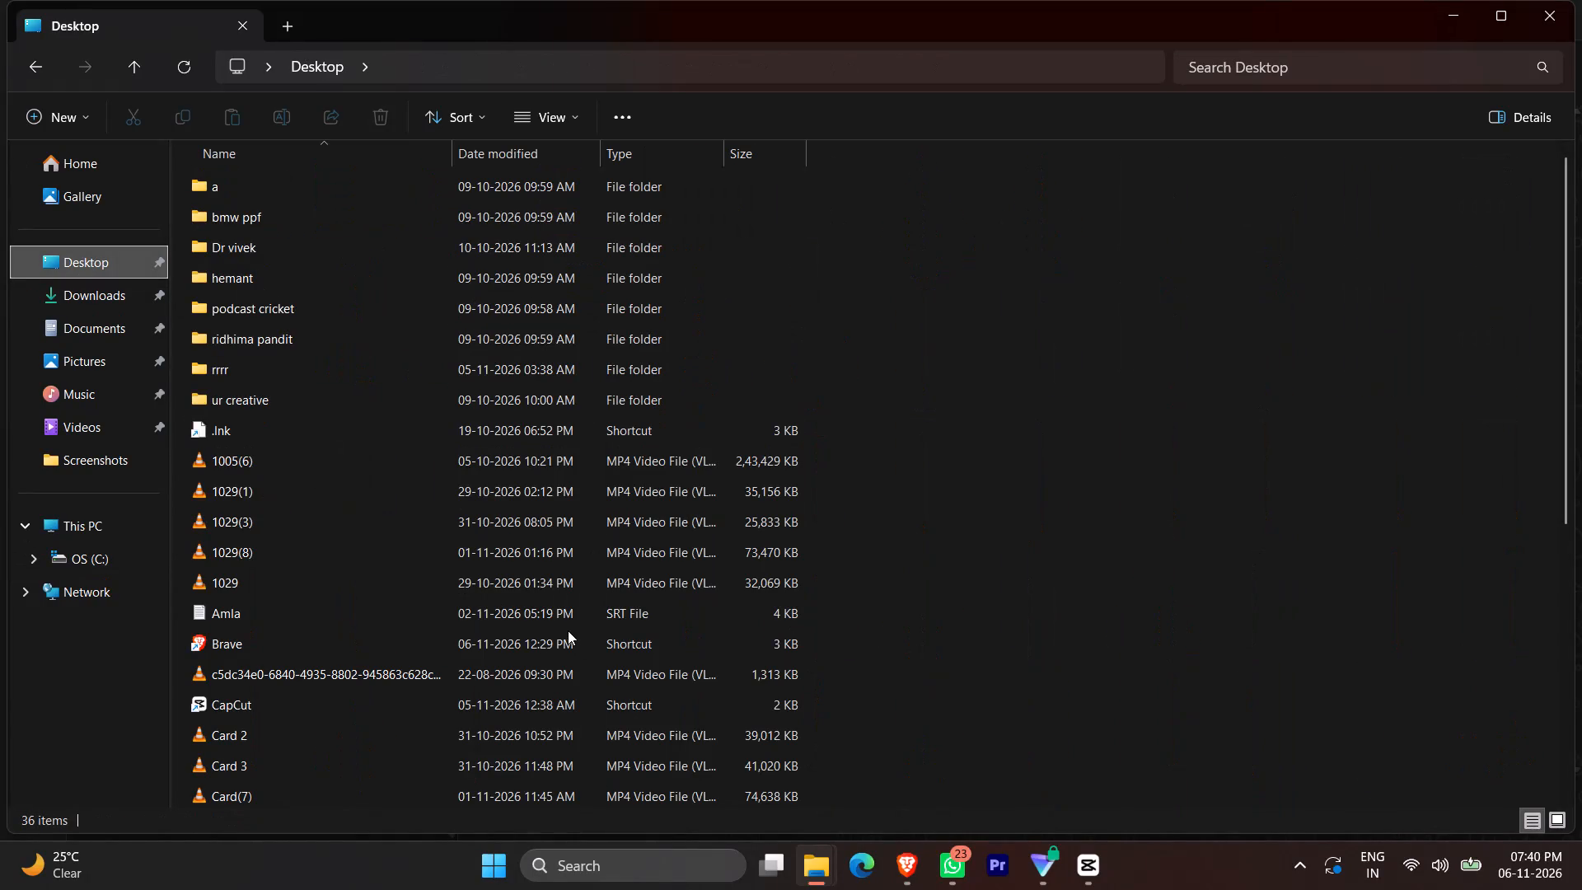
Look through the Desktop folder's files for the exported video renamed with the "dr" prefix.
scroll(566, 678, "down", 3)
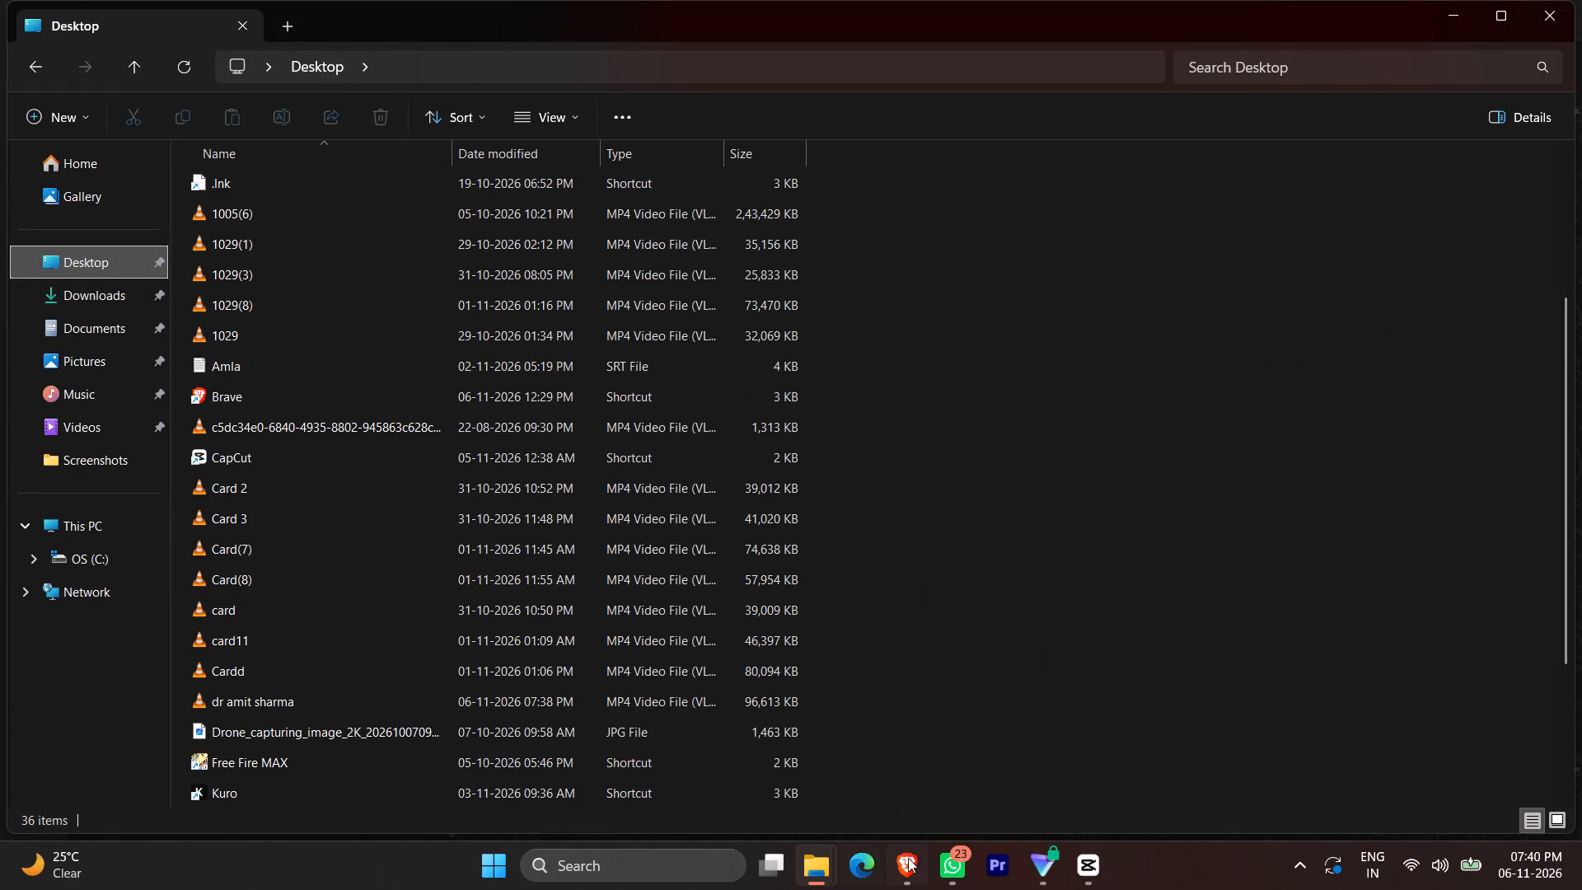
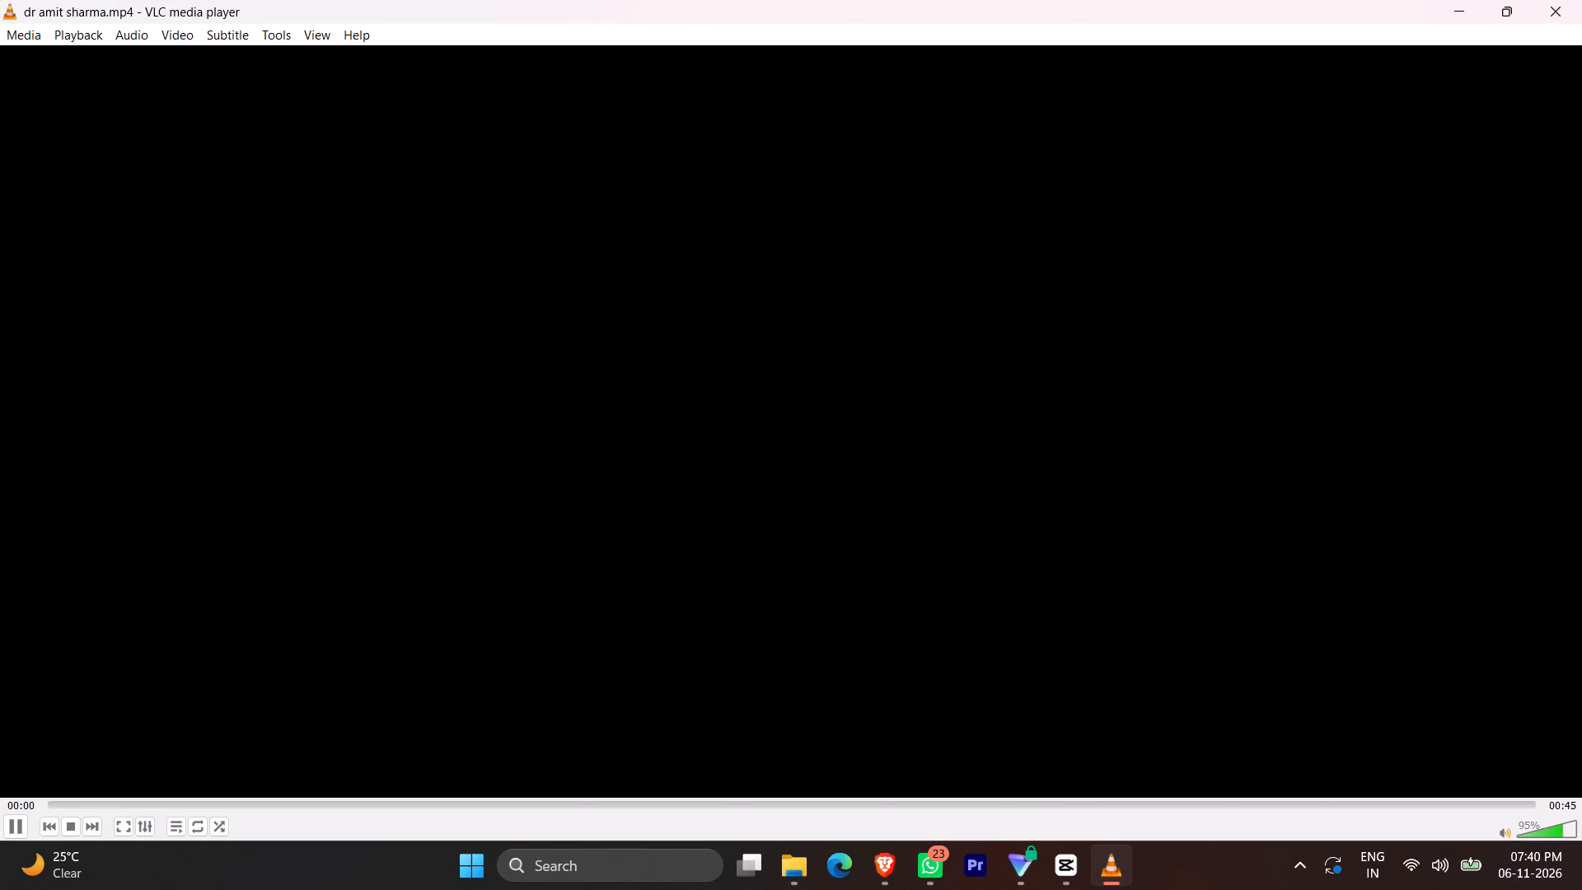
Raise the playback volume of the exported video to 125%.
left_click_drag(1547, 825, 1581, 810)
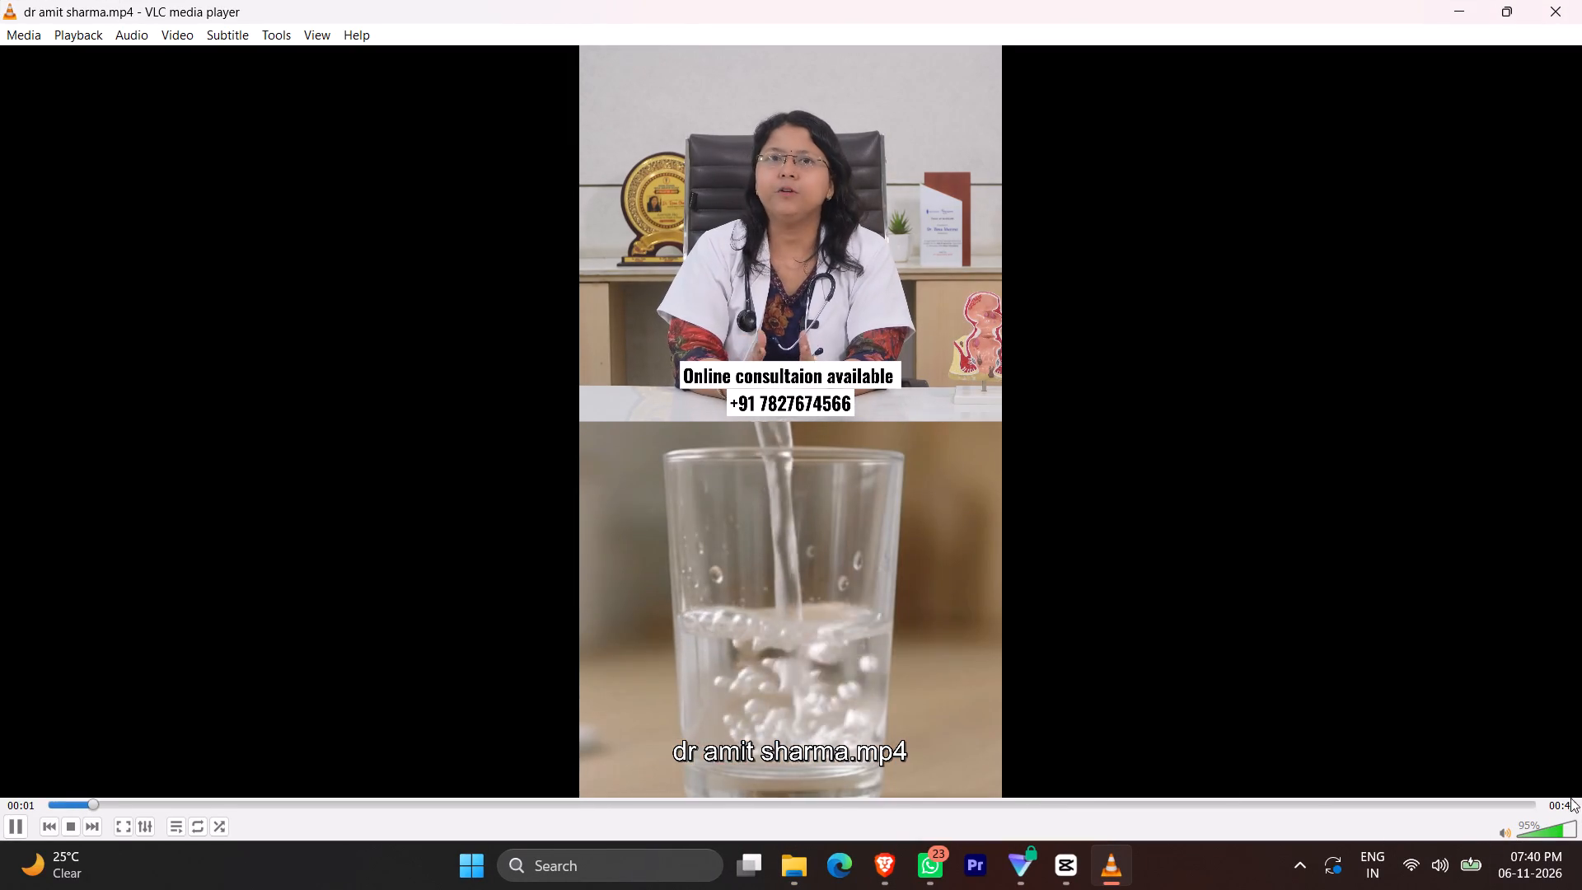
left_click_drag(1570, 834, 1581, 831)
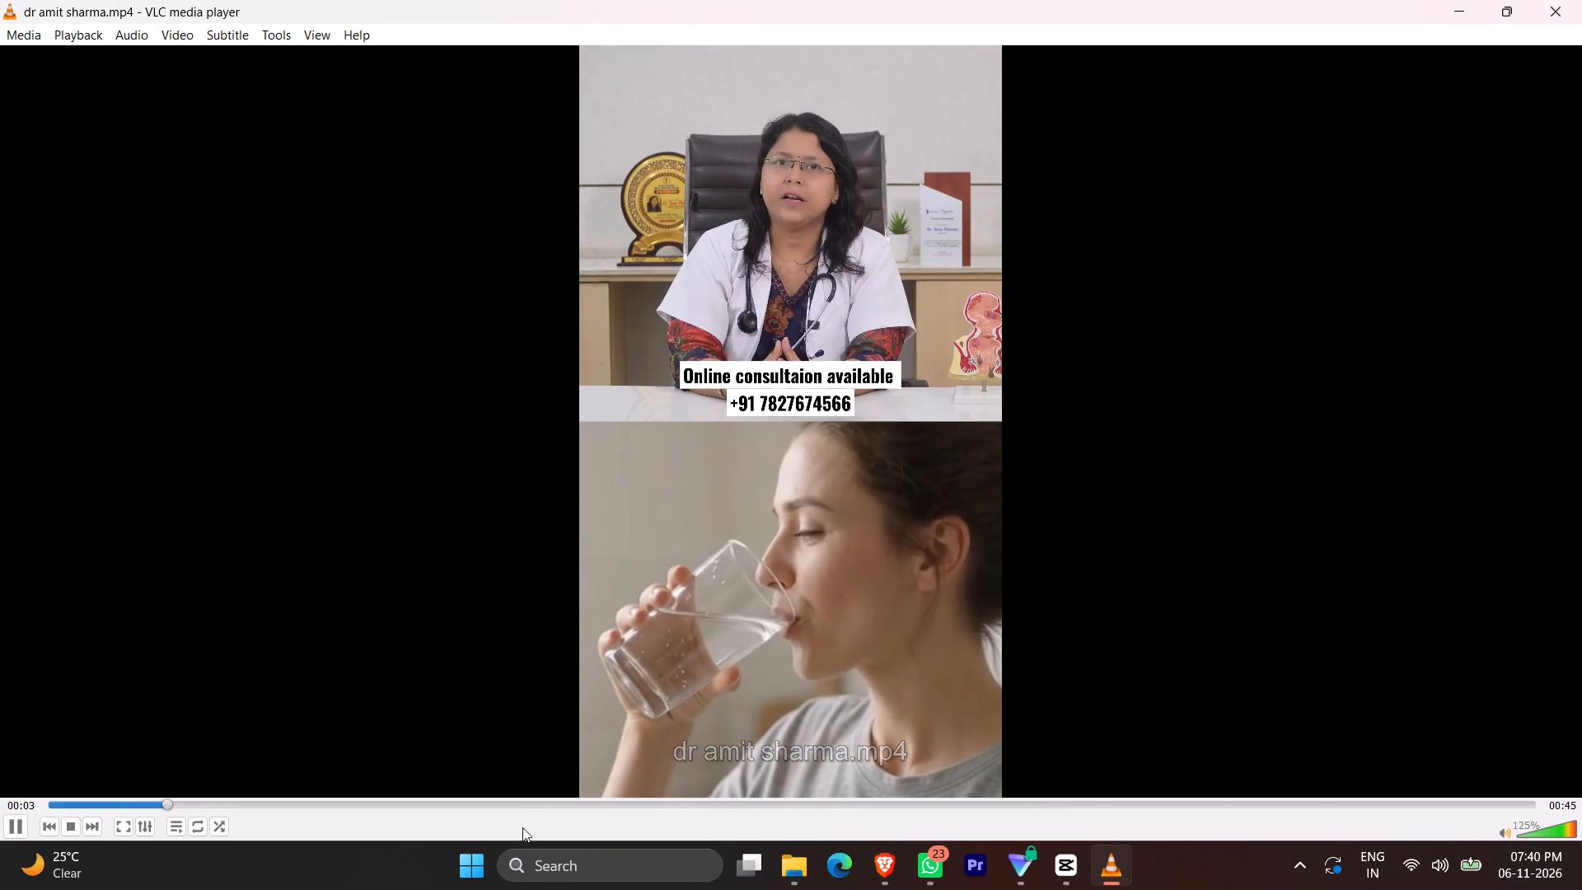
Rewind the exported video to 00:00 to review it from the opening frame.
key("Left")
key("Left")
key("Left")
key("Left")
key("Left")
key("Left")
key("Left")
key("Left")
key("Left")
key("Left")
key("Left")
key("Left")
key("Left")
key("Left")
key("Left")
key("Left")
key("Left")
key("Left")
key("Left")
key("Left")
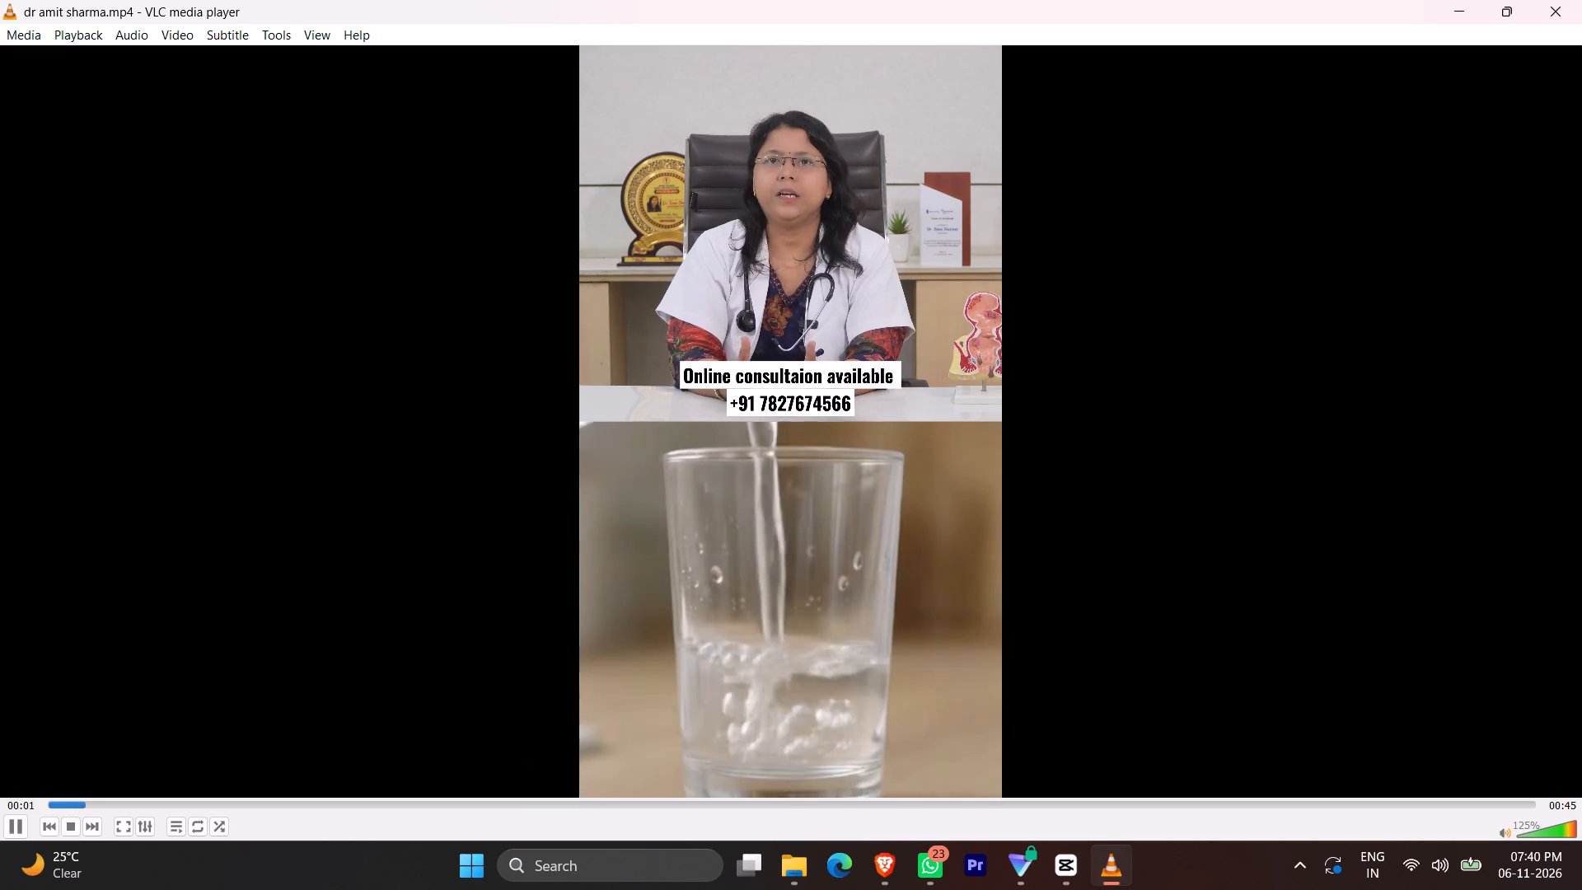
key("Left")
key("Left")
key("Left")
key("Left")
key("Left")
key("Left")
key("Left")
key("Left")
key("Left")
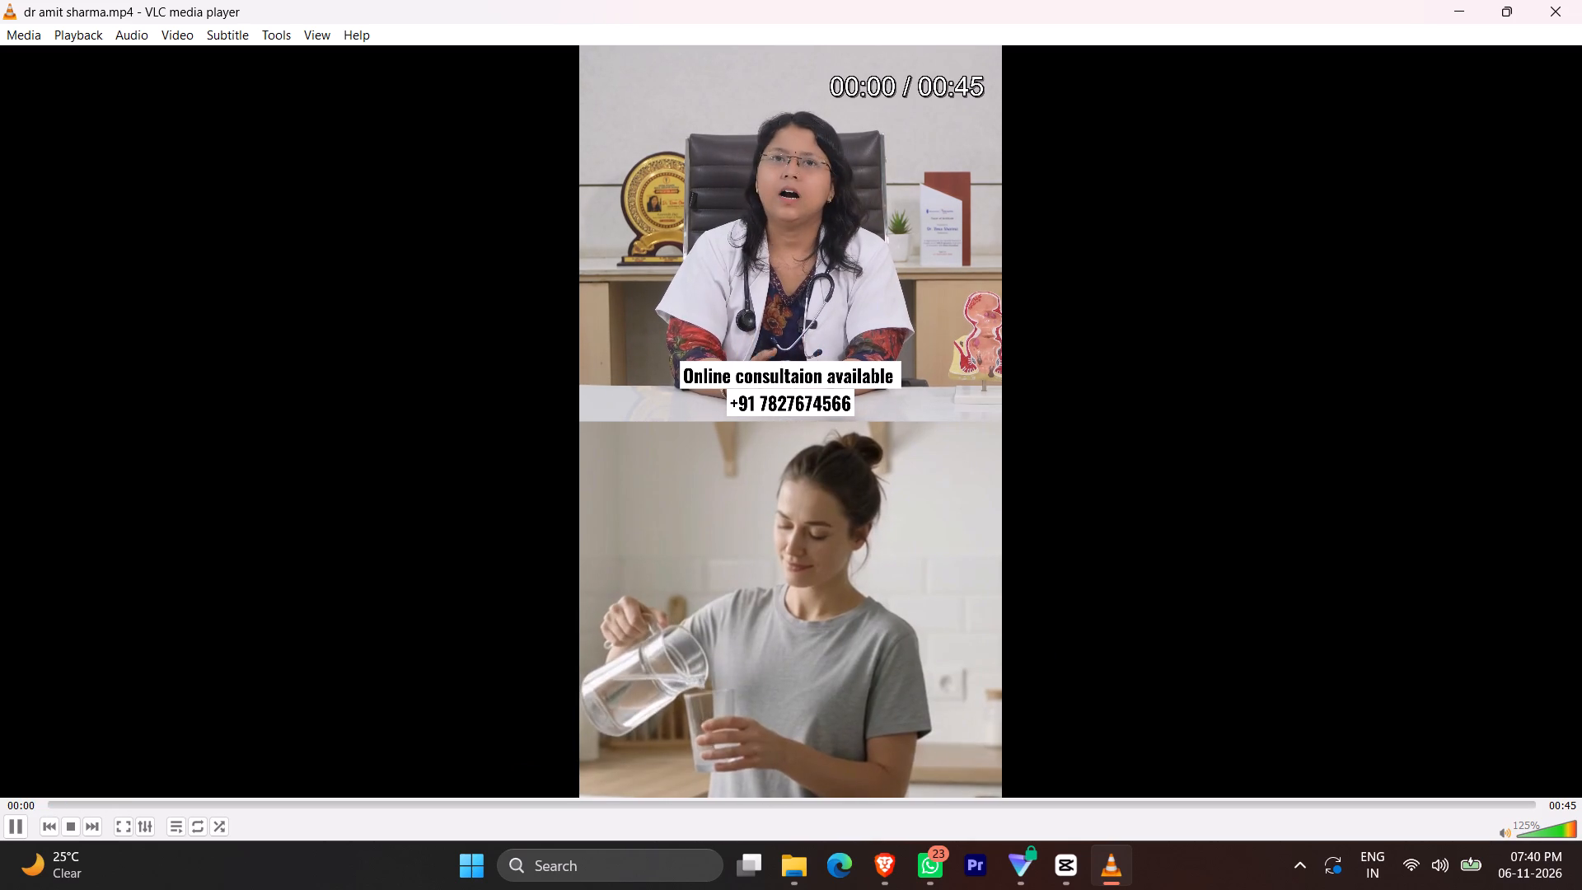
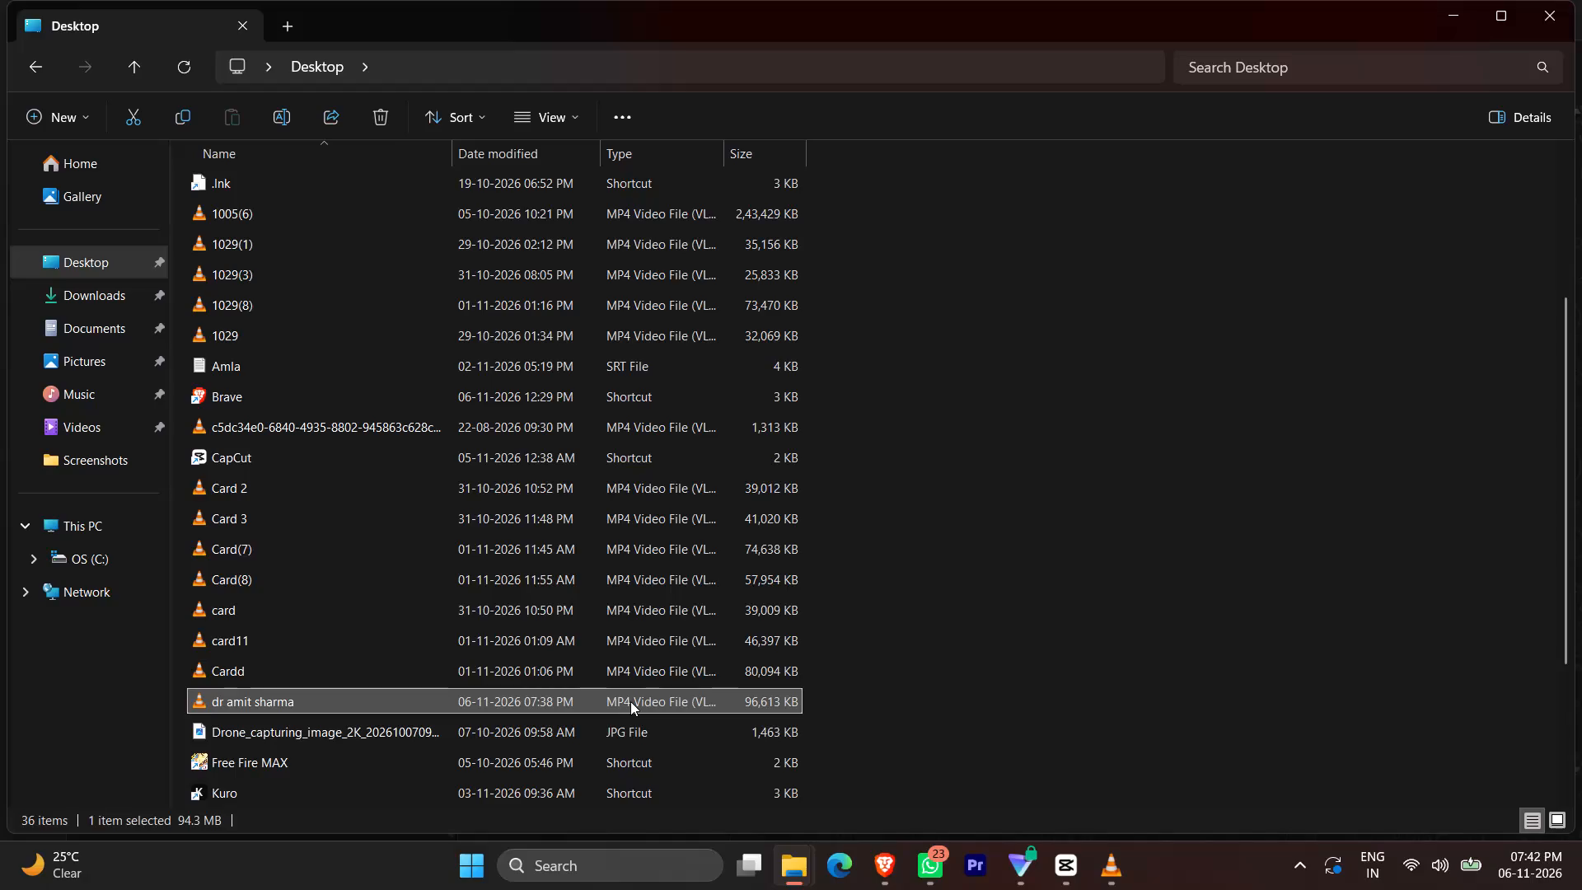
Switch to VLC media player and review the opening seconds of the exported health video.
left_click(1114, 860)
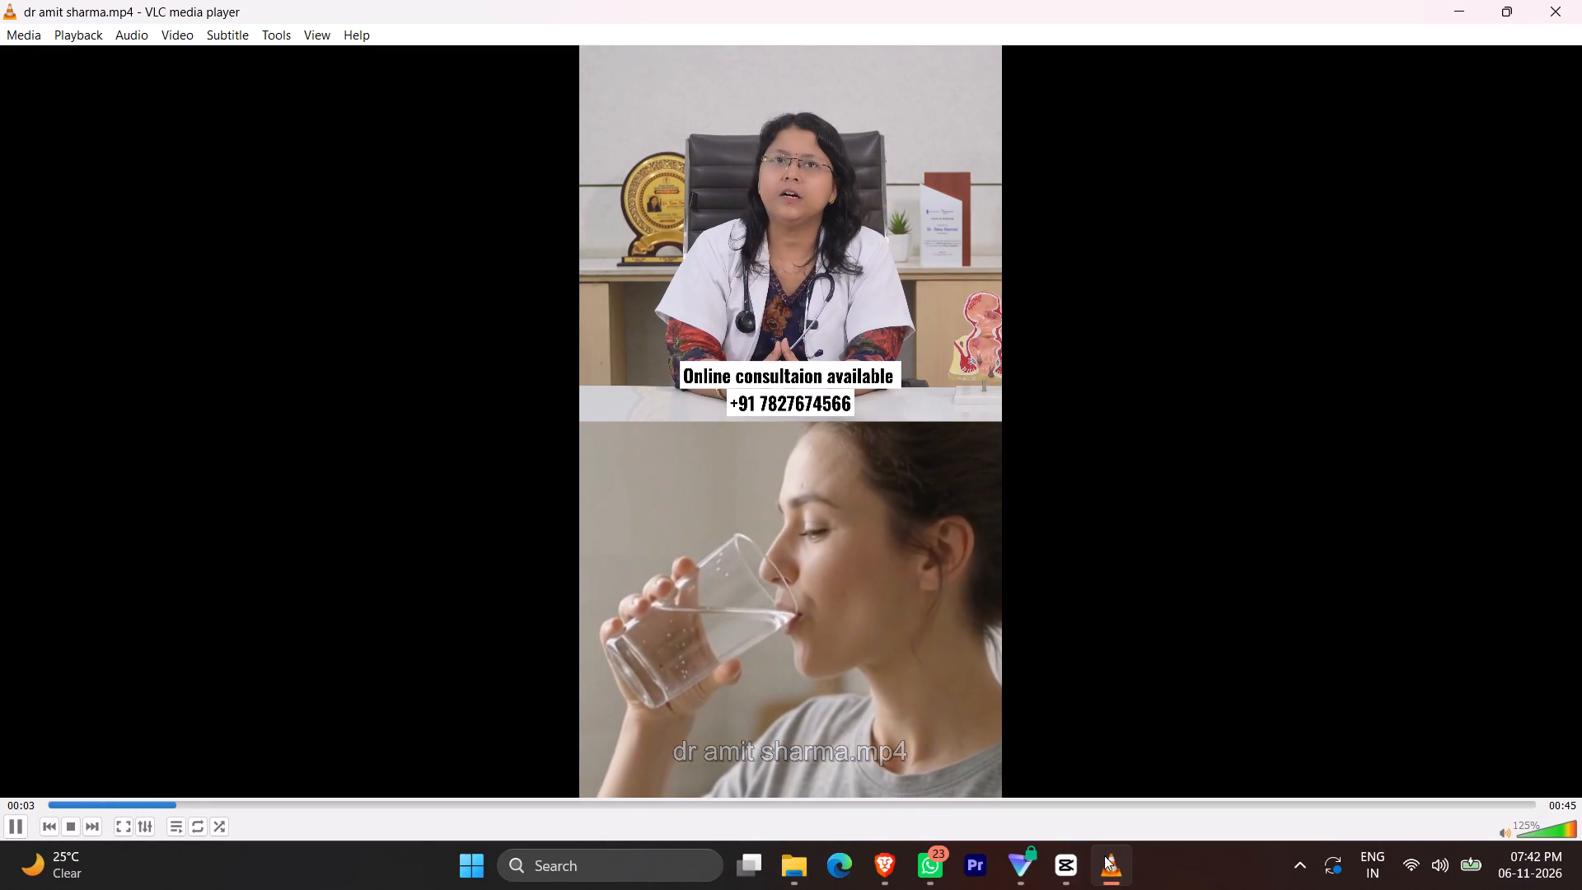
left_click(1166, 433)
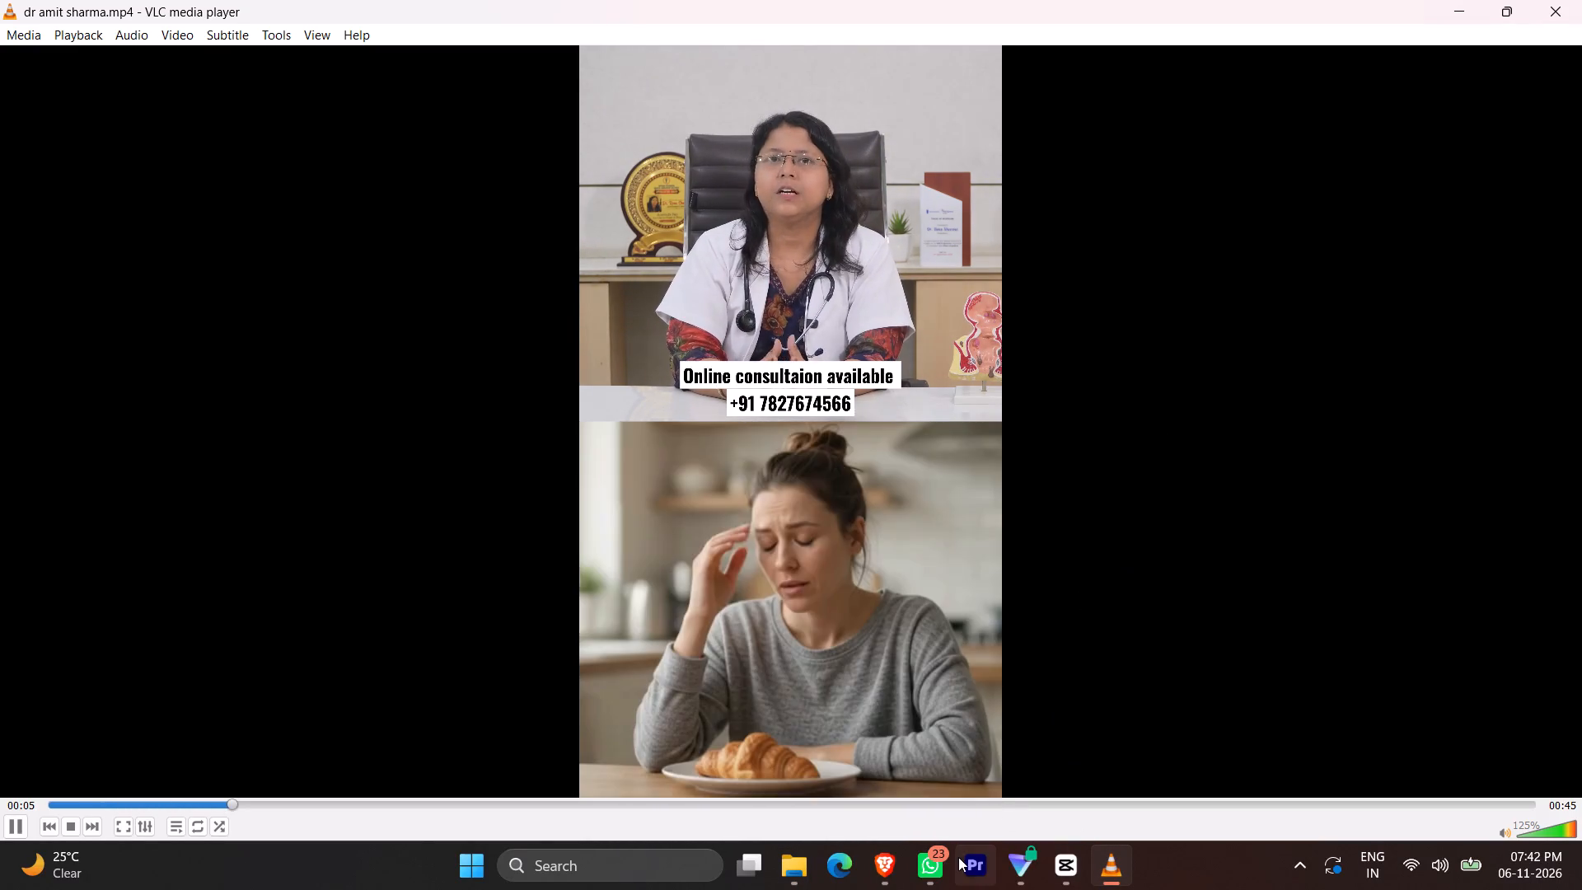
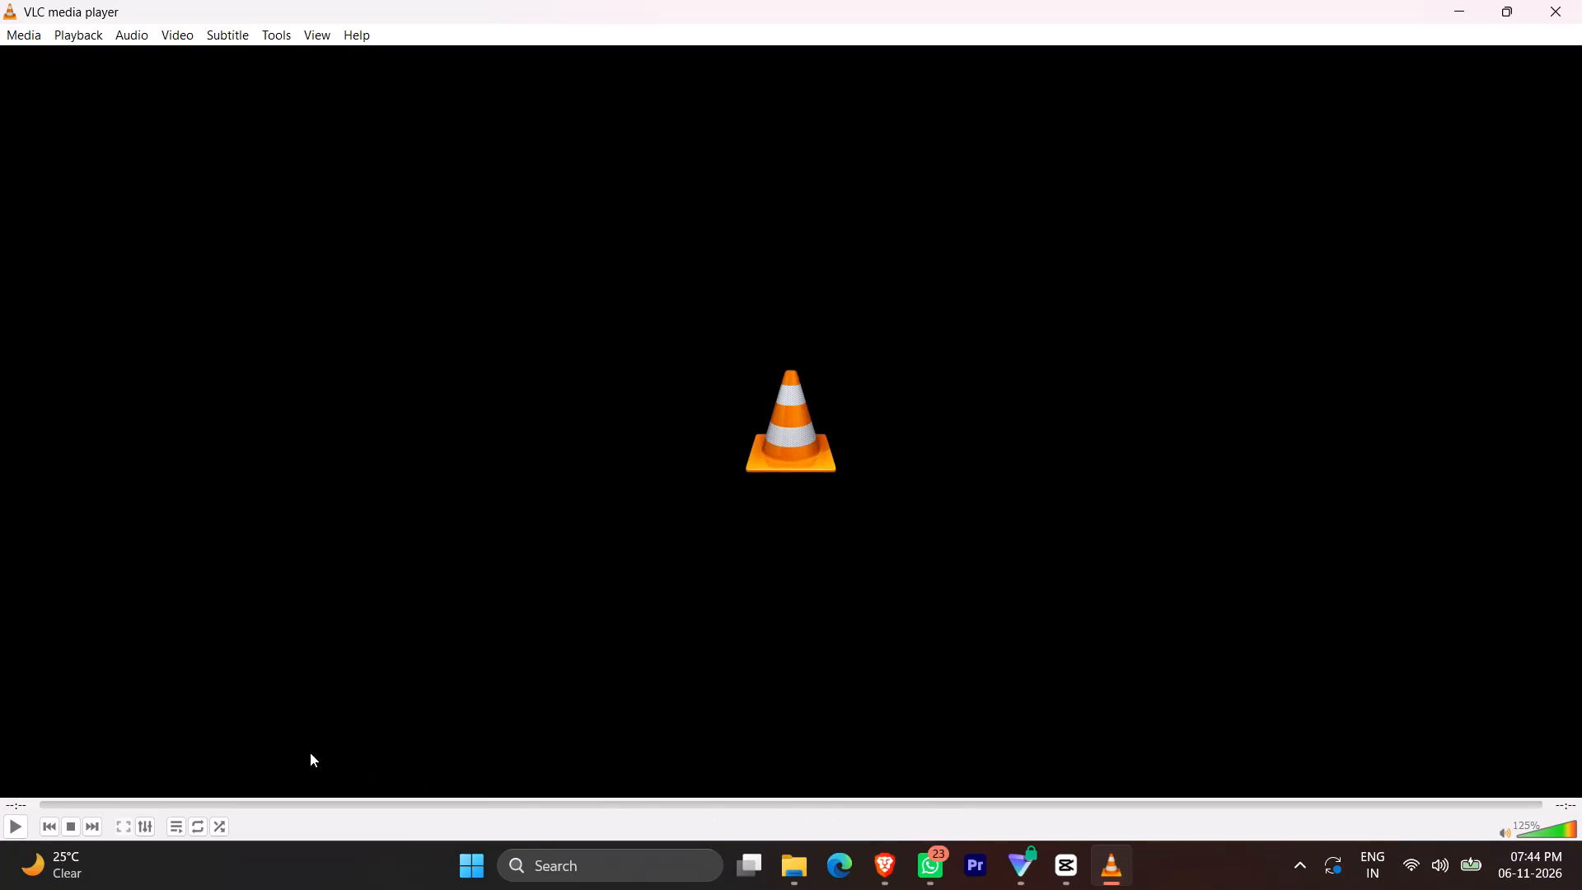
Replay the exported health video from the beginning to review it again.
left_click(30, 819)
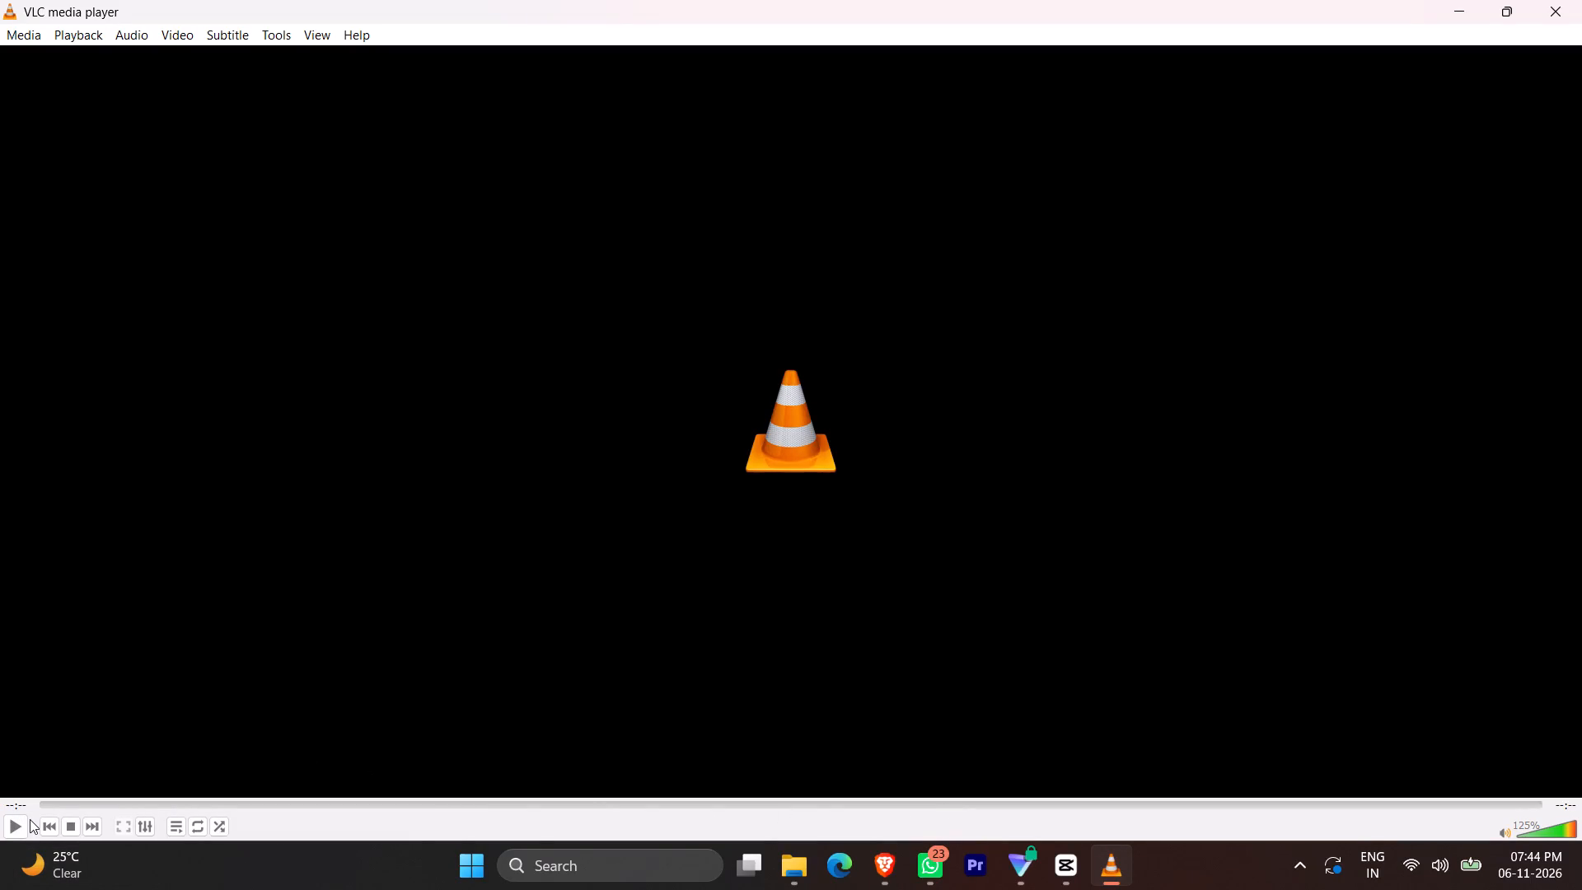
left_click(27, 820)
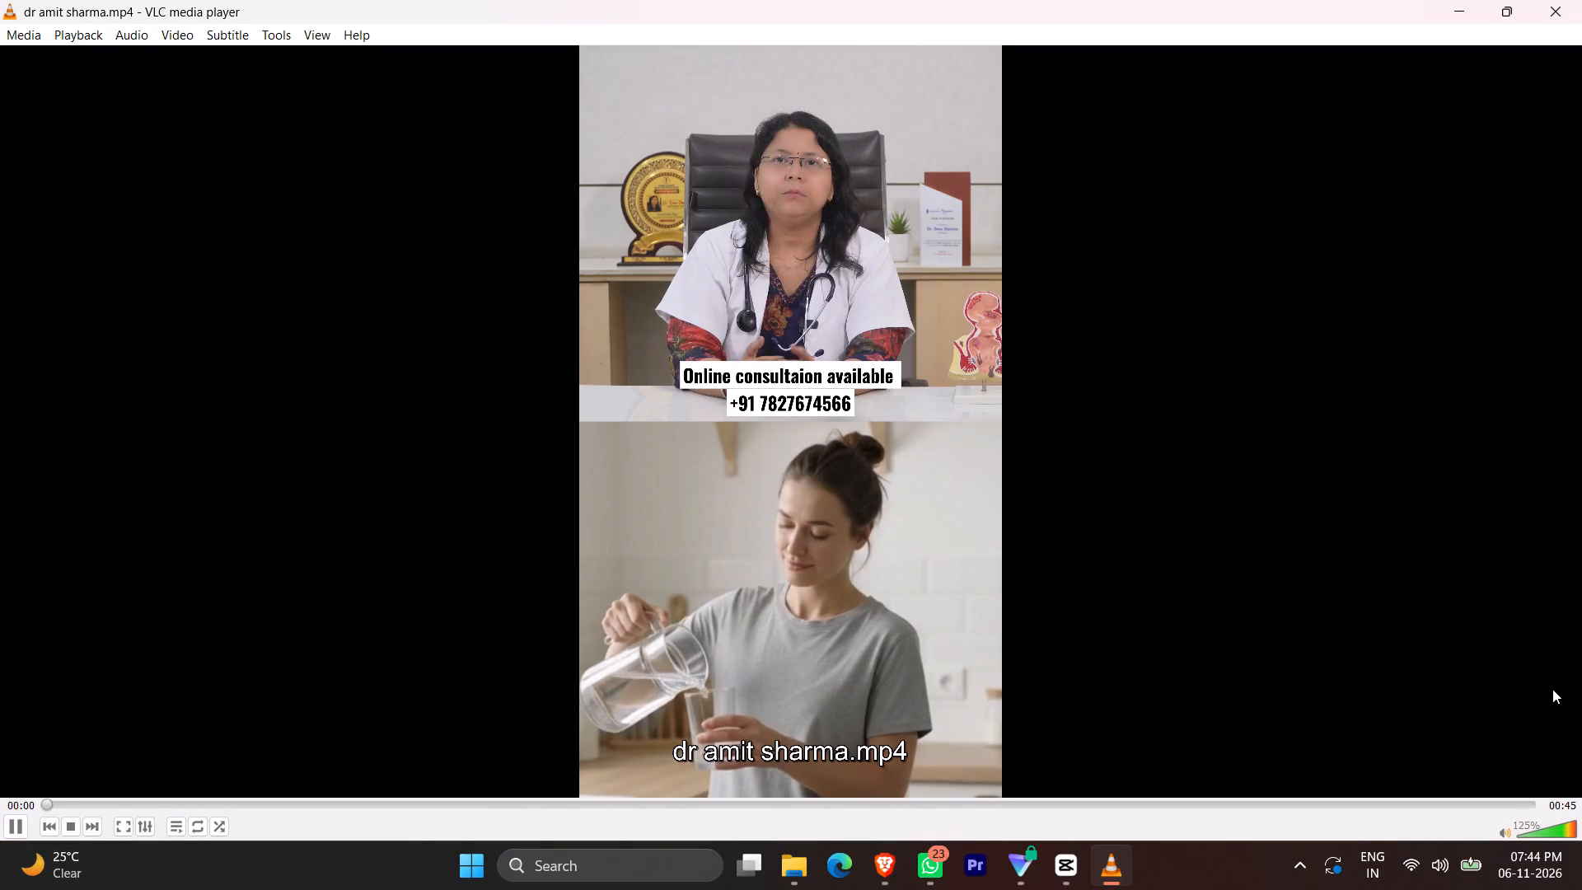